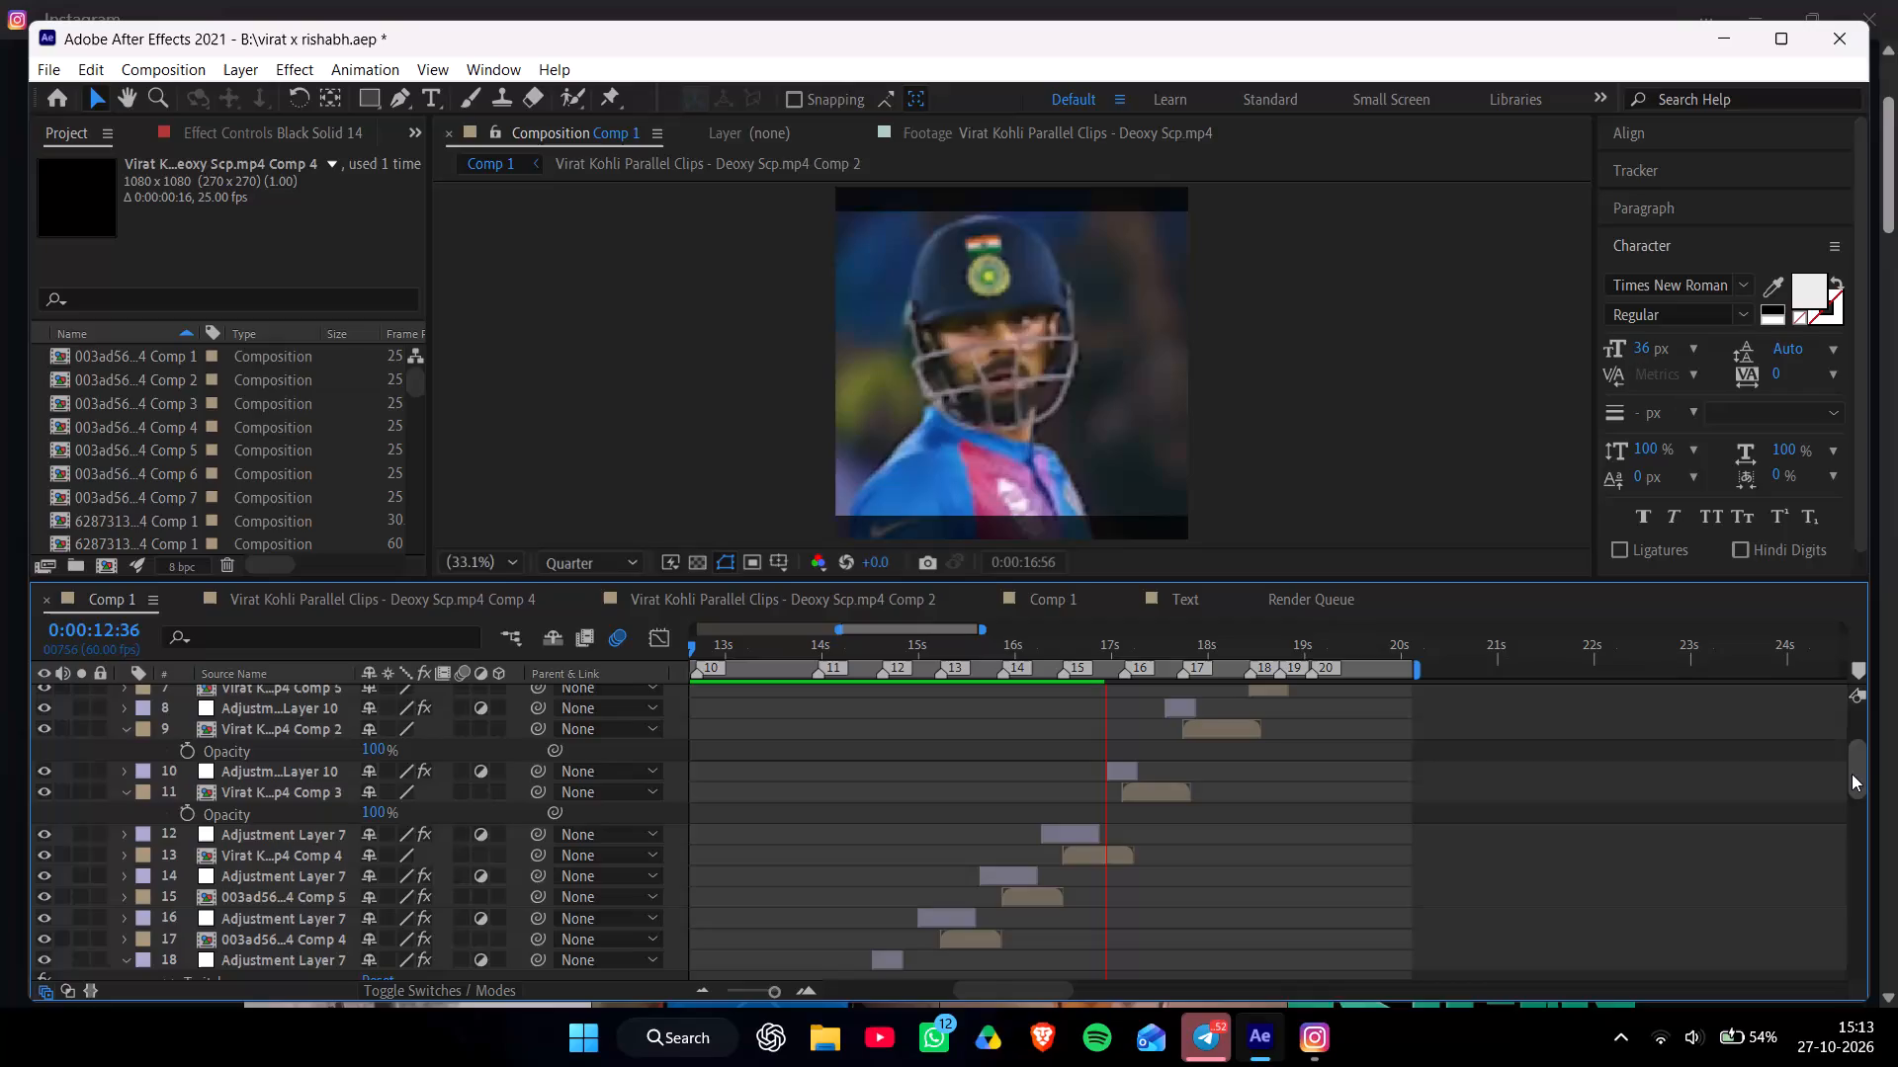
Examine the whole Comp 1 timeline and its layer stack down to the bottom audio layer during preview playback.
click(1857, 771)
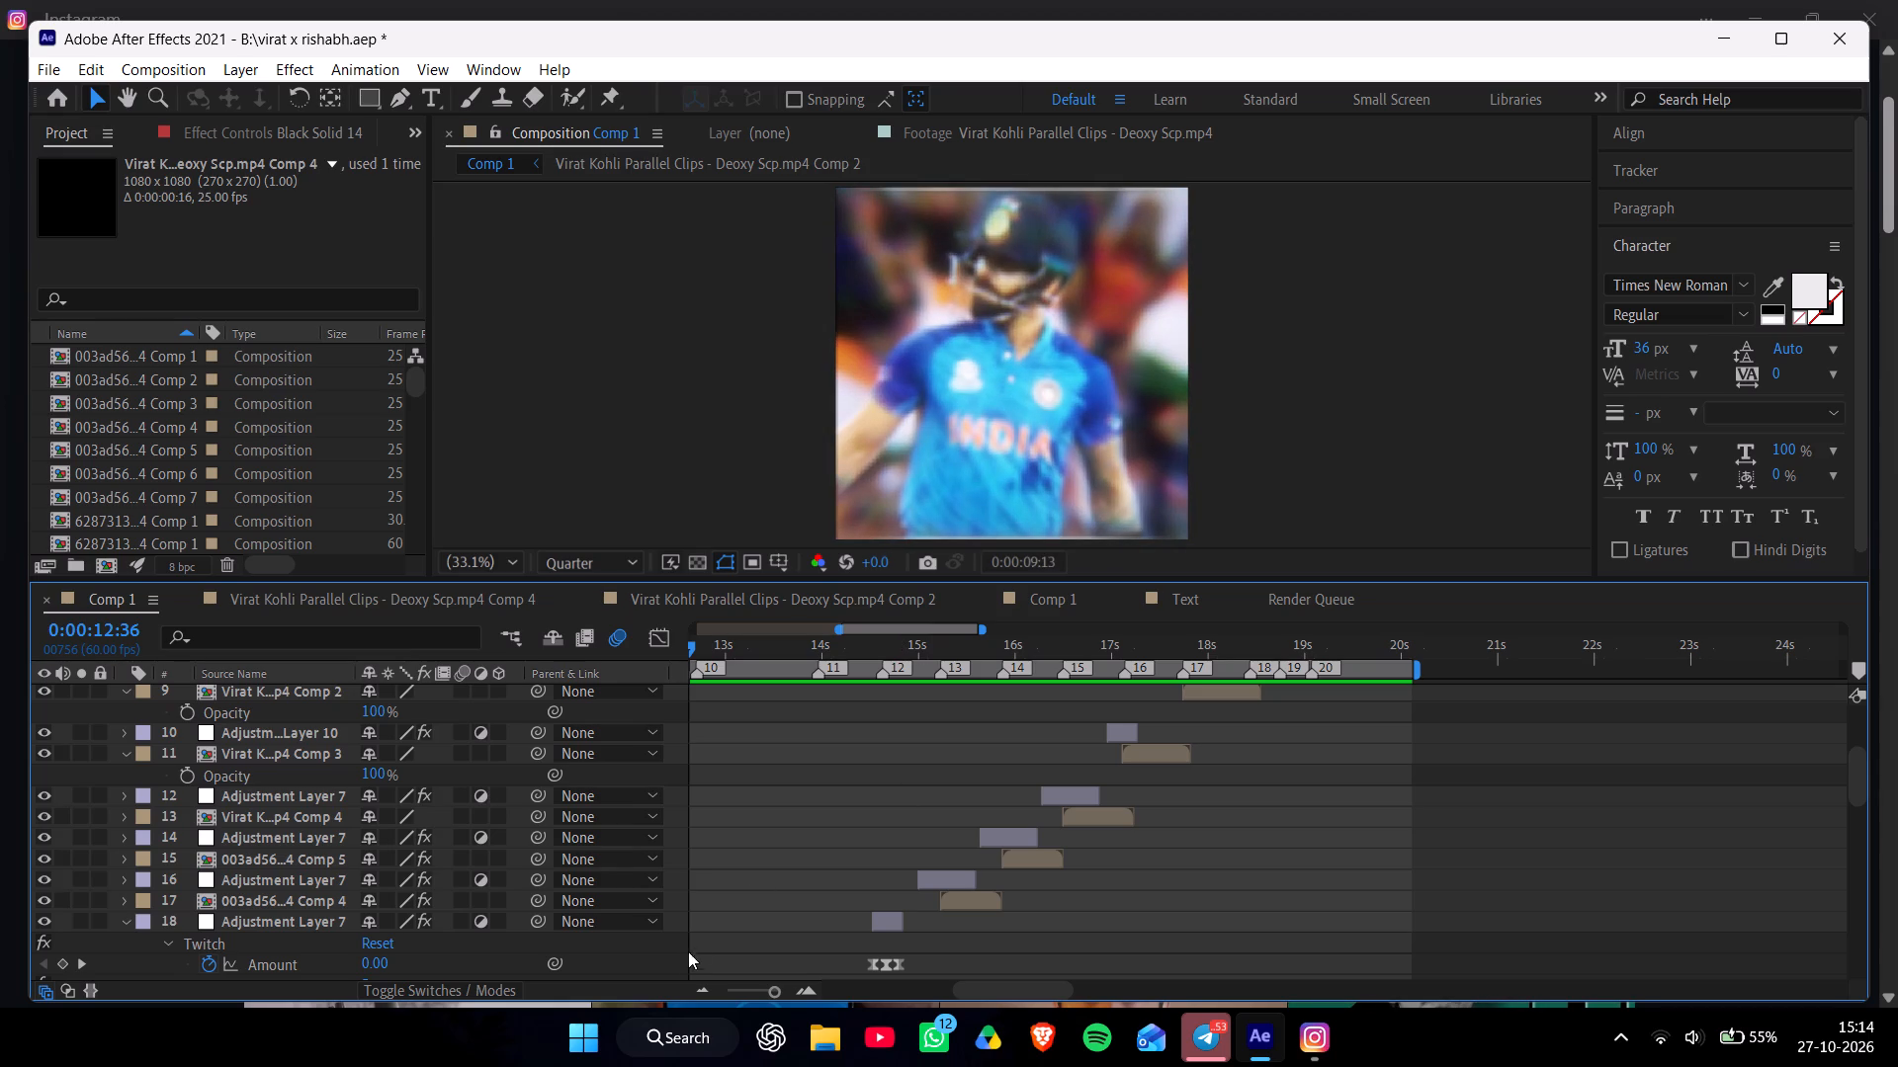
click(702, 993)
drag(1036, 992, 1026, 992)
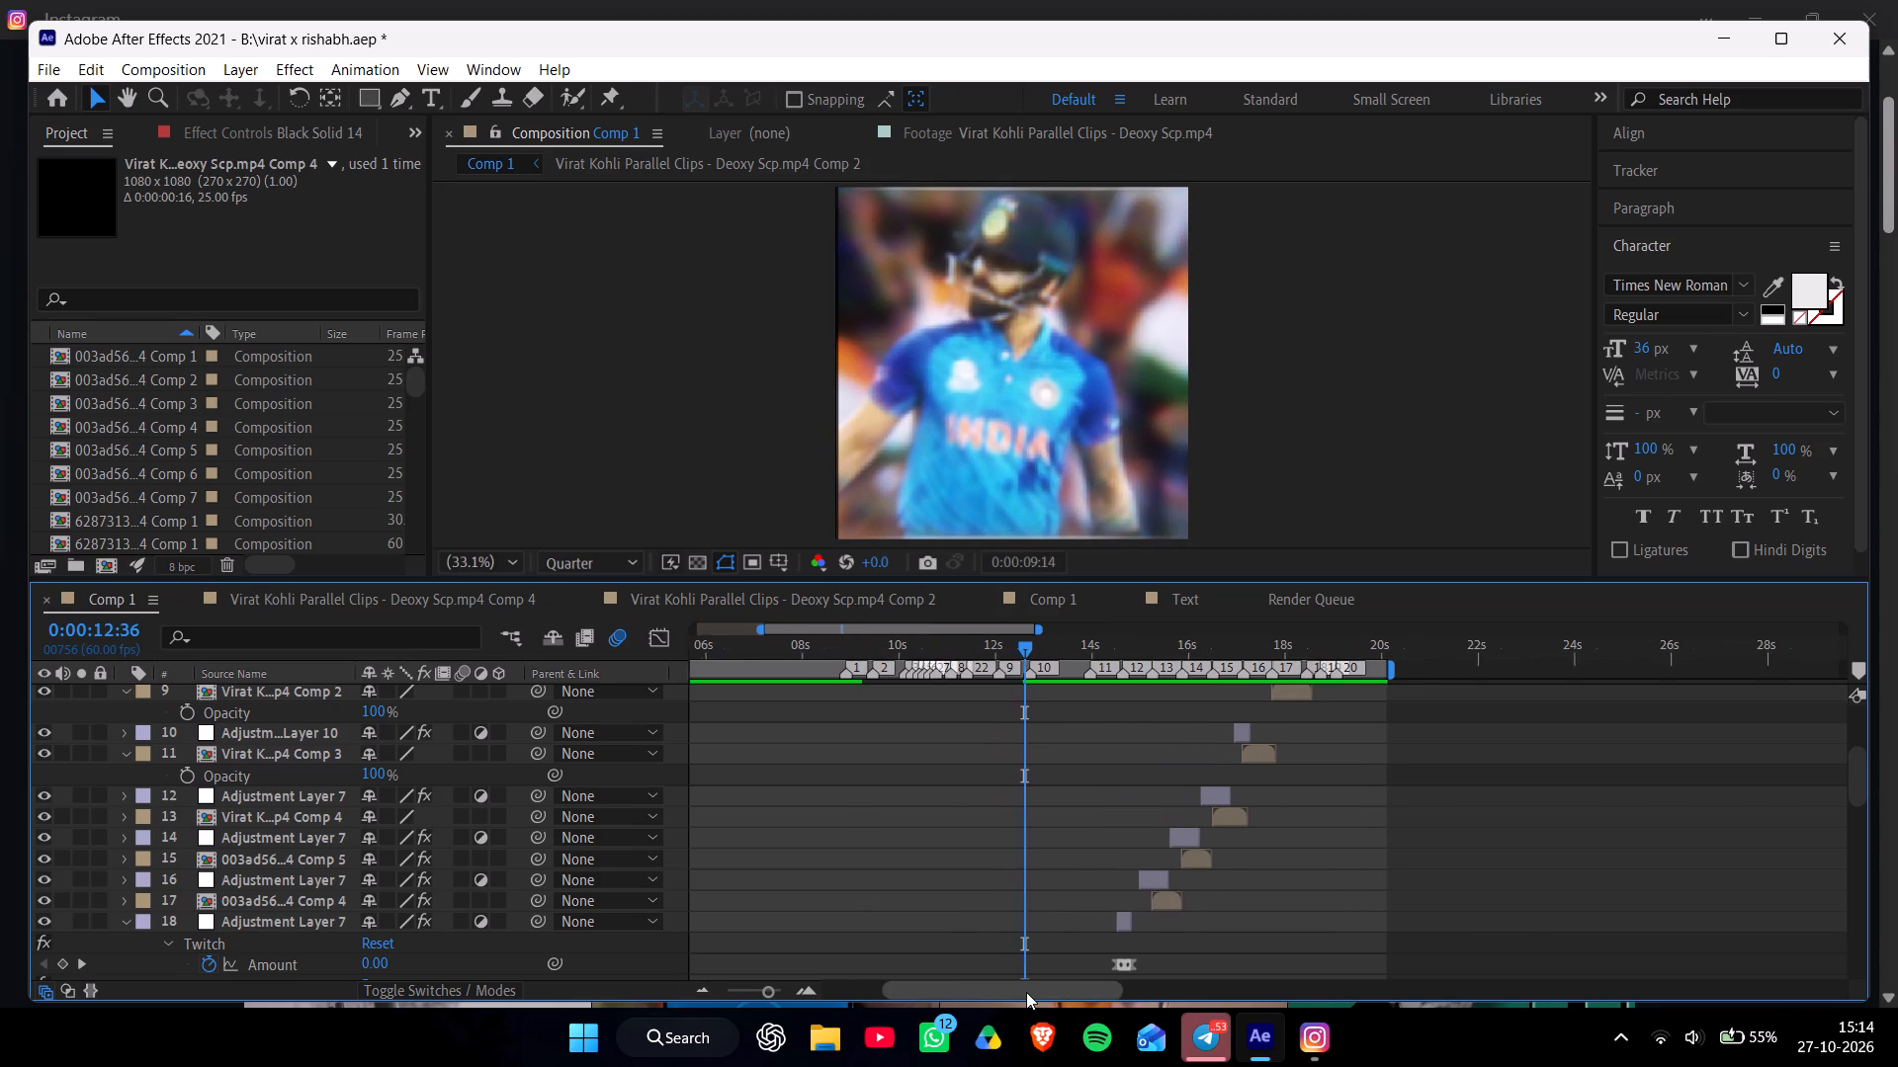
drag(1026, 992, 967, 997)
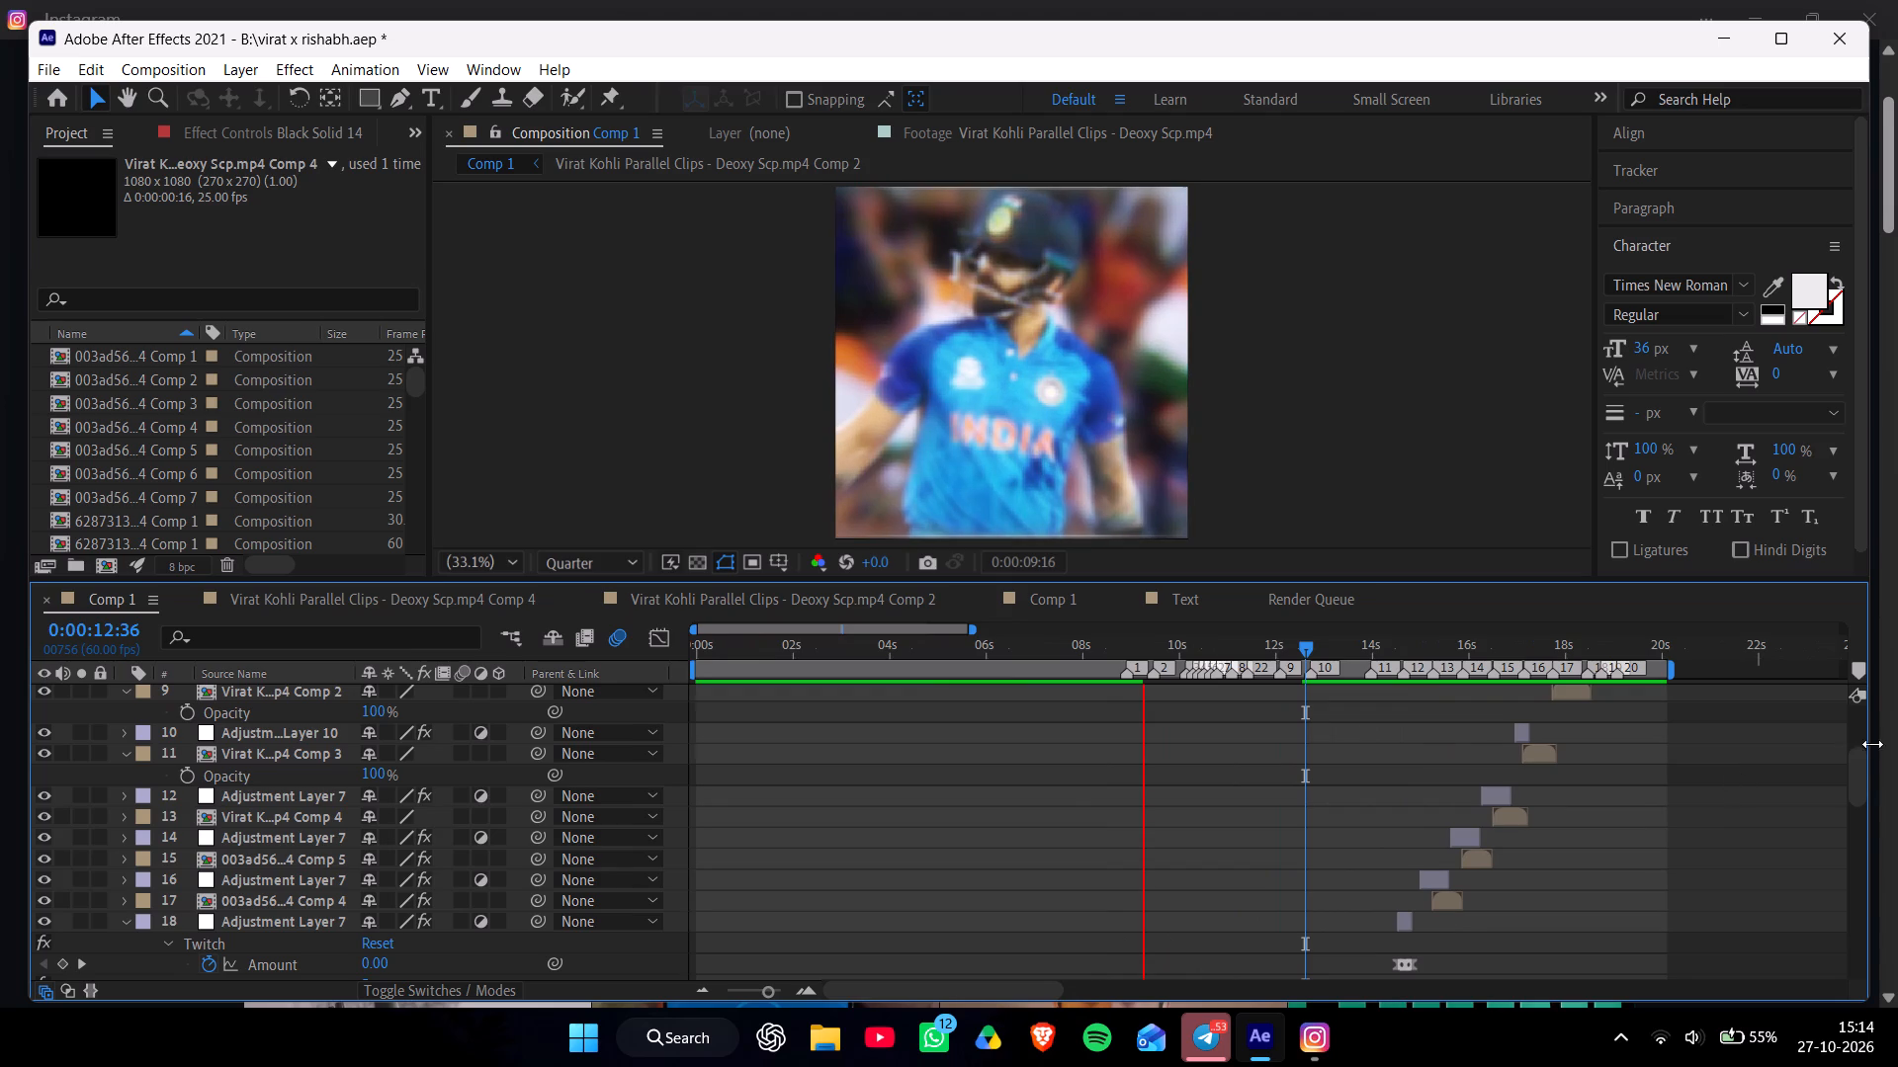
drag(1855, 759, 1855, 841)
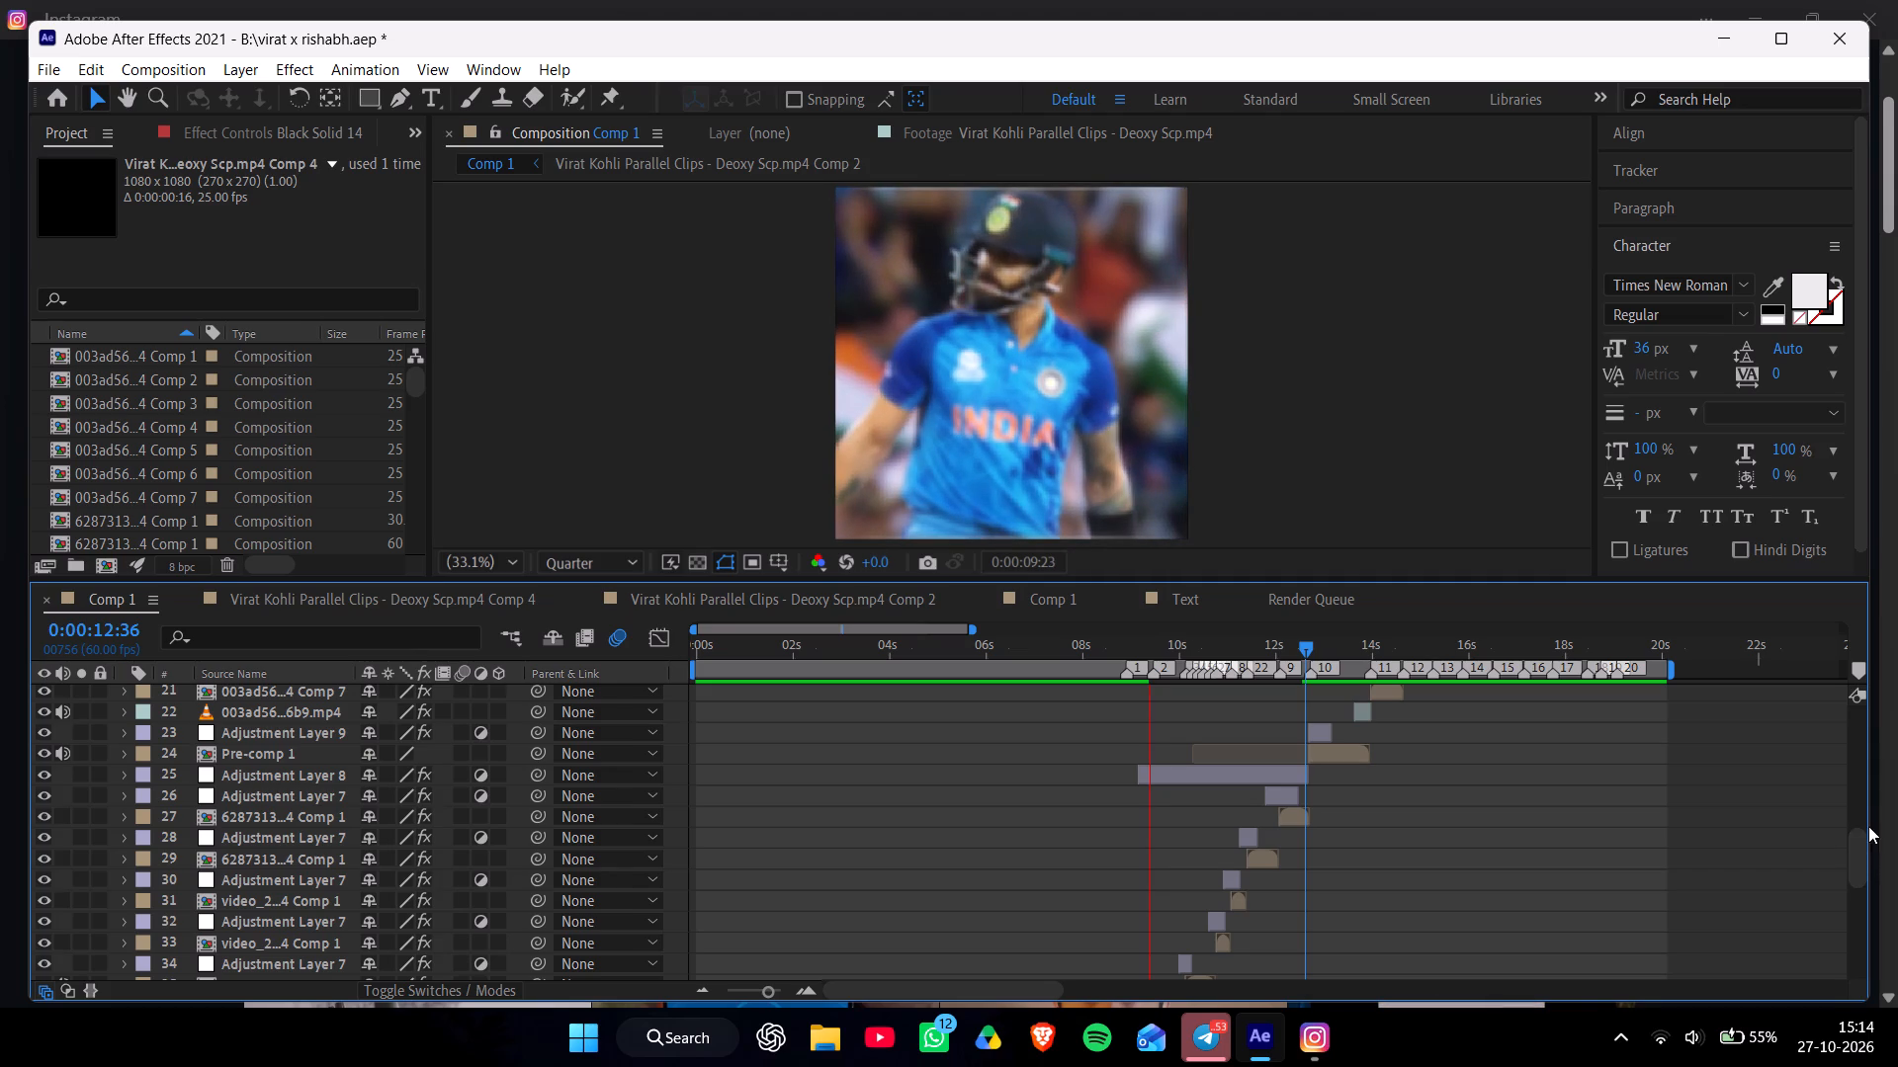
drag(1859, 847, 1862, 934)
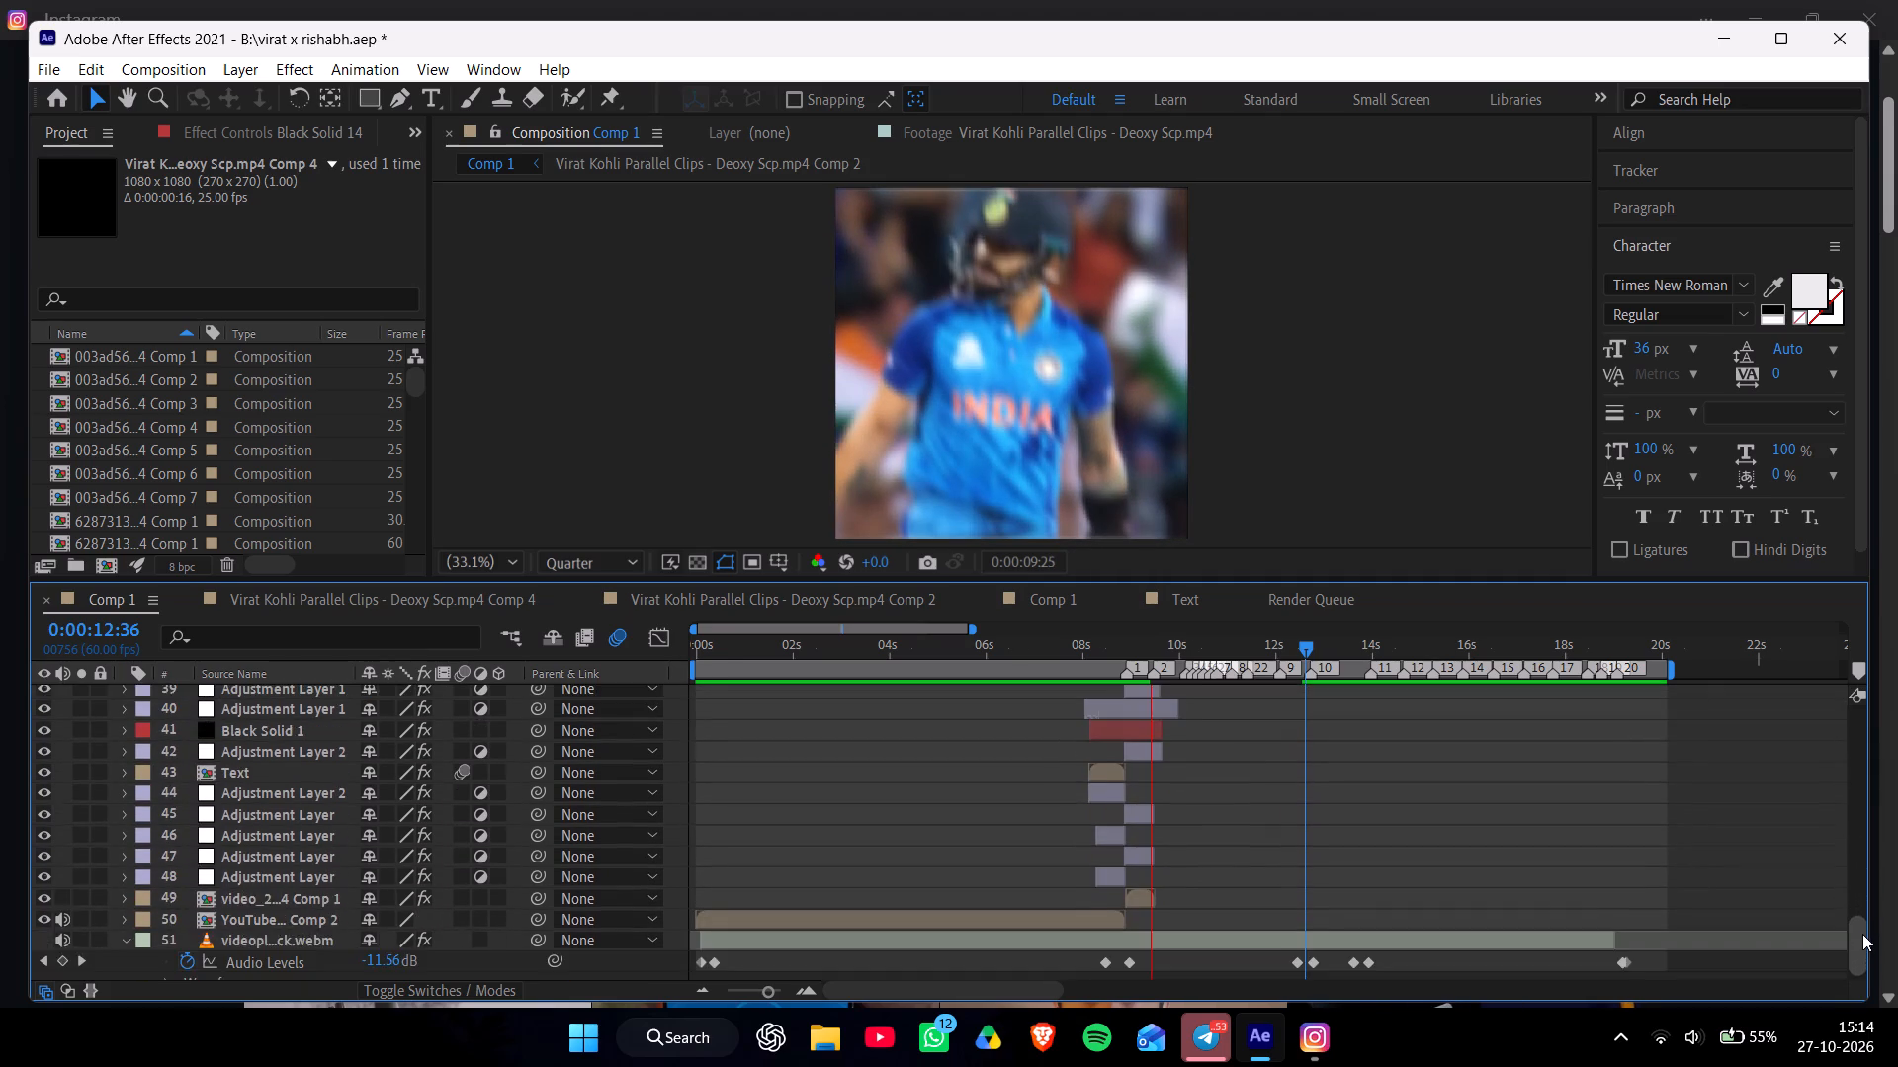
drag(1862, 934, 1853, 908)
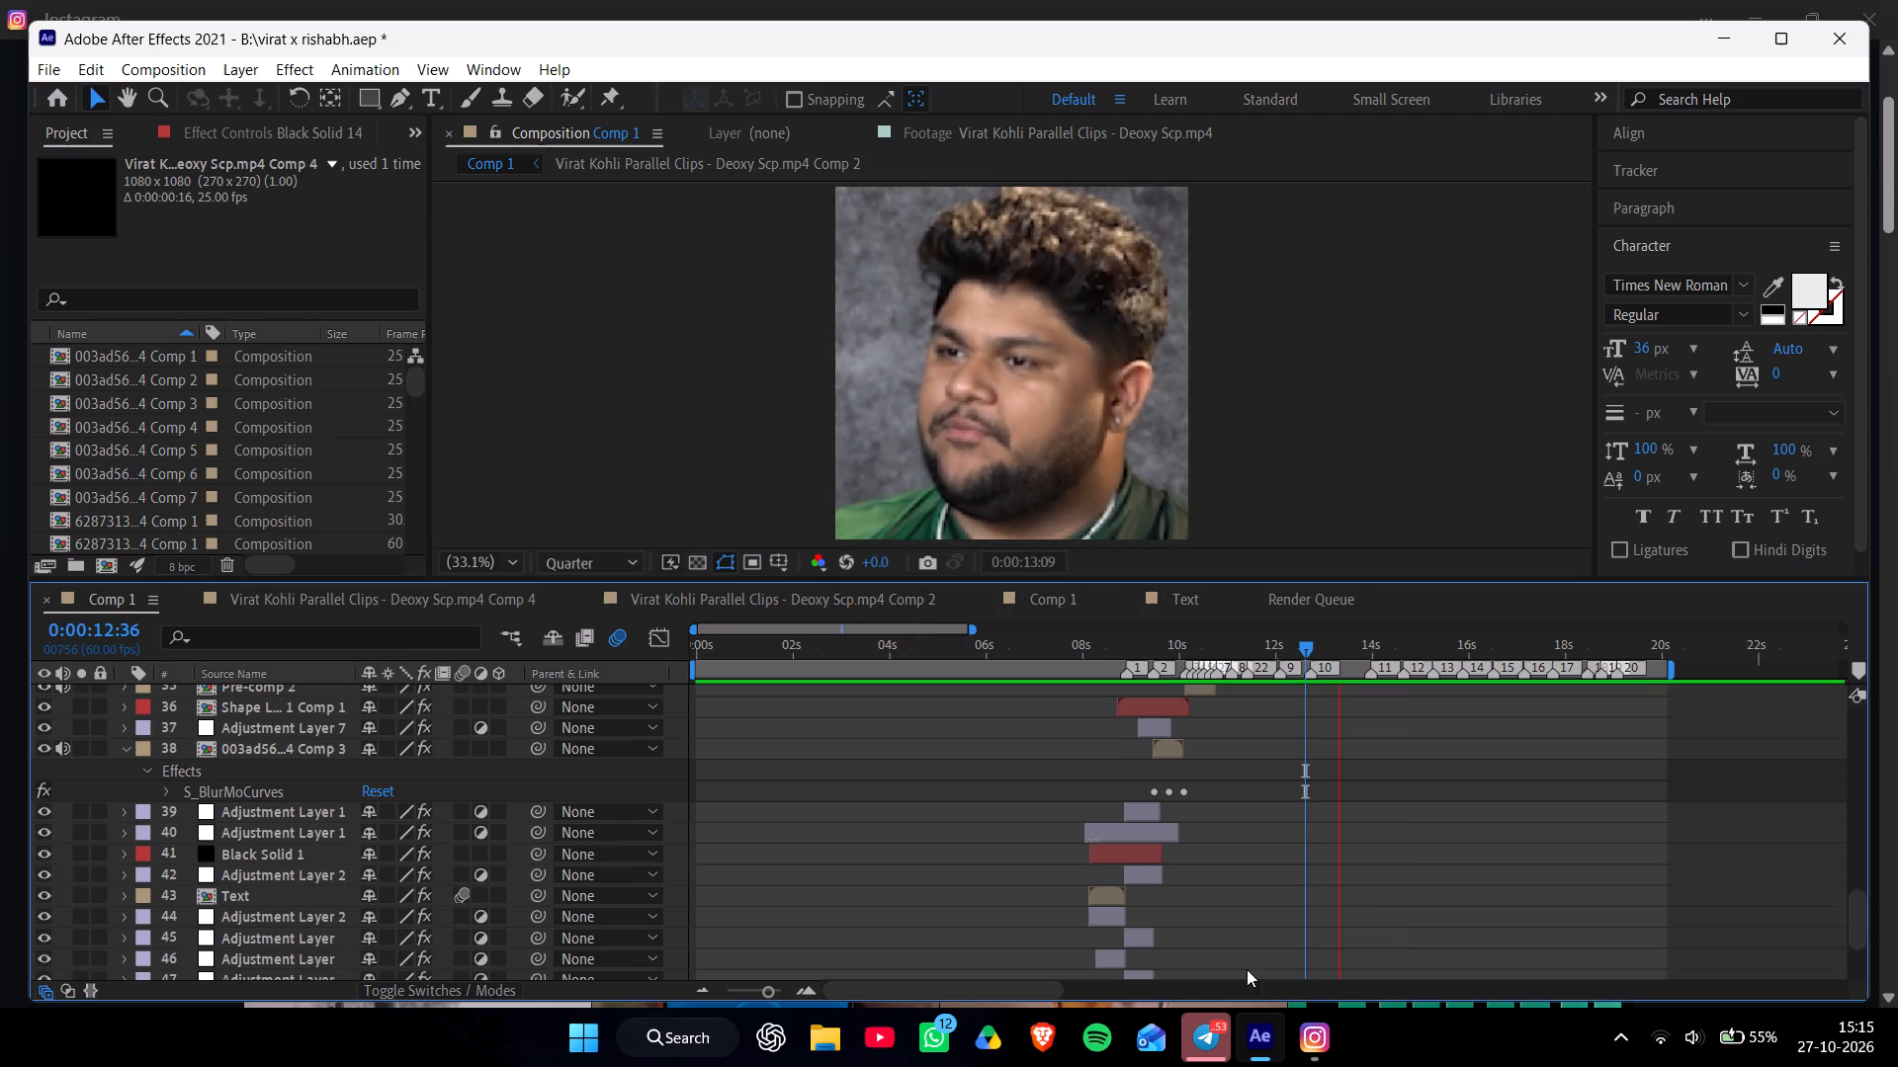
Preview Comp 1 from the very beginning at 0:00:00:00.
drag(701, 646, 687, 653)
key(space)
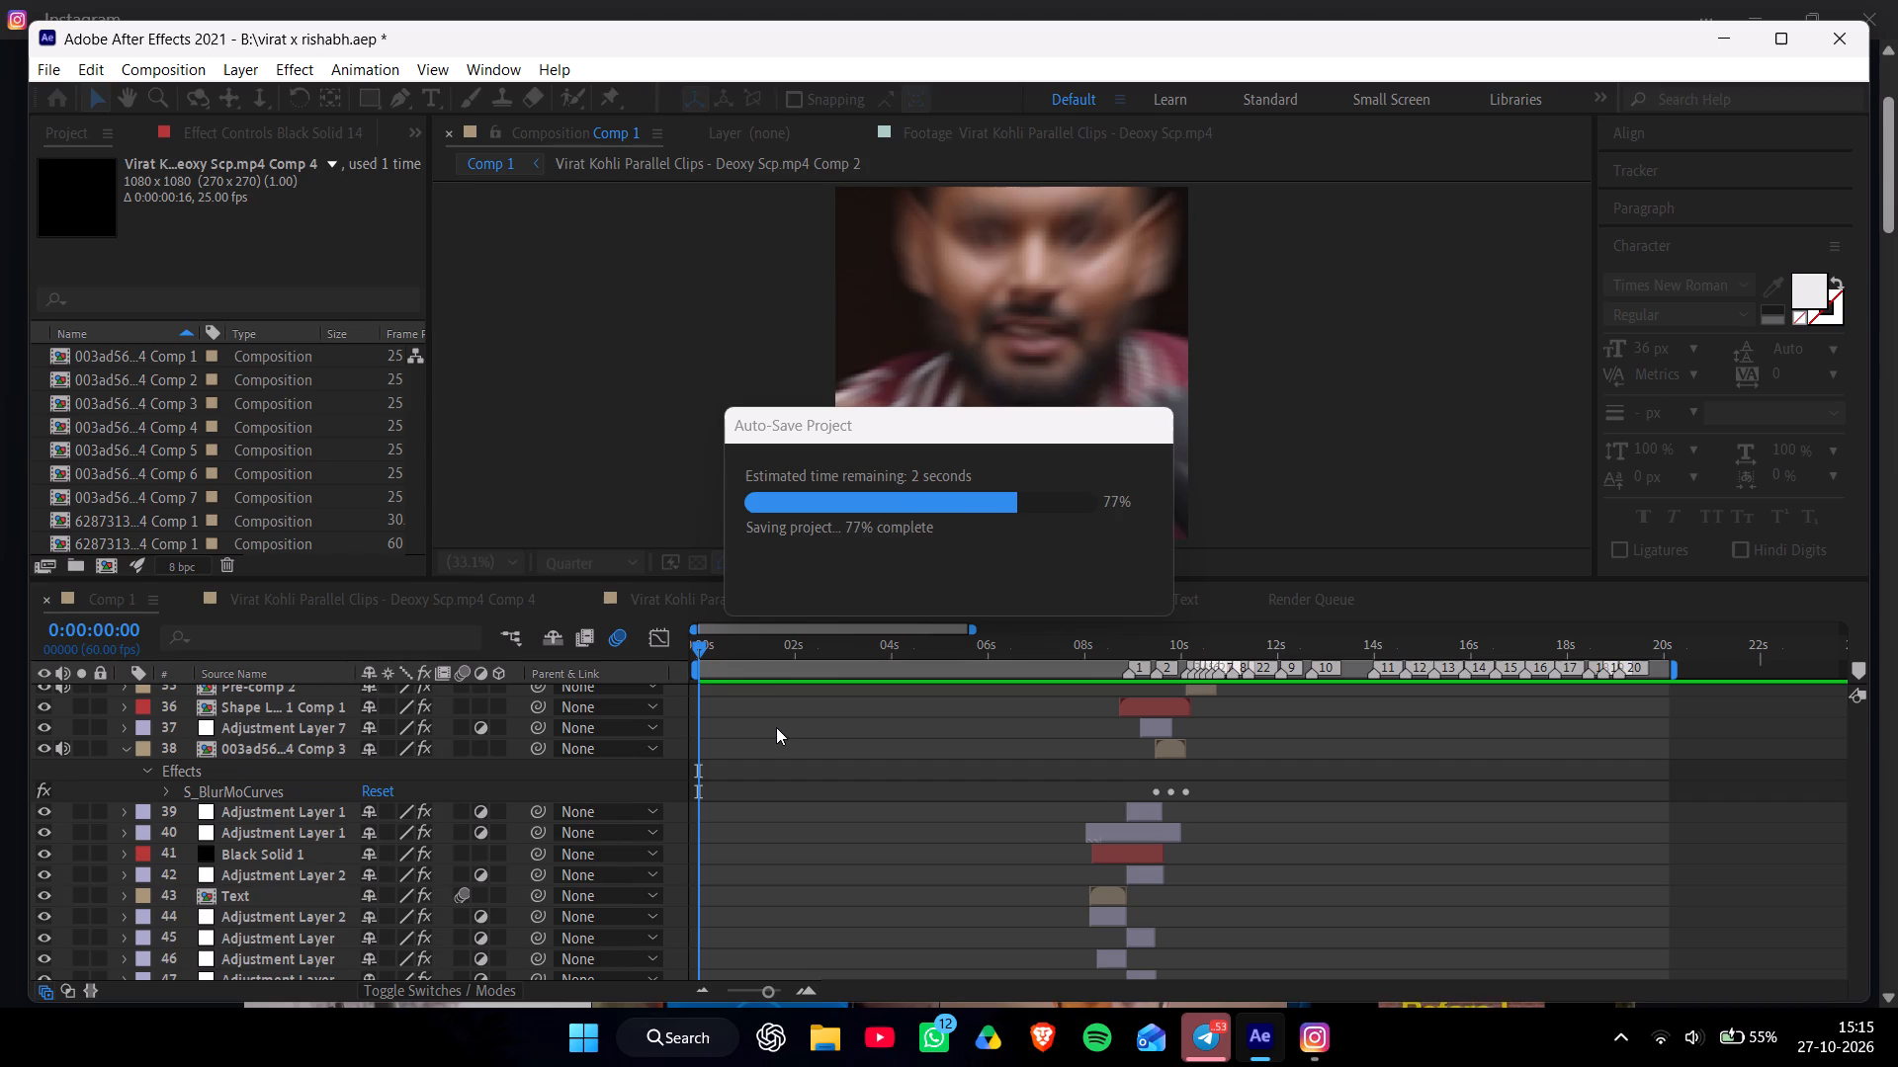
click(701, 648)
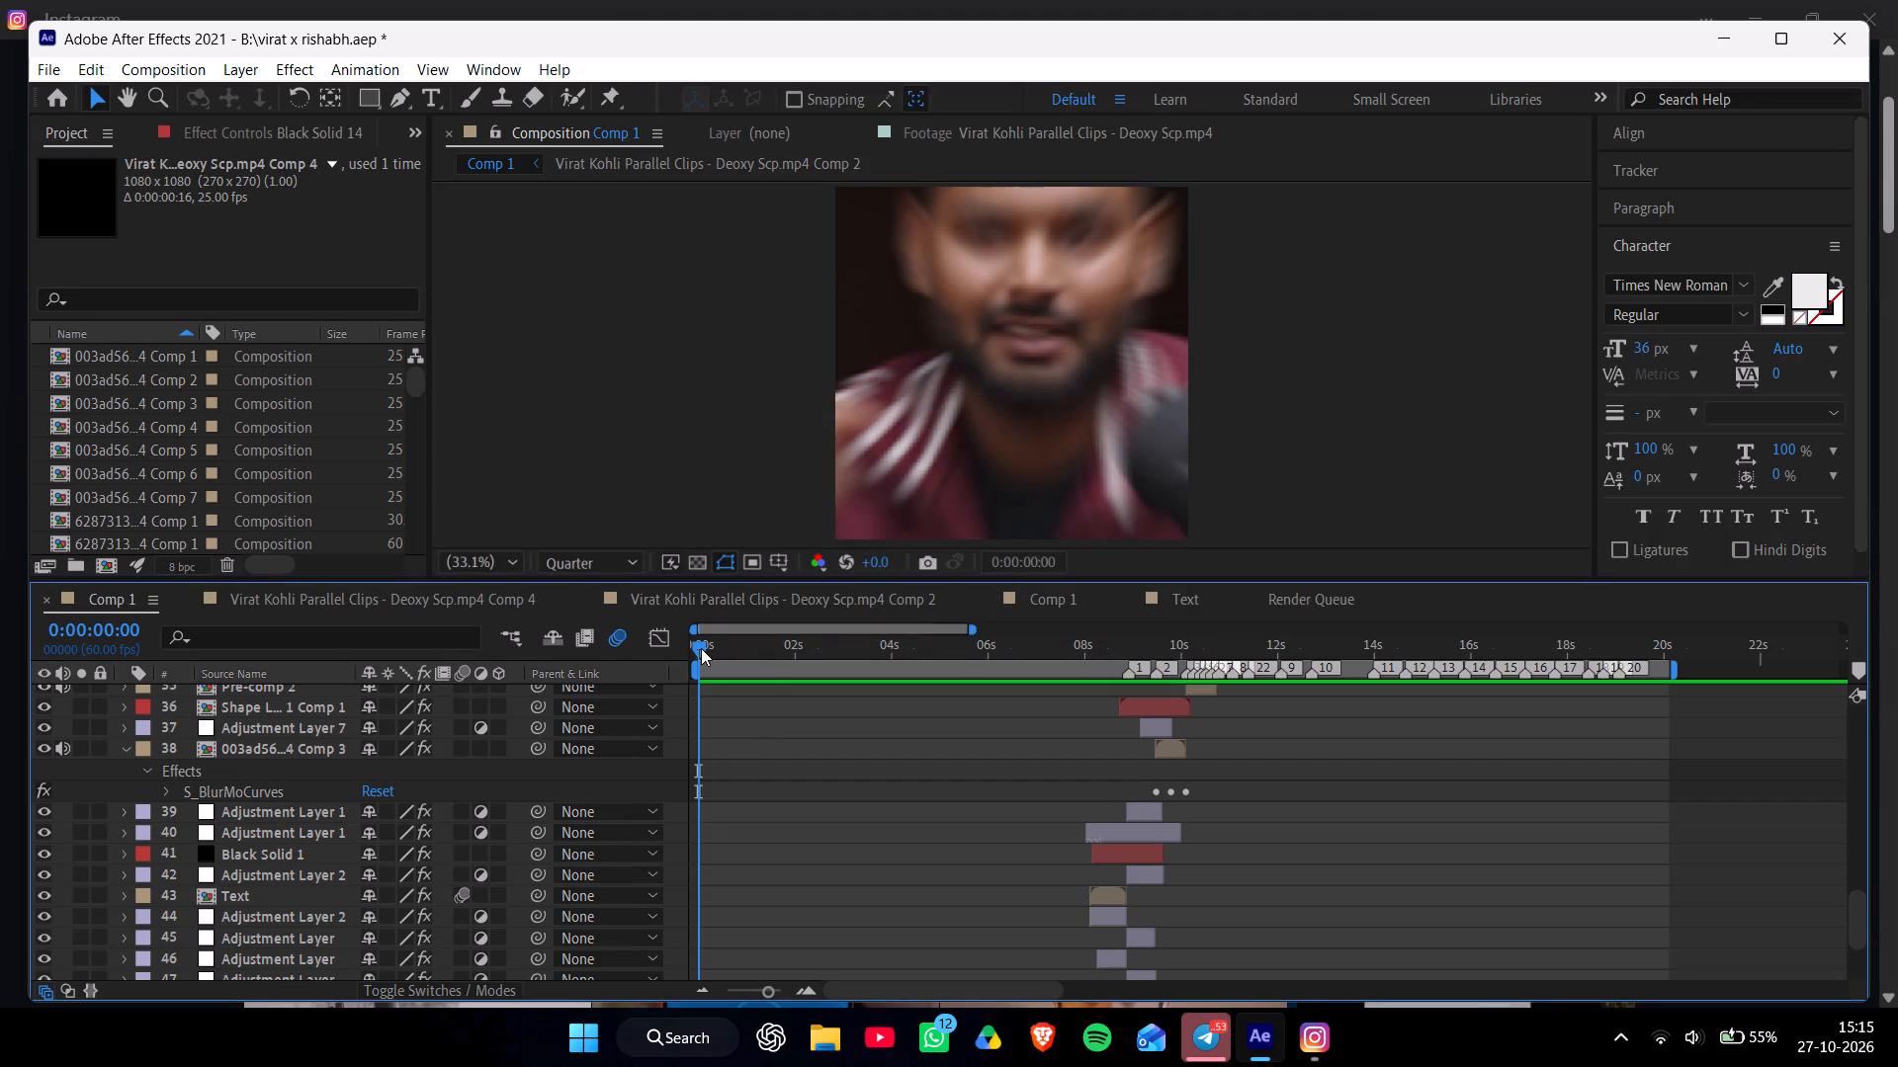
key(space)
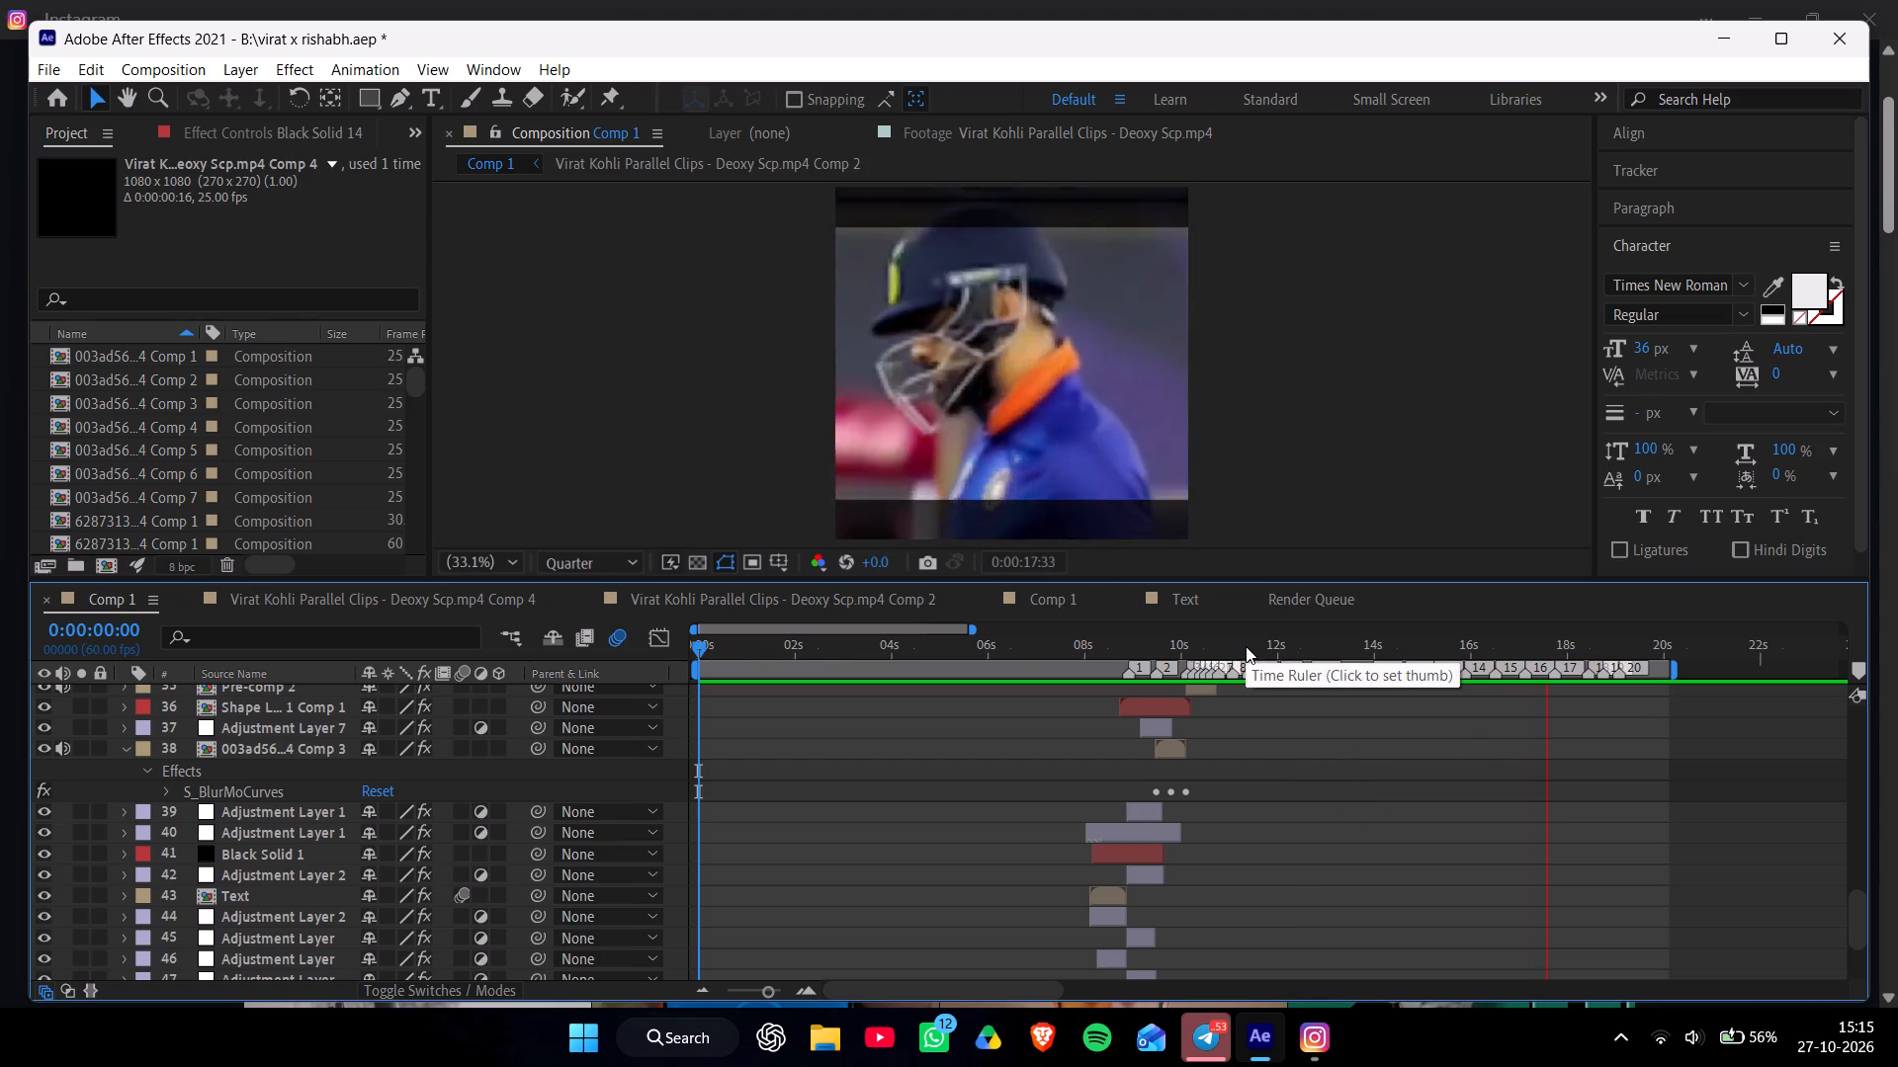
Replay the Comp 1 edit from 0:00:08:07, 0:00:07:53 and 0:00:06:39 to review the transition into the cricket clips.
click(1090, 646)
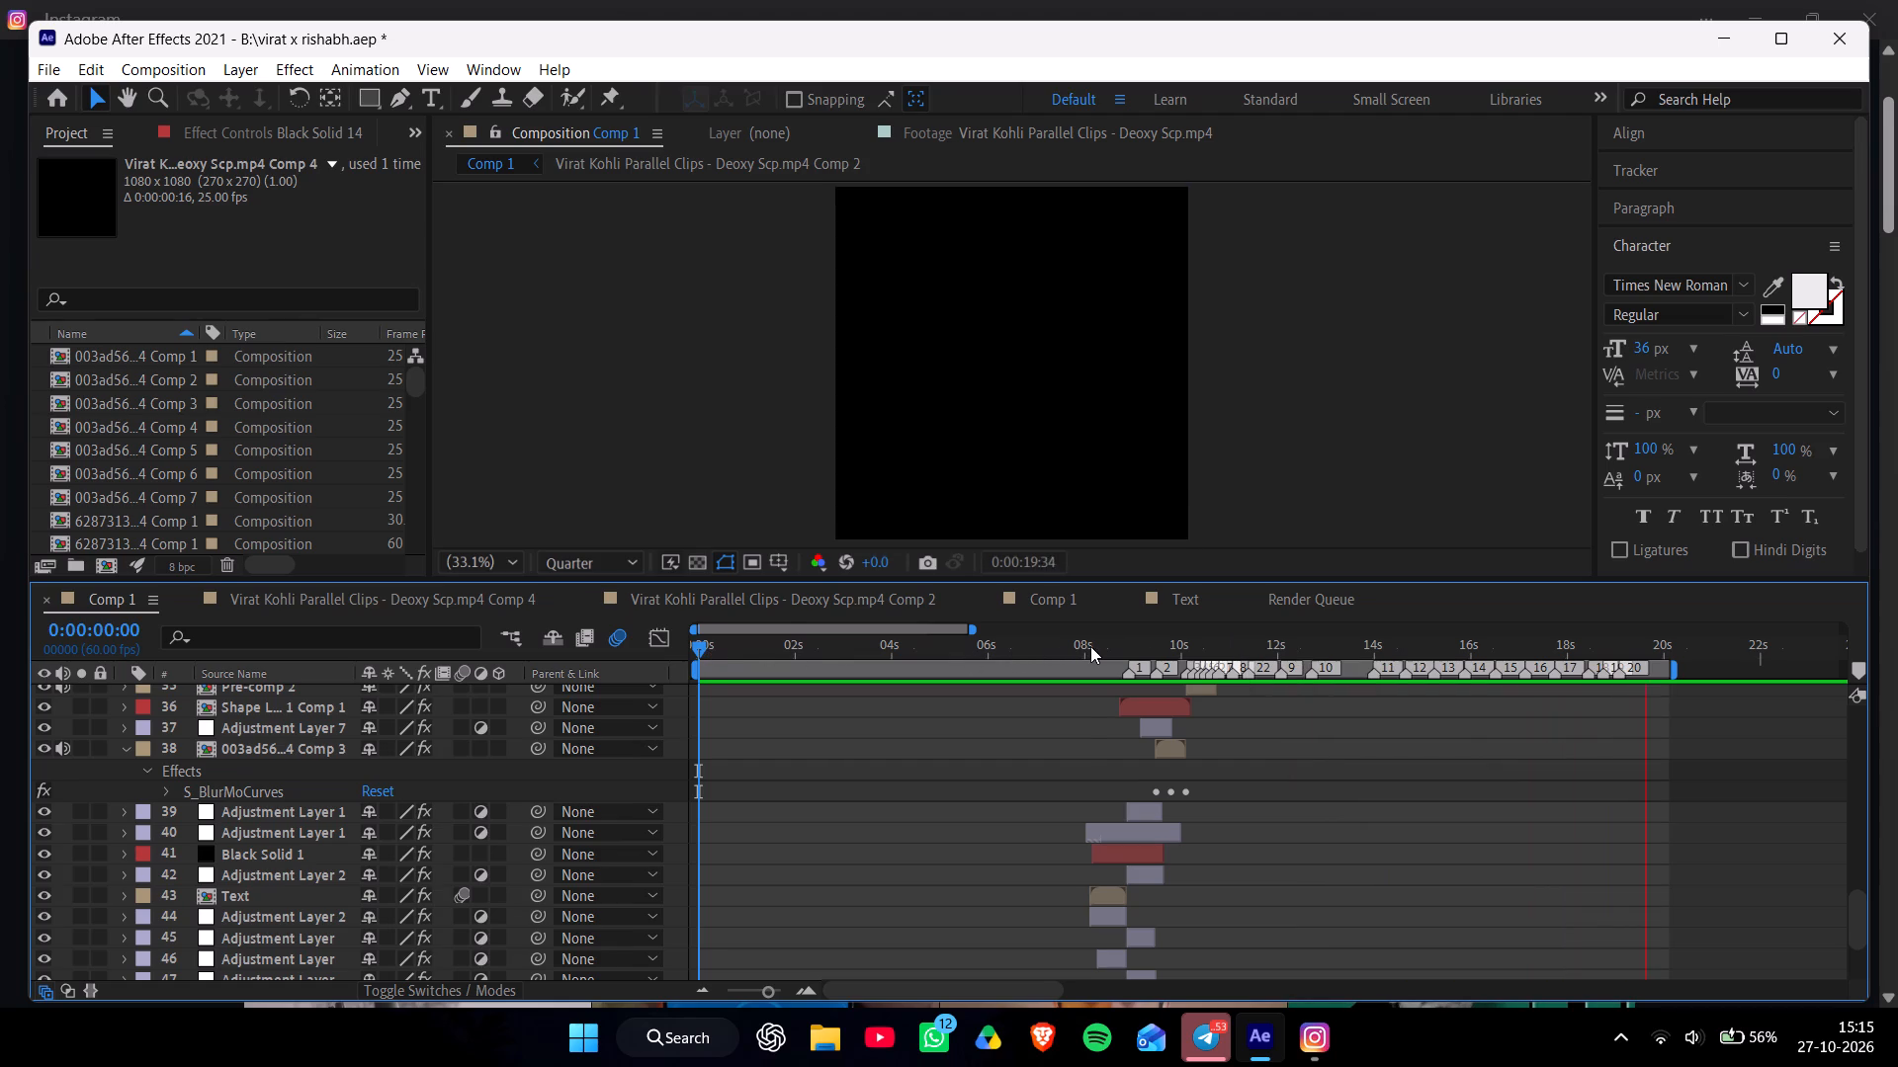
key(space)
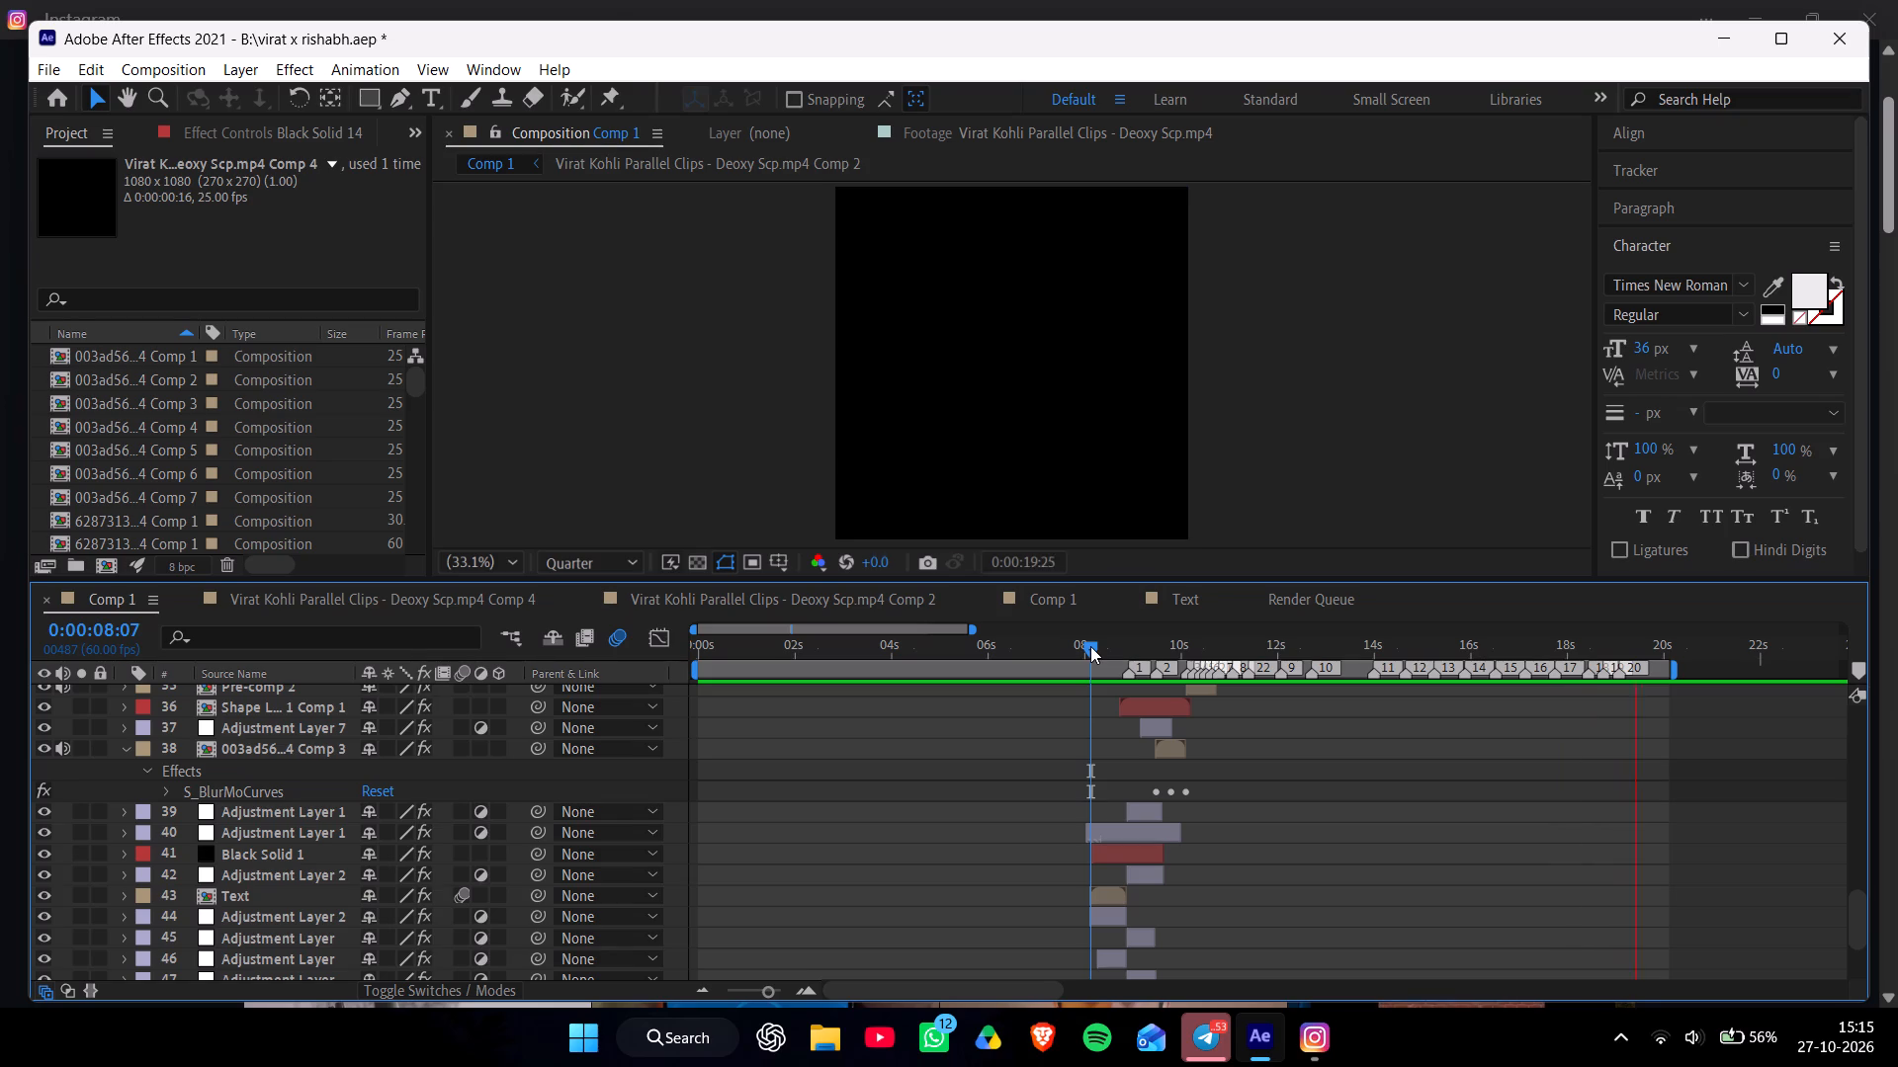
click(1078, 646)
key(space)
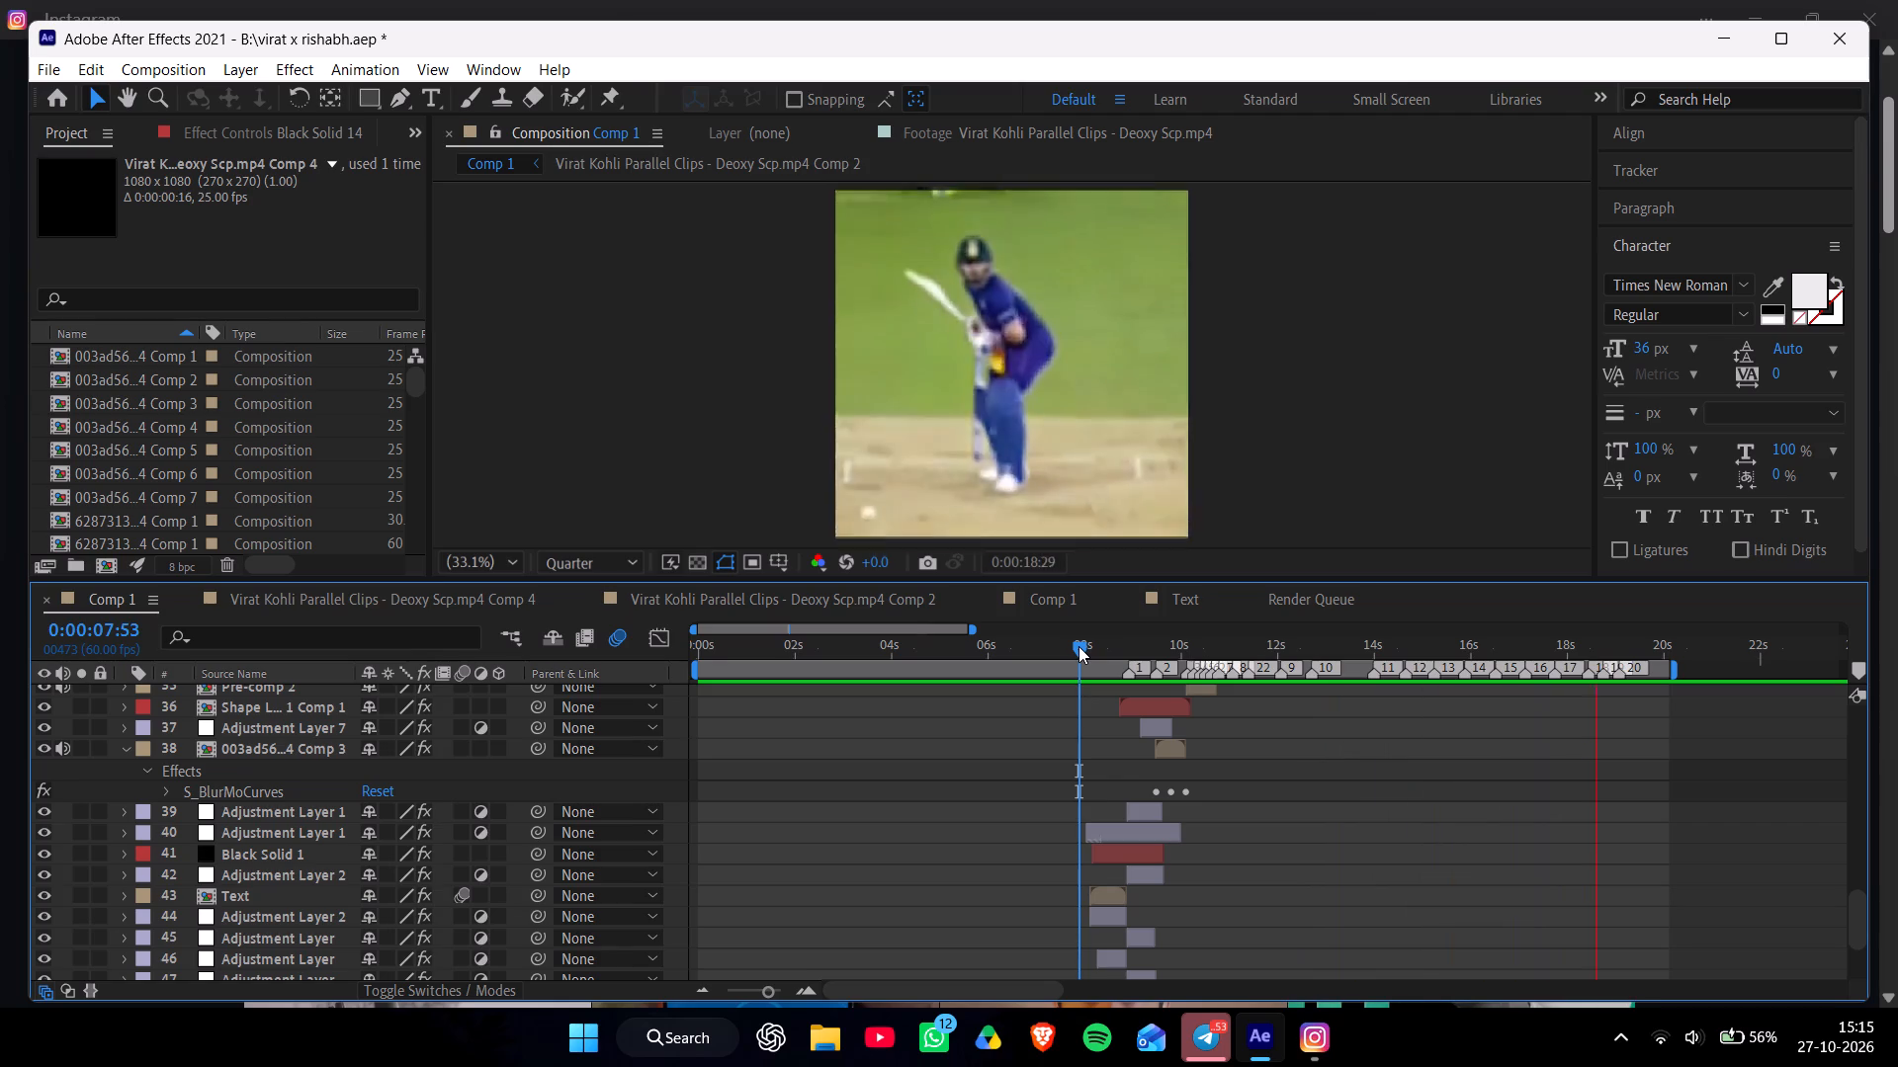
key(space)
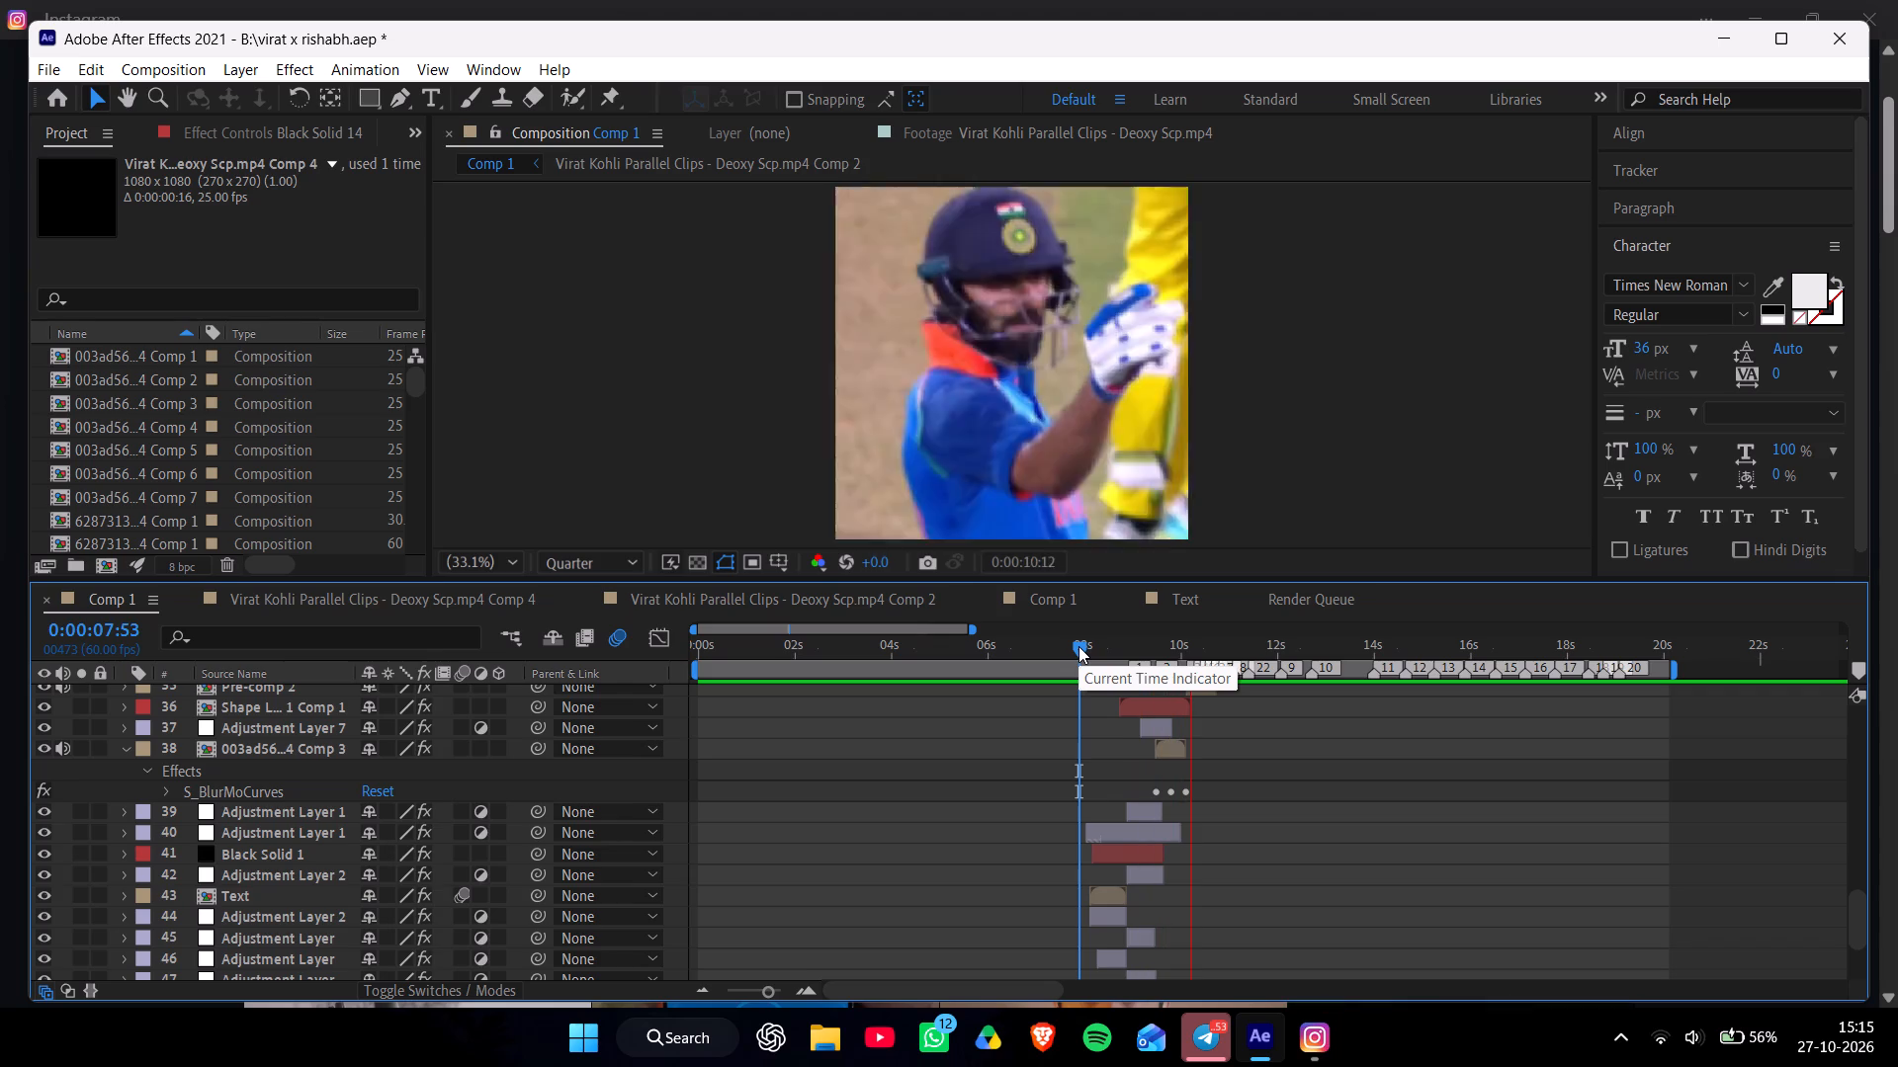
click(1019, 646)
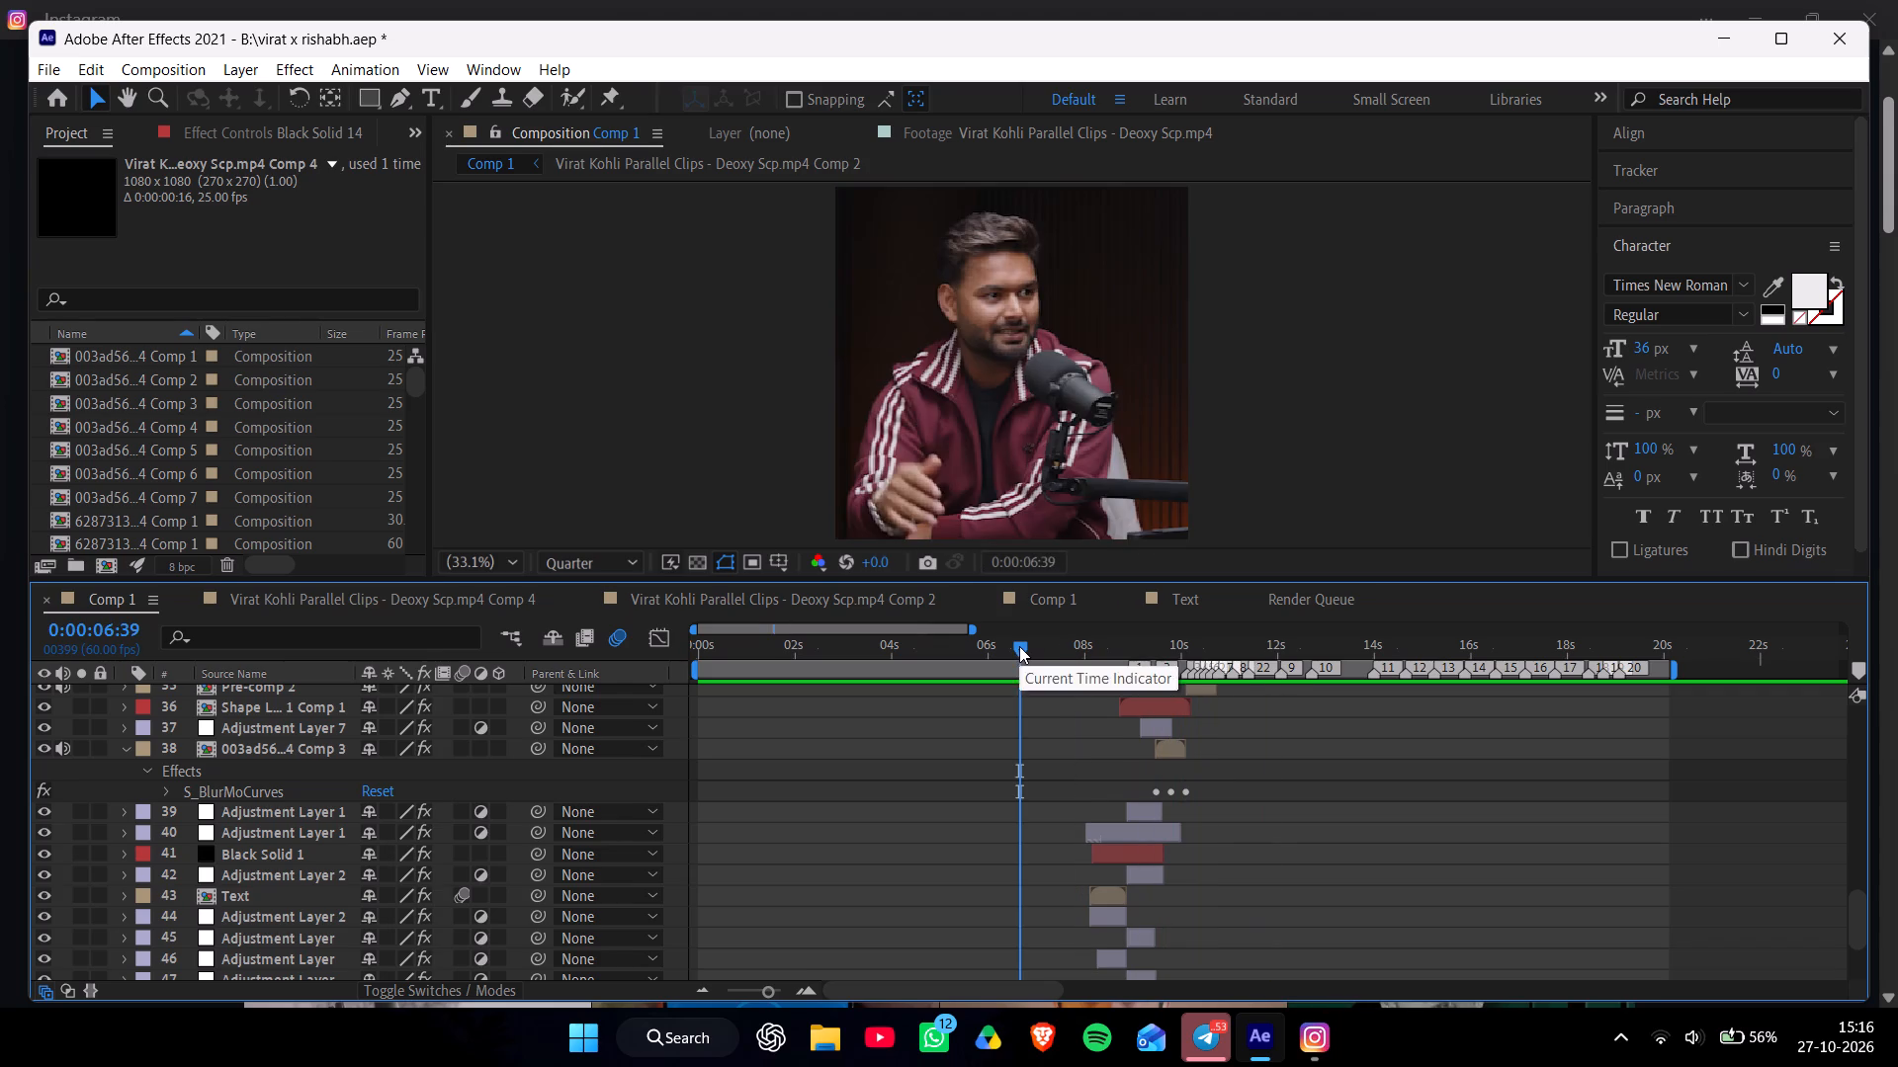
key(space)
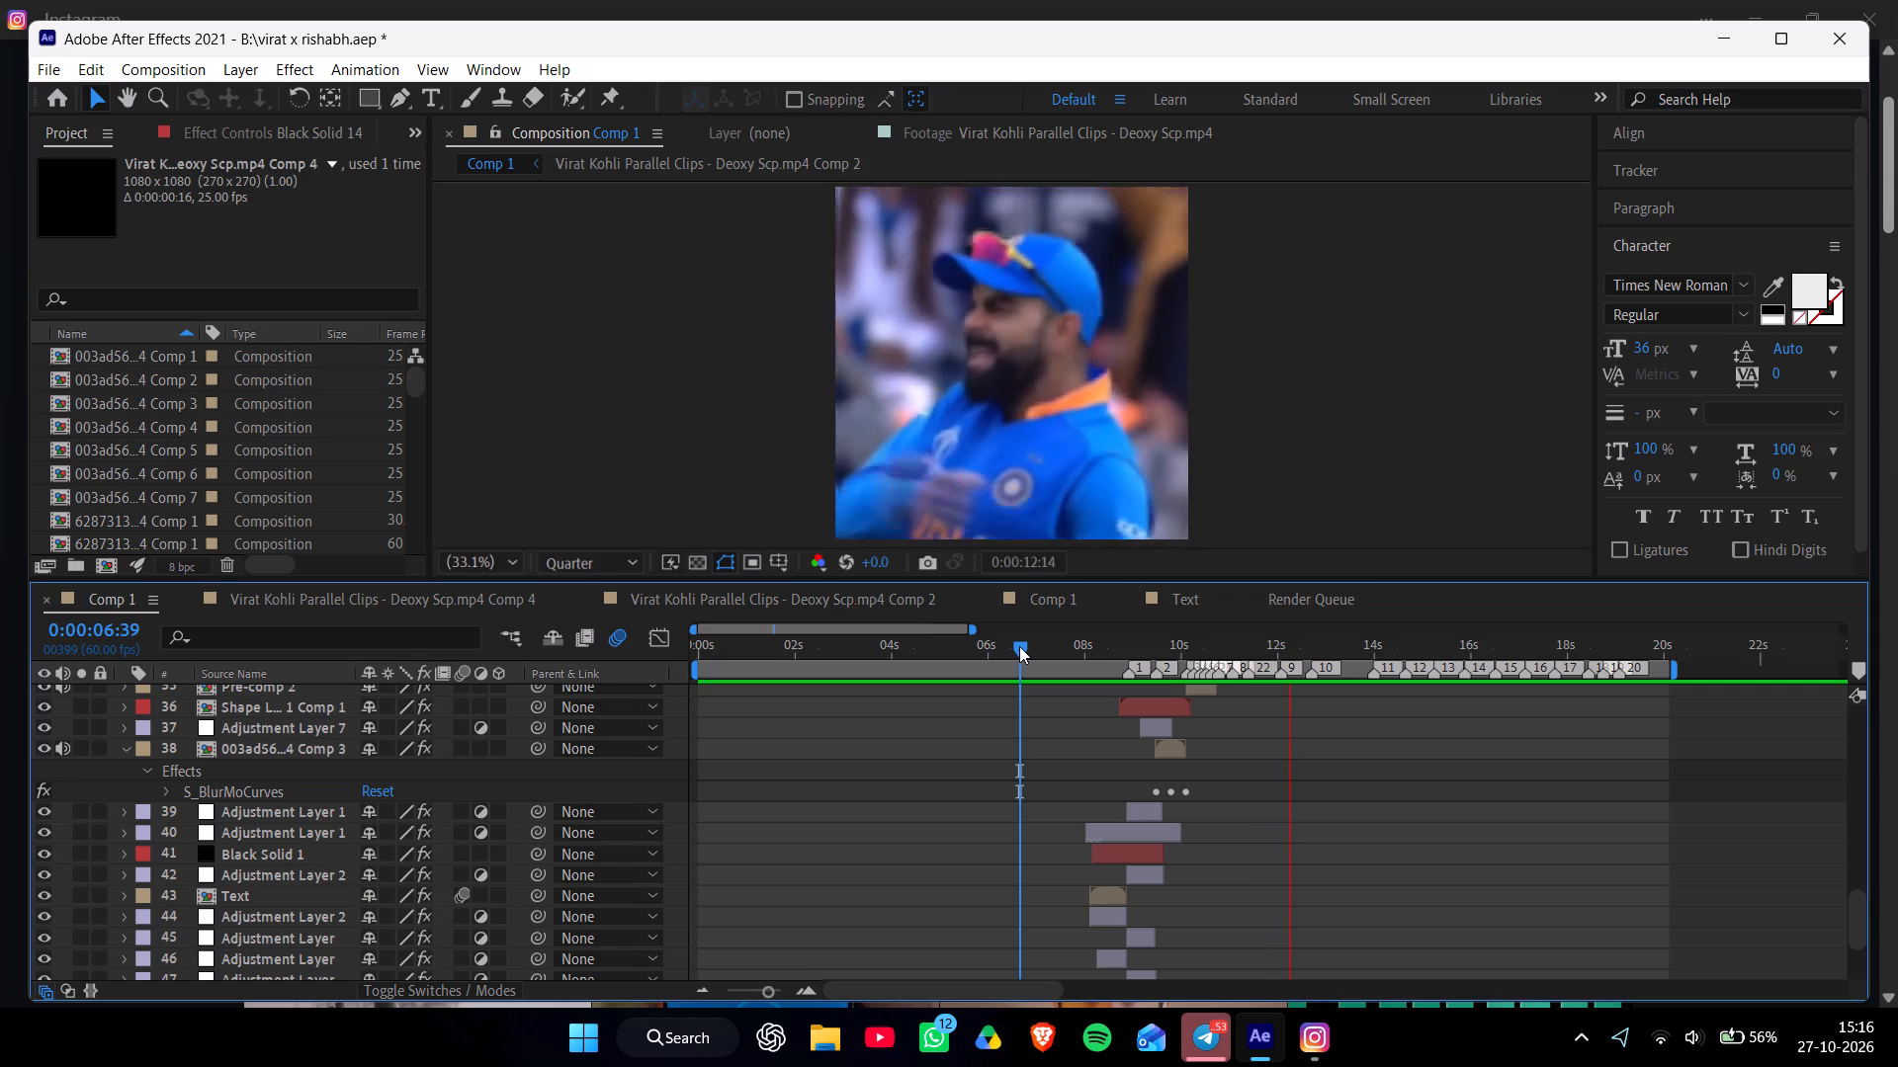
key(space)
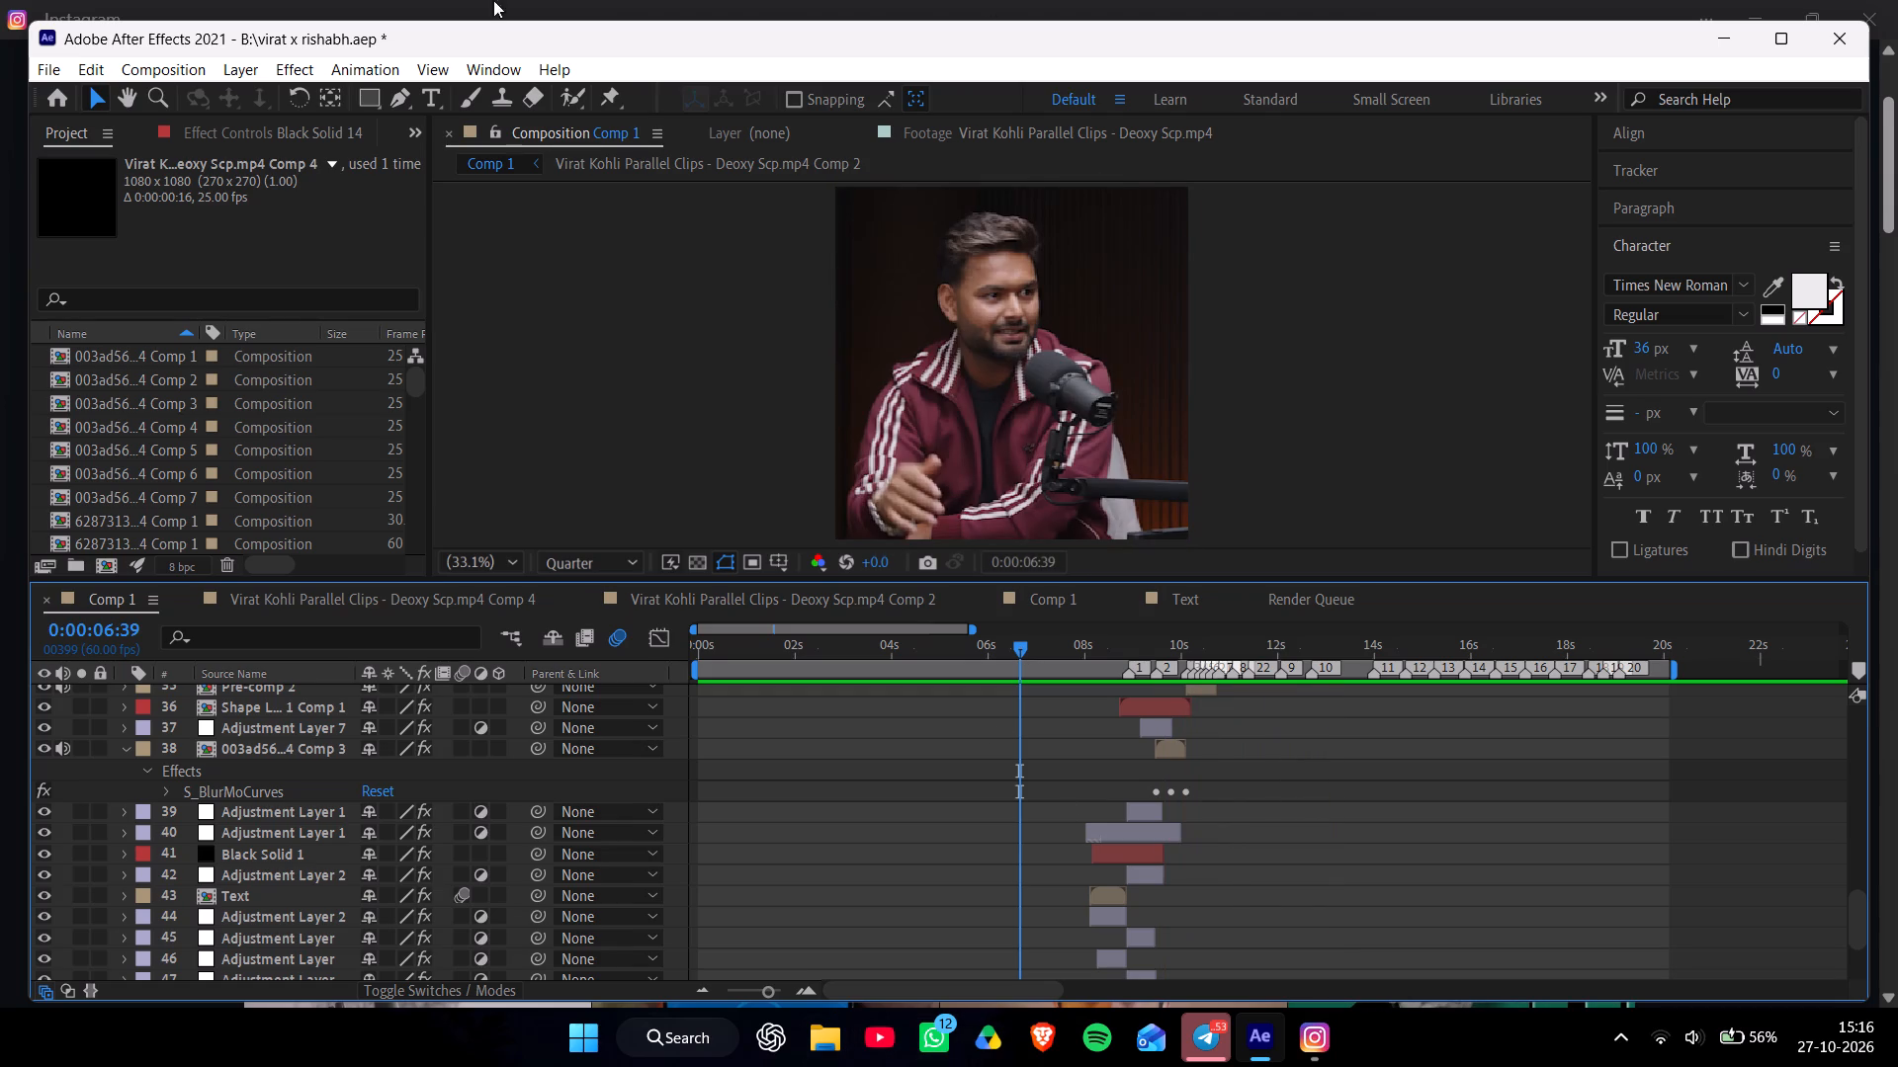
Switch to the Brave browser.
click(1030, 1035)
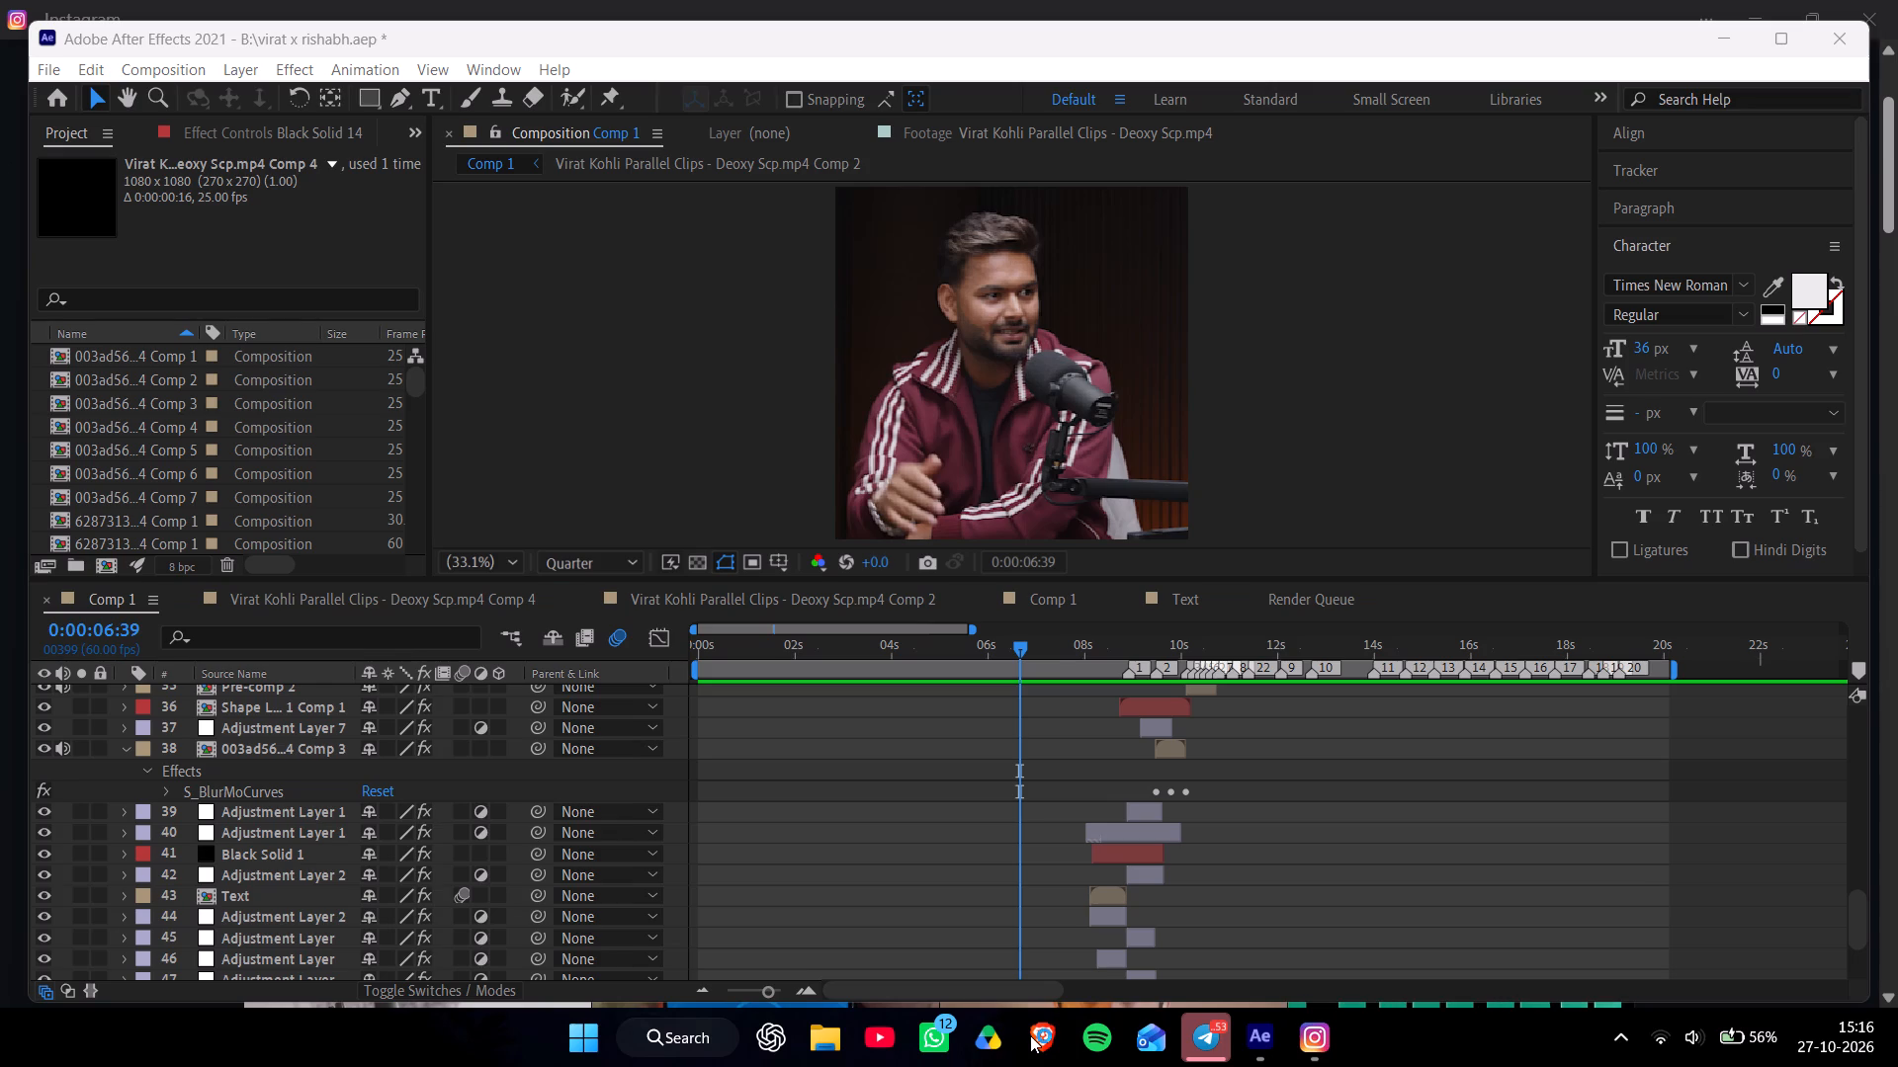
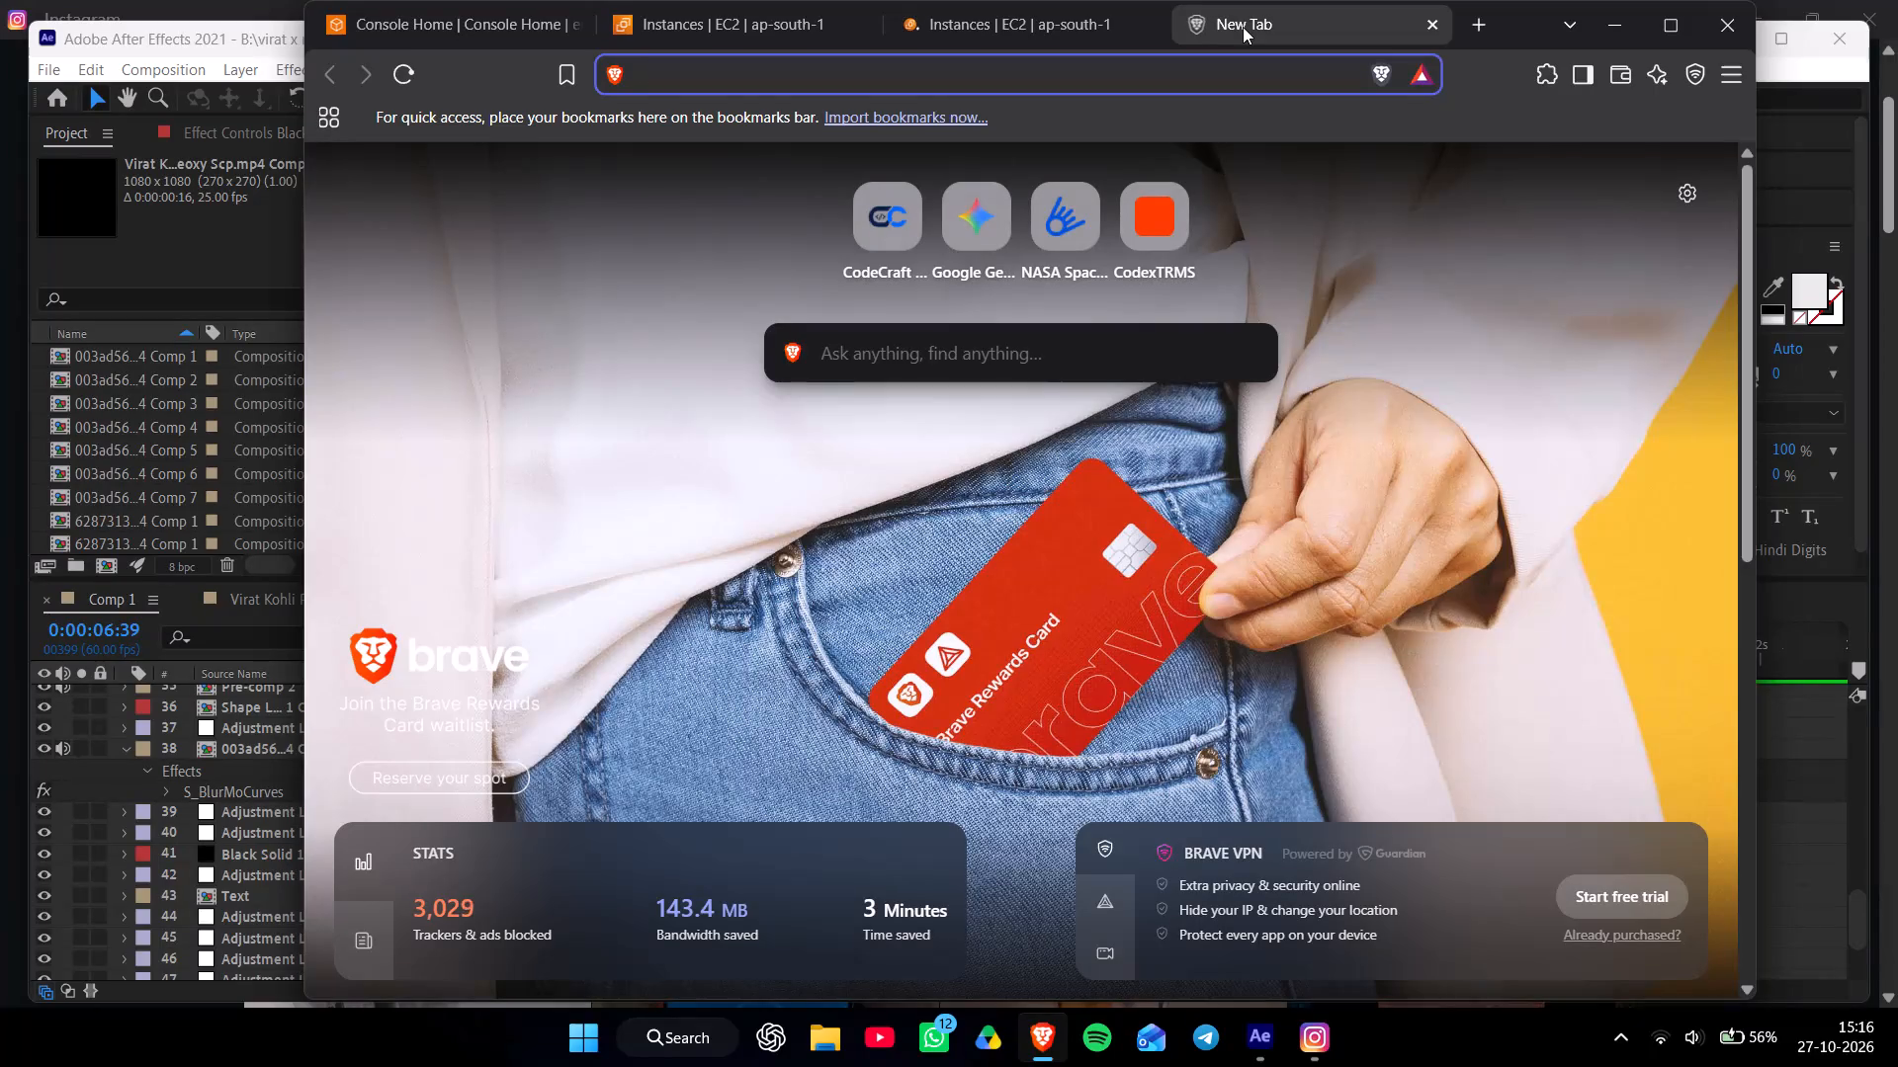
Search the web for "myinstant" and open the Myinstants sound button website.
text(my)
key(space)
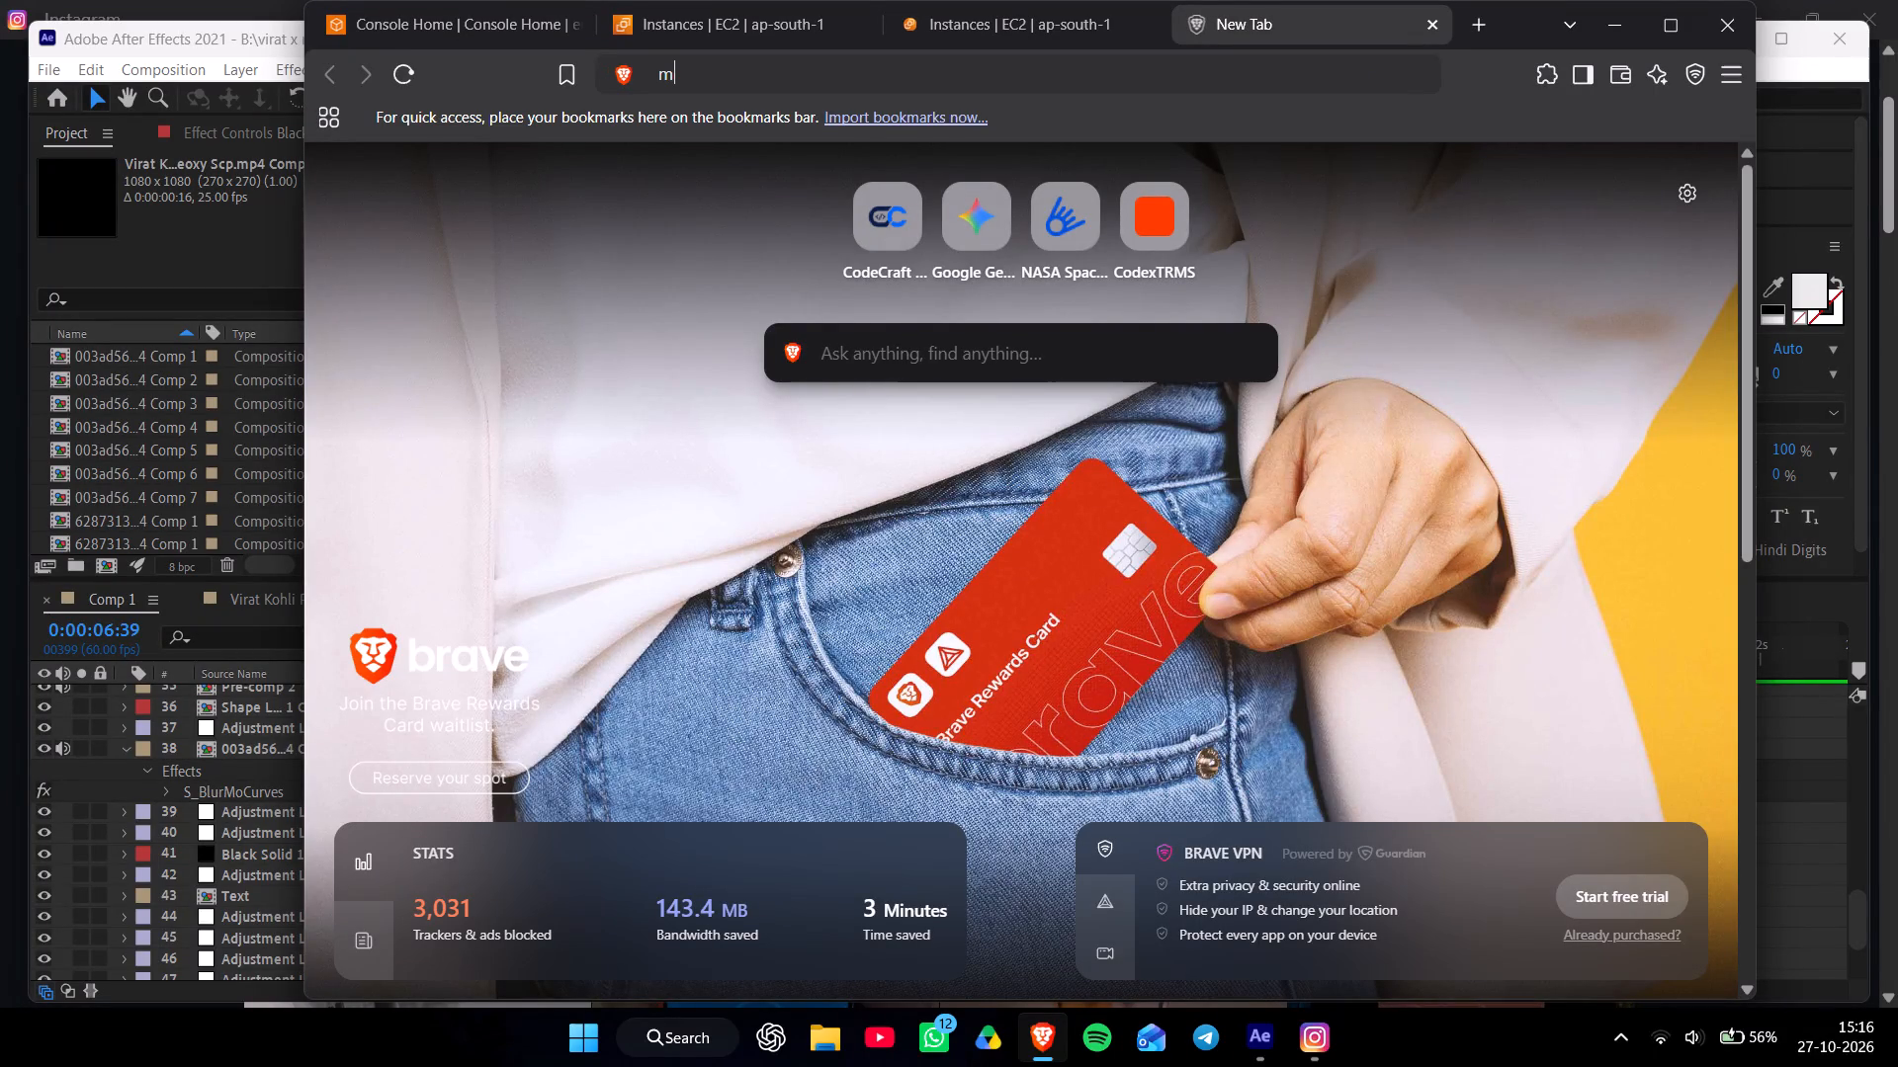
click(824, 65)
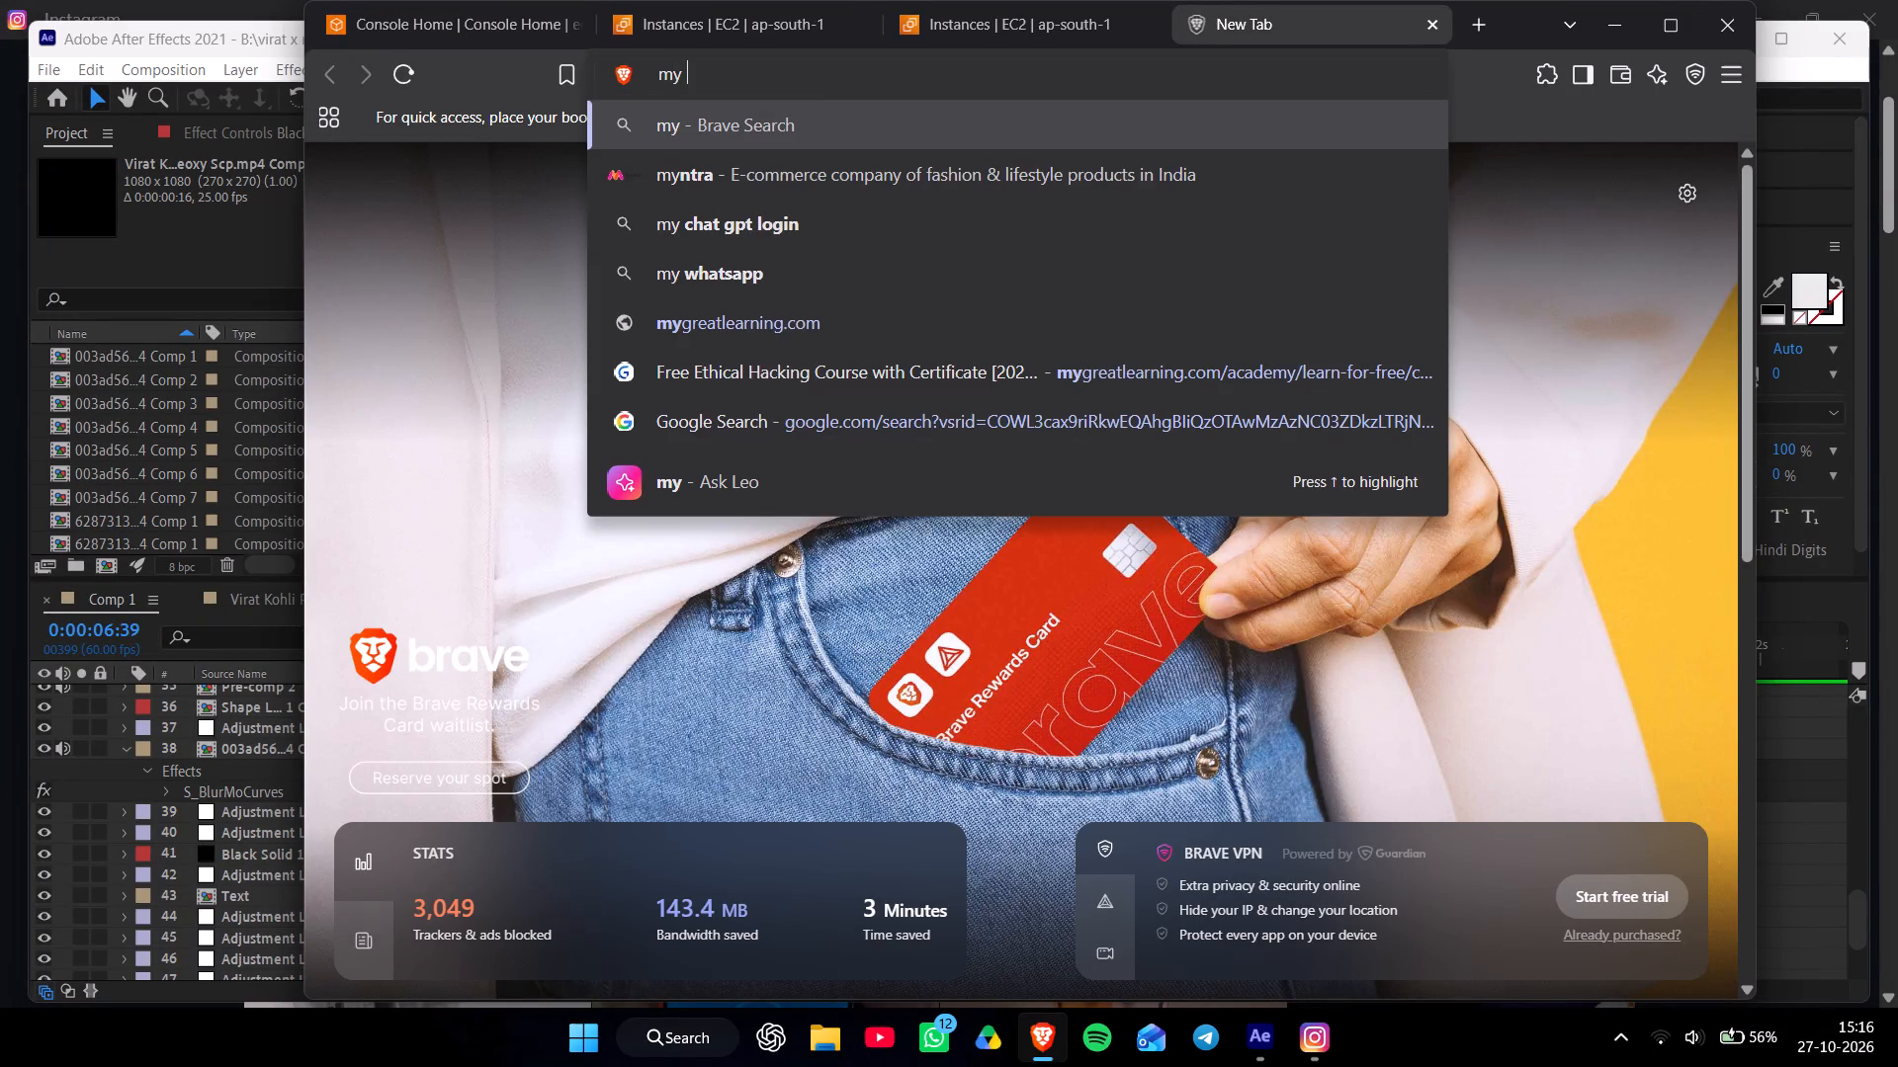
key(BackSpace)
text(instant)
key(Return)
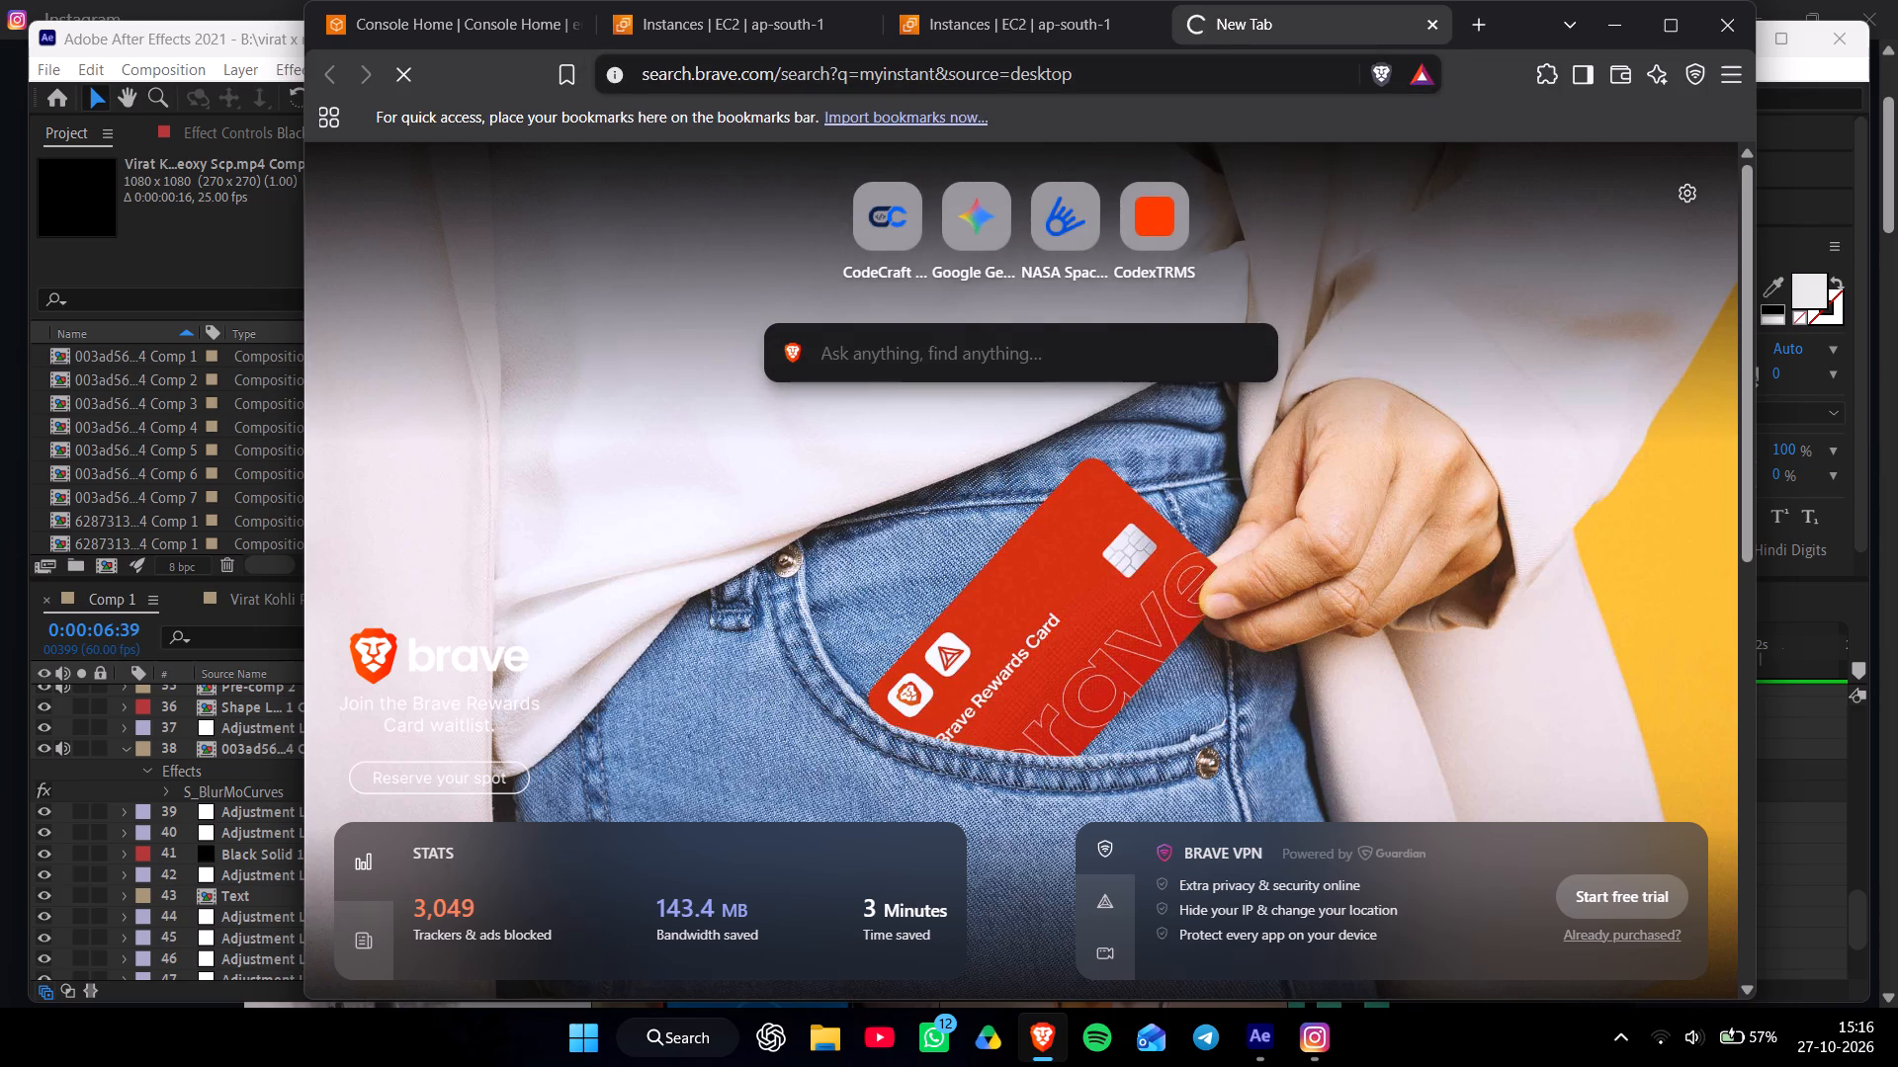
click(734, 436)
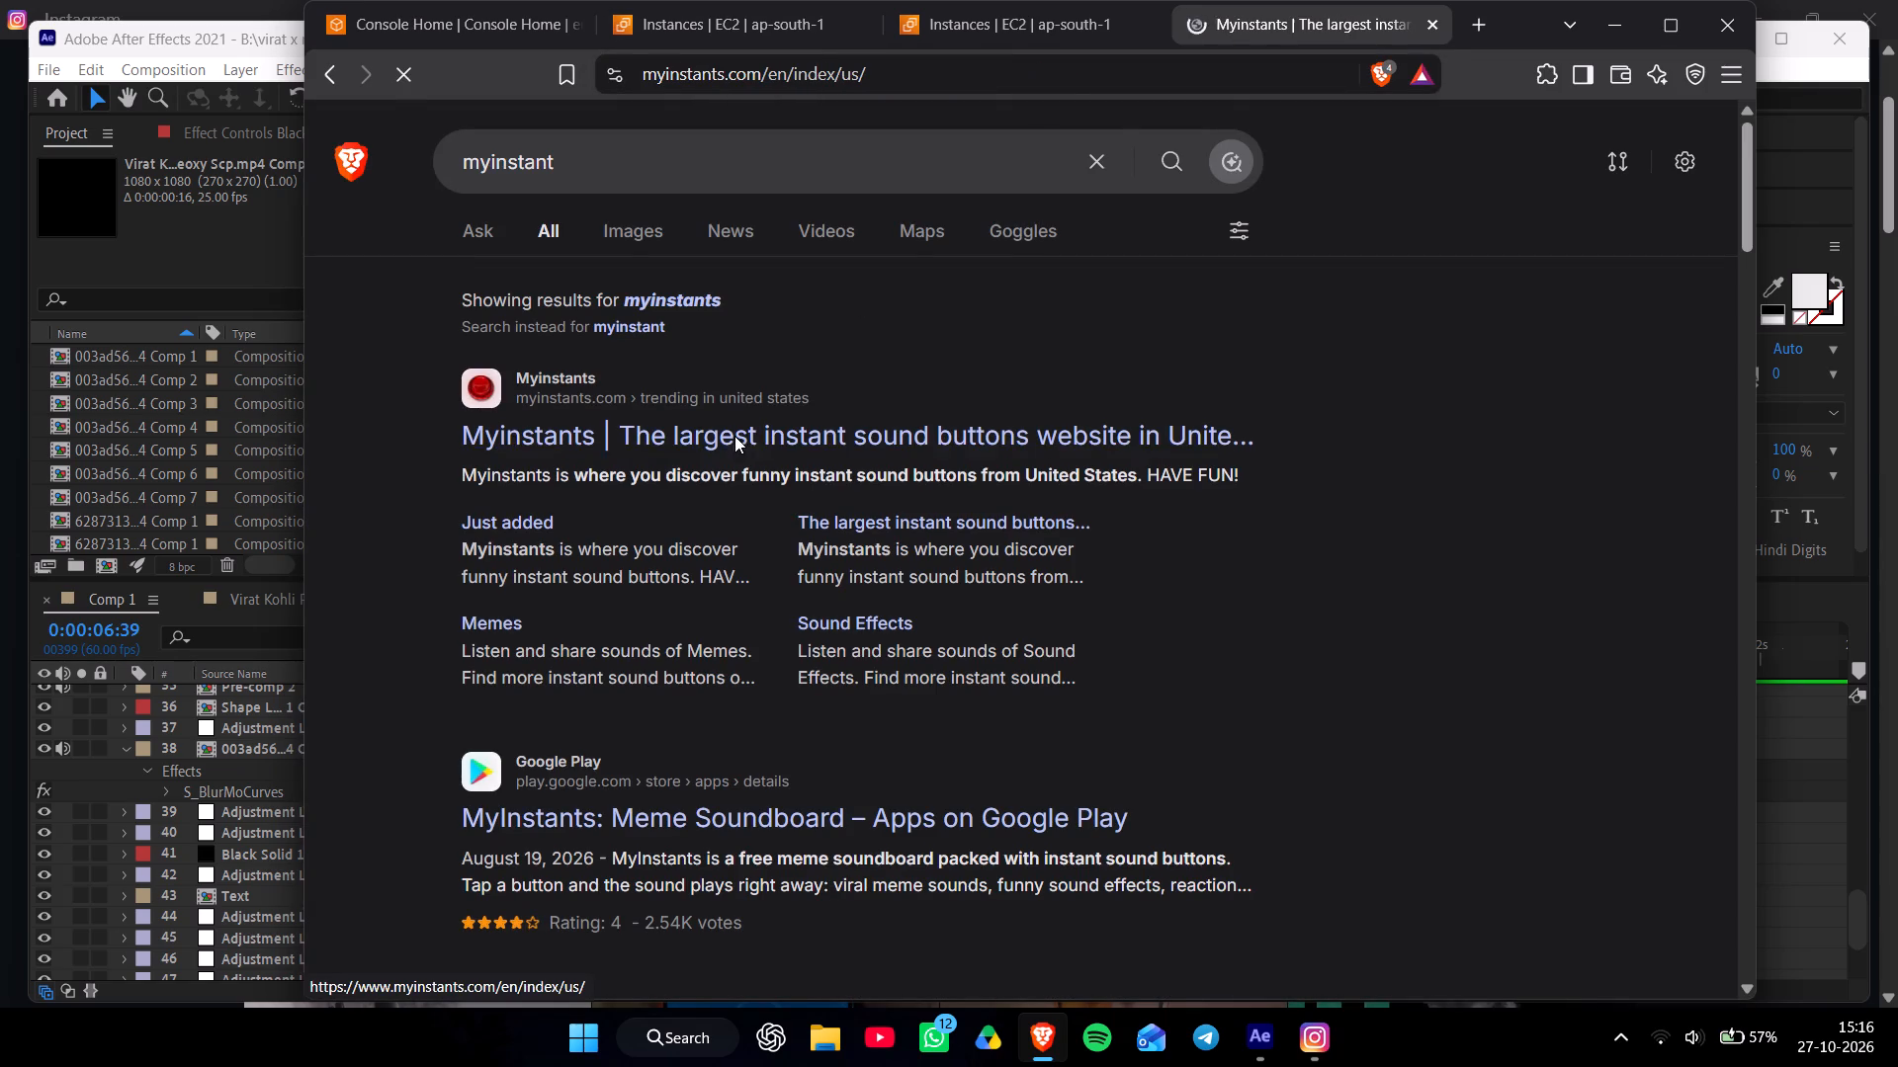
Search Myinstants for "the goat" and play the "Thats why he's the GOAT" sound.
click(705, 137)
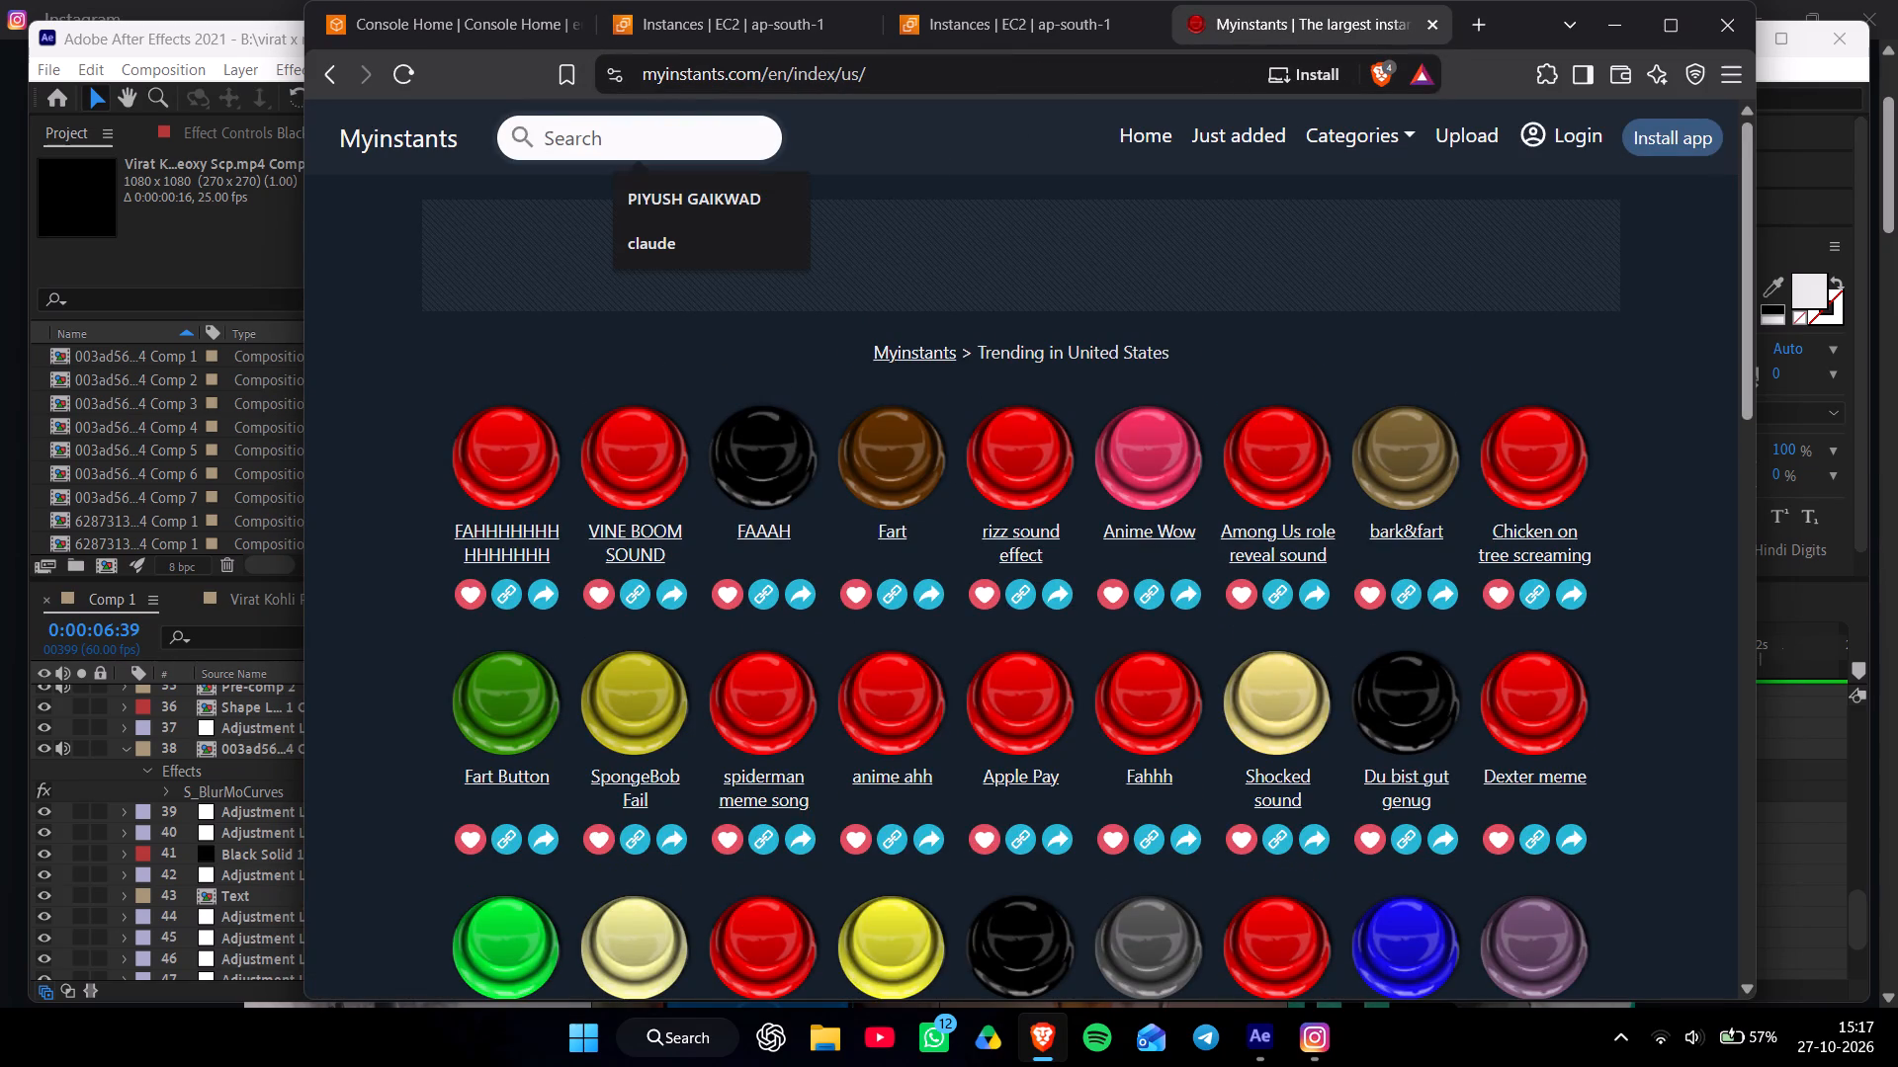
text(the goat)
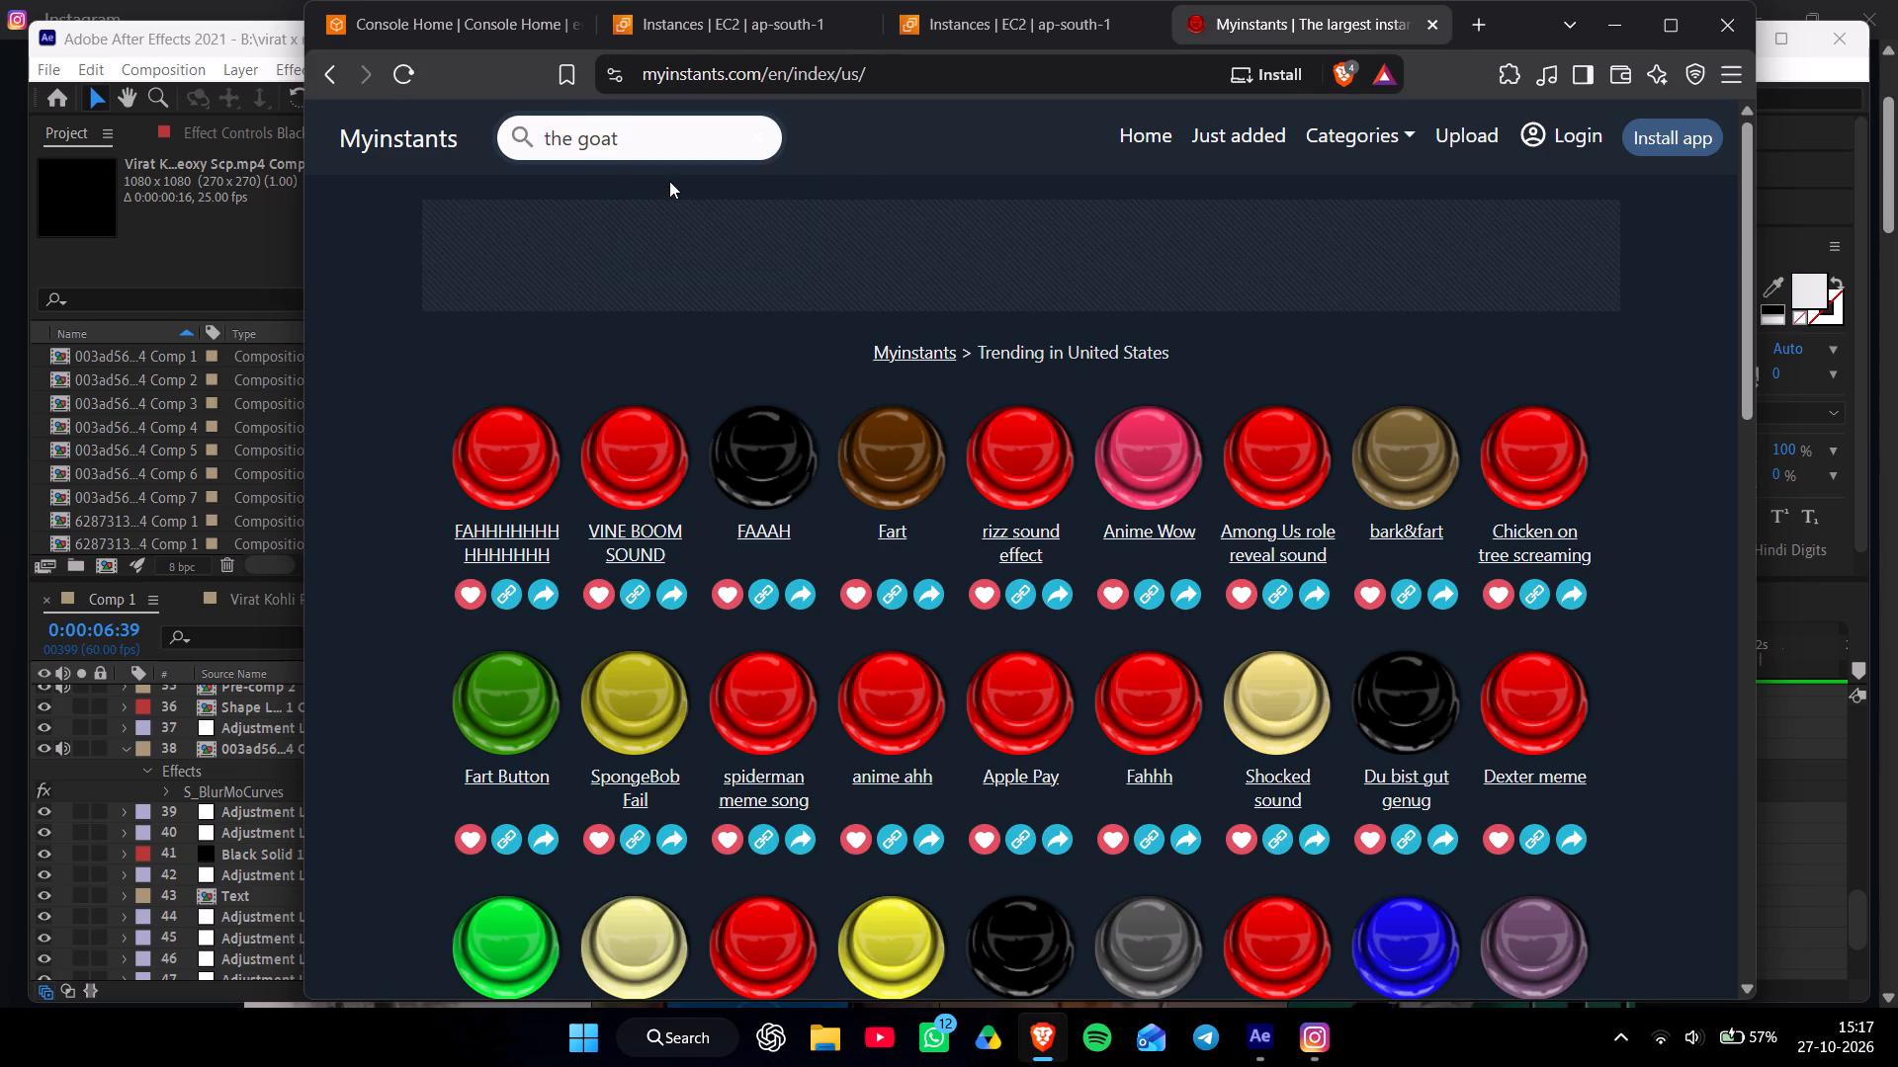
key(Return)
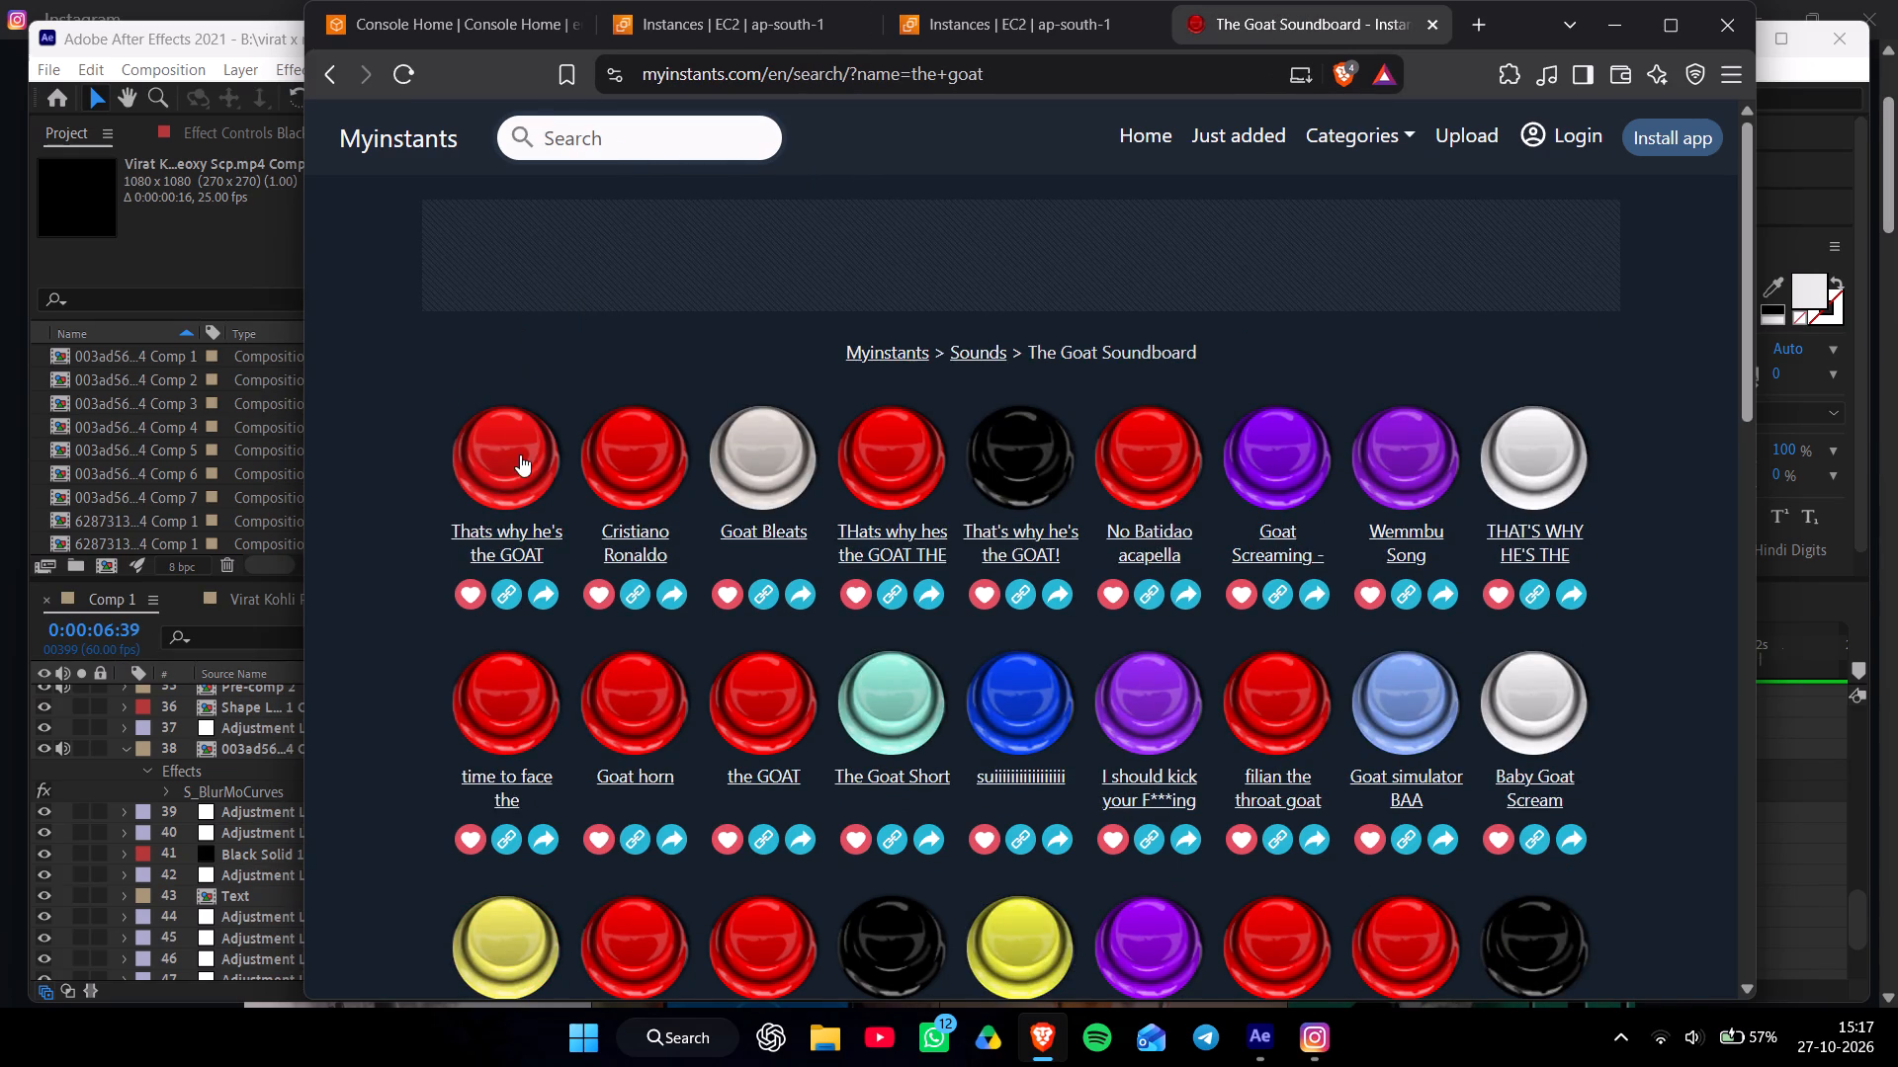
click(520, 454)
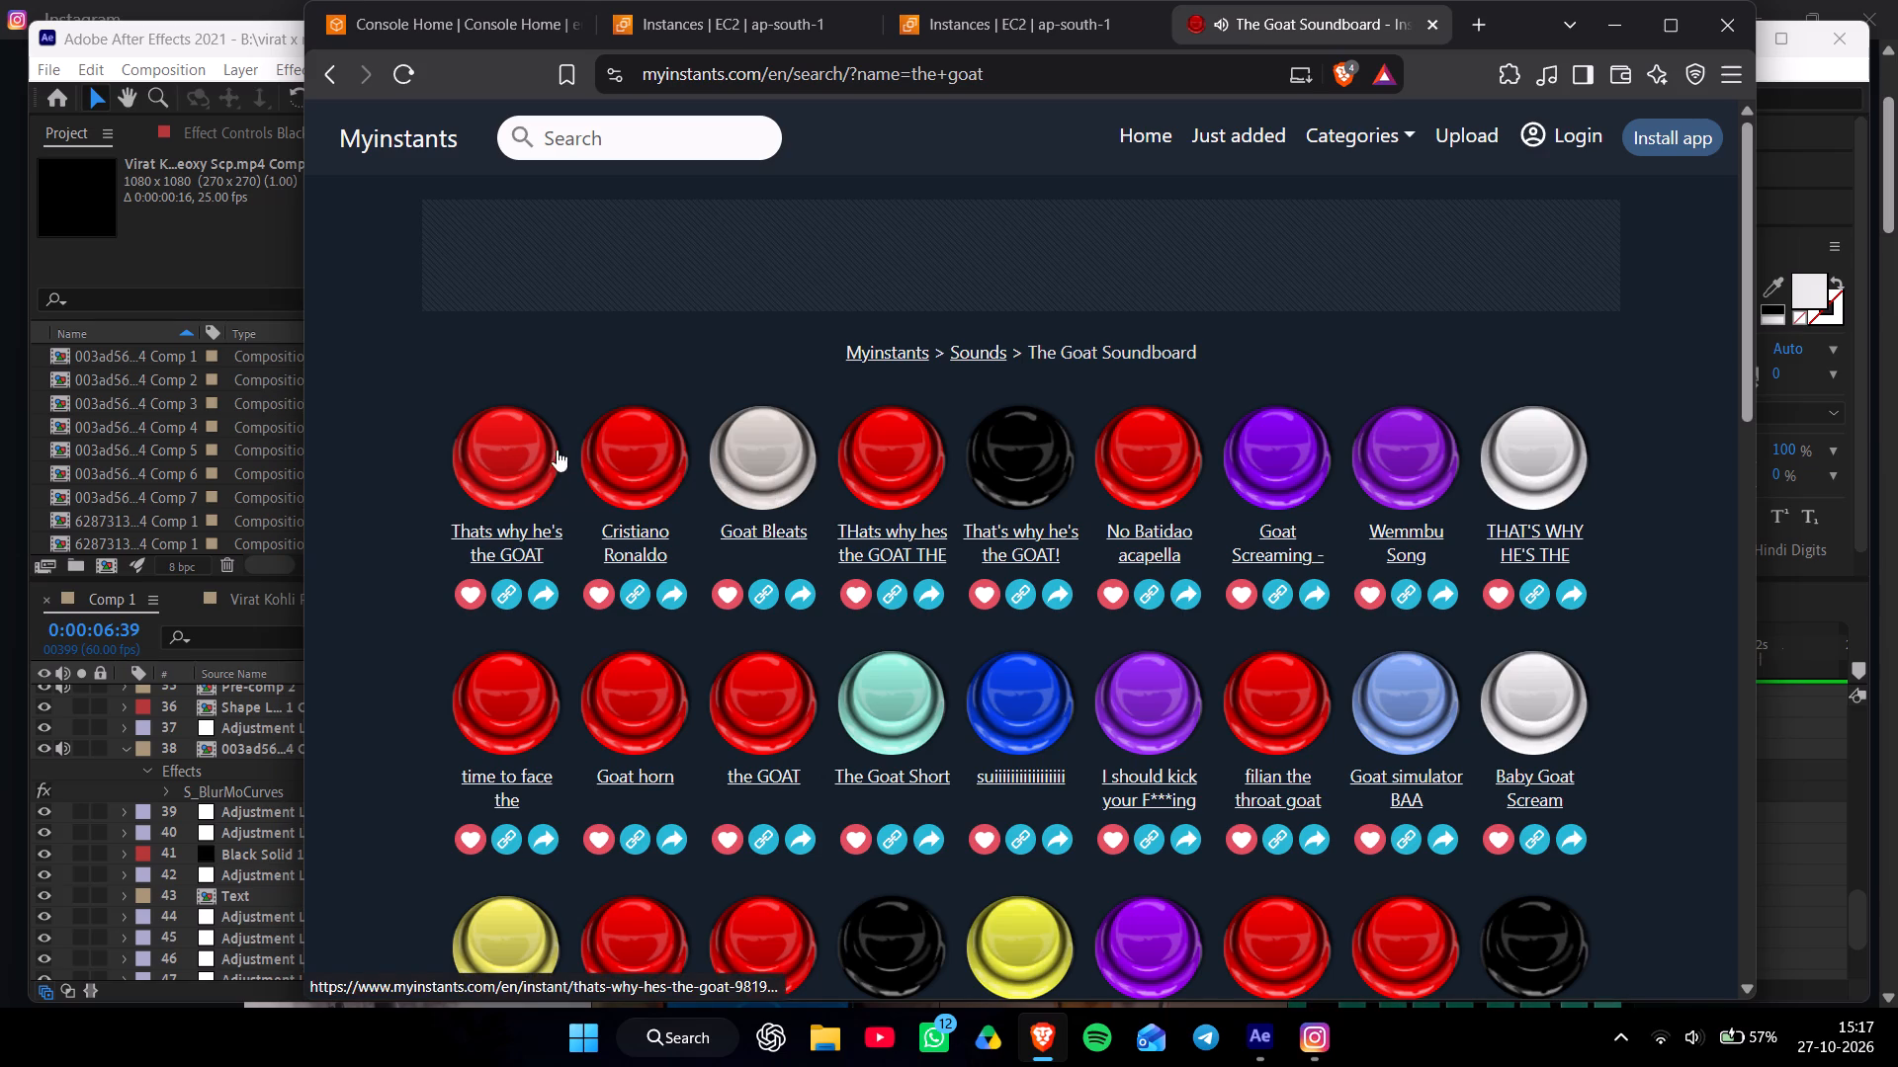
Raise the system volume to roughly two thirds.
click(1709, 1062)
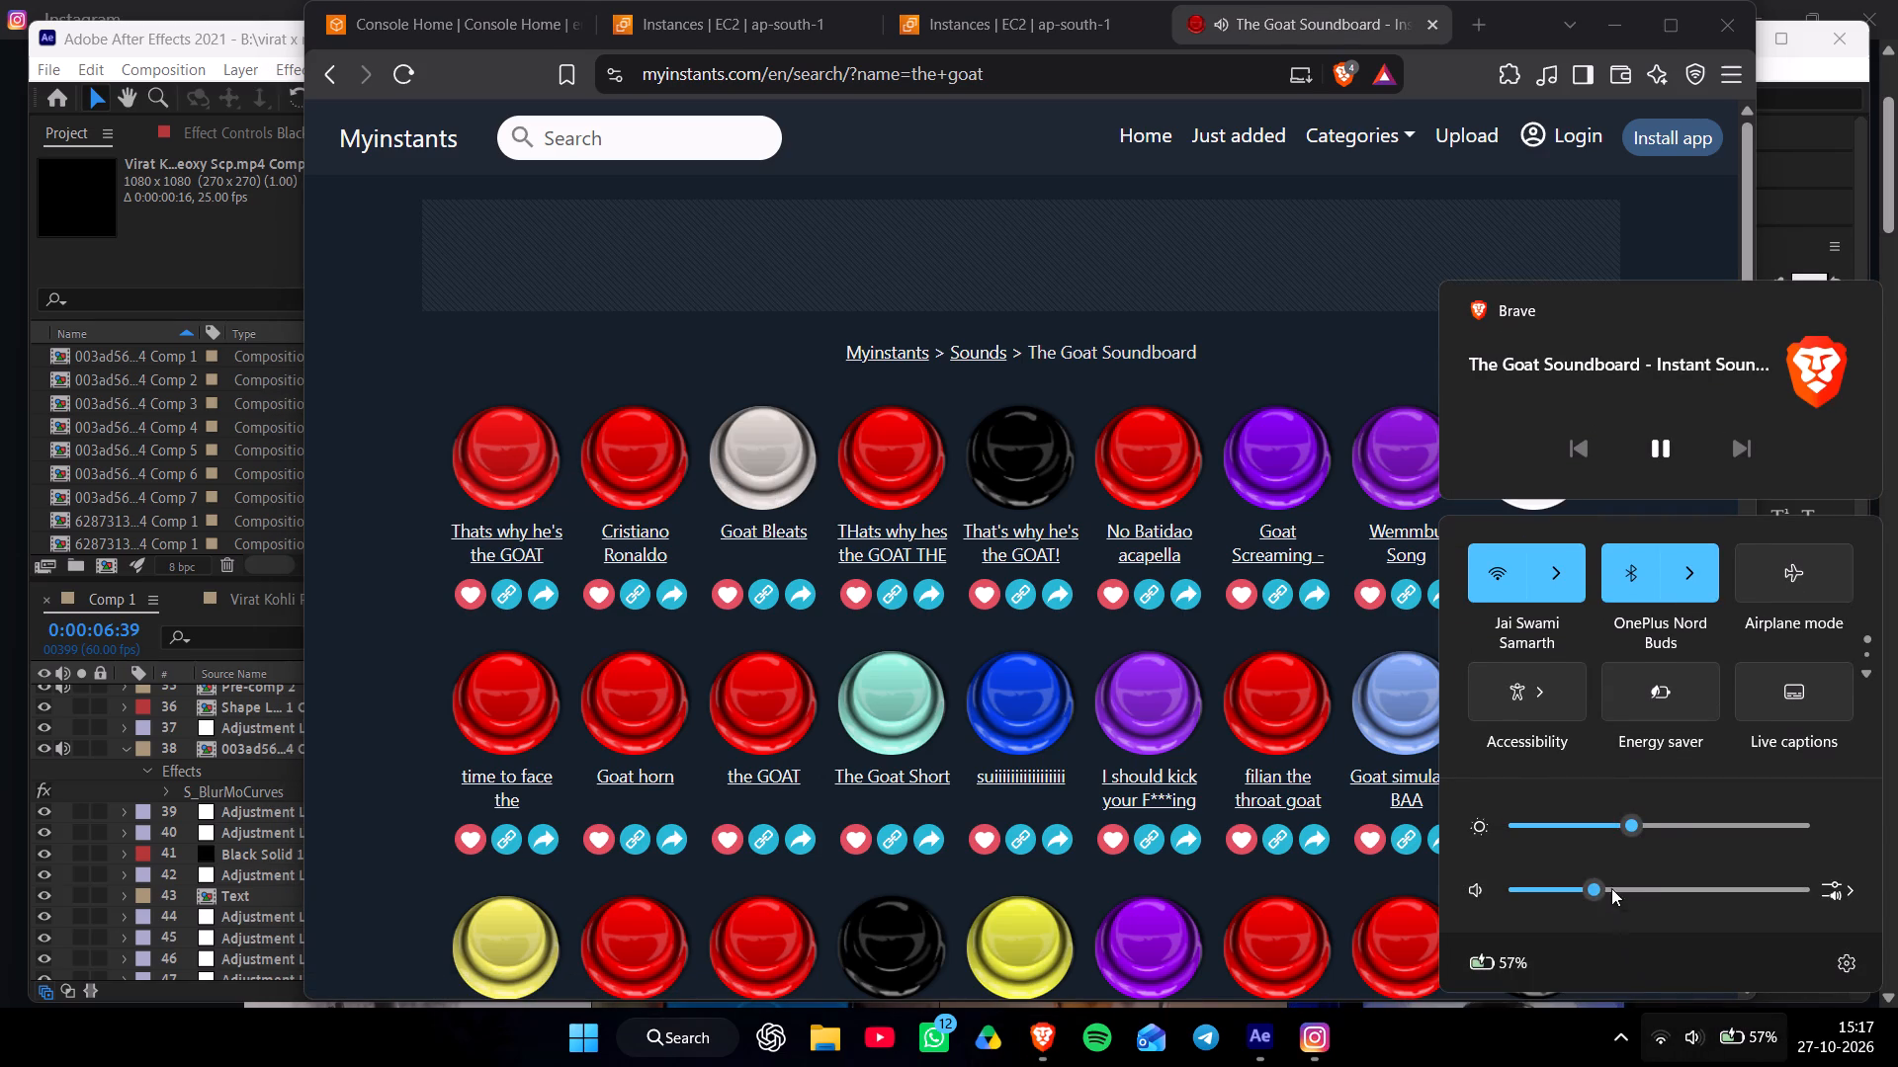
drag(1611, 888, 1713, 891)
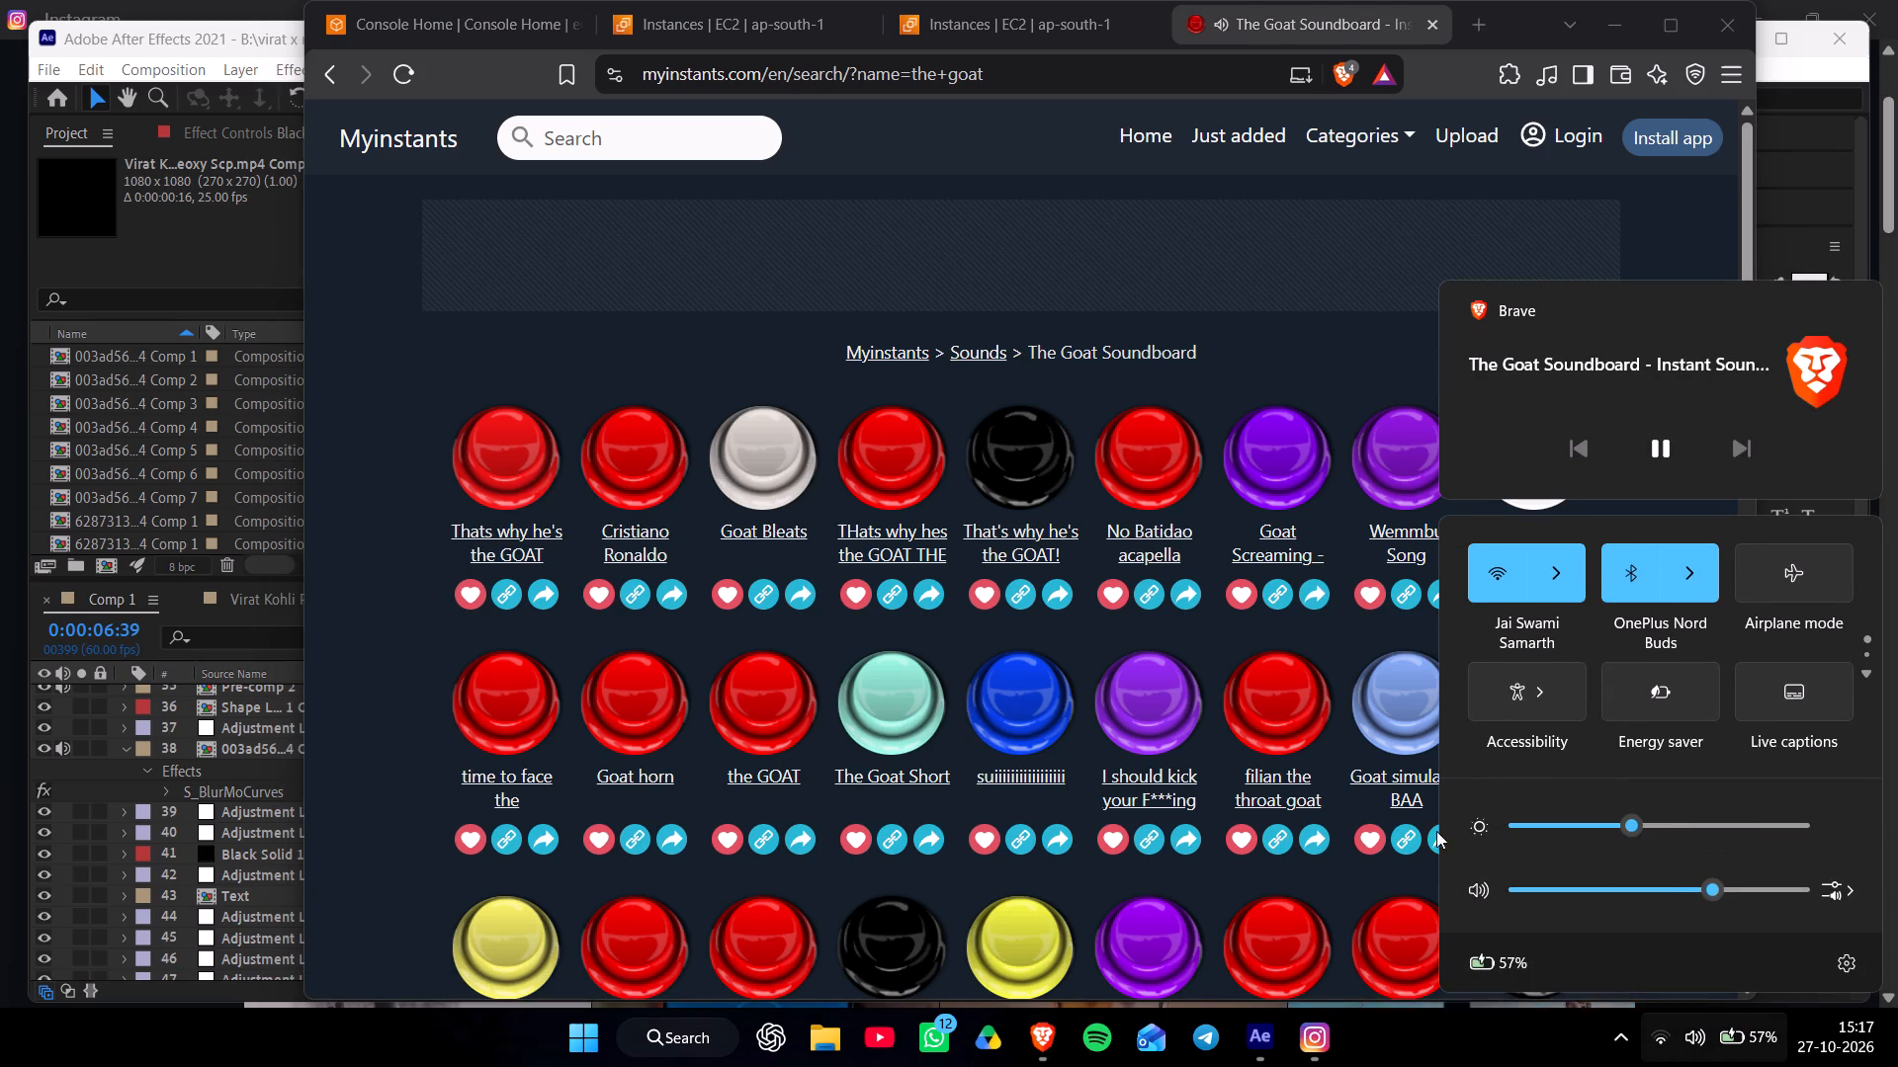
Download the MP3 of "Thats why he's the GOAT" from its sound page and dismiss the download notice.
click(515, 540)
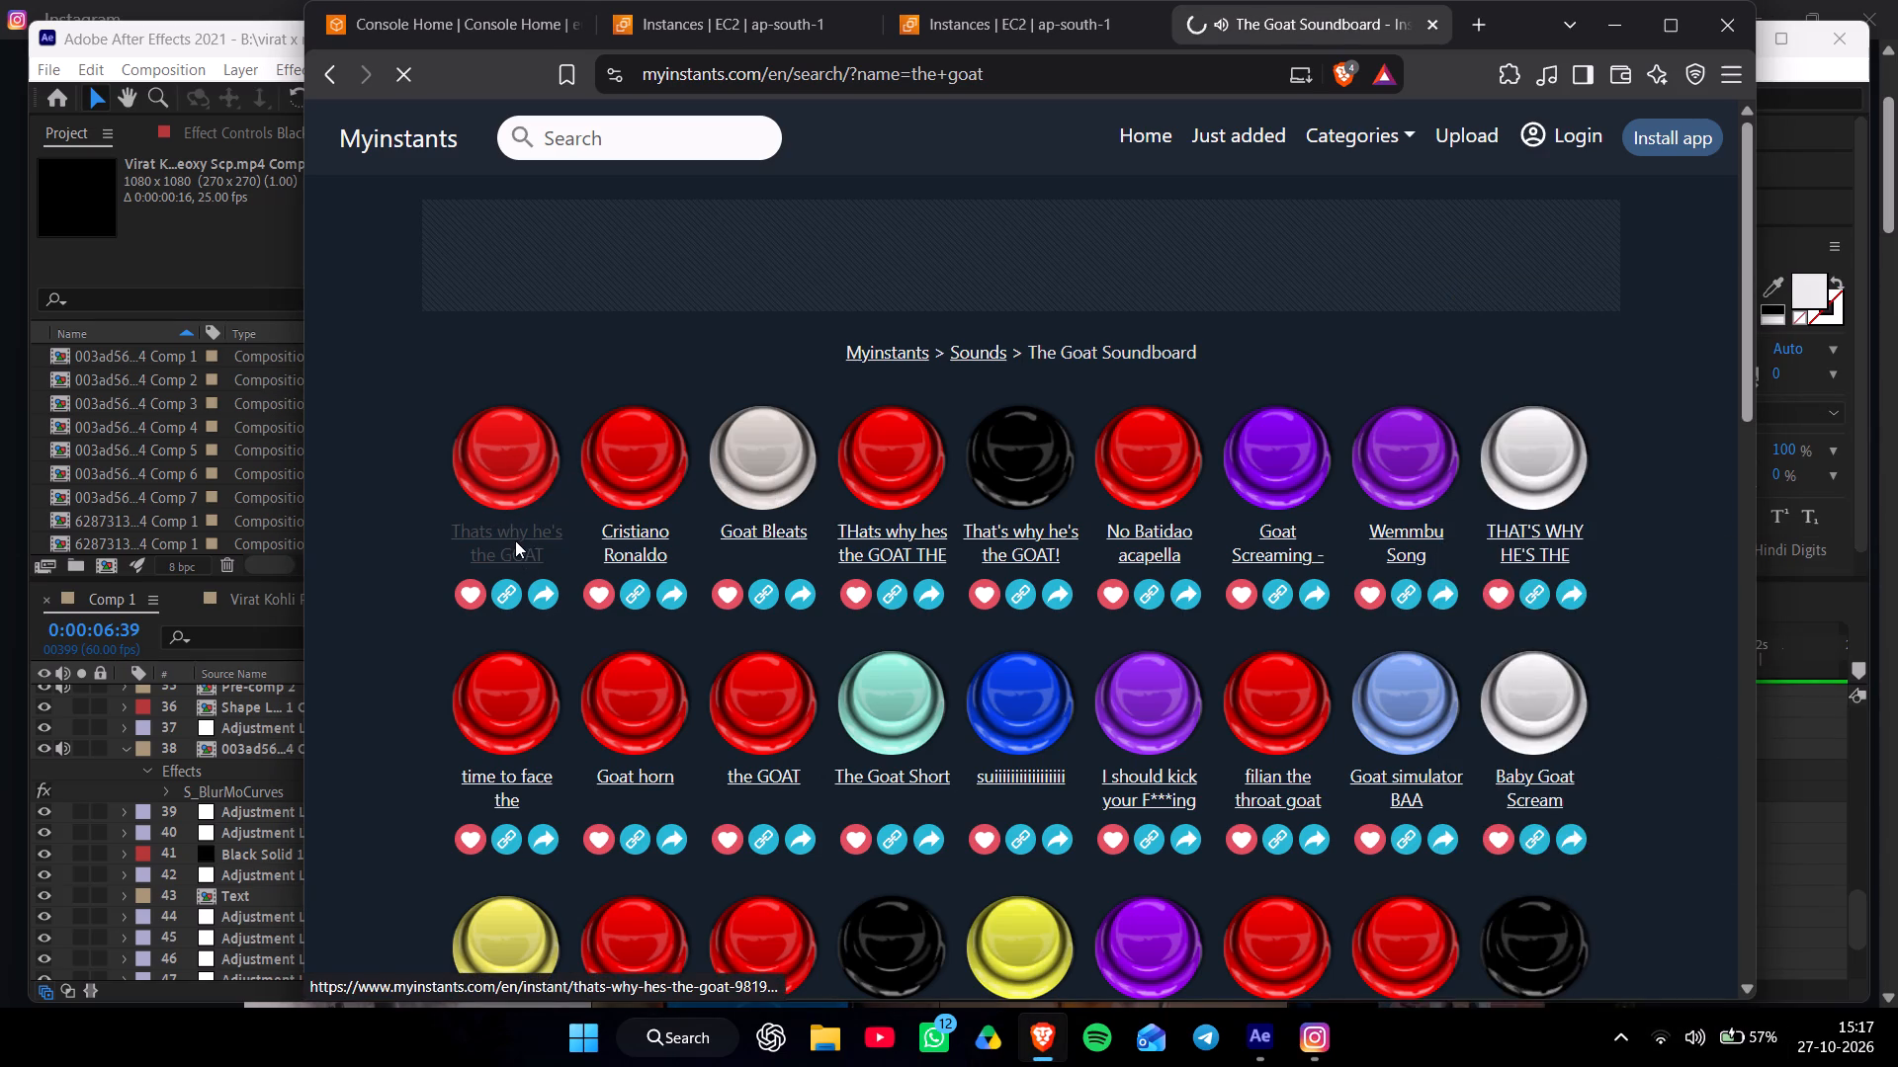
scroll(1294, 936, down, 1)
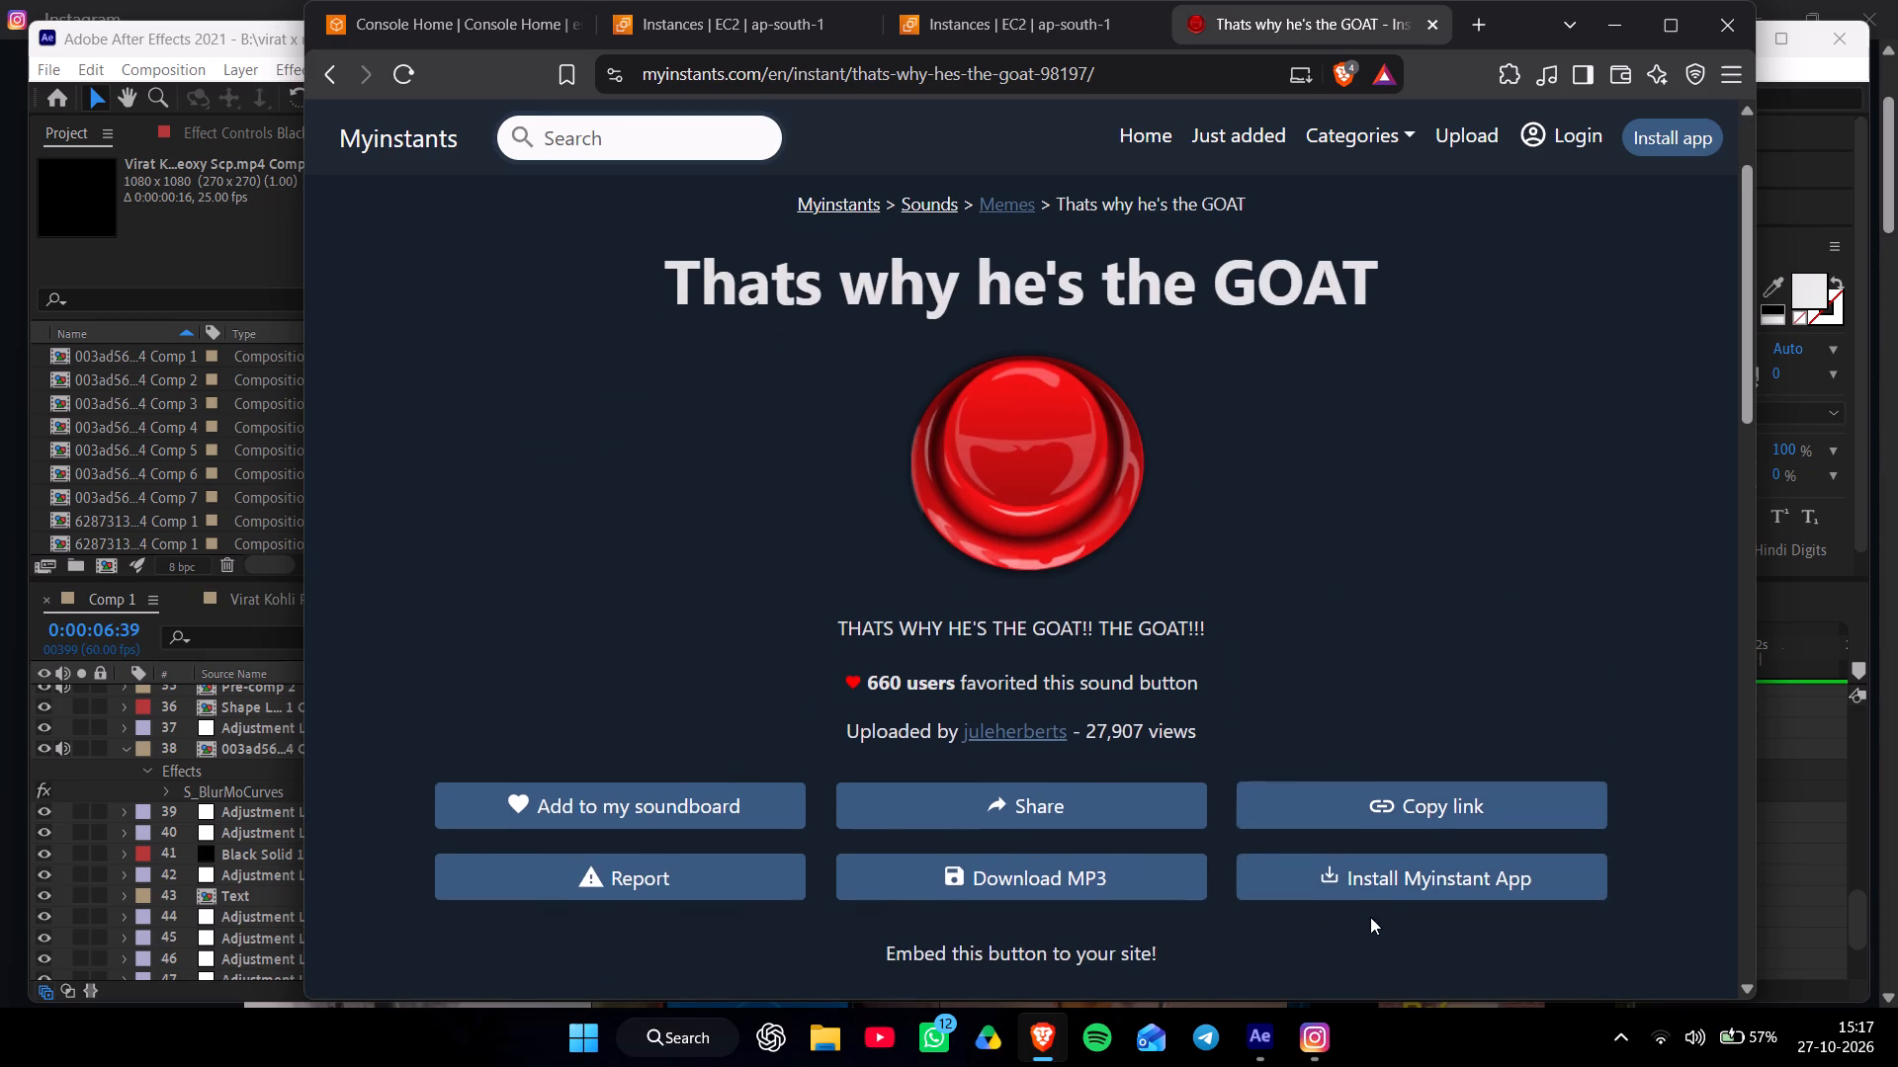
scroll(1370, 917, down, 1)
click(1104, 877)
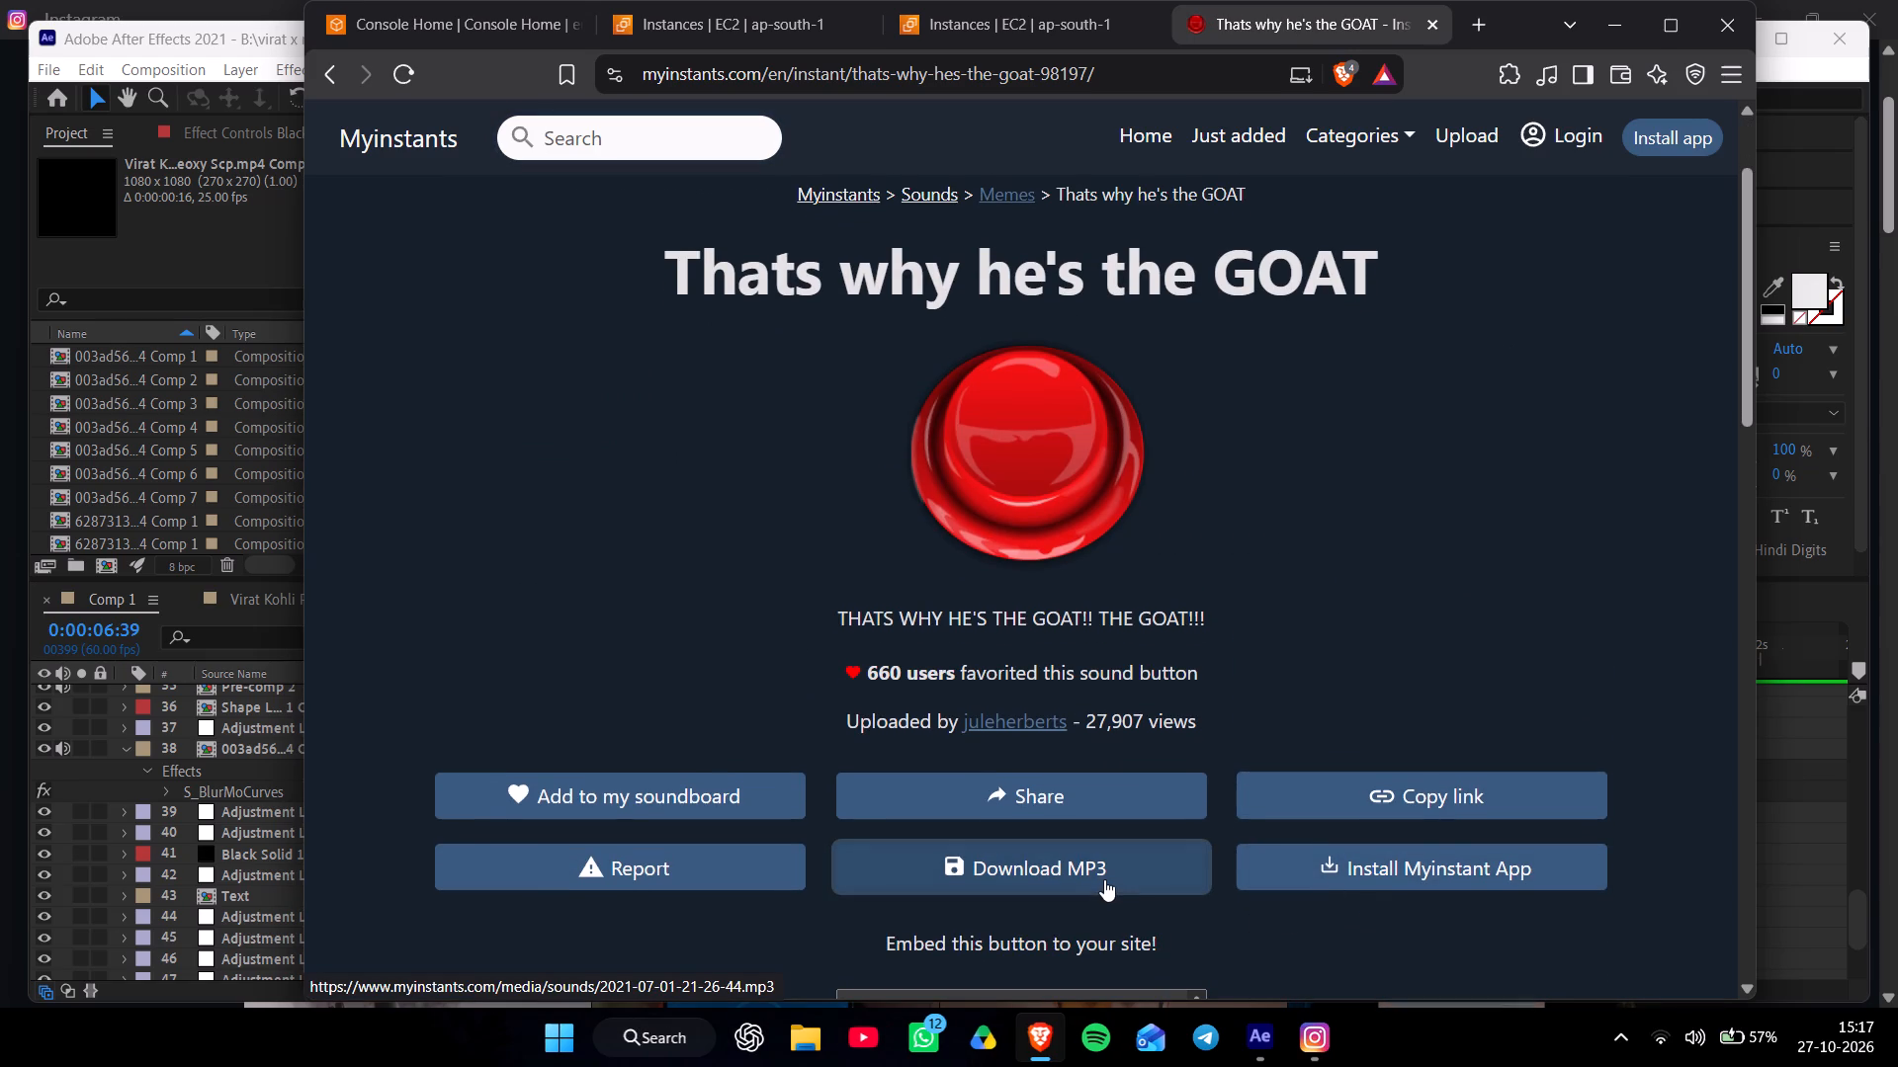
click(1155, 237)
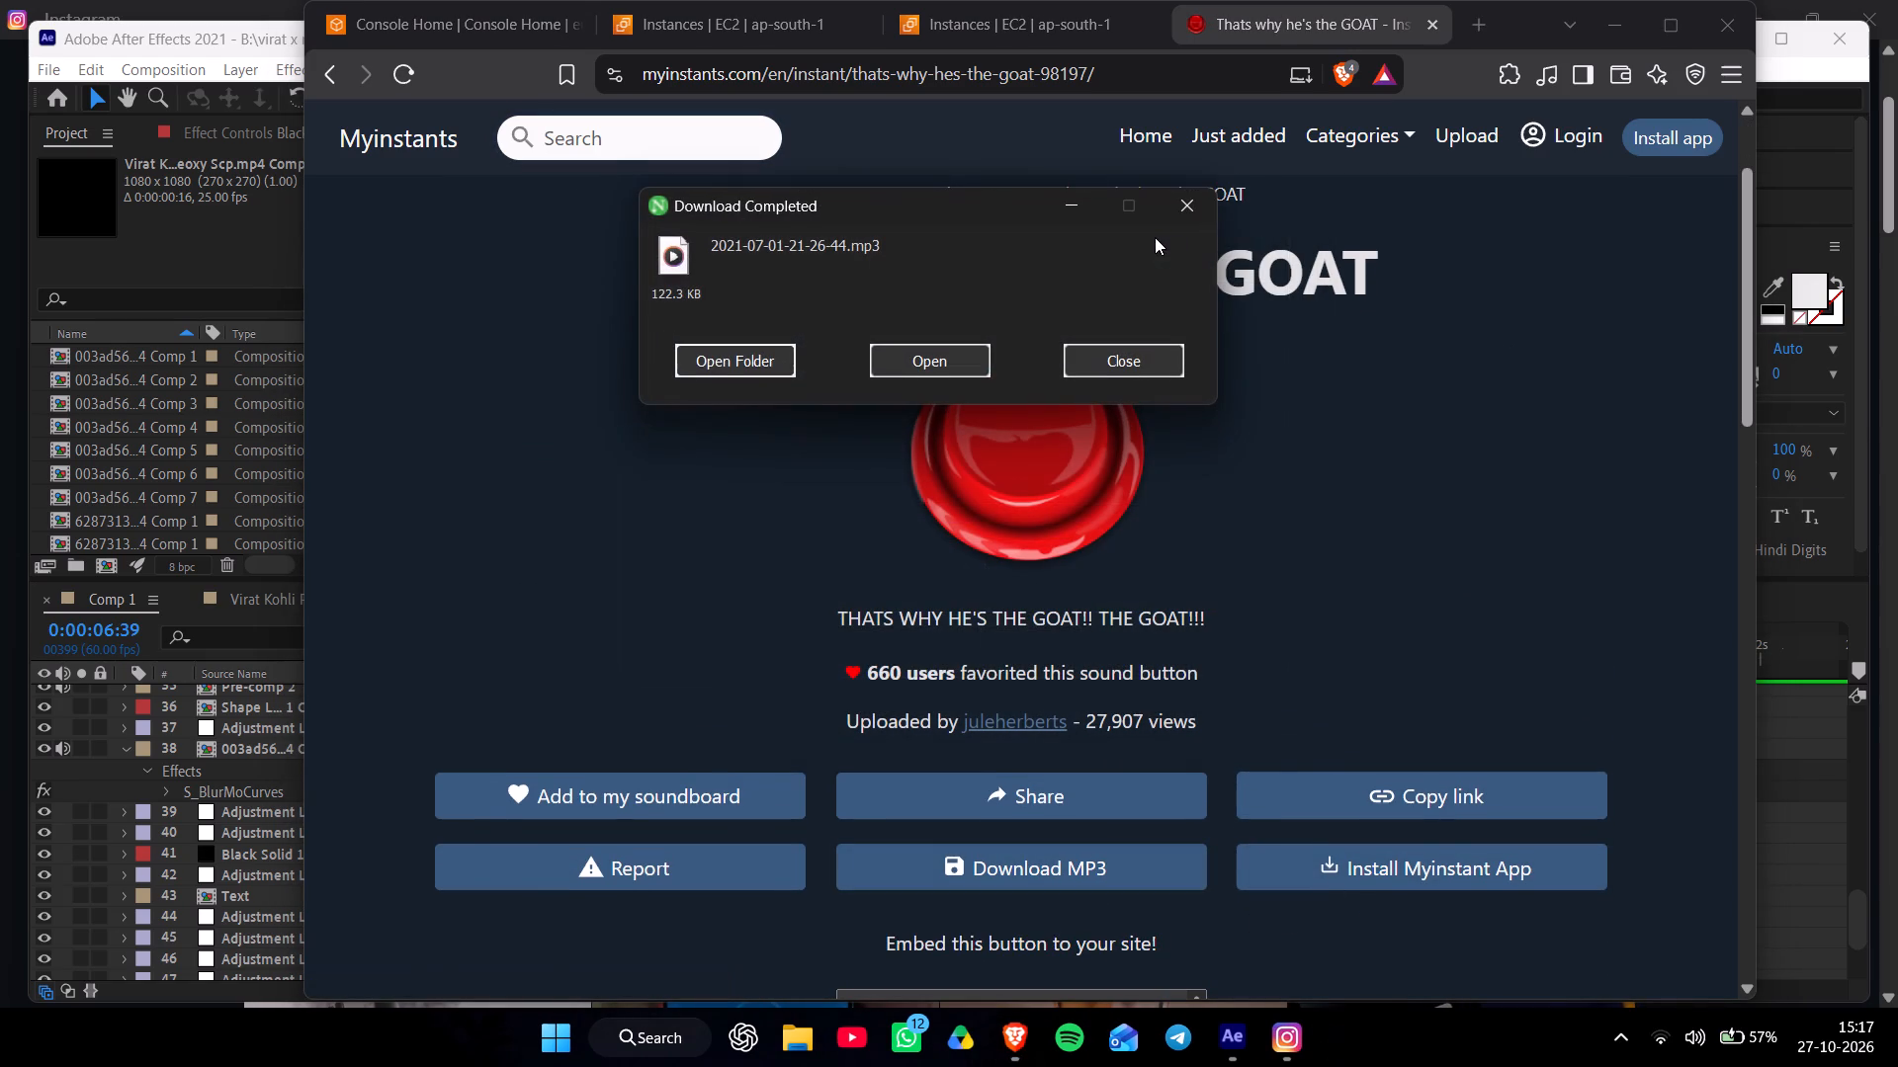
click(1206, 188)
Find the "Say My Name - Heisenberg" sound by searching "say my name", play it and download its MP3.
click(600, 143)
text(sa)
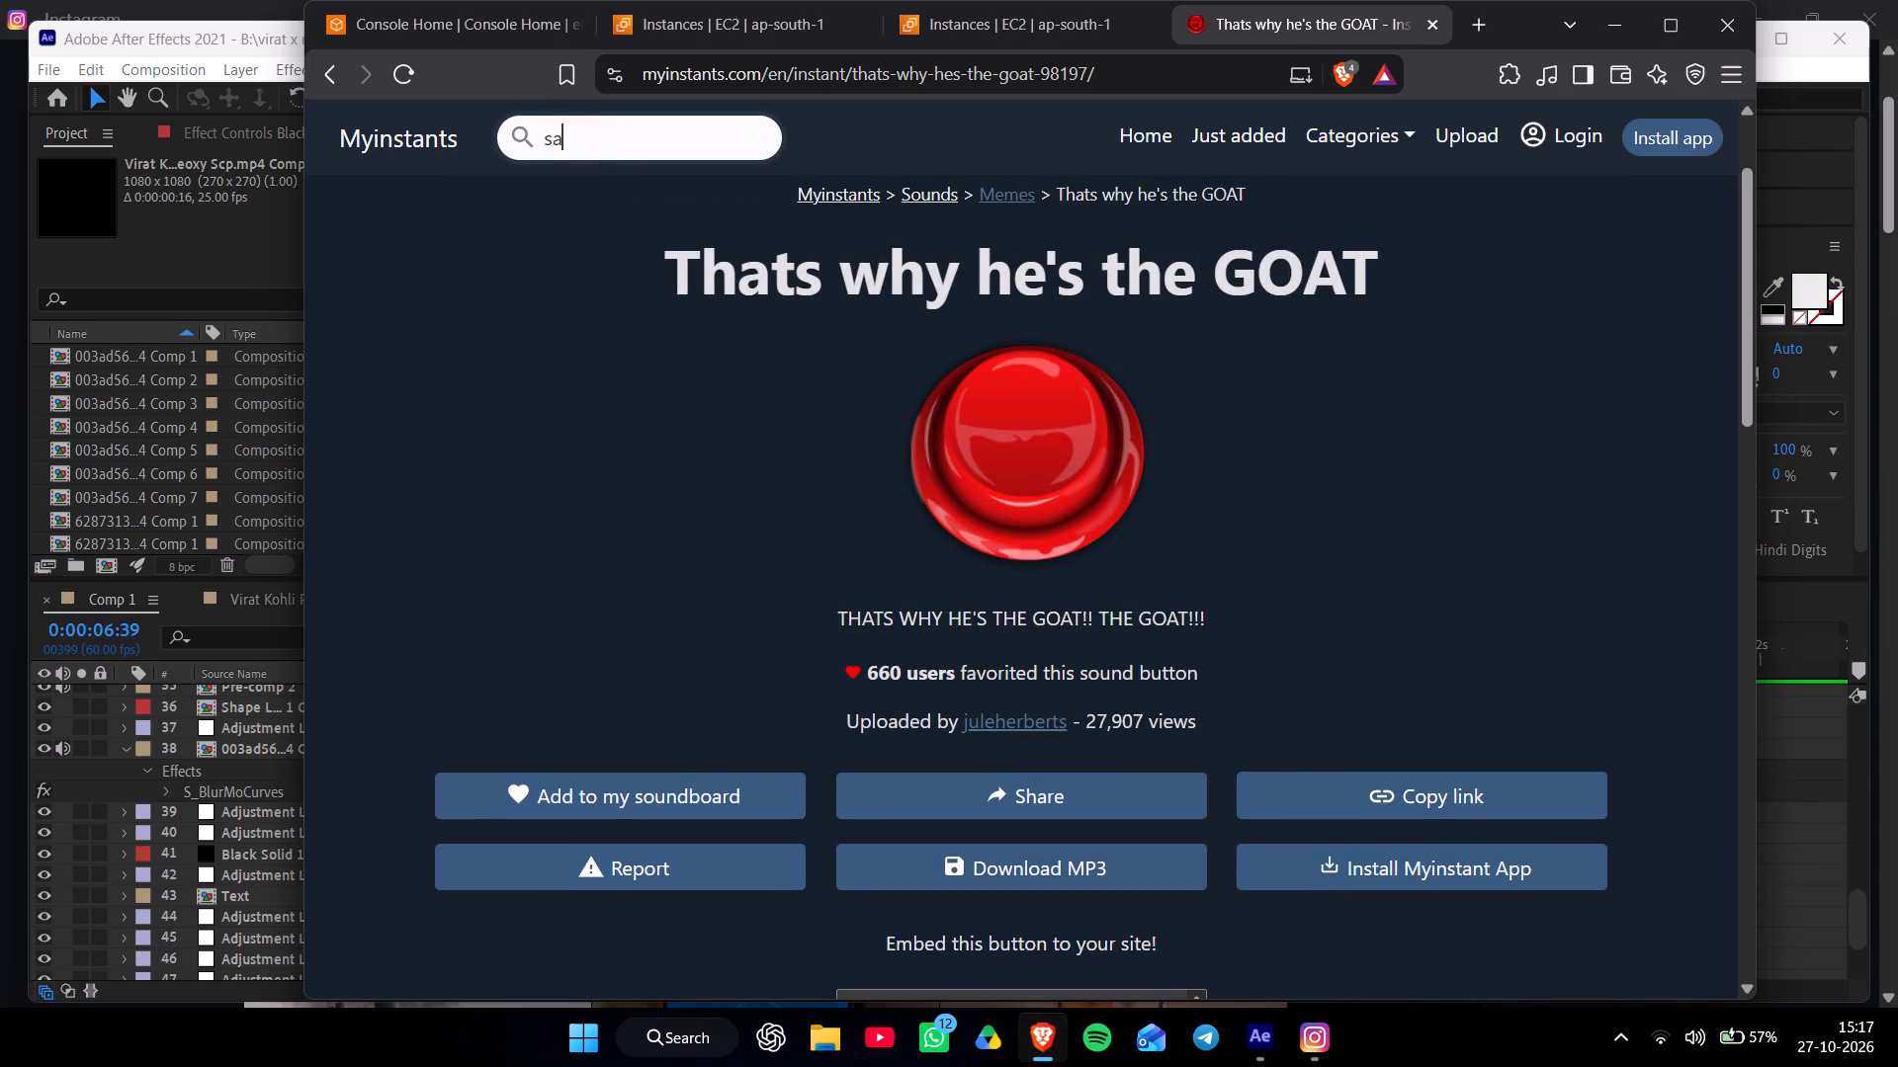
text(y my)
key(space)
key(n)
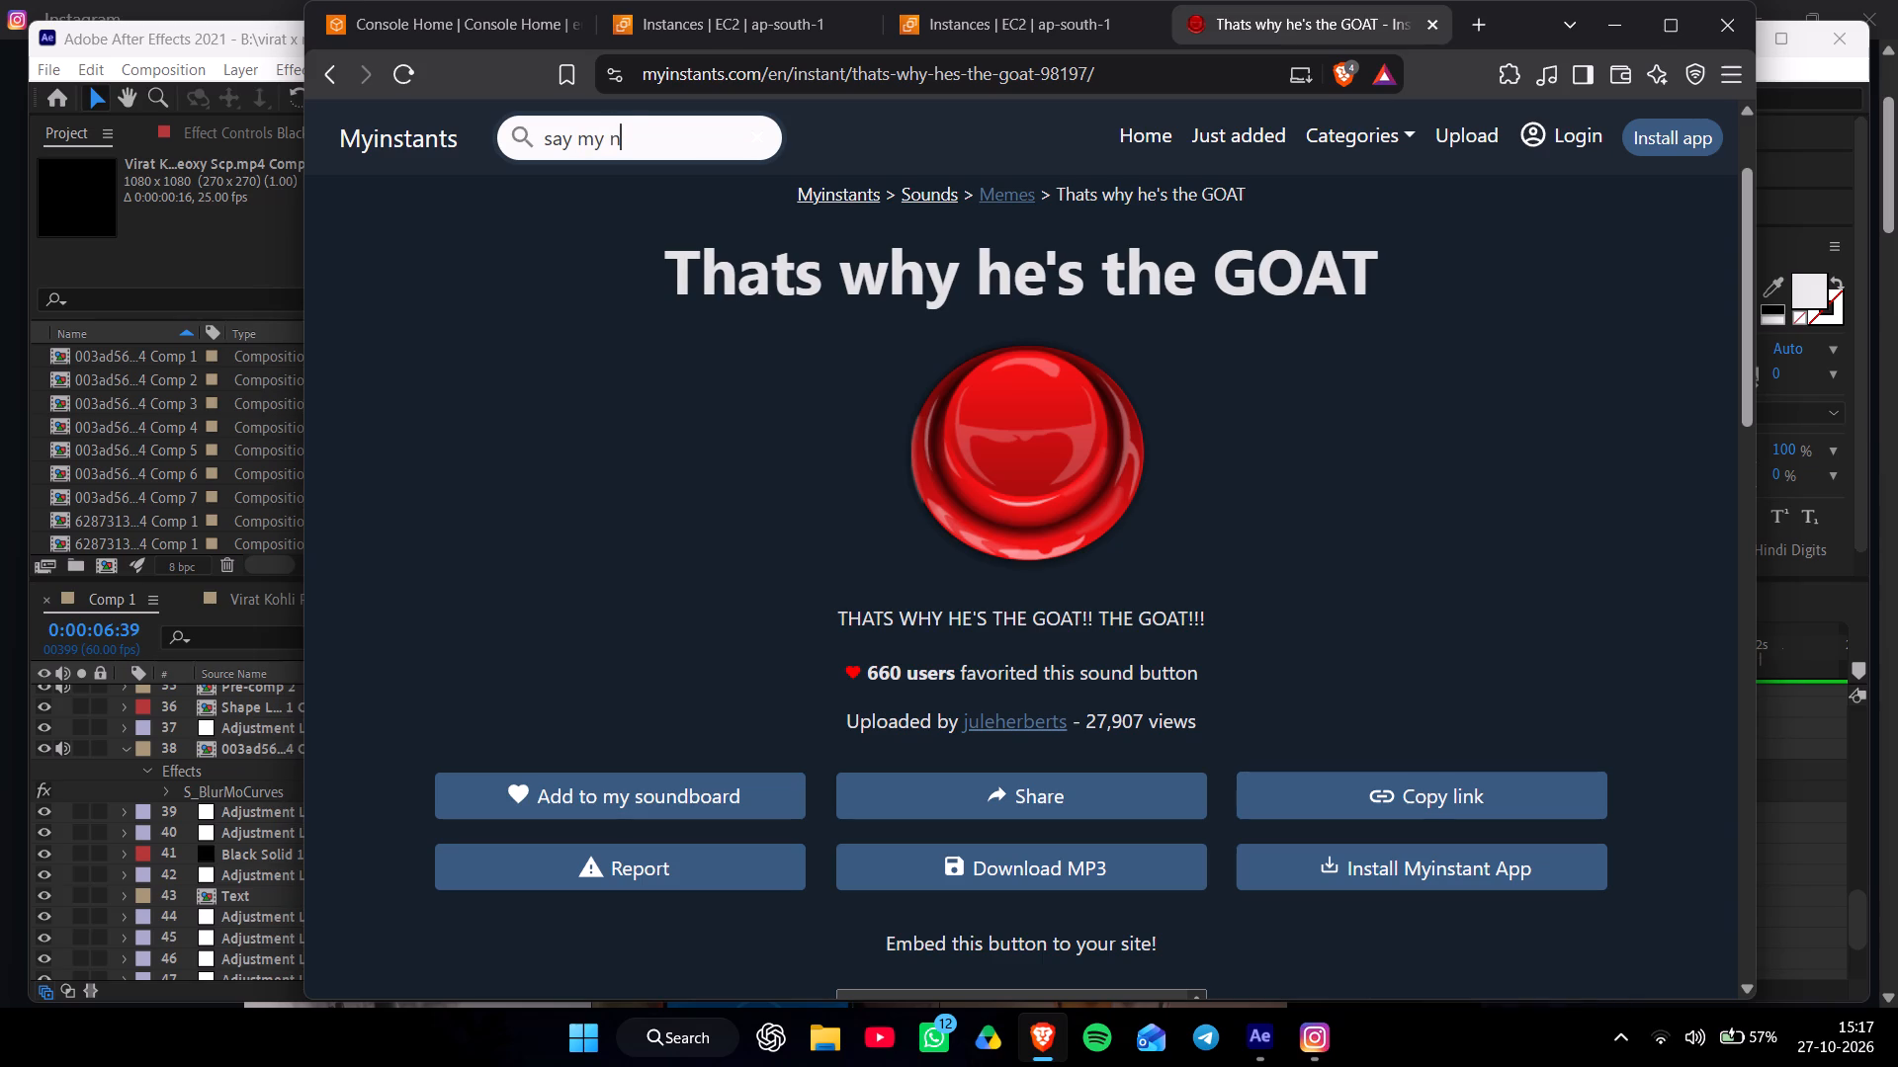
key(a)
text(me)
key(Return)
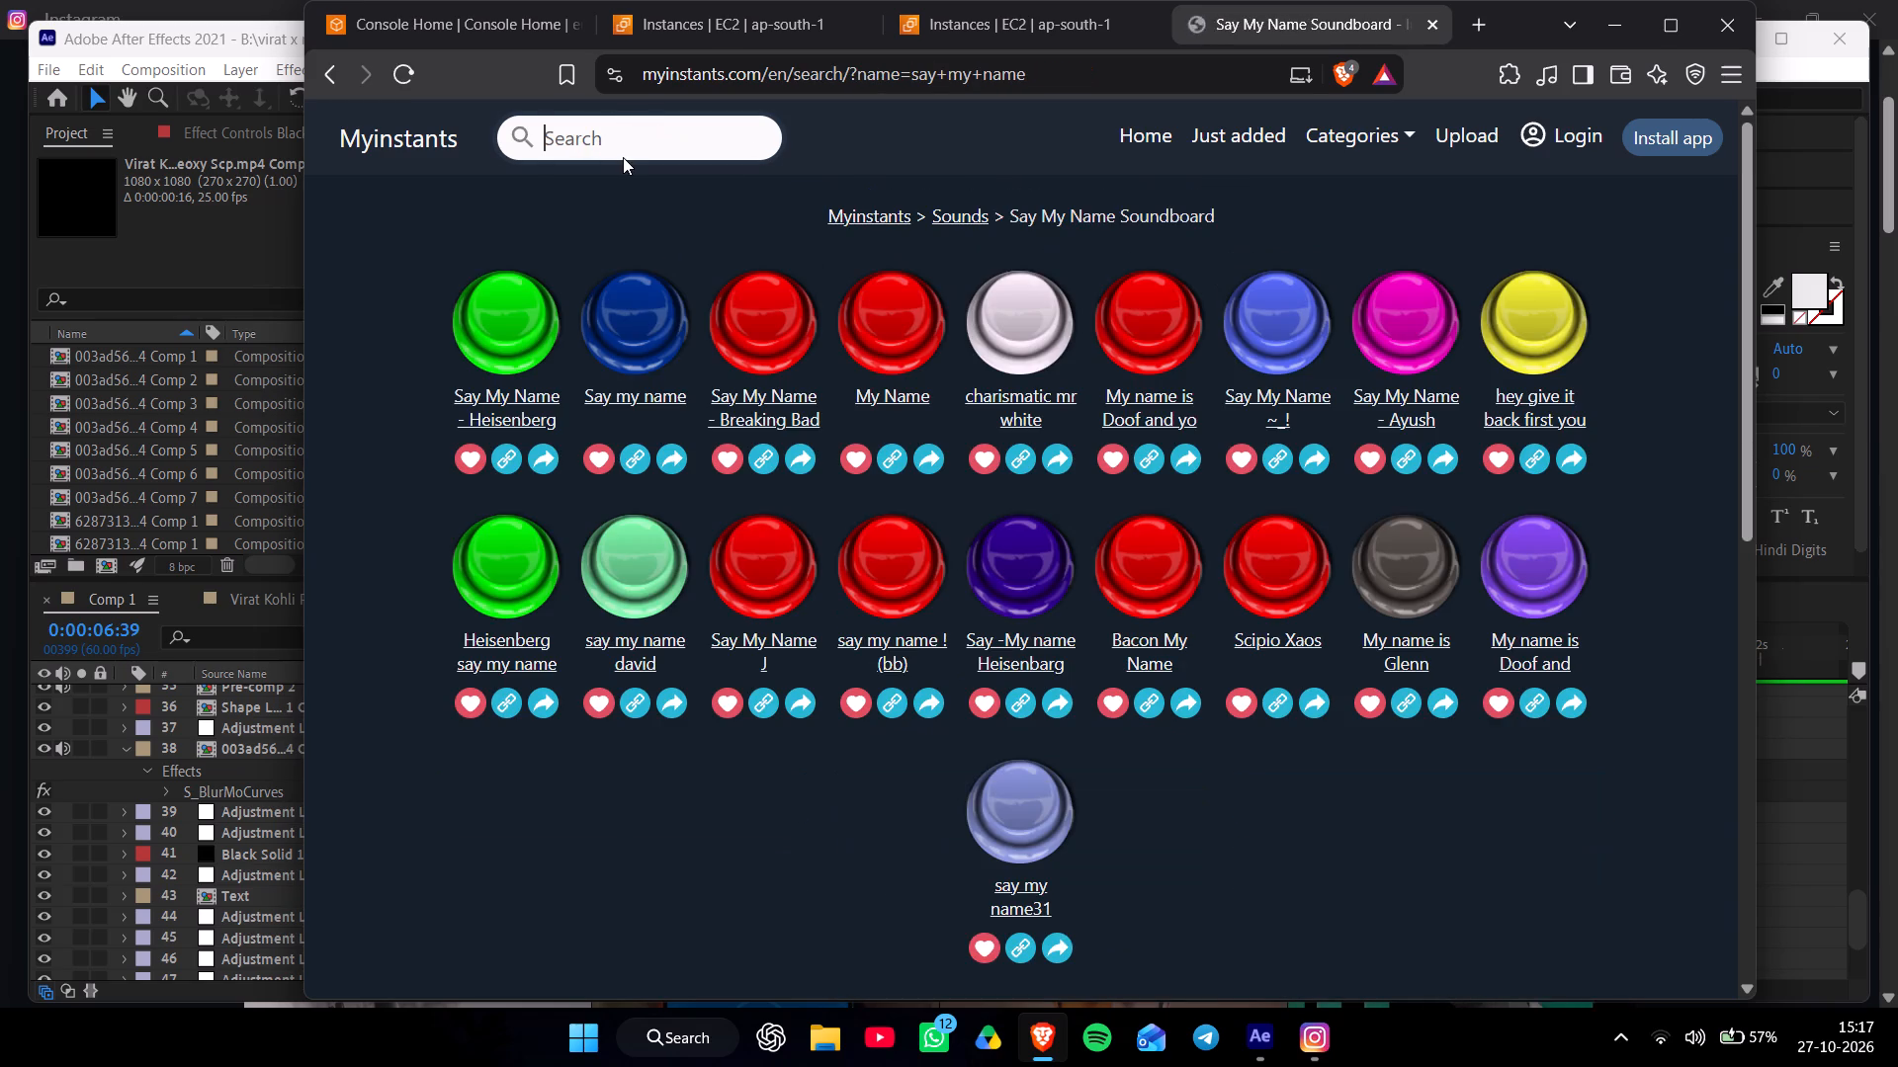
click(513, 419)
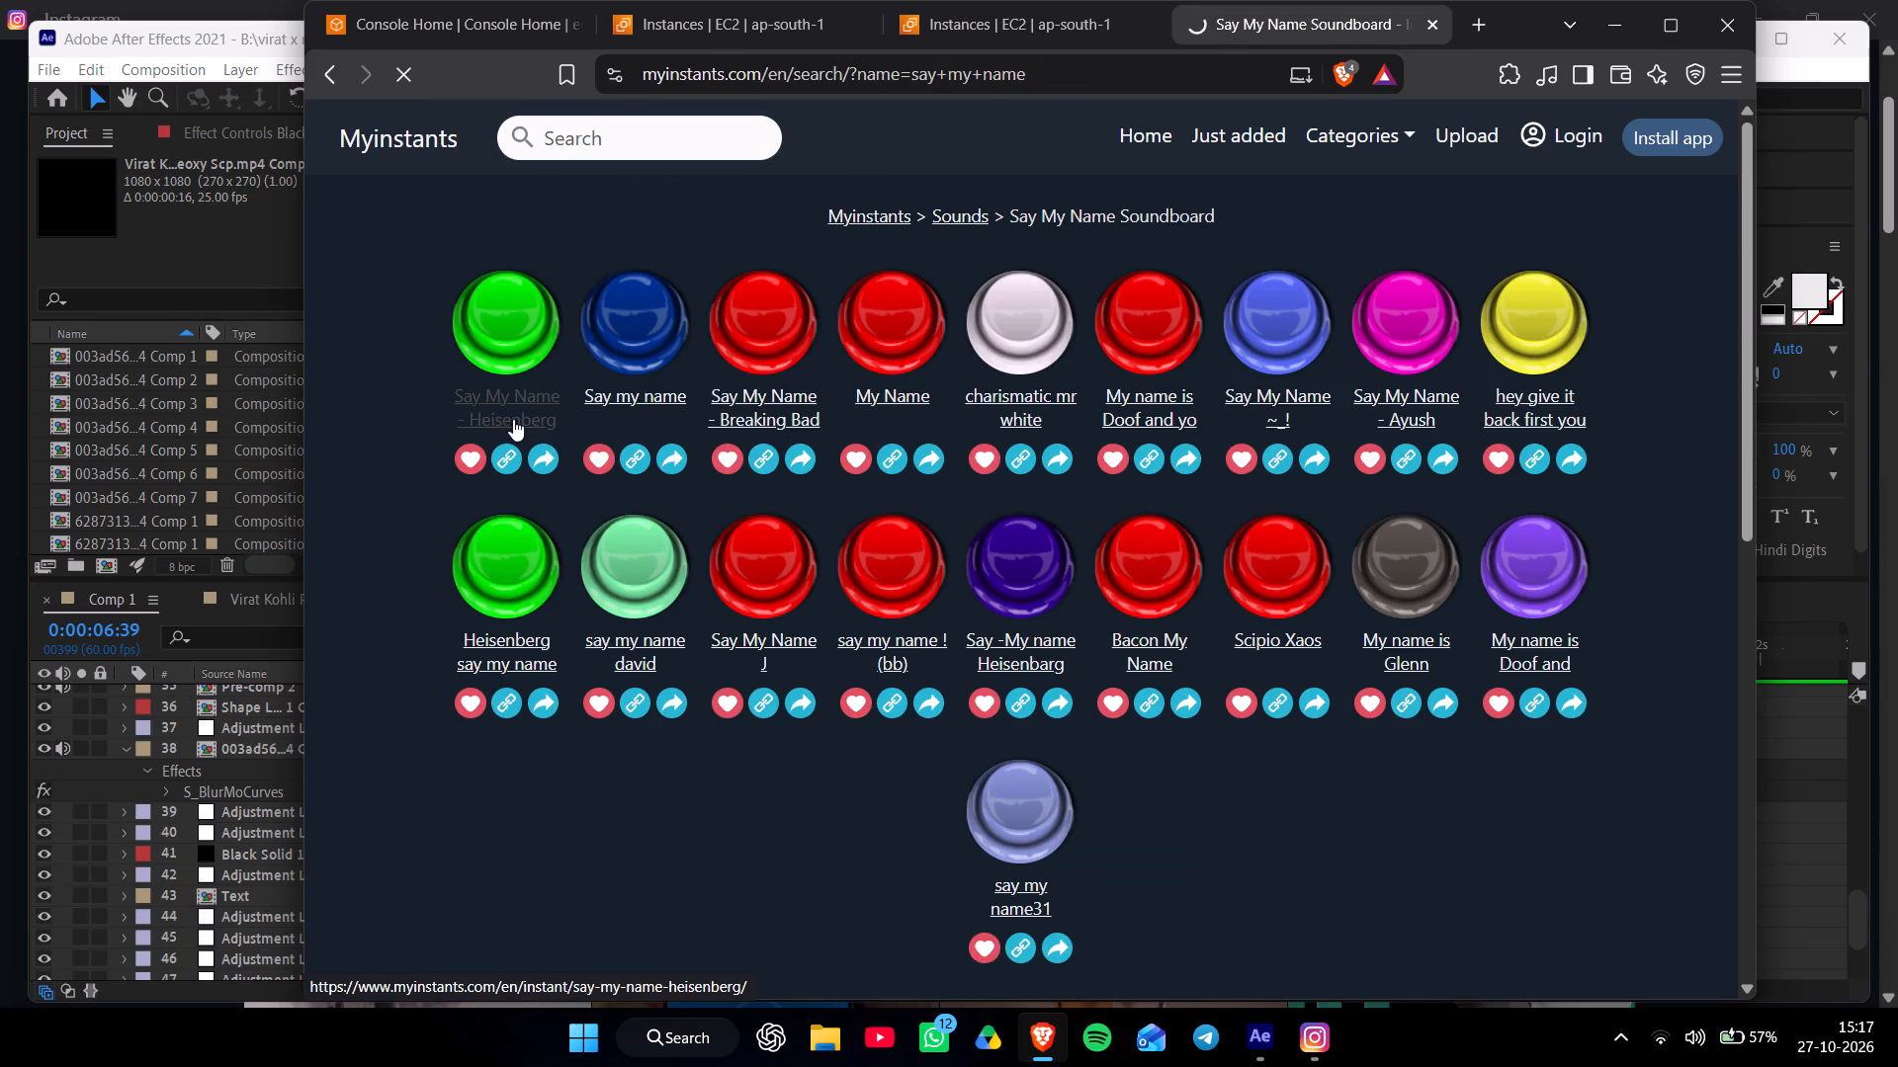
click(1048, 533)
scroll(1342, 831, down, 1)
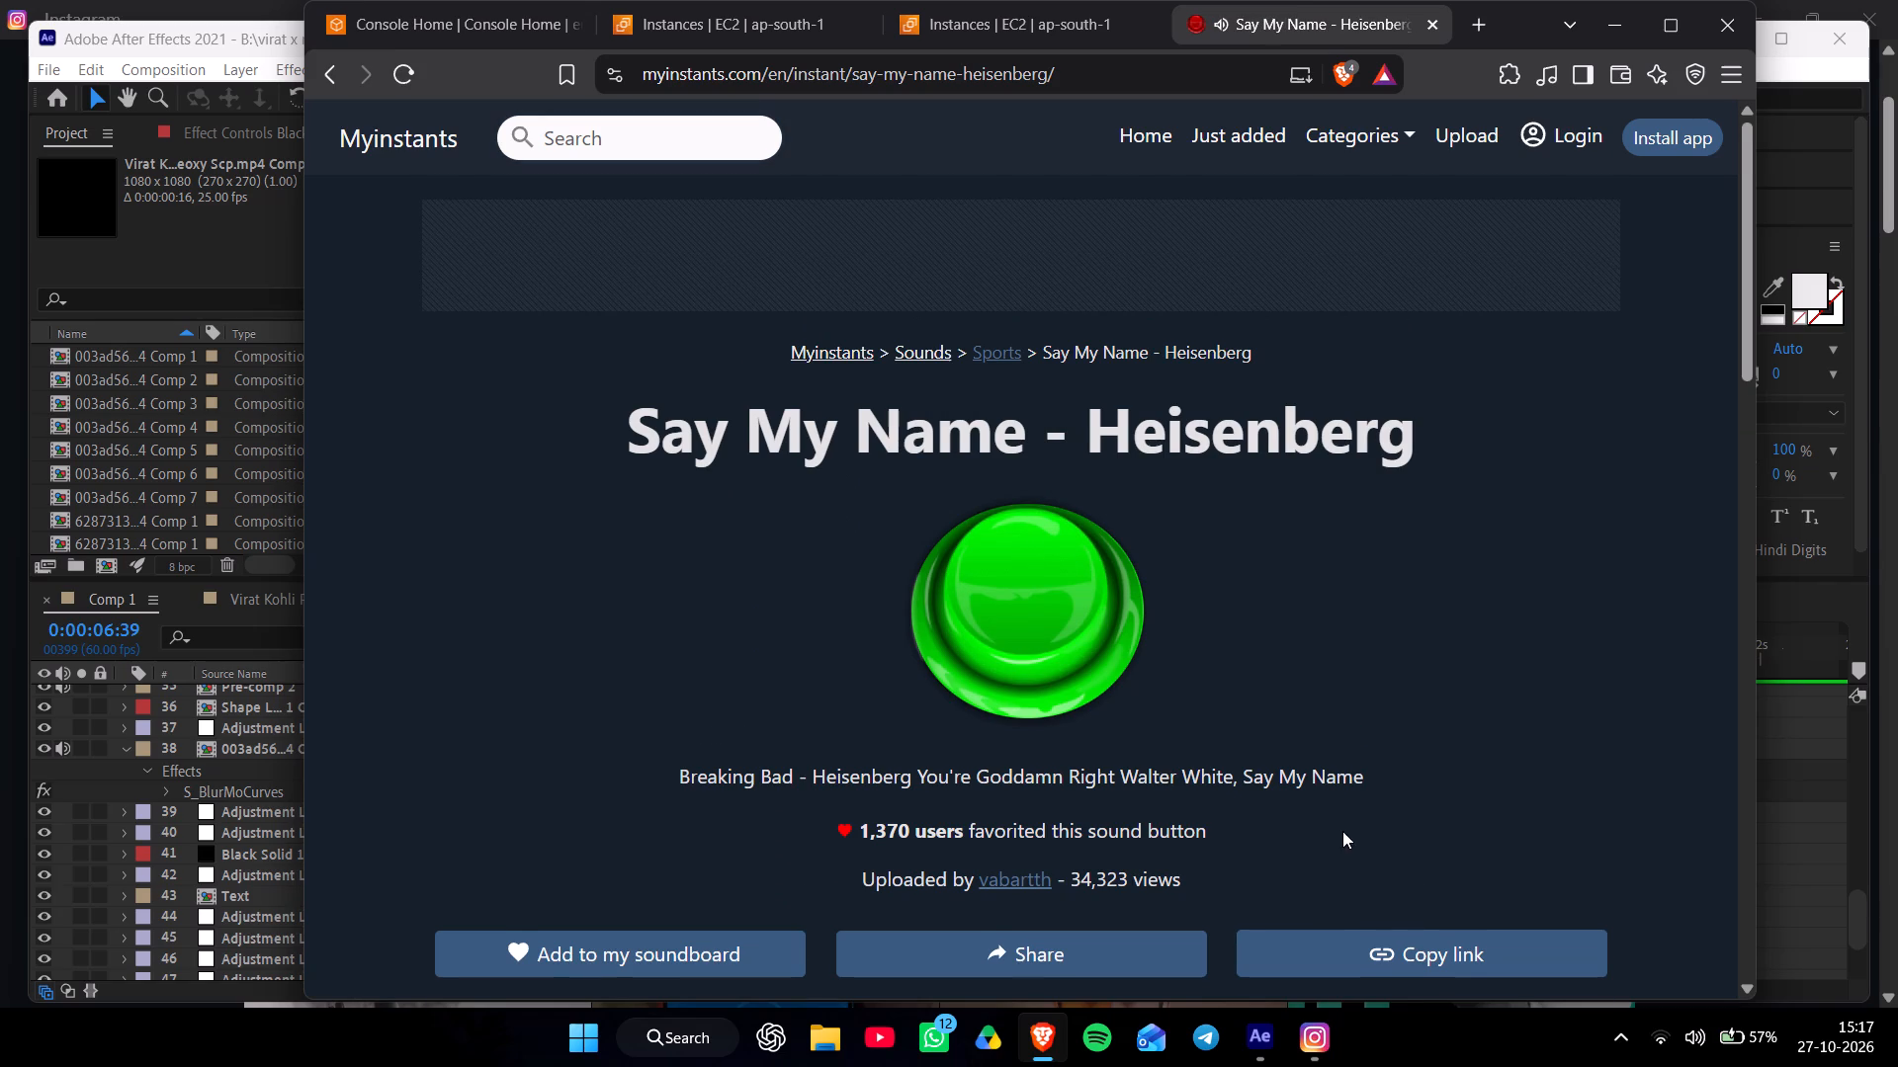
scroll(1342, 831, down, 1)
click(1078, 877)
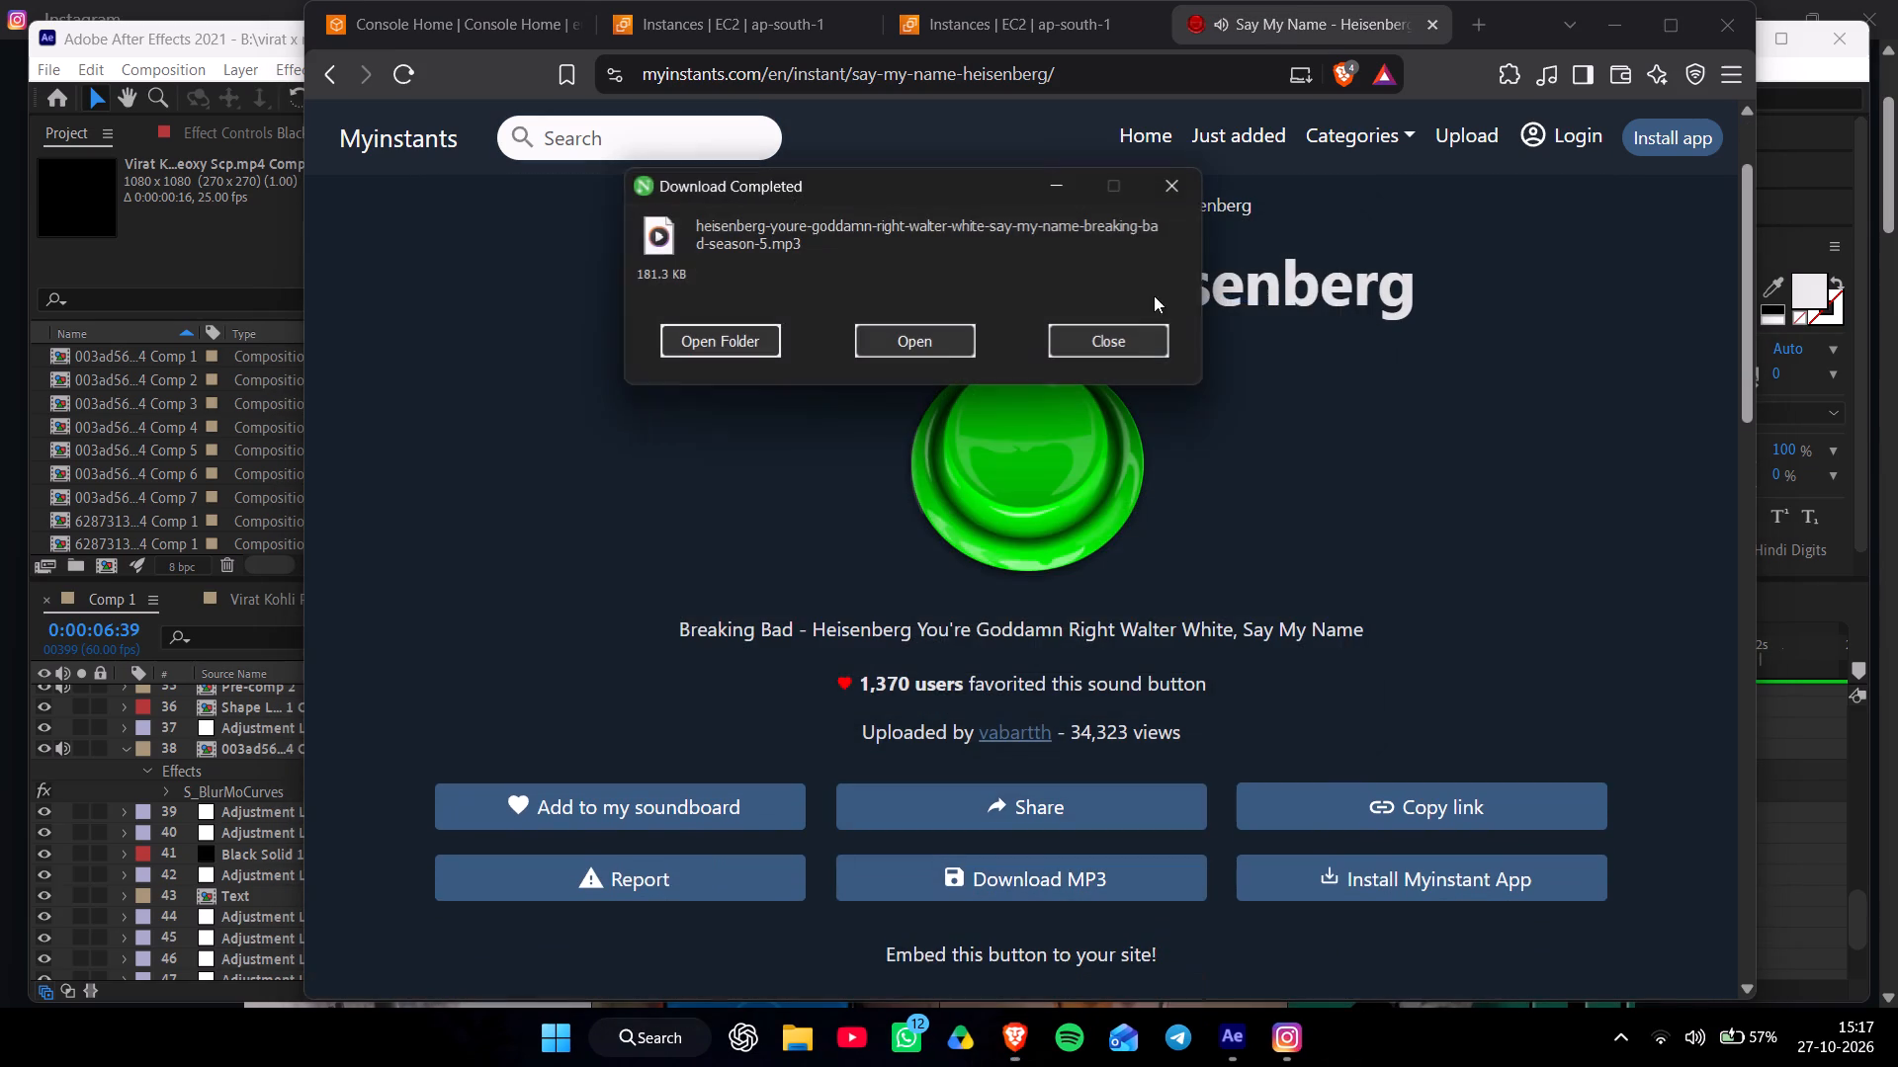
click(1133, 329)
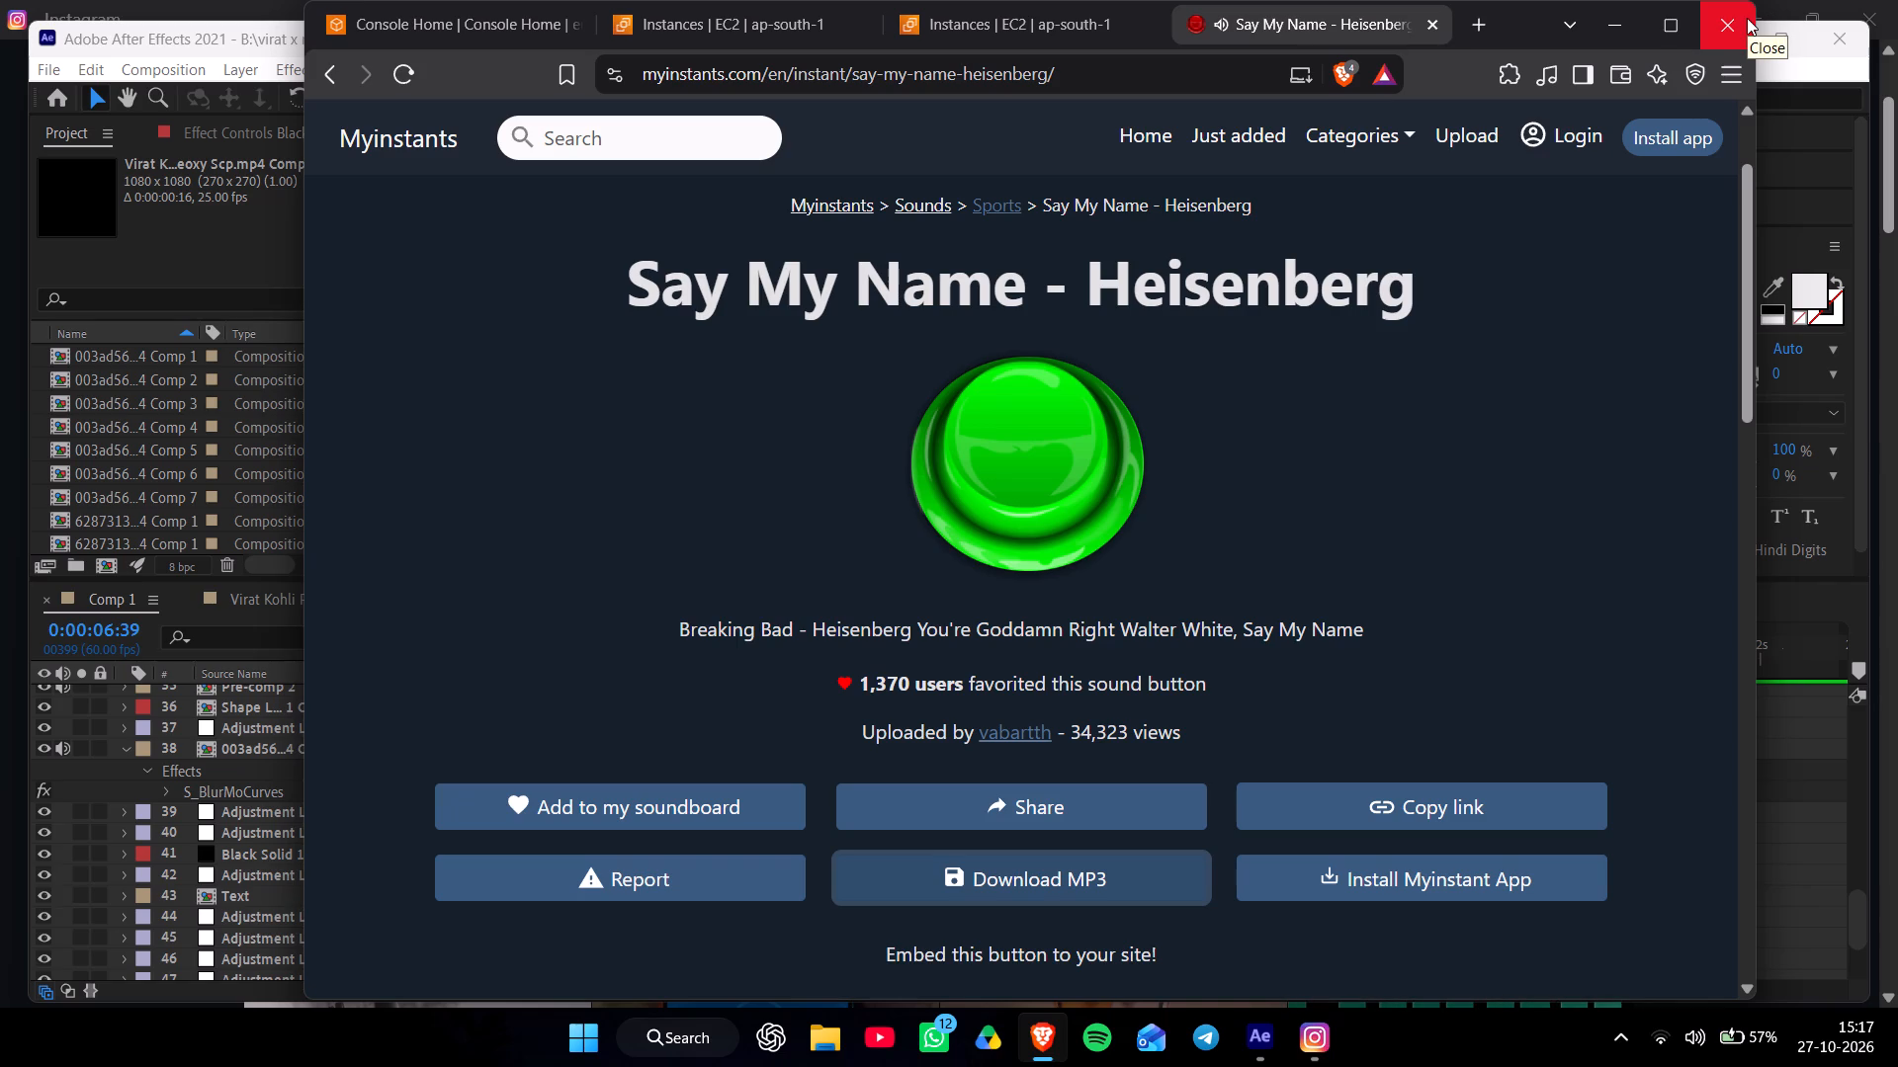
Close the Brave browser and return to the After Effects project.
scroll(1747, 18, down, 3)
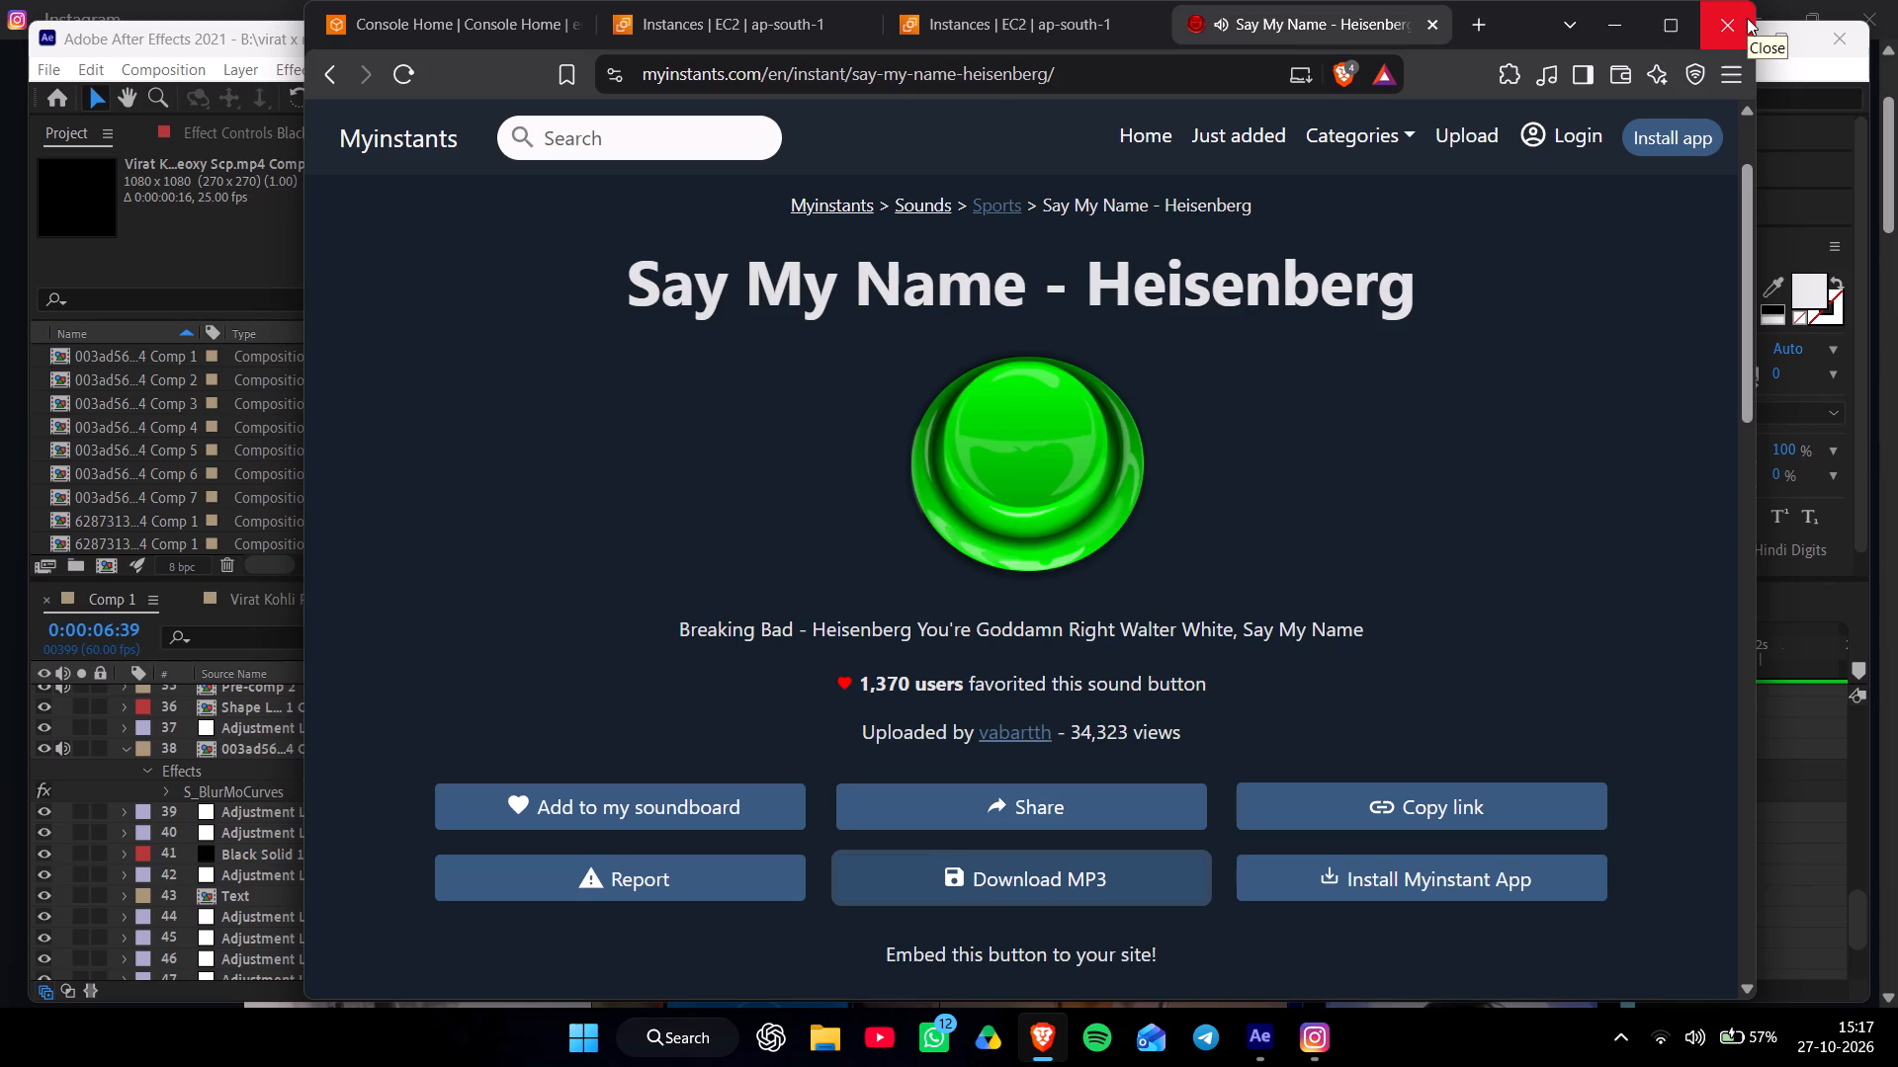
scroll(1747, 18, down, 1)
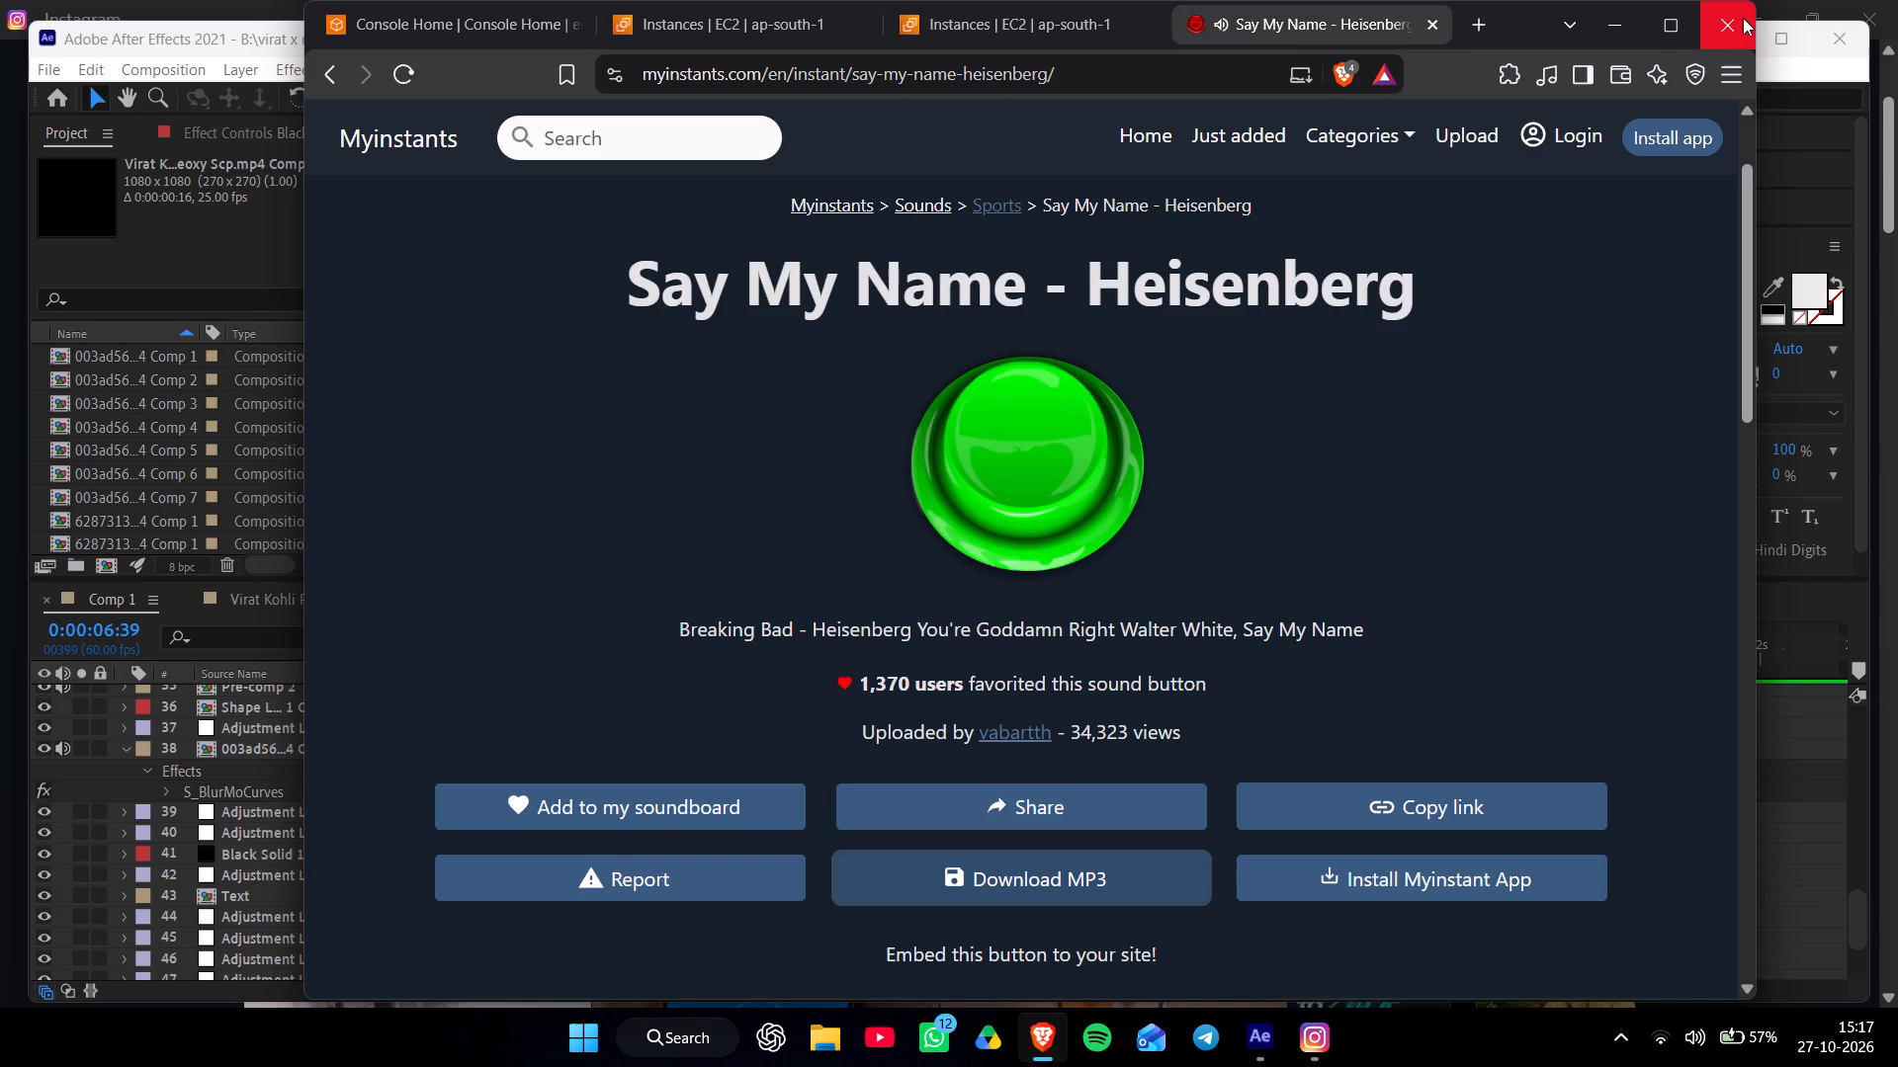
click(1742, 19)
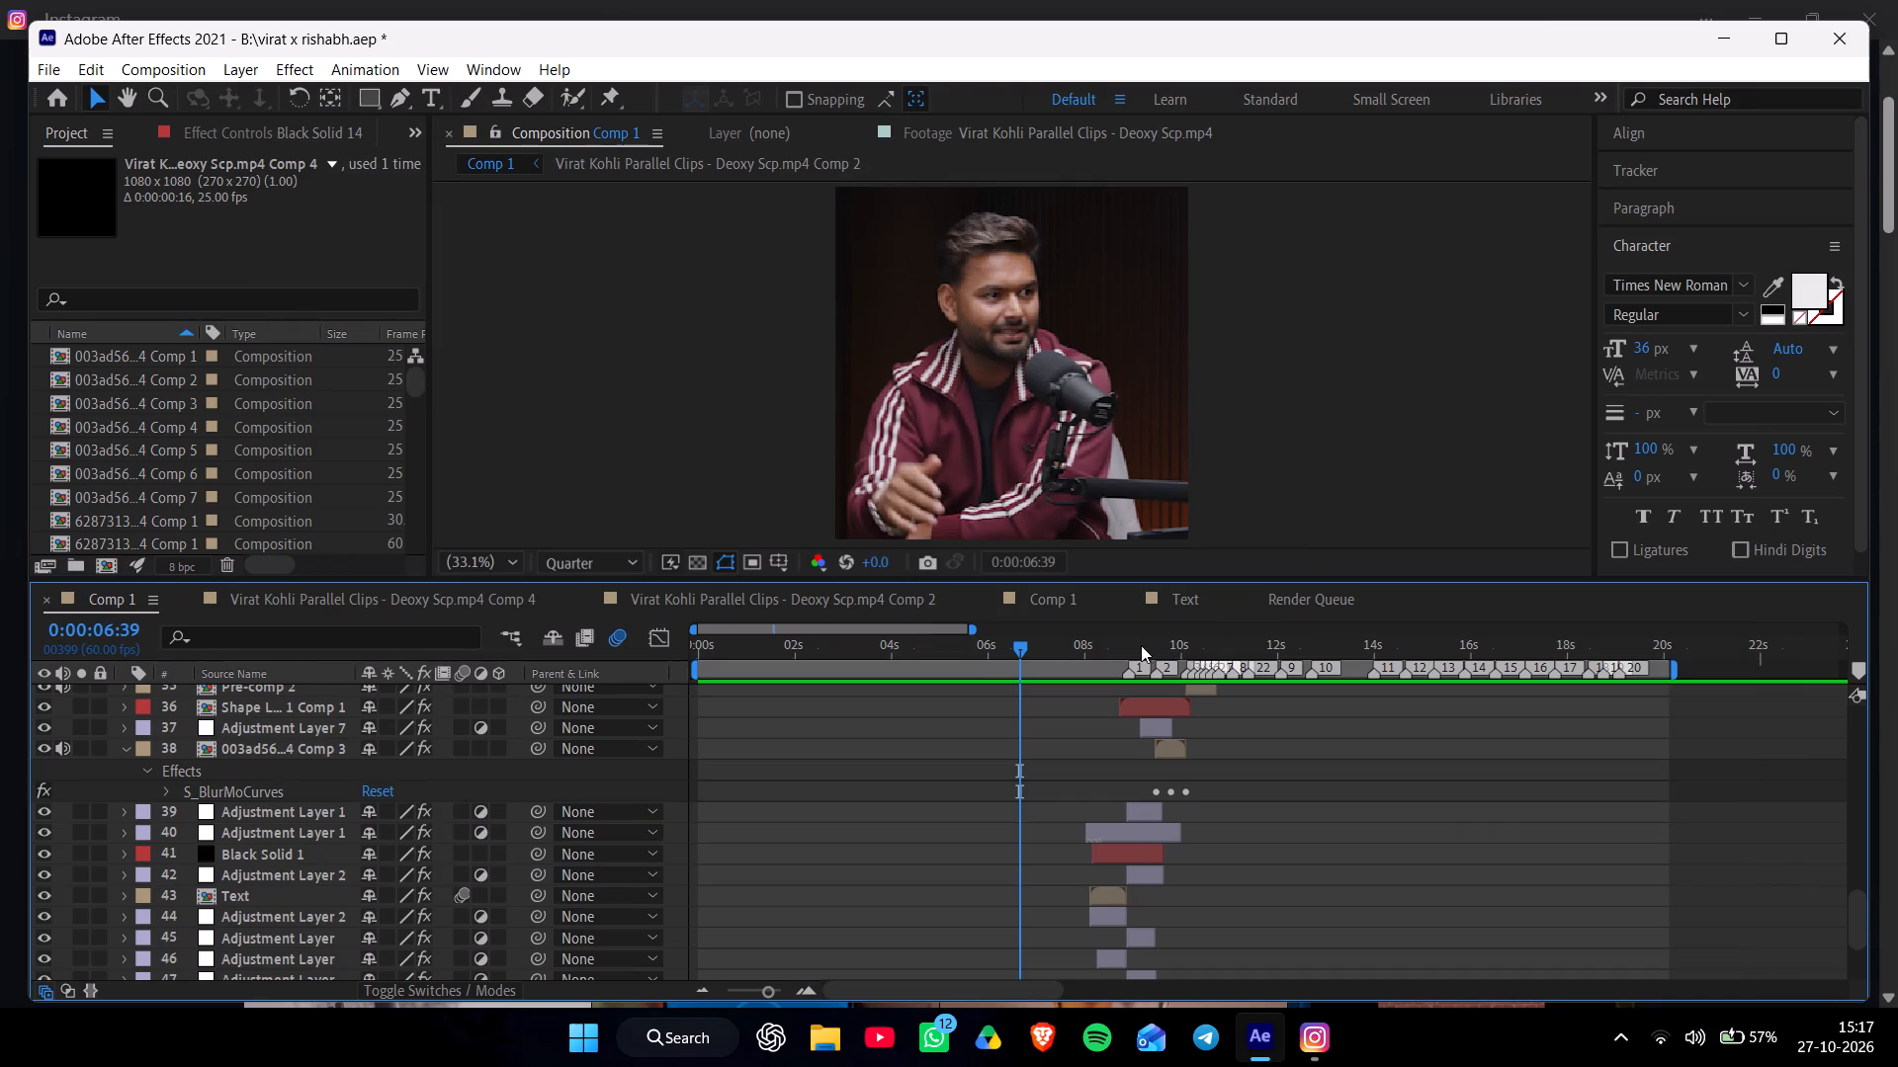
Examine Comp 1's lower layers and the audio keyframes on videopl...ck.webm, focusing on the timeline from about 6 to 13 seconds.
triple_click(800, 995)
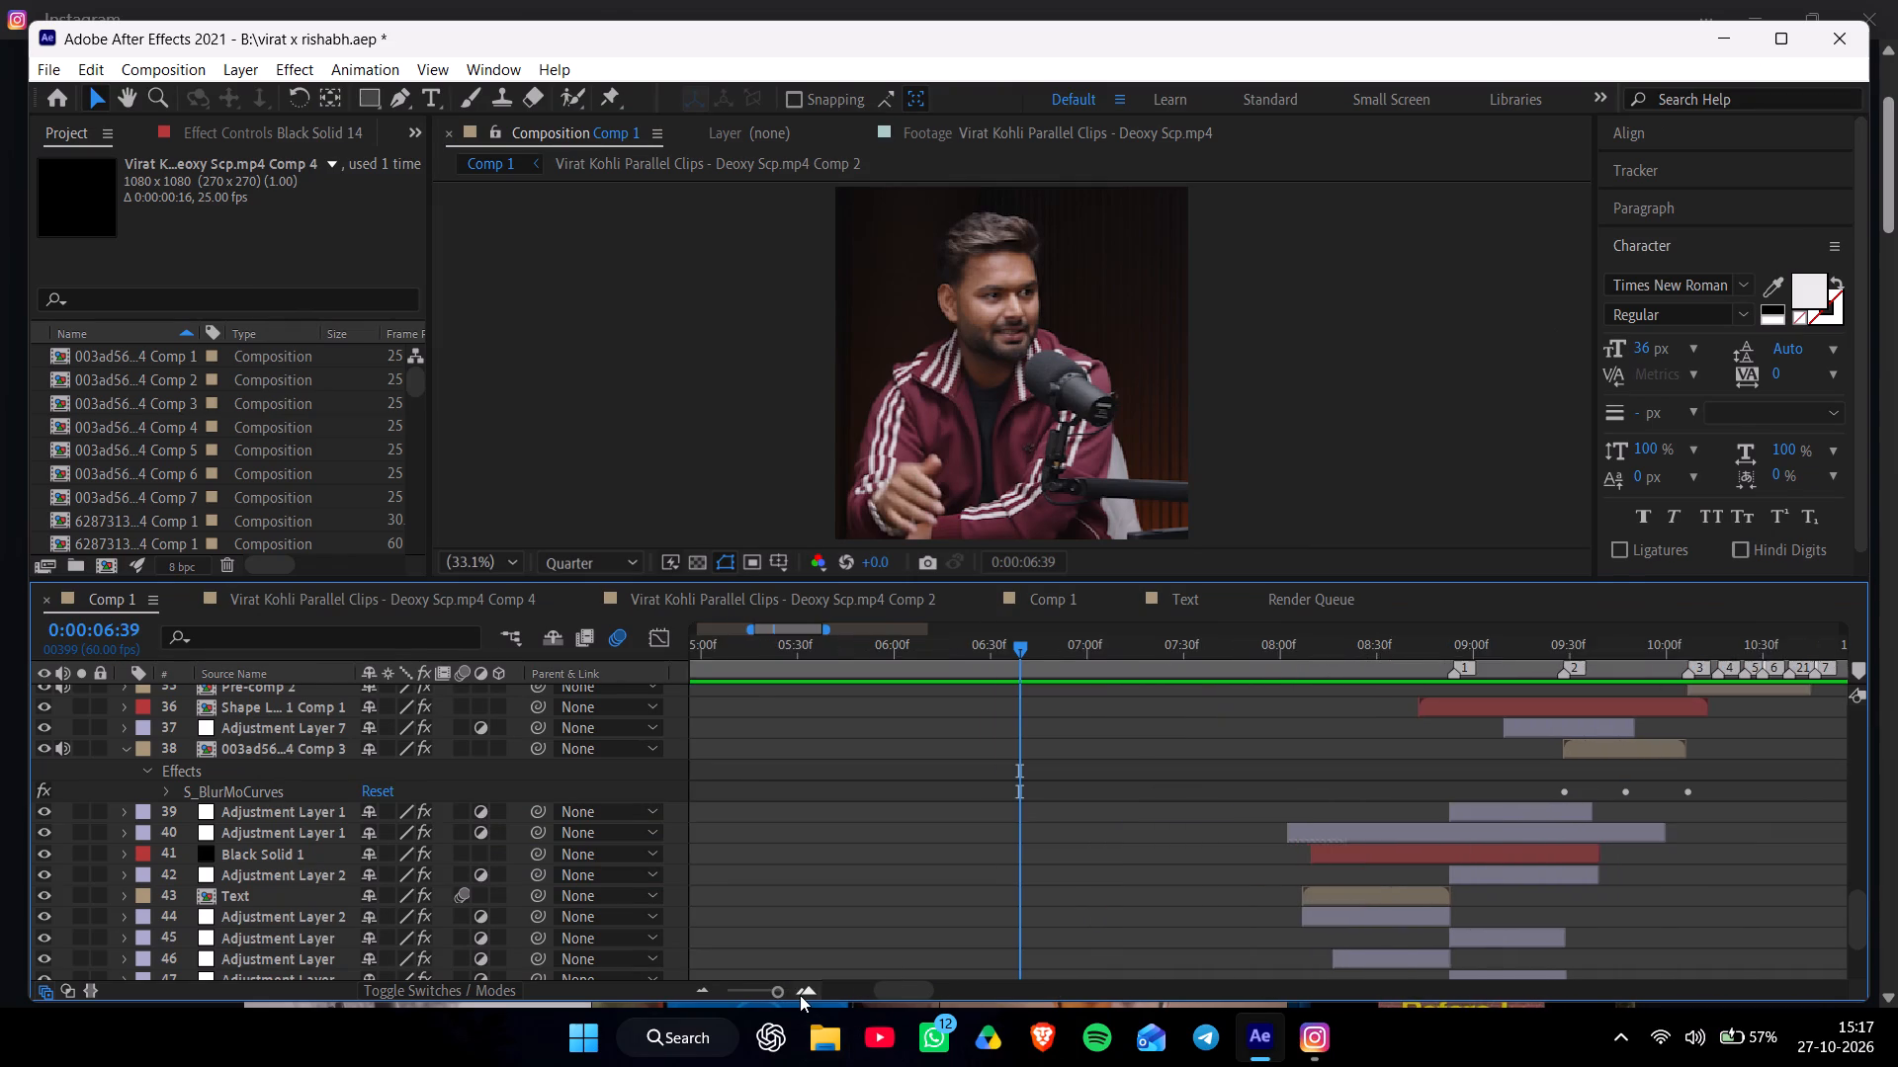
drag(1852, 917, 1852, 962)
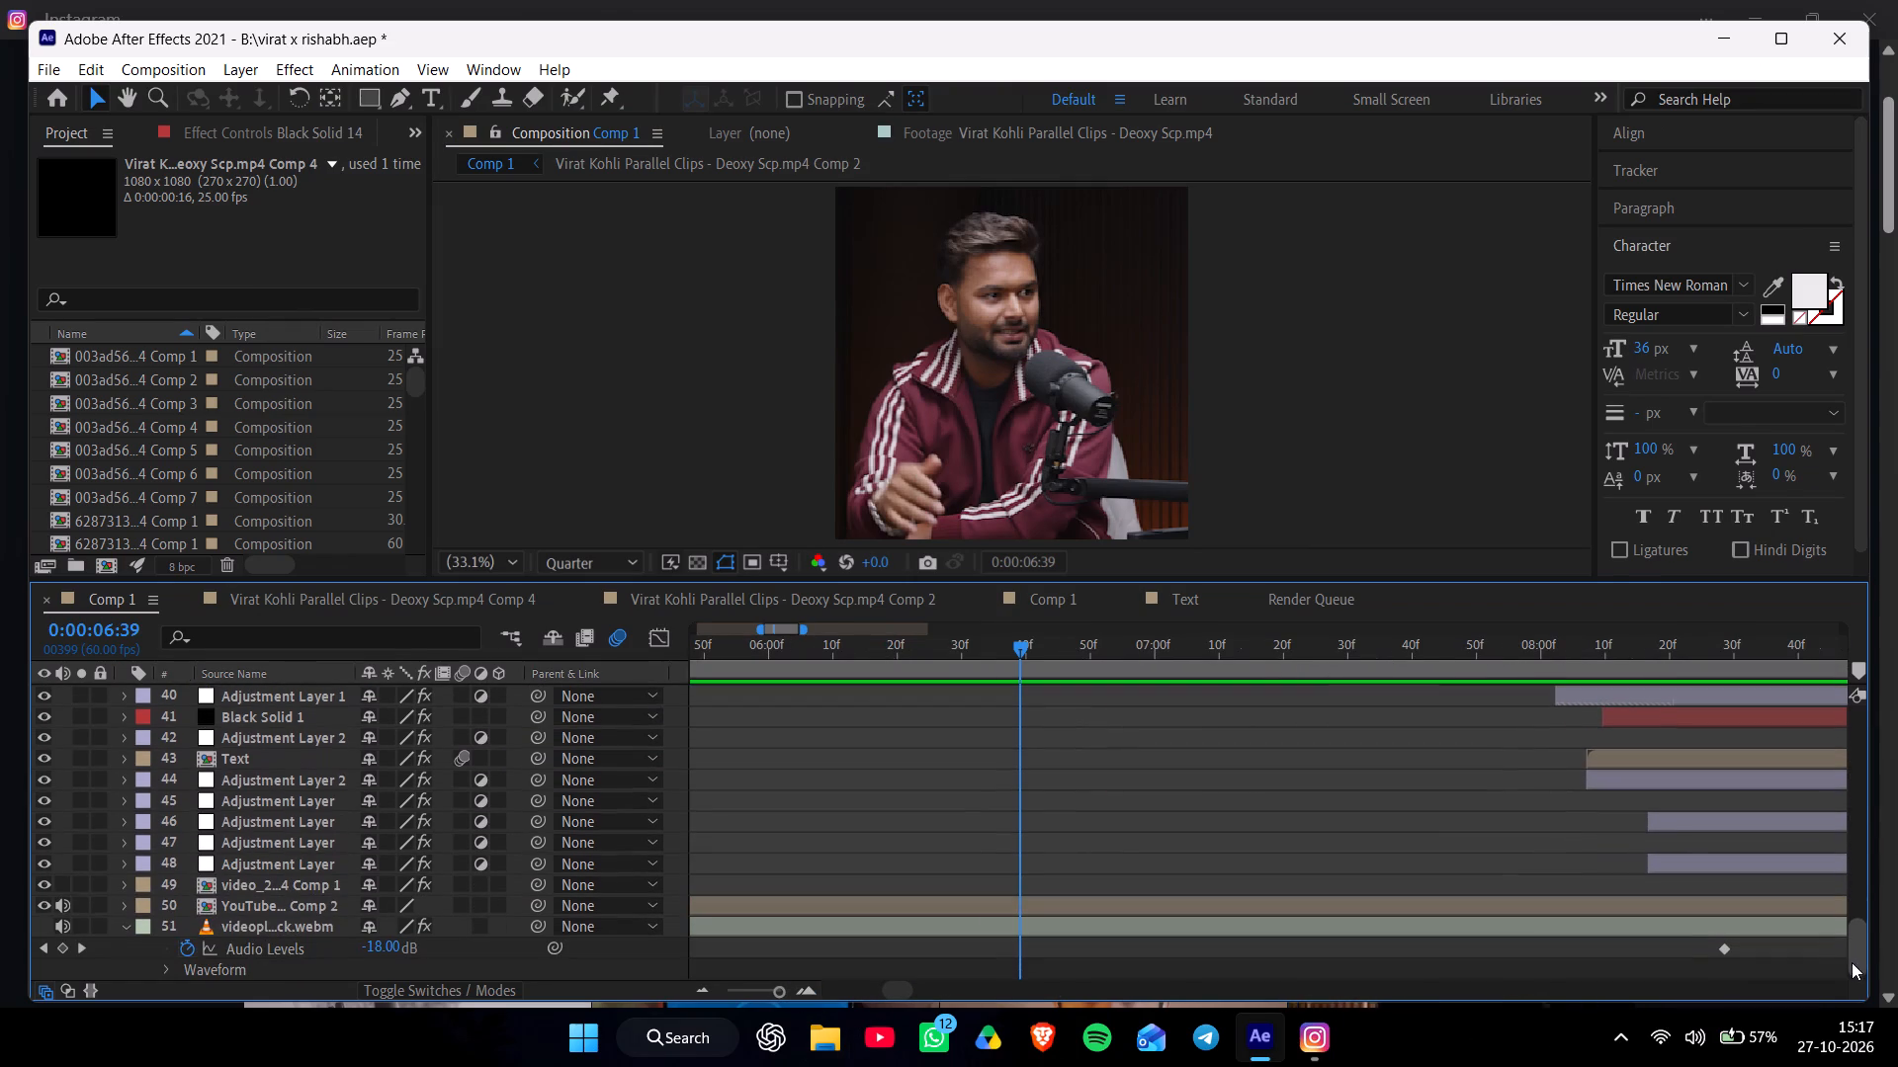
drag(1852, 962, 1852, 963)
drag(894, 991, 909, 992)
click(702, 987)
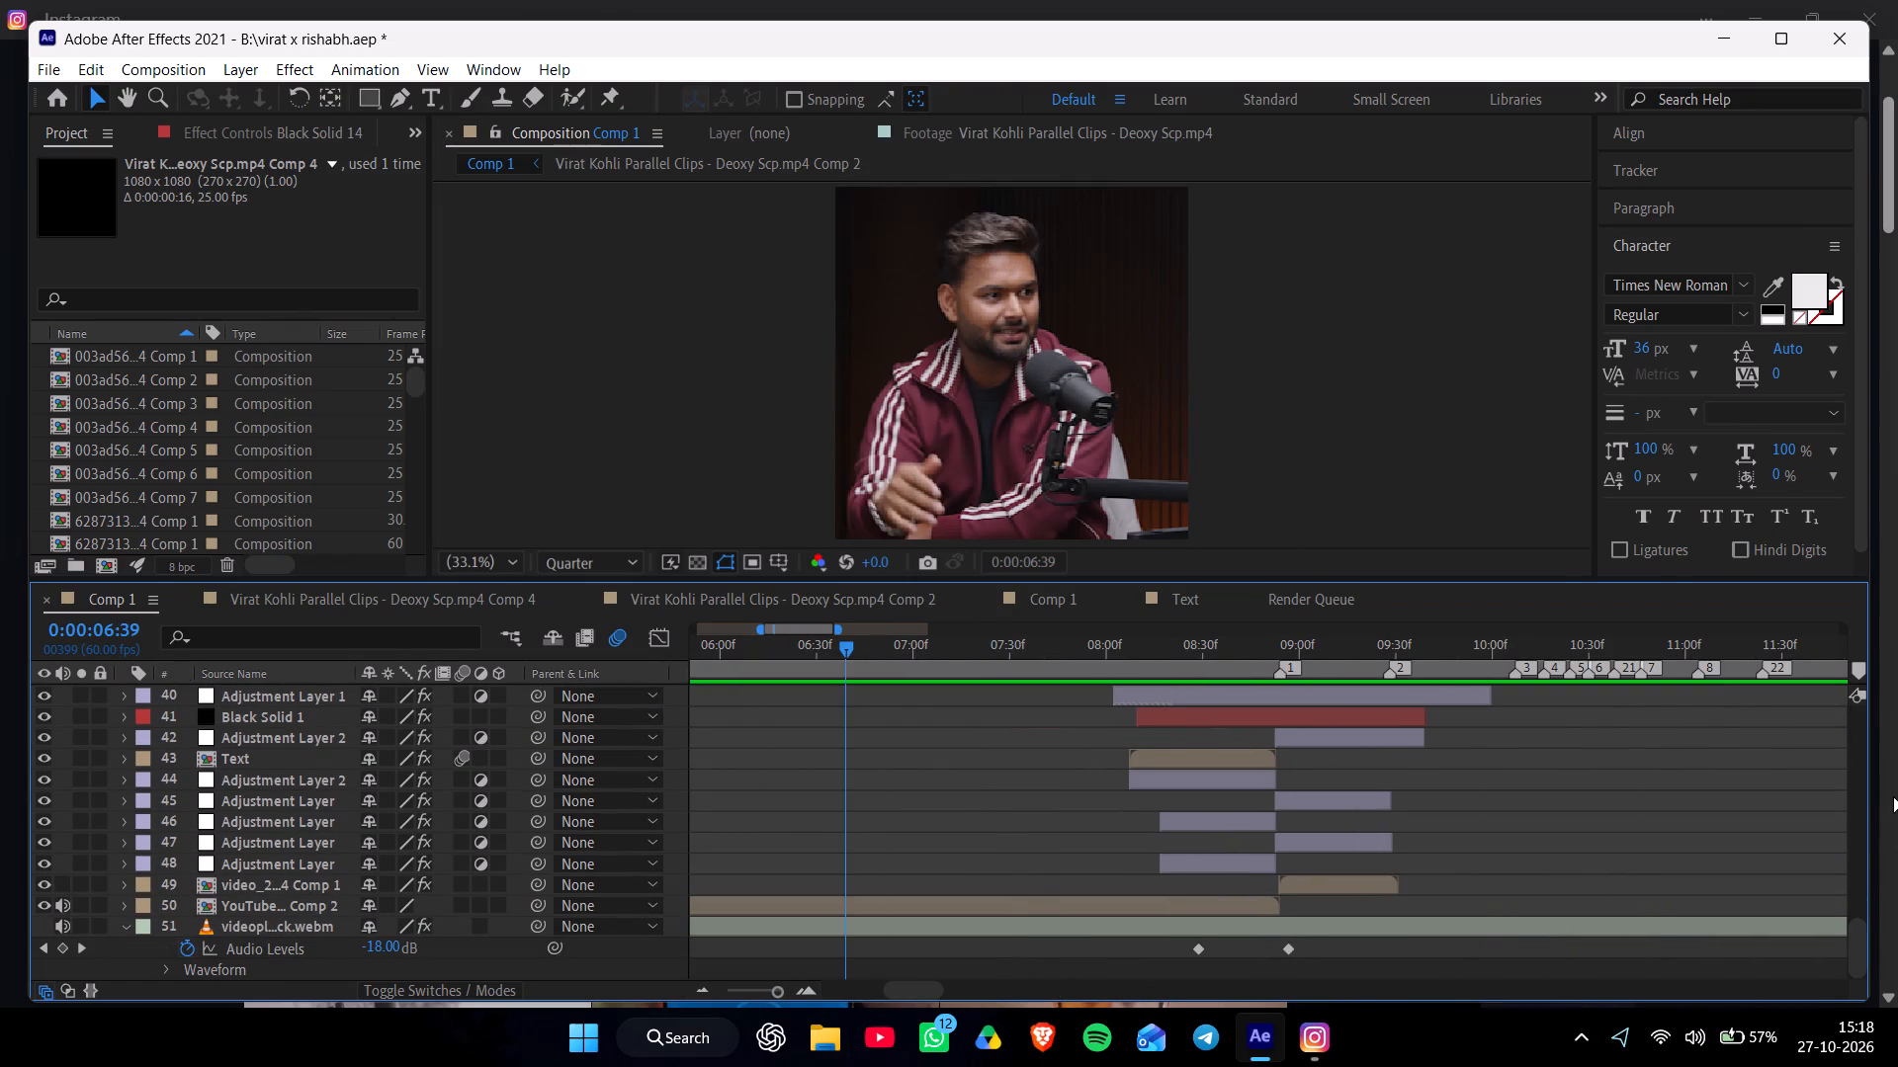
drag(1858, 962, 1860, 921)
drag(932, 986, 942, 986)
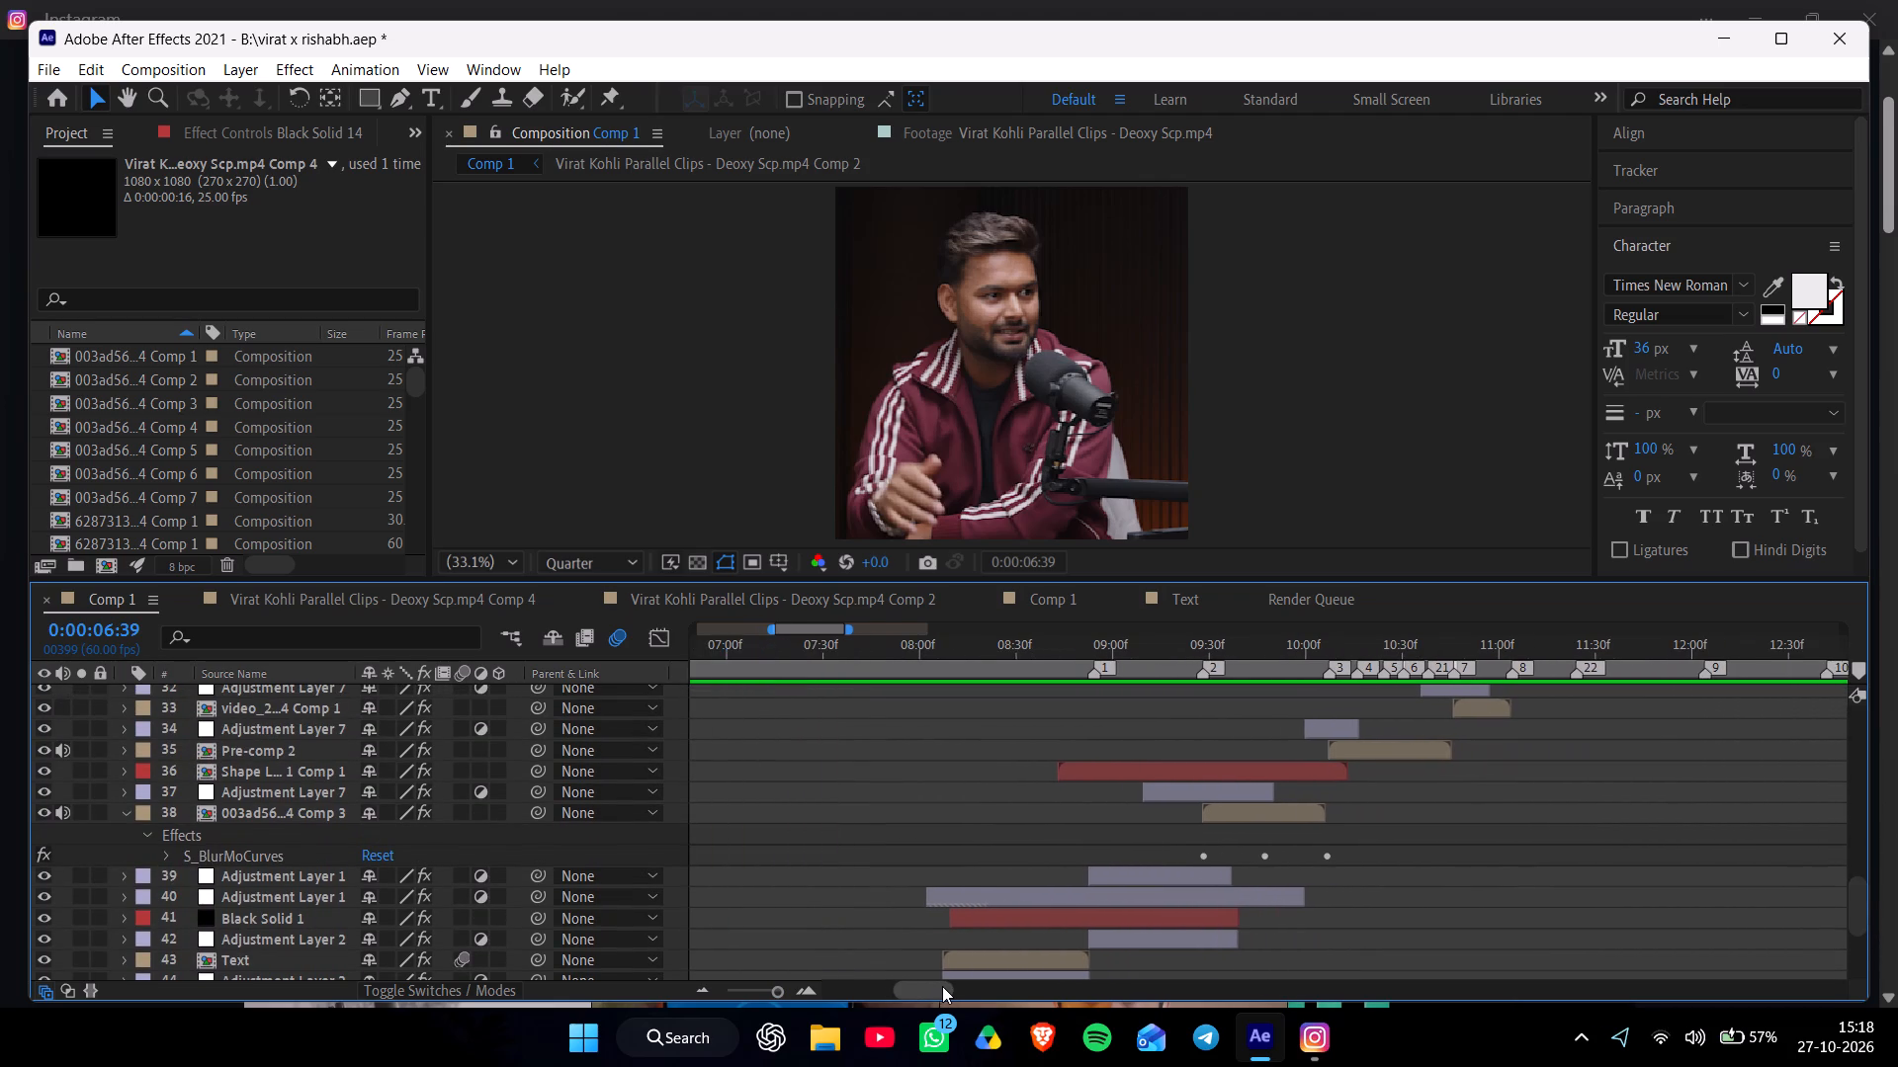
drag(942, 986, 944, 987)
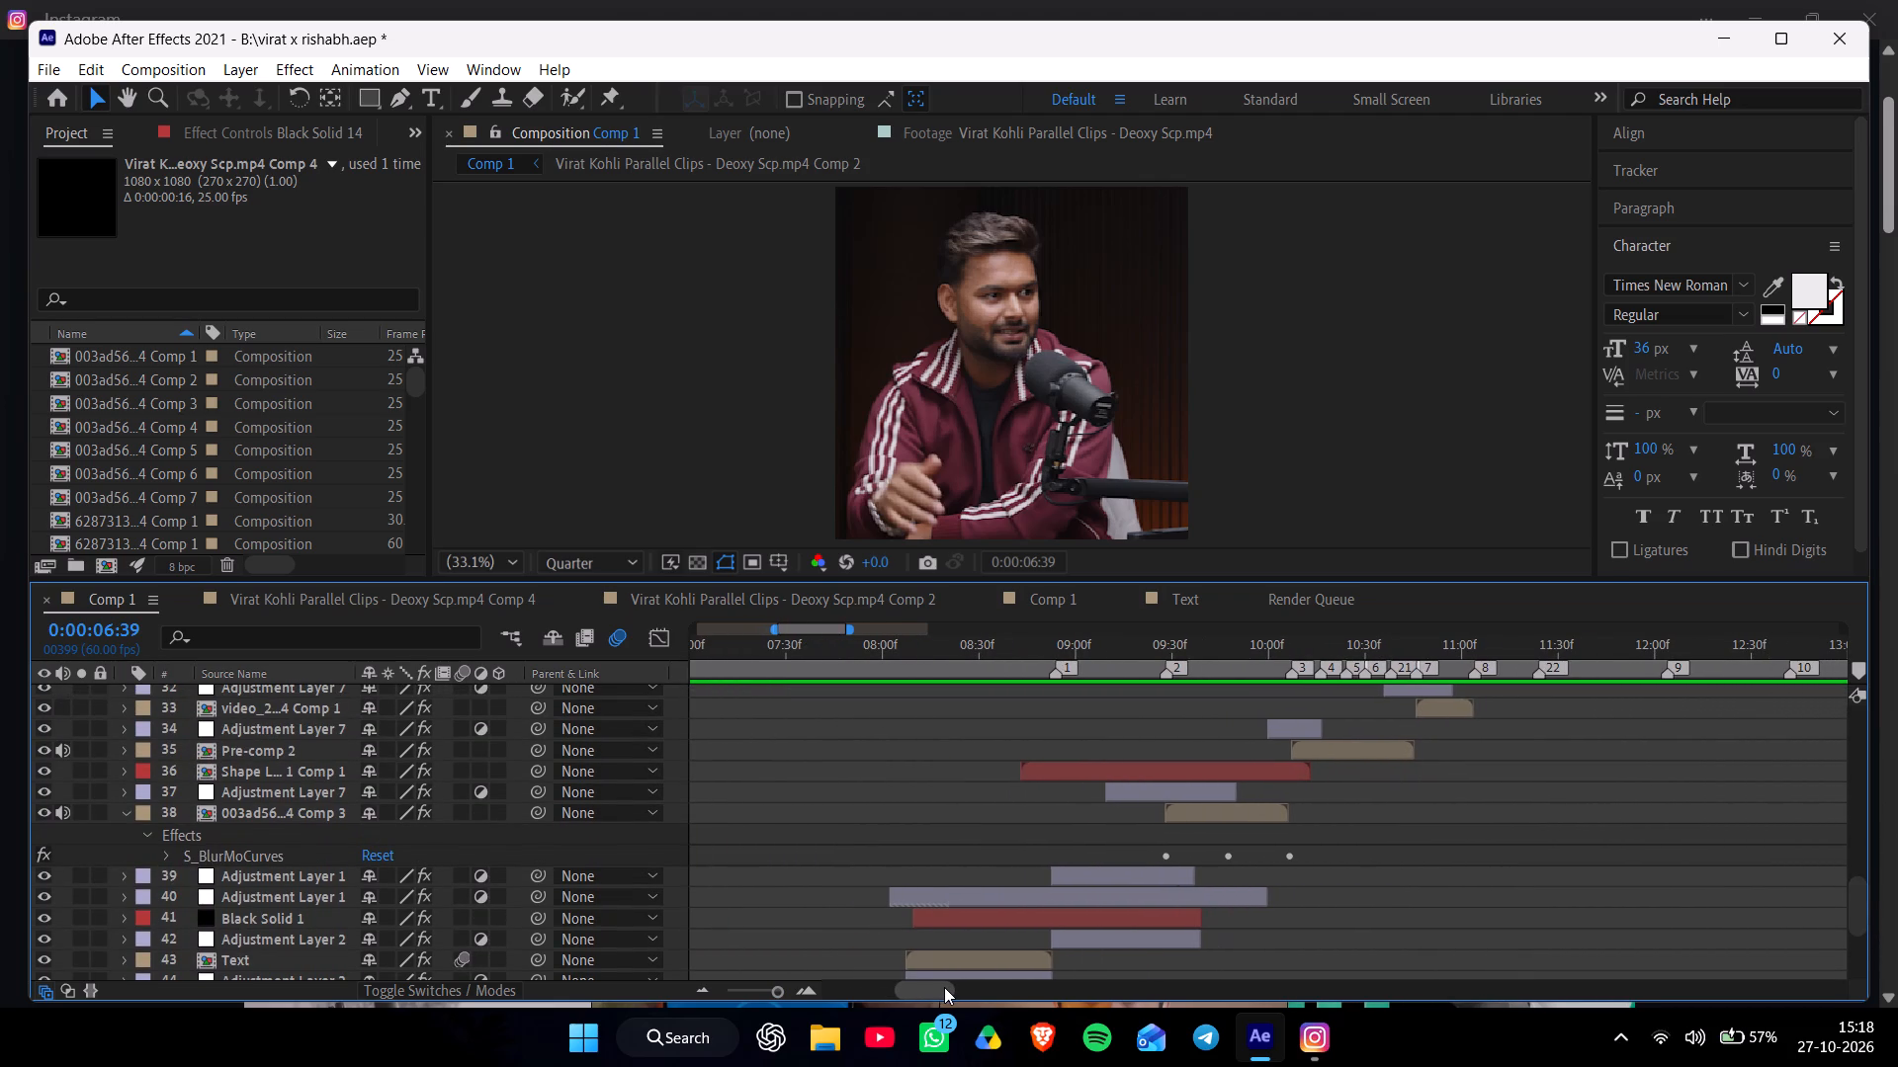
drag(944, 987, 950, 987)
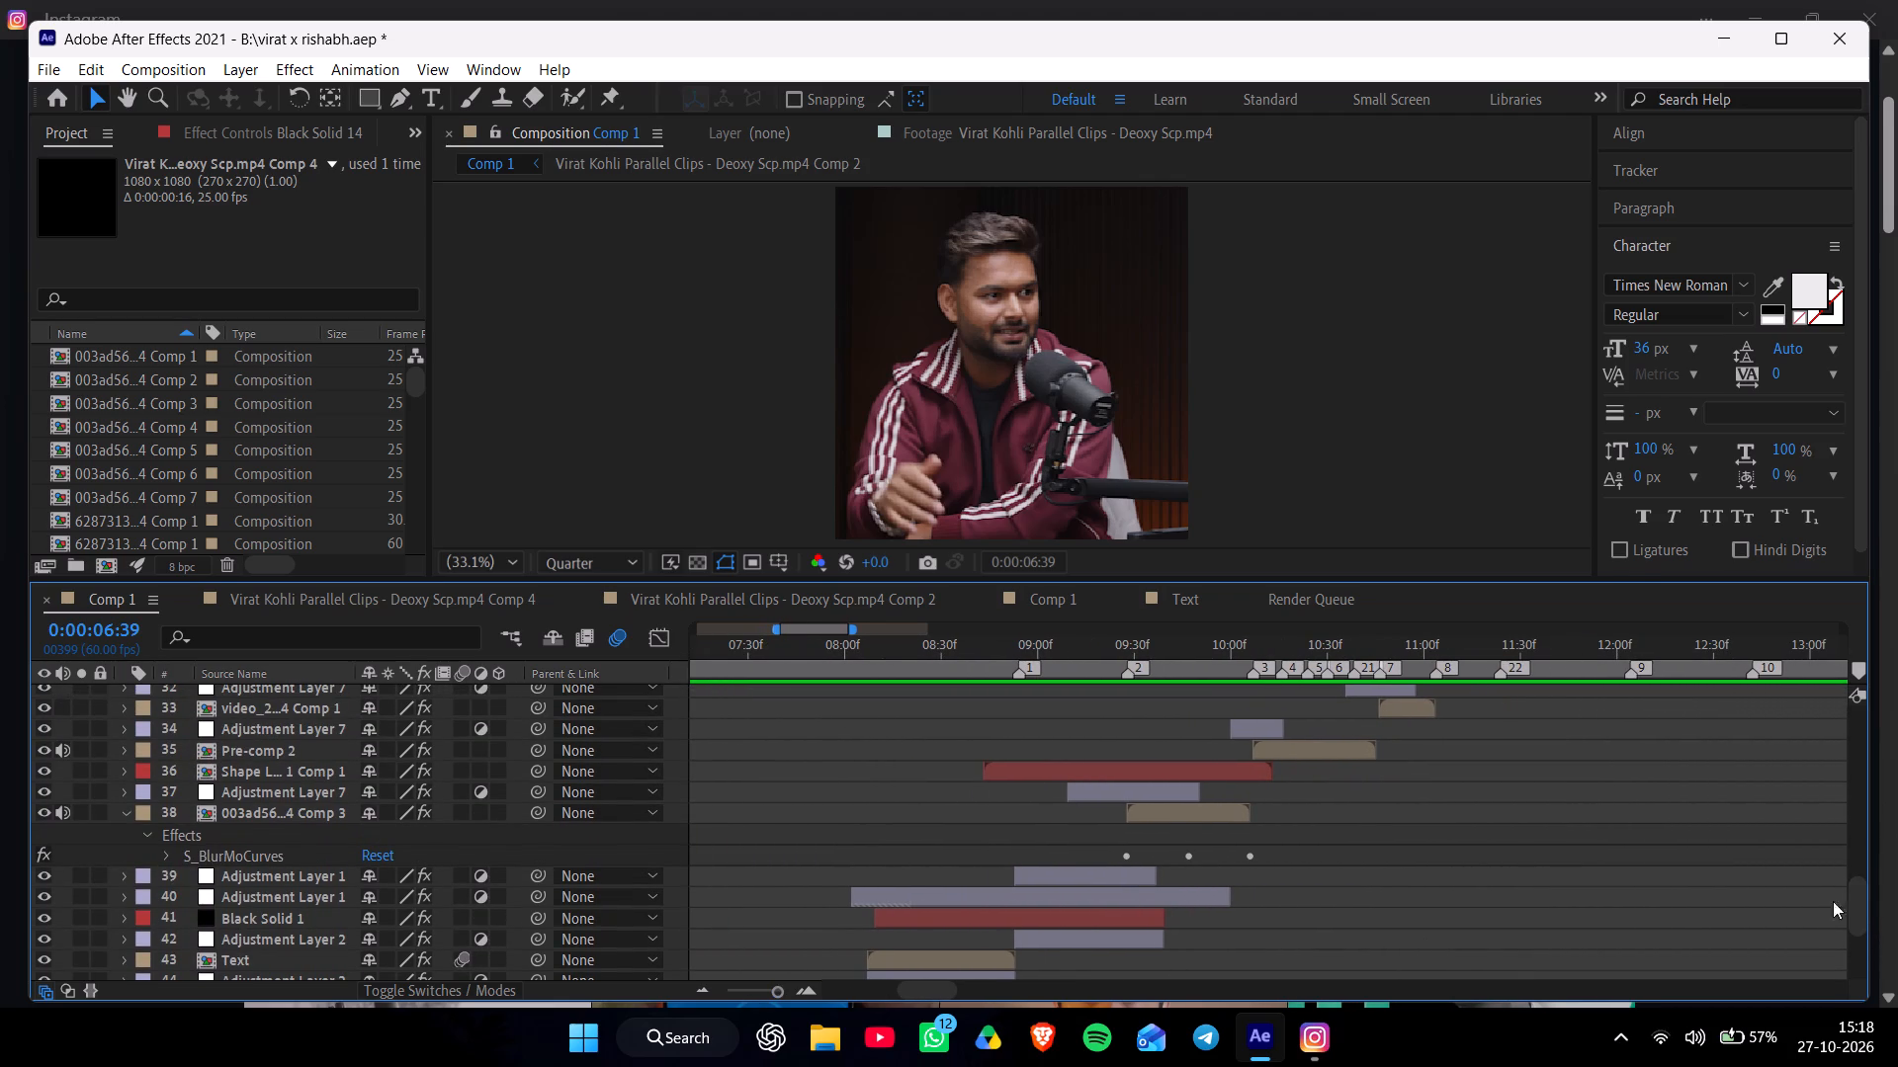
Pre-compose layers 2 to 50 of Comp 1 into one composition, leaving out Adjustment Layer 11 and the videopl...ck.webm audio layer.
drag(1857, 912, 1871, 710)
drag(672, 718, 559, 1058)
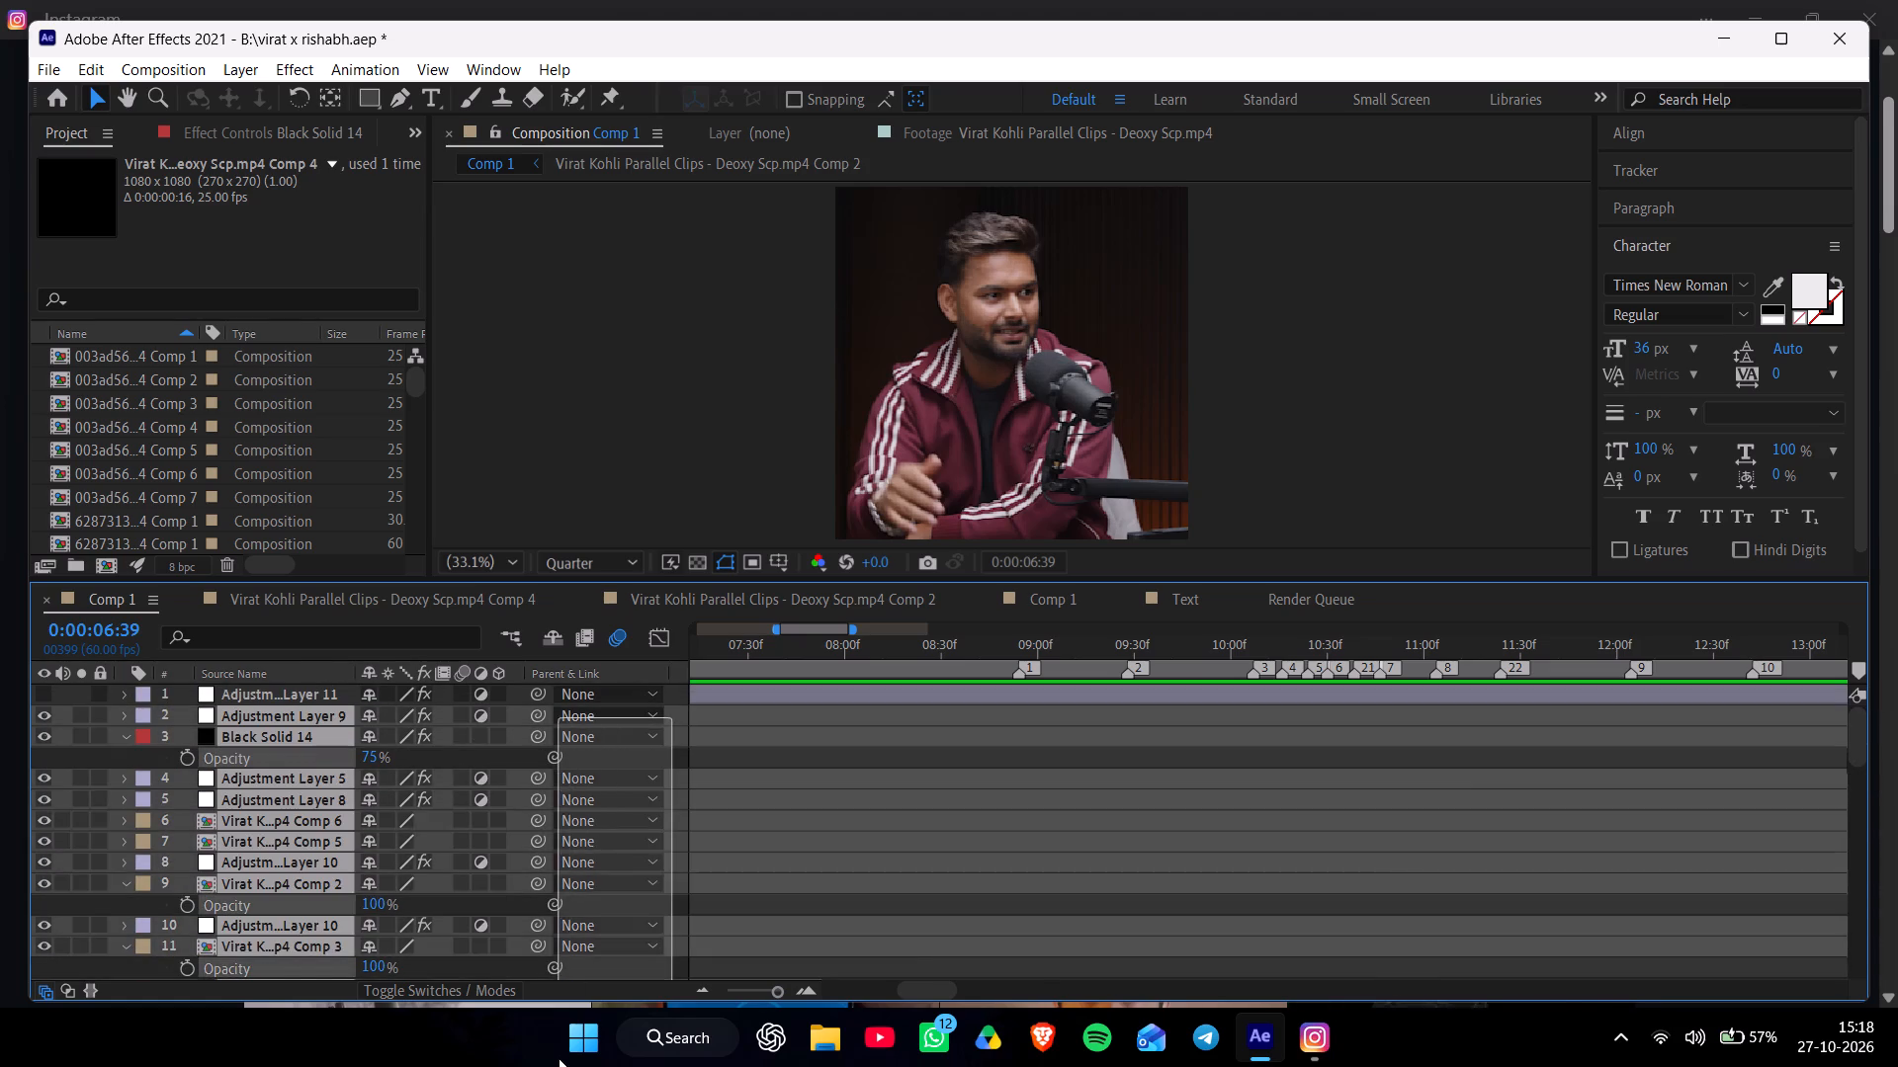
drag(559, 1058, 549, 1066)
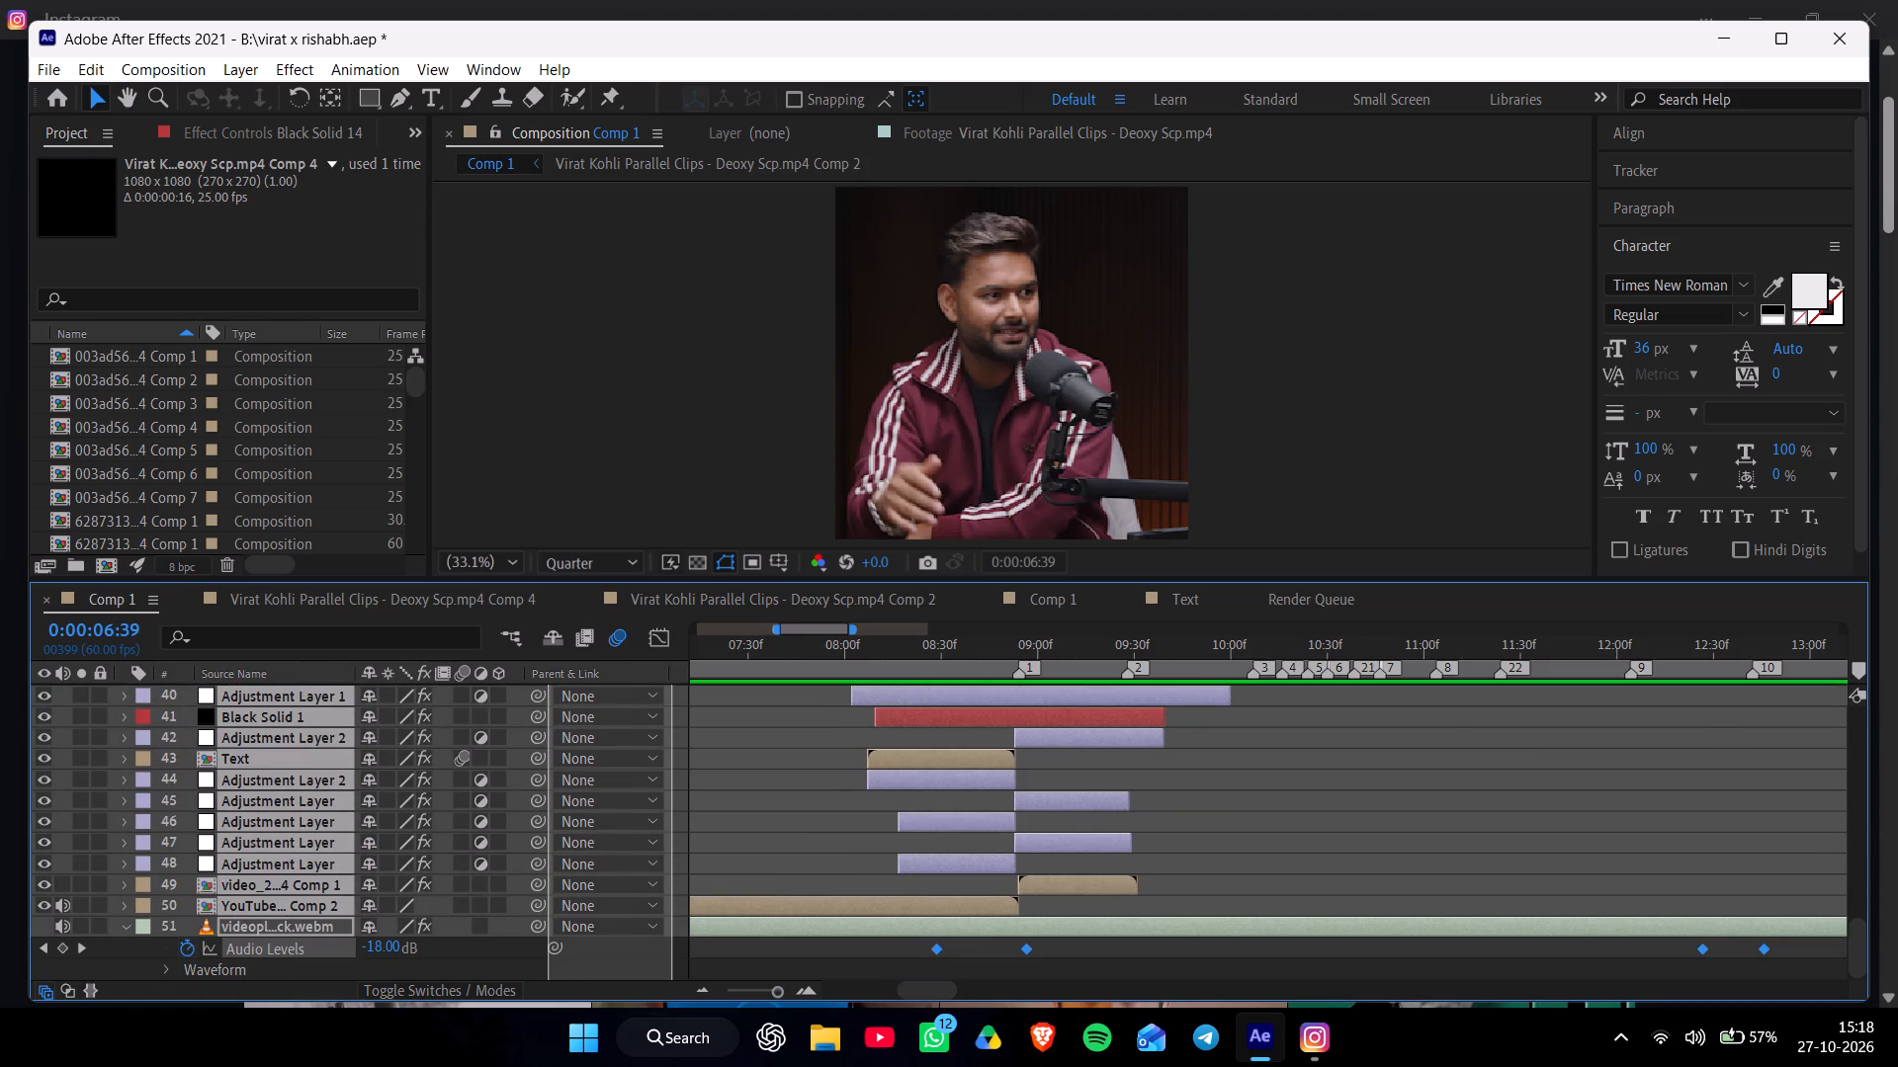
drag(549, 1066, 518, 906)
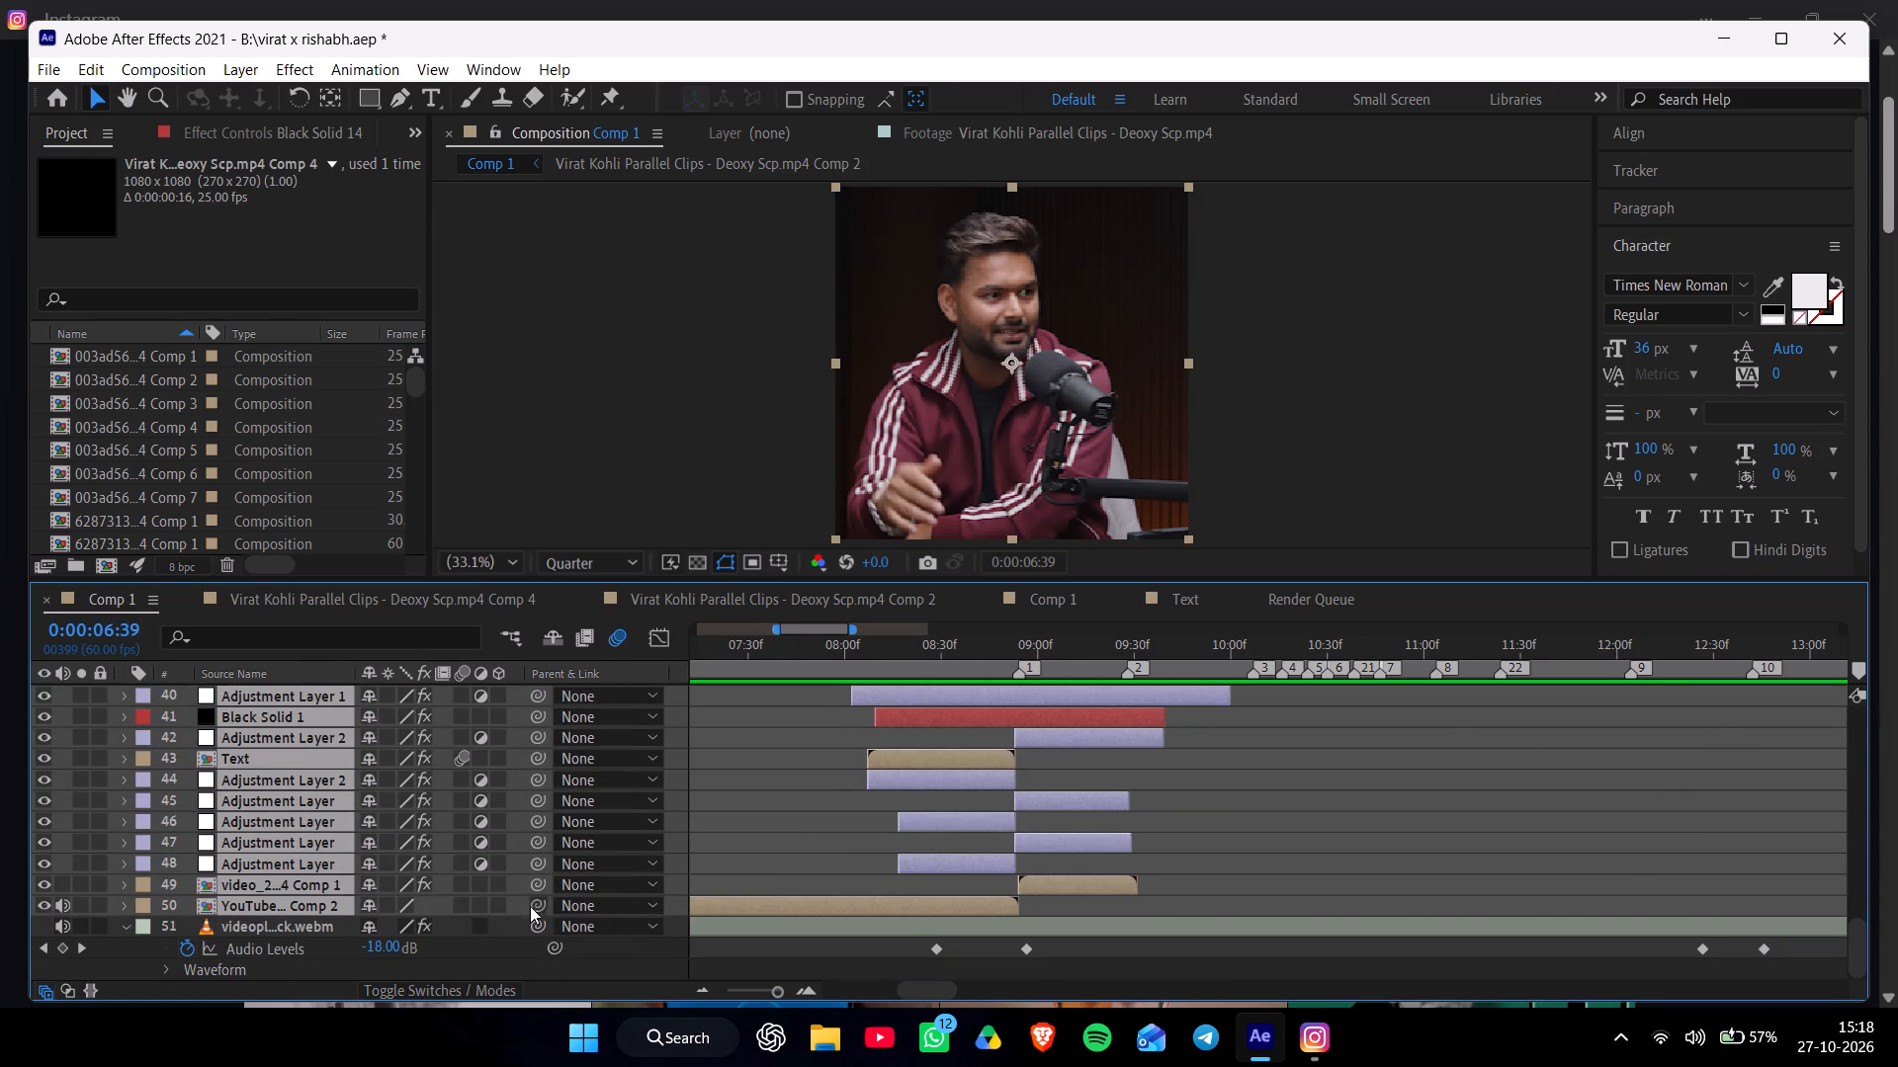
key(ctrl+shift+c)
click(1012, 680)
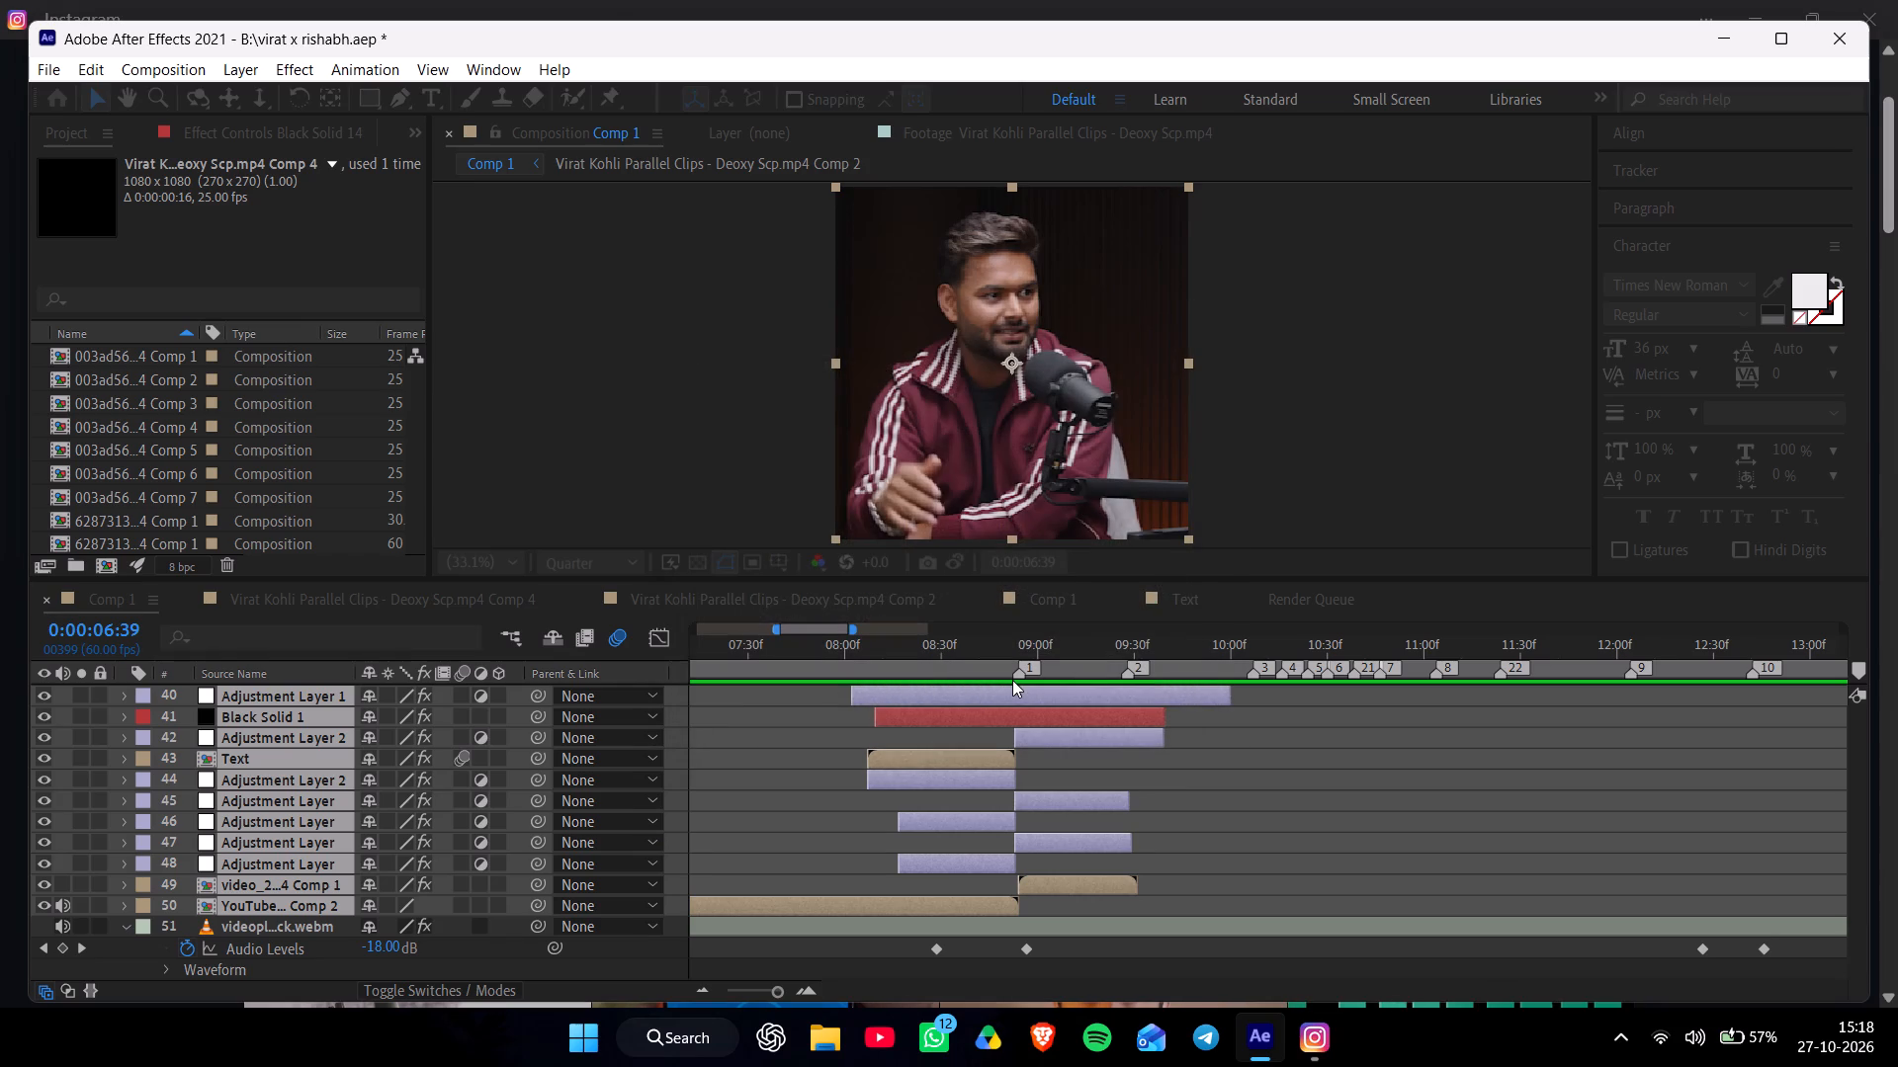
Complete the pre-composition of the selected layers 2 to 50 in Comp 1.
click(956, 799)
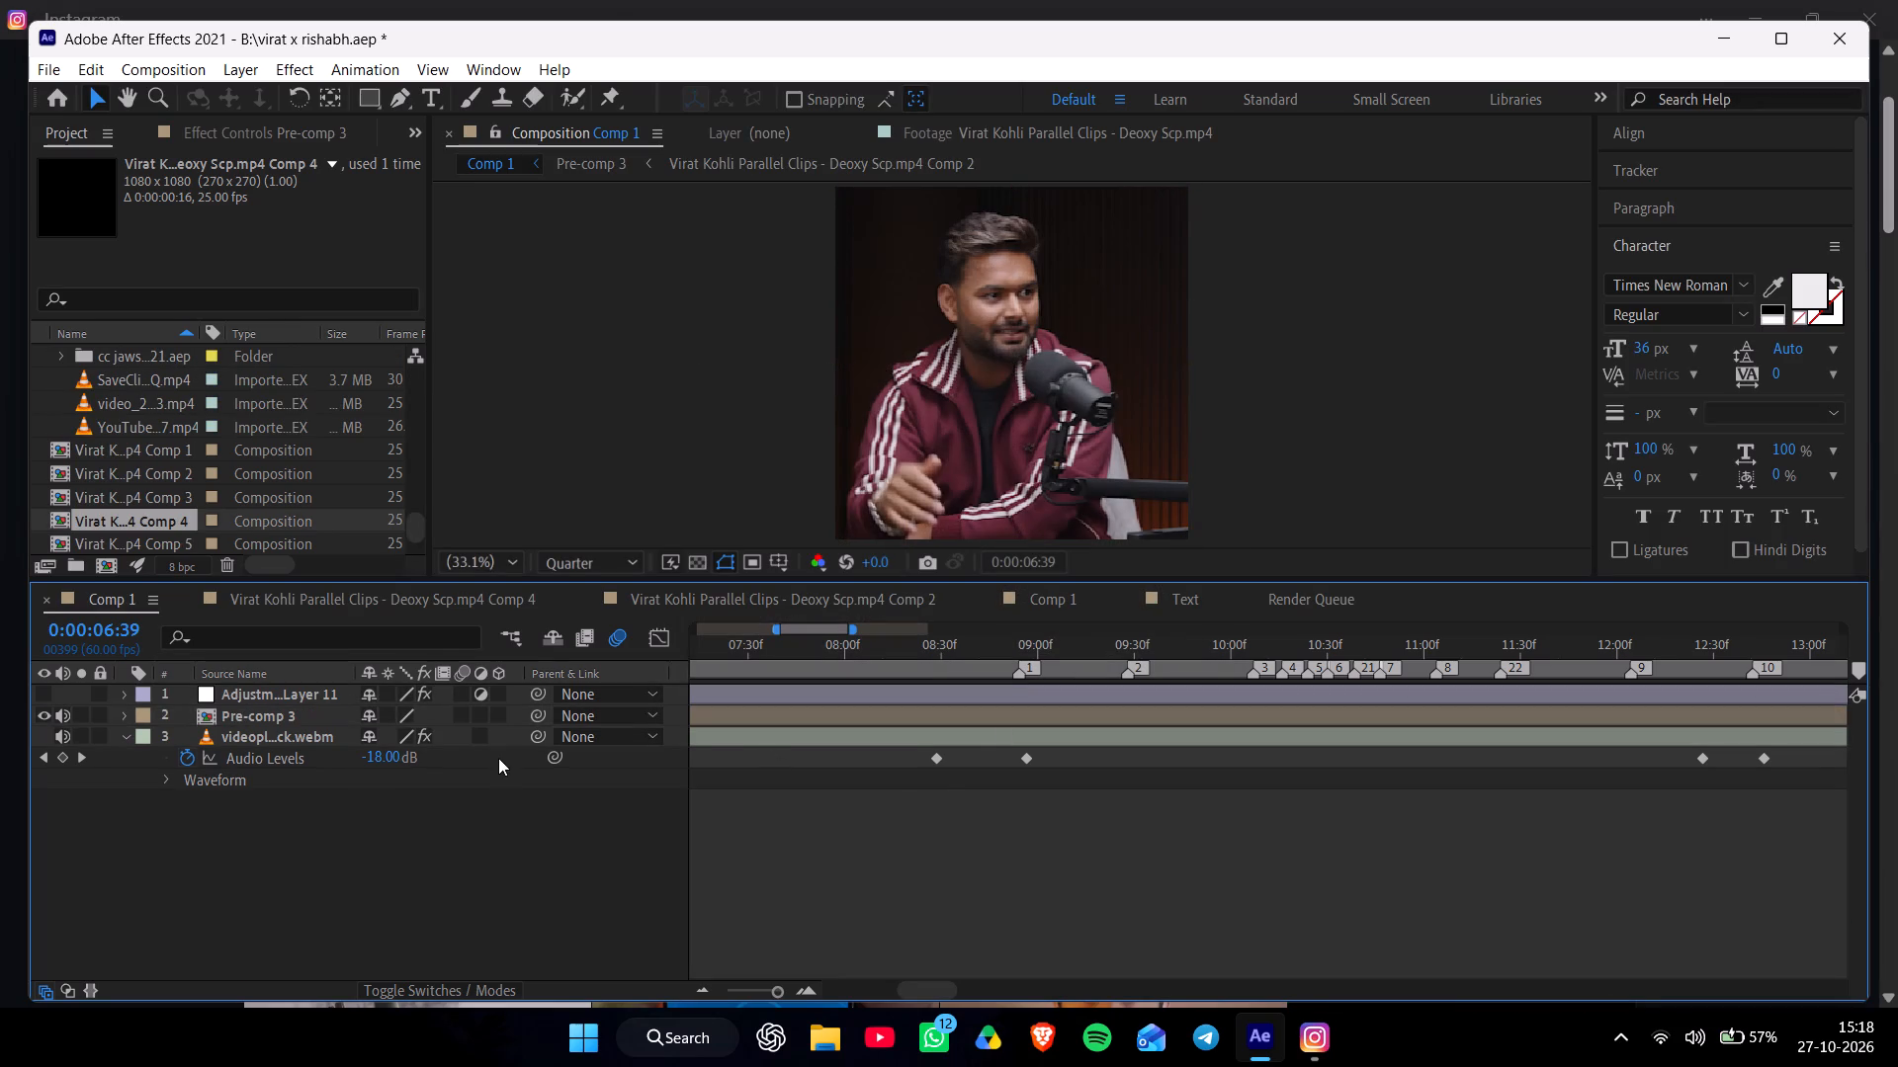
Collapse the videopl...ck.webm layer's properties and preview Comp 1 from the beginning with the whole composition in view.
click(123, 736)
drag(752, 650, 707, 665)
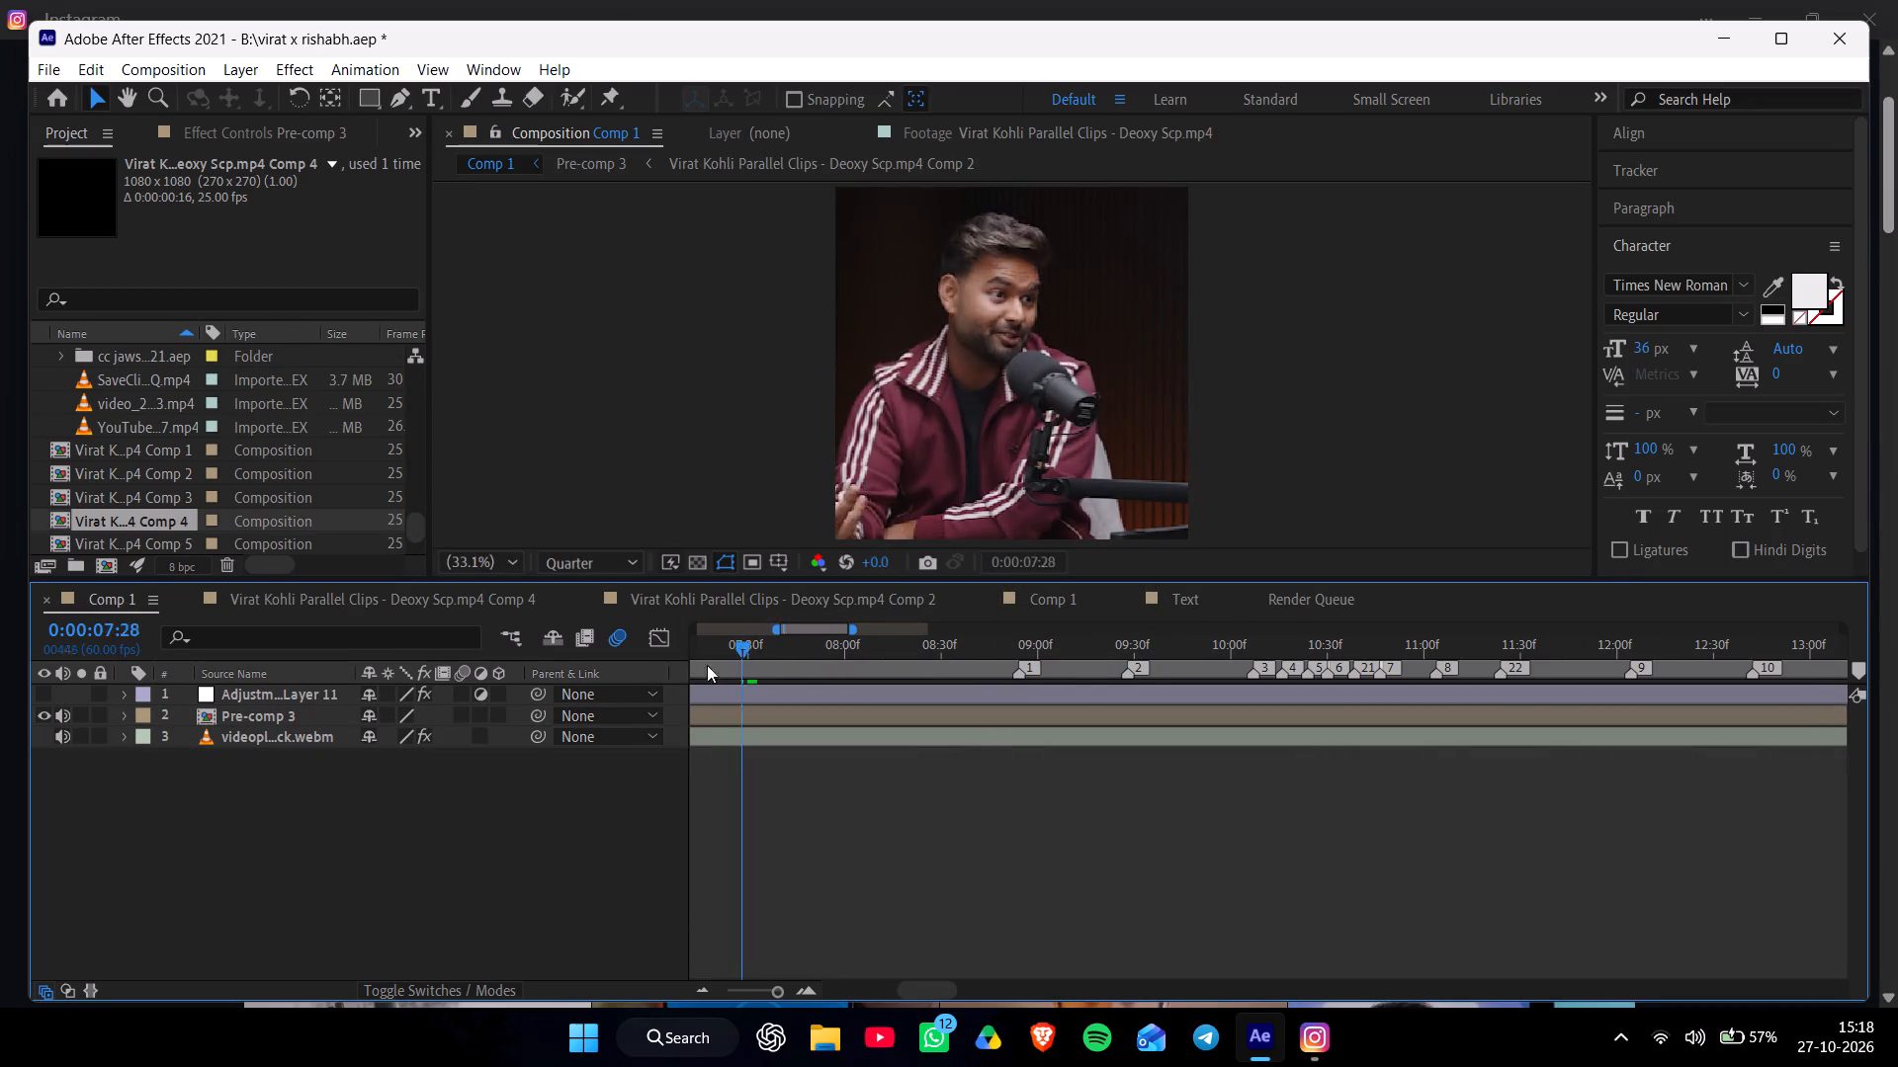
drag(707, 665, 509, 730)
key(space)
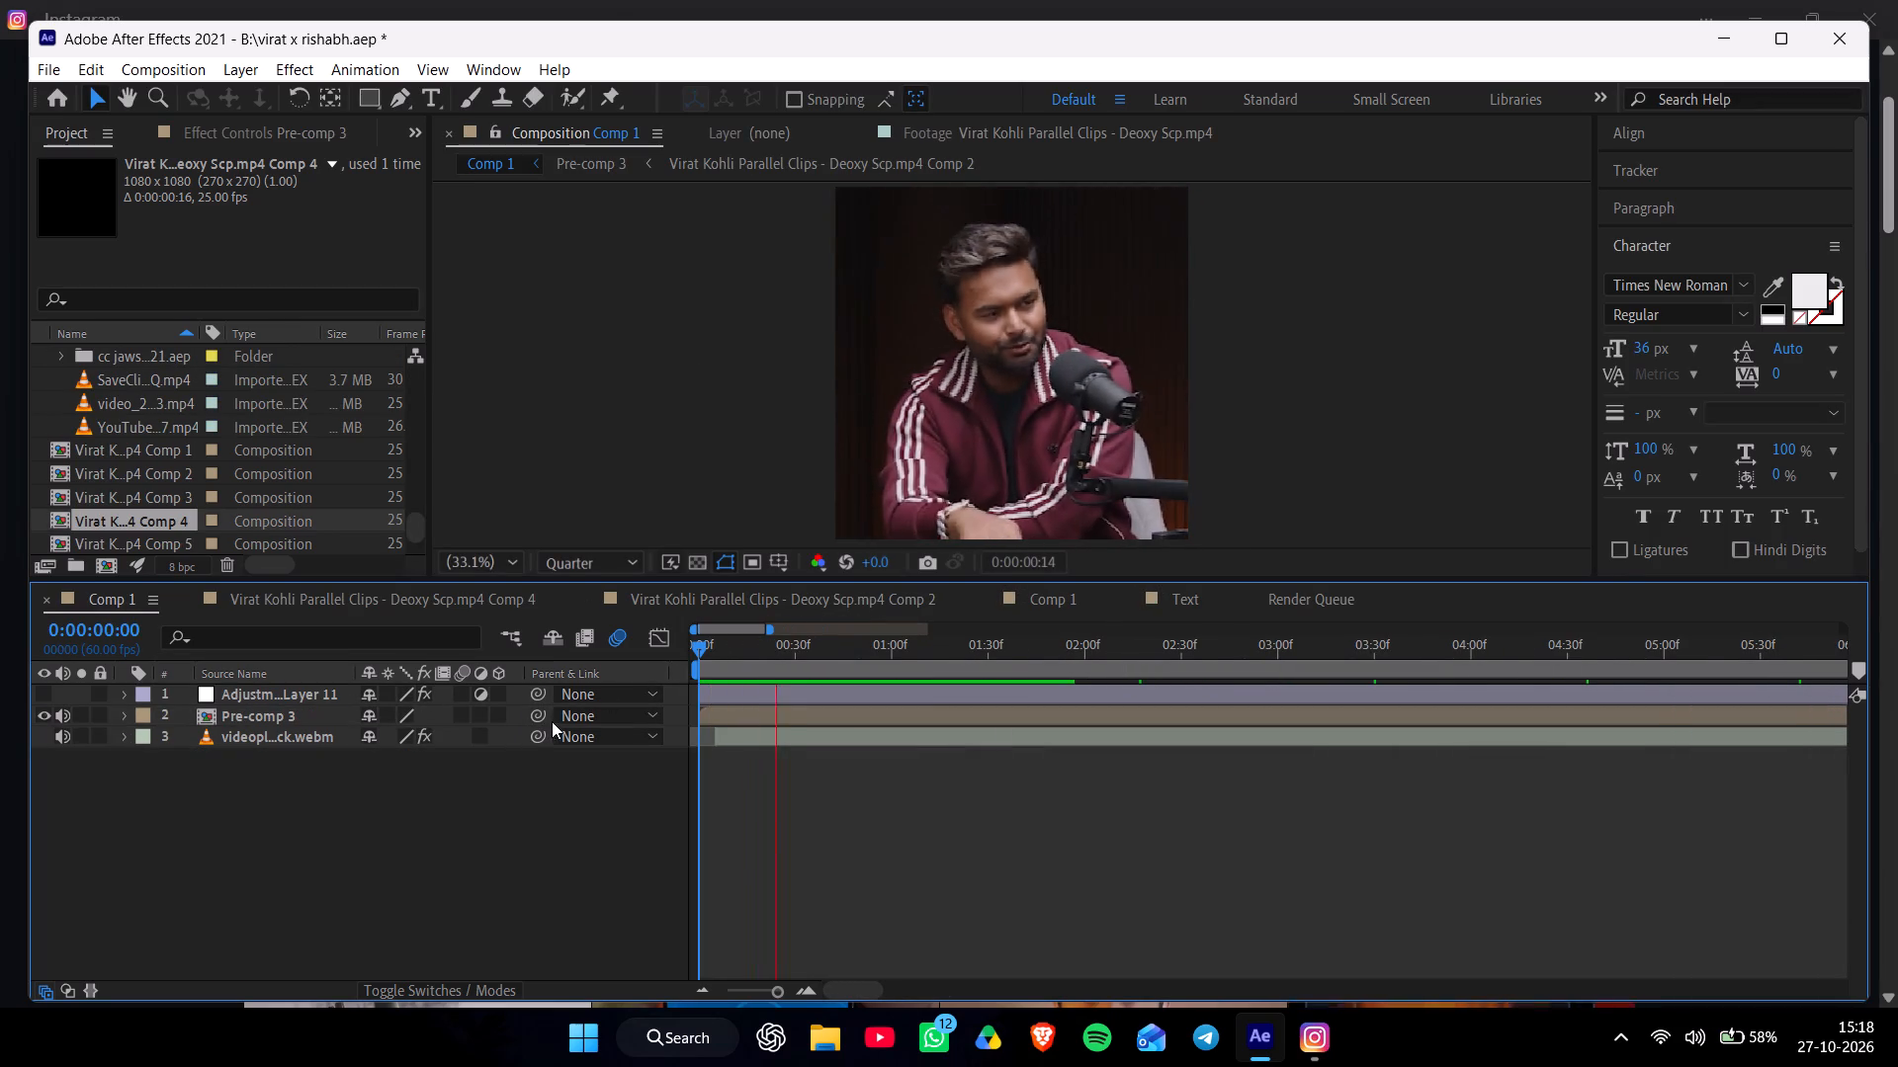
double_click(707, 989)
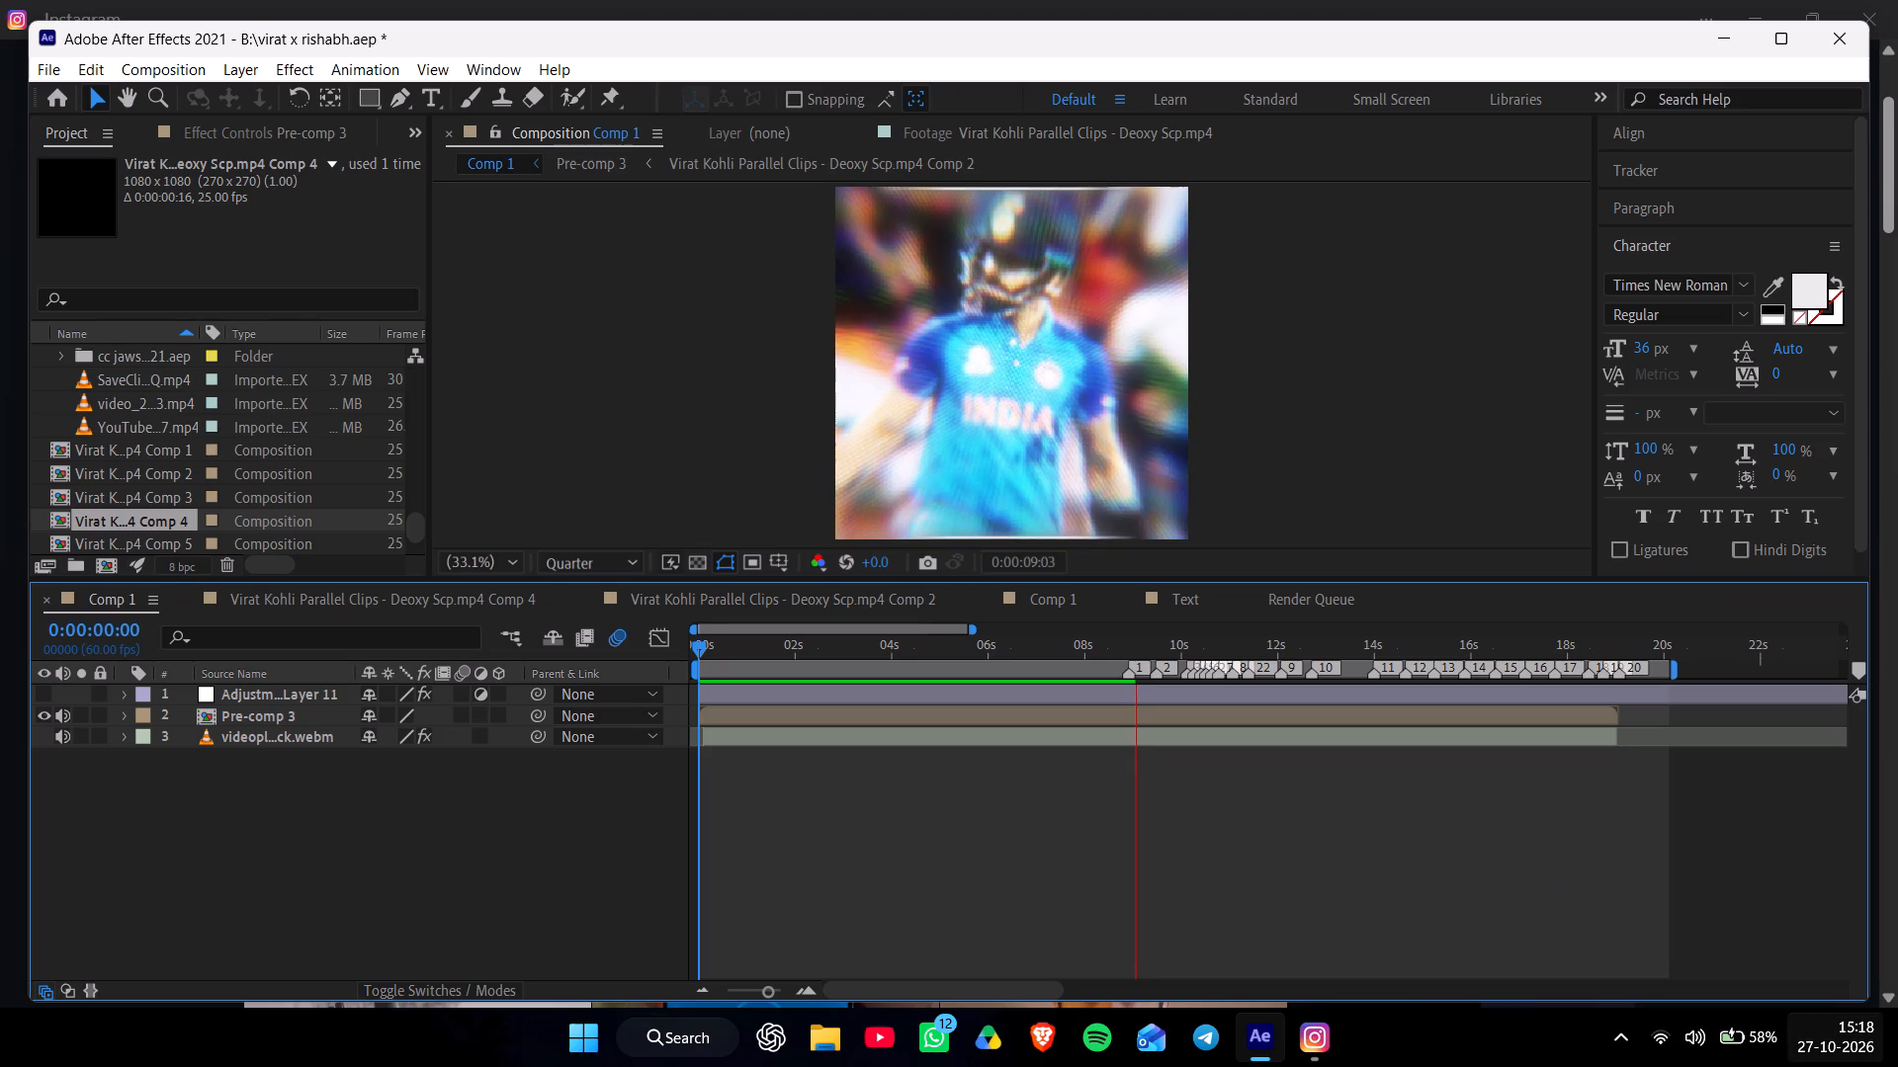
Raise the system volume to about three quarters of its range while the preview plays.
click(1724, 1052)
drag(1597, 882, 1597, 884)
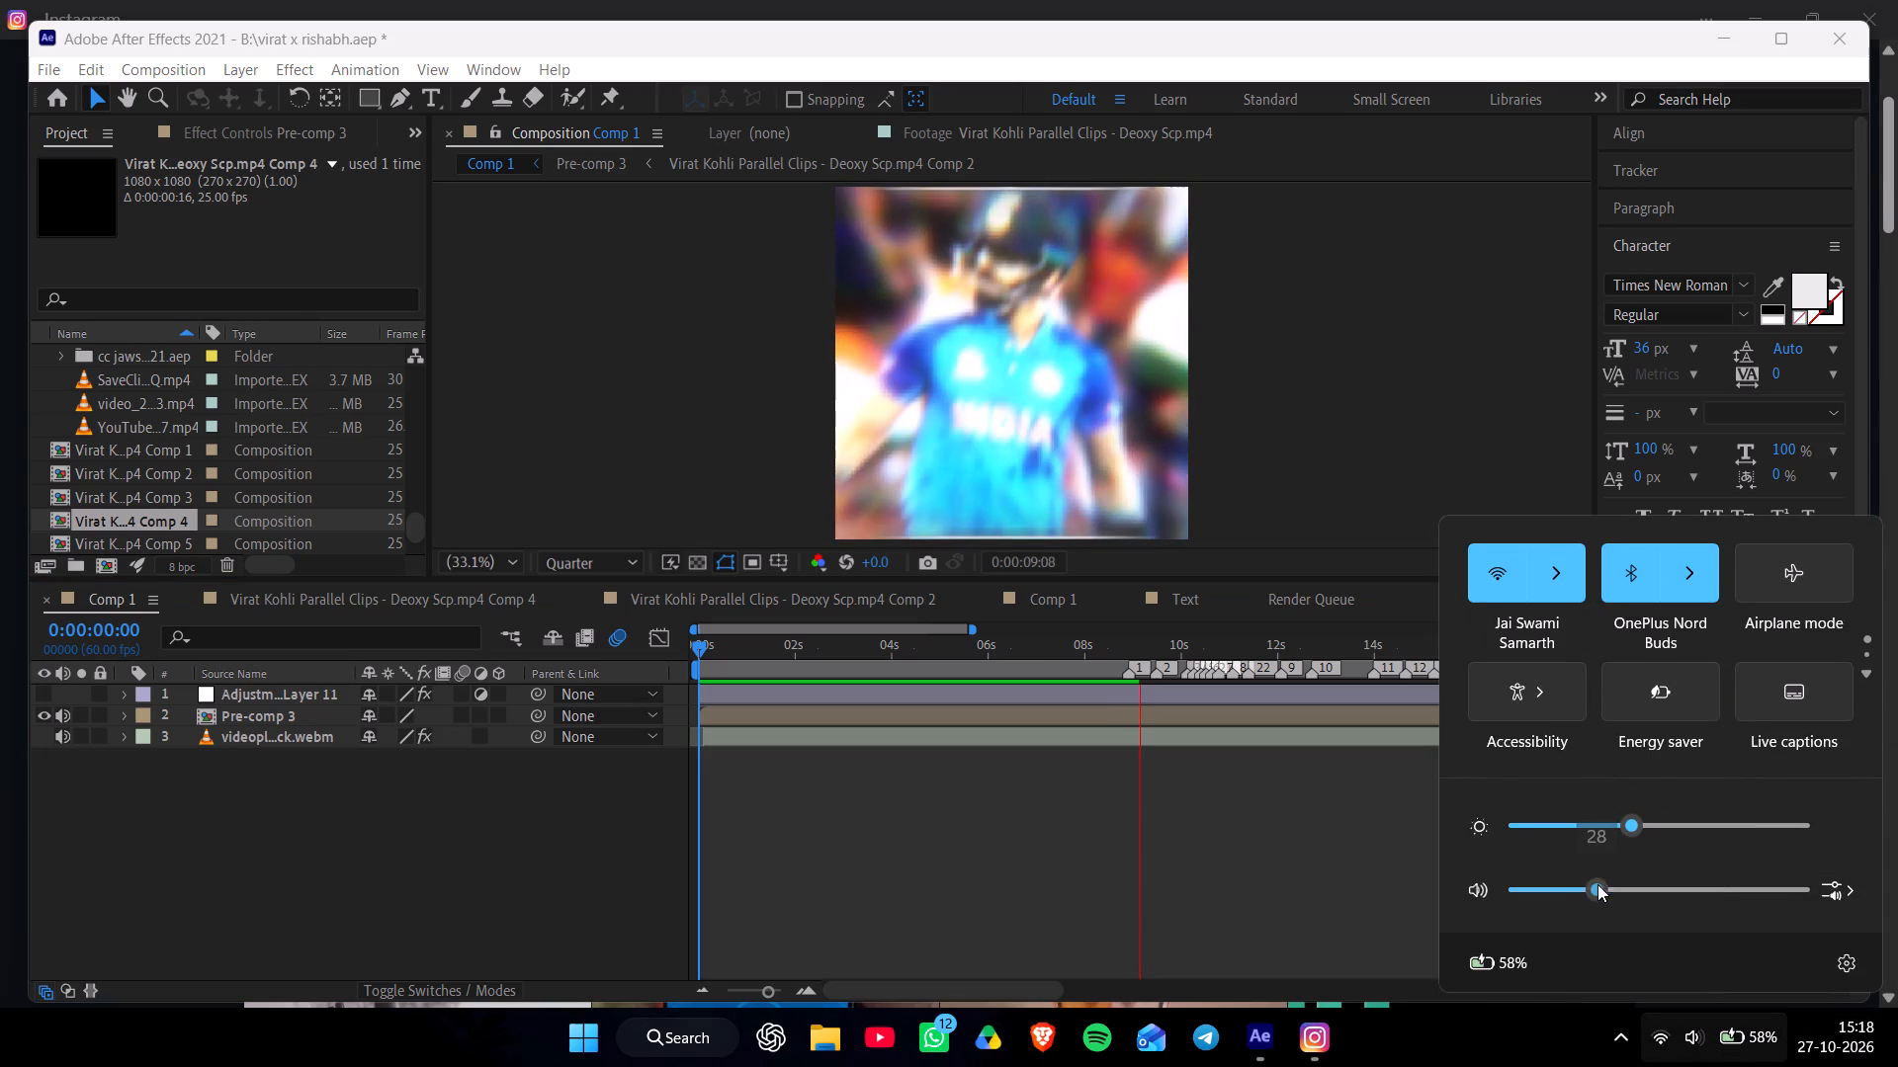
drag(1597, 884, 1485, 921)
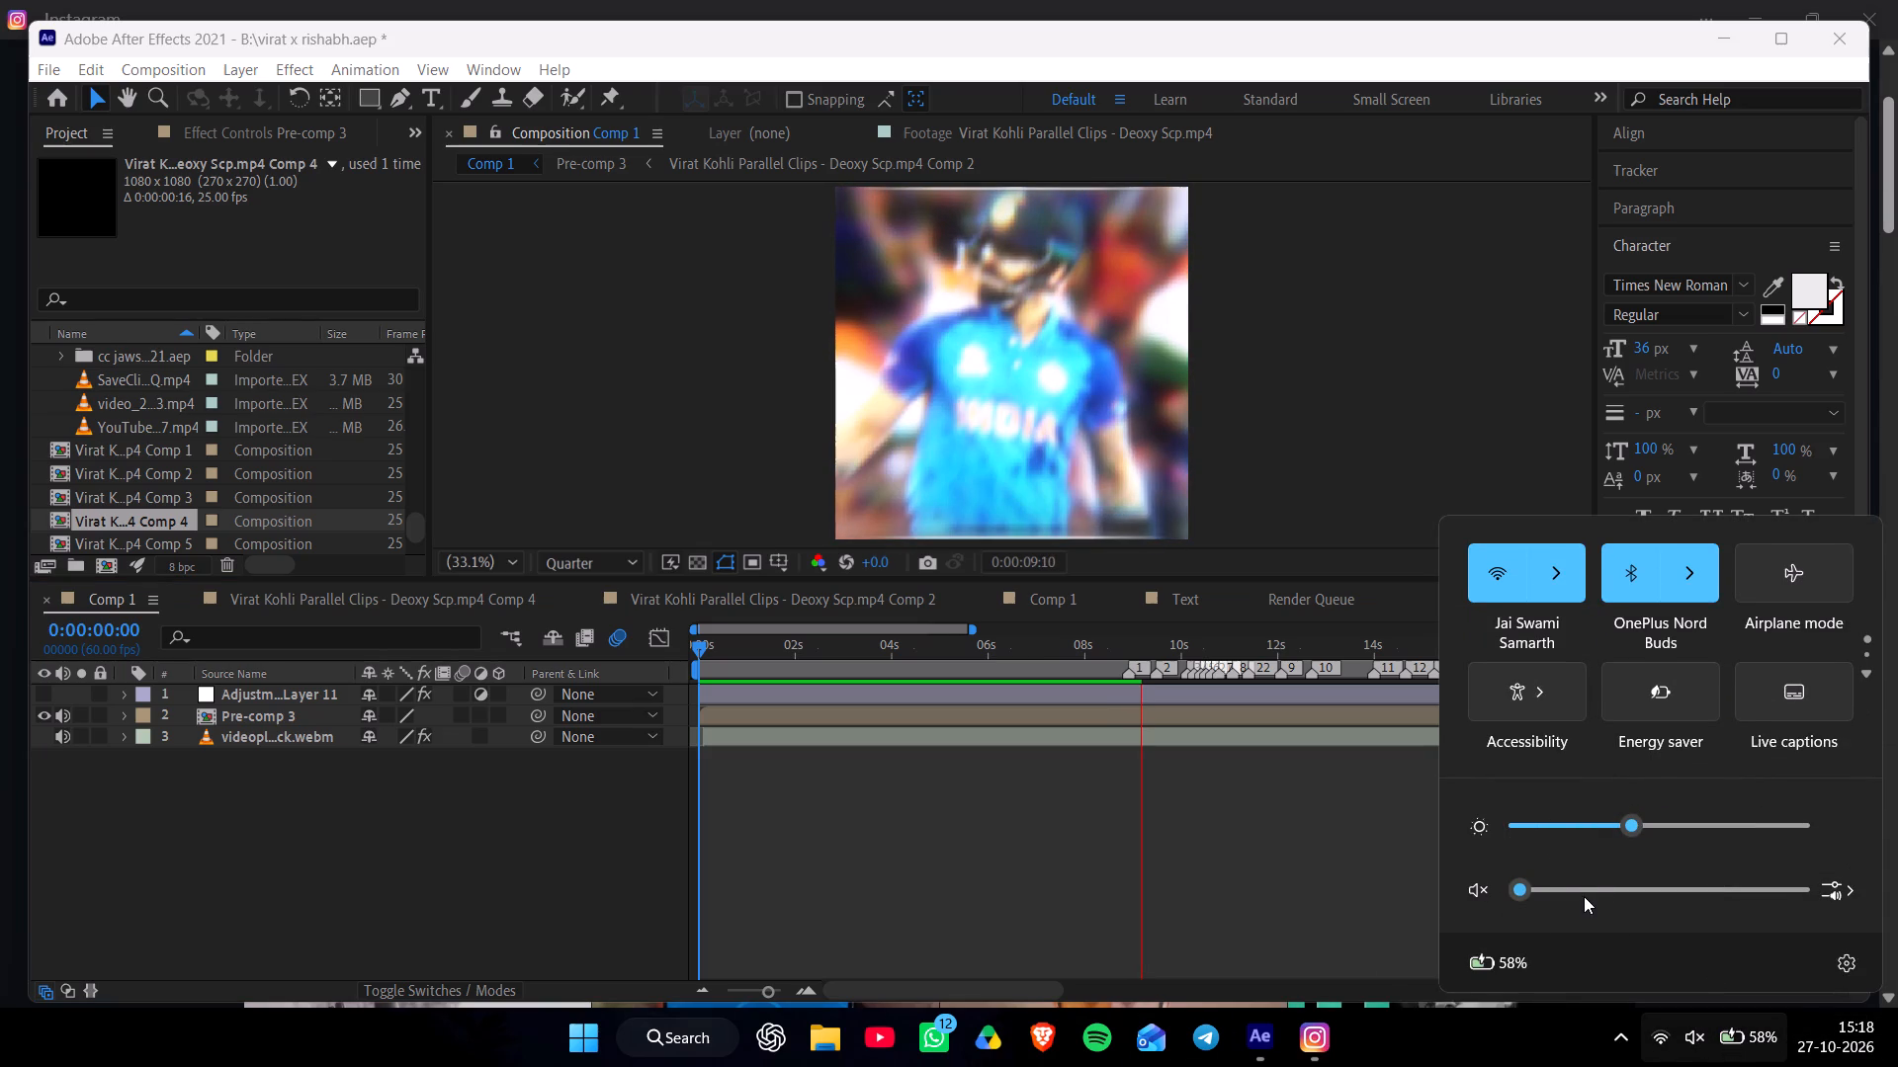
drag(1584, 896, 1733, 903)
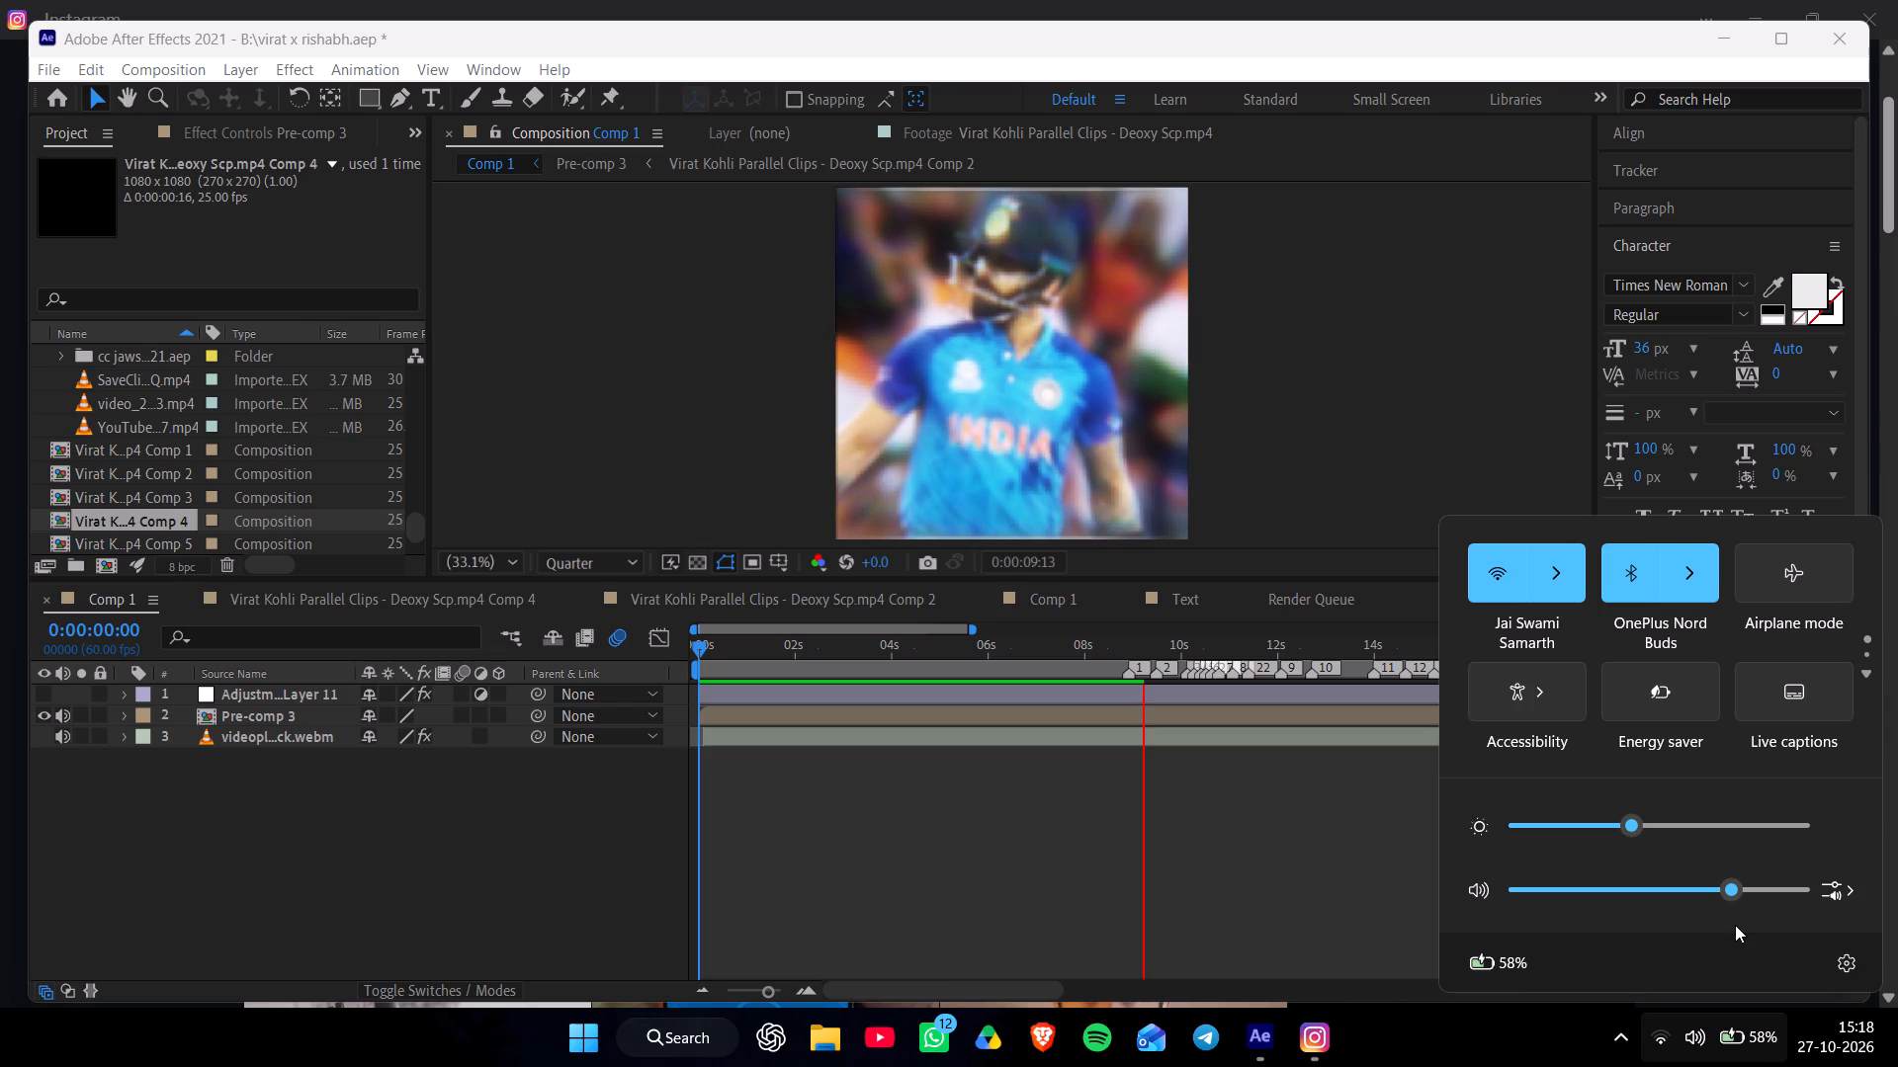
click(1724, 1056)
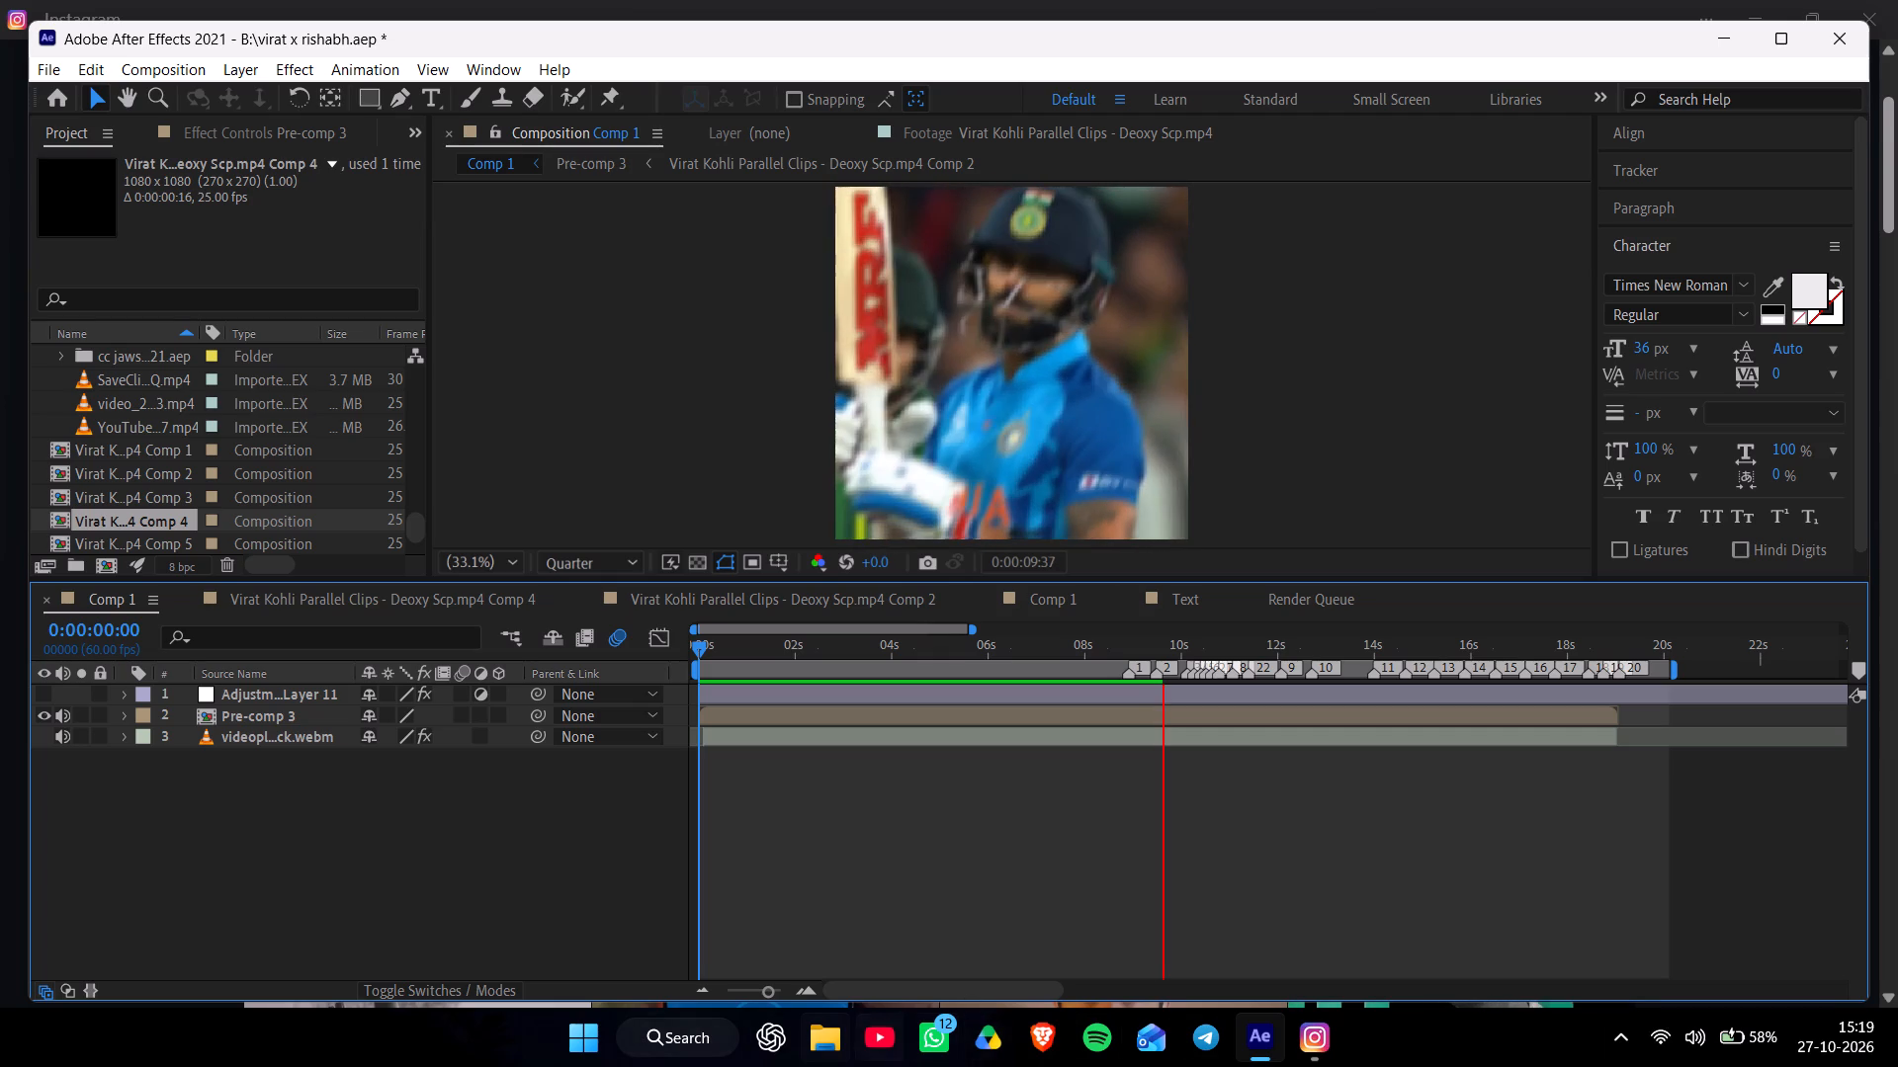
Switch to File Explorer and open the Downloads folder.
click(823, 1045)
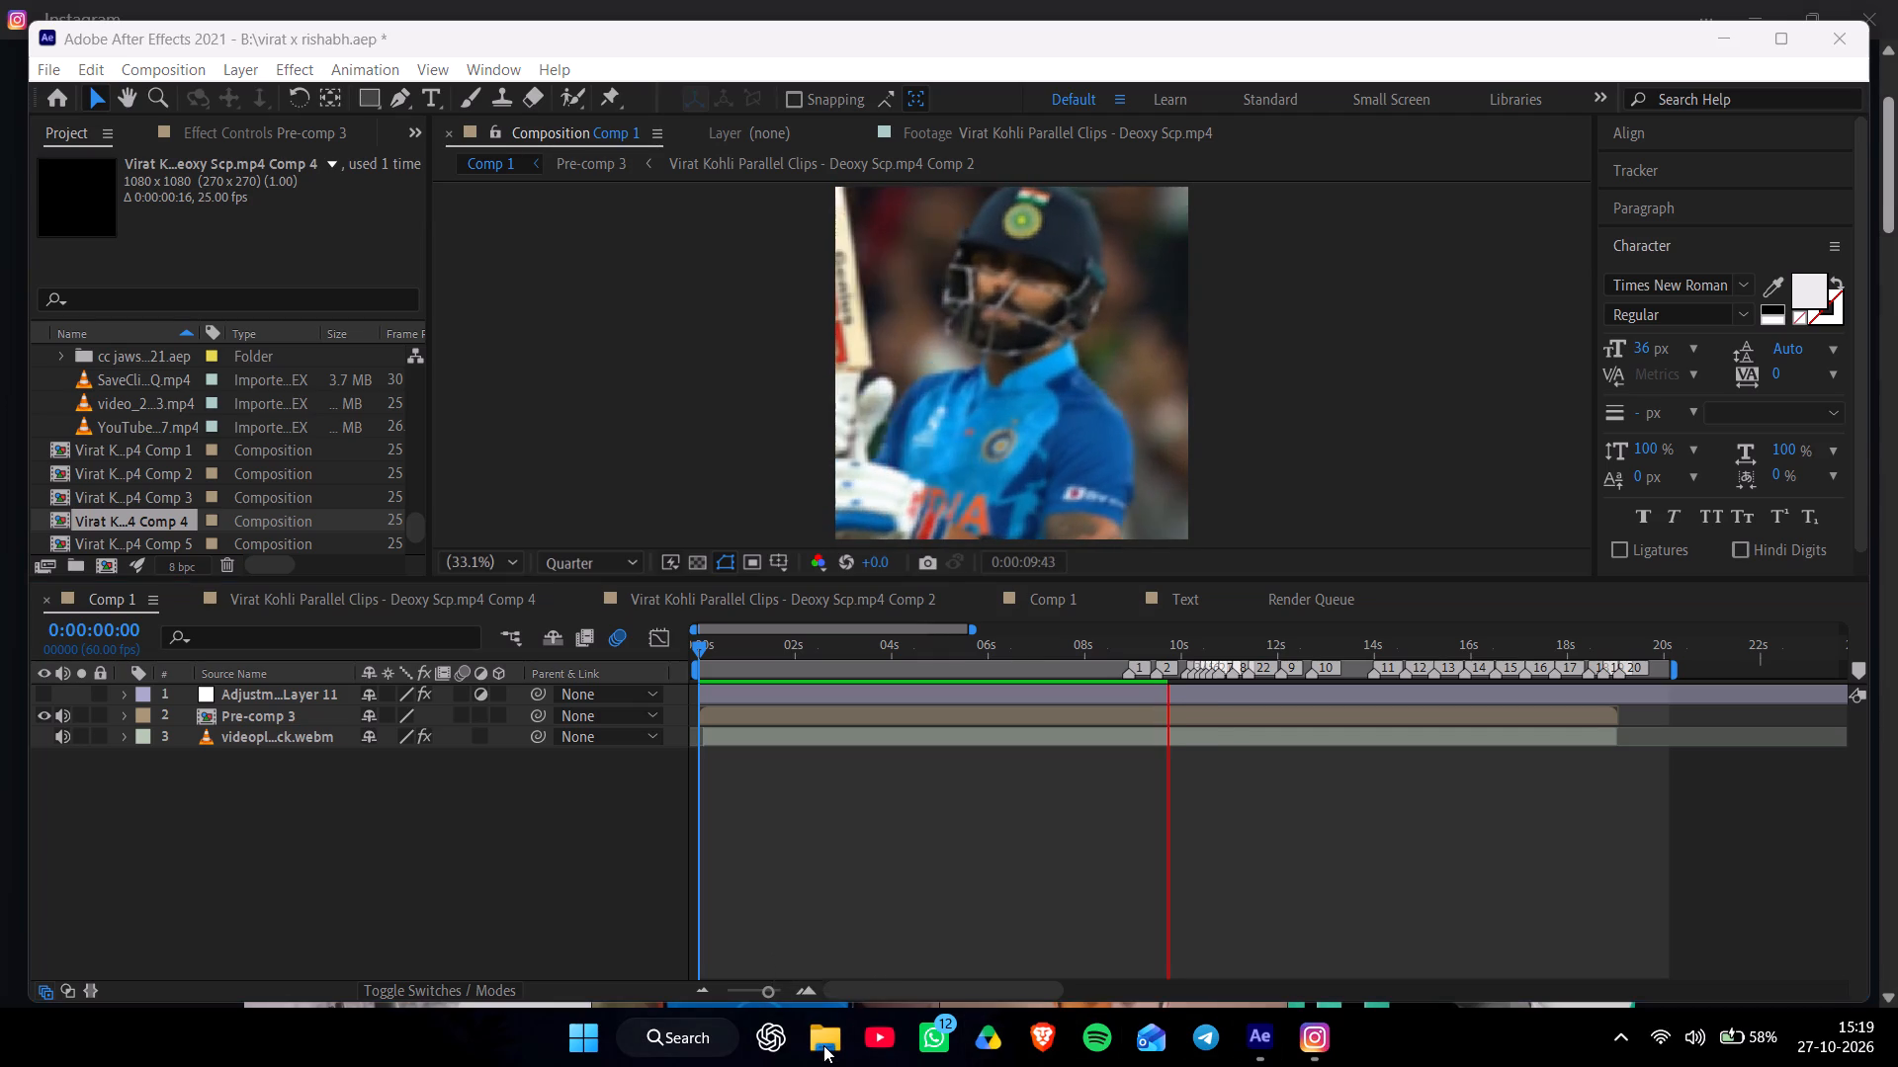
click(88, 304)
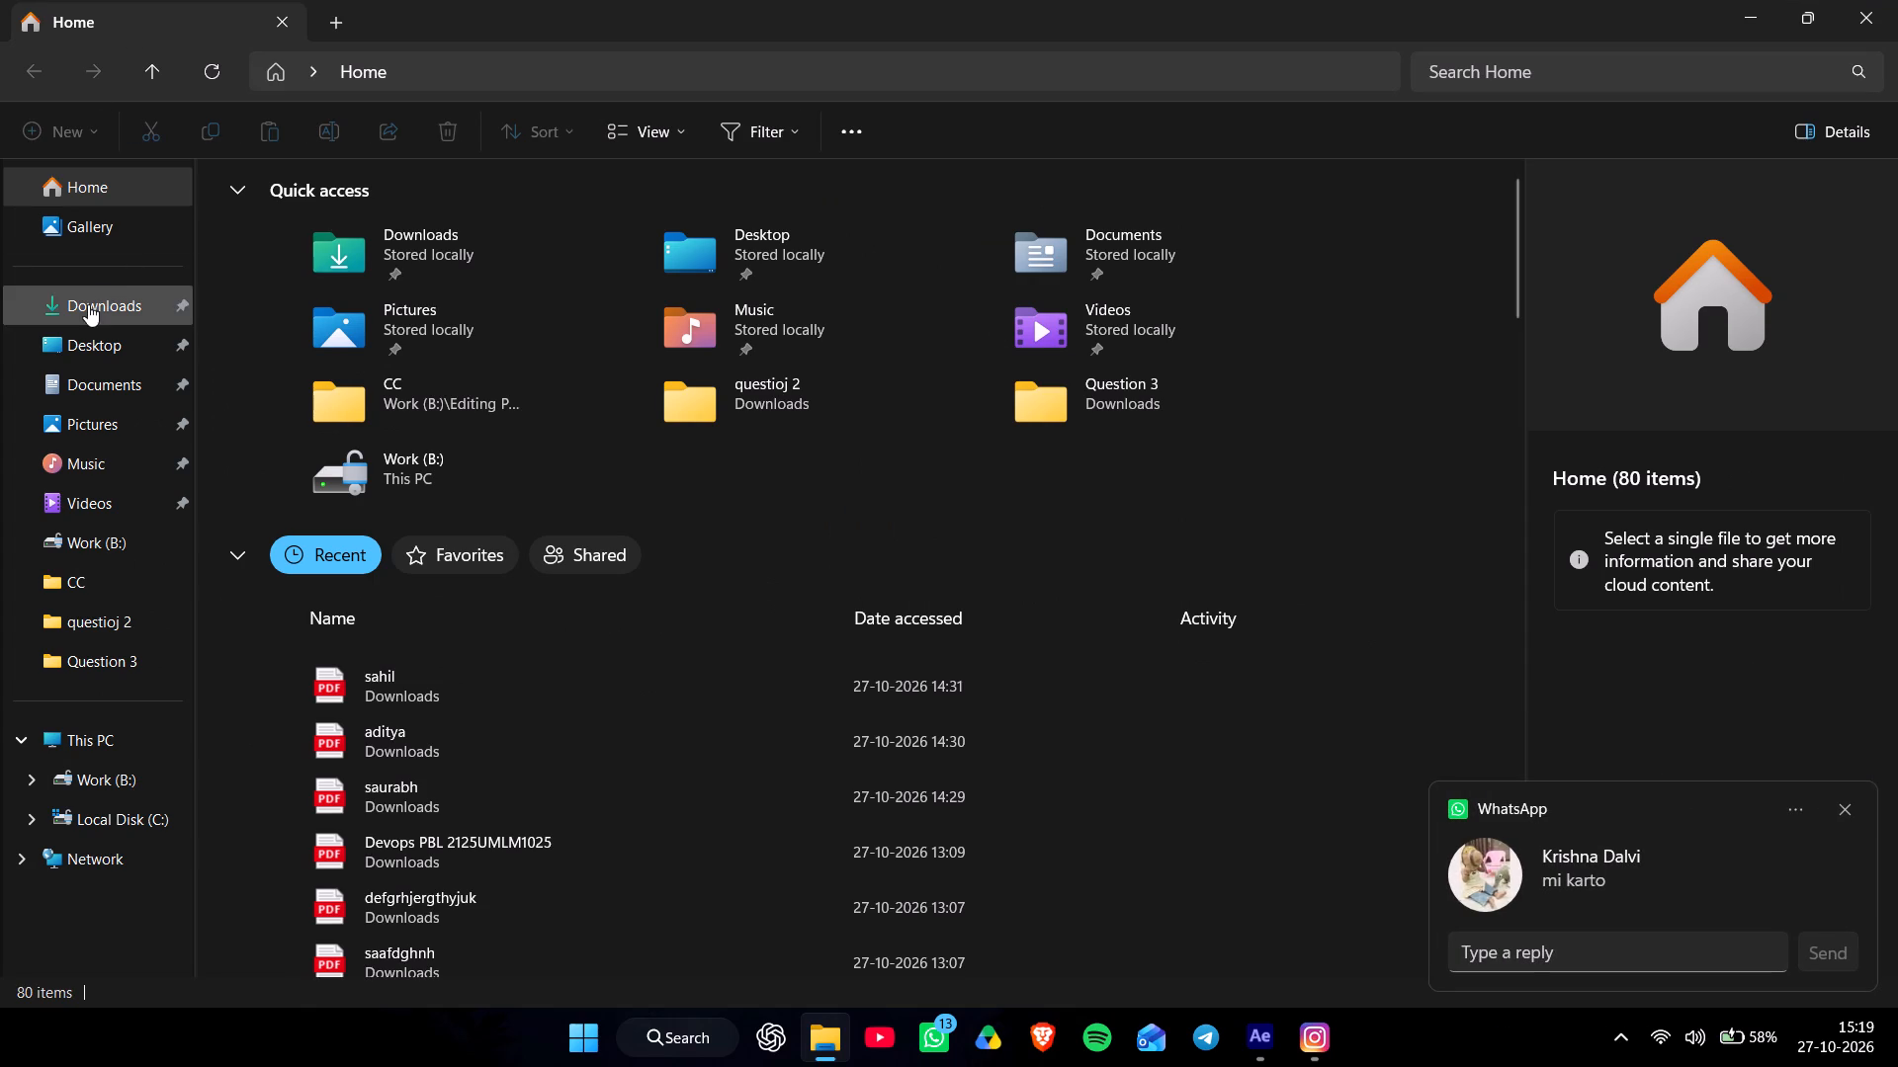
Switch to WhatsApp to check the incoming message.
click(939, 1044)
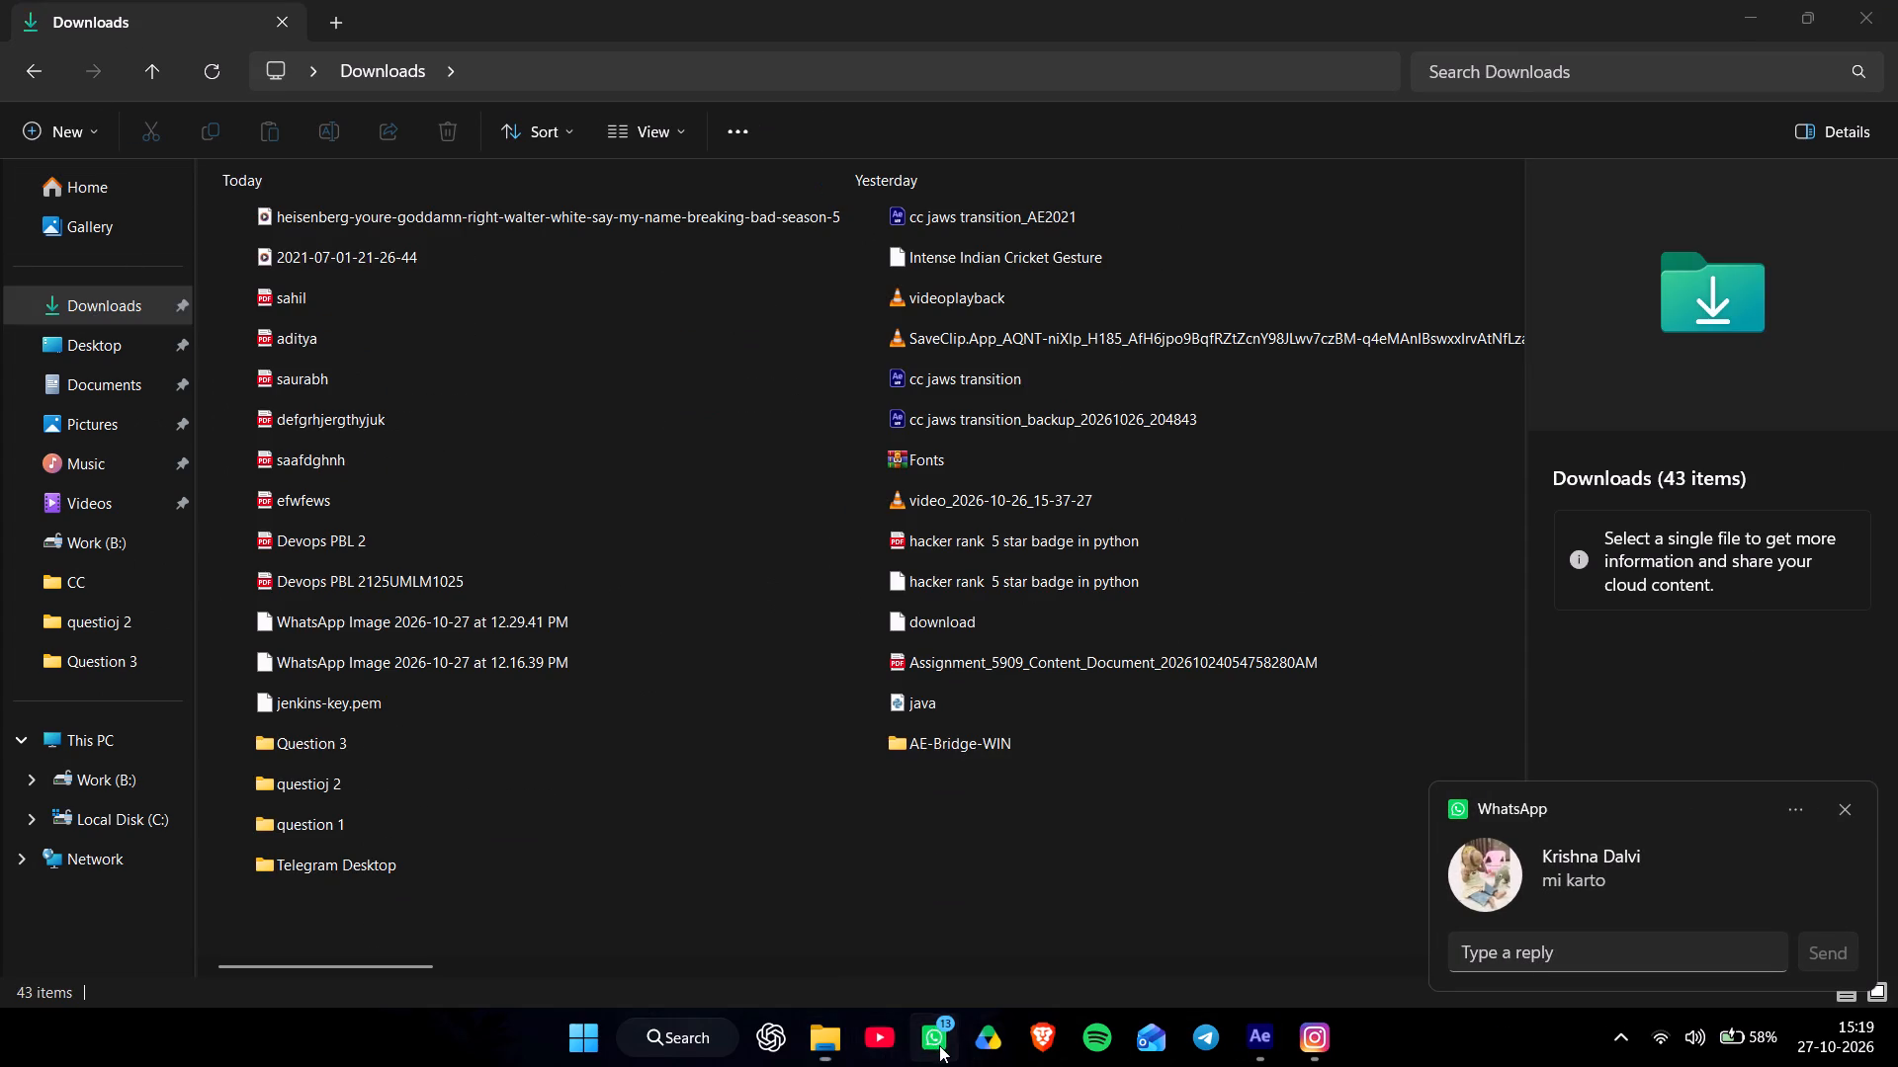
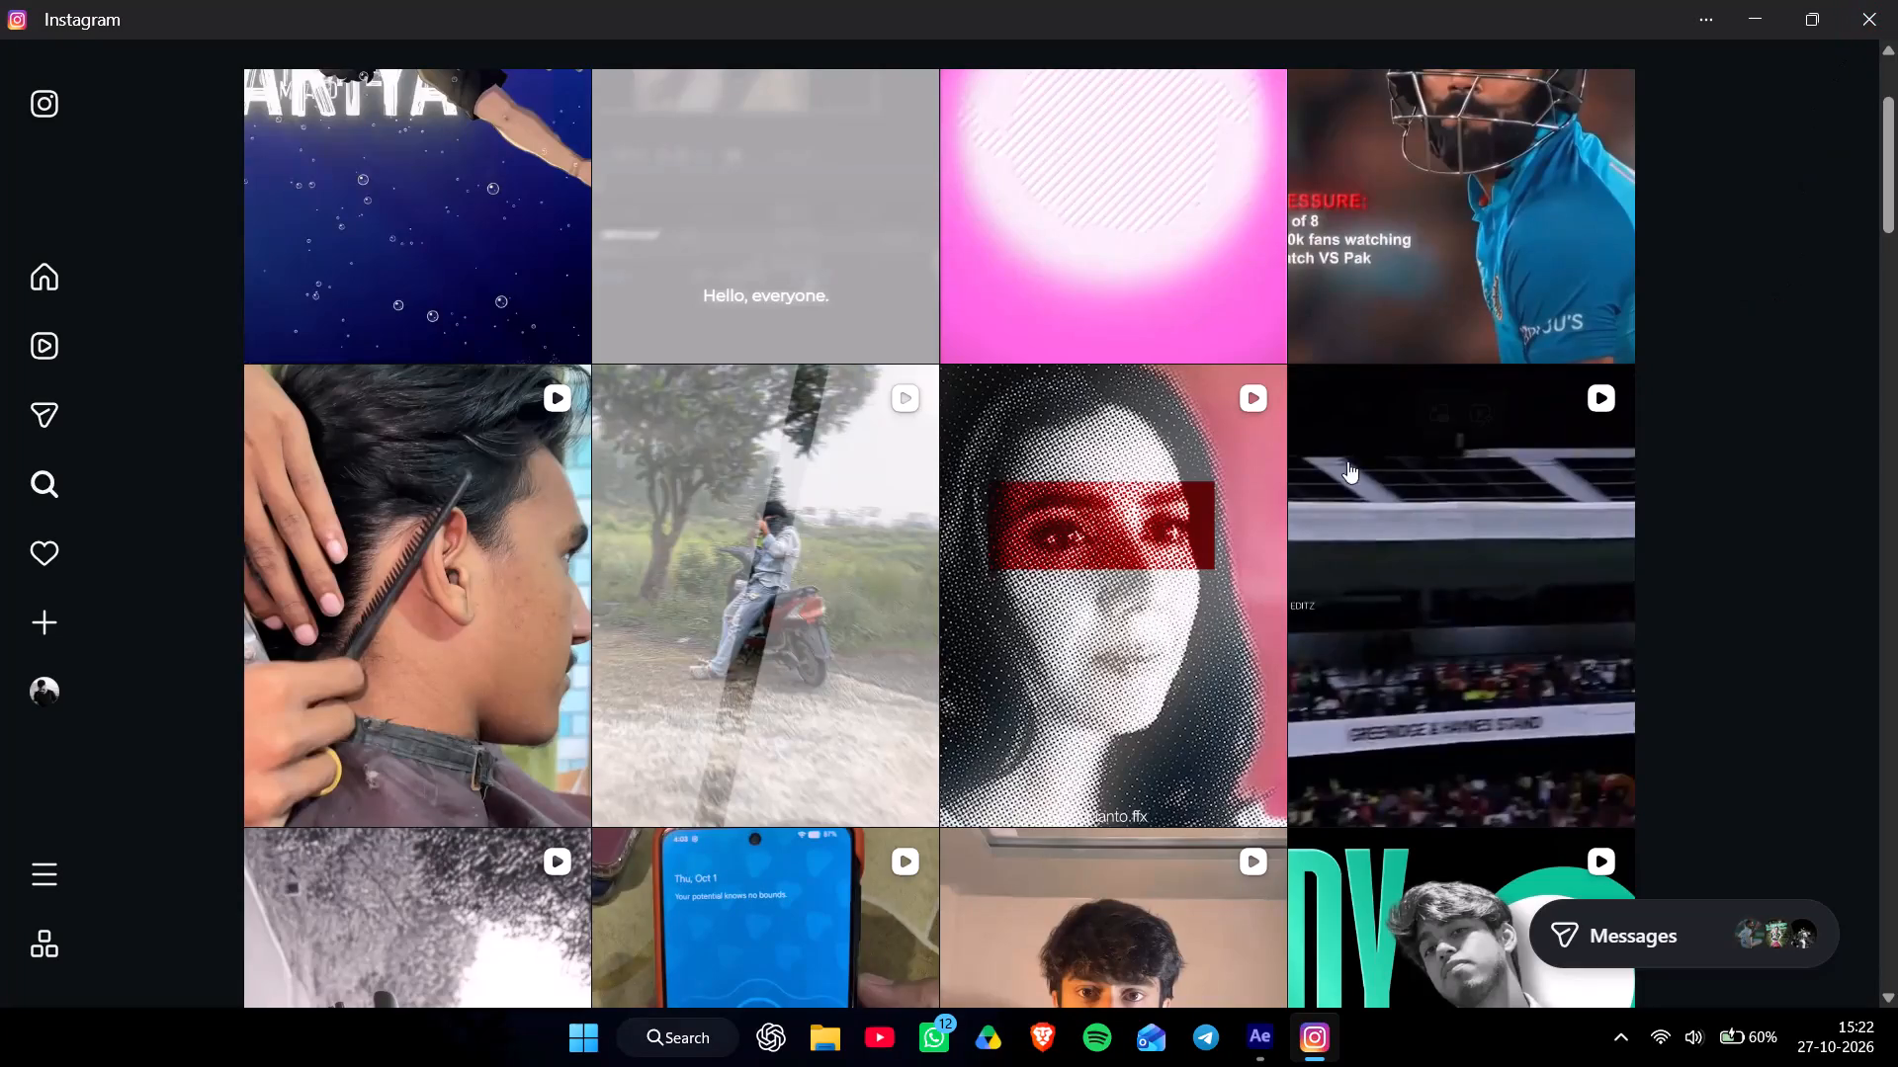
View the Instagram reel of the halftone portrait with a red bar over the eyes, close it and return to After Effects.
click(1204, 545)
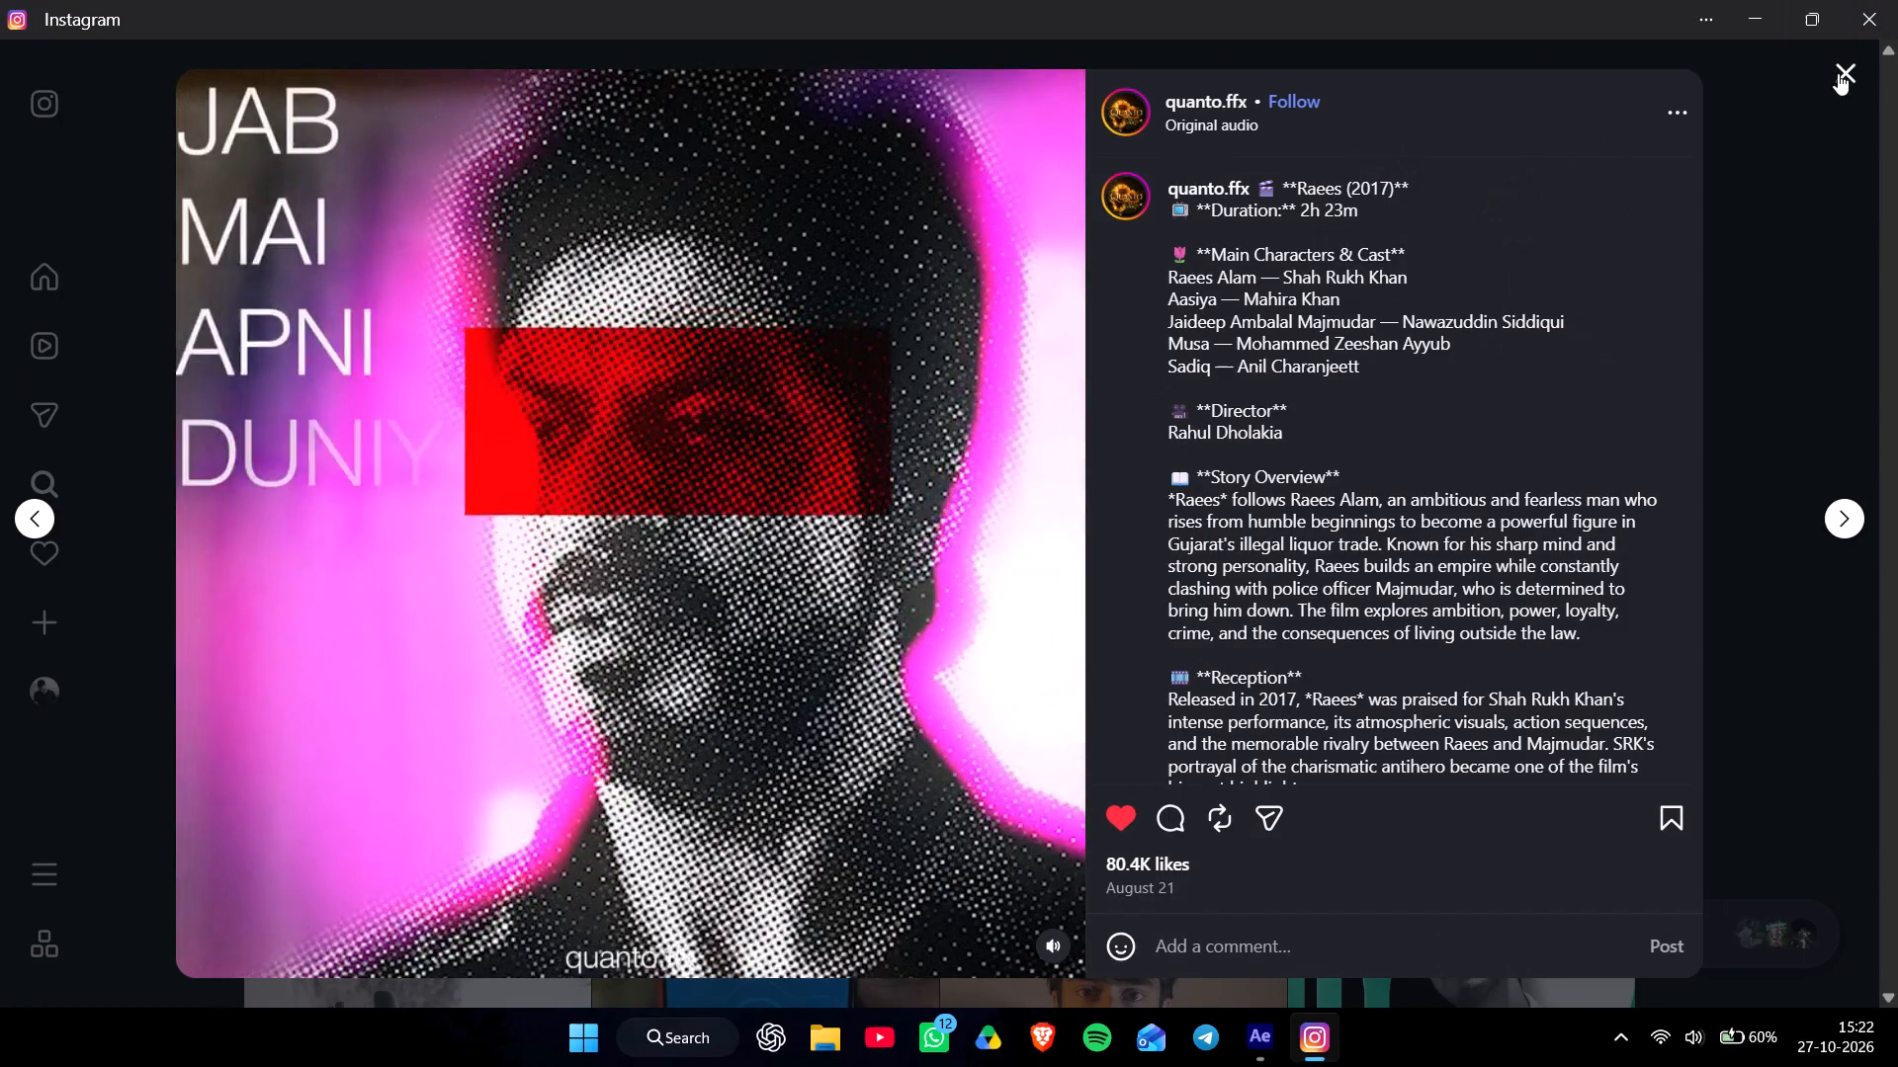
click(1840, 73)
click(1269, 1026)
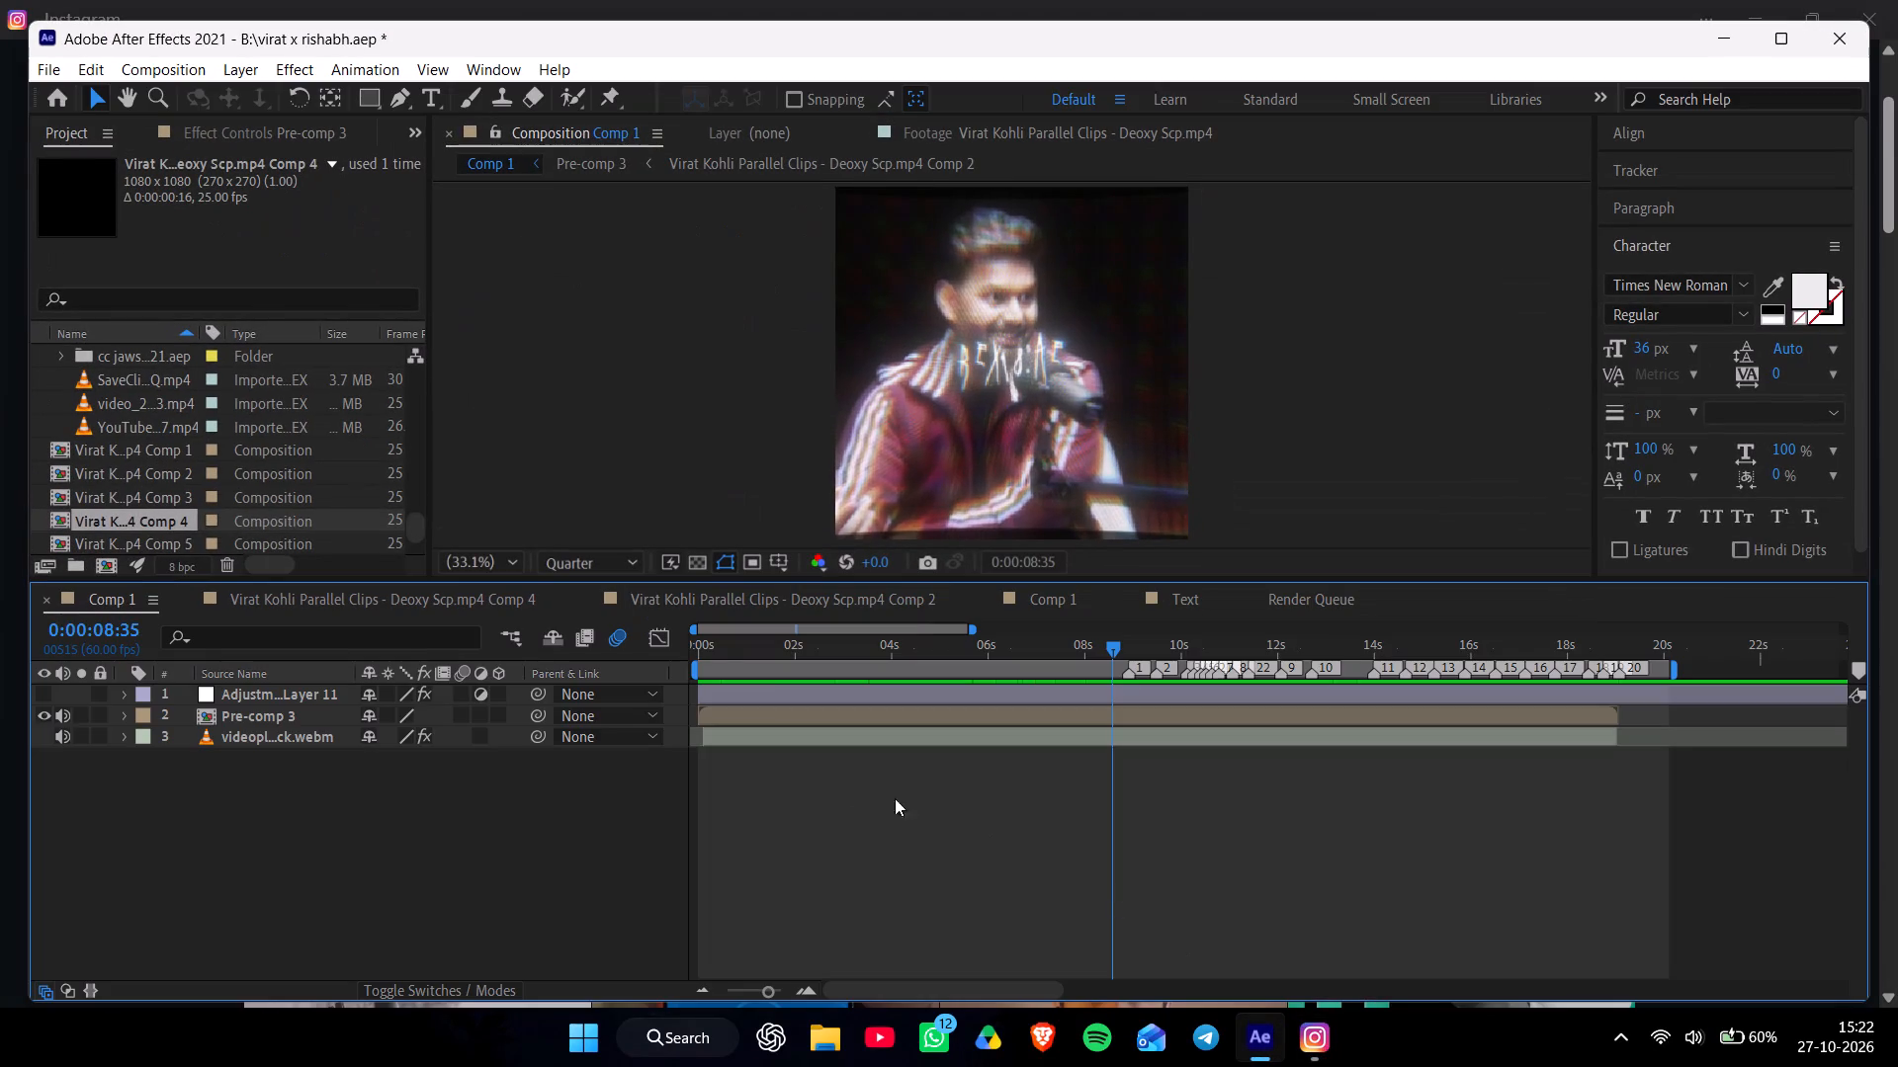
Play Comp 1 from 0:00:00:00 through to the end to review the pre-composed edit with its audio.
drag(729, 641, 684, 655)
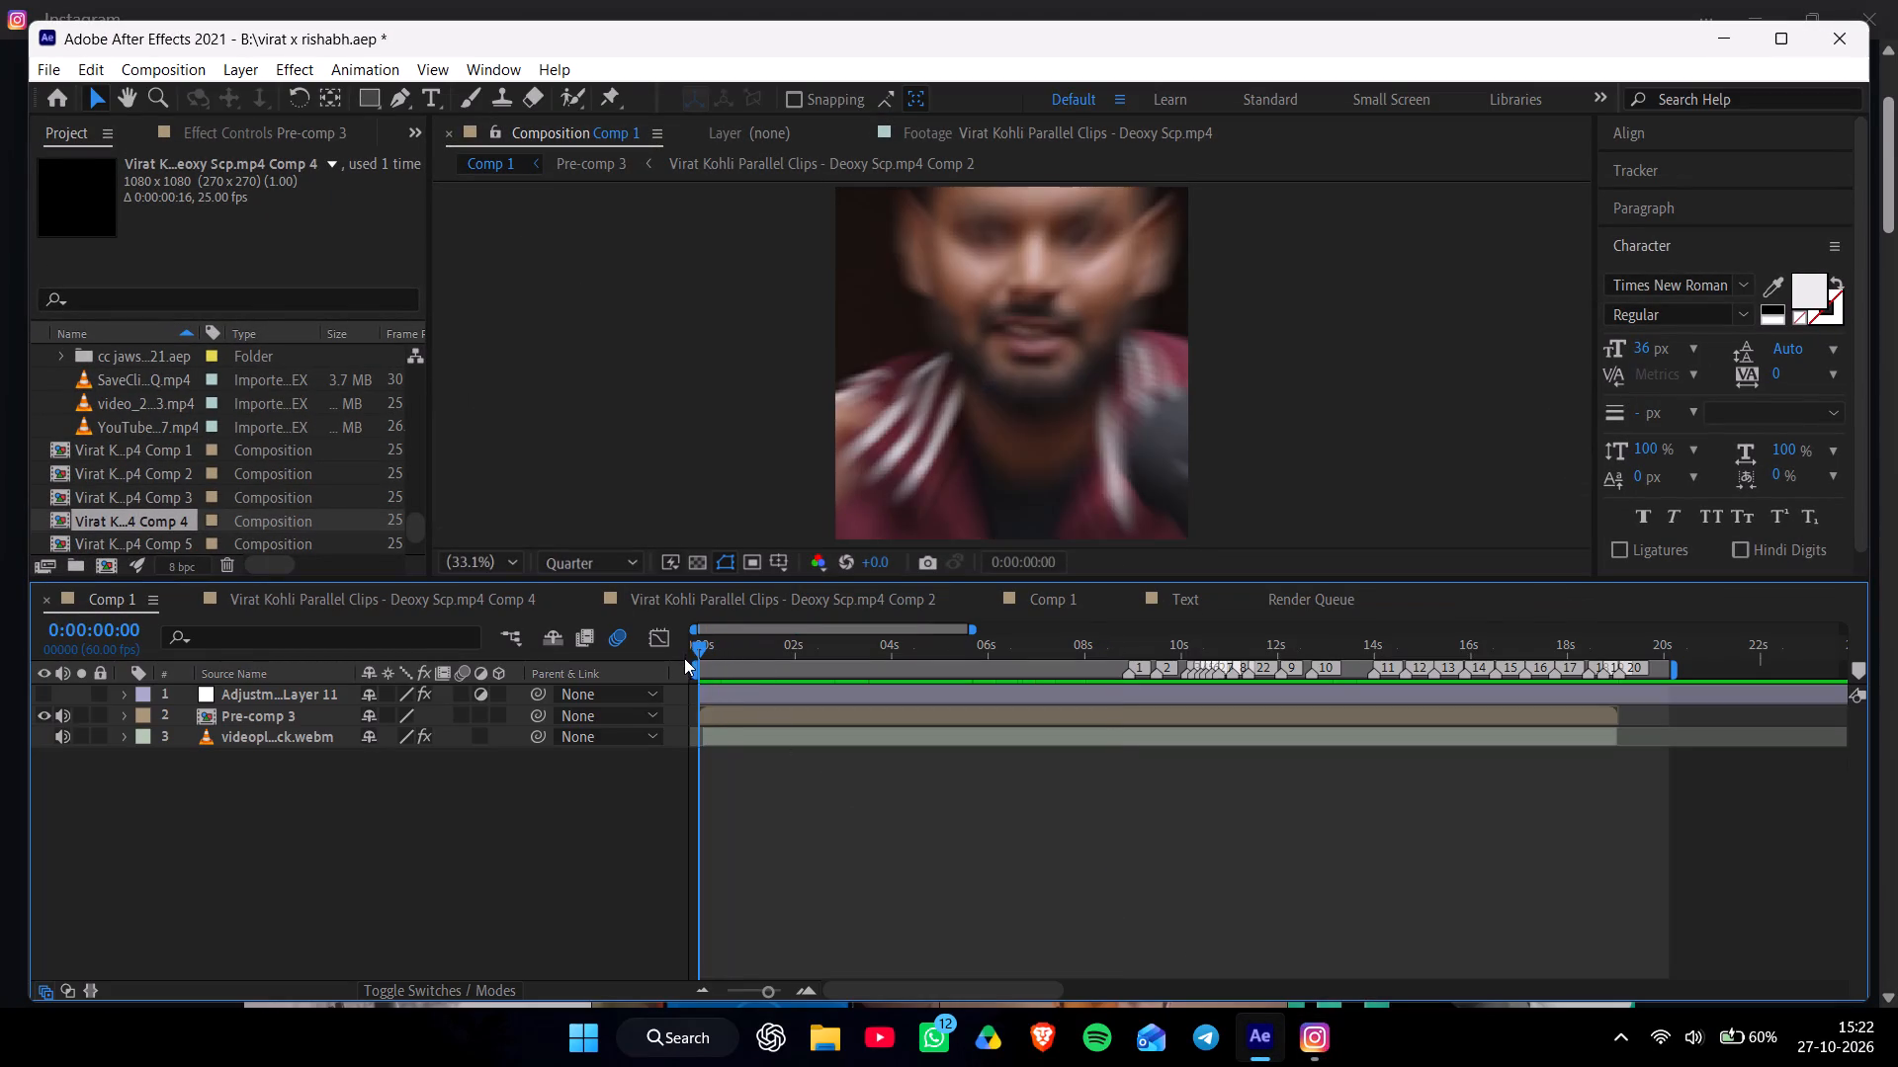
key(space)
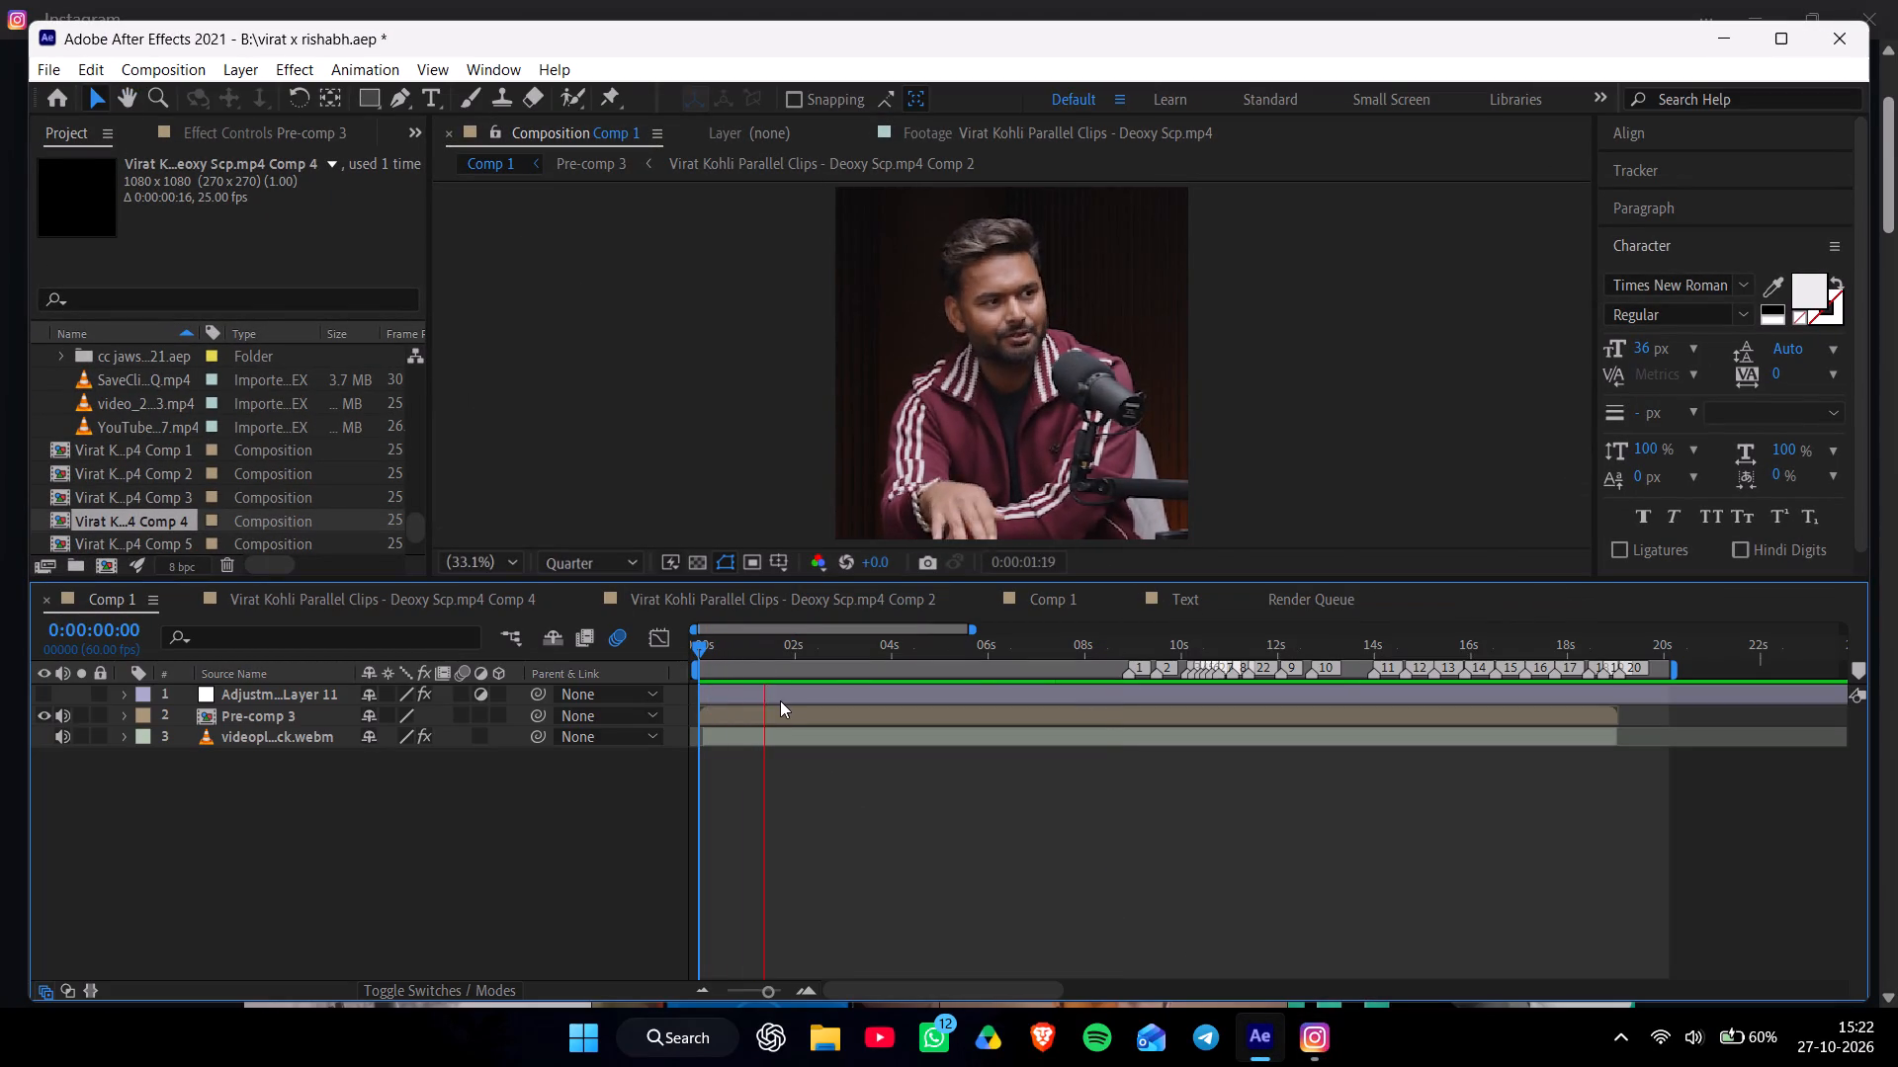
drag(727, 641, 647, 659)
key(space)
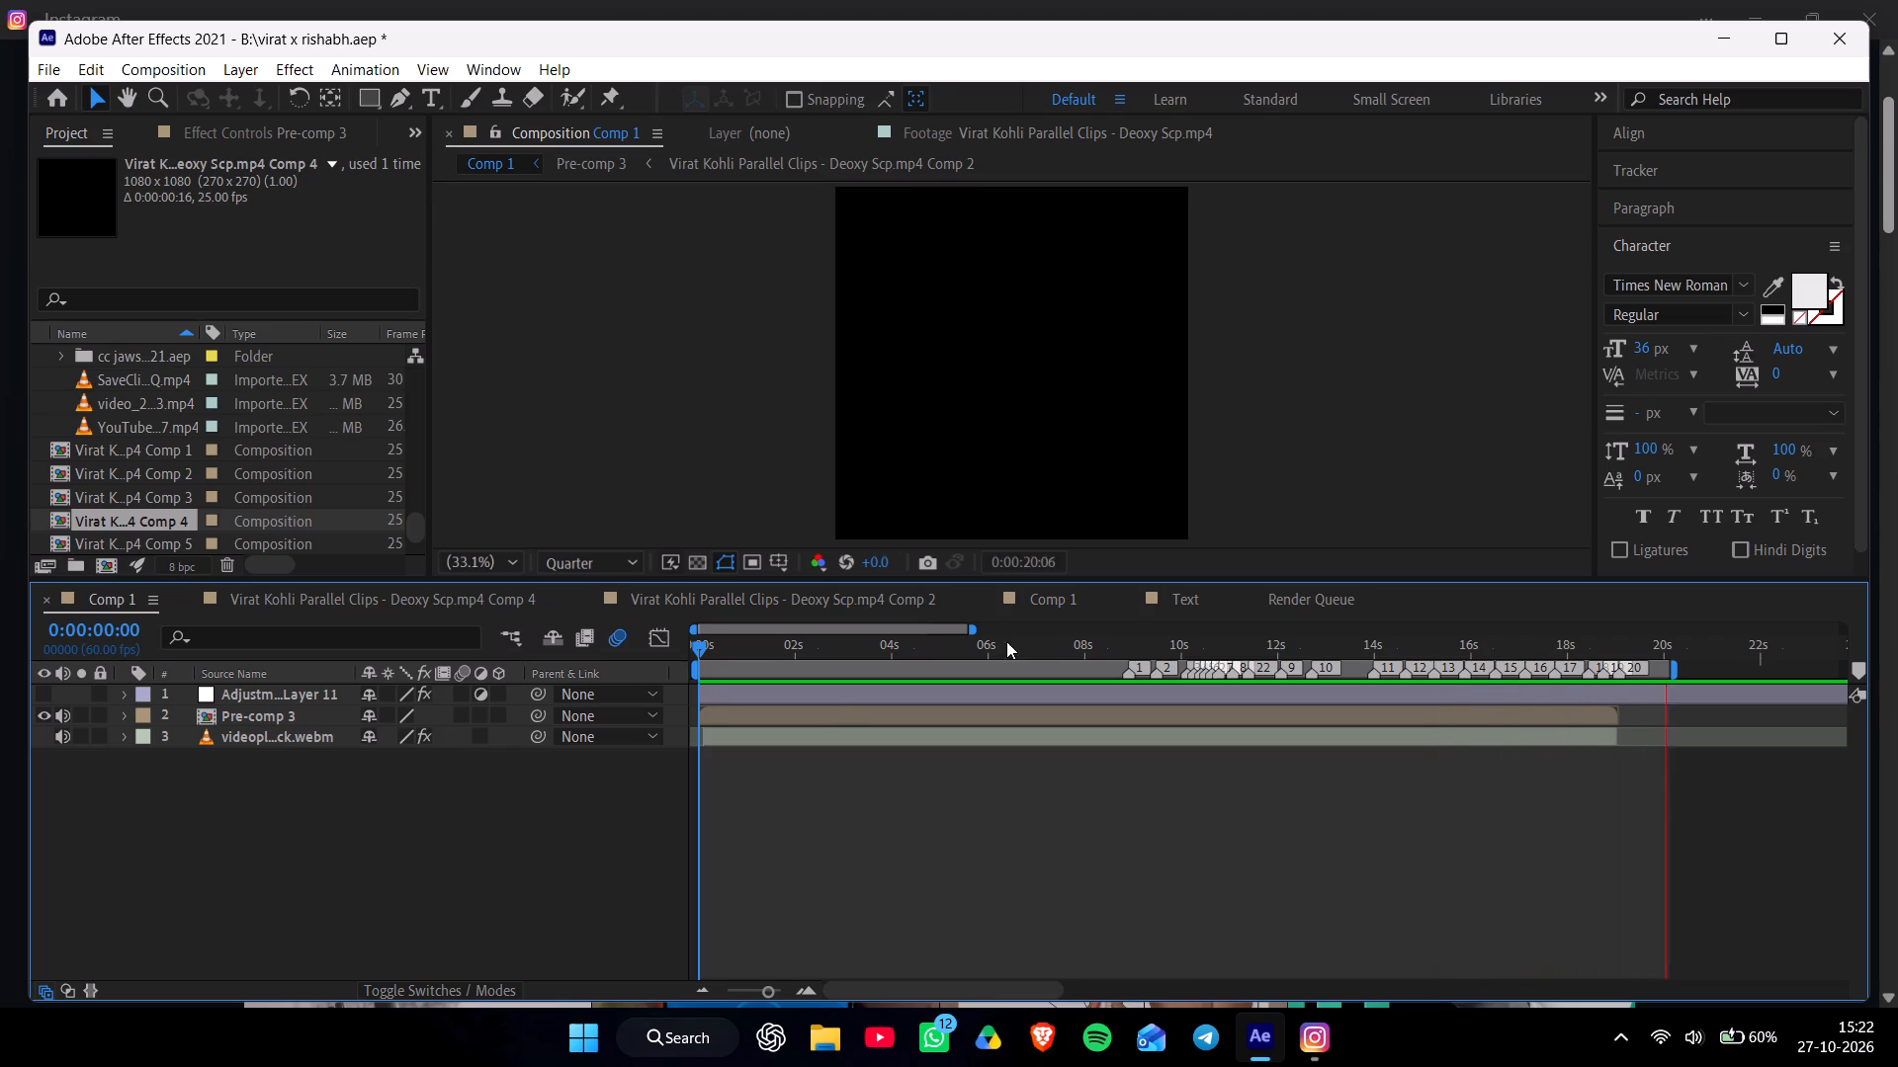
Preview Comp 1 from about 0:00:13:49 and move the current time to 0:00:14:51.
click(1365, 646)
key(space)
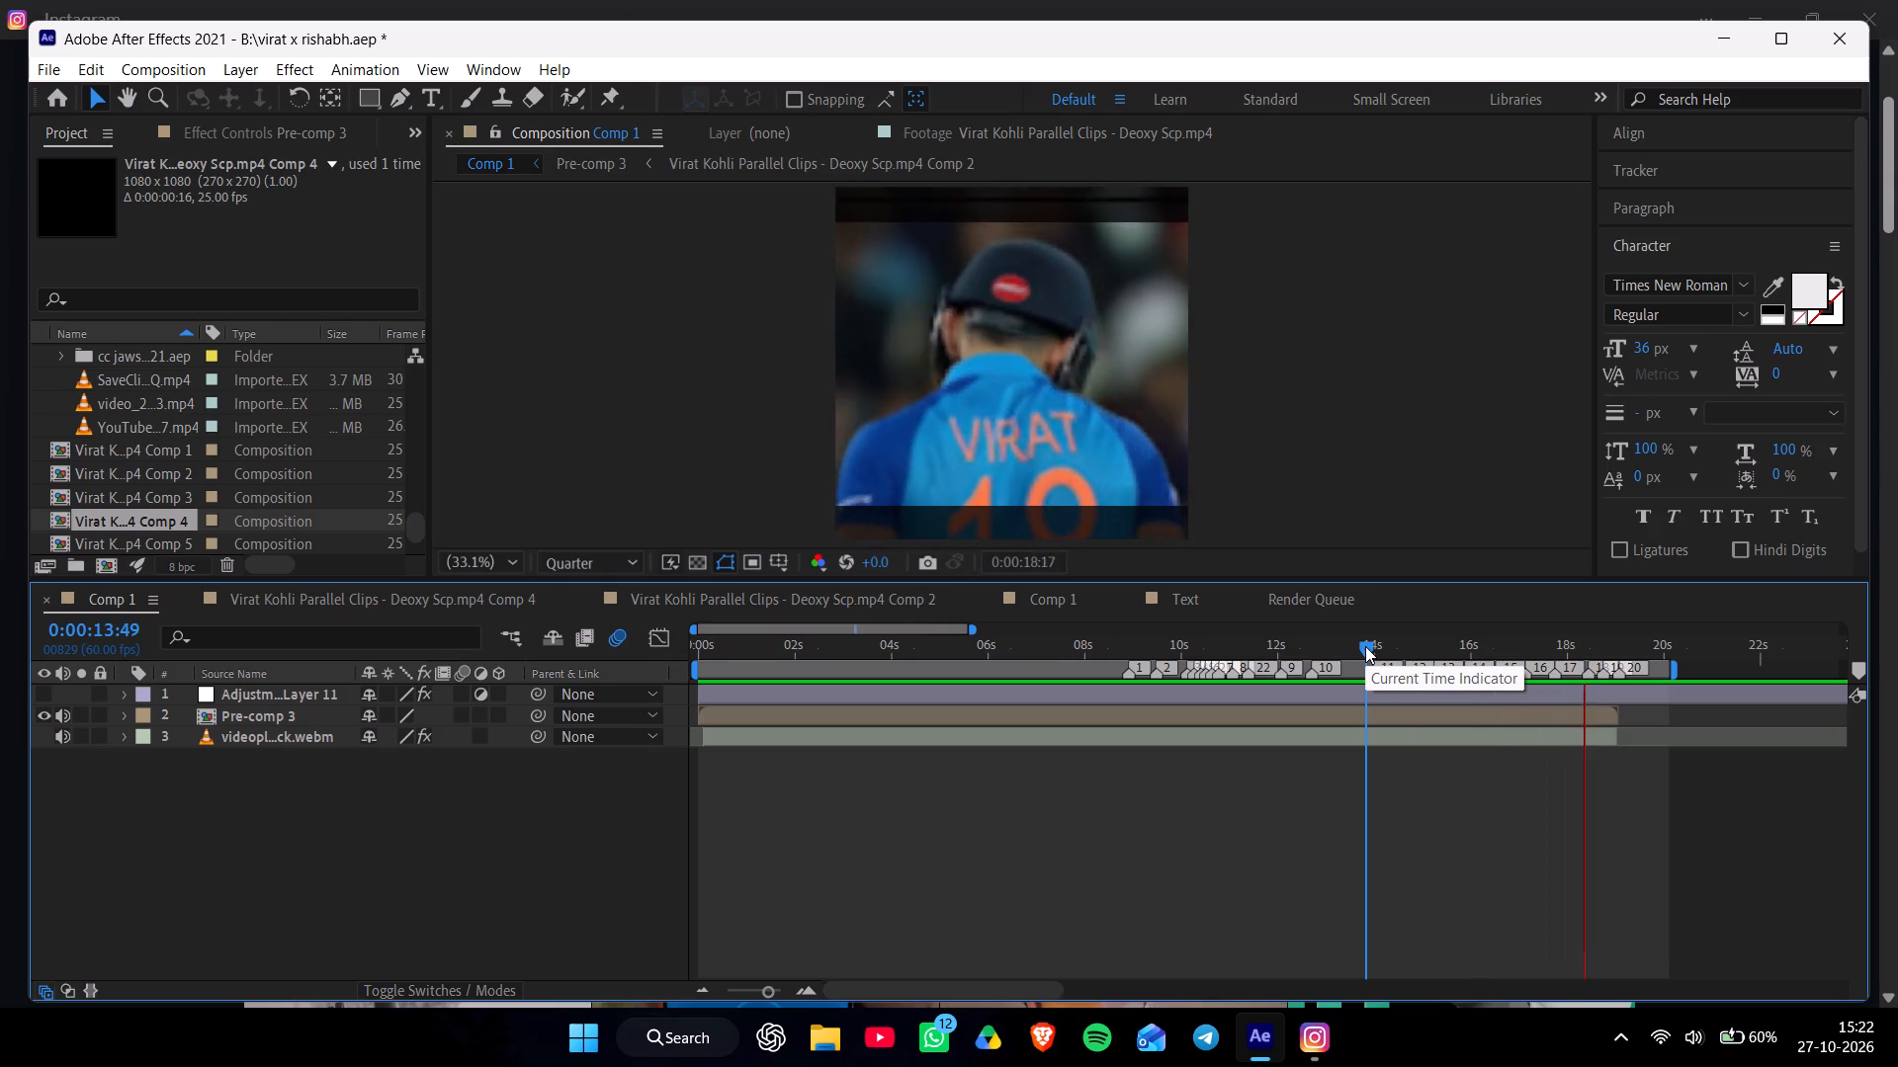
drag(1366, 646, 1416, 655)
Open Pre-comp 3 from Comp 1's timeline, undoing any accidental shift of its layer.
double_click(1440, 714)
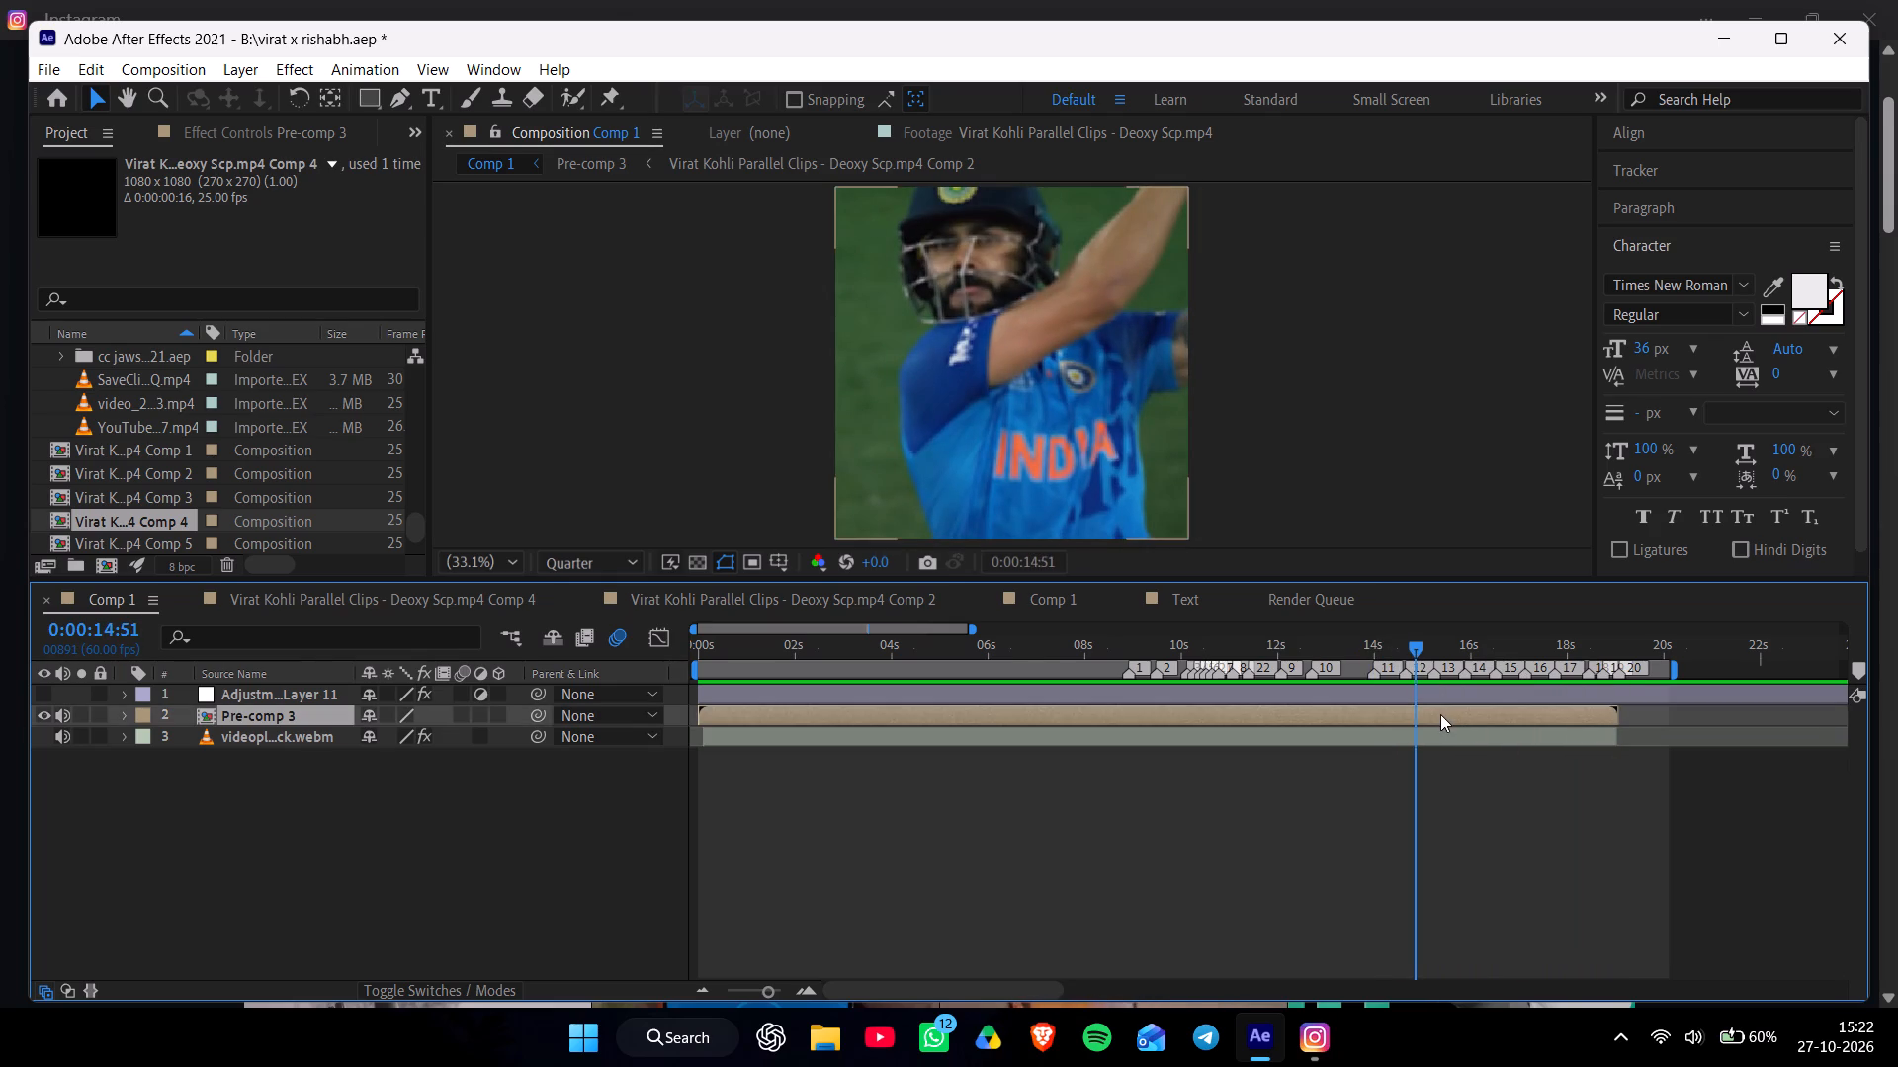
click(1442, 716)
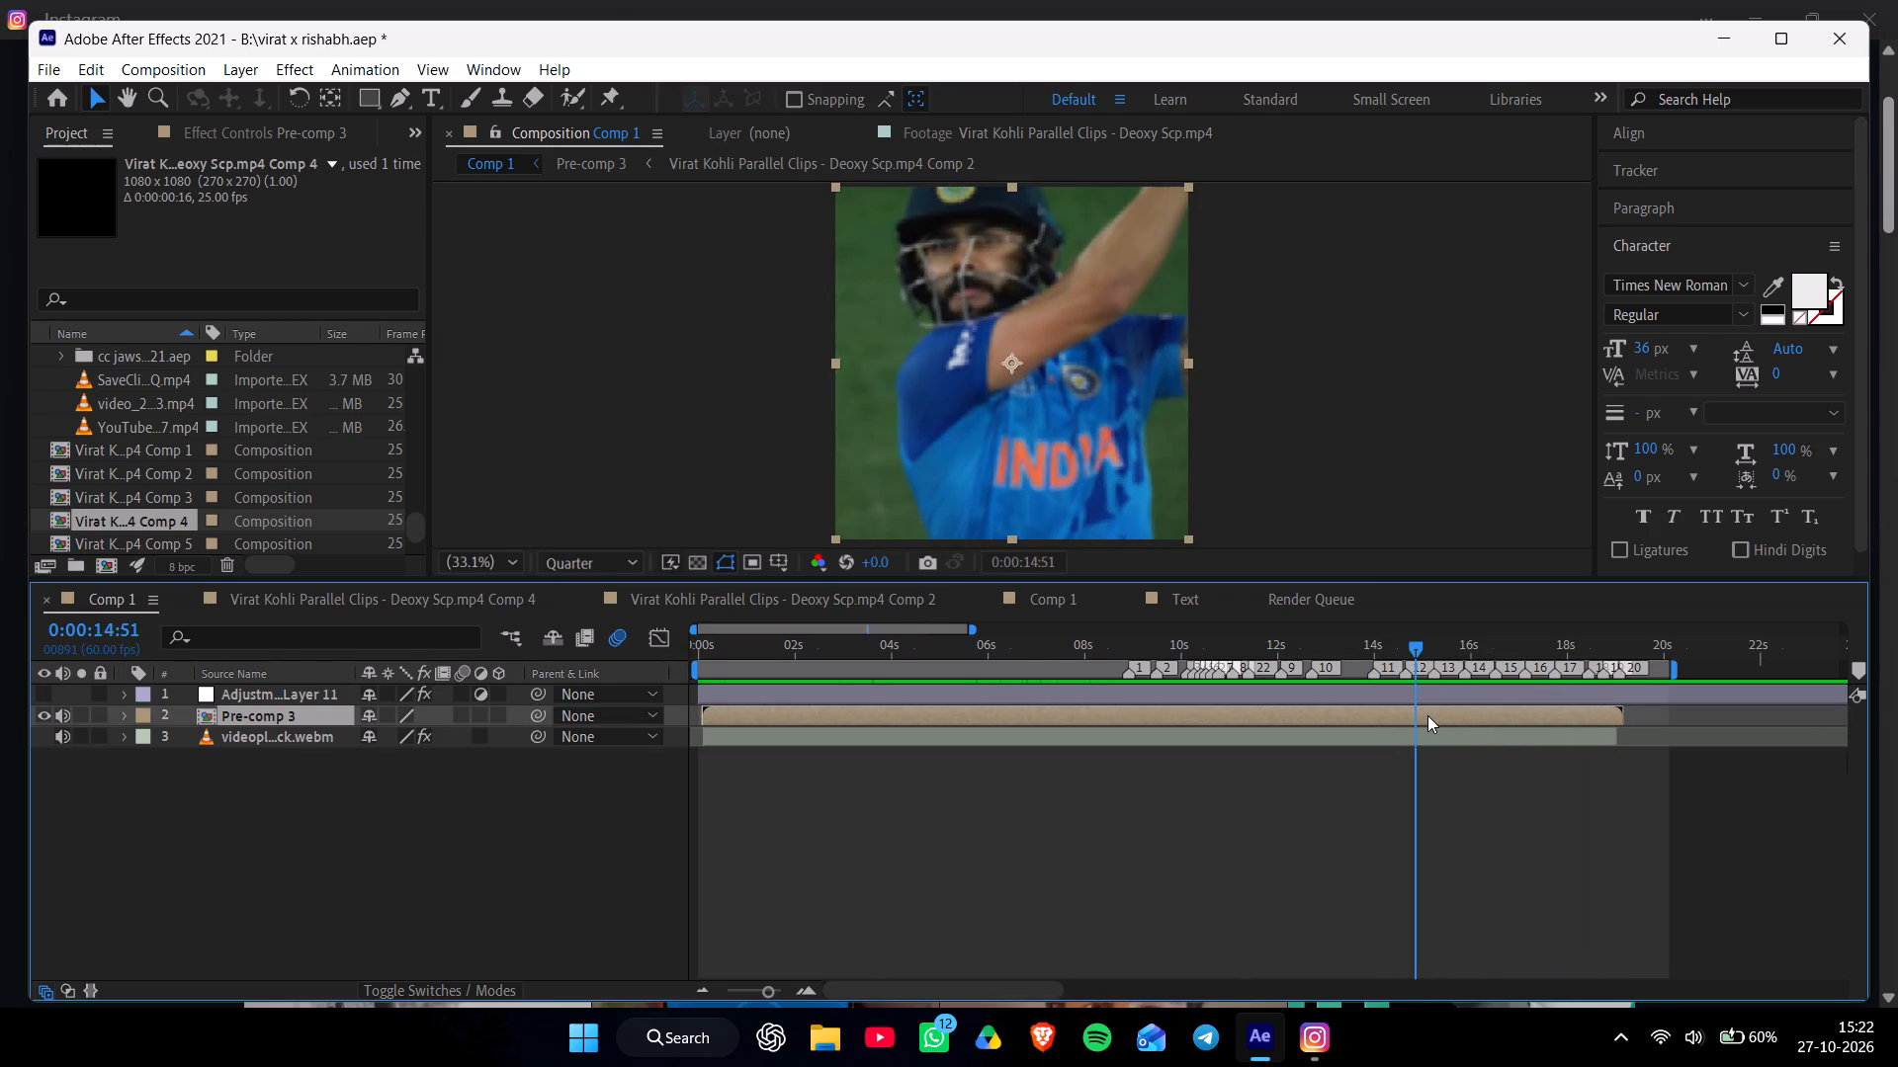
key(ctrl+z)
key(ctrl+z)
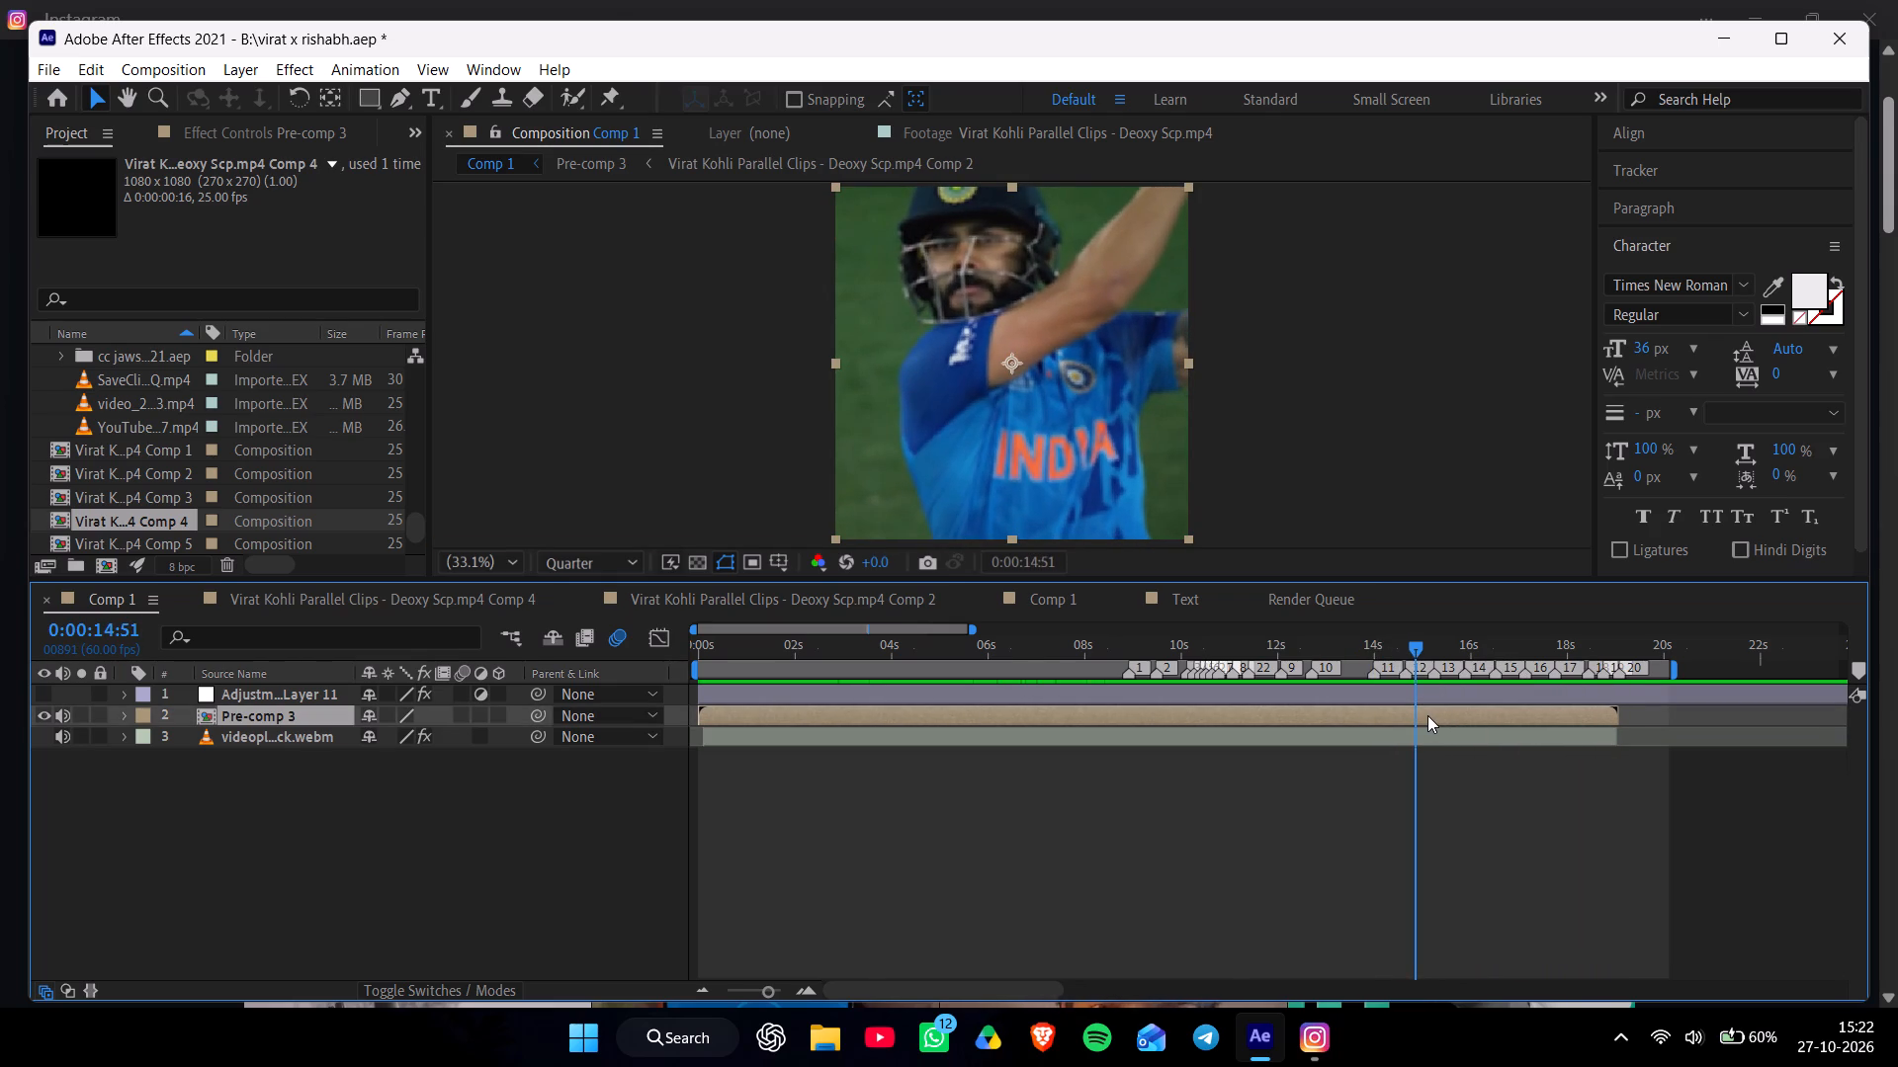
click(1427, 715)
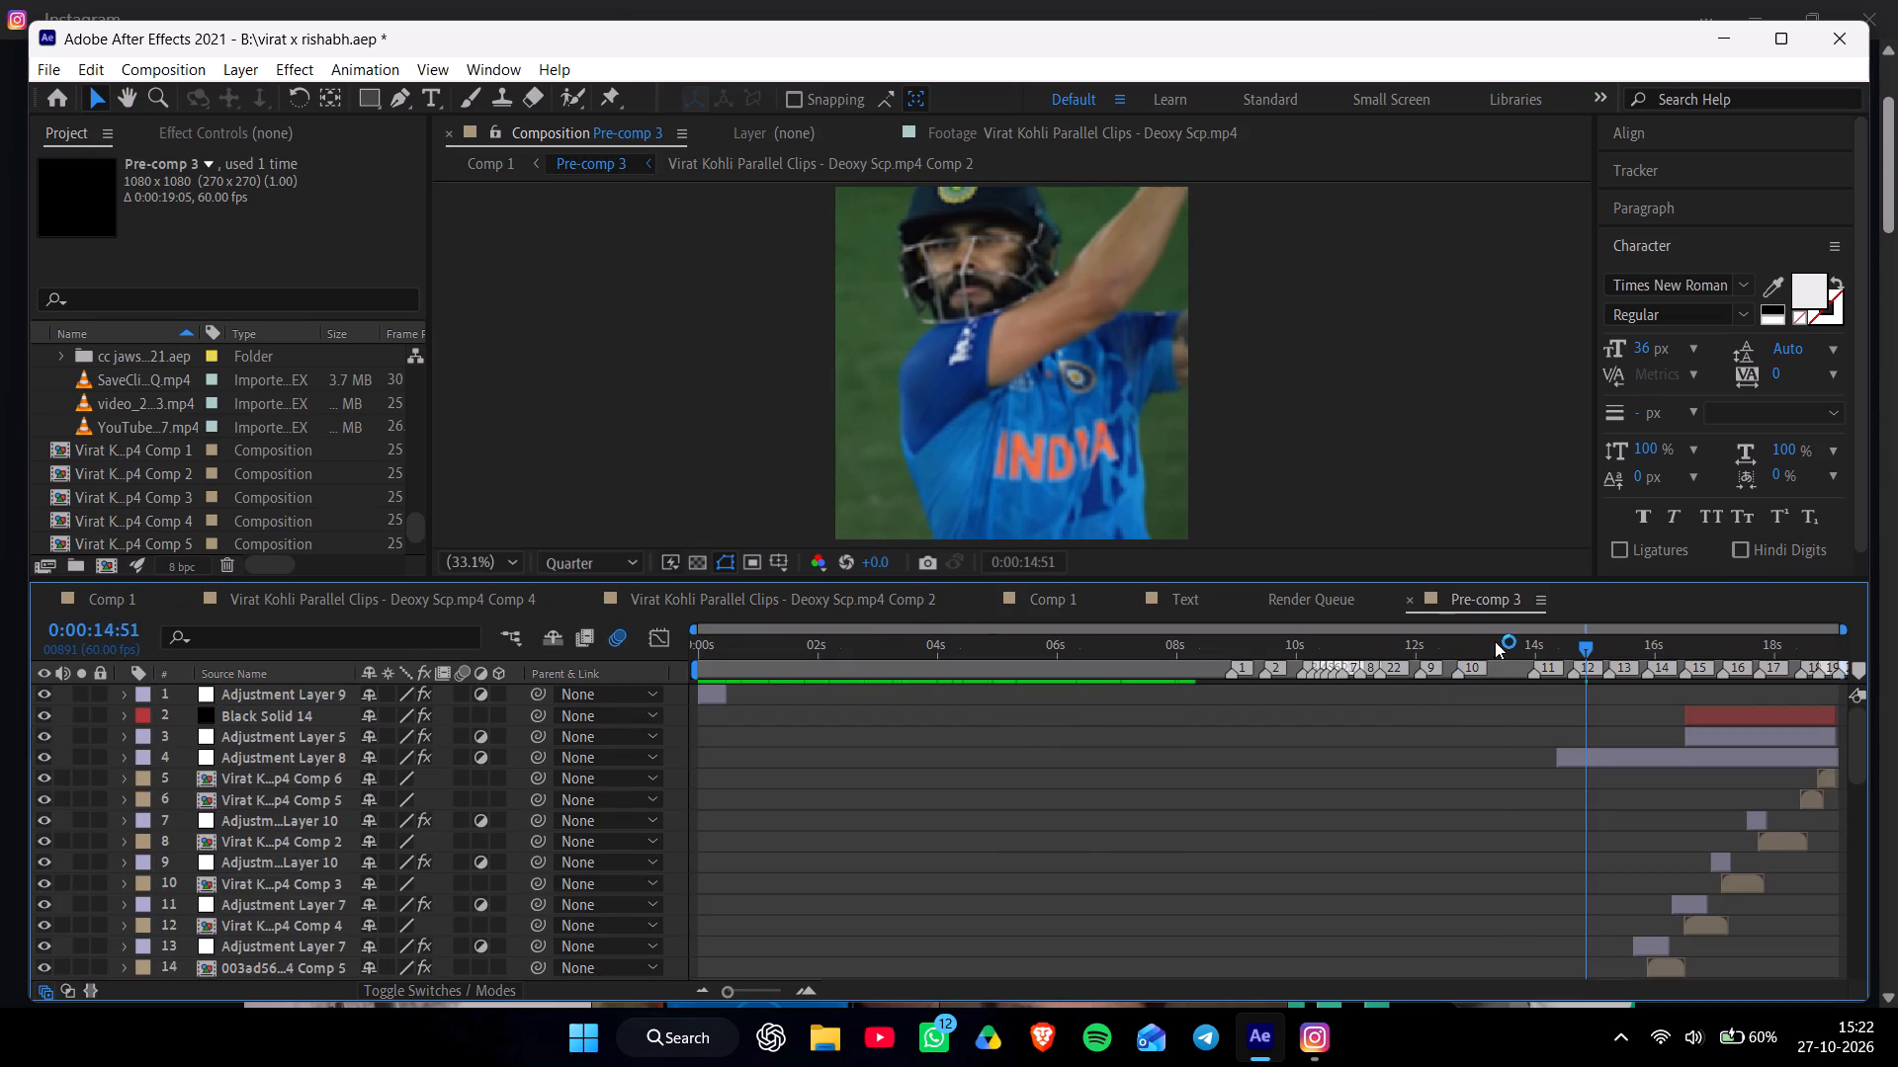
Apply the S_BlurMoCurves effect to layer 12, Virat K...p4 Comp 4, with the current time at its start, 0:00:16:30.
drag(1495, 641, 1797, 774)
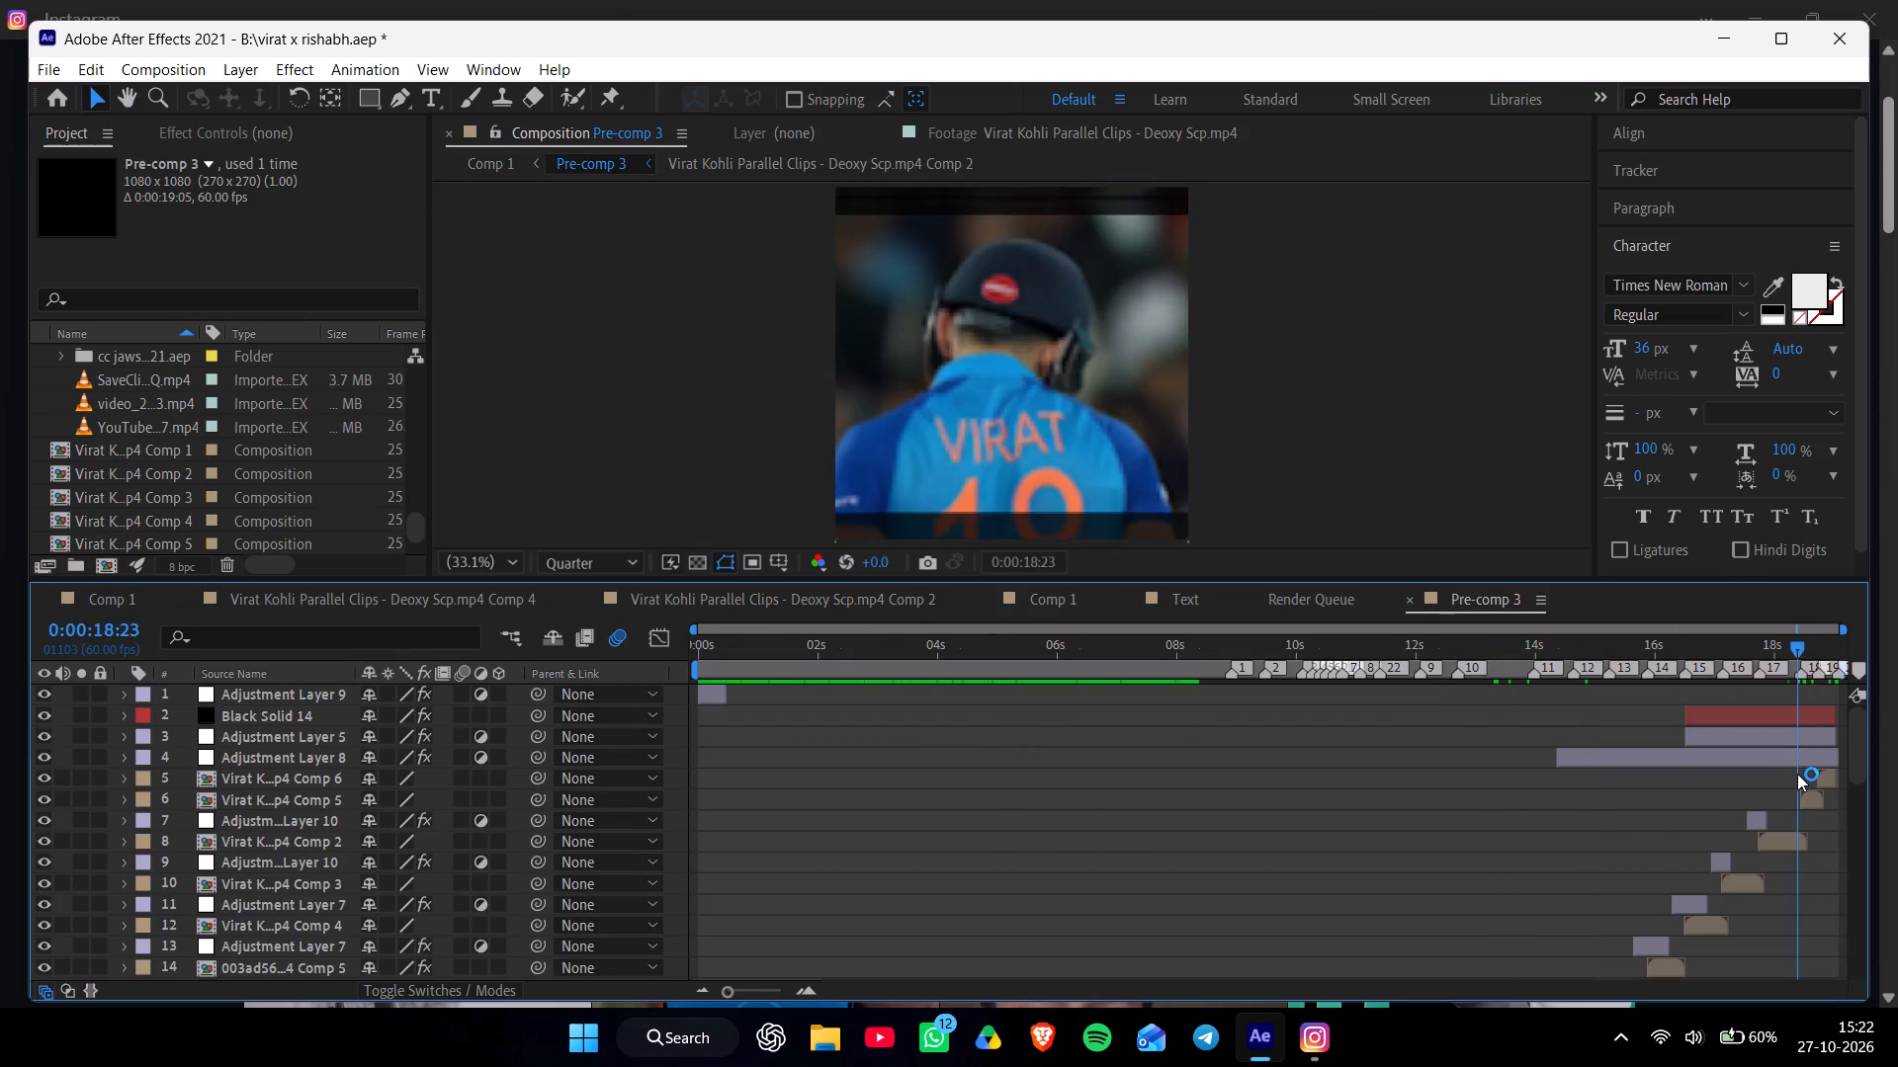
drag(1797, 774, 1719, 801)
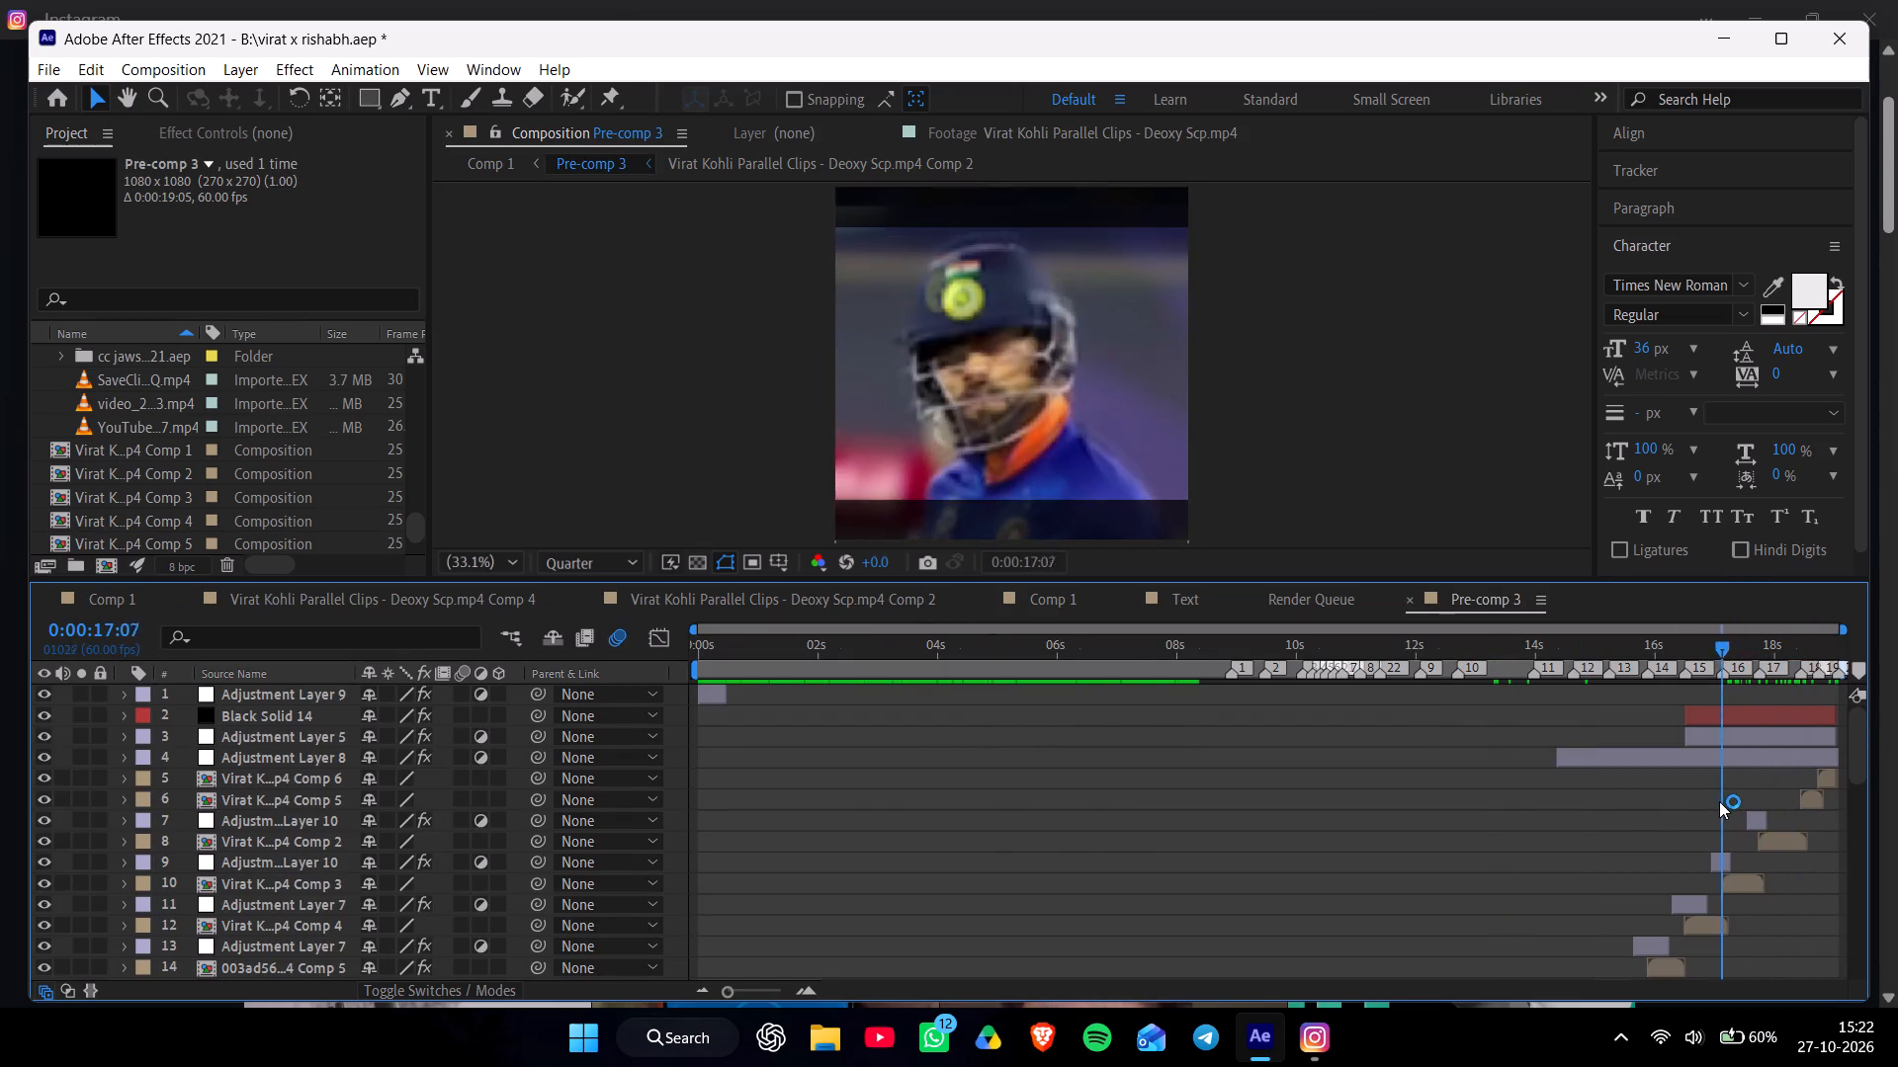
drag(1719, 801, 1682, 820)
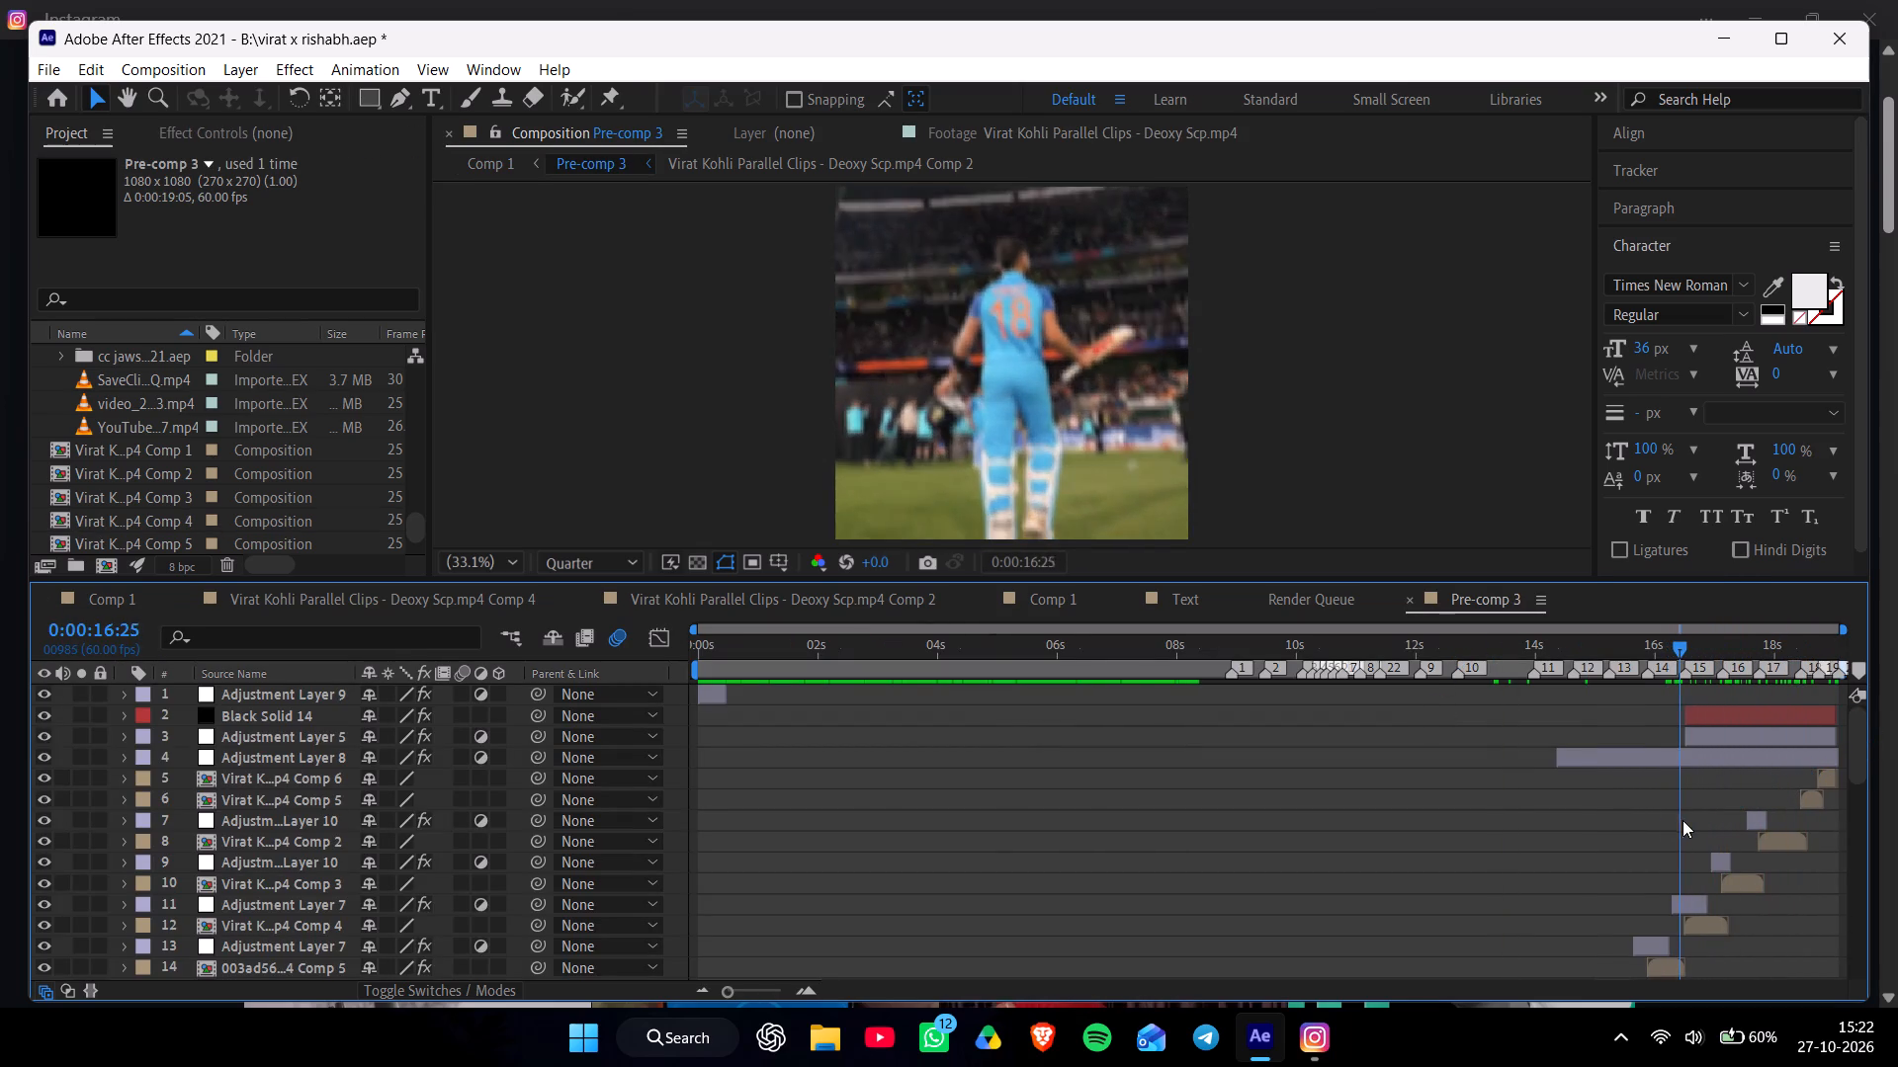
drag(1682, 820, 1684, 821)
click(1705, 927)
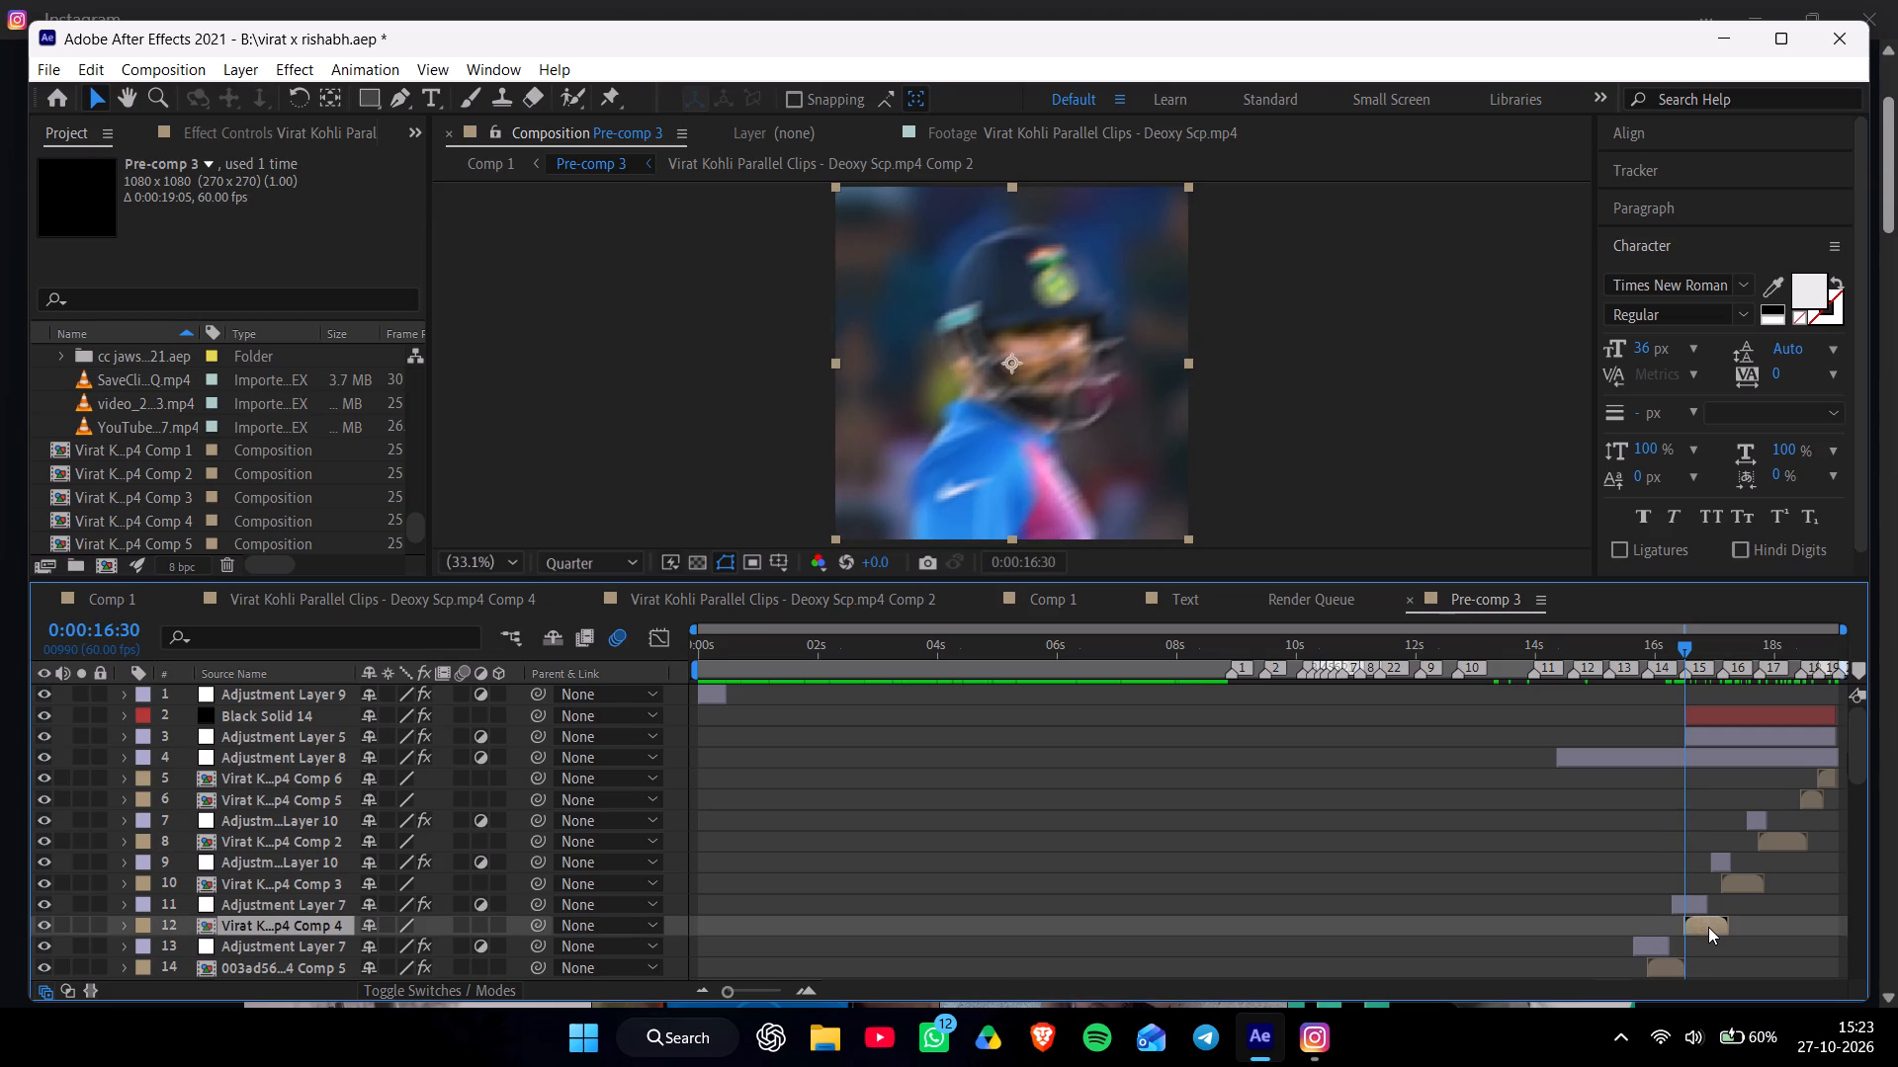
key(ctrl+space)
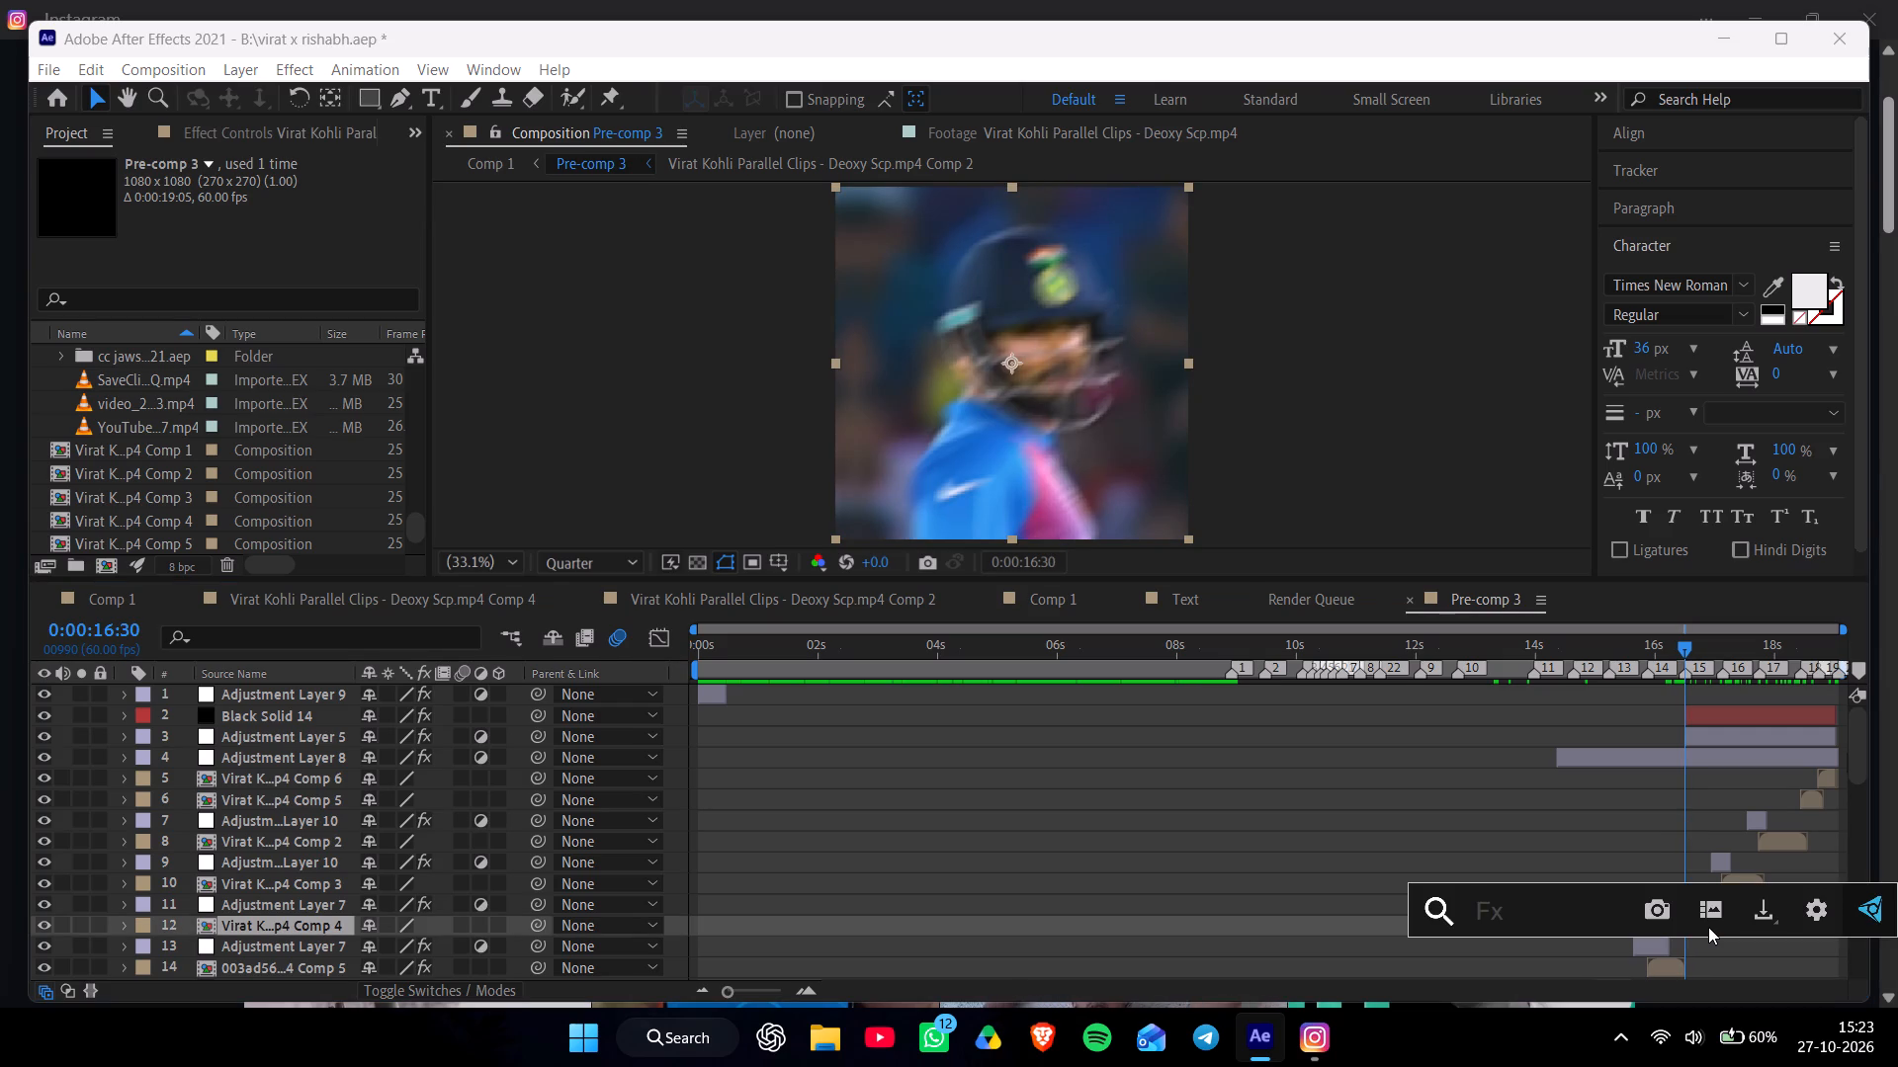
text(blurmo)
click(1572, 778)
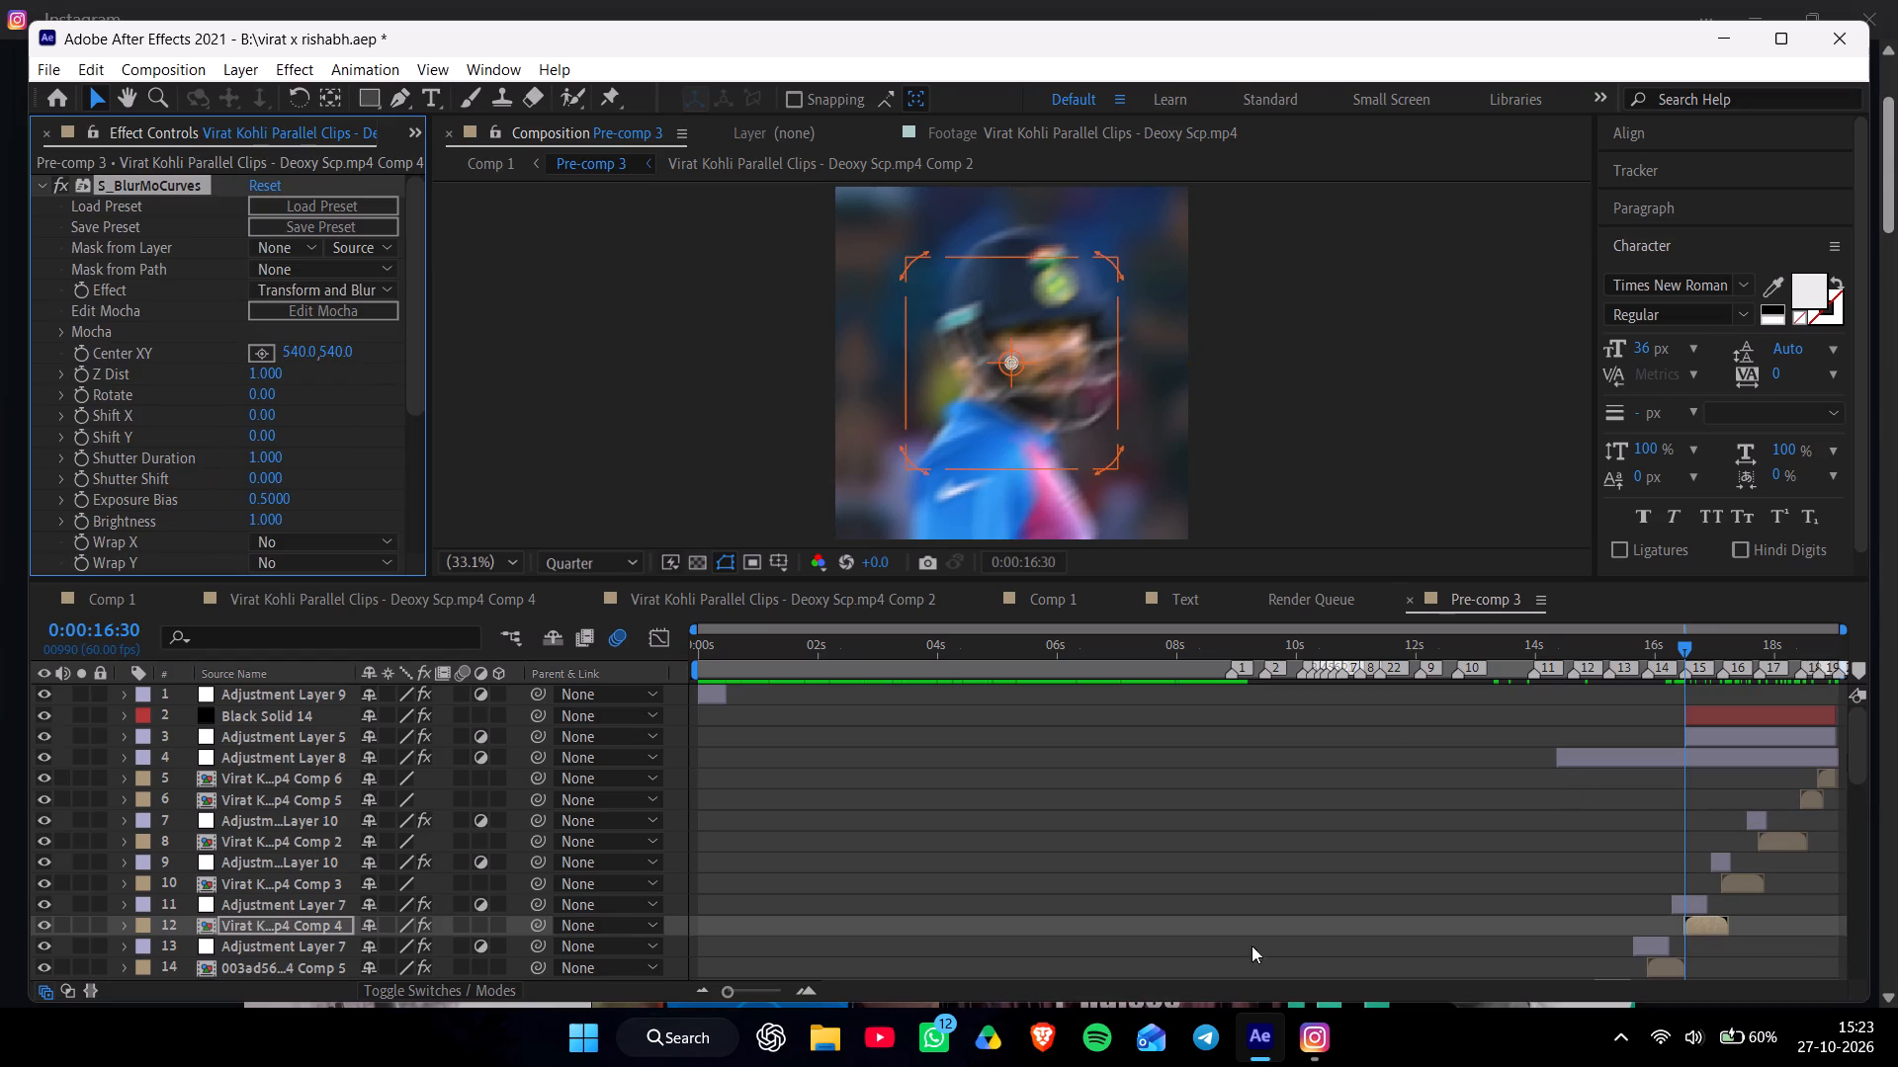
Place the S_BlurMoCurves Center XY on the batsman's face, at about 568.7, 490.1.
double_click(806, 989)
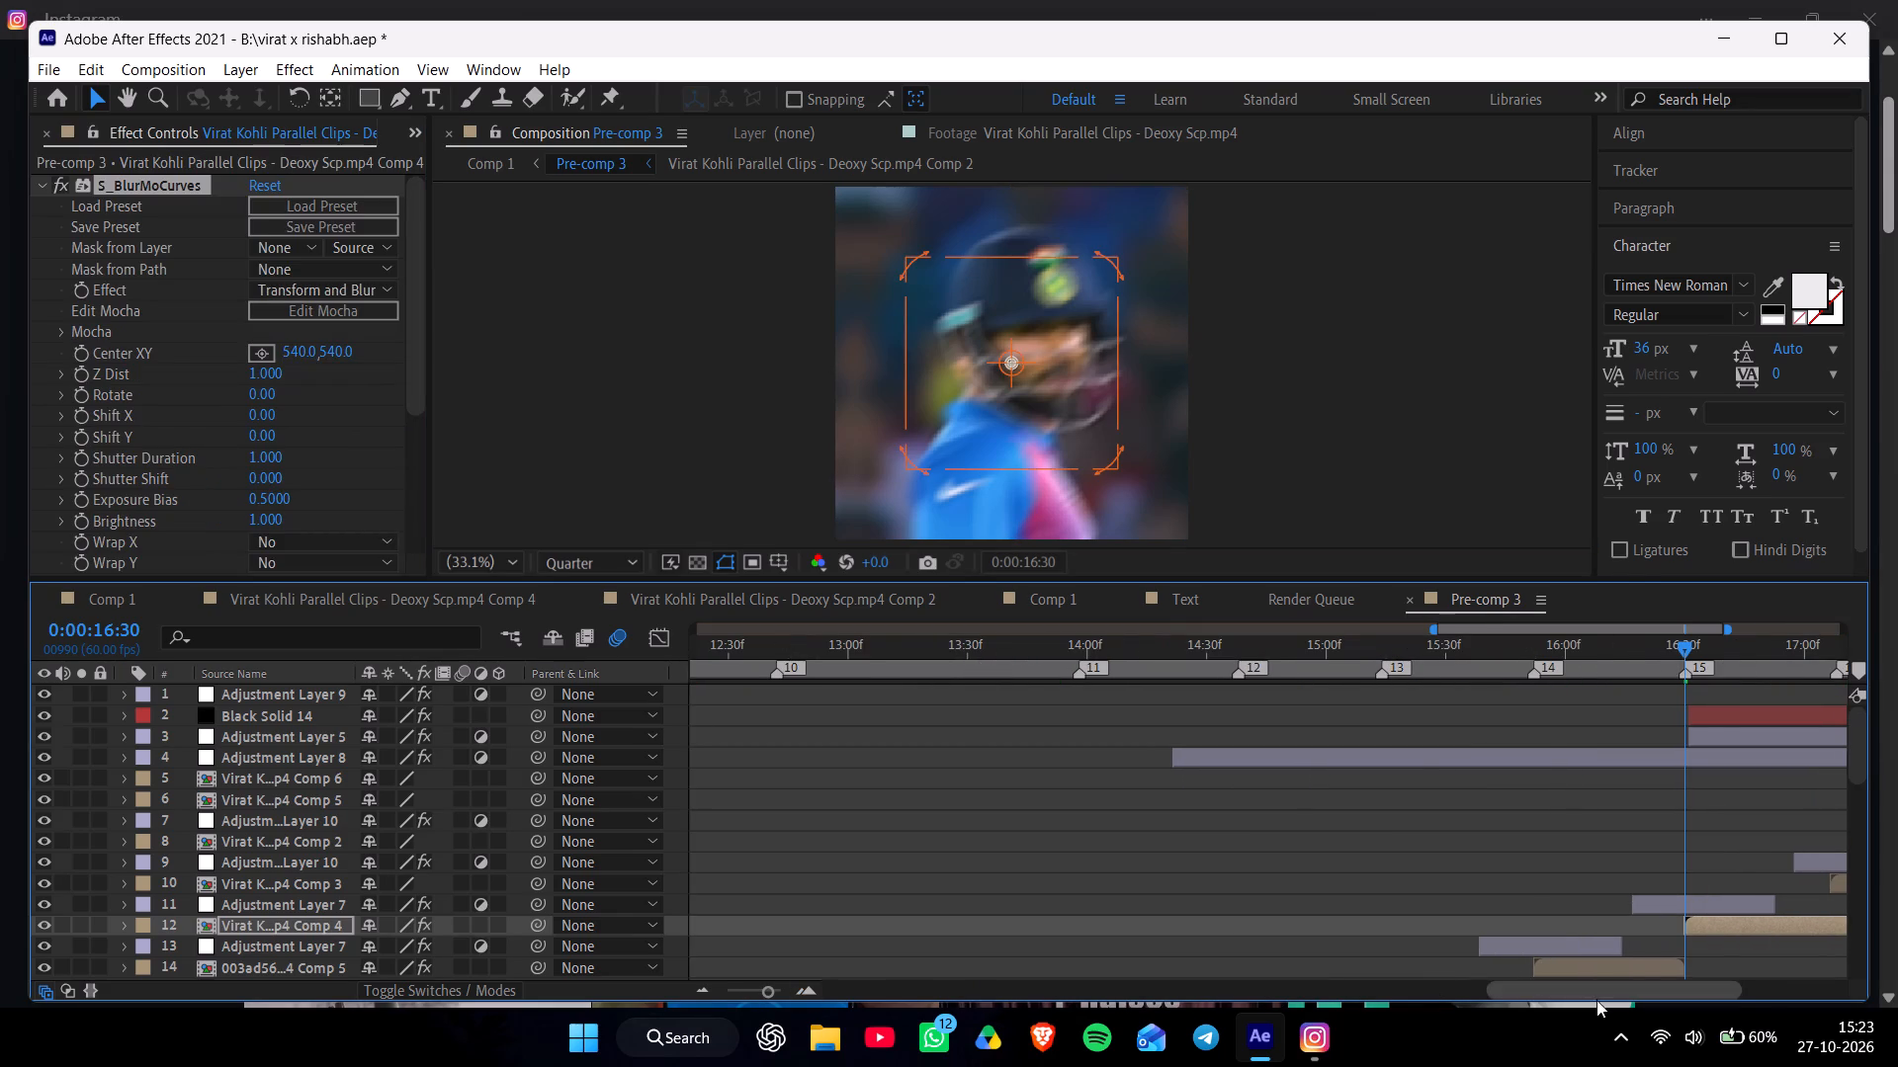
drag(1585, 990, 1642, 989)
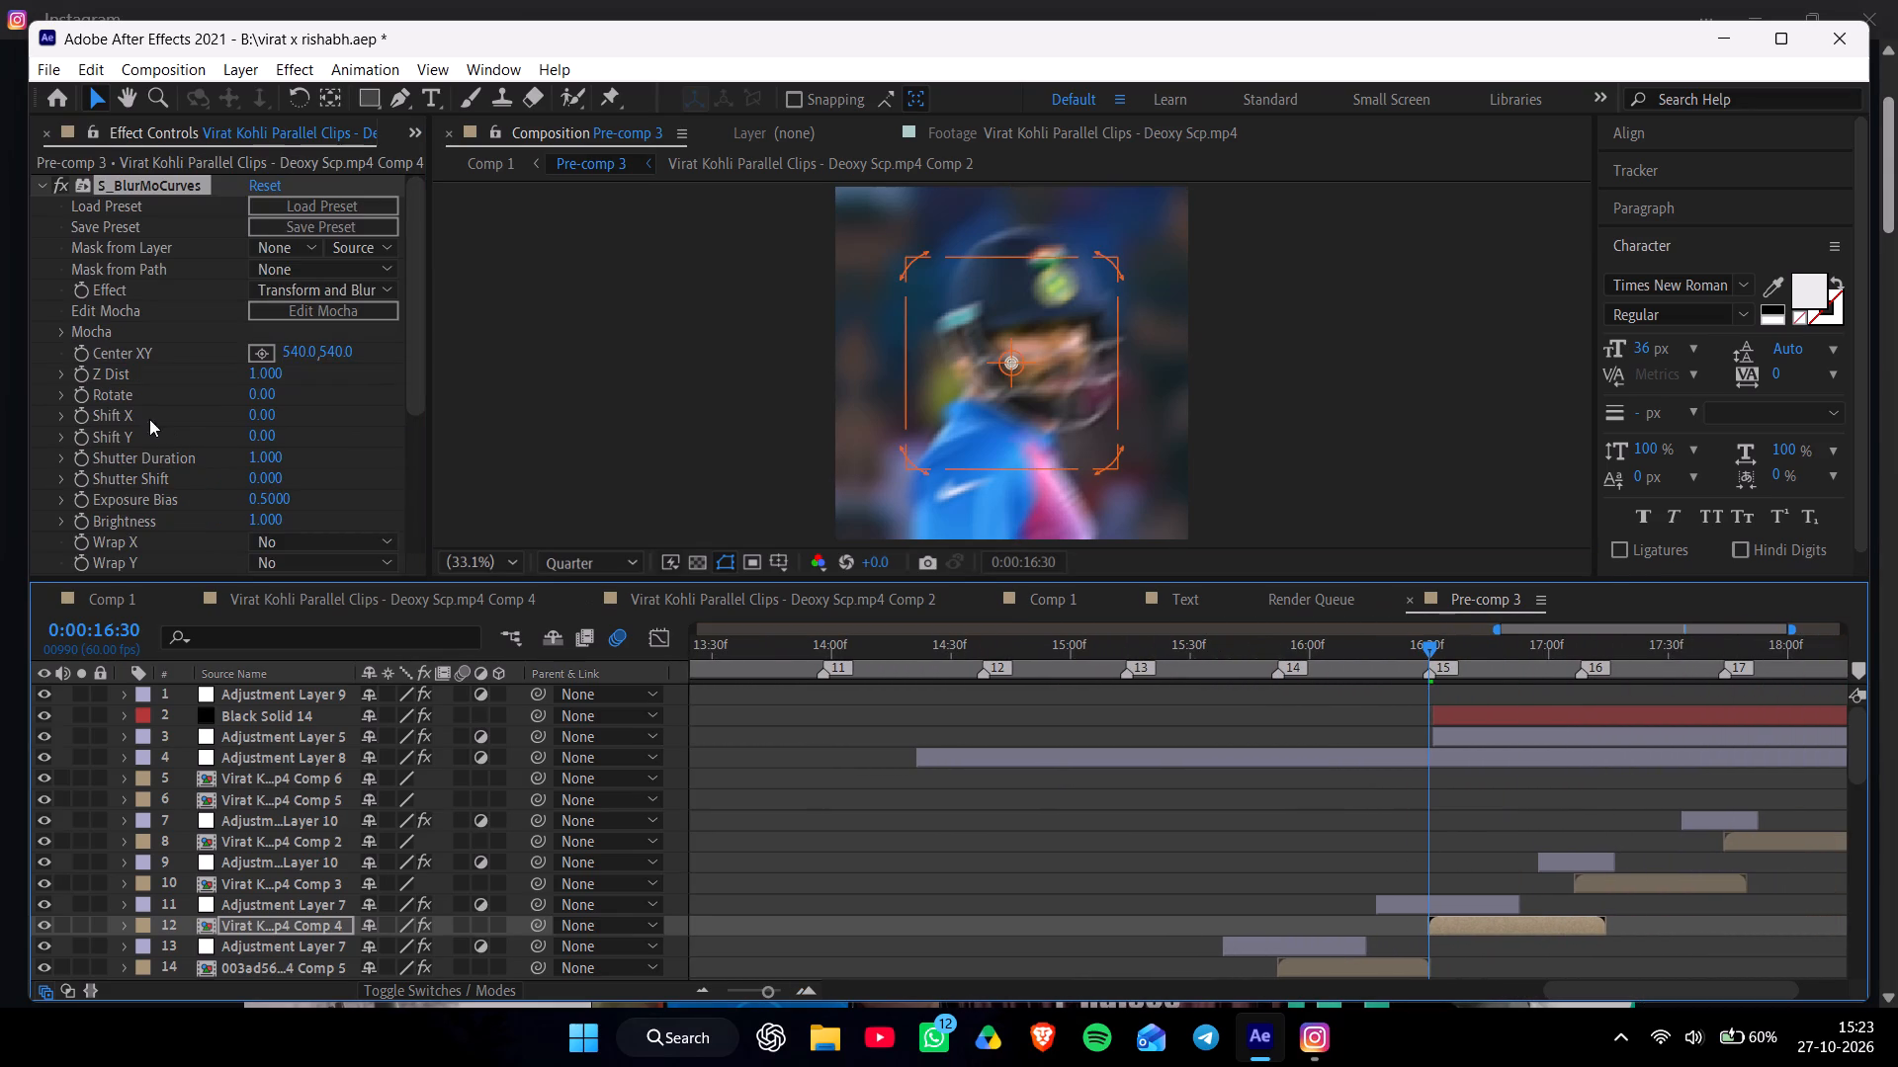
click(267, 353)
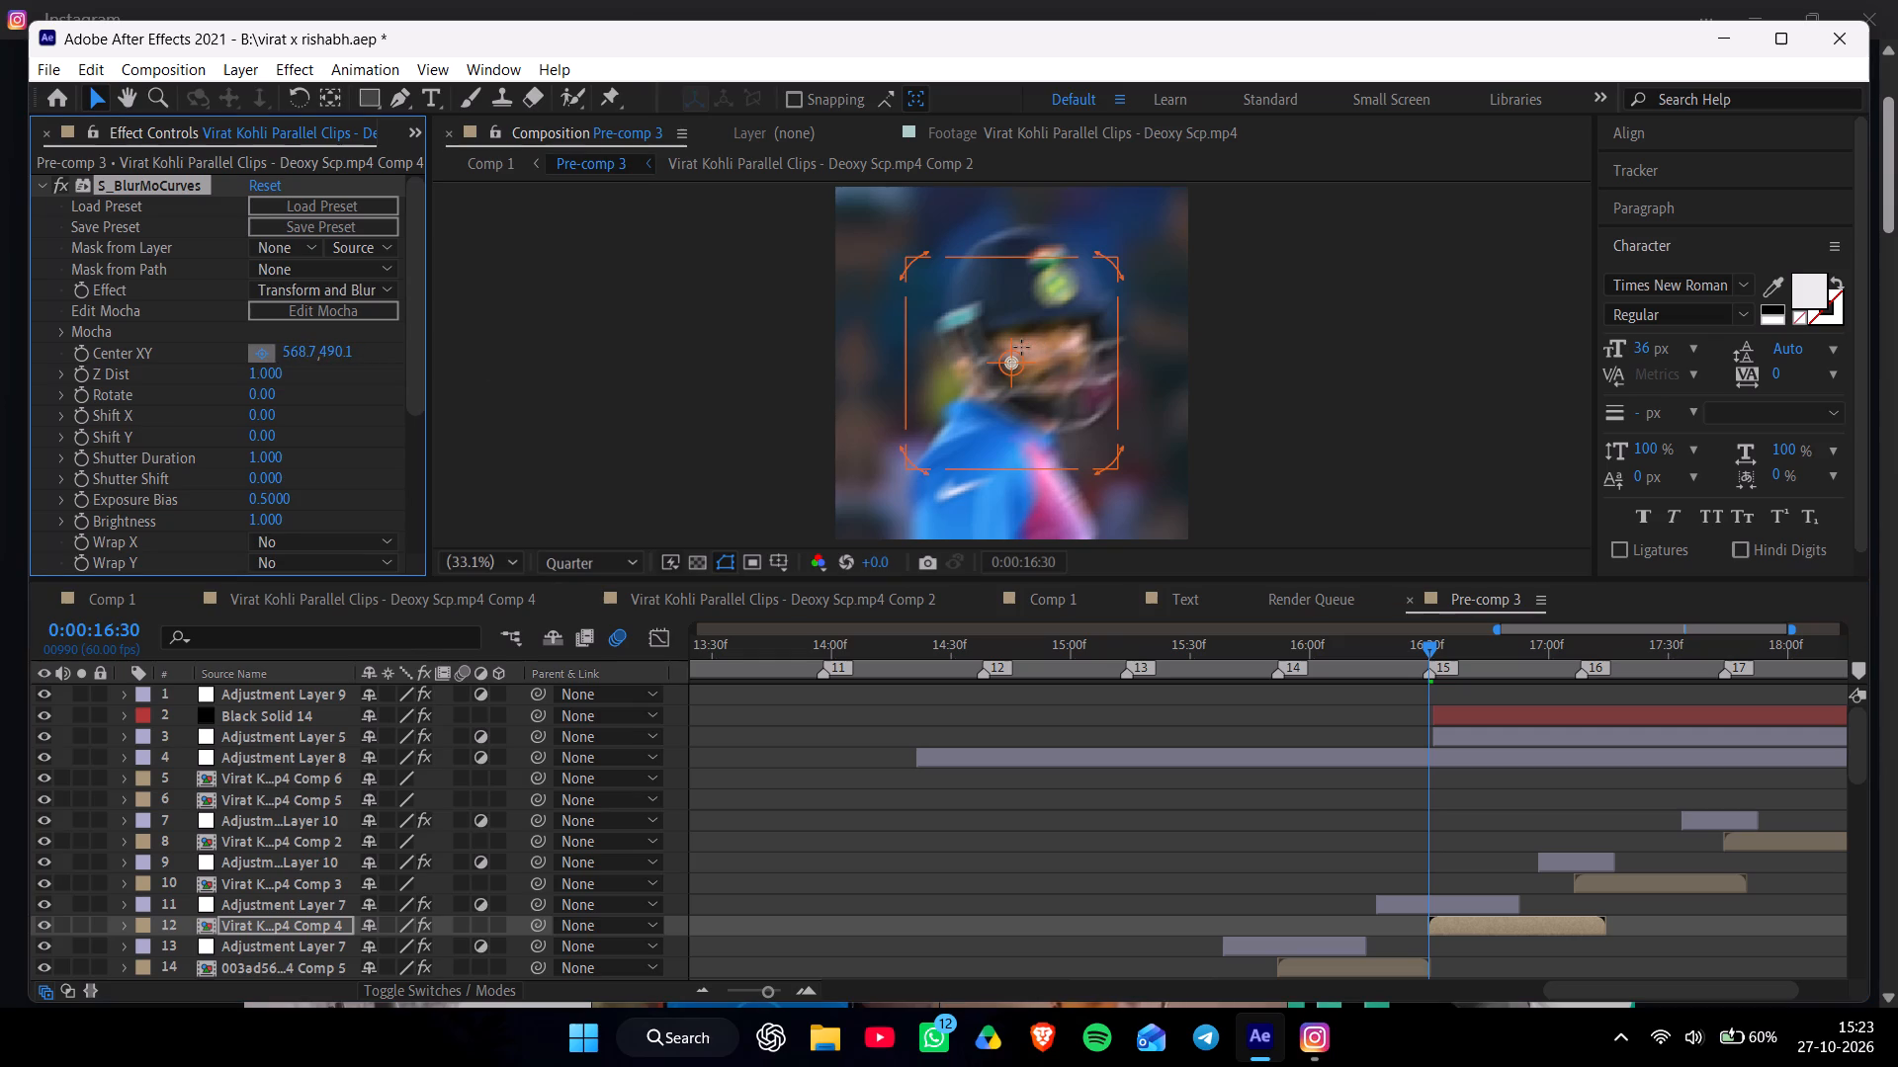
click(1021, 347)
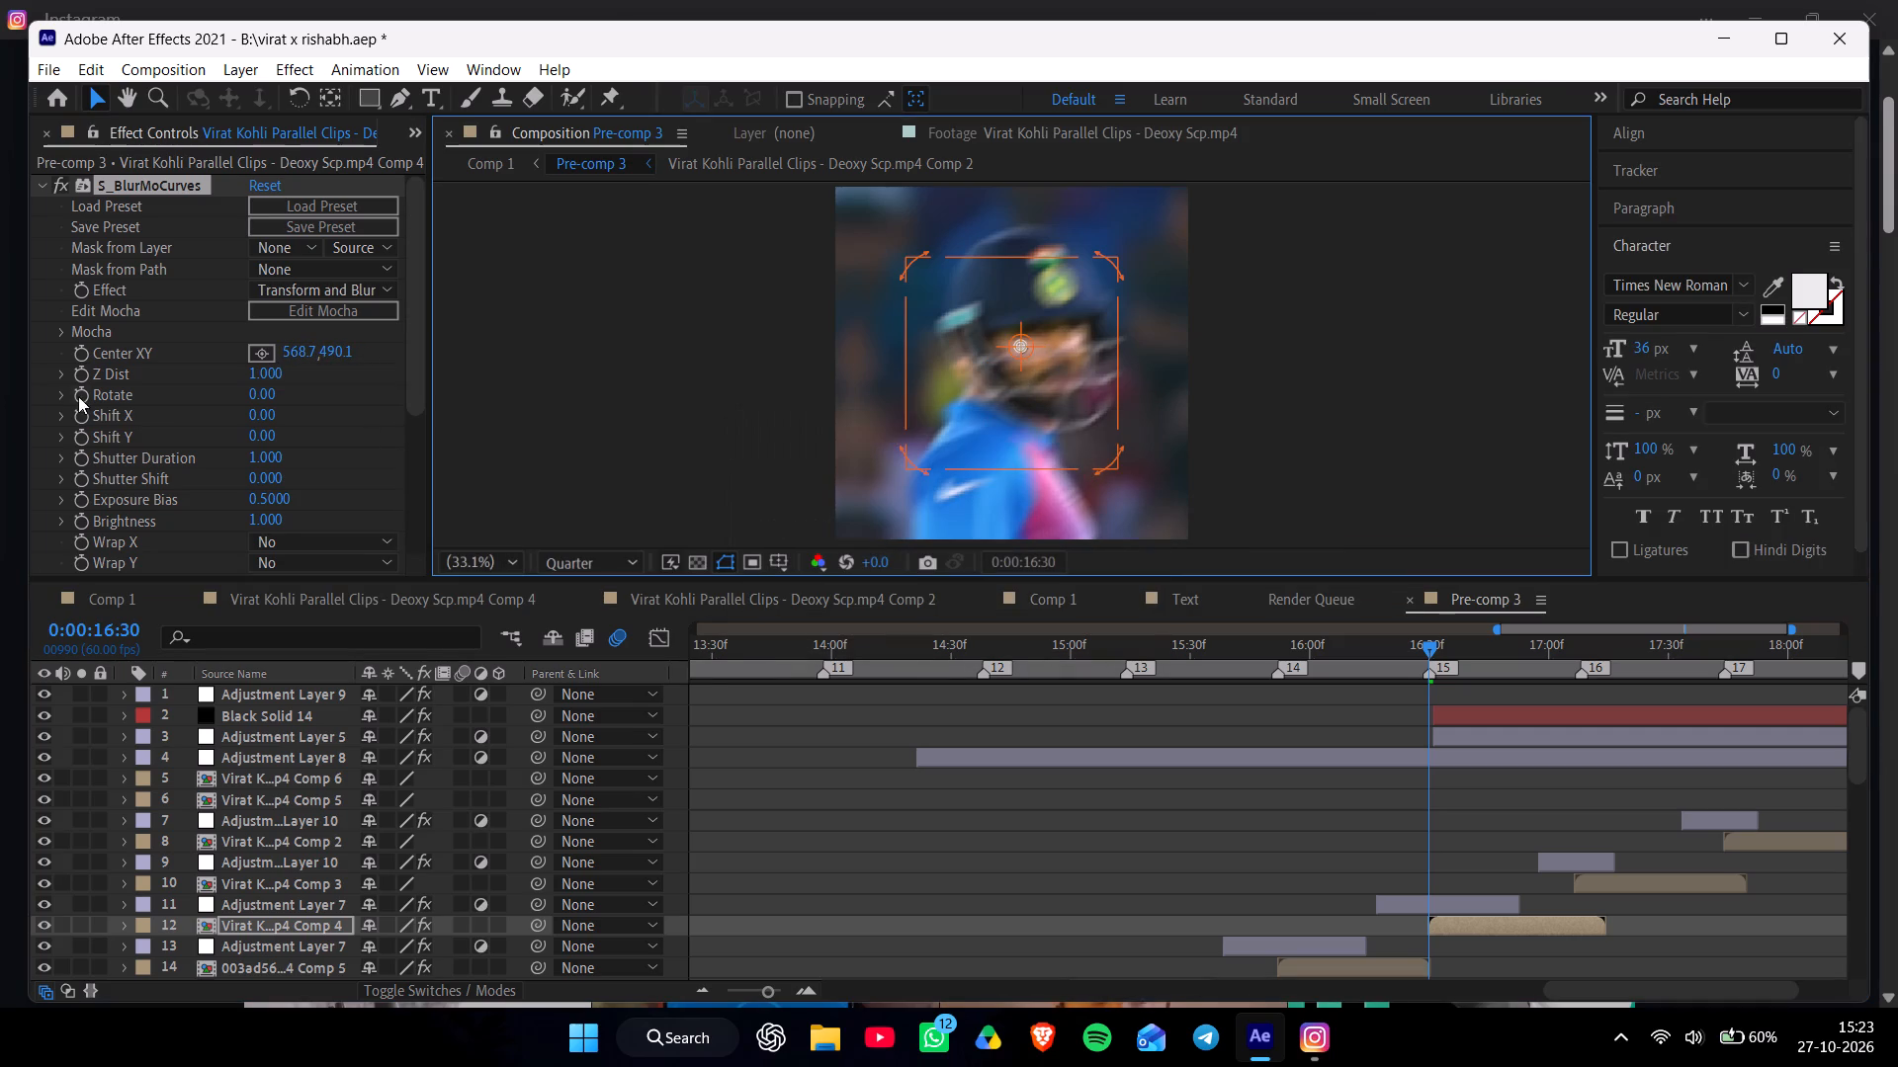
Keyframe the effect's Z Dist at 0.730 at 0:00:16:30 and 0.9 at the clip's end, 0:00:17:14.
click(80, 373)
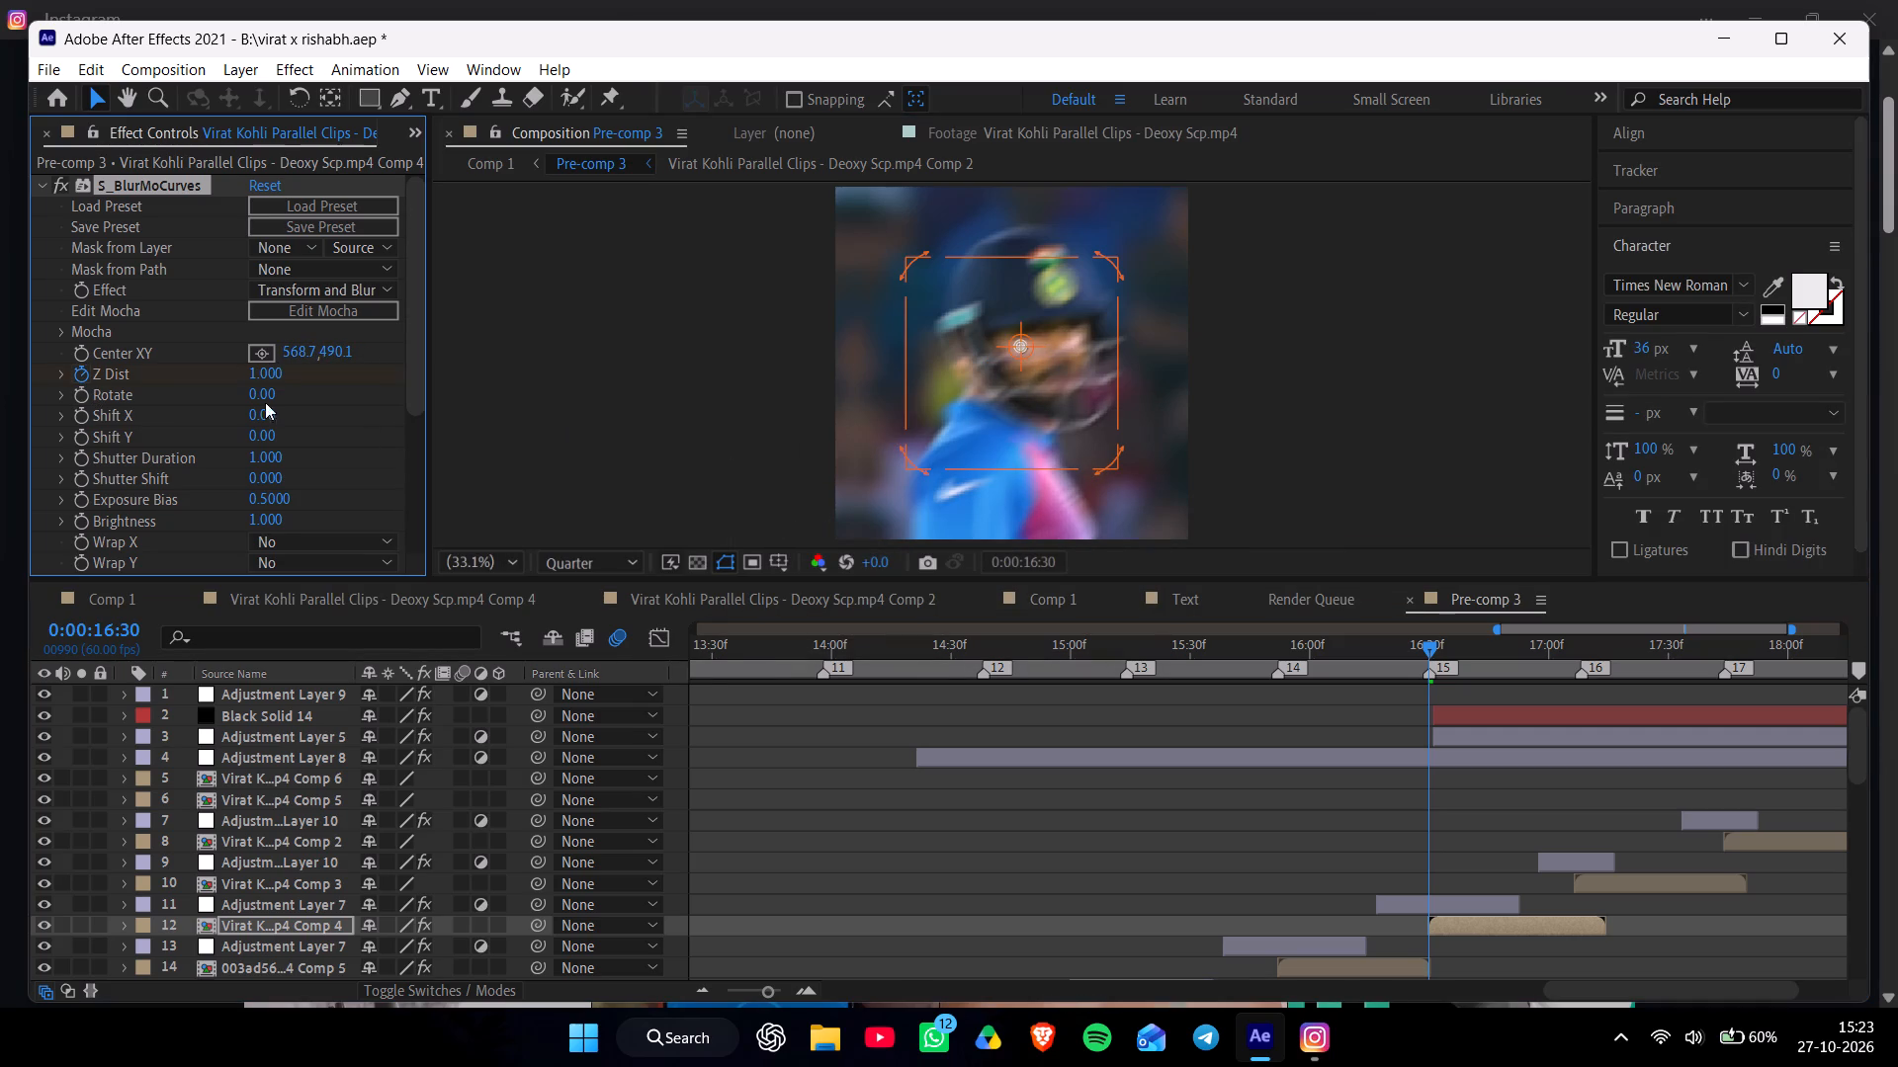
drag(269, 377, 252, 376)
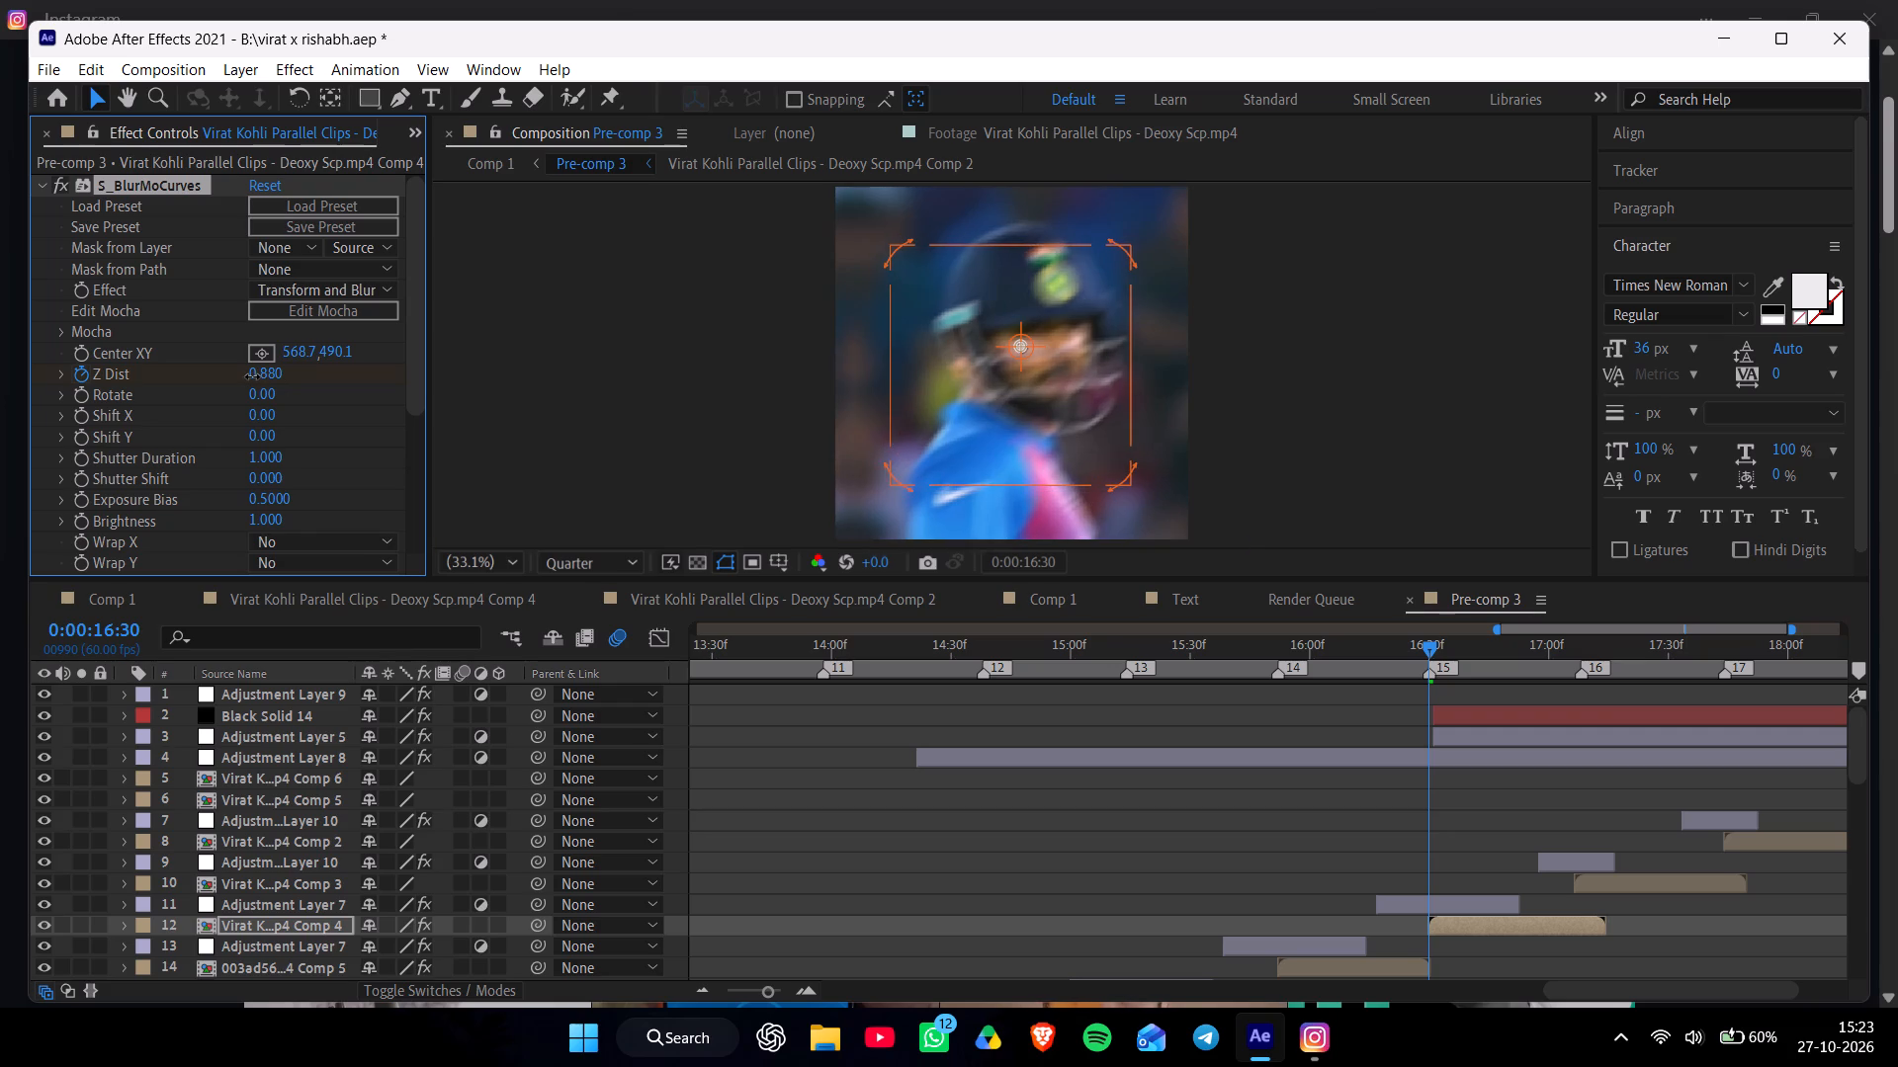
drag(252, 376, 233, 376)
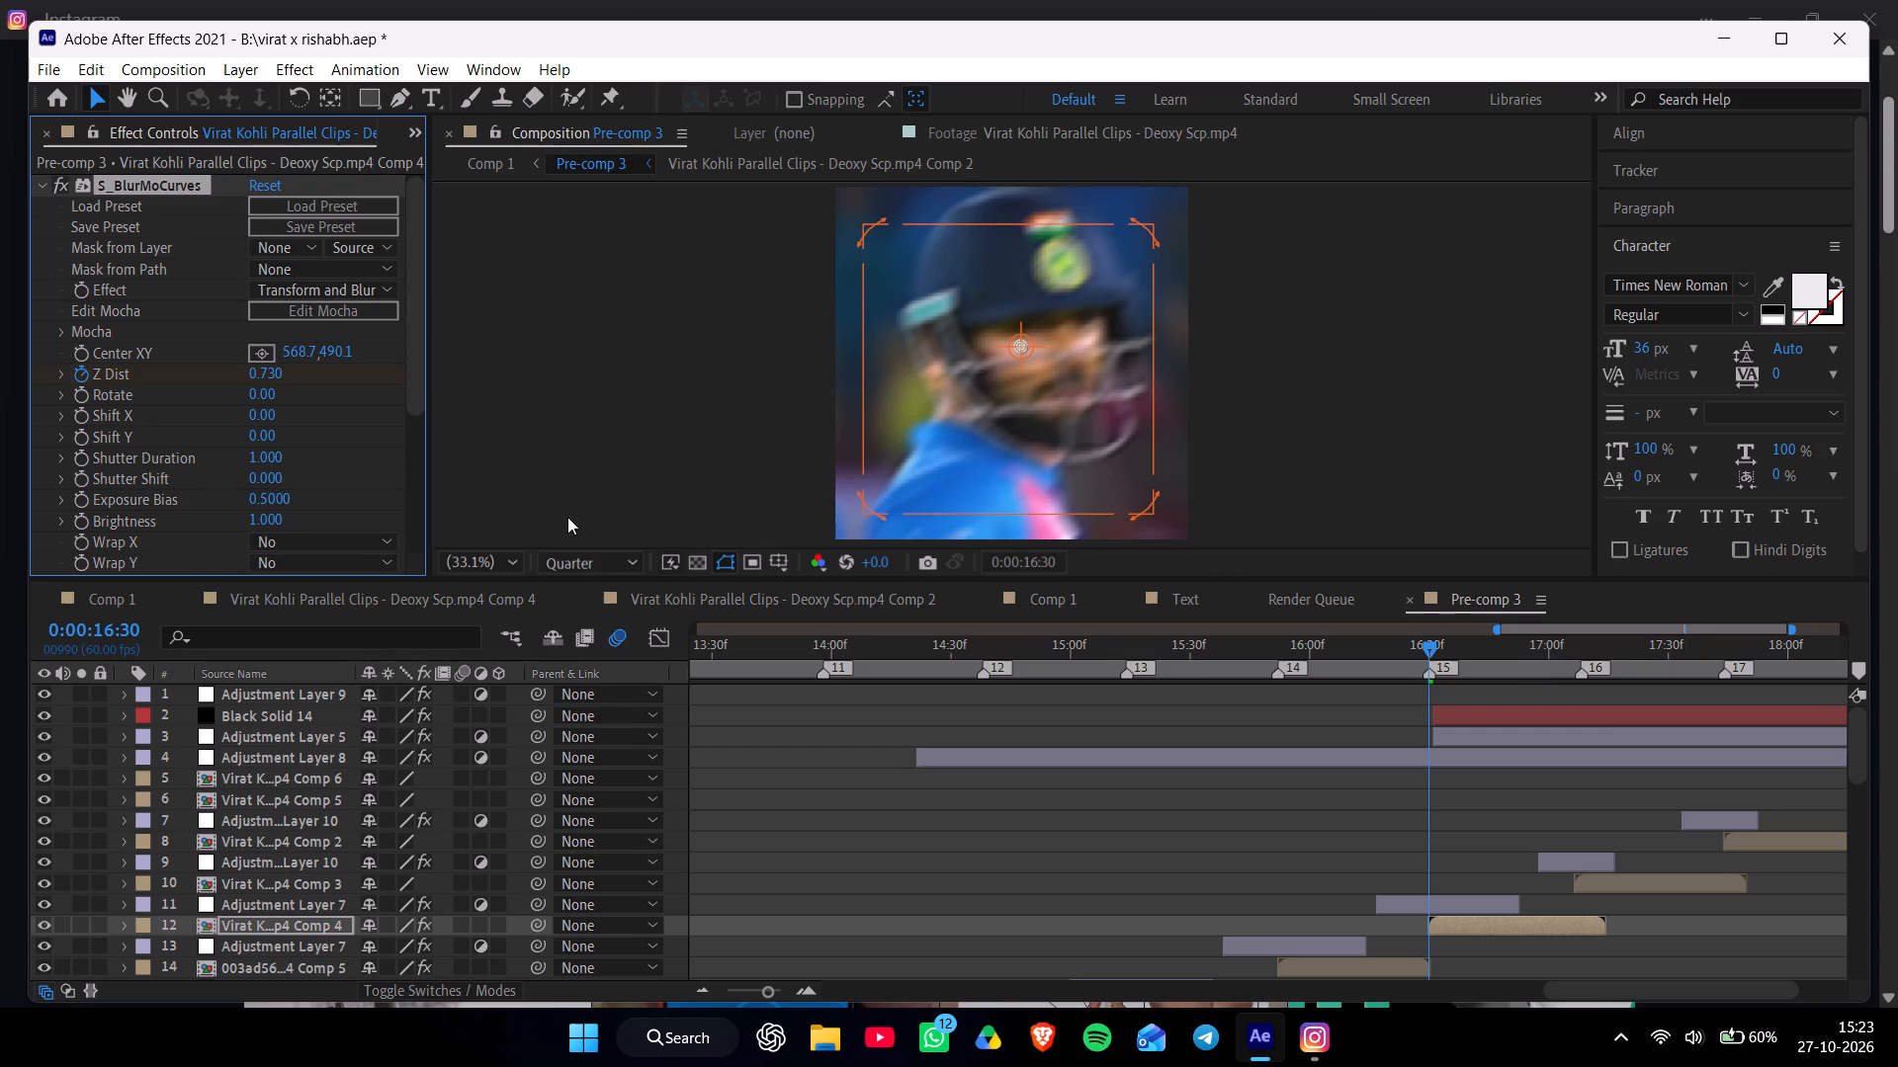
click(1602, 645)
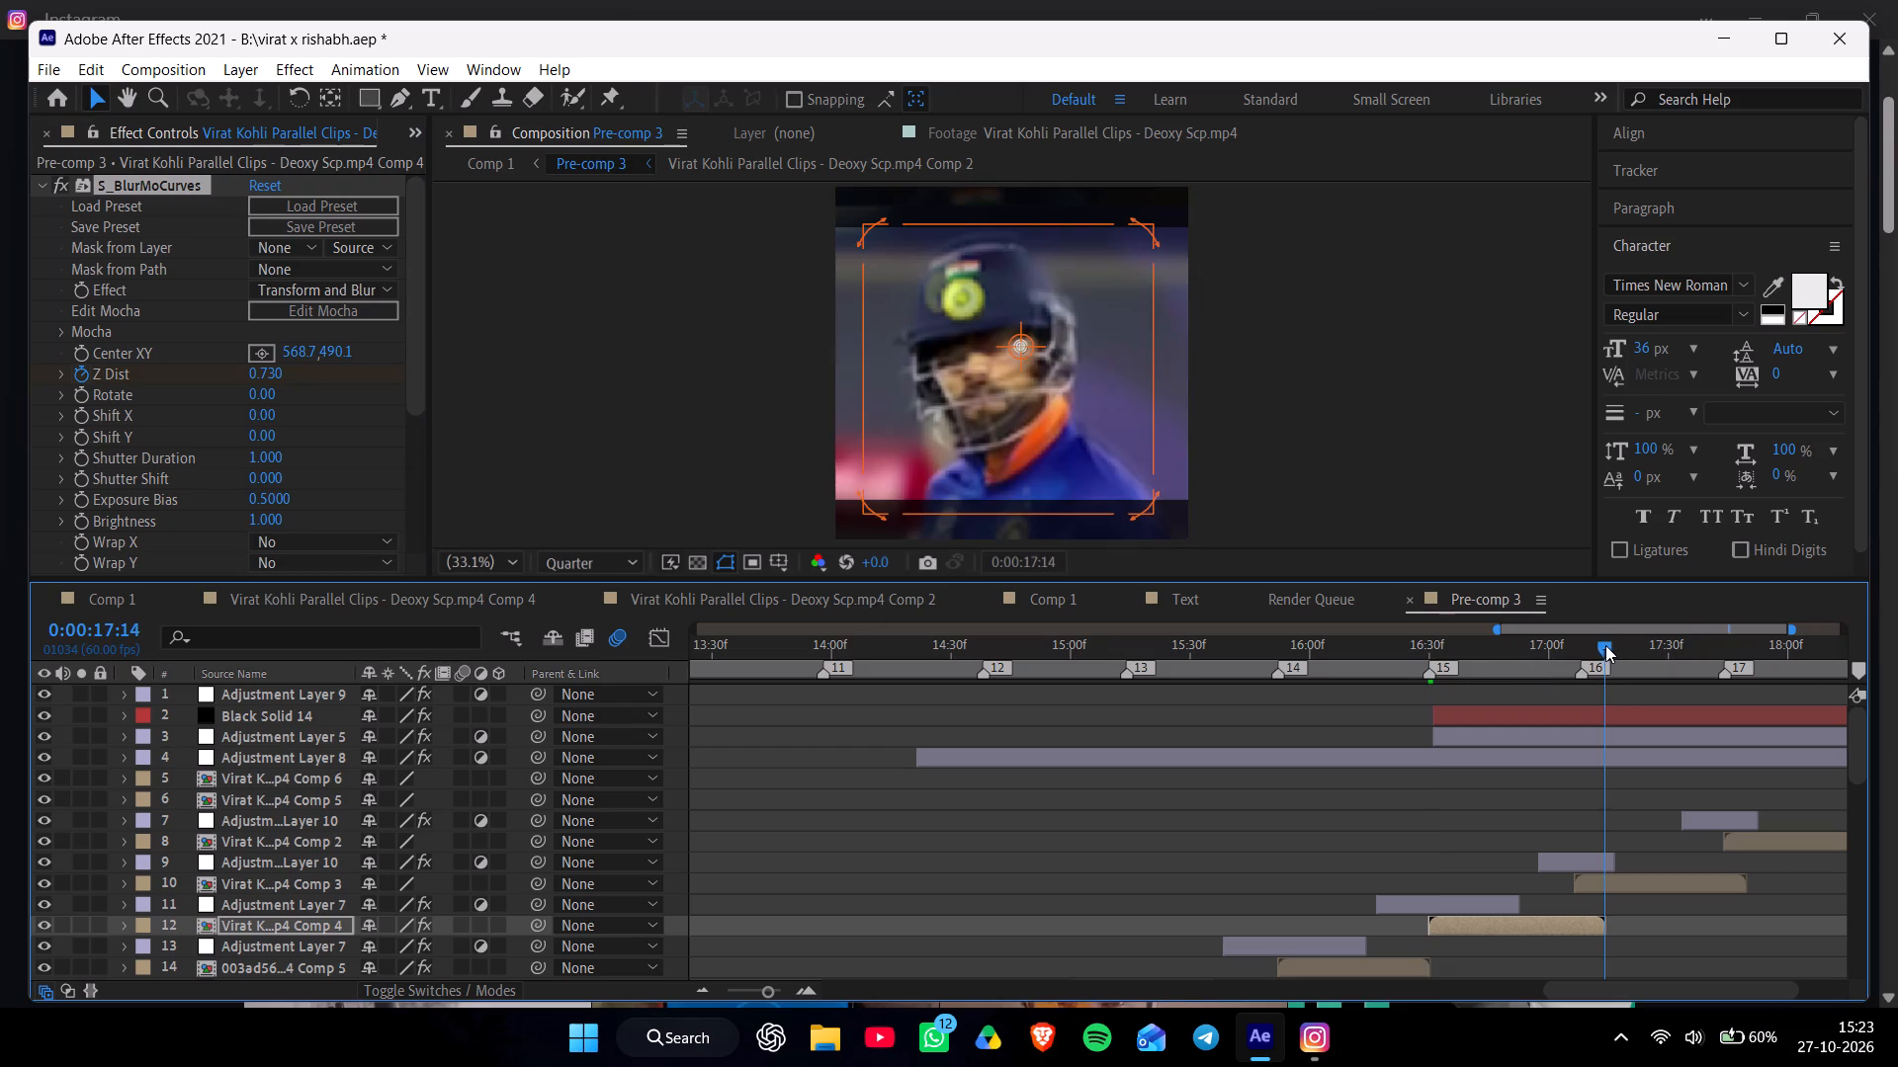
click(262, 374)
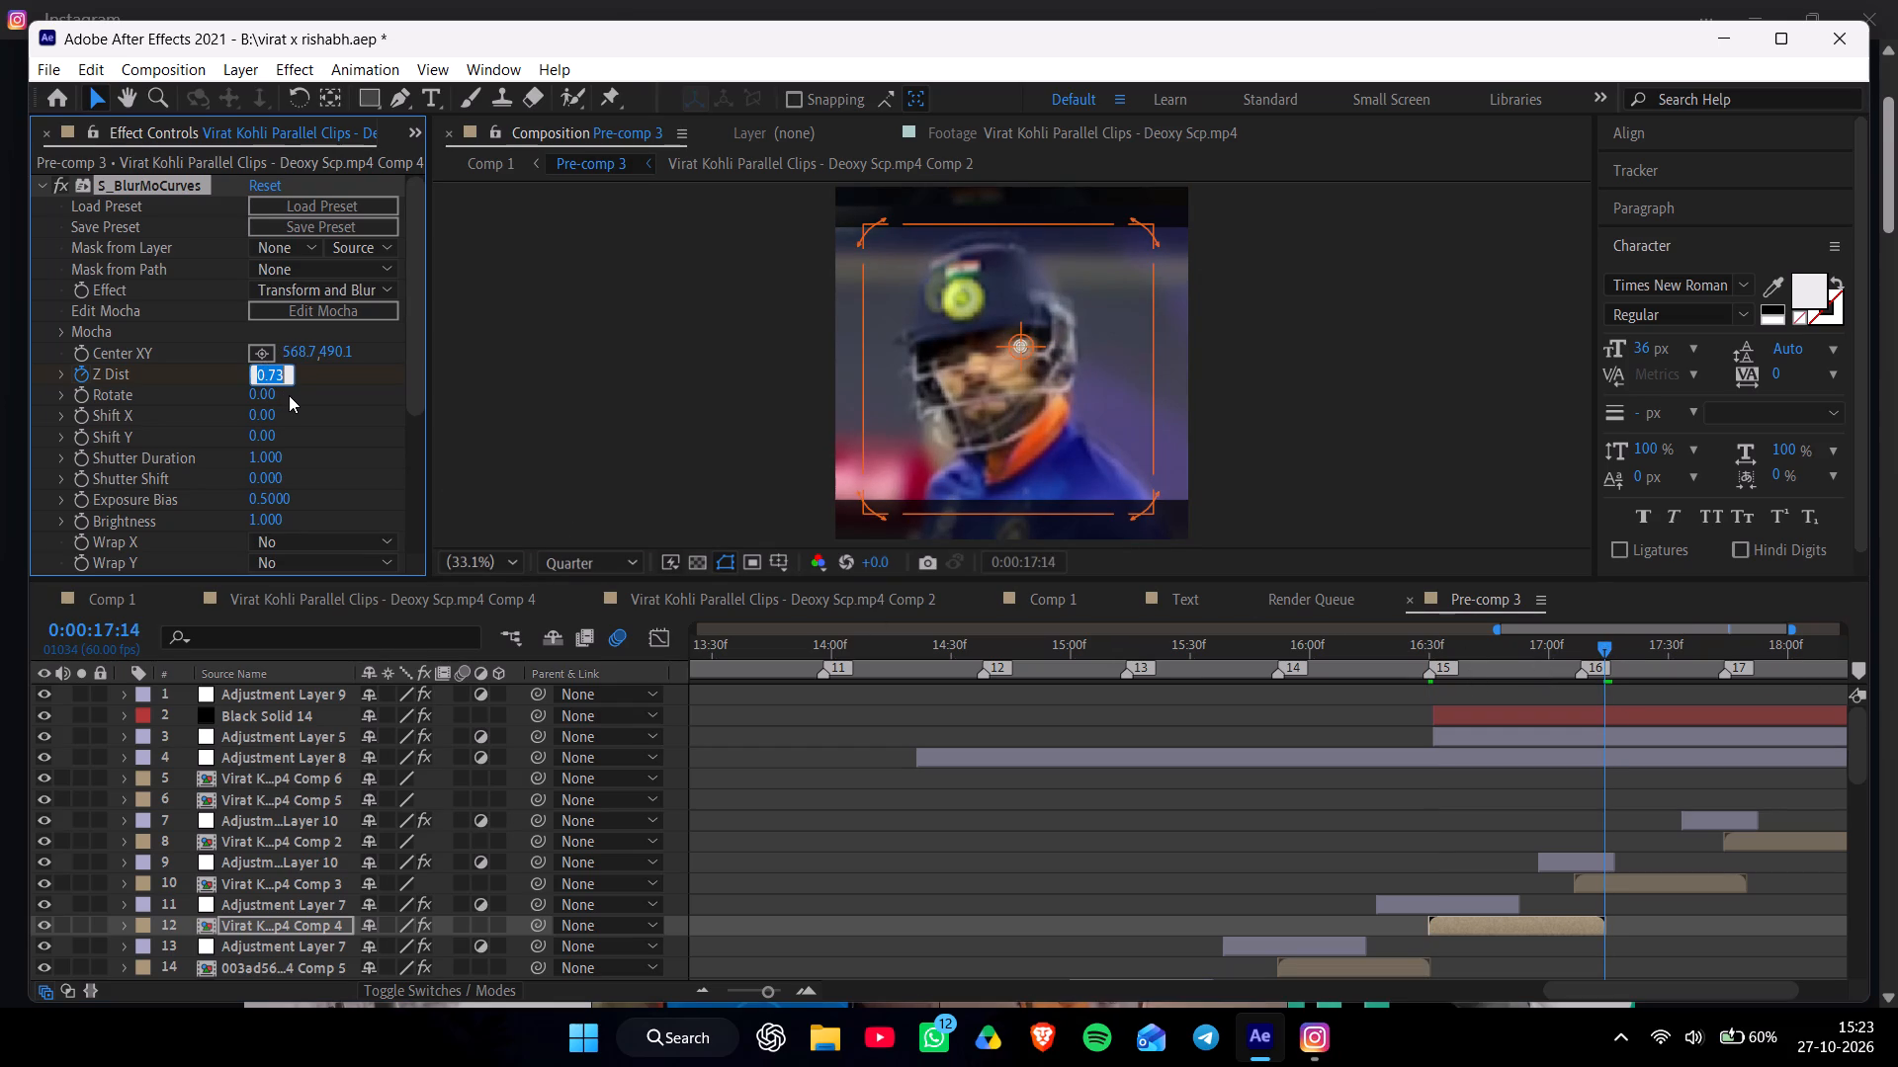
text(0.9)
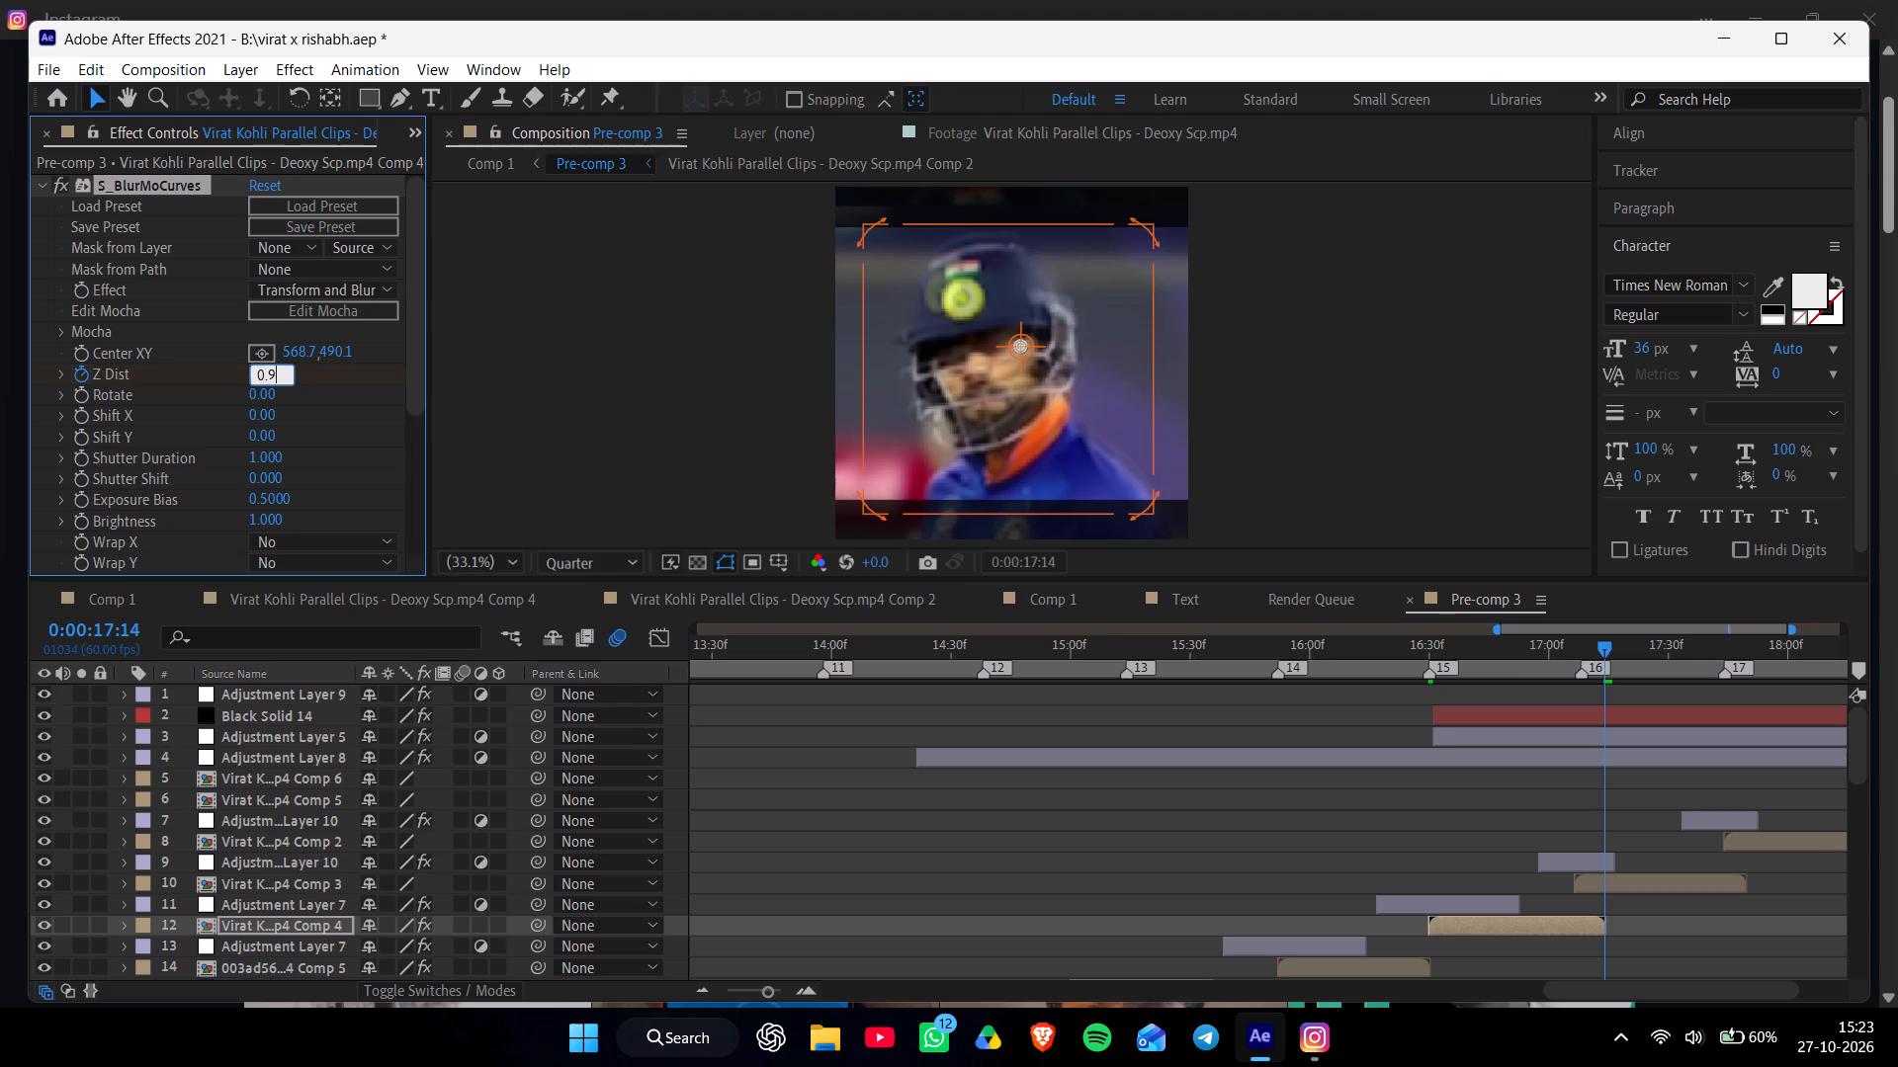
key(Return)
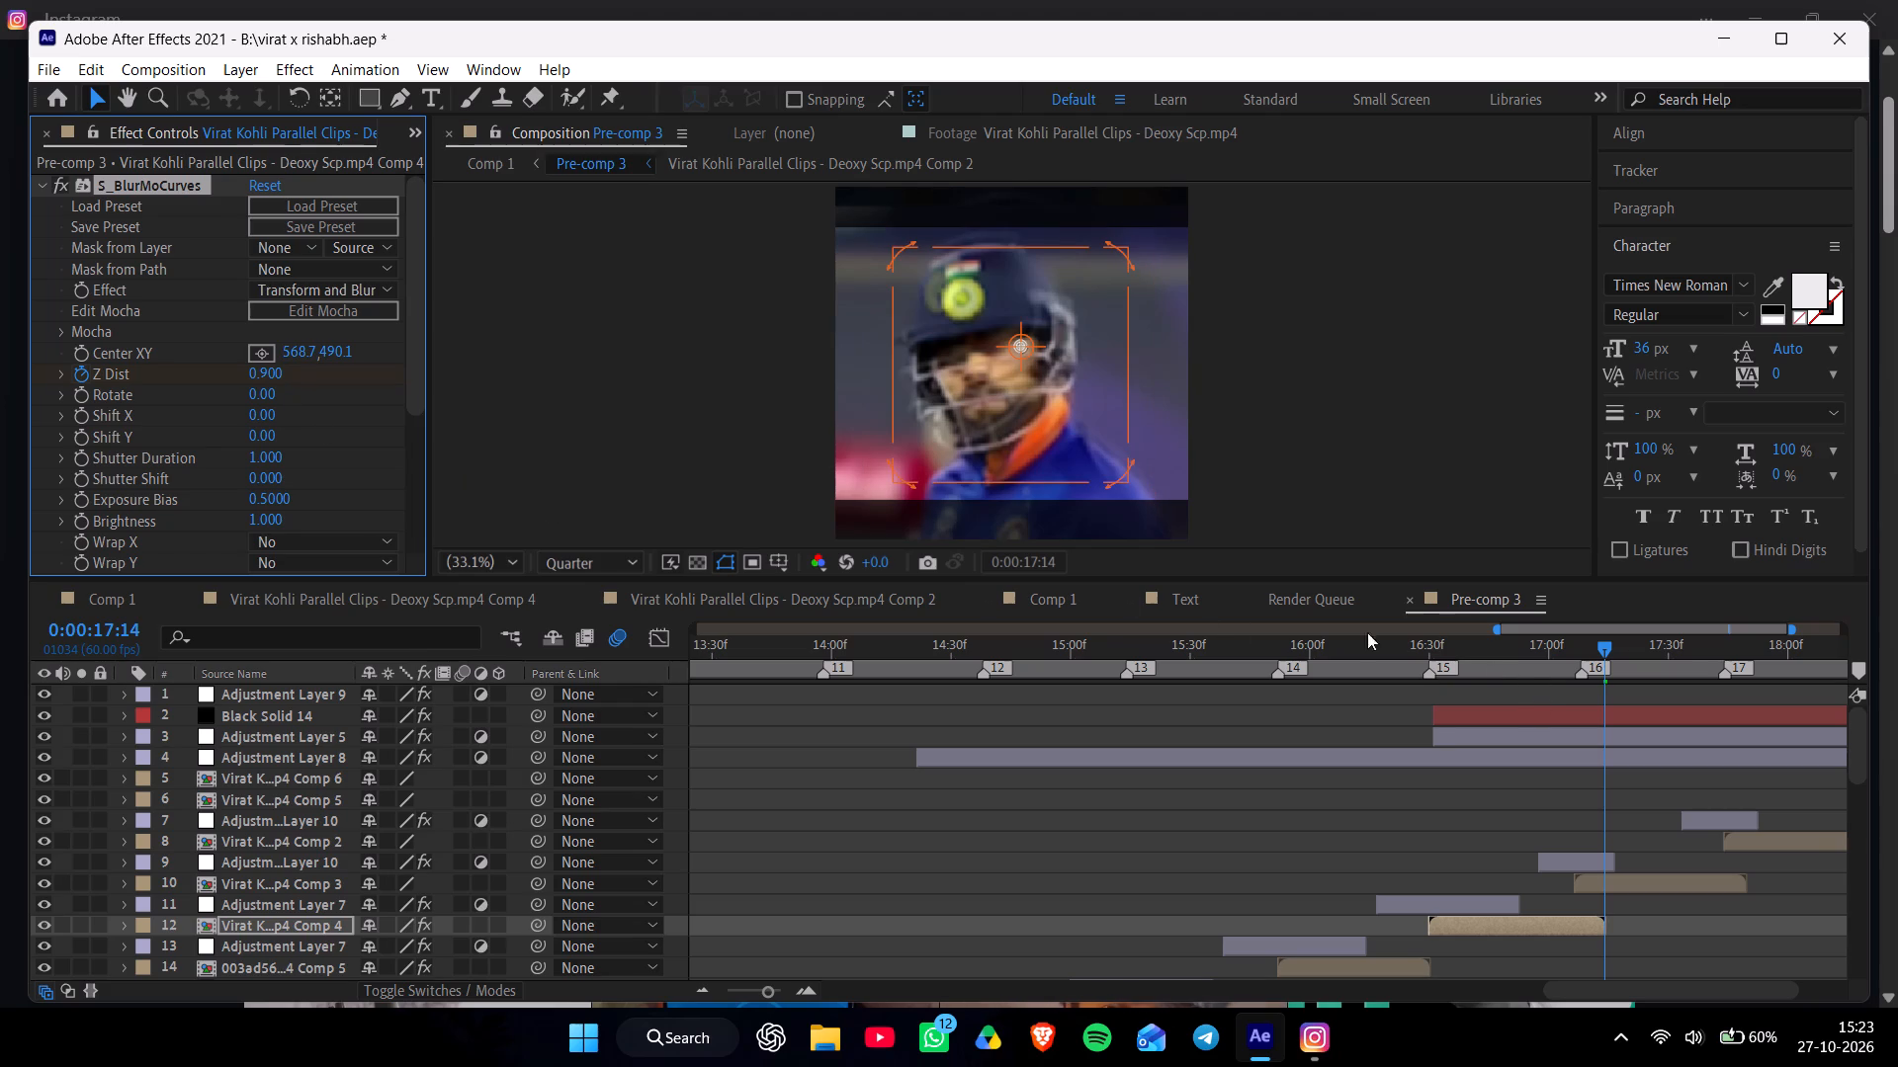
Set both Wrap X and Wrap Y of S_BlurMoCurves to Reflect.
drag(422, 343, 422, 353)
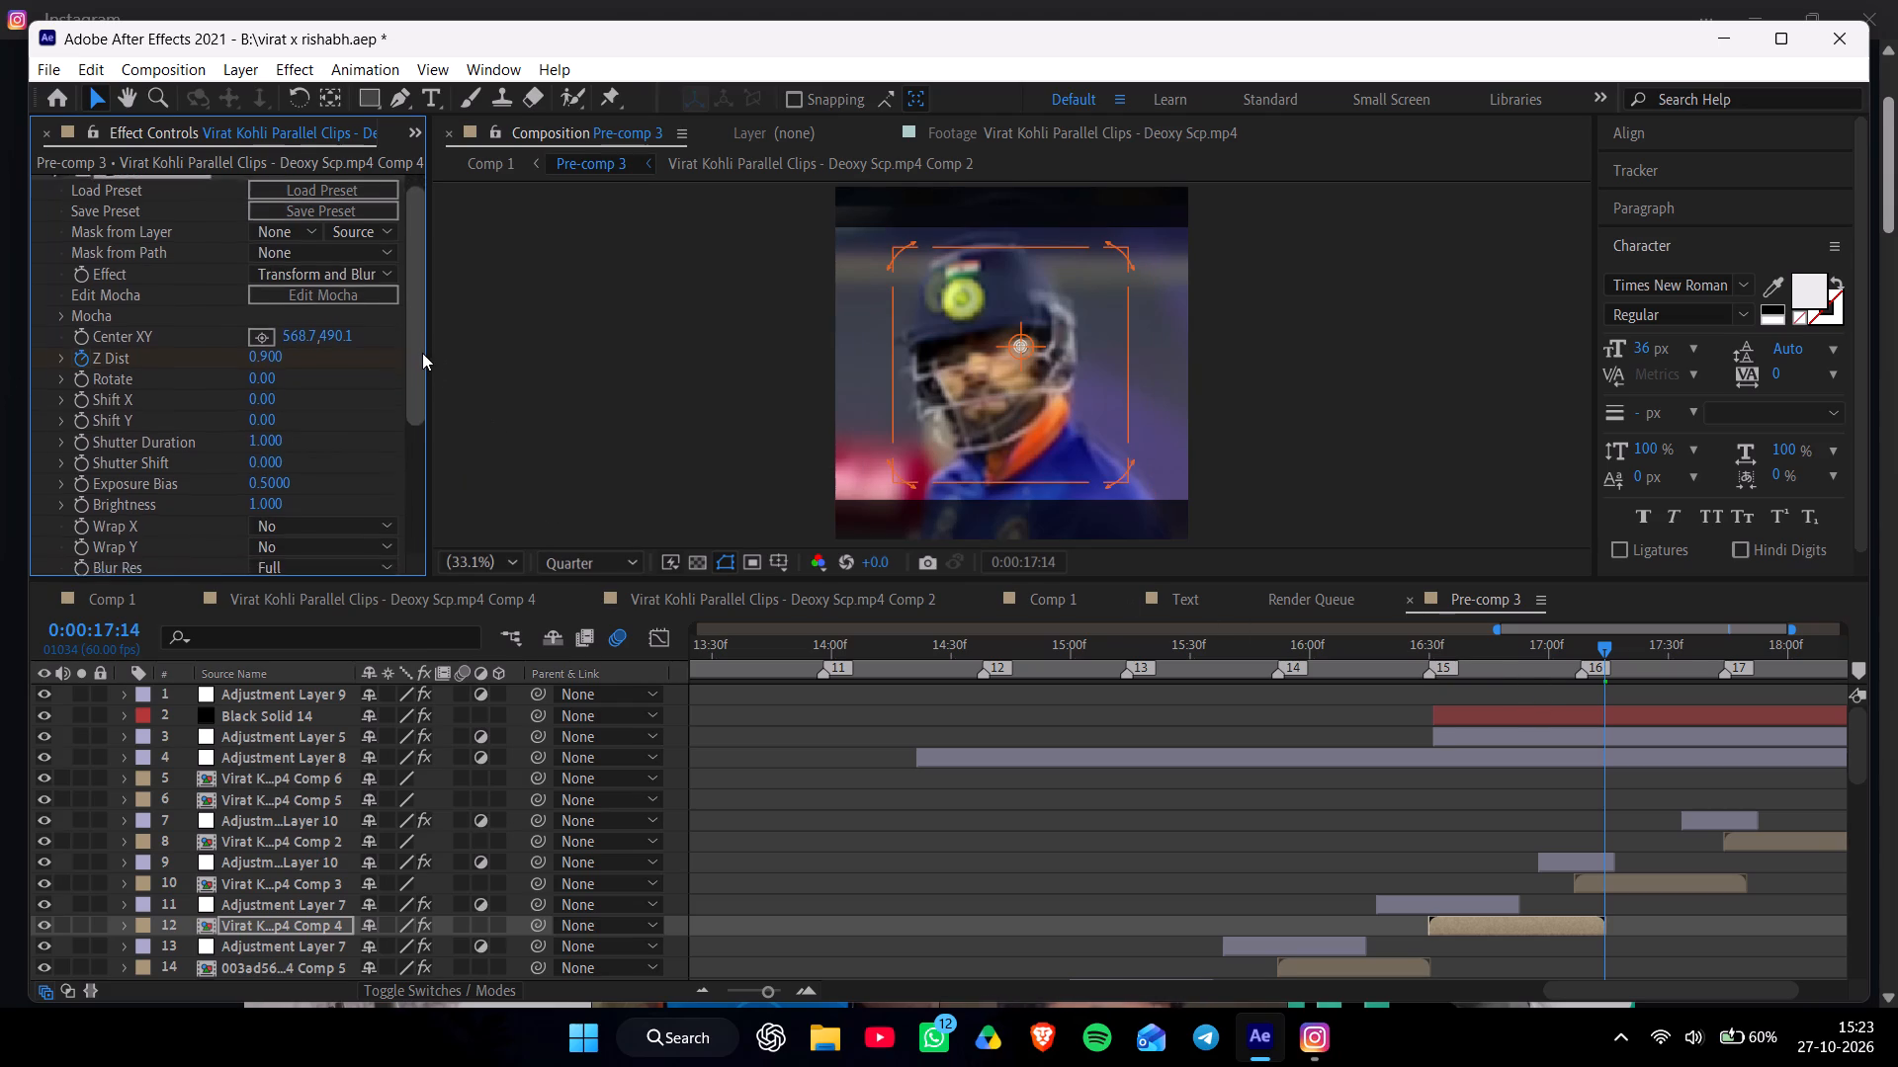
drag(422, 353, 422, 442)
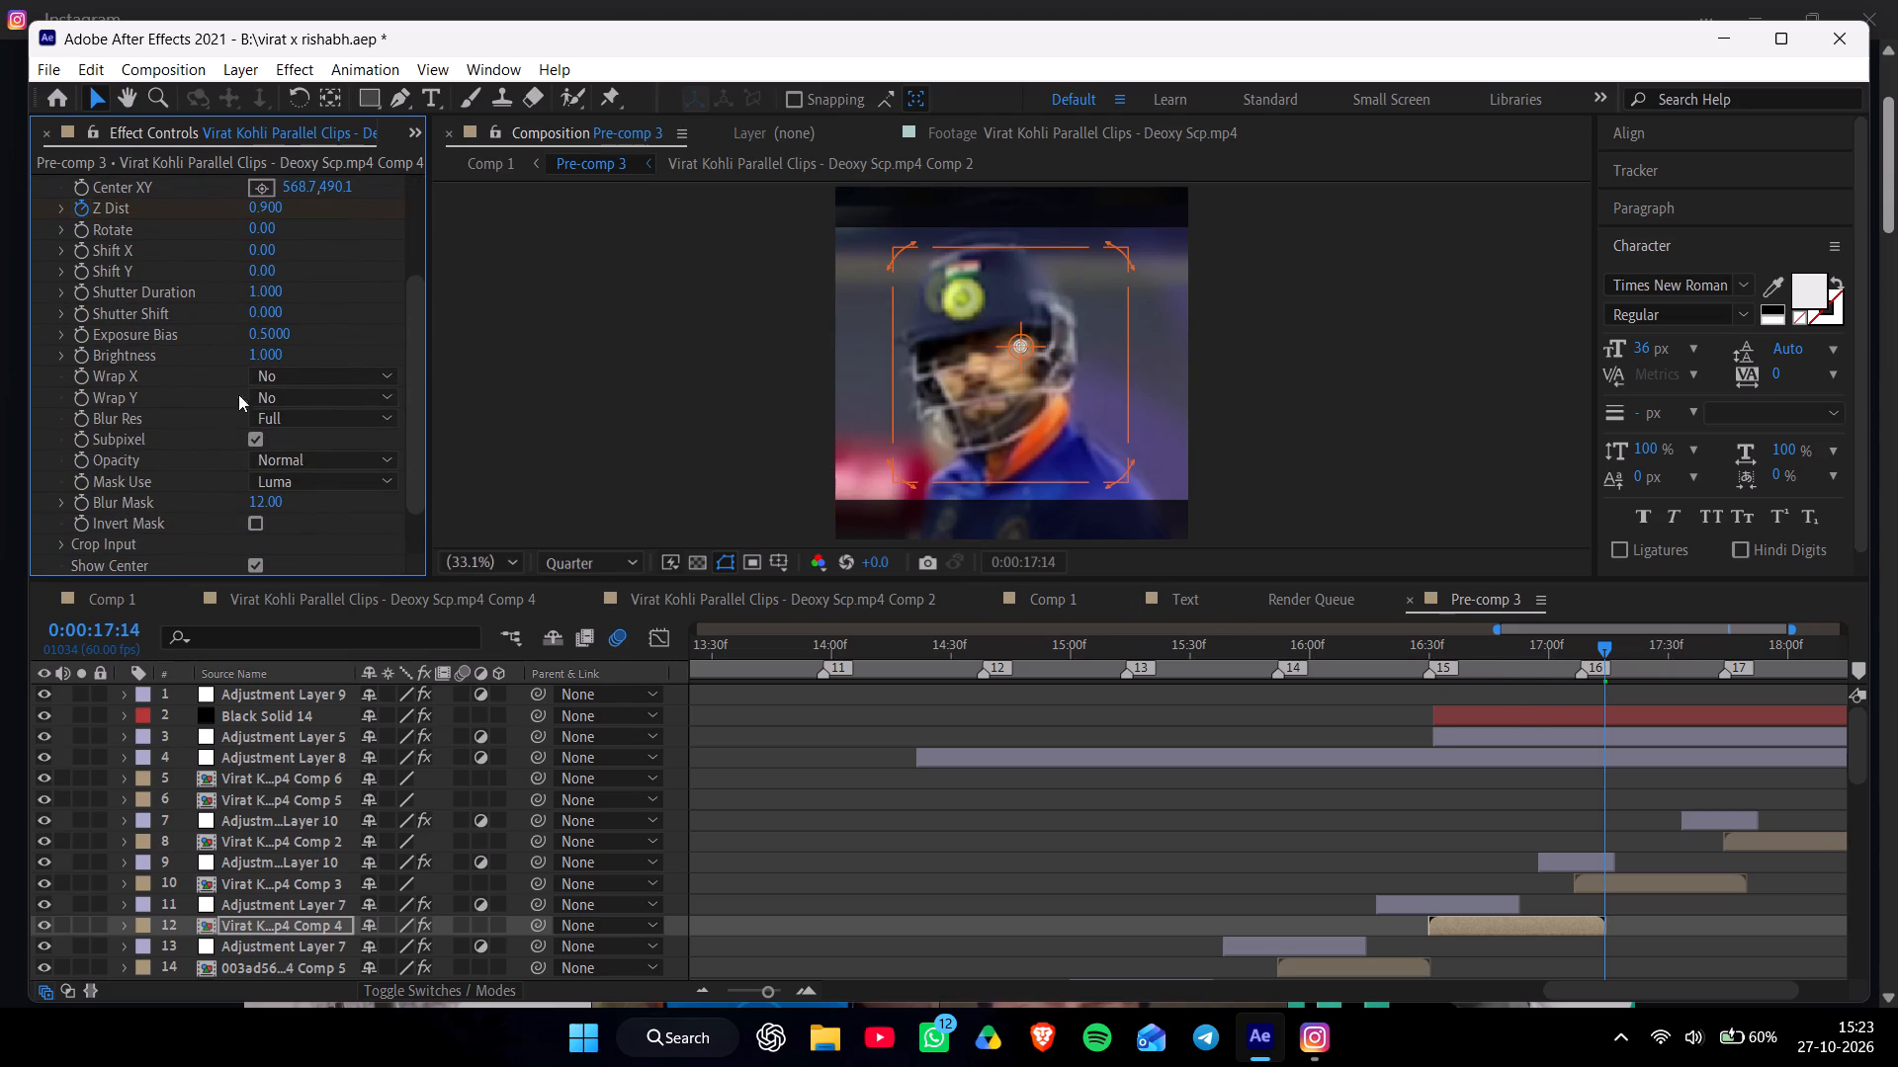
click(259, 373)
click(294, 449)
click(281, 399)
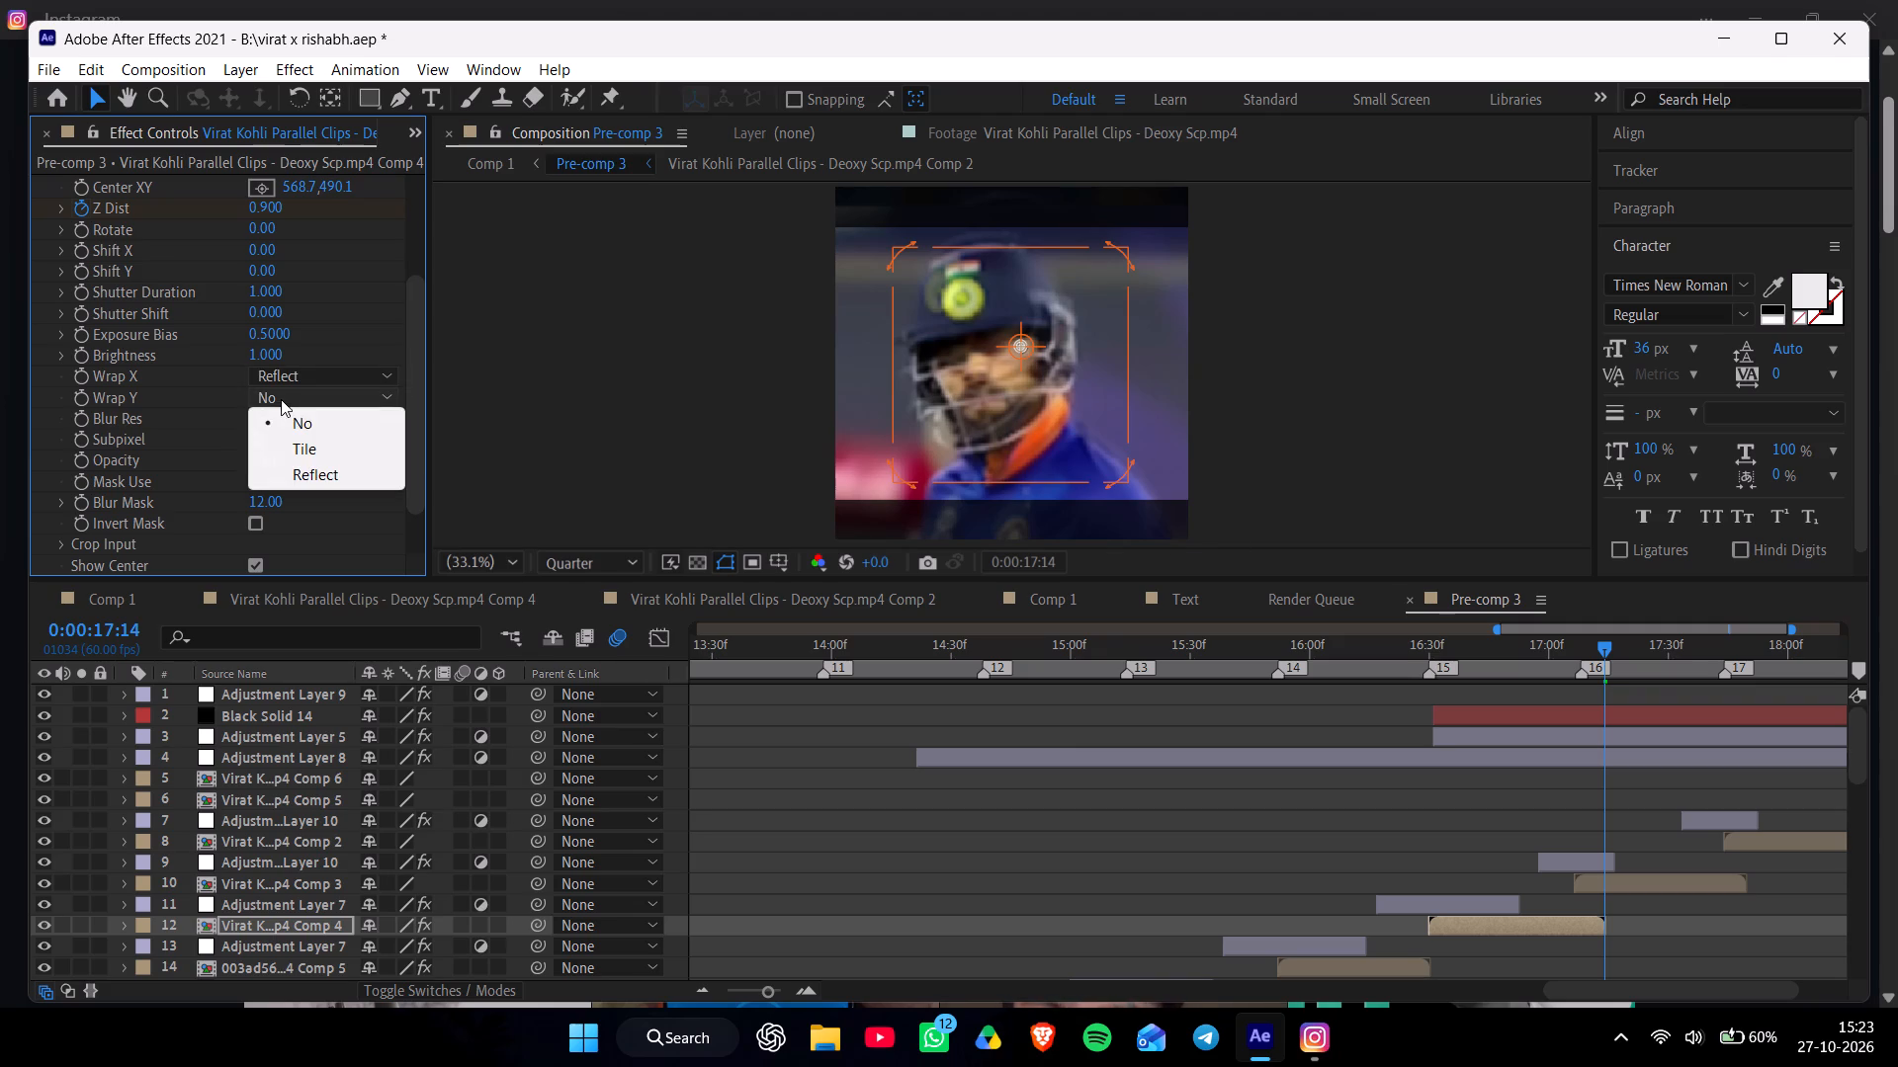
click(297, 476)
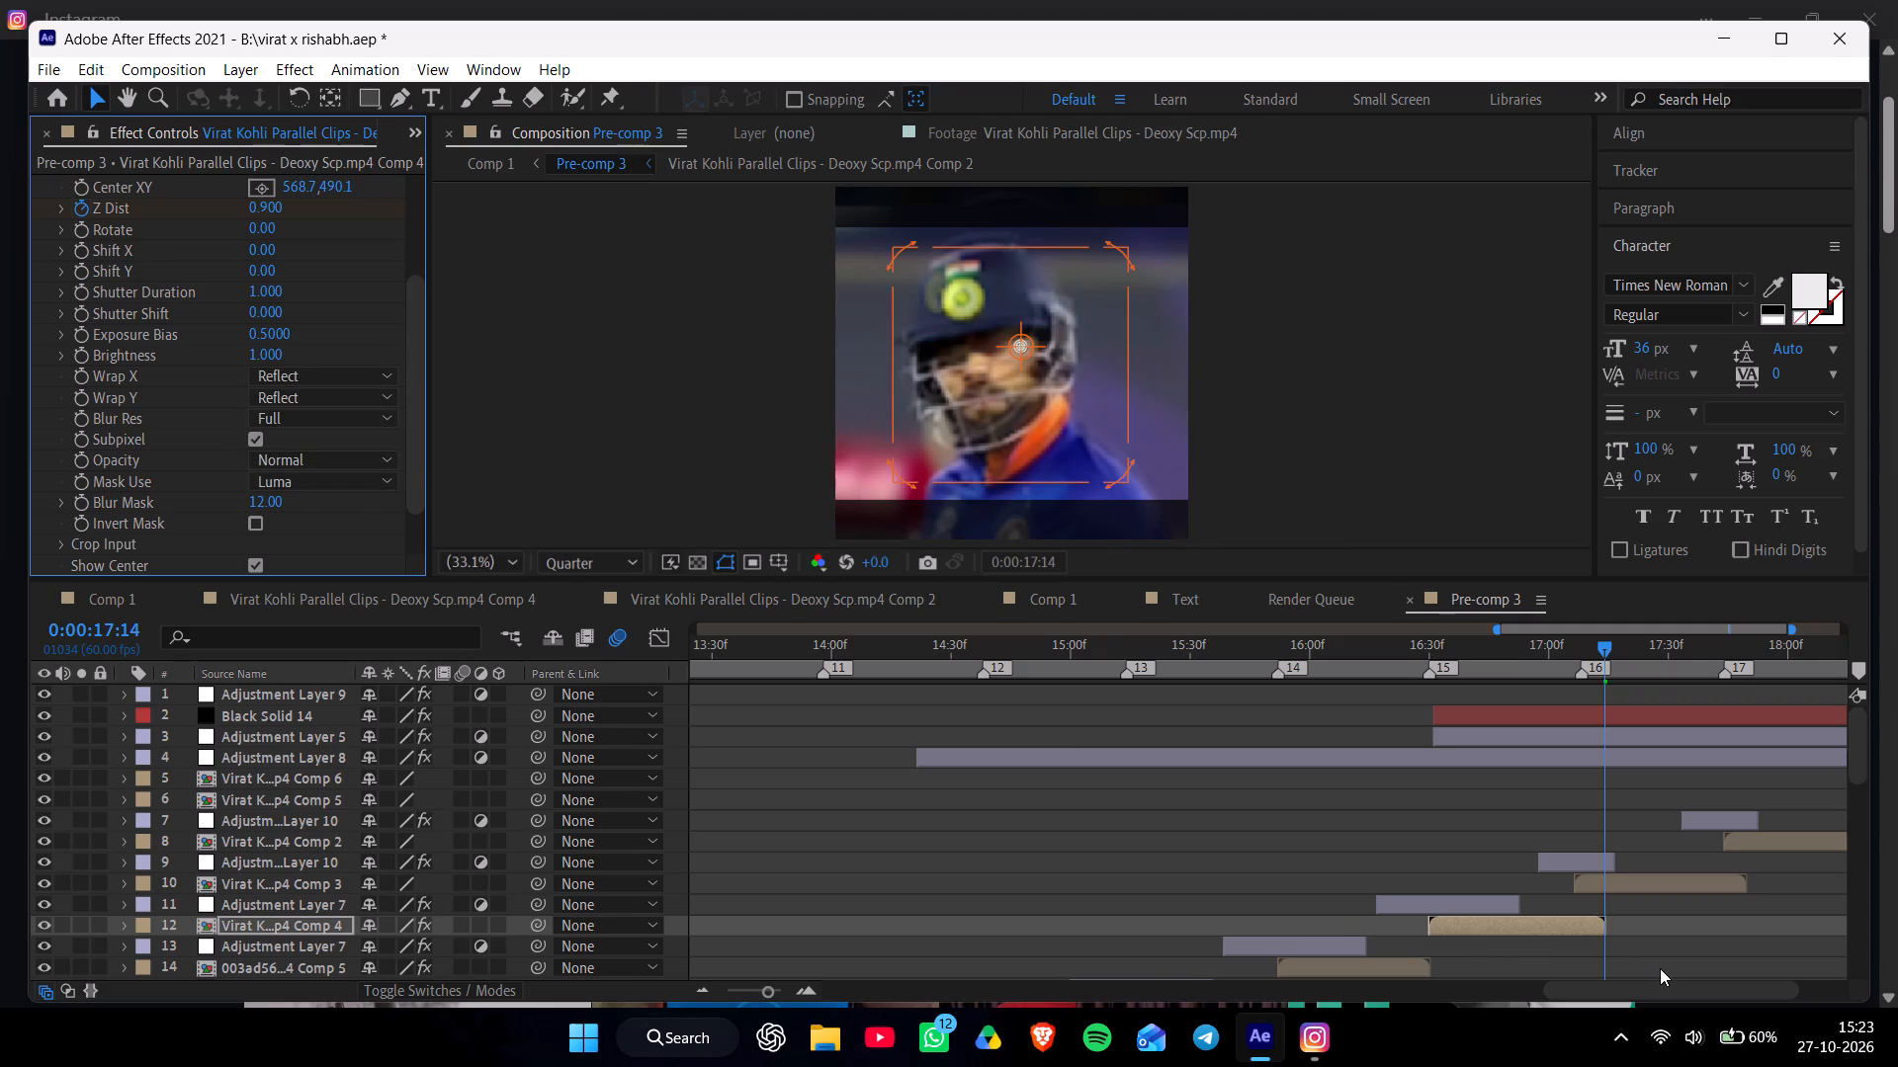
Reveal the two Z Dist keyframes on layer 12 and apply Easy Ease to them.
key(u)
drag(1651, 953, 1388, 991)
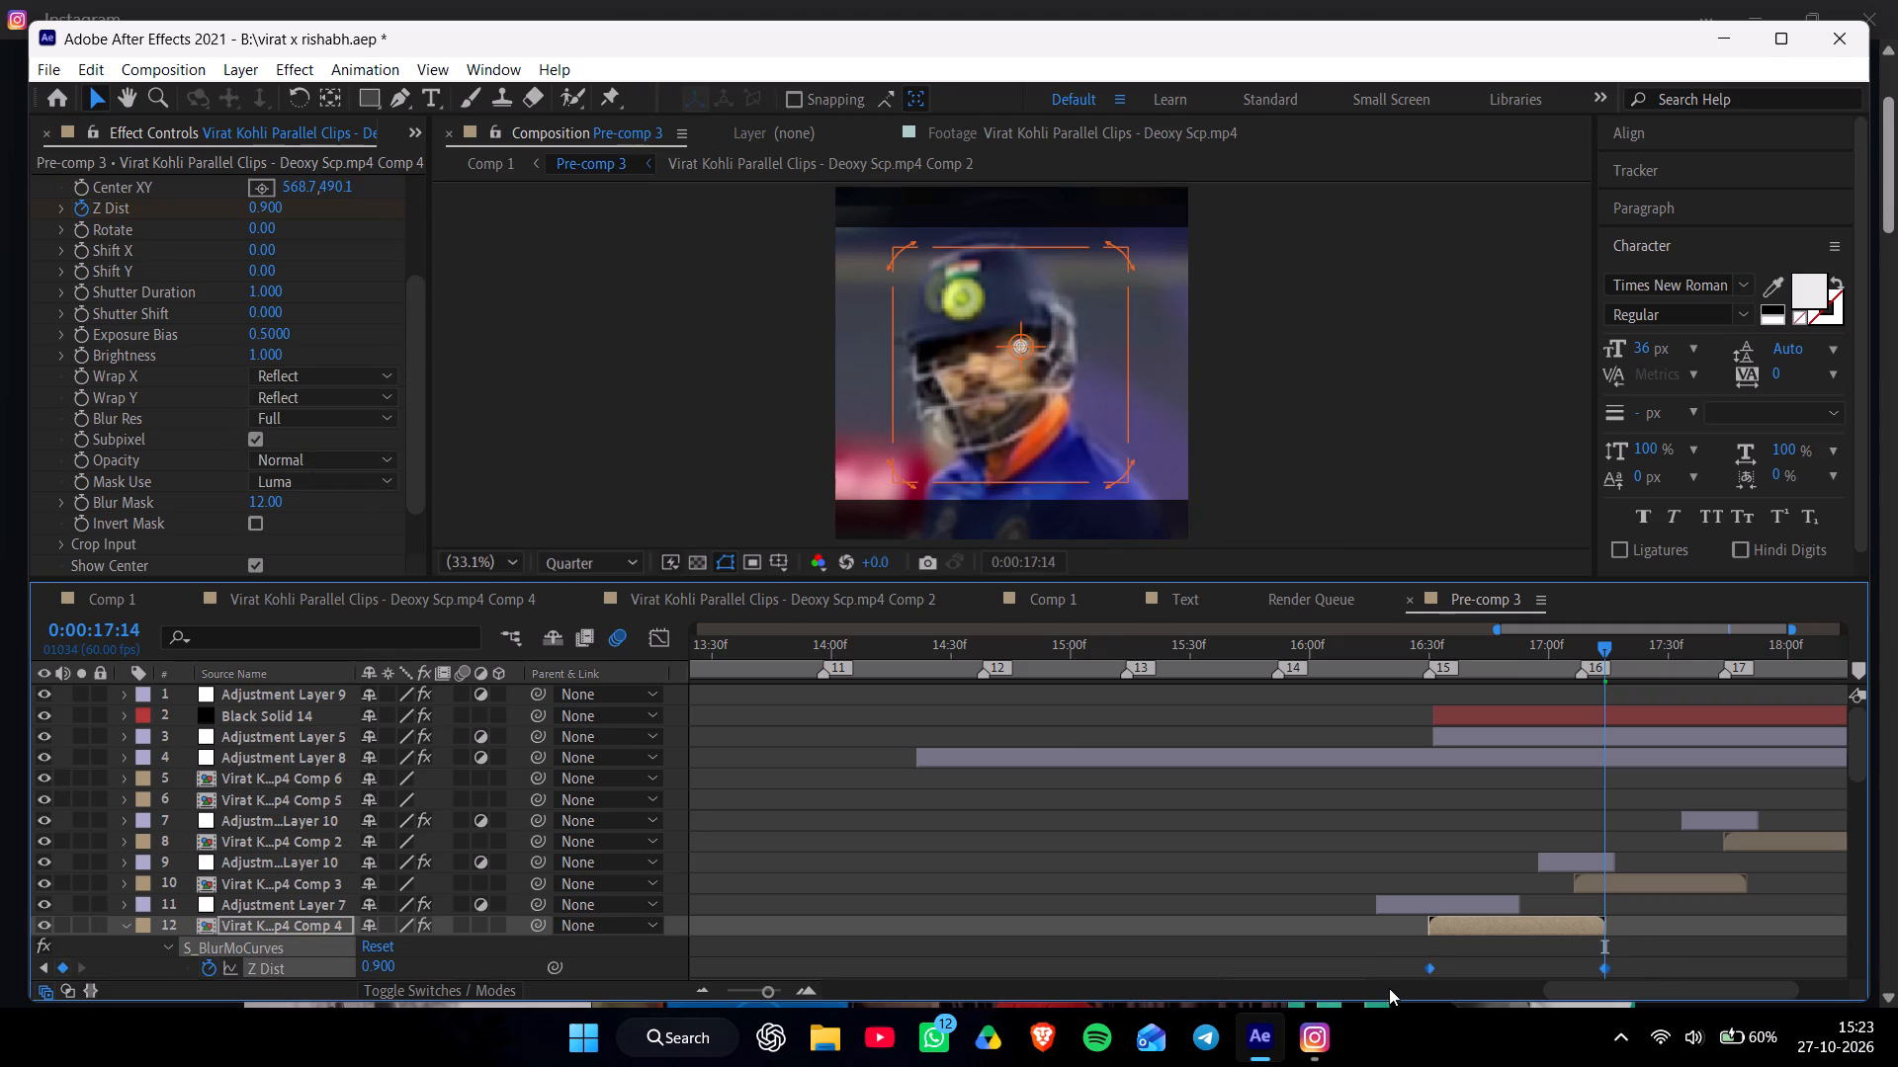
key(F9)
Reshape the Z Dist value curve in the Graph Editor to rise steeply at both keyframes and flatten in the middle.
click(647, 635)
double_click(798, 986)
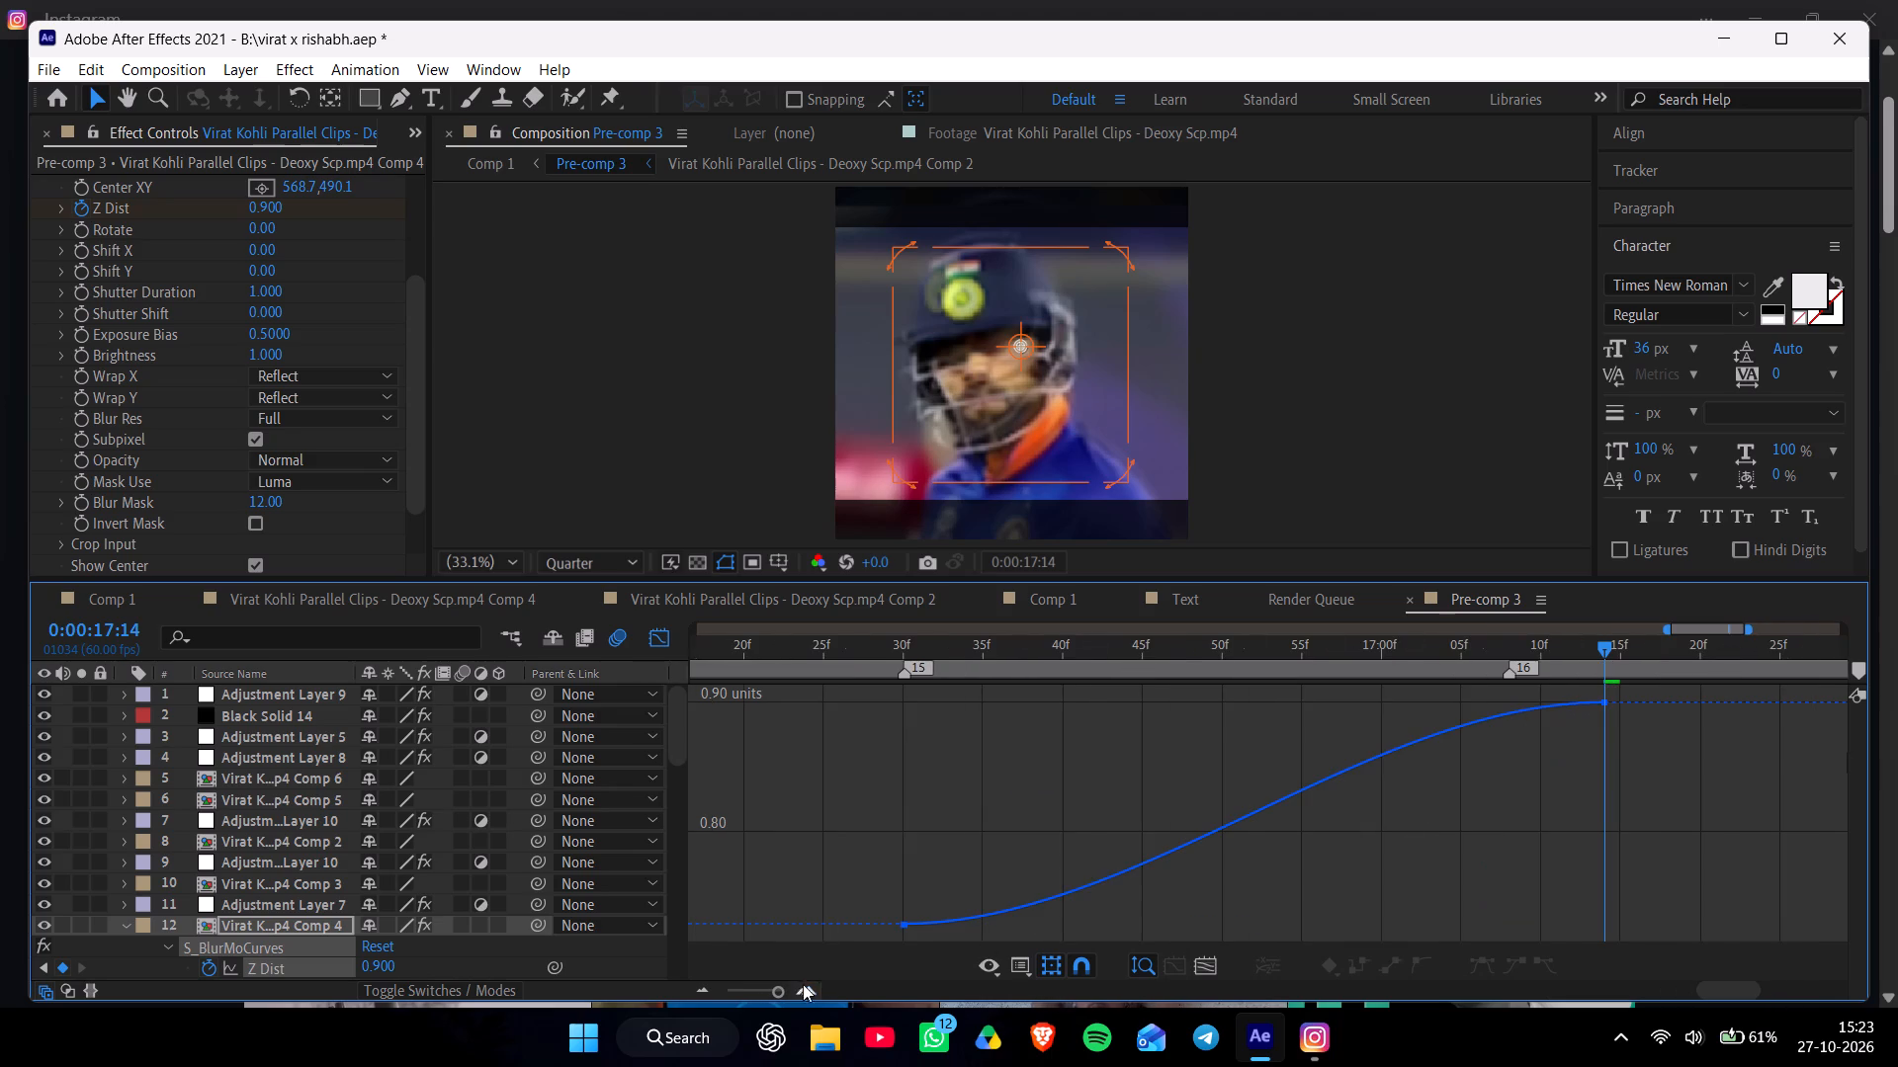
drag(840, 883, 981, 961)
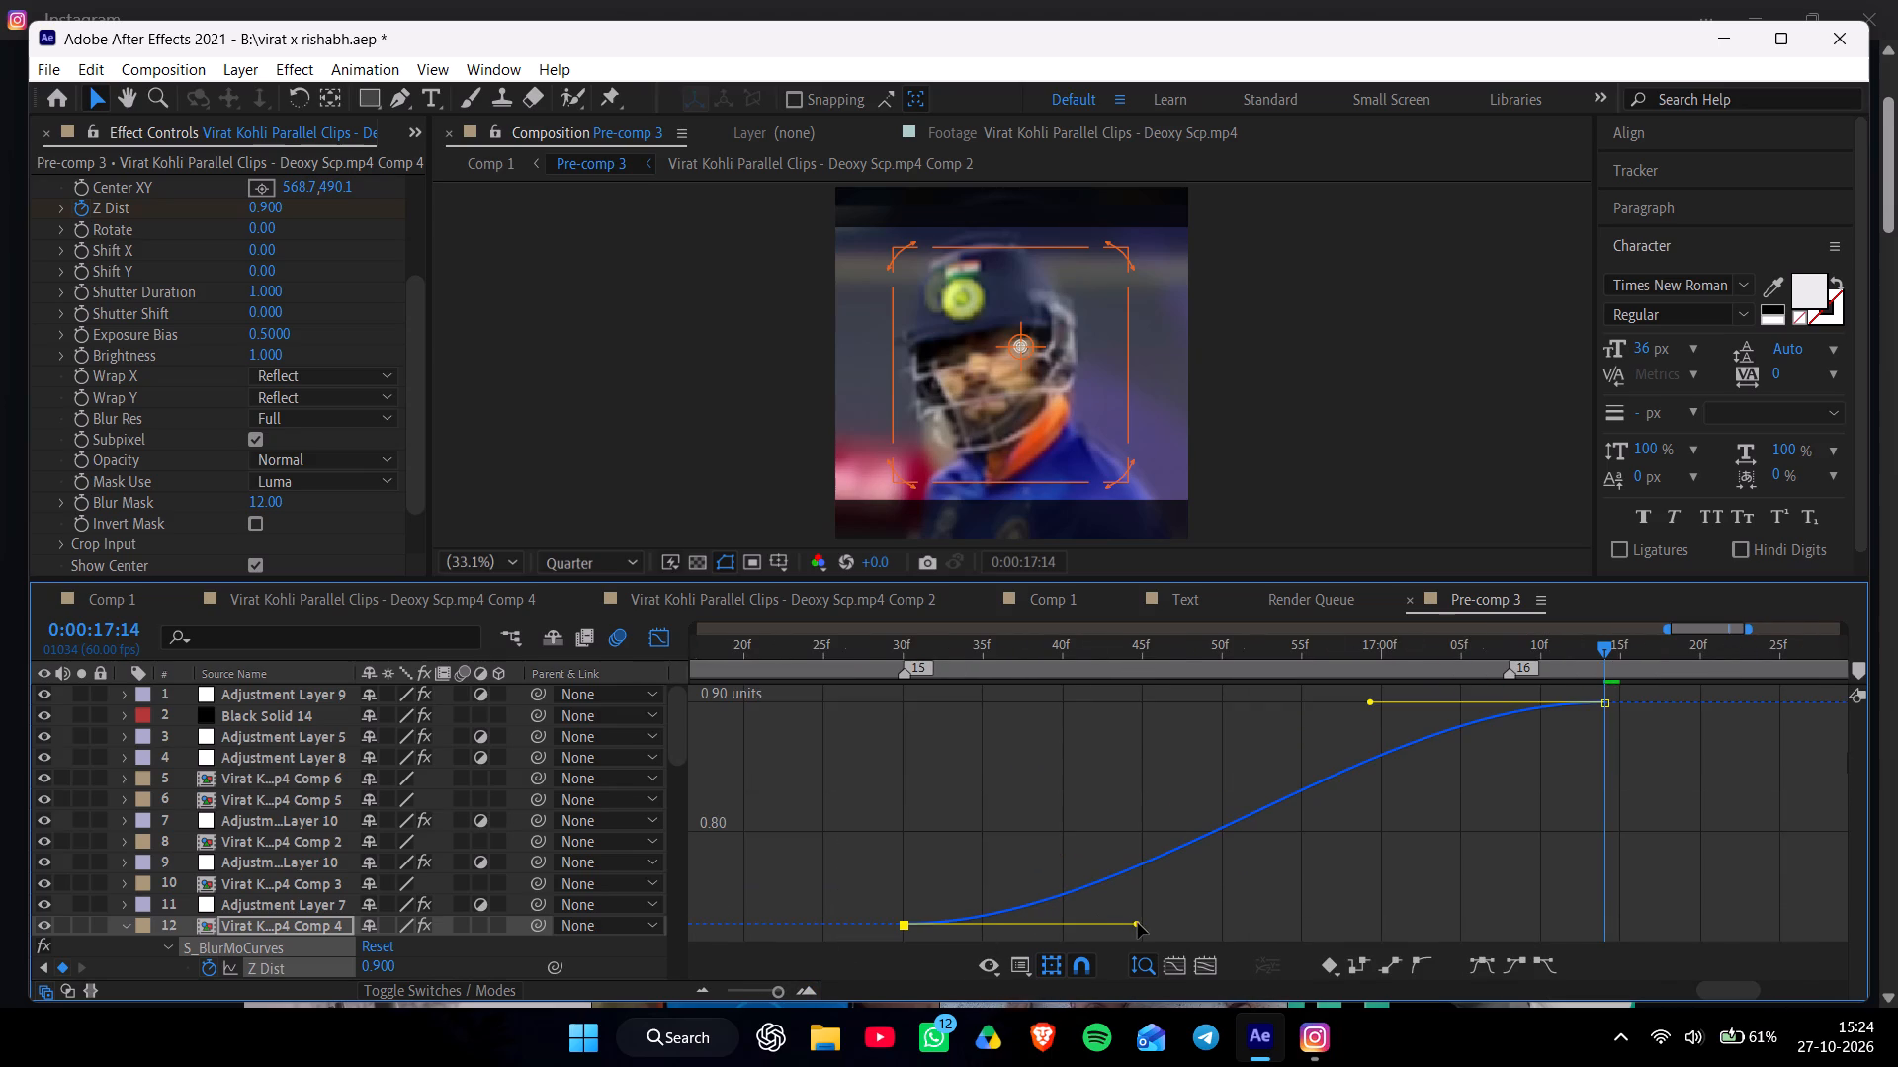
drag(1138, 923, 1065, 770)
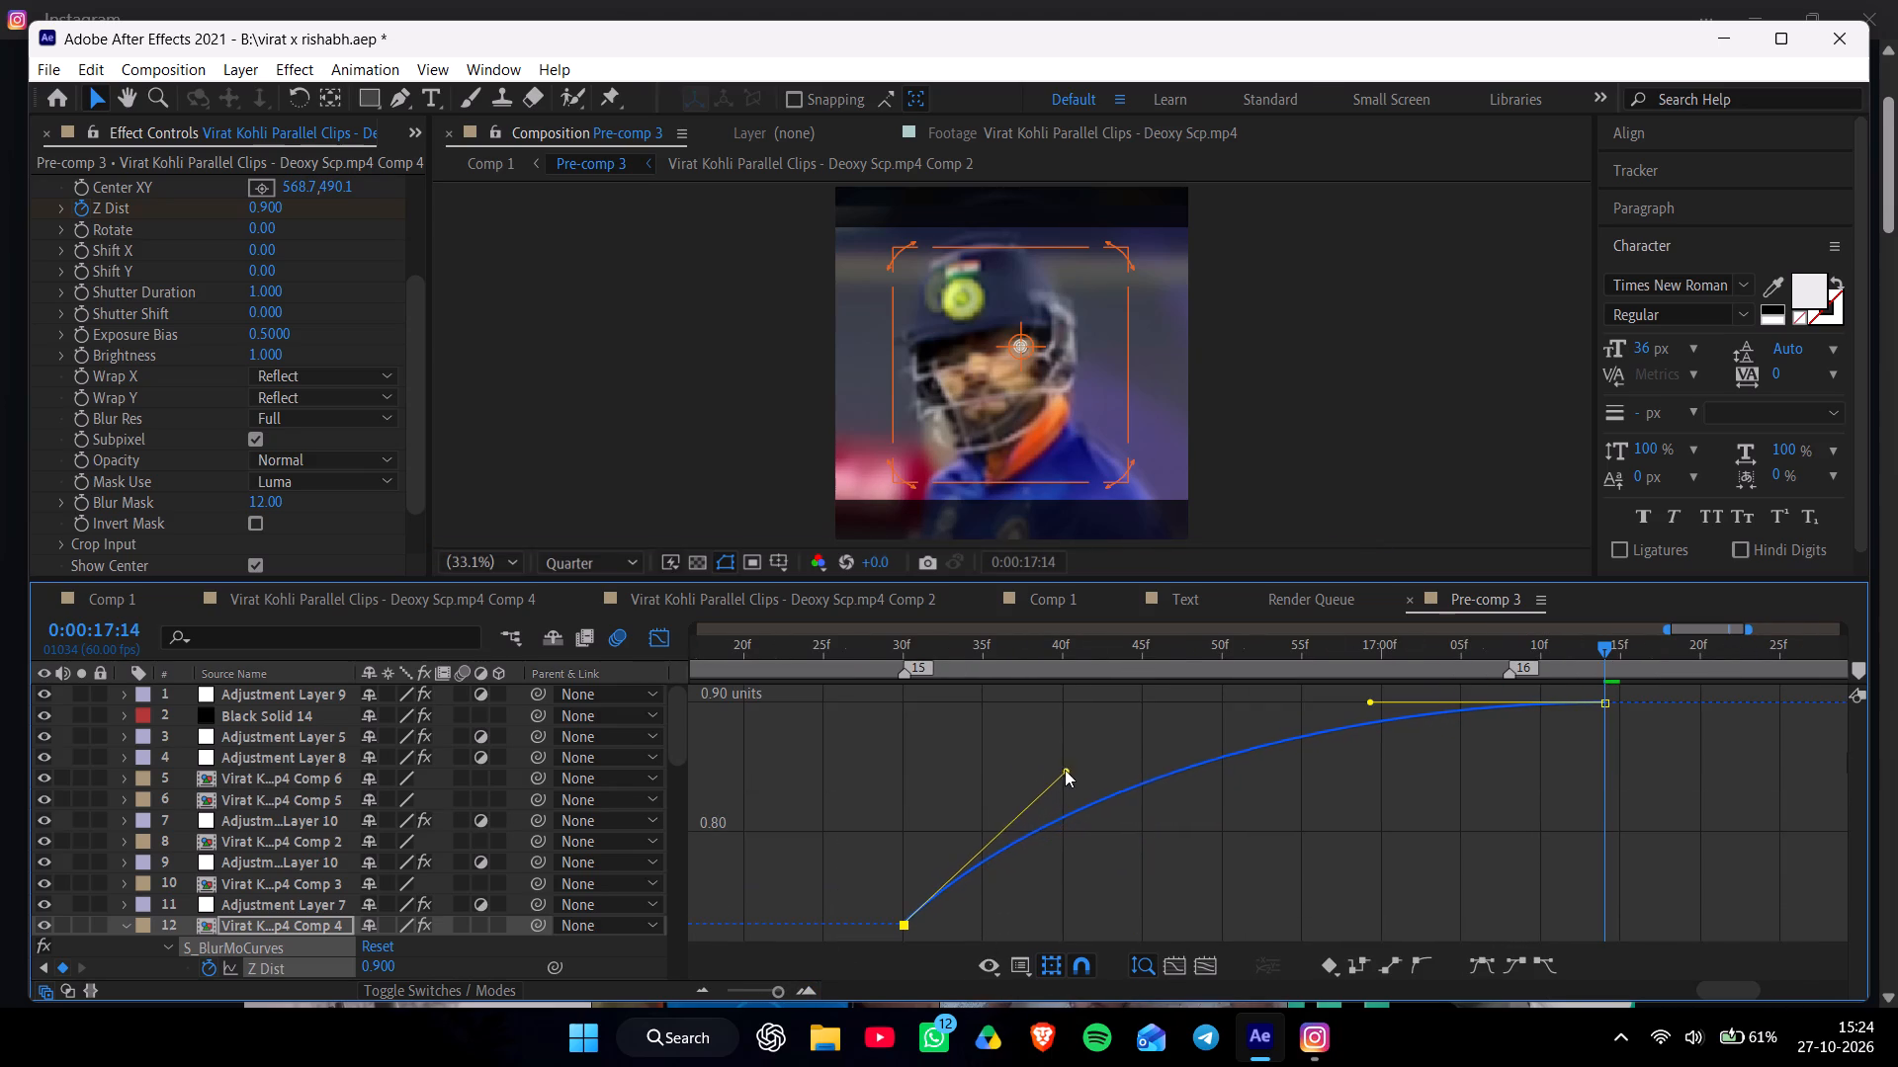
drag(1065, 770, 1065, 768)
drag(1368, 699, 1445, 812)
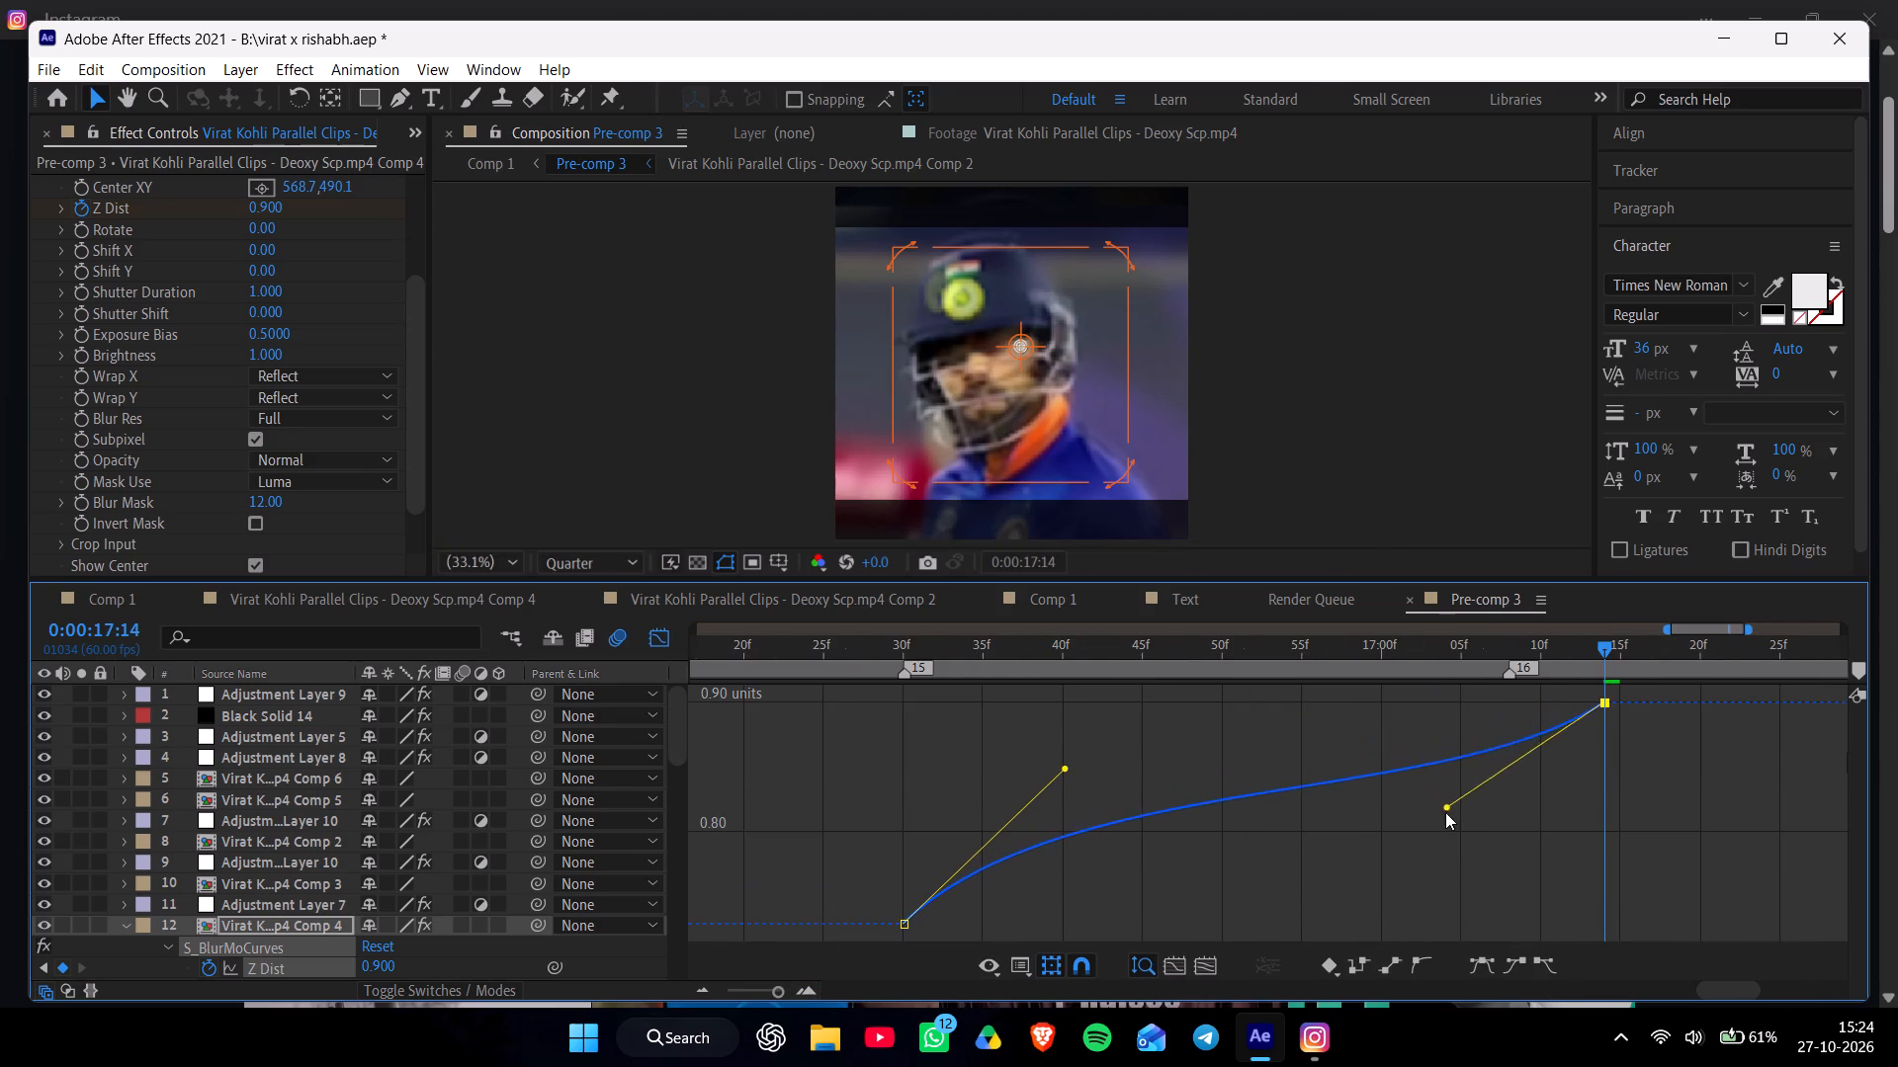
drag(1445, 812, 1469, 841)
click(657, 640)
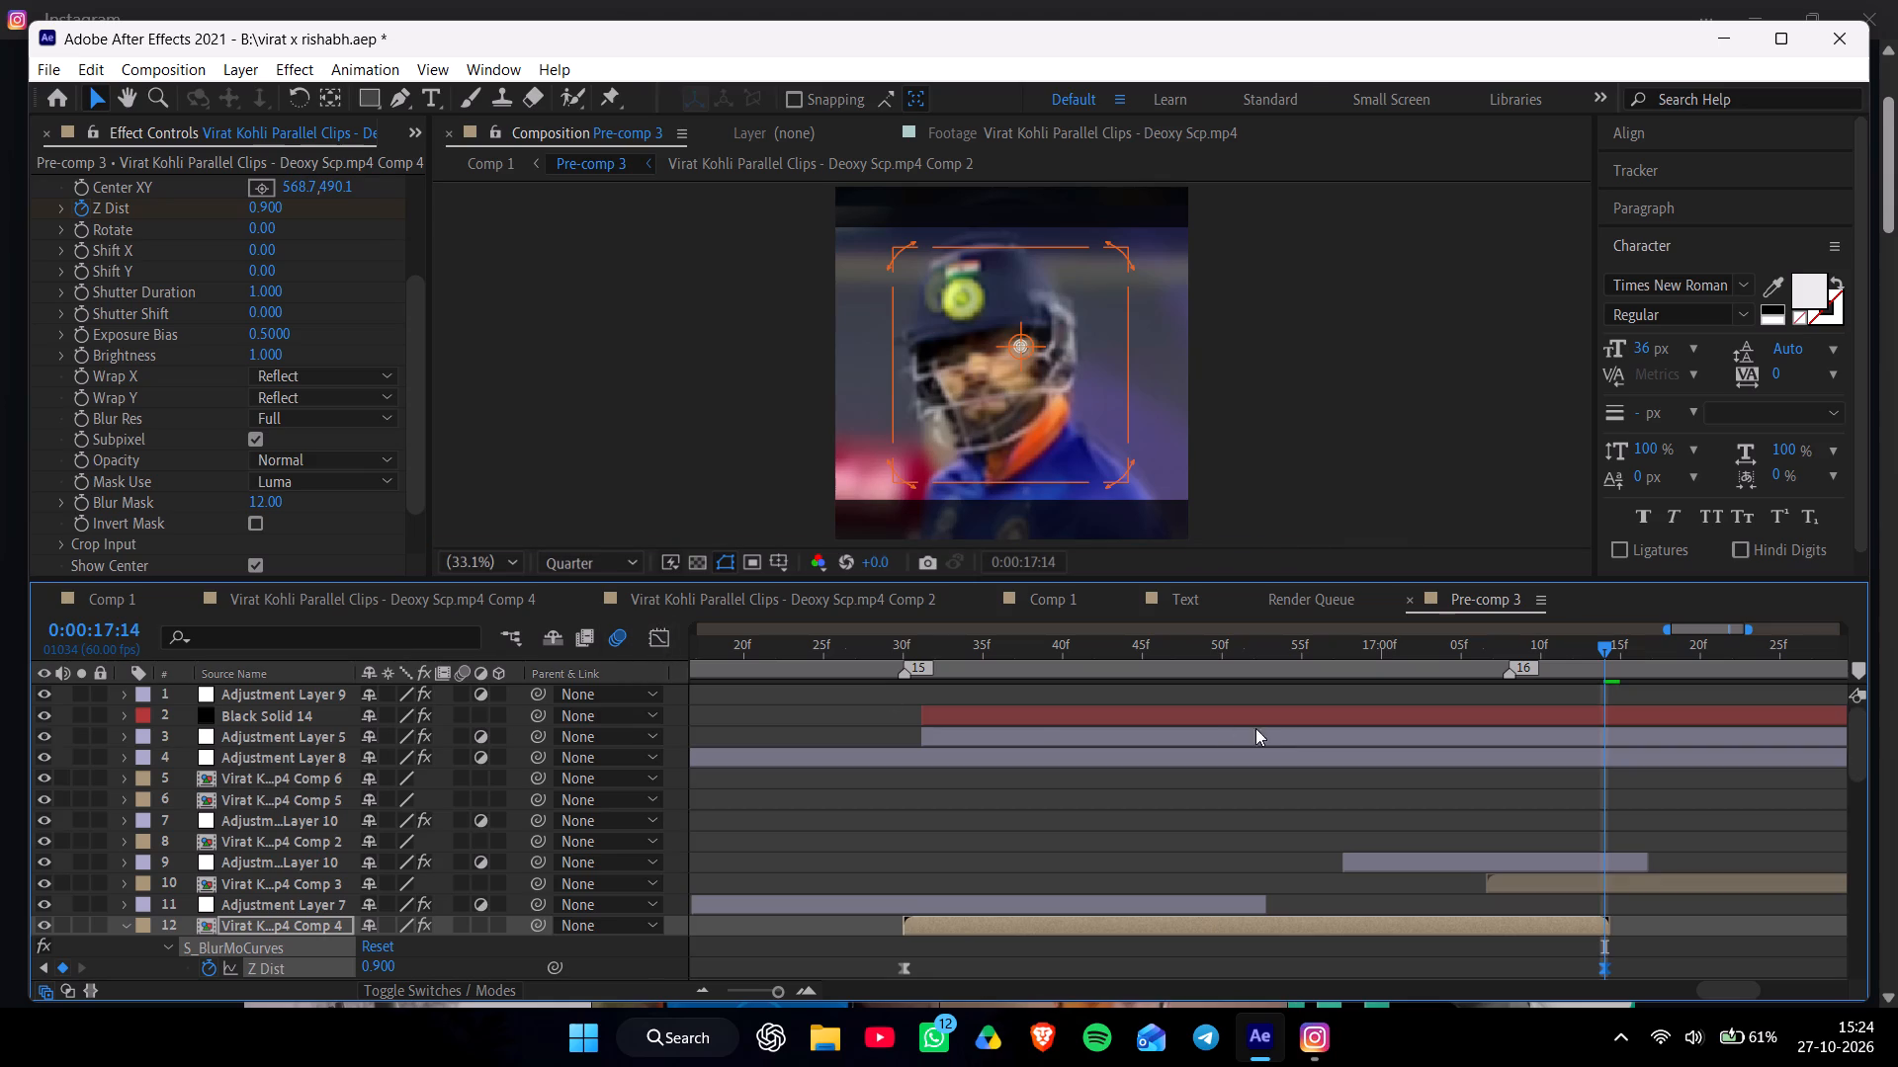
Preview the Z Dist zoom animation in Pre-comp 3 from 0:00:16:30.
click(898, 635)
key(space)
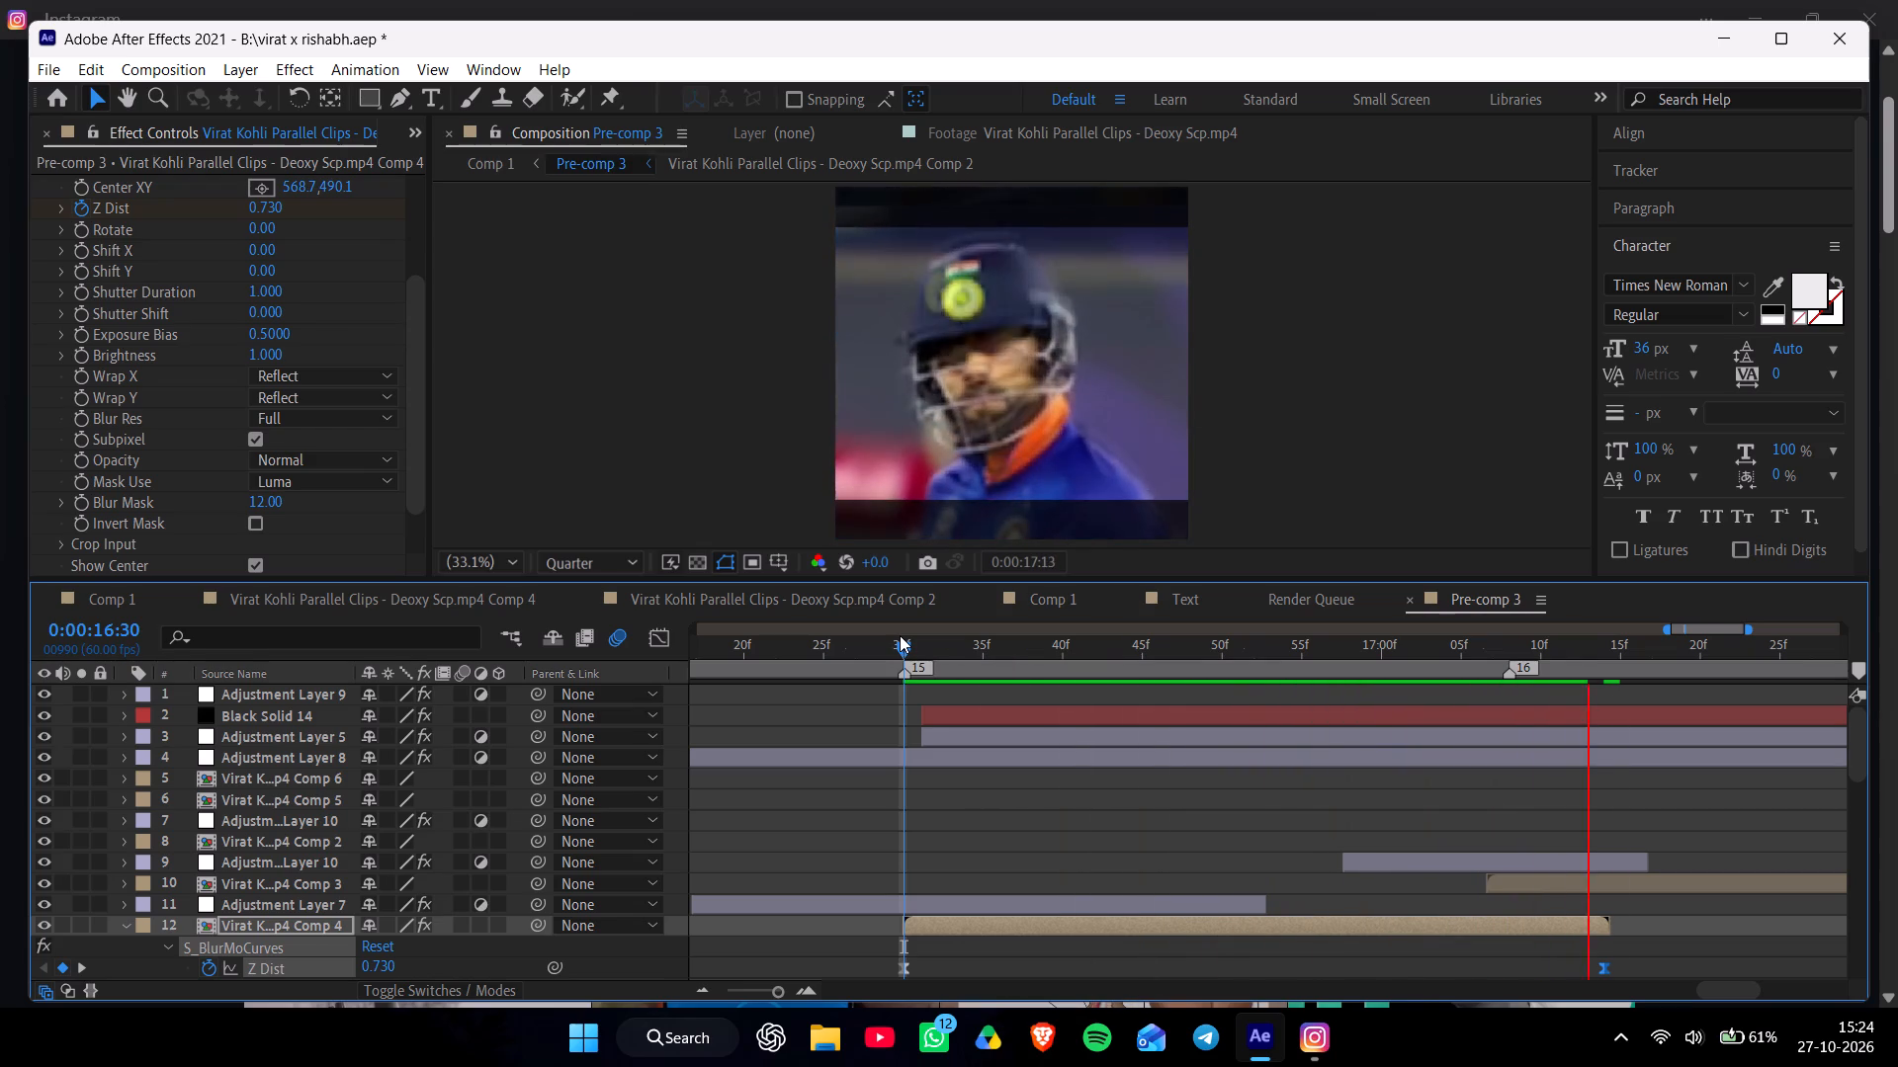
key(space)
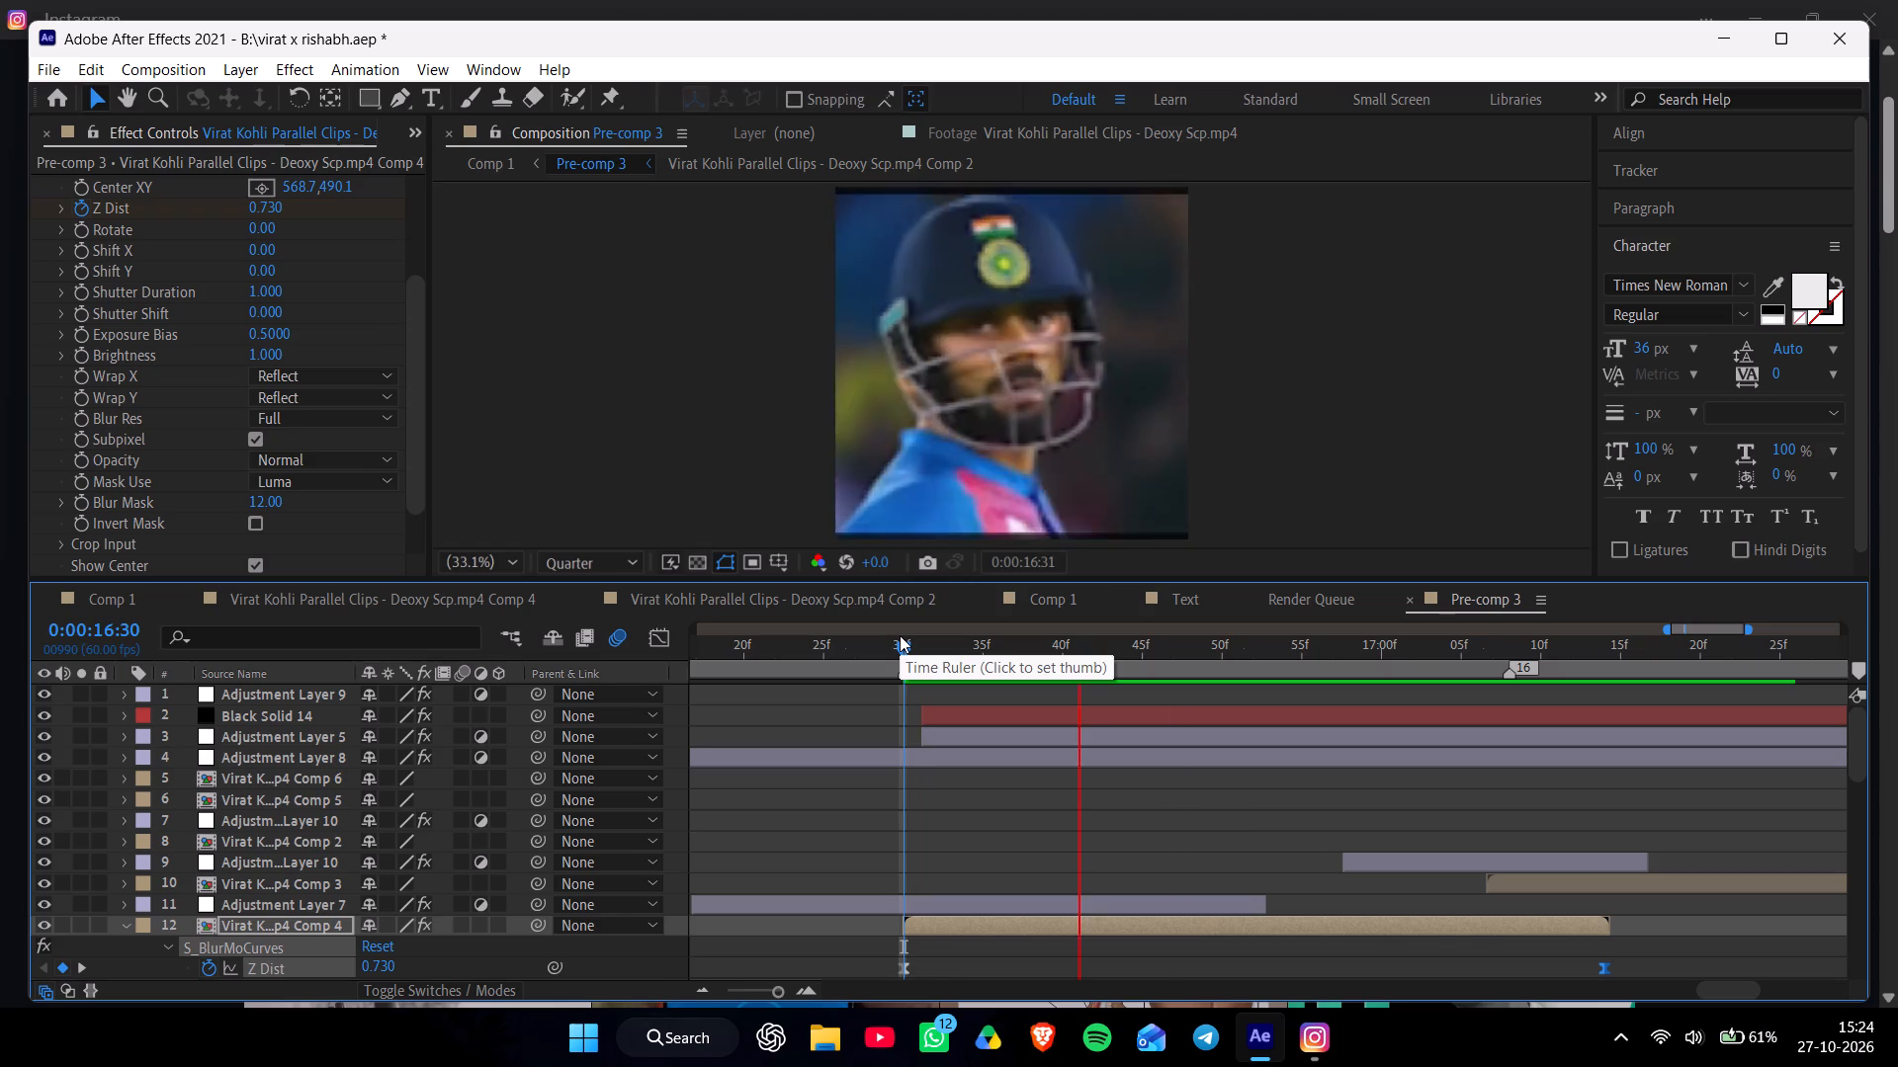
Play and scrub through the Z Dist zoom on layer 12 from 0:00:16:30 to the clip's end to examine its motion.
click(900, 635)
key(space)
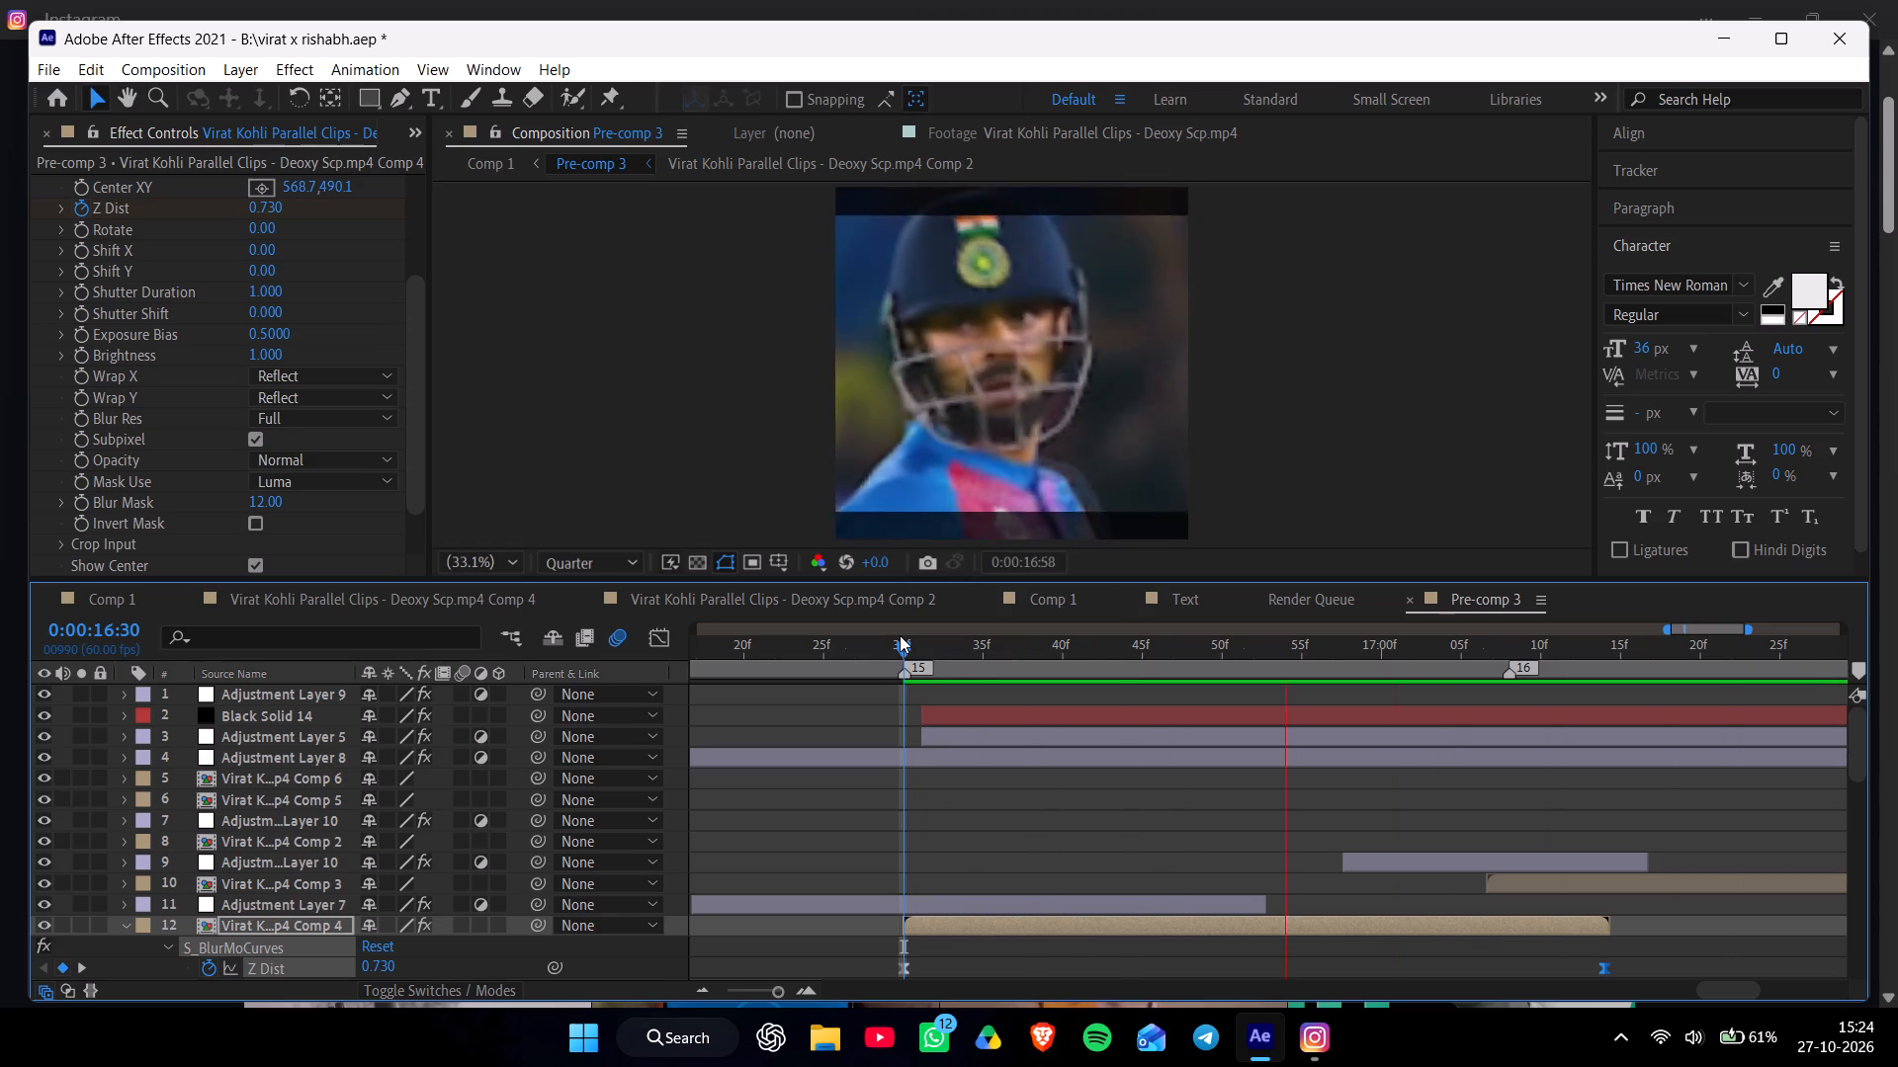
drag(900, 635, 1112, 722)
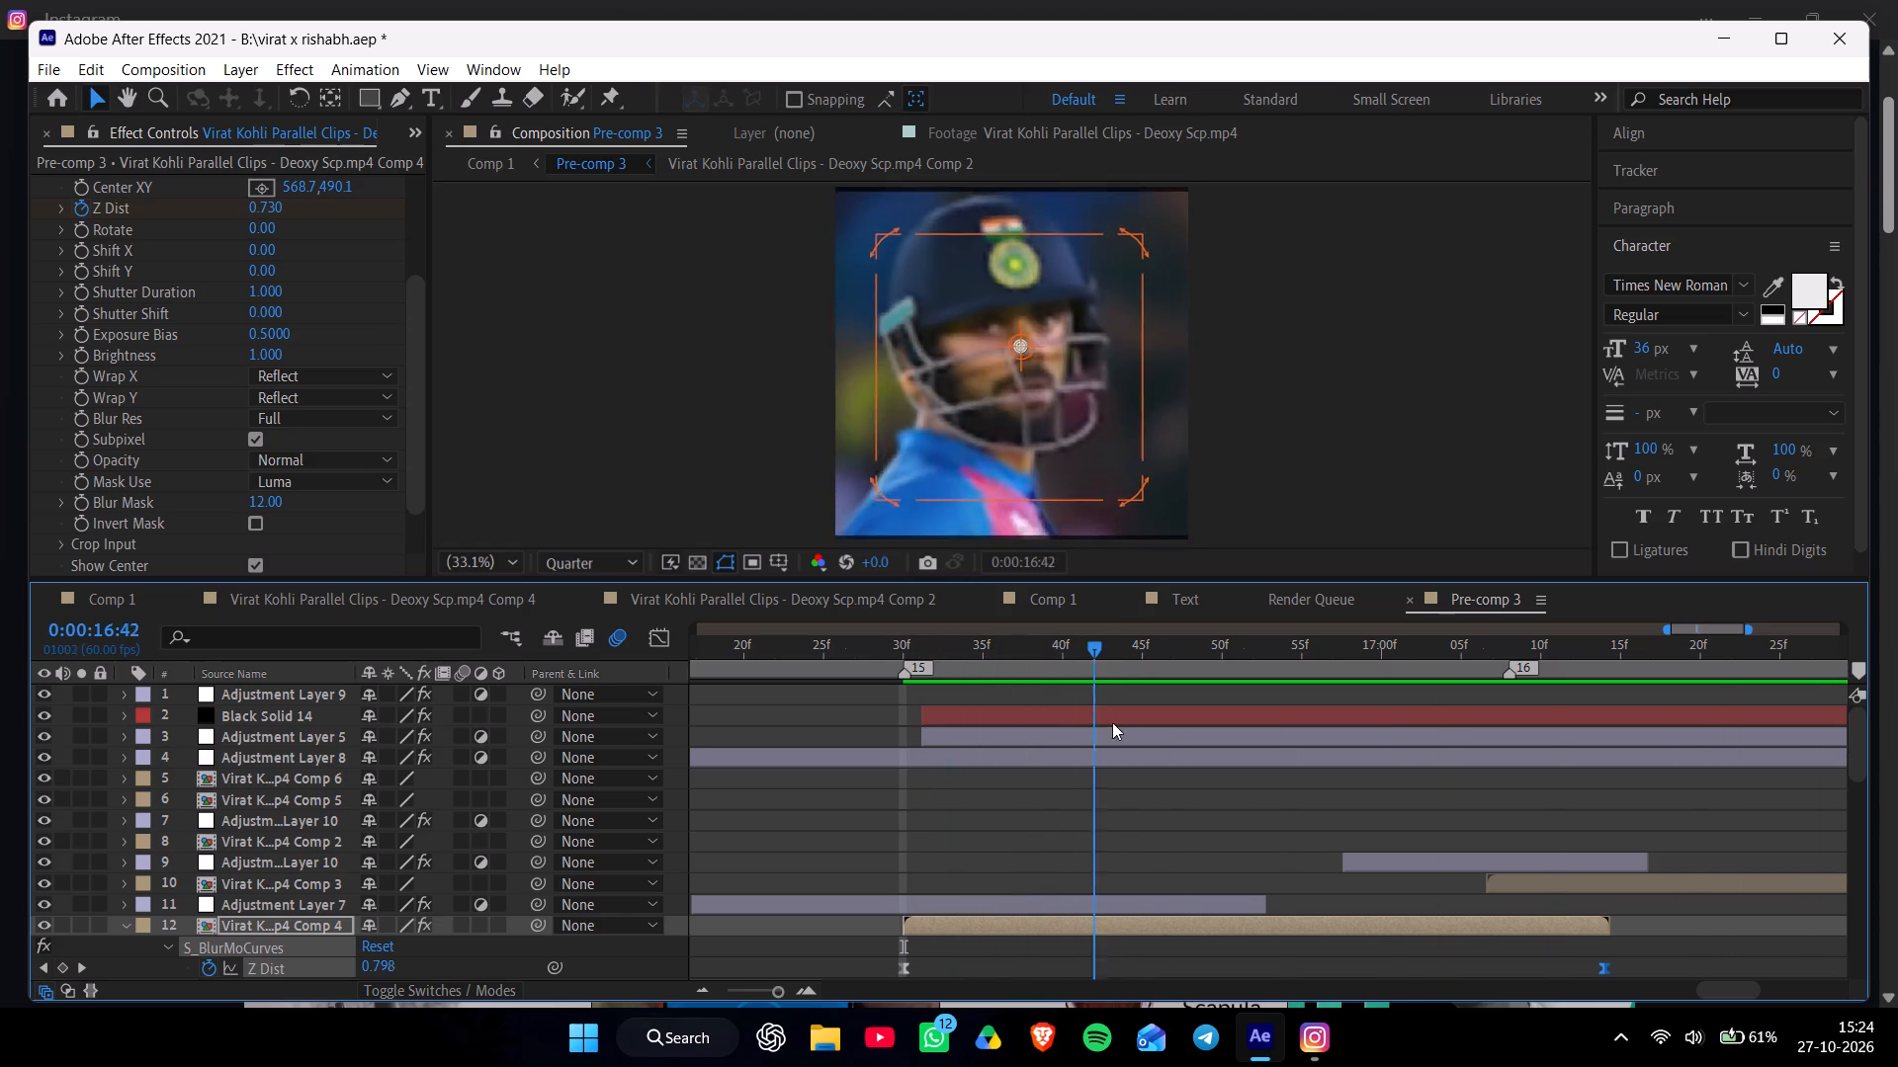
drag(1112, 722, 1281, 808)
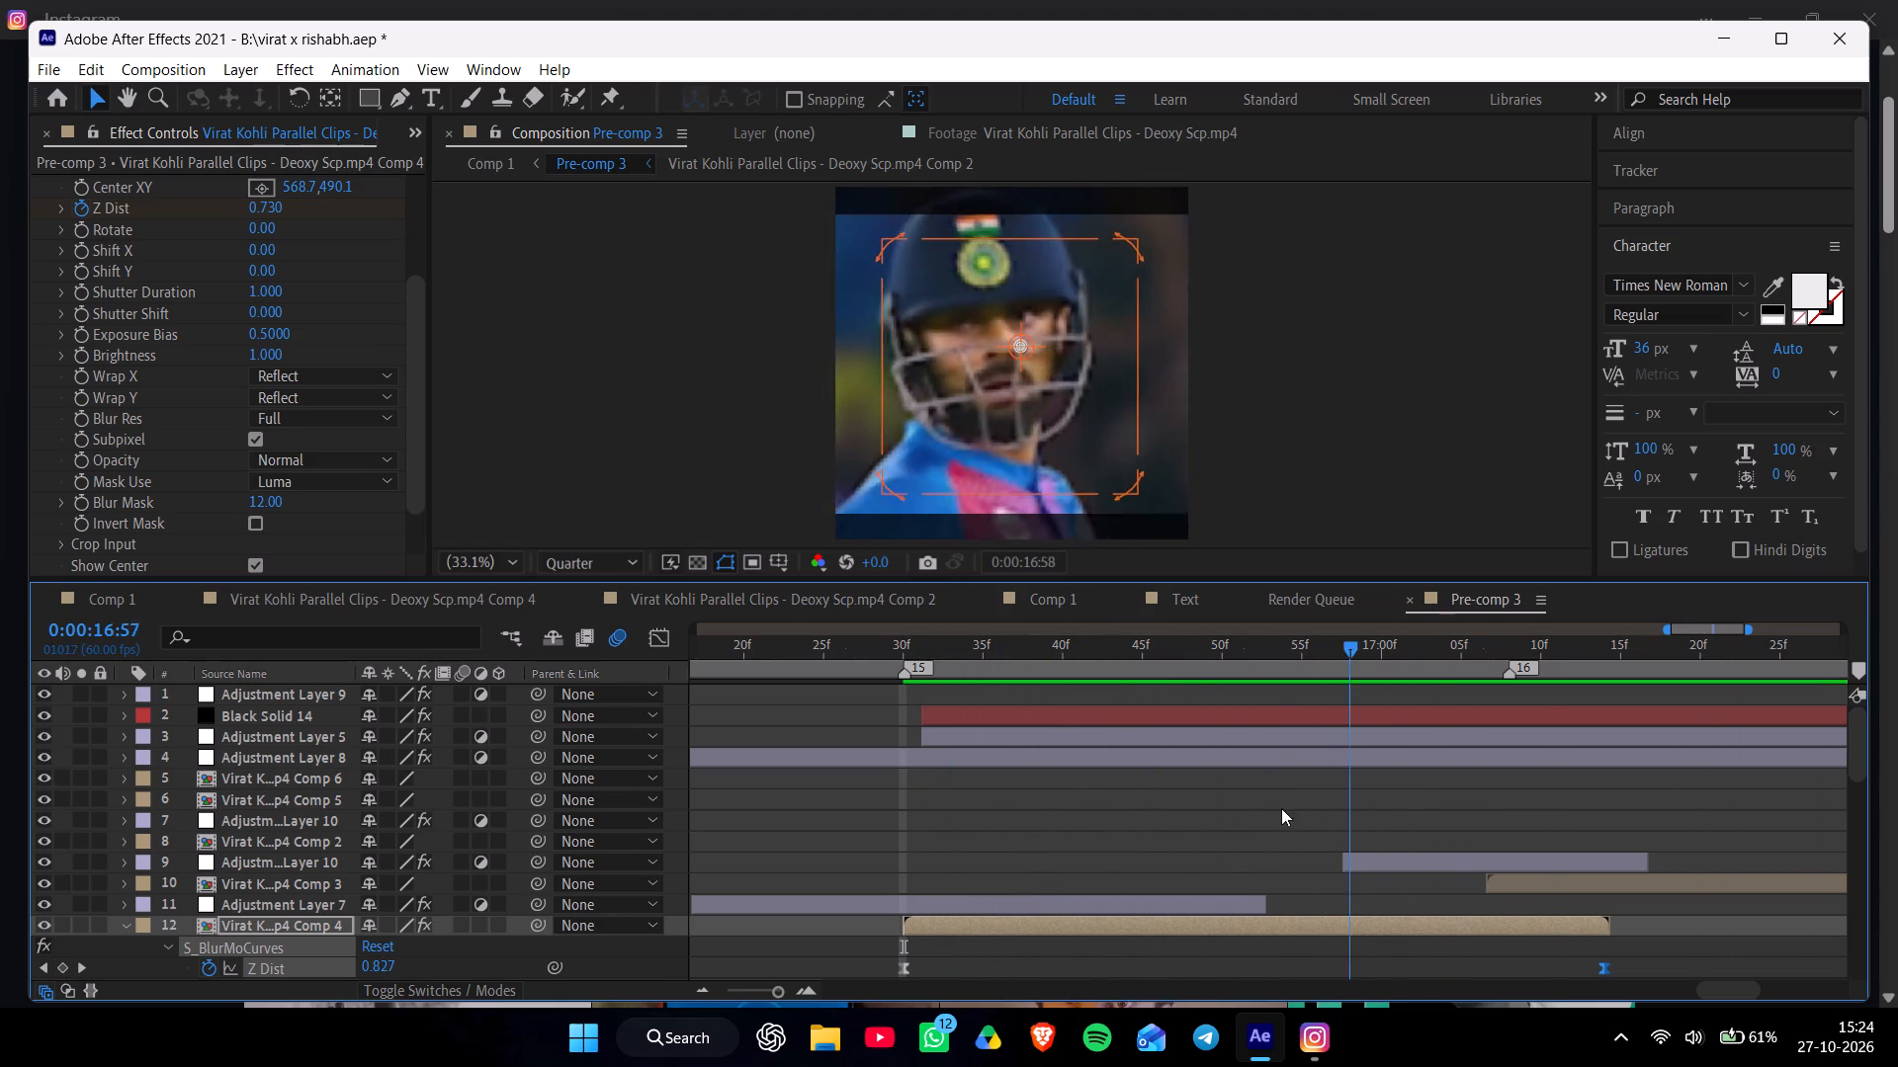
drag(1281, 808, 1377, 862)
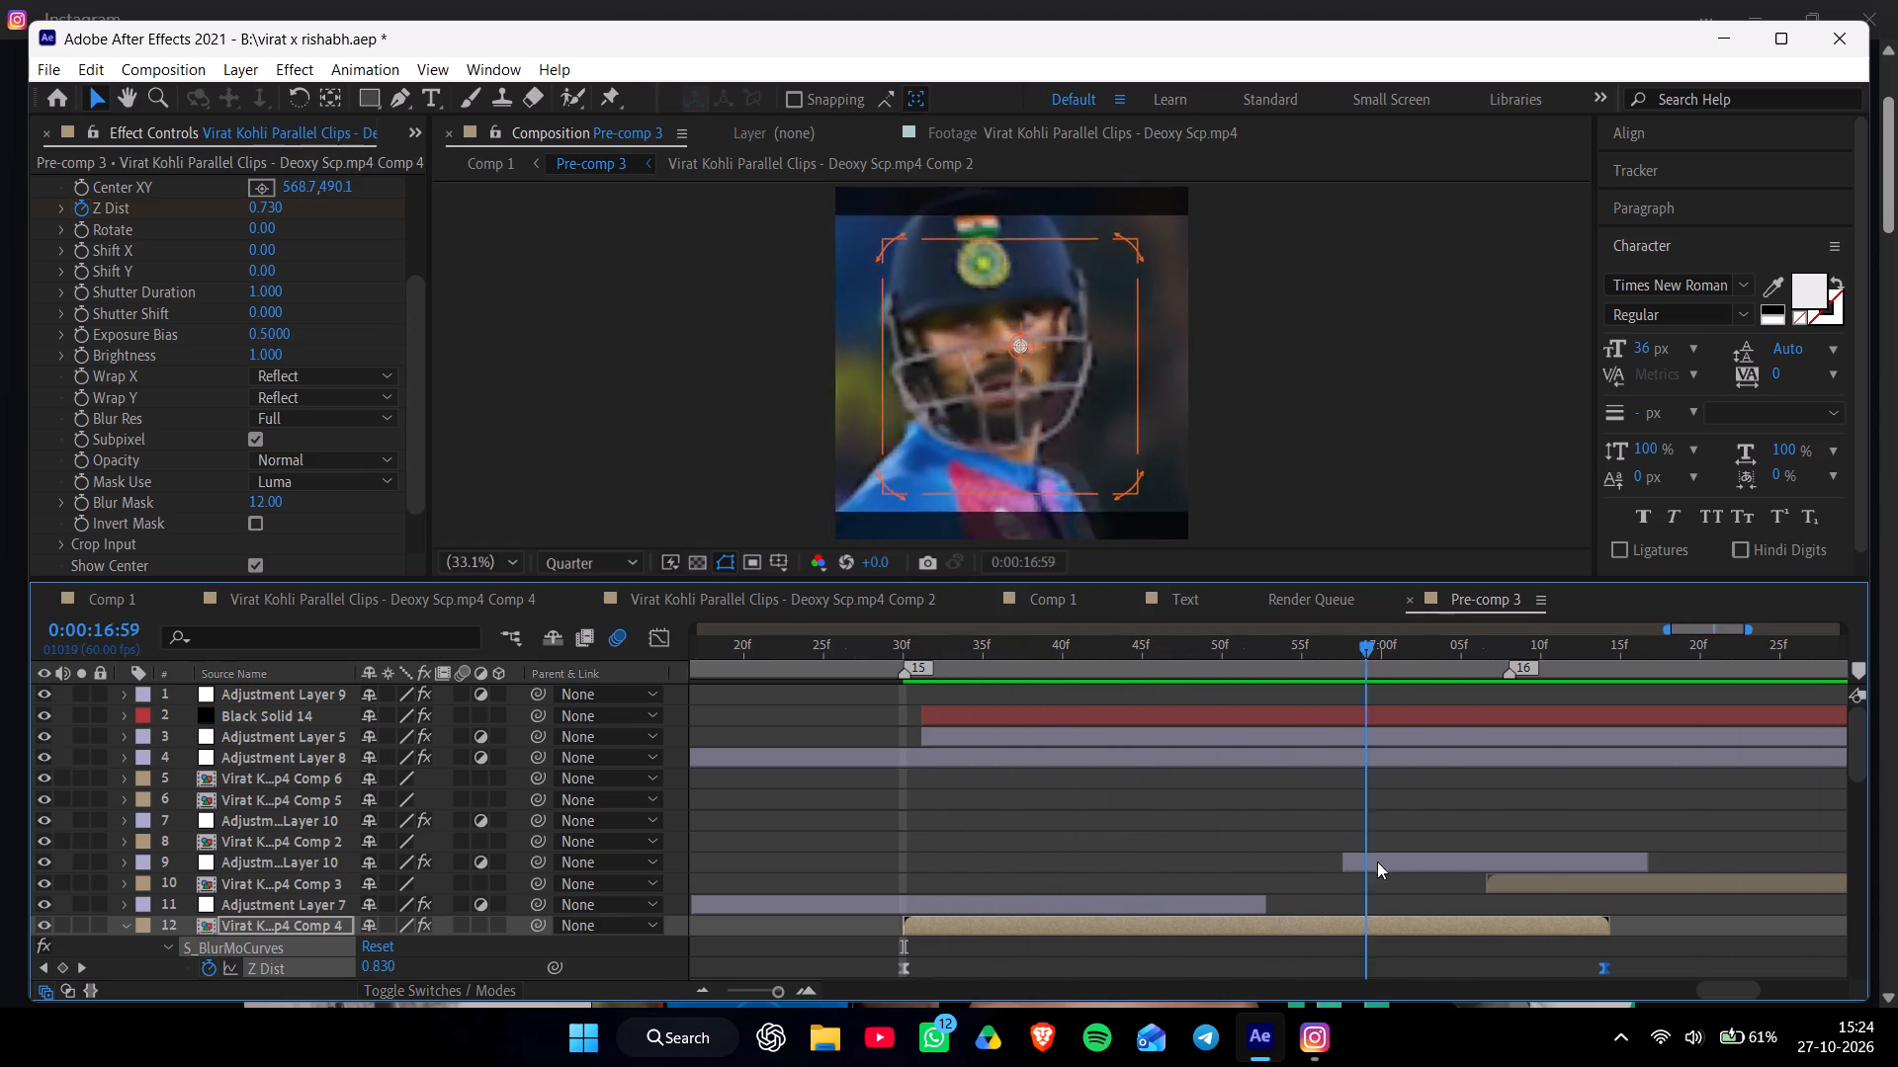
drag(1377, 862, 1034, 883)
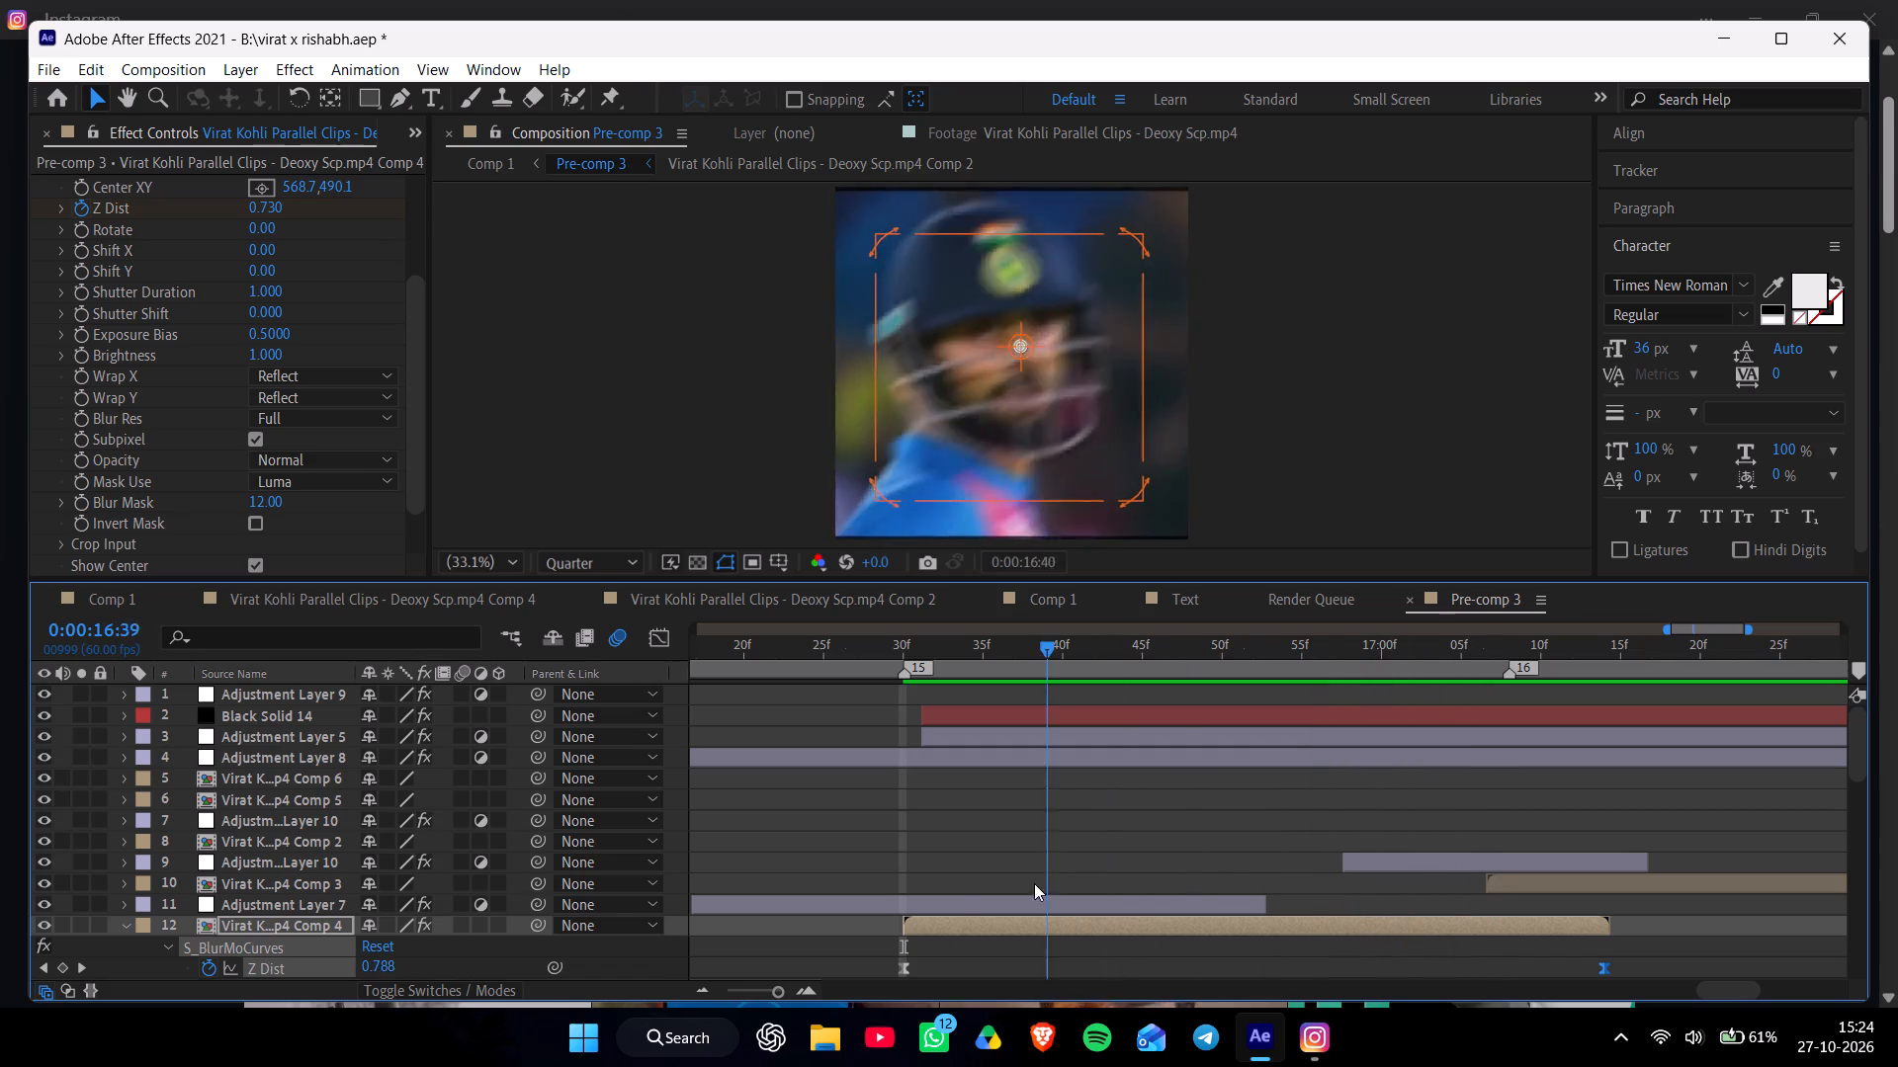
drag(1034, 883, 908, 888)
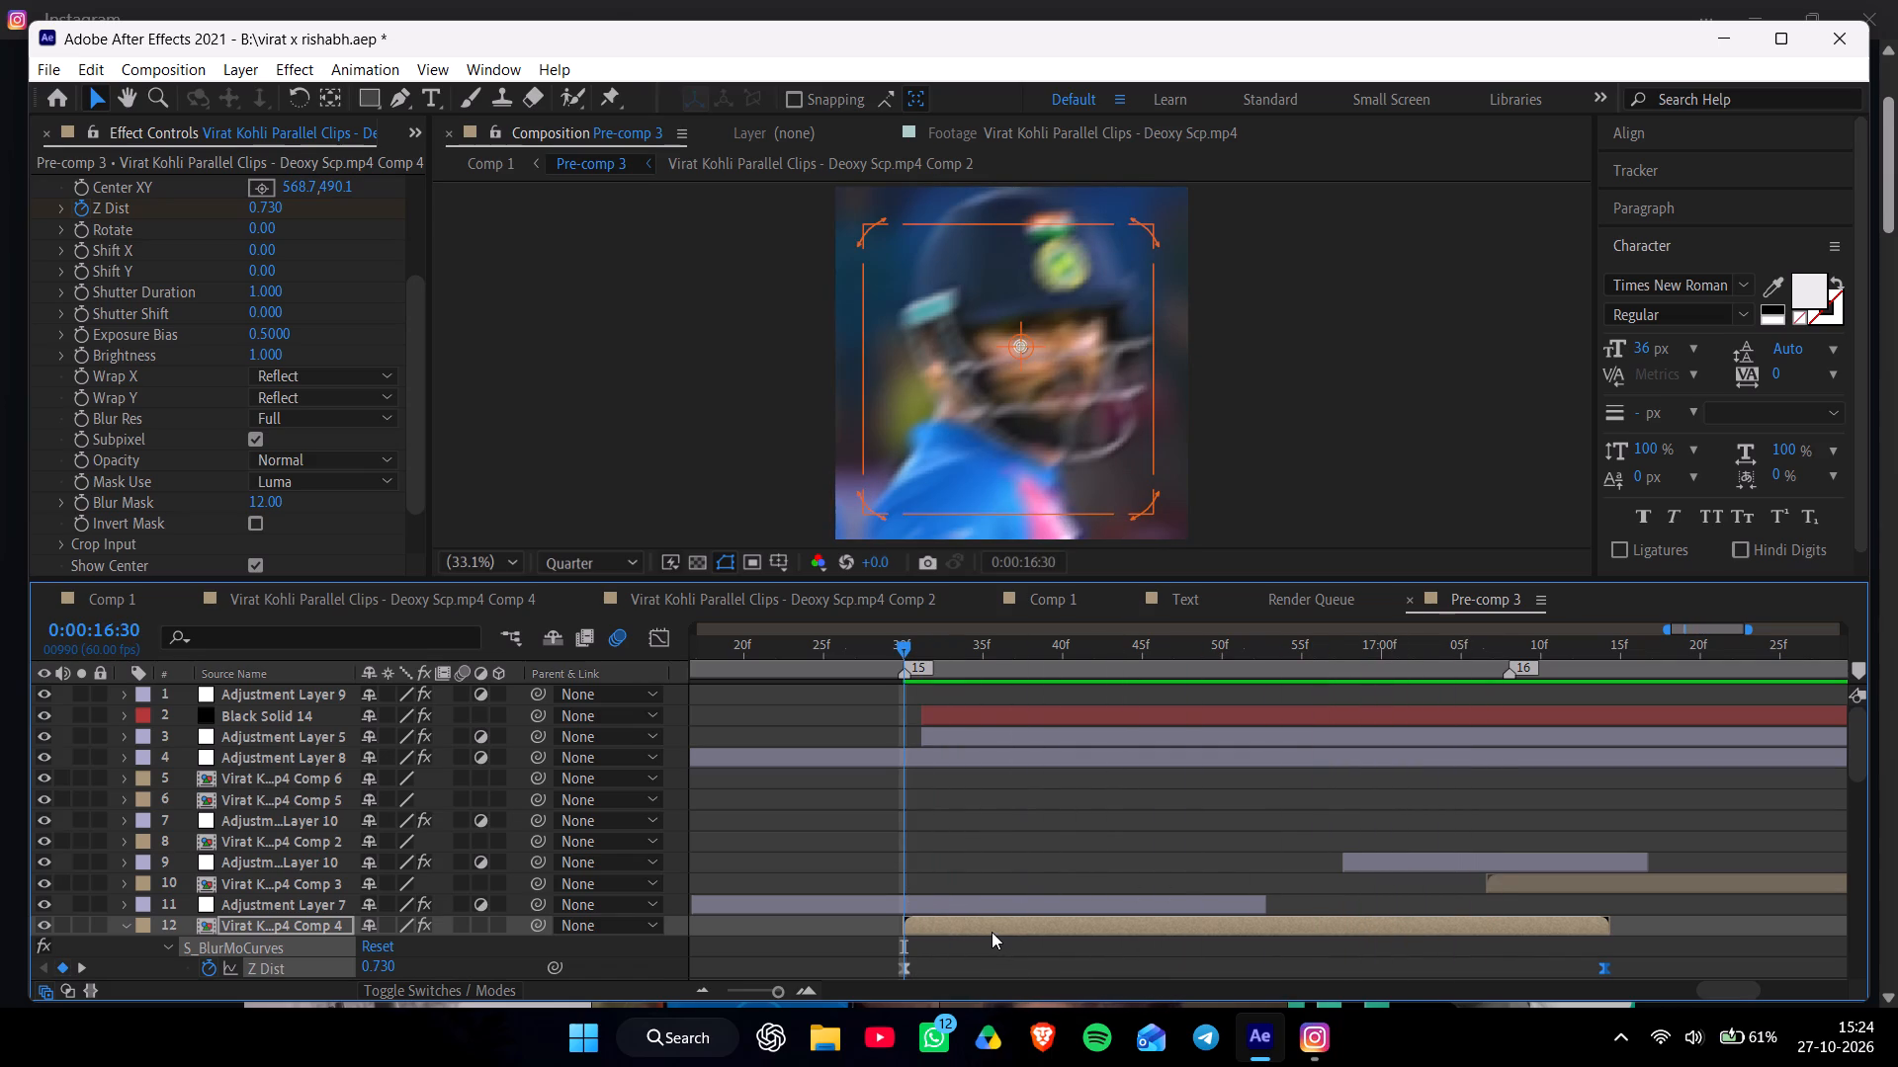
click(990, 932)
key(space)
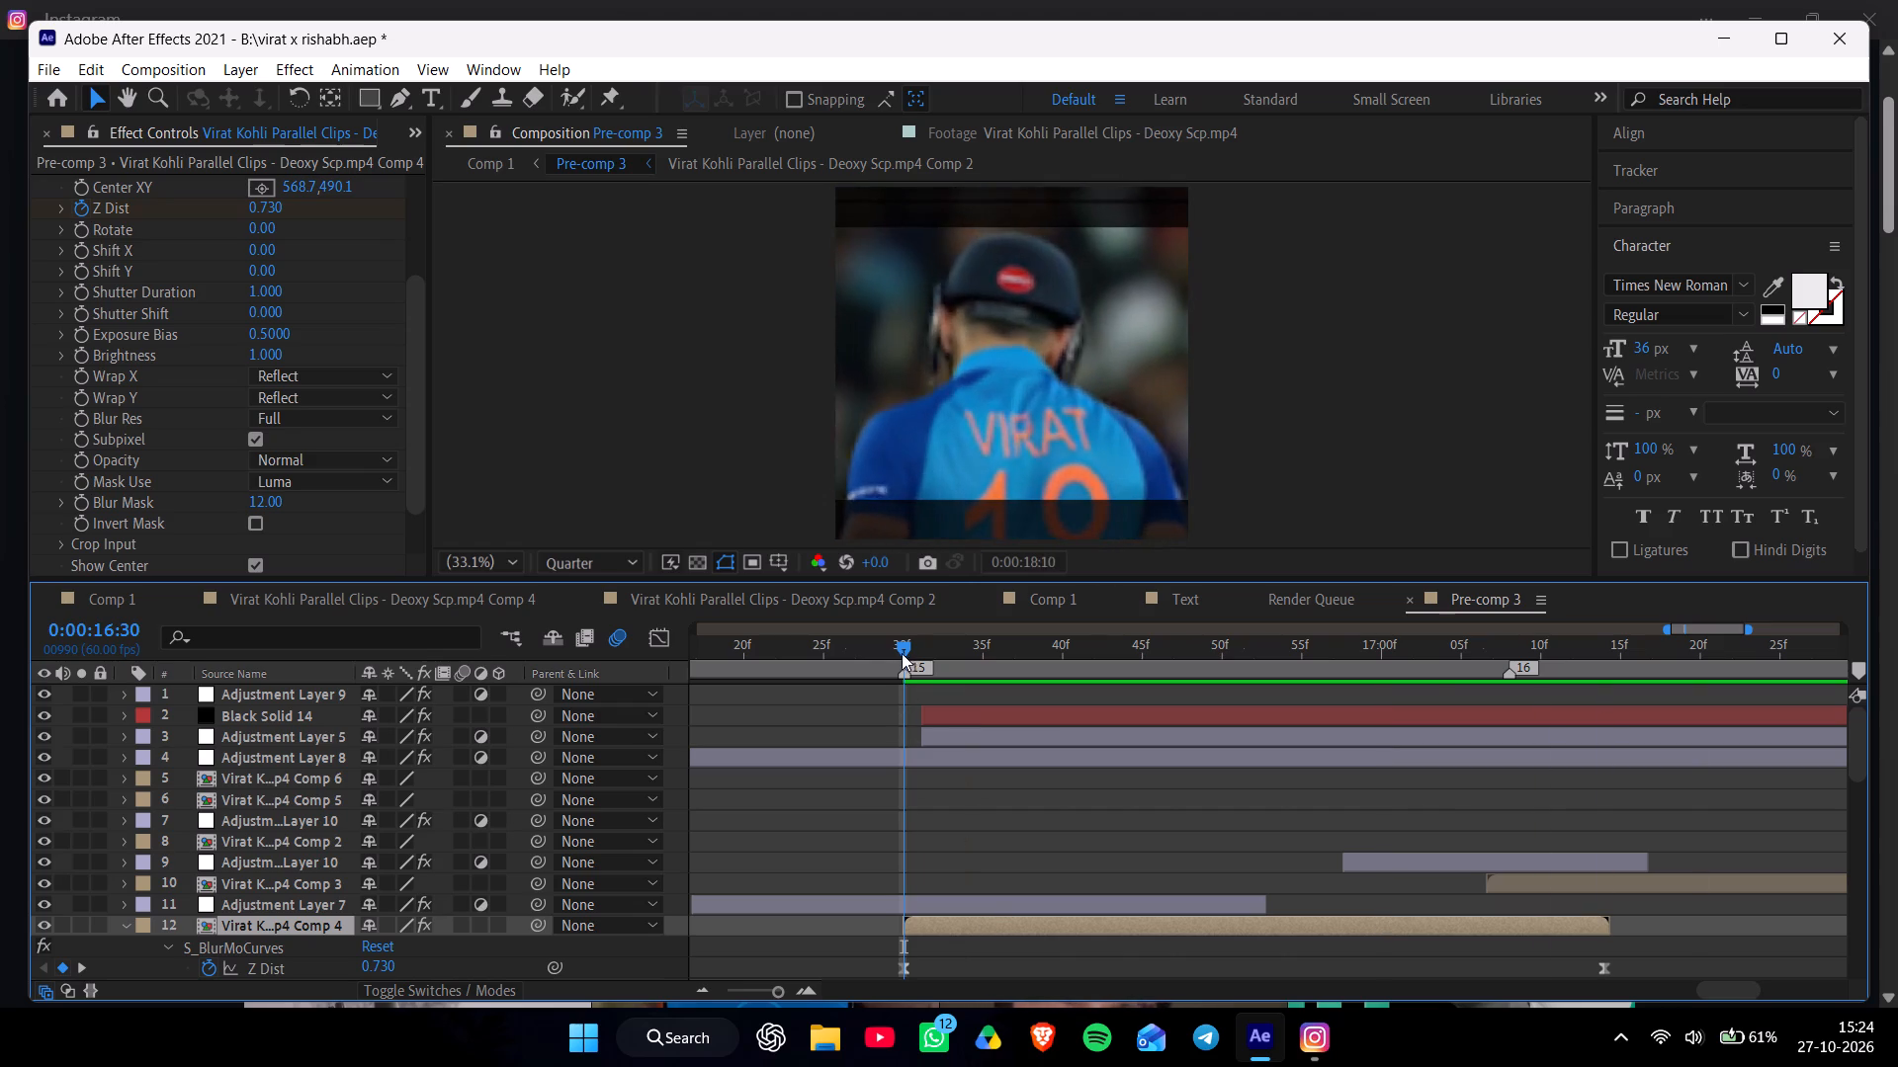
drag(902, 653, 1046, 674)
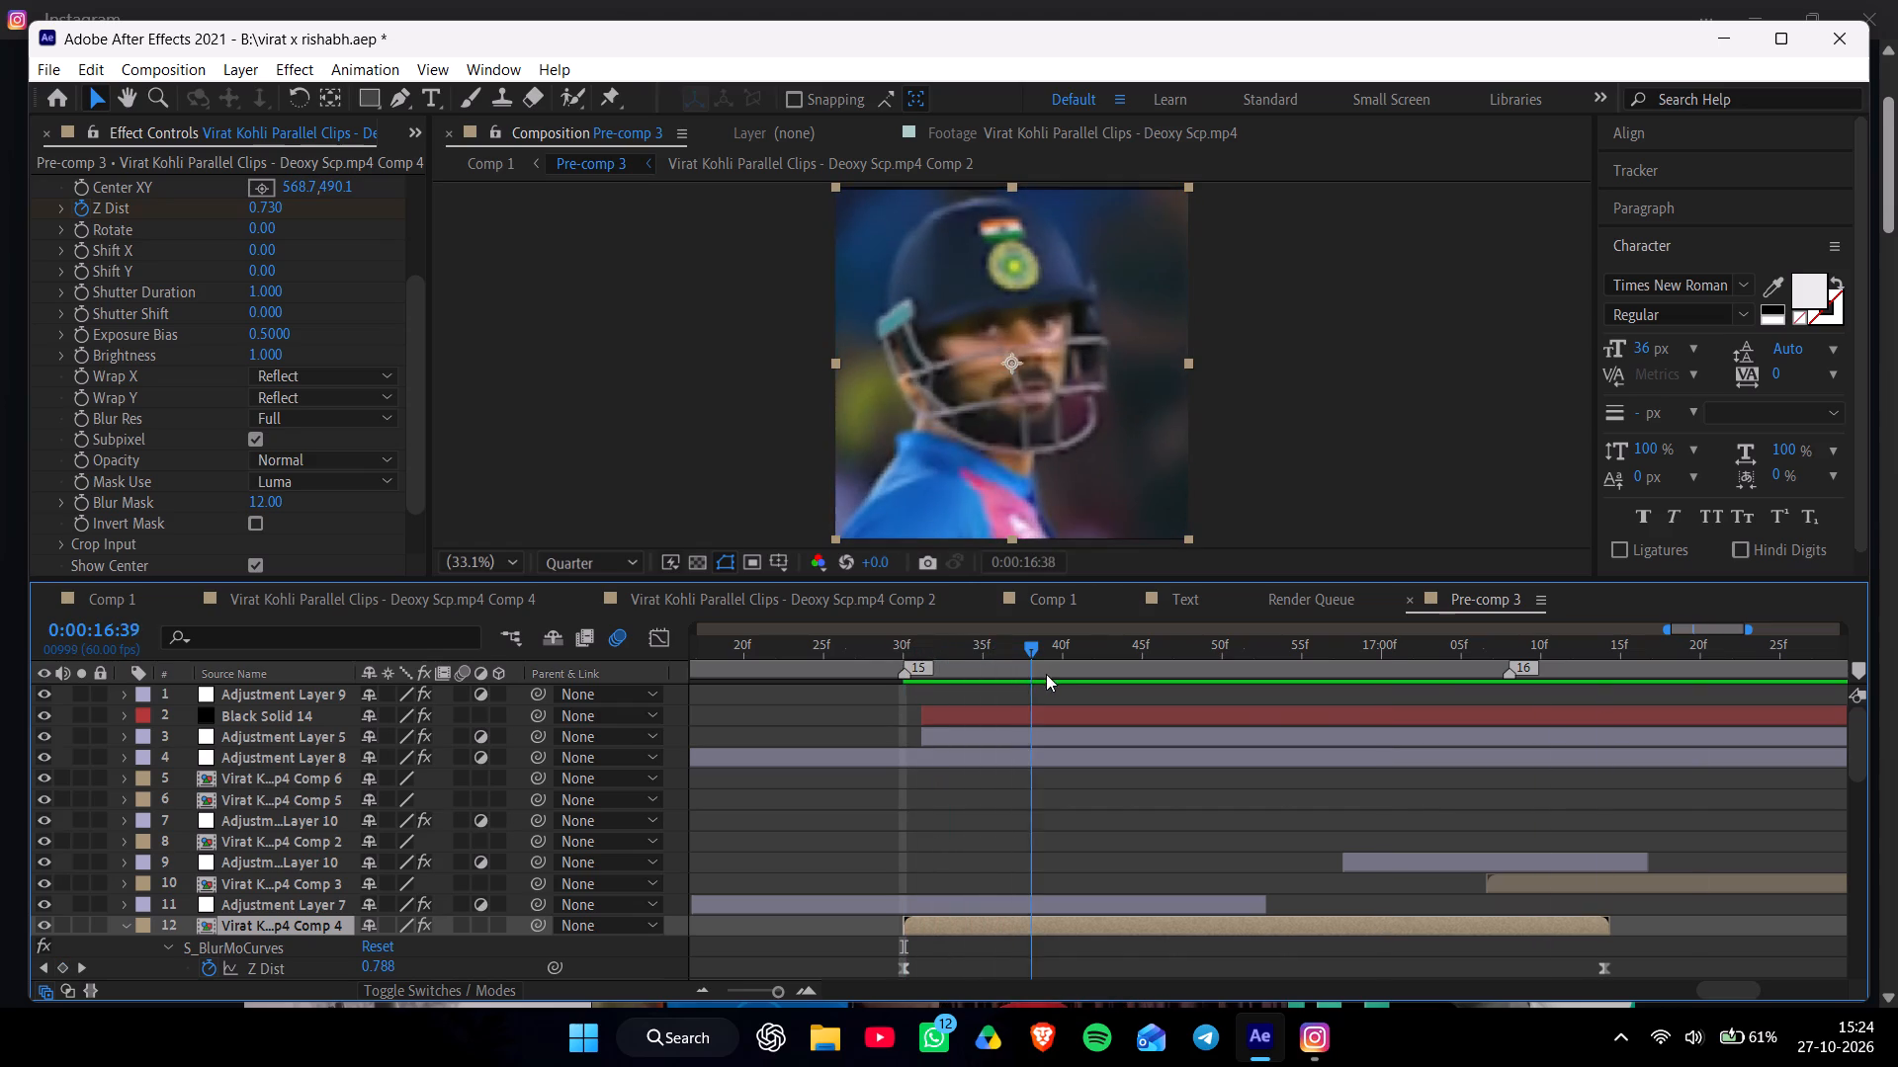
drag(1046, 674, 1329, 706)
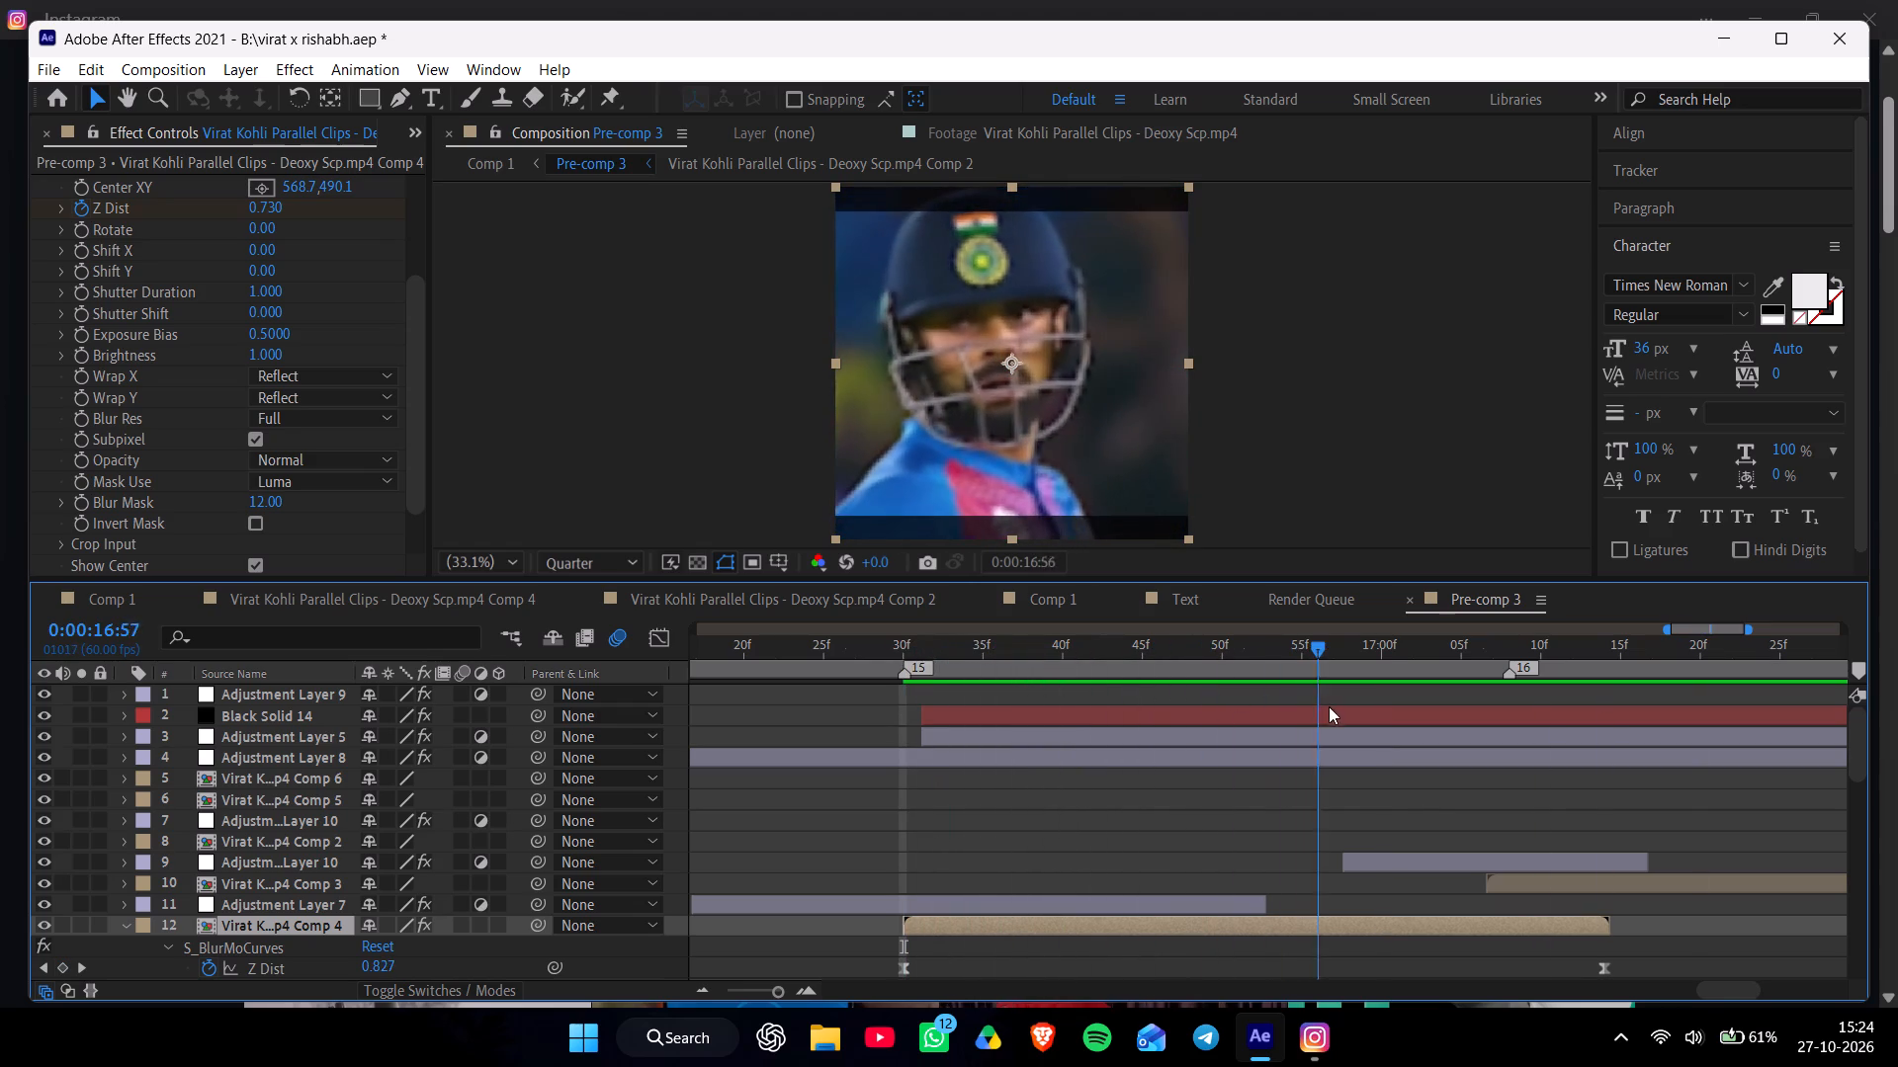
drag(1329, 706, 1433, 748)
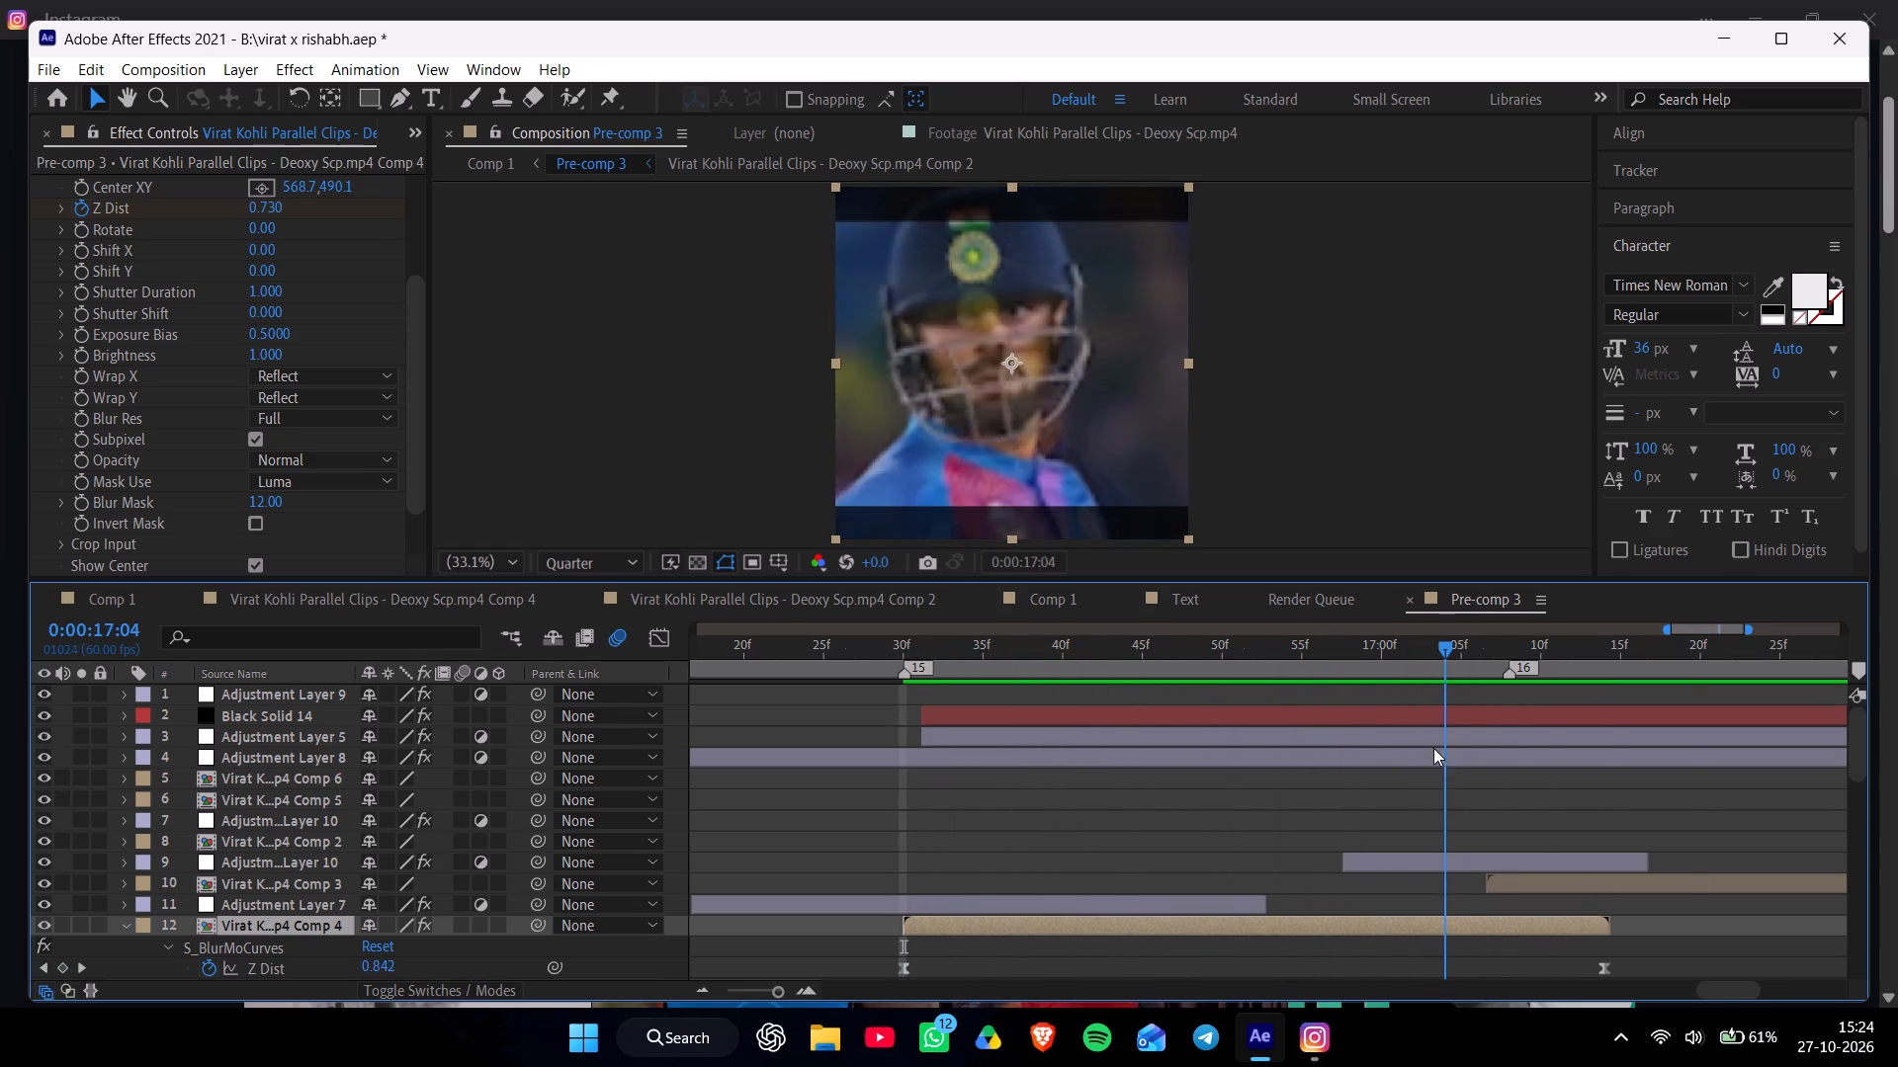
drag(1433, 748, 977, 790)
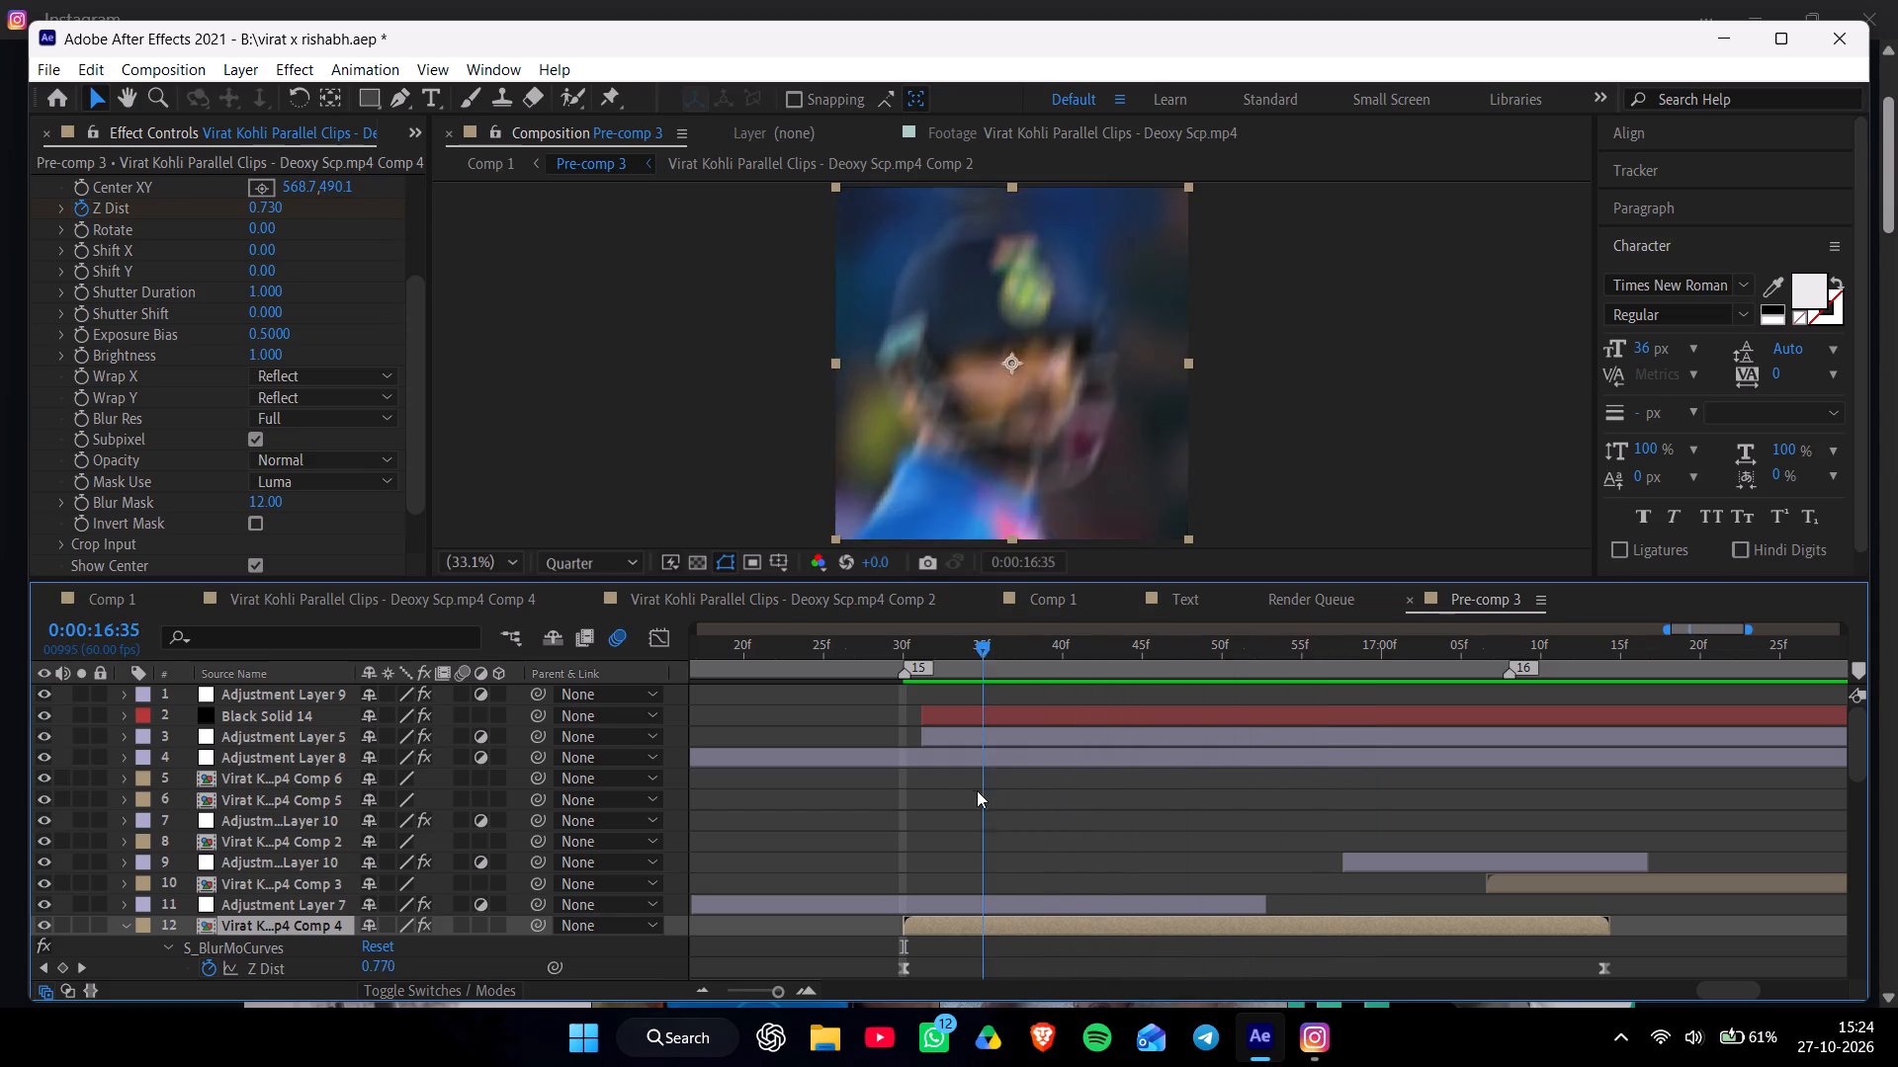
drag(977, 790, 1331, 826)
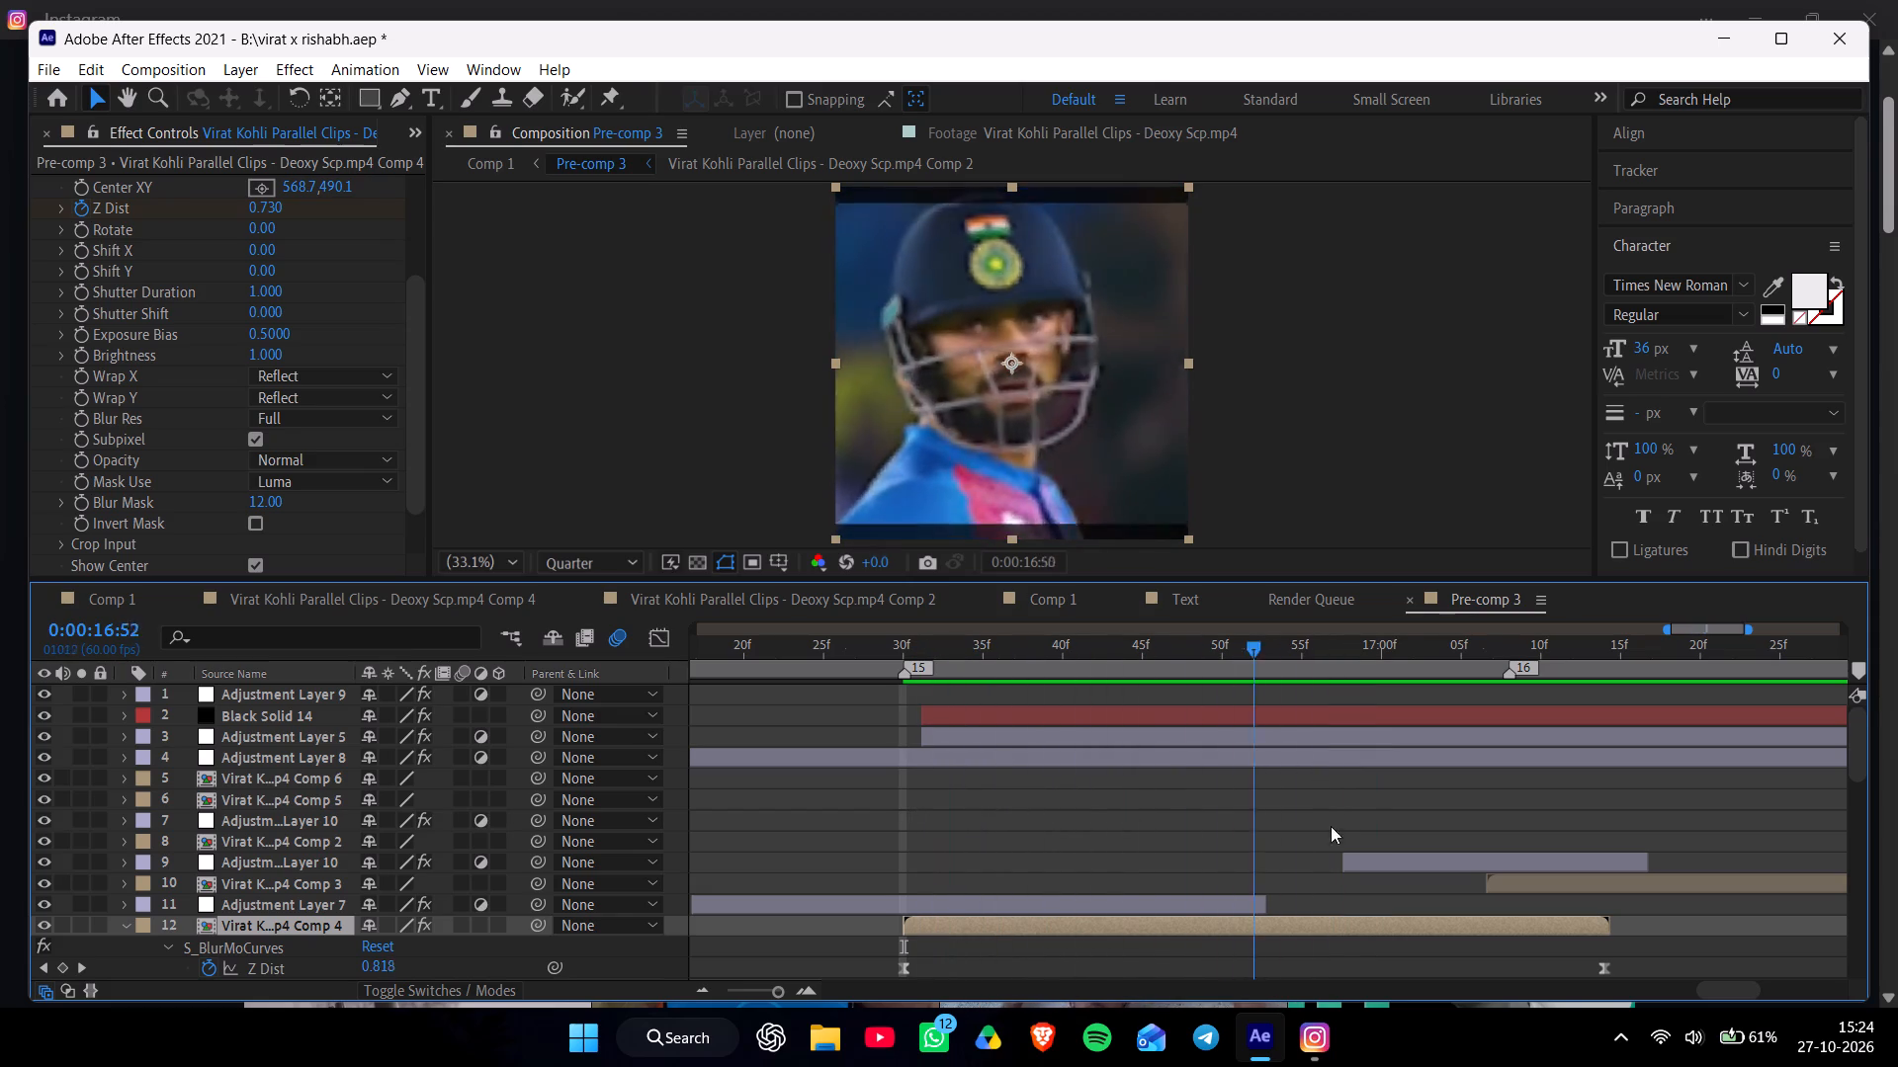
drag(1331, 826, 1610, 844)
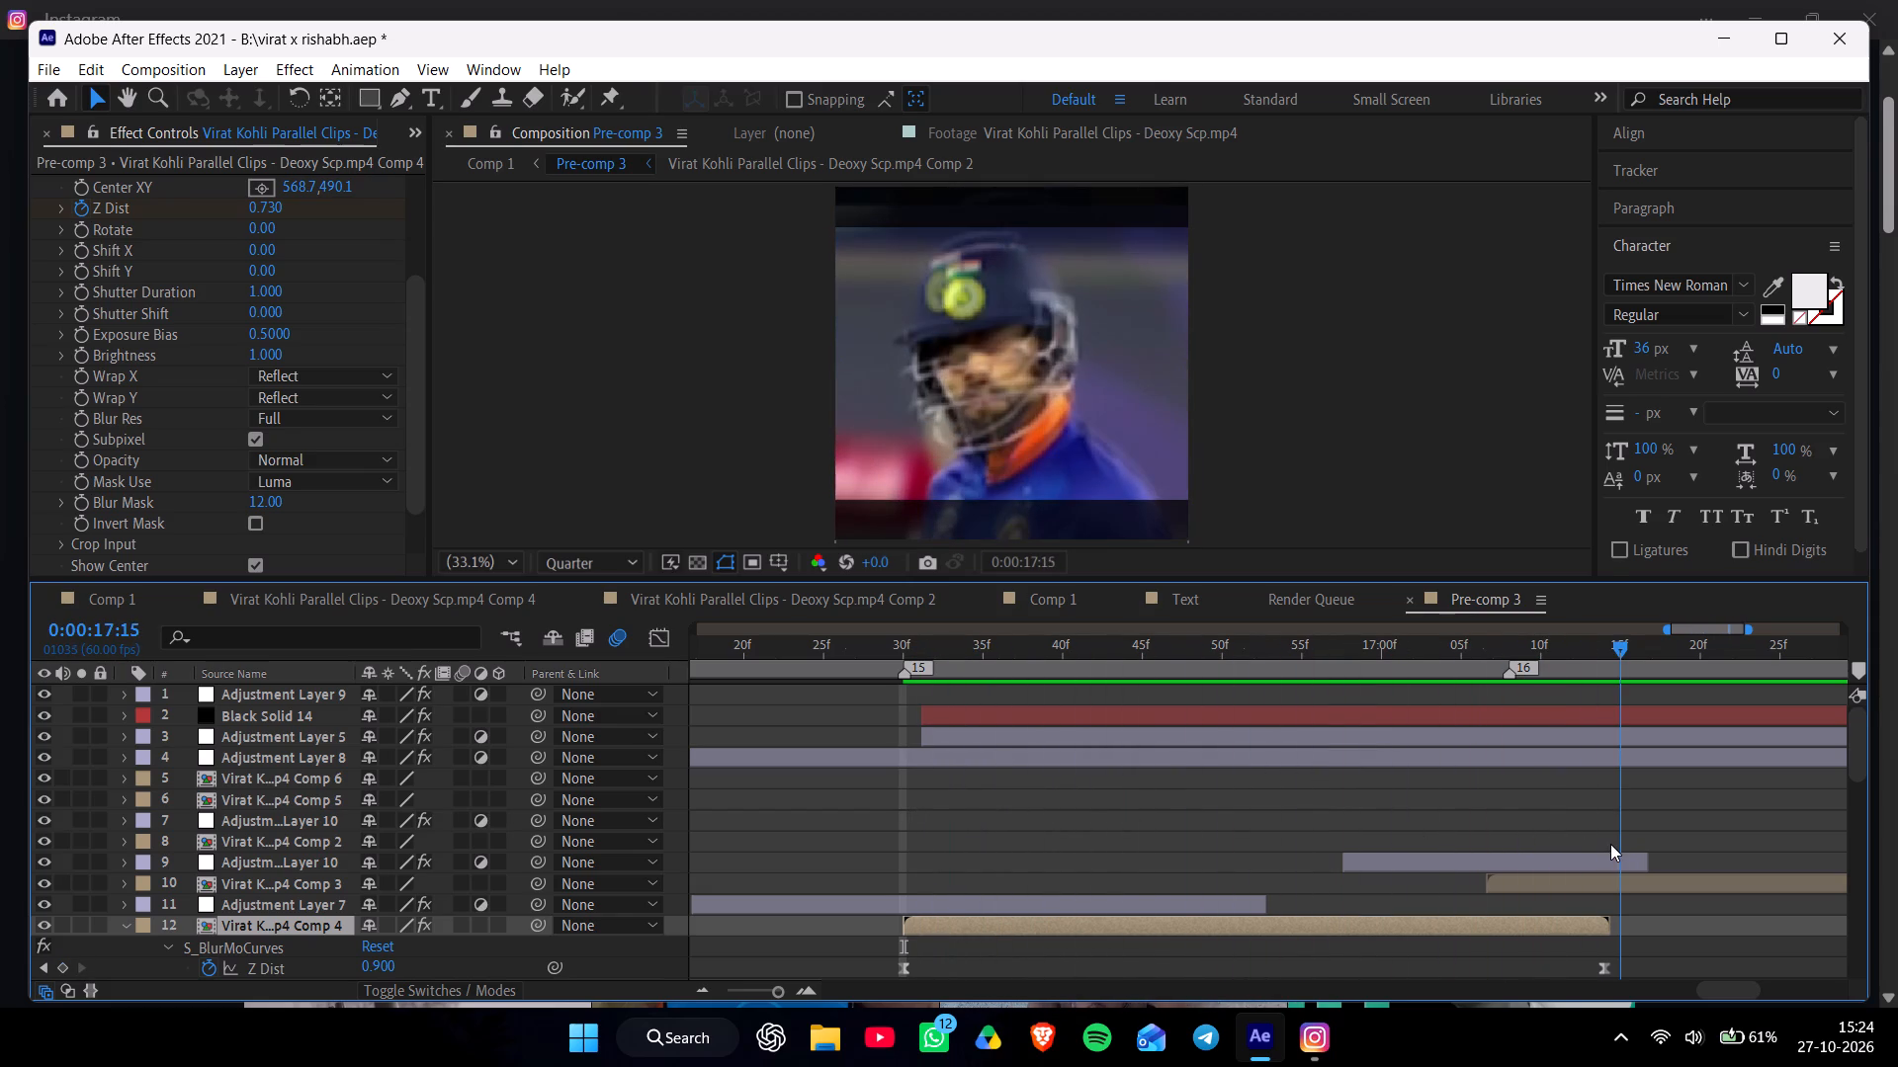
drag(1610, 844, 1603, 846)
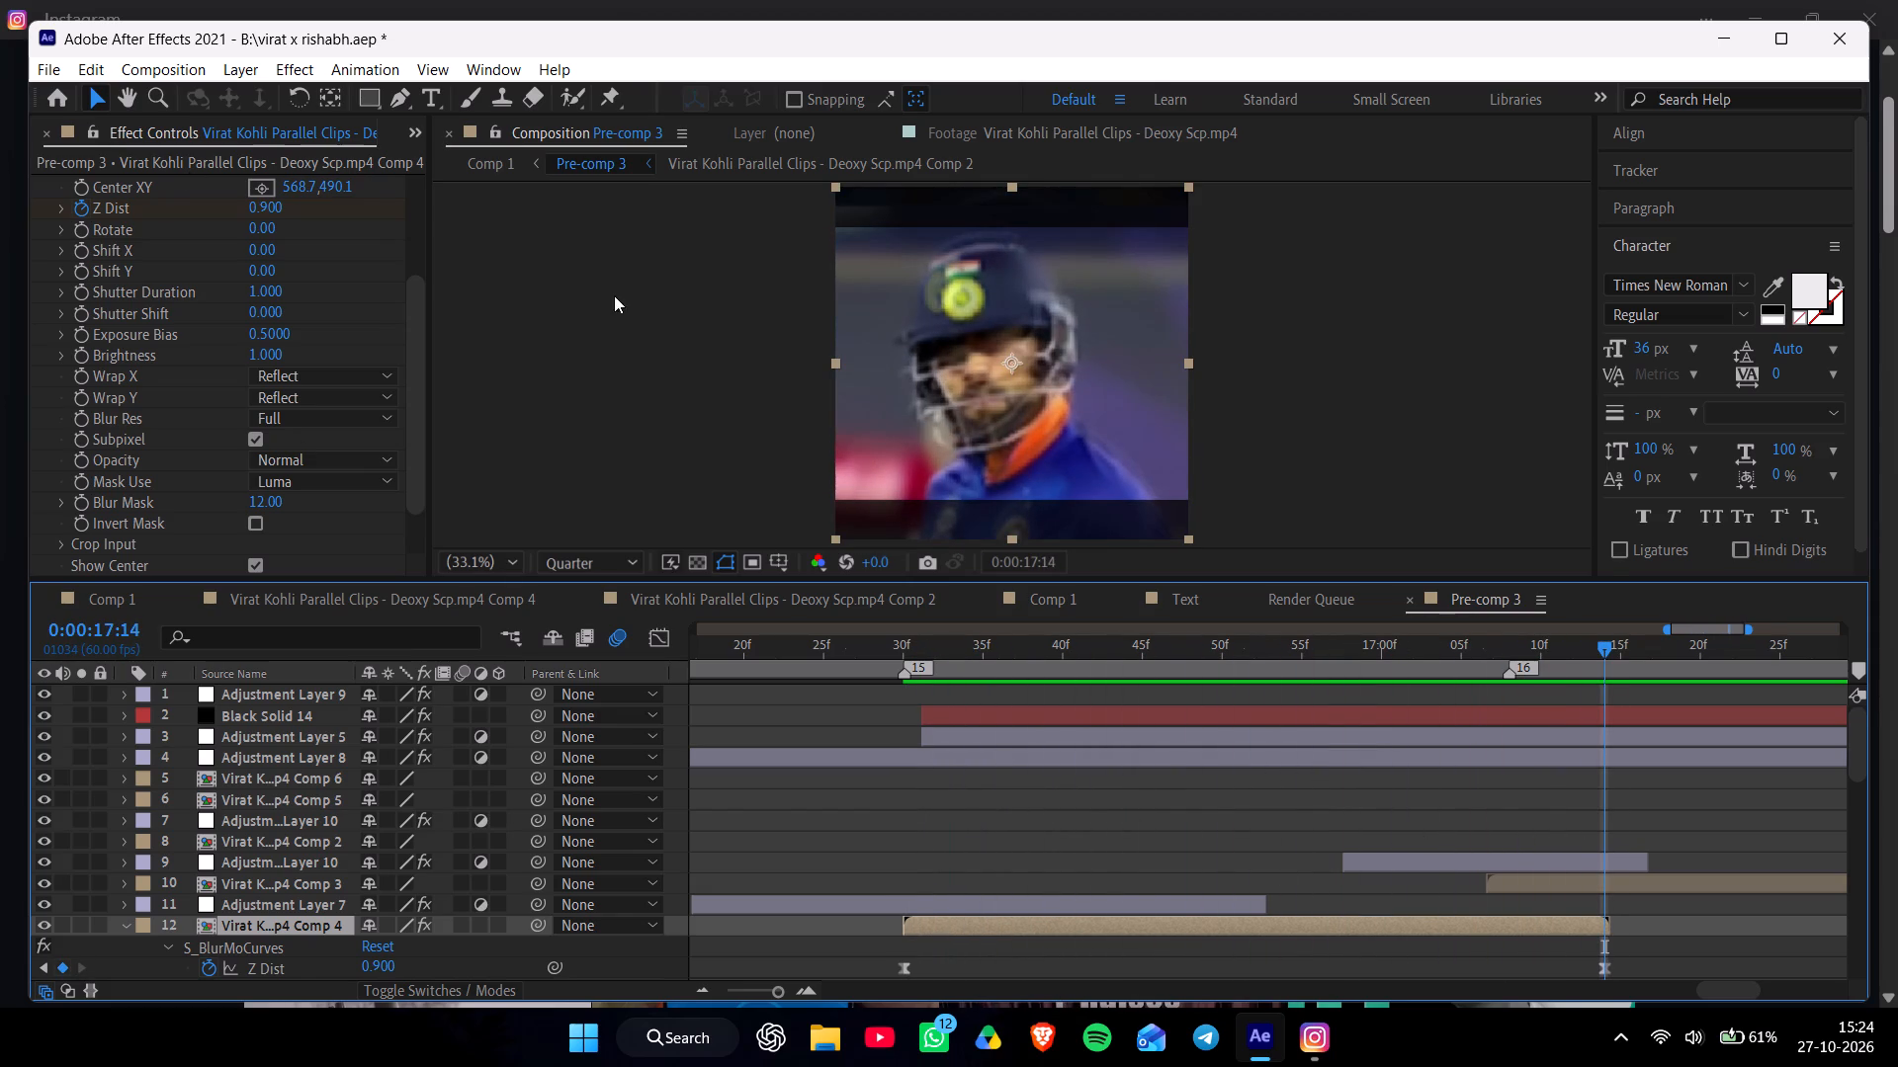
Copy the S_BlurMoCurves effect from layer 12 and paste it onto layer 10 at 0:00:17:07.
drag(419, 382, 421, 243)
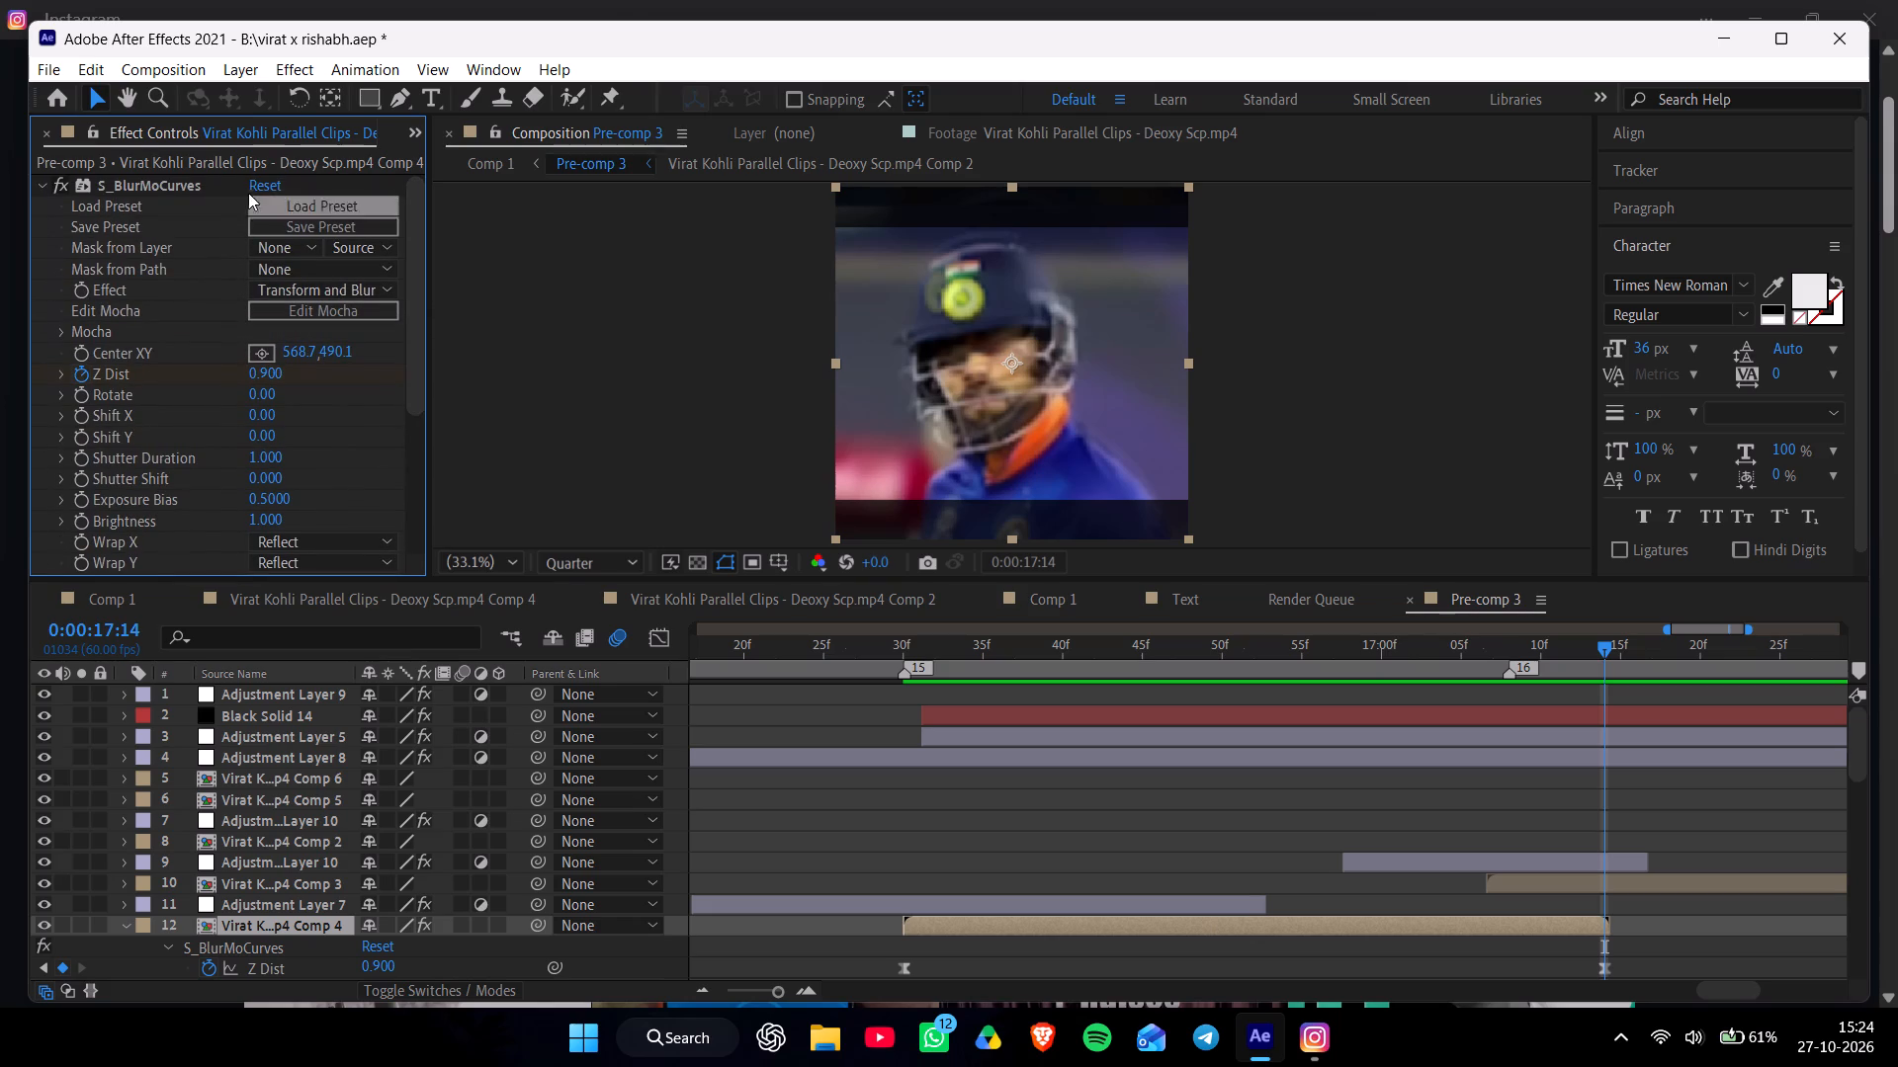
click(154, 183)
key(ctrl+c)
key(ctrl+c)
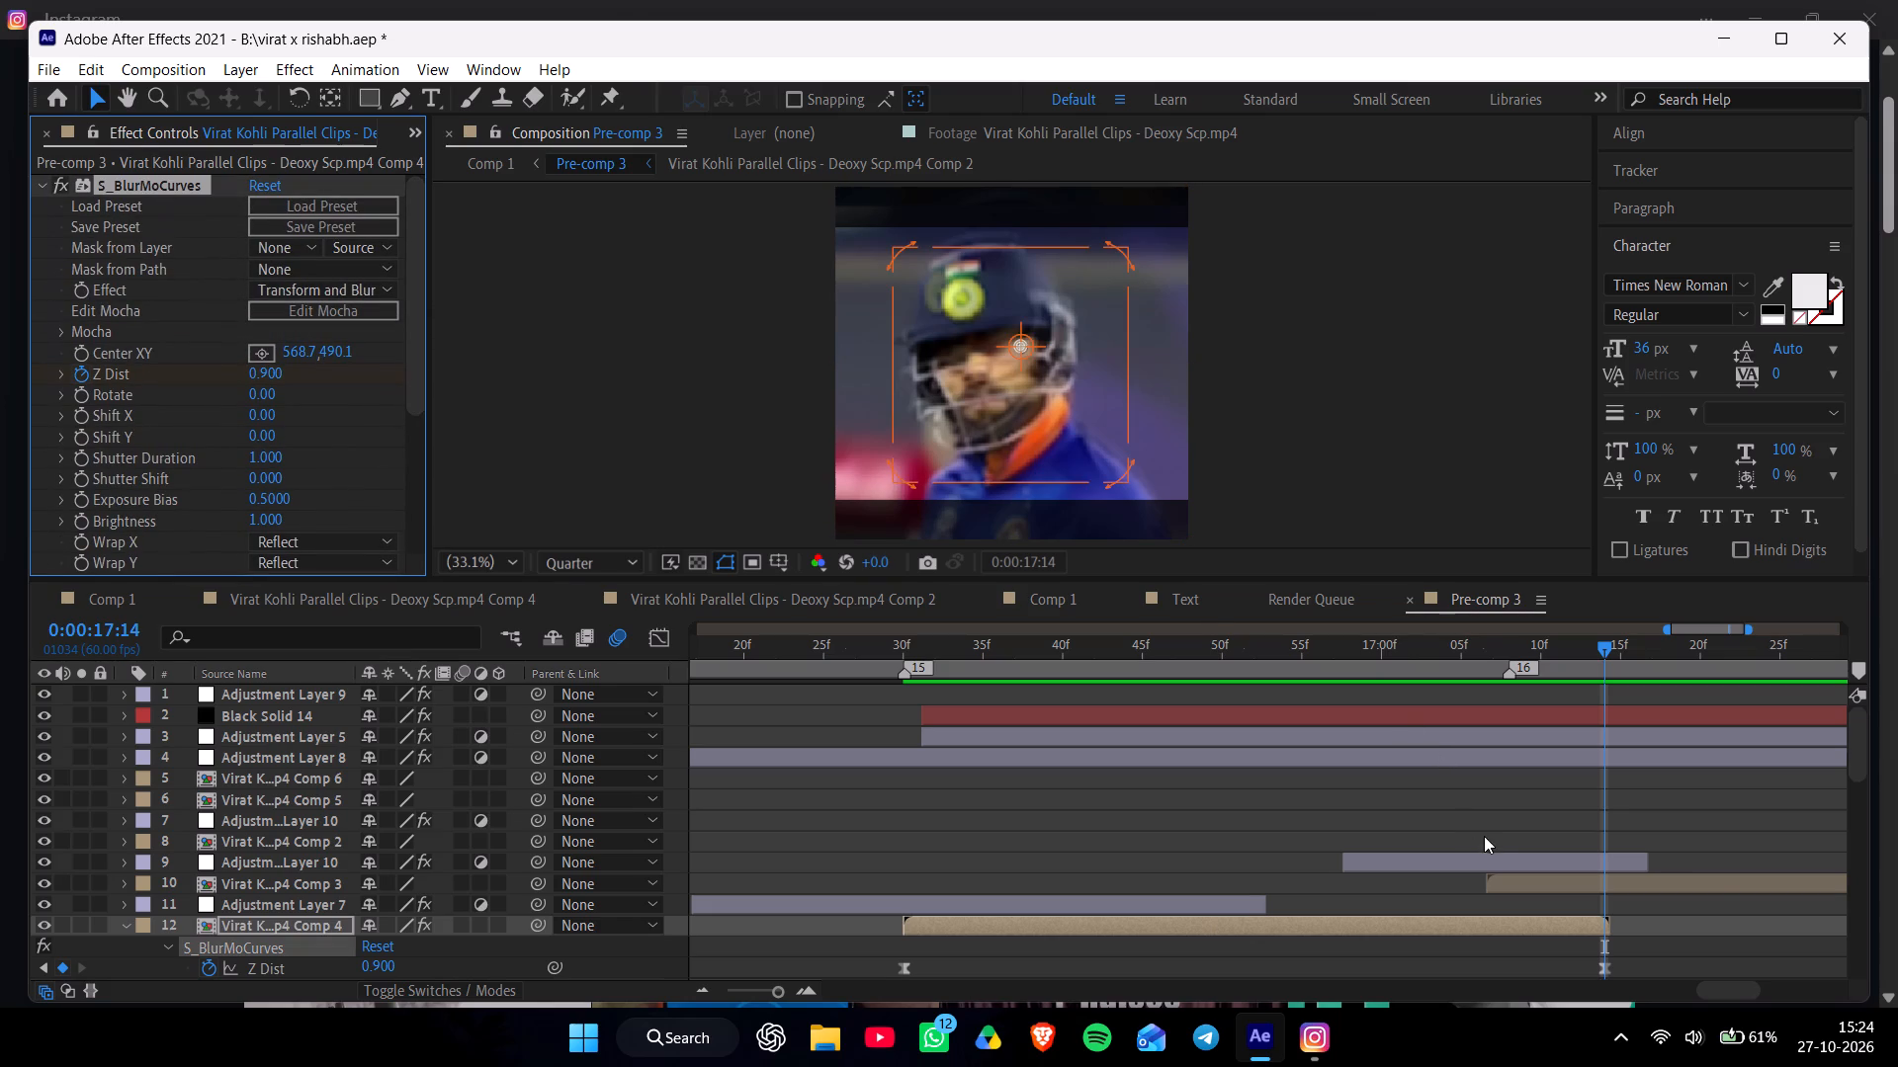
click(1497, 655)
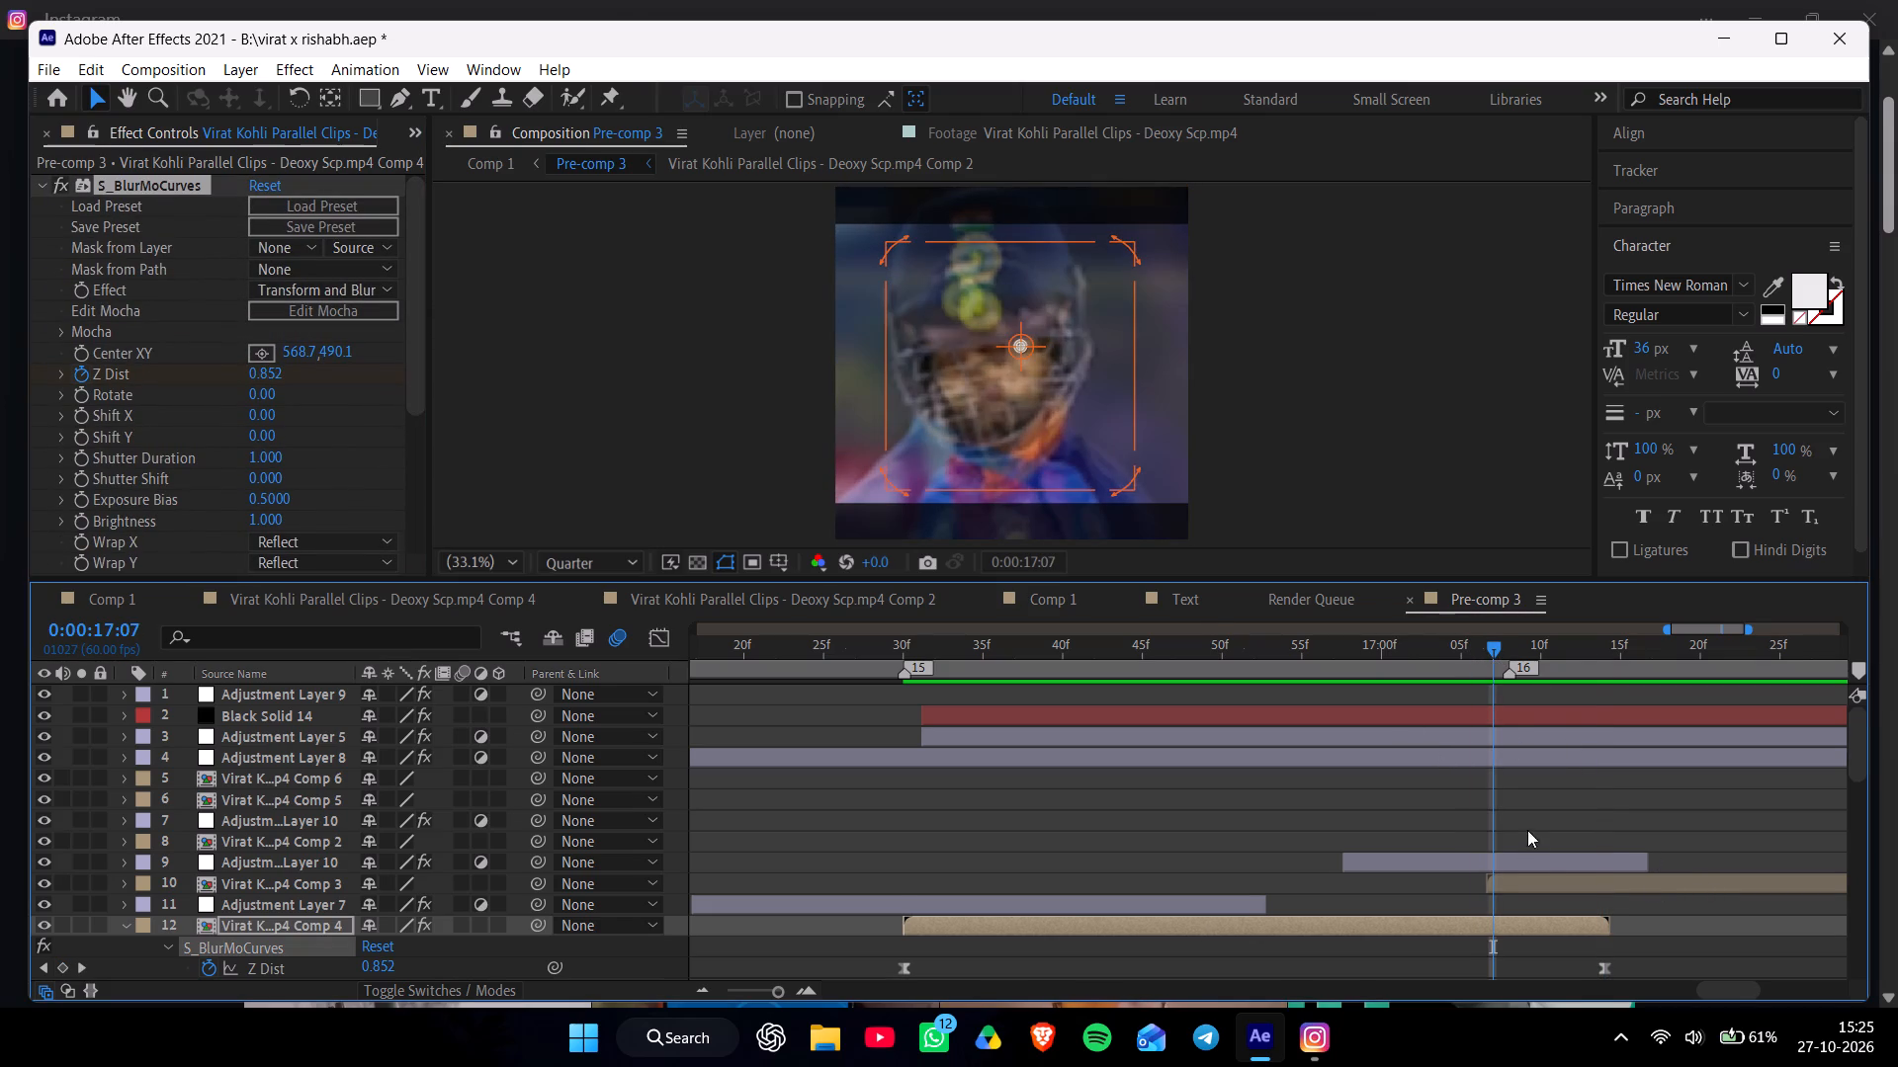
click(1532, 883)
key(ctrl+v)
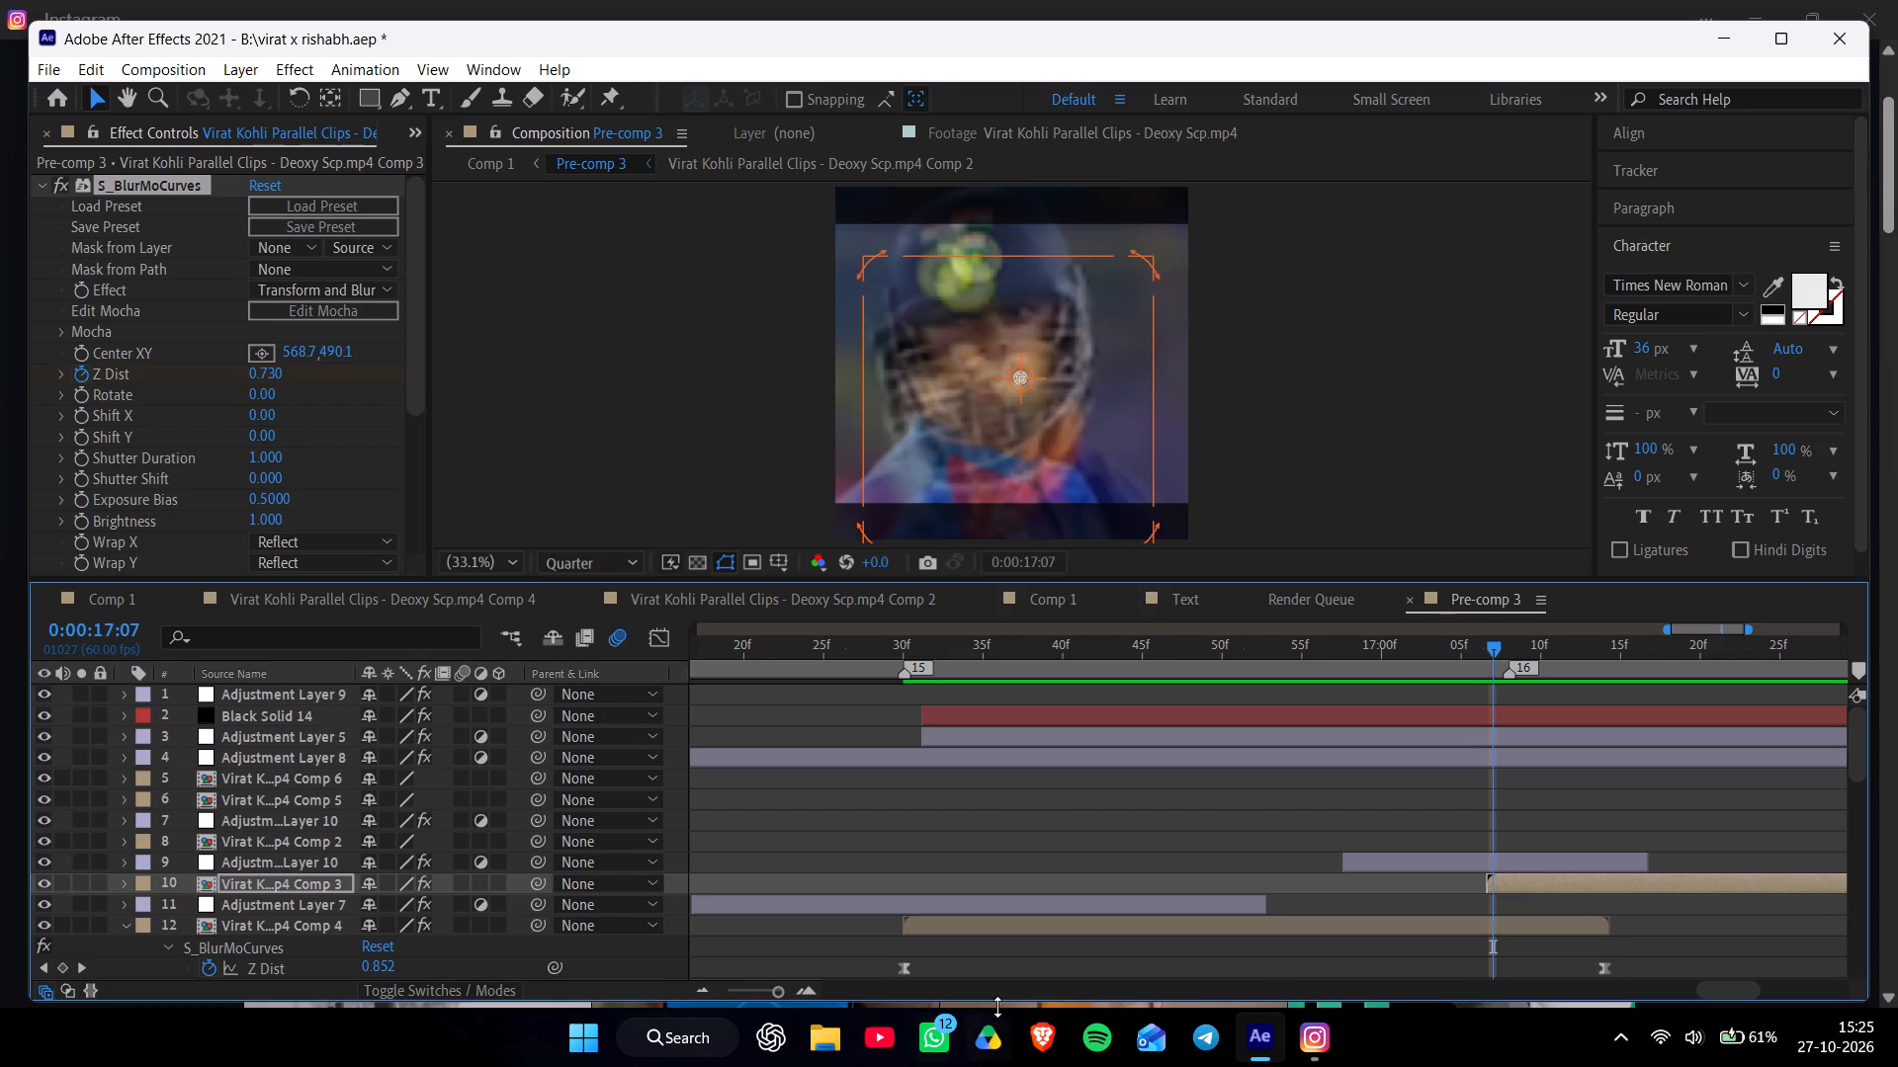
Reveal layer 10's two Z Dist keyframes and shift them together one frame earlier, to start at 0:00:17:06.
drag(1711, 992, 1740, 990)
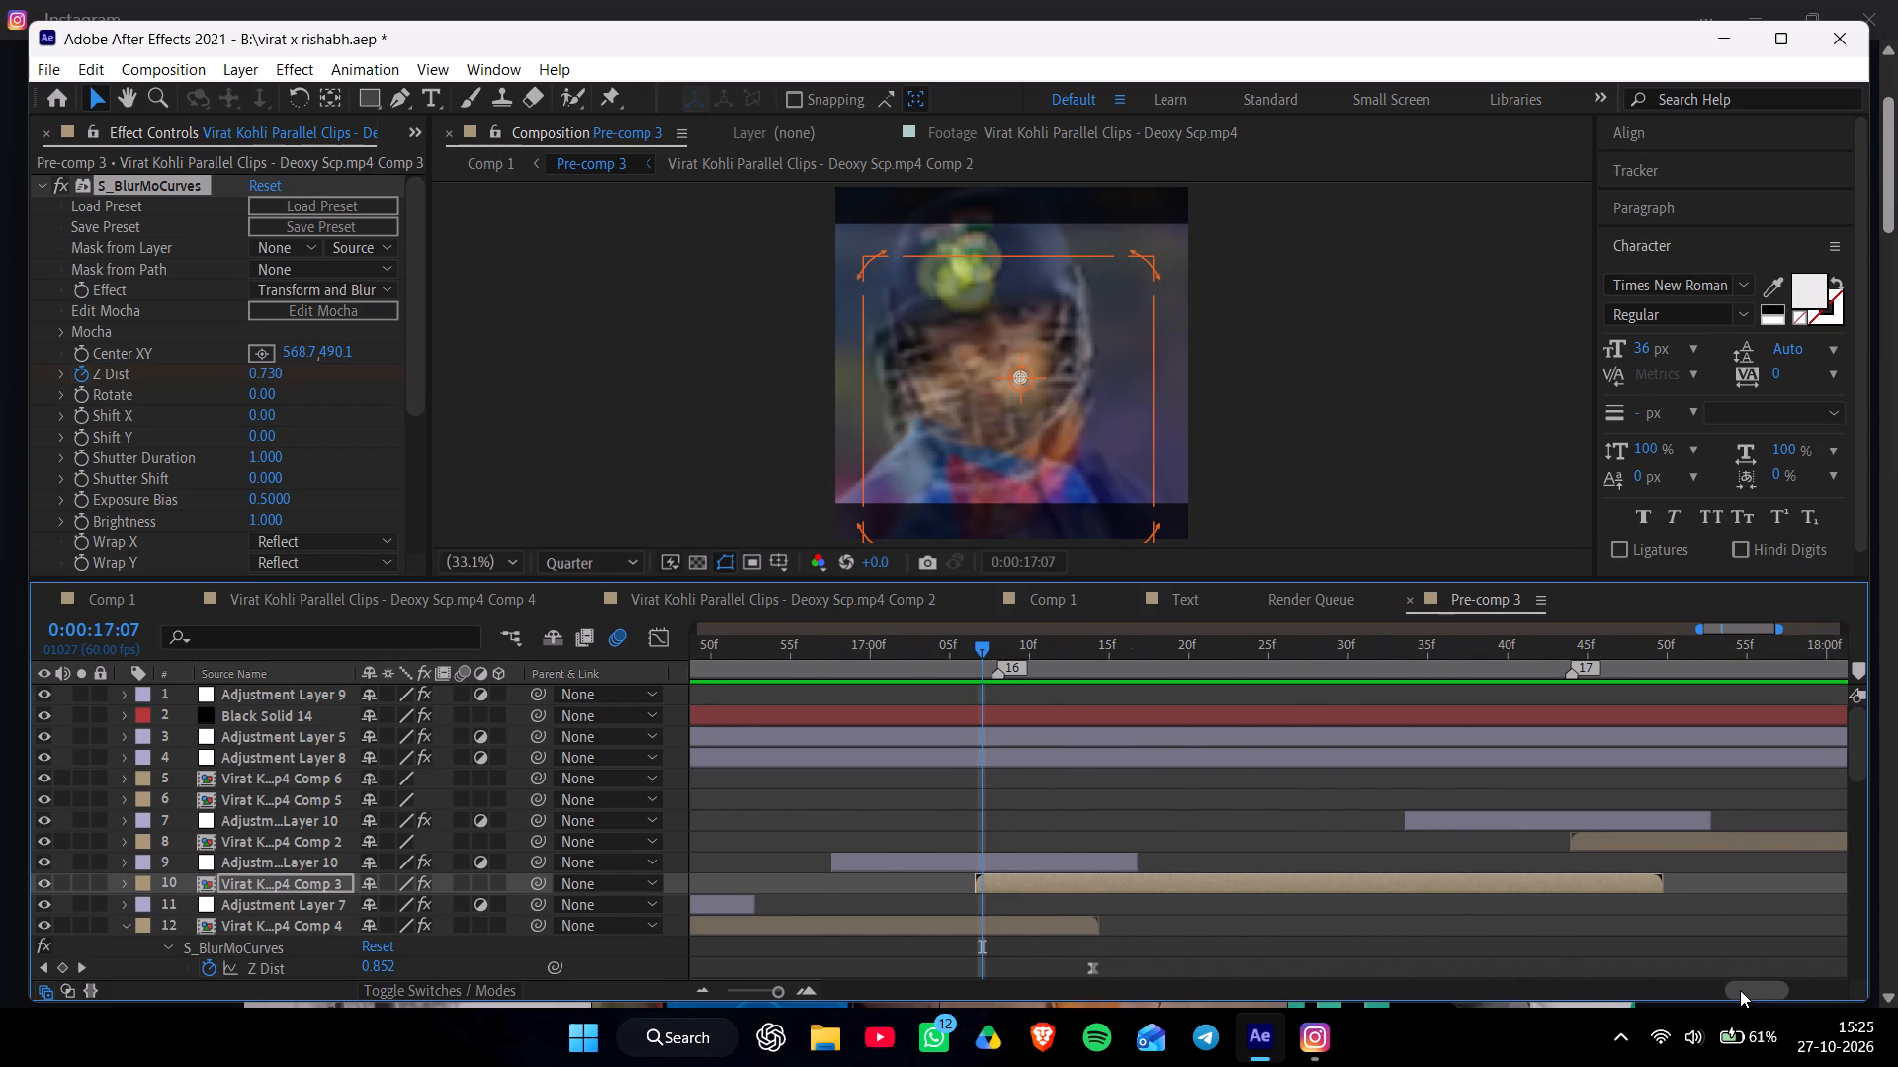
key(u)
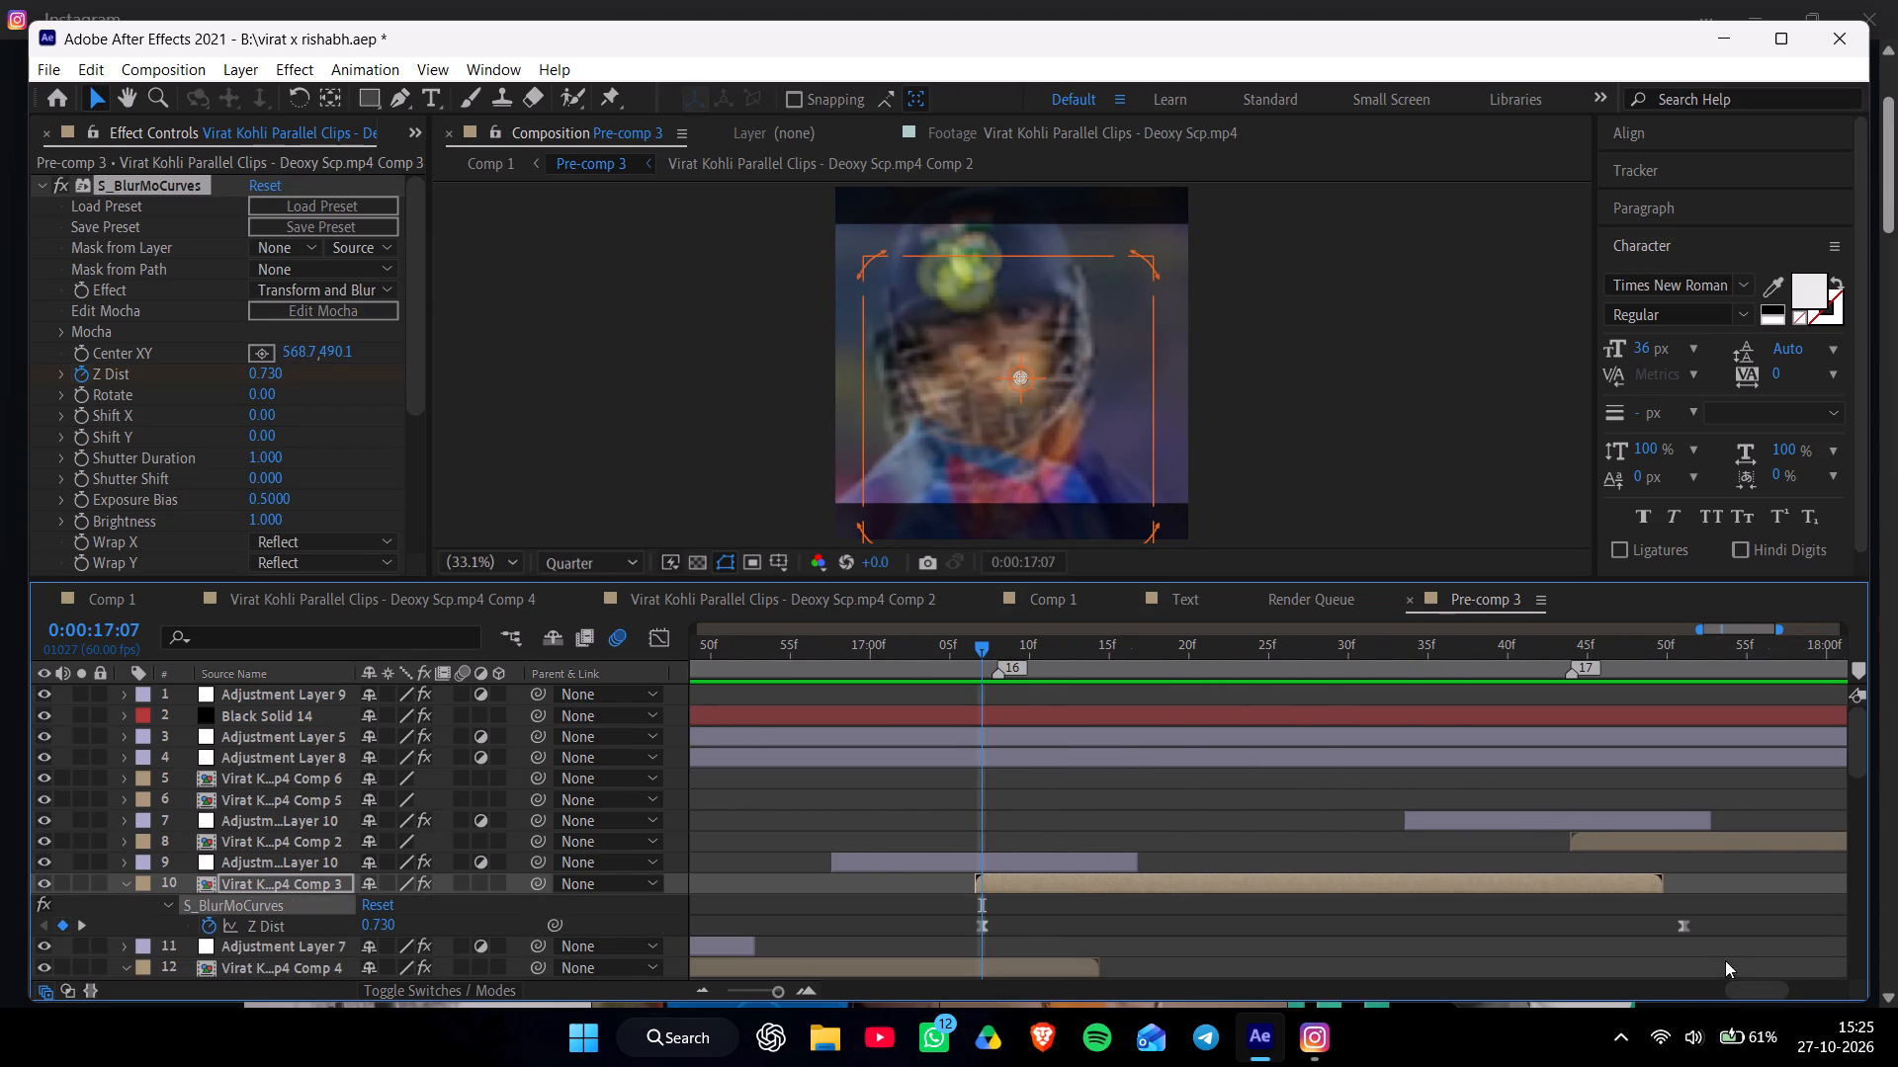
drag(1714, 915, 959, 969)
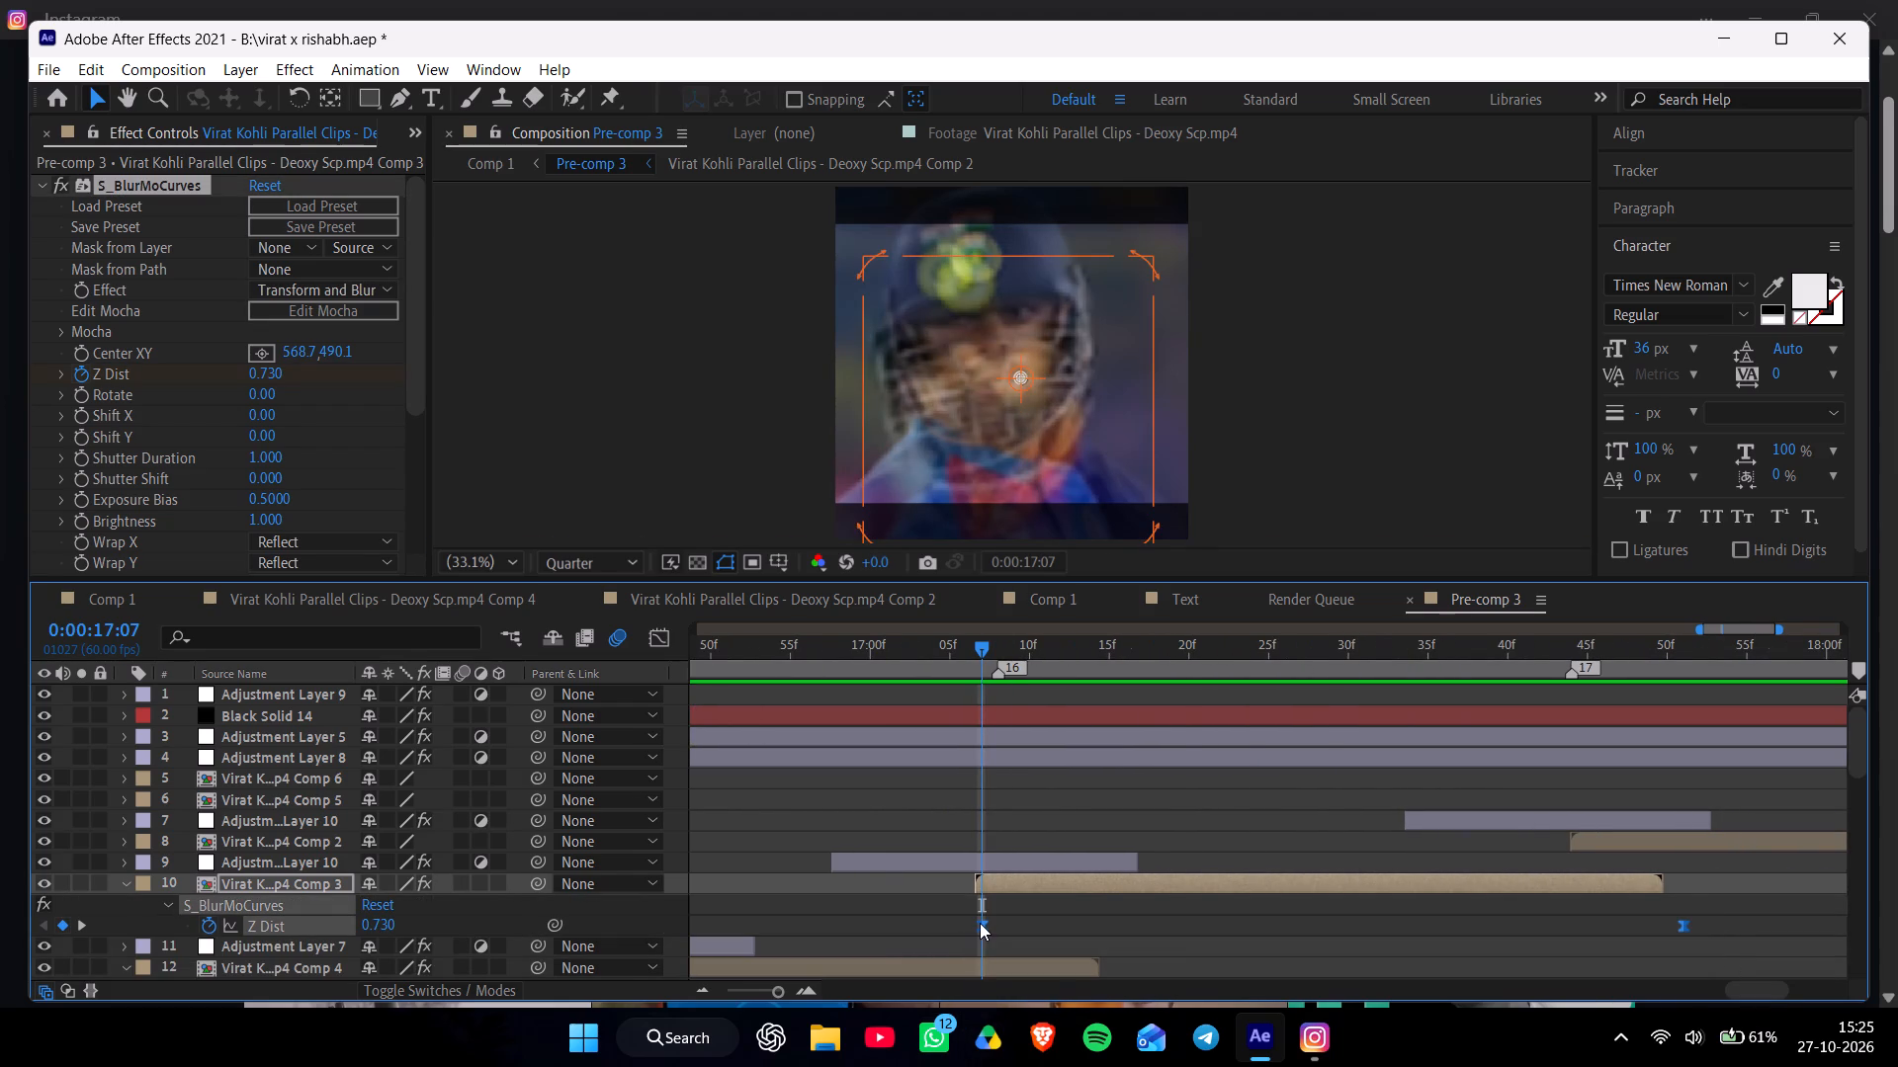
drag(980, 923, 970, 924)
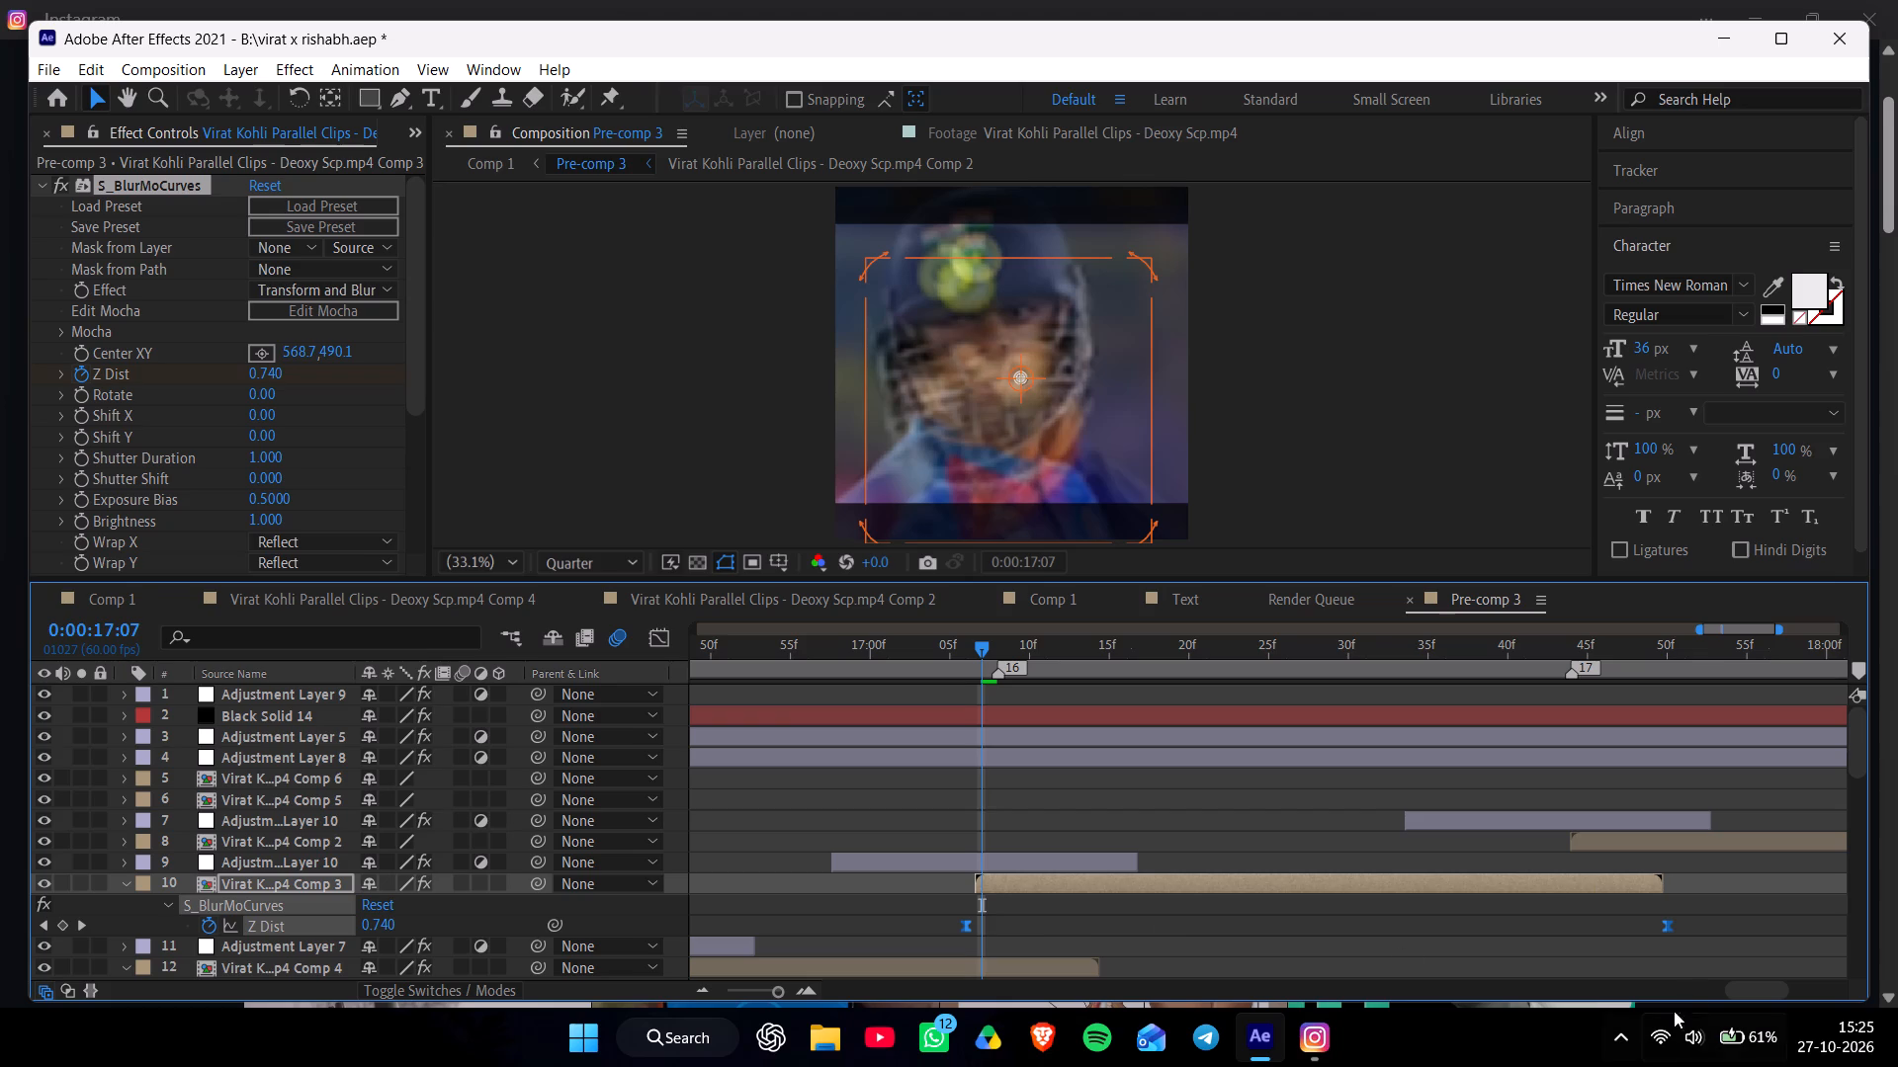
Paste the copied S_BlurMoCurves effect onto layer 8 at 0:00:17:44, layer 6 at 0:00:18:26 and layer 5 at 0:00:18:44.
click(1568, 640)
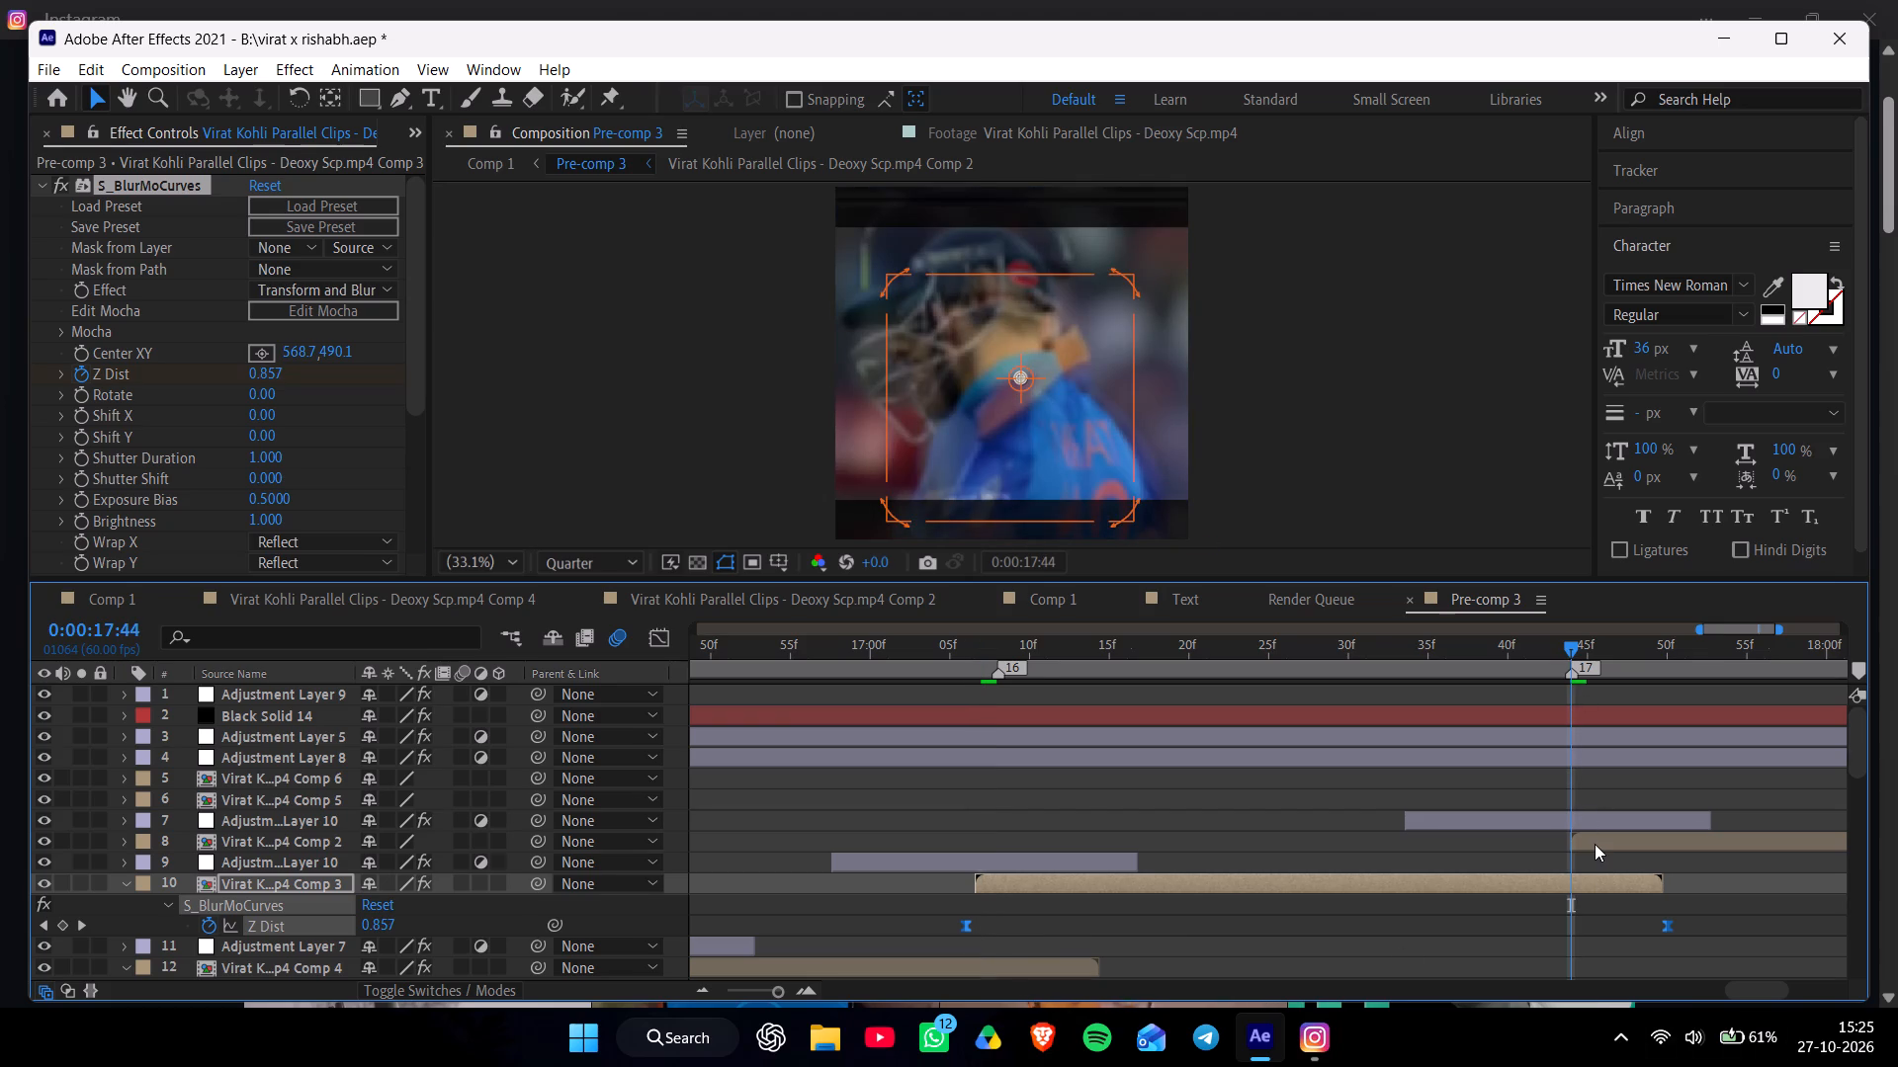
click(1595, 844)
key(ctrl+v)
drag(1748, 995, 1760, 995)
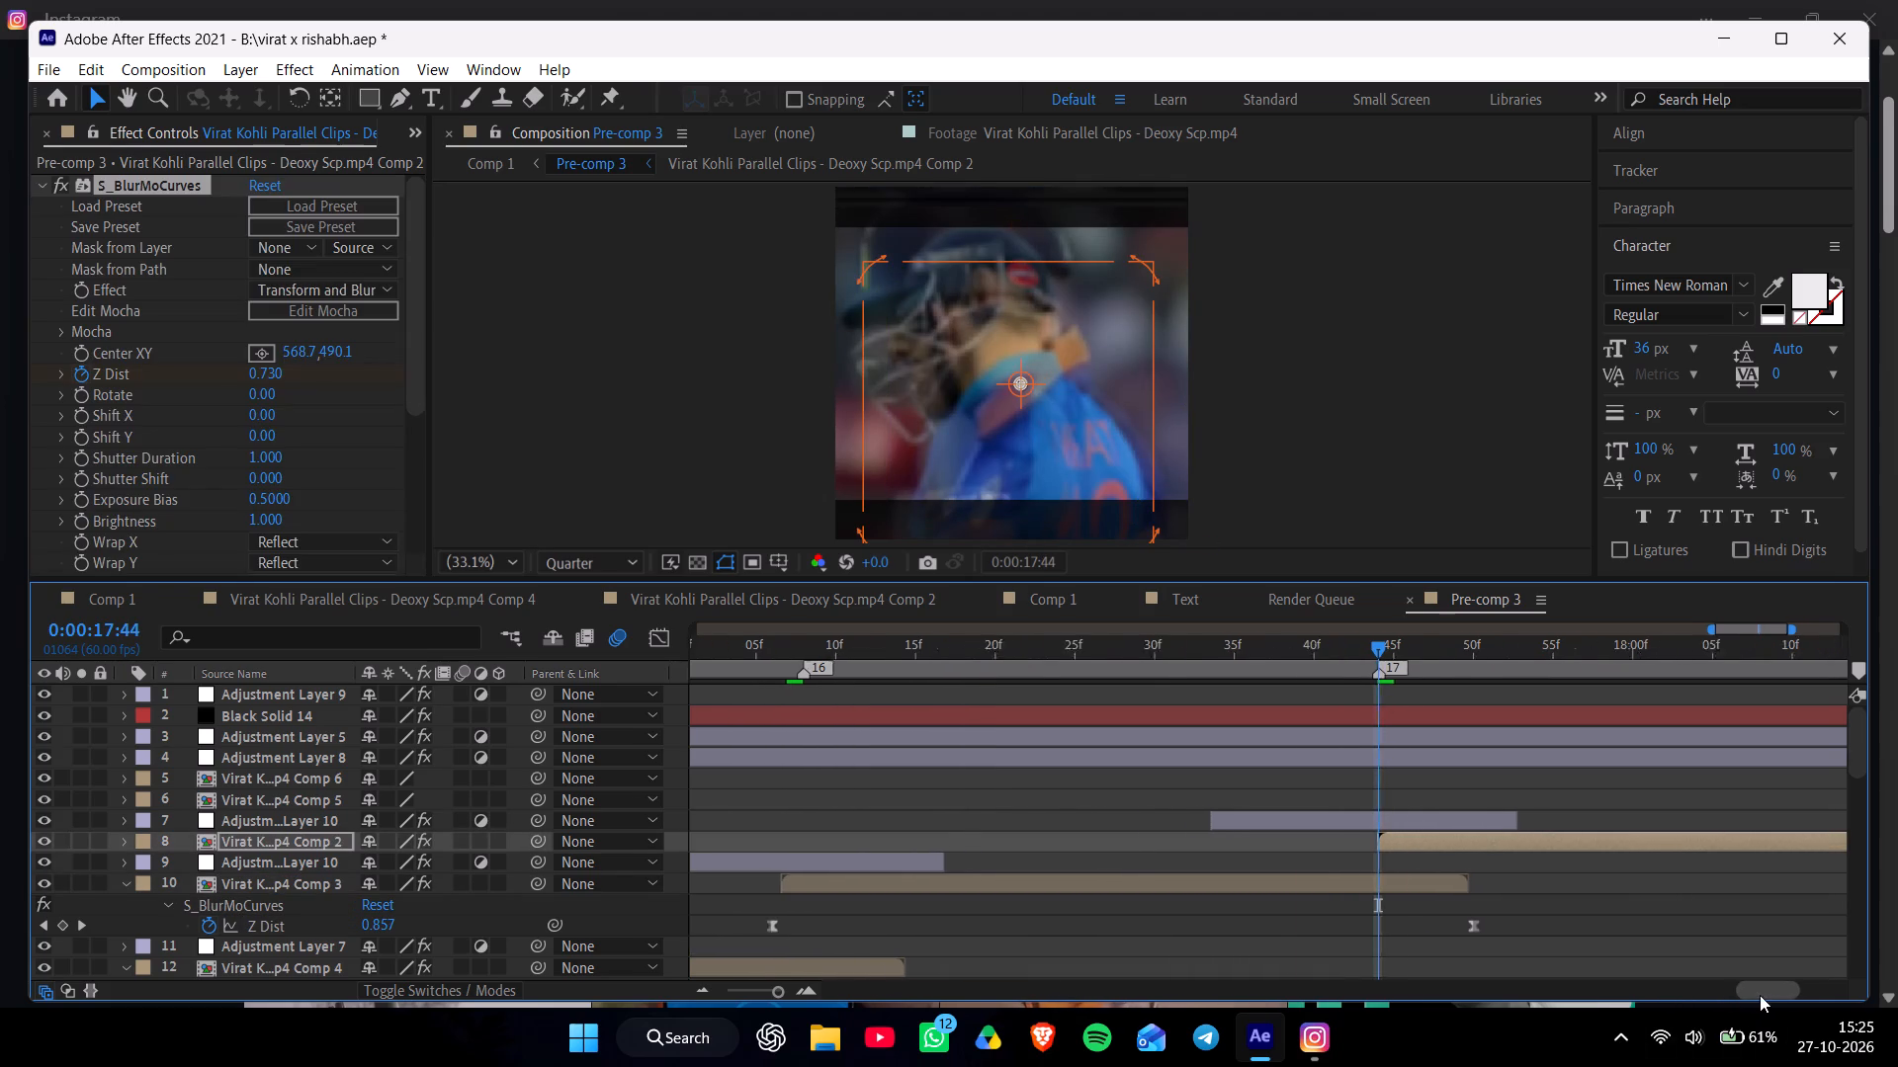
drag(1760, 995, 1793, 995)
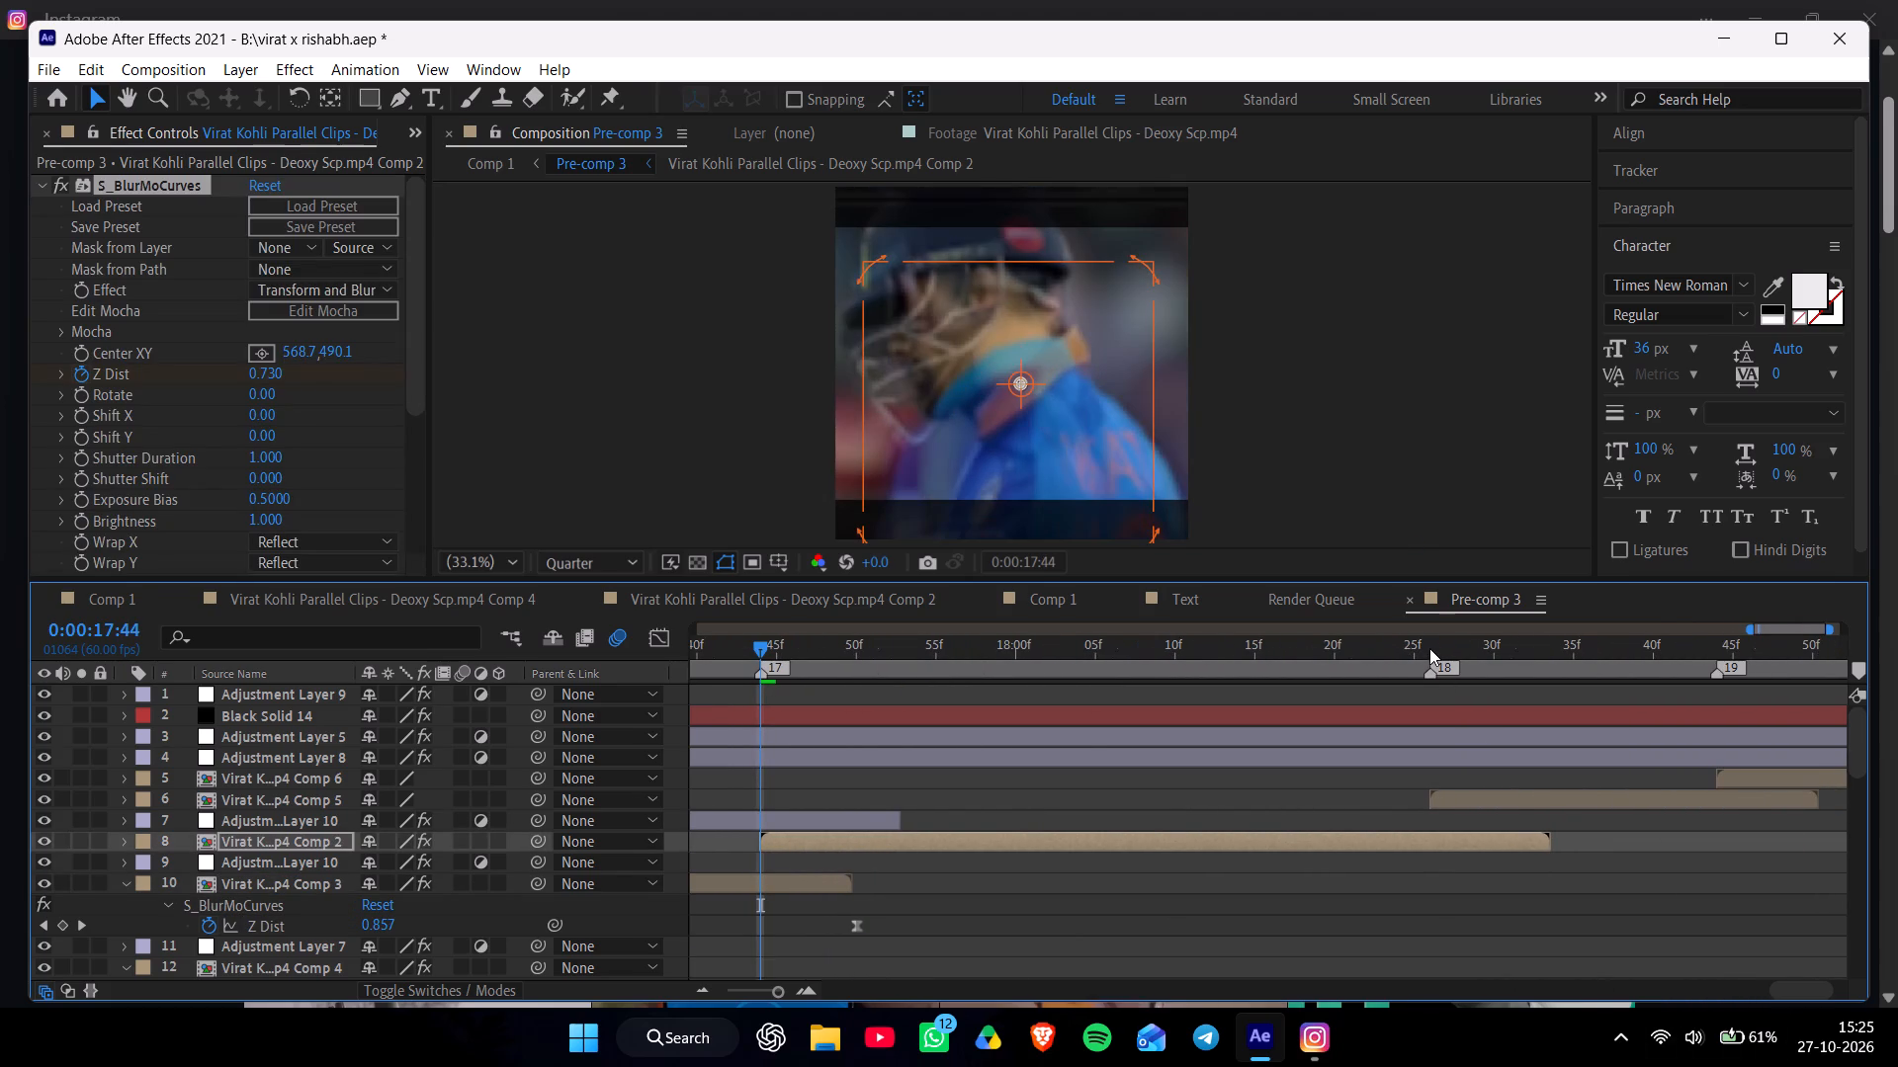
click(1429, 647)
click(1476, 795)
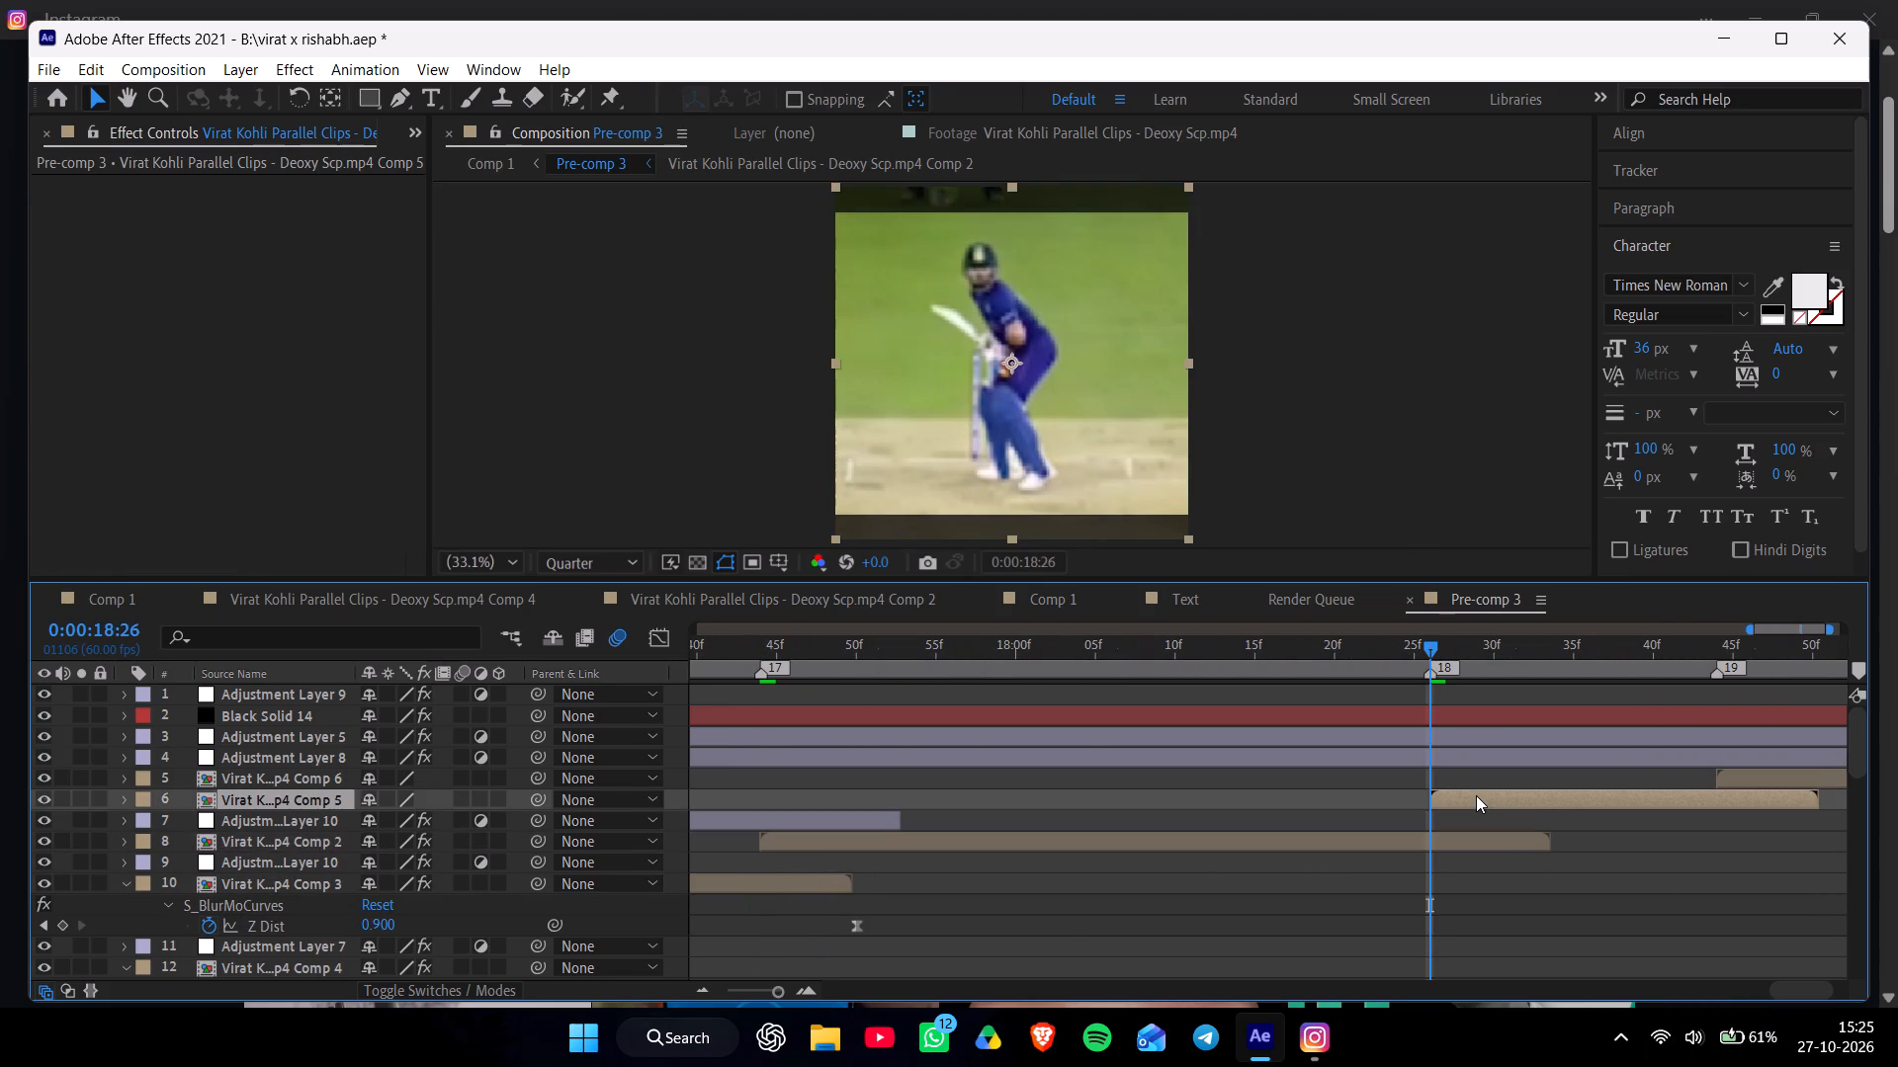
key(ctrl+v)
click(1714, 646)
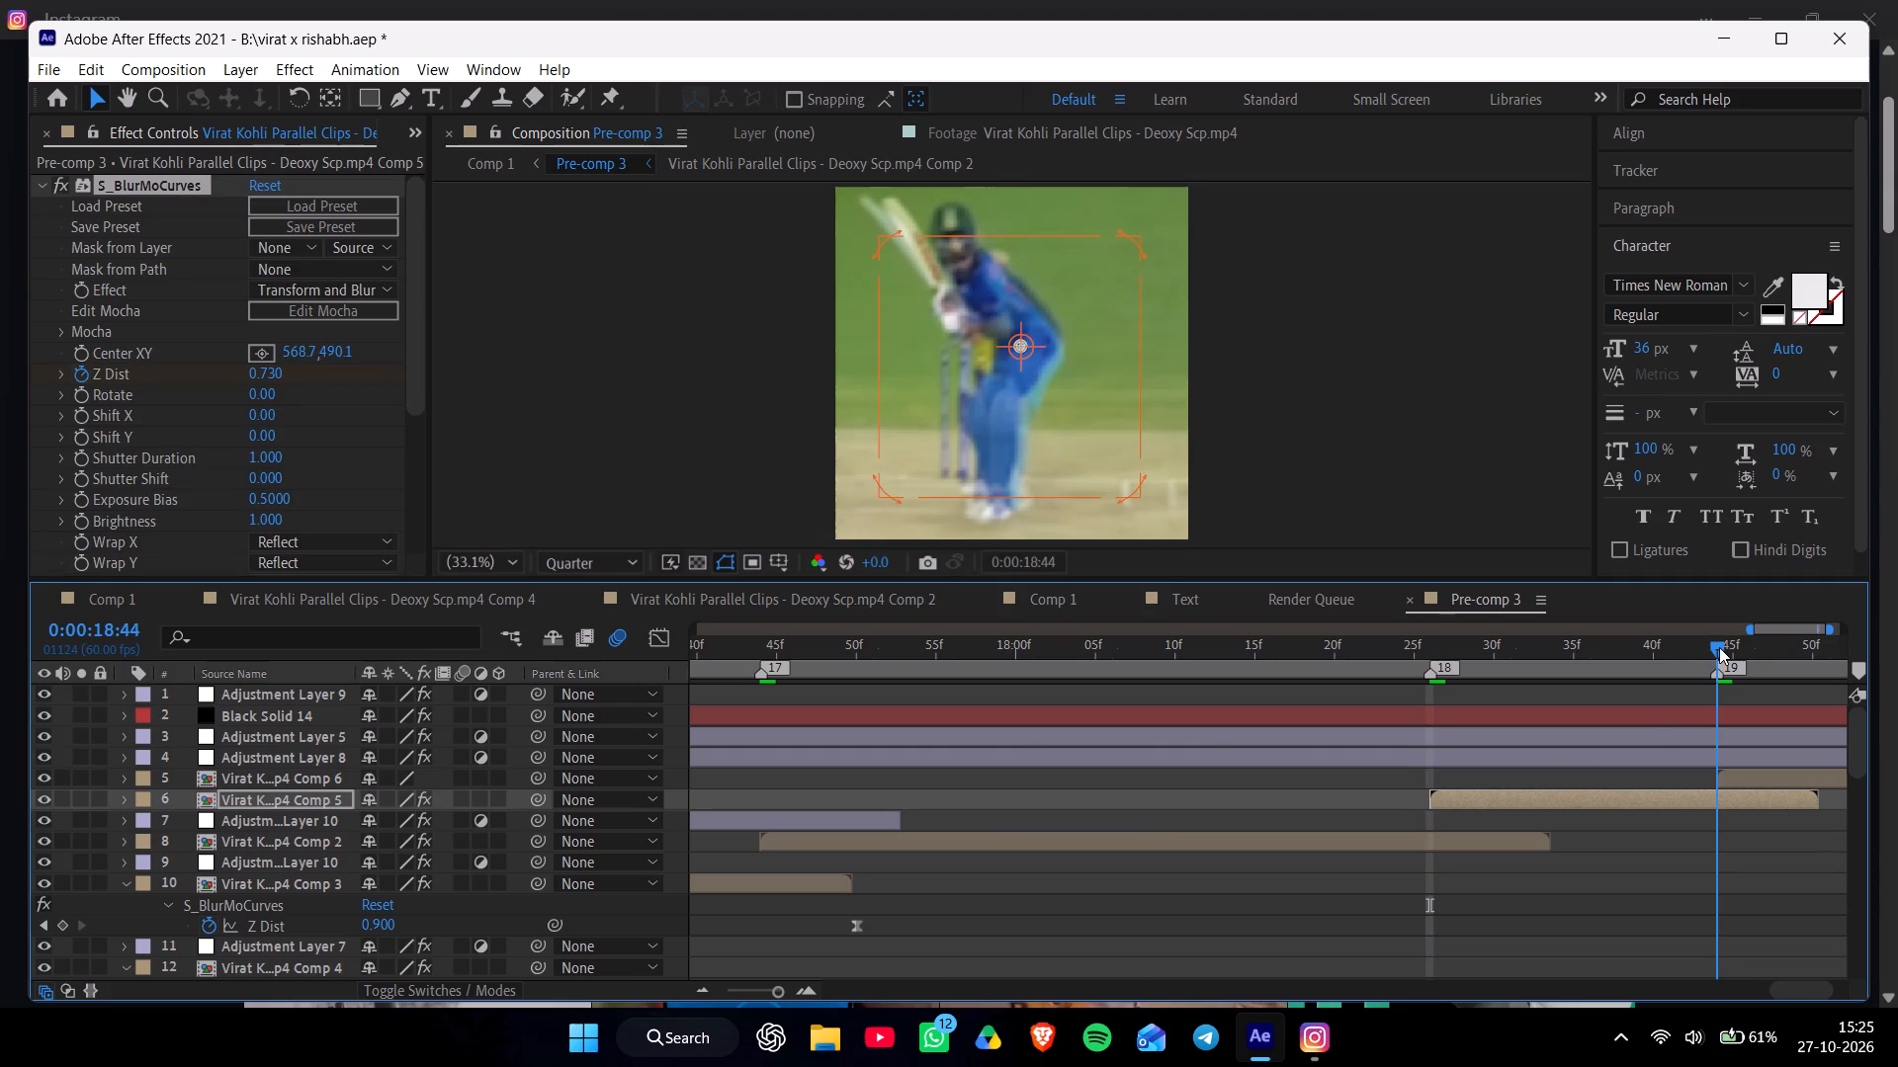
click(1747, 775)
key(ctrl+v)
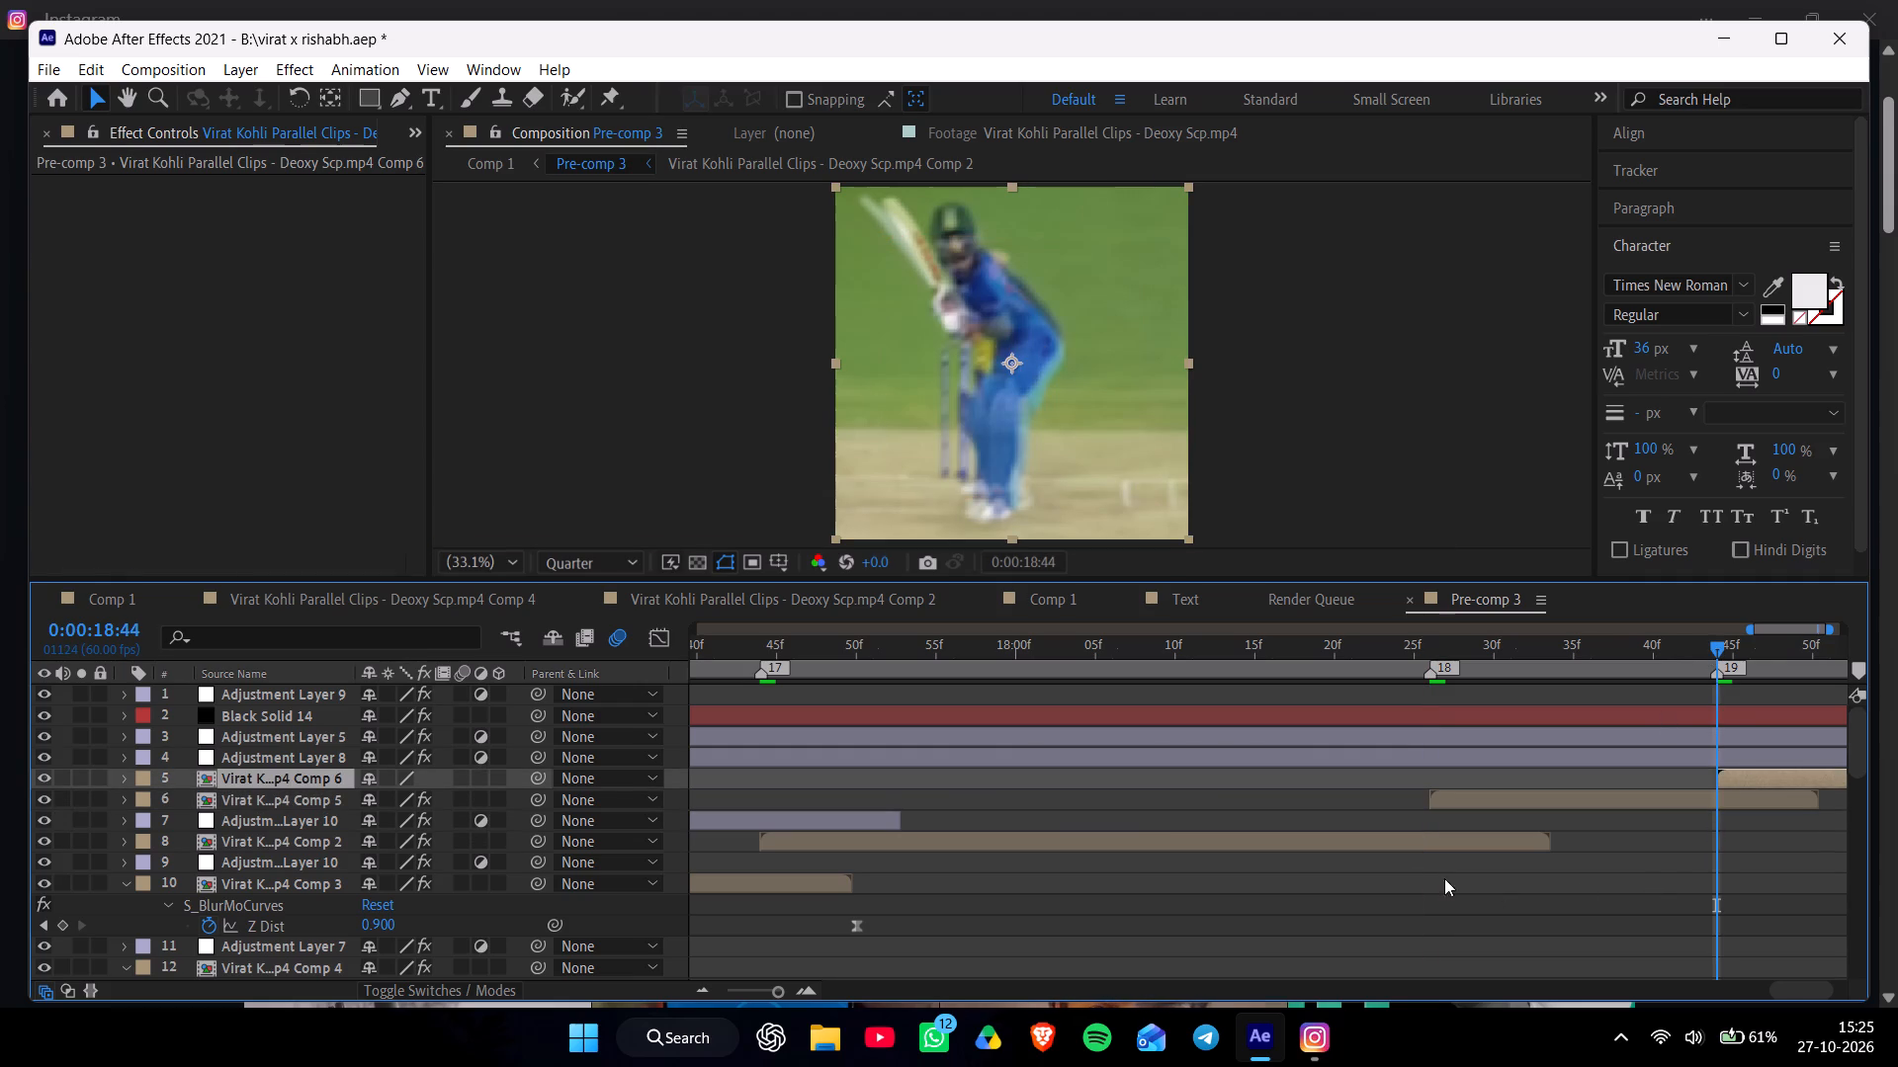
Reveal layer 8's Z Dist keyframes and move the second one to the clip's end at 0:00:18:33.
click(991, 840)
key(u)
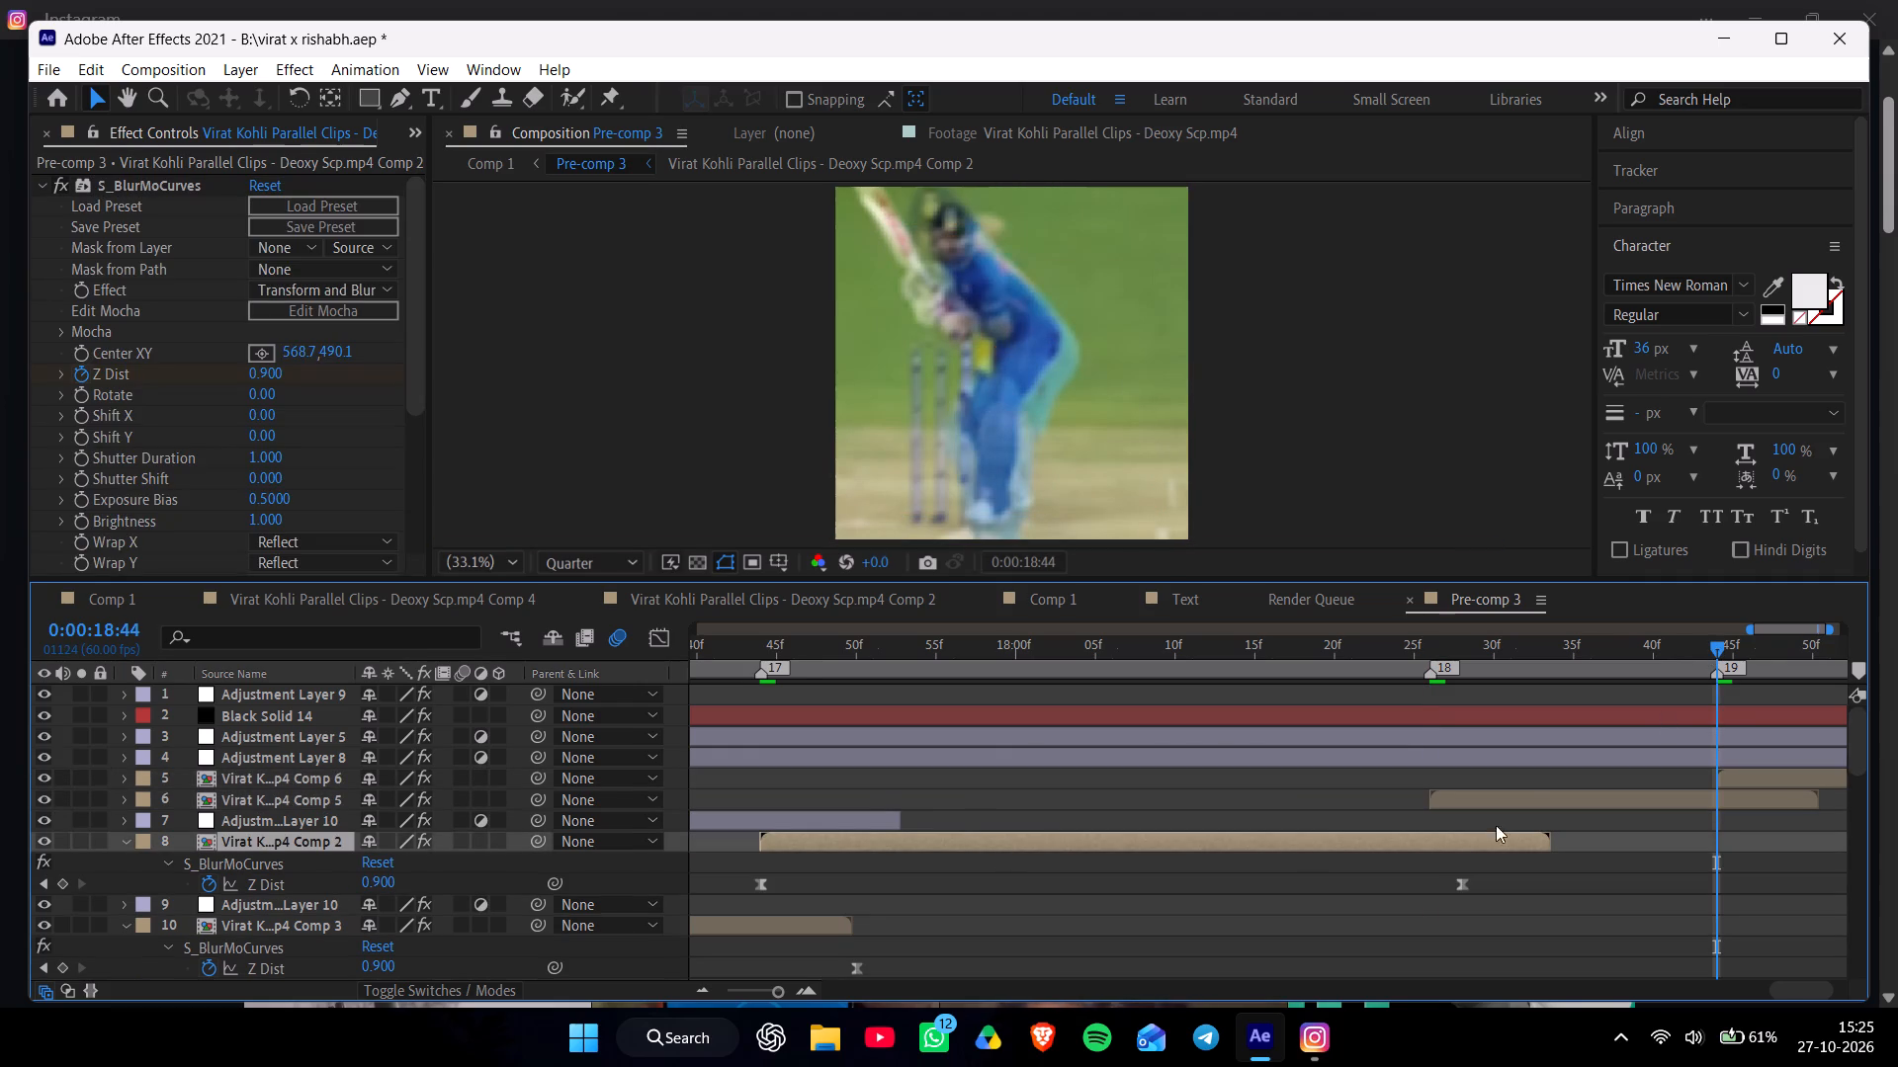
drag(1520, 872, 697, 914)
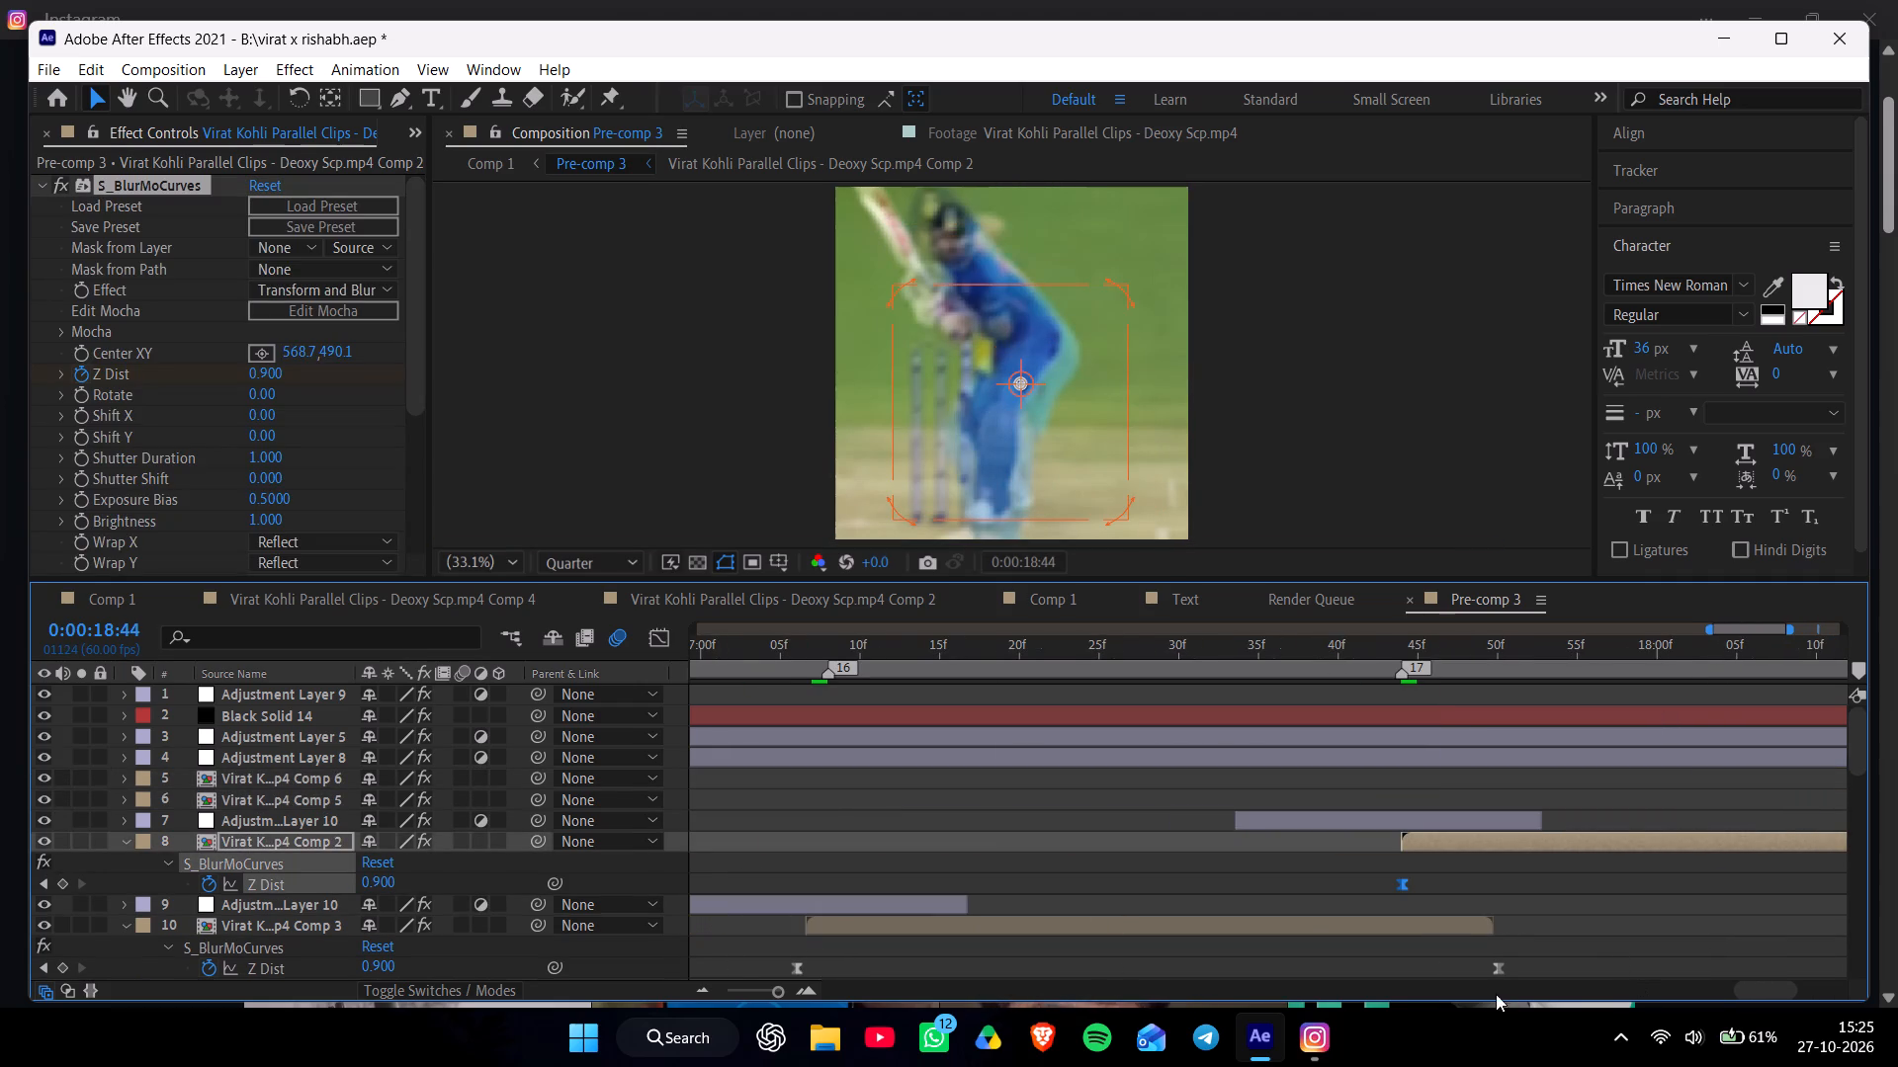
drag(1753, 984, 1786, 985)
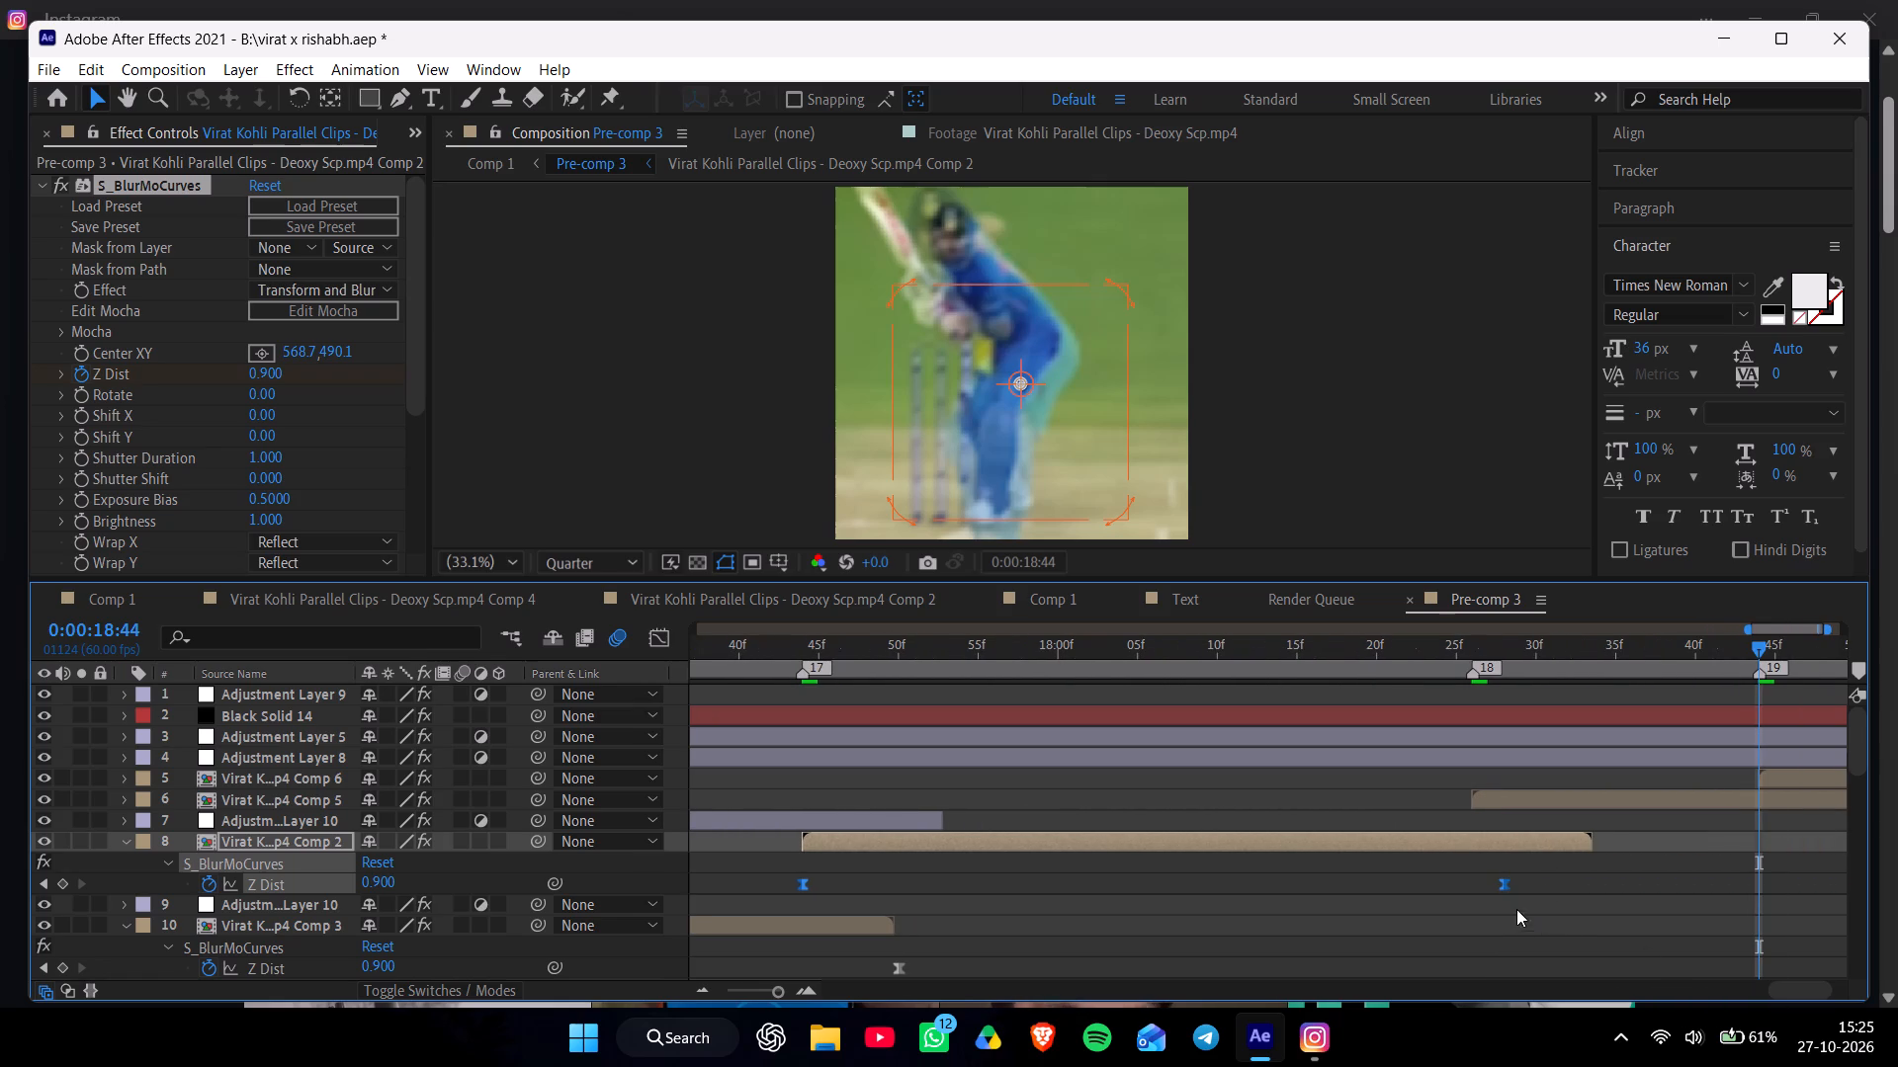
alt+drag(1506, 886, 1594, 889)
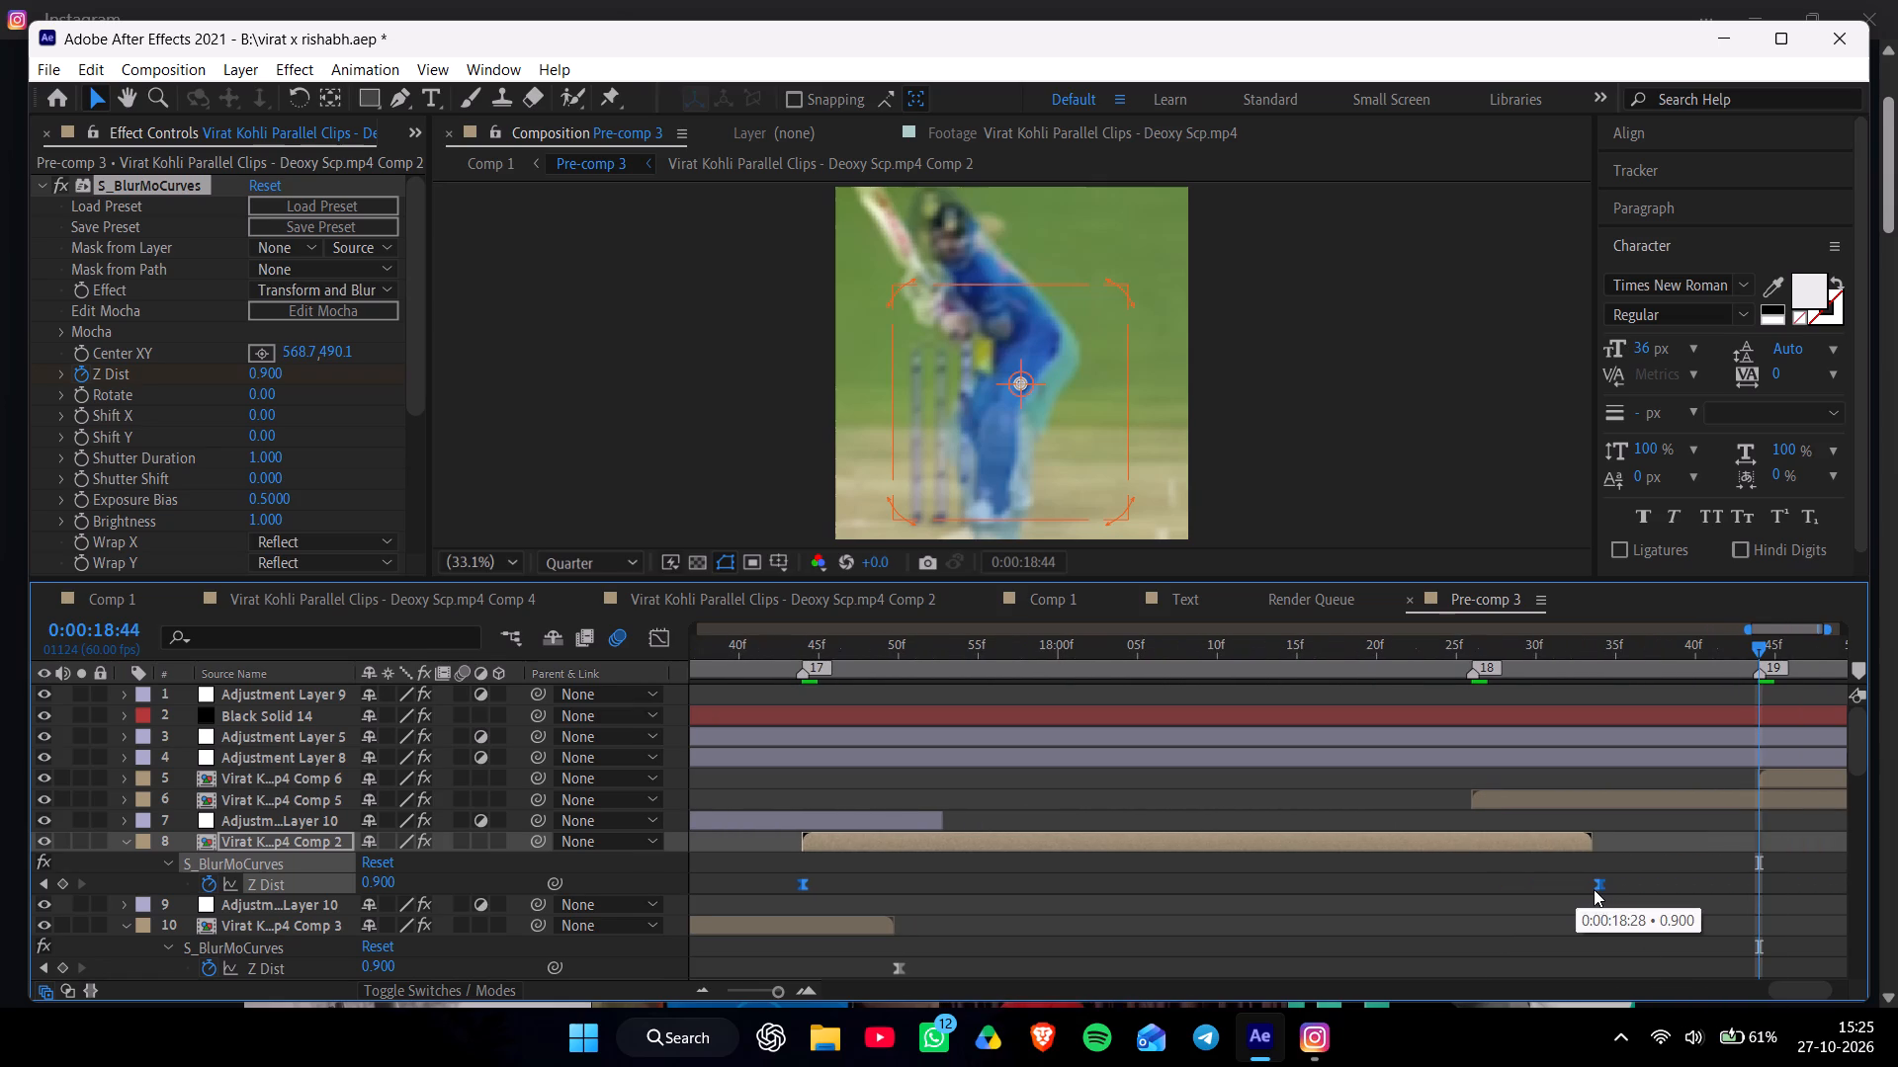
alt+drag(1594, 889, 1587, 892)
click(1580, 639)
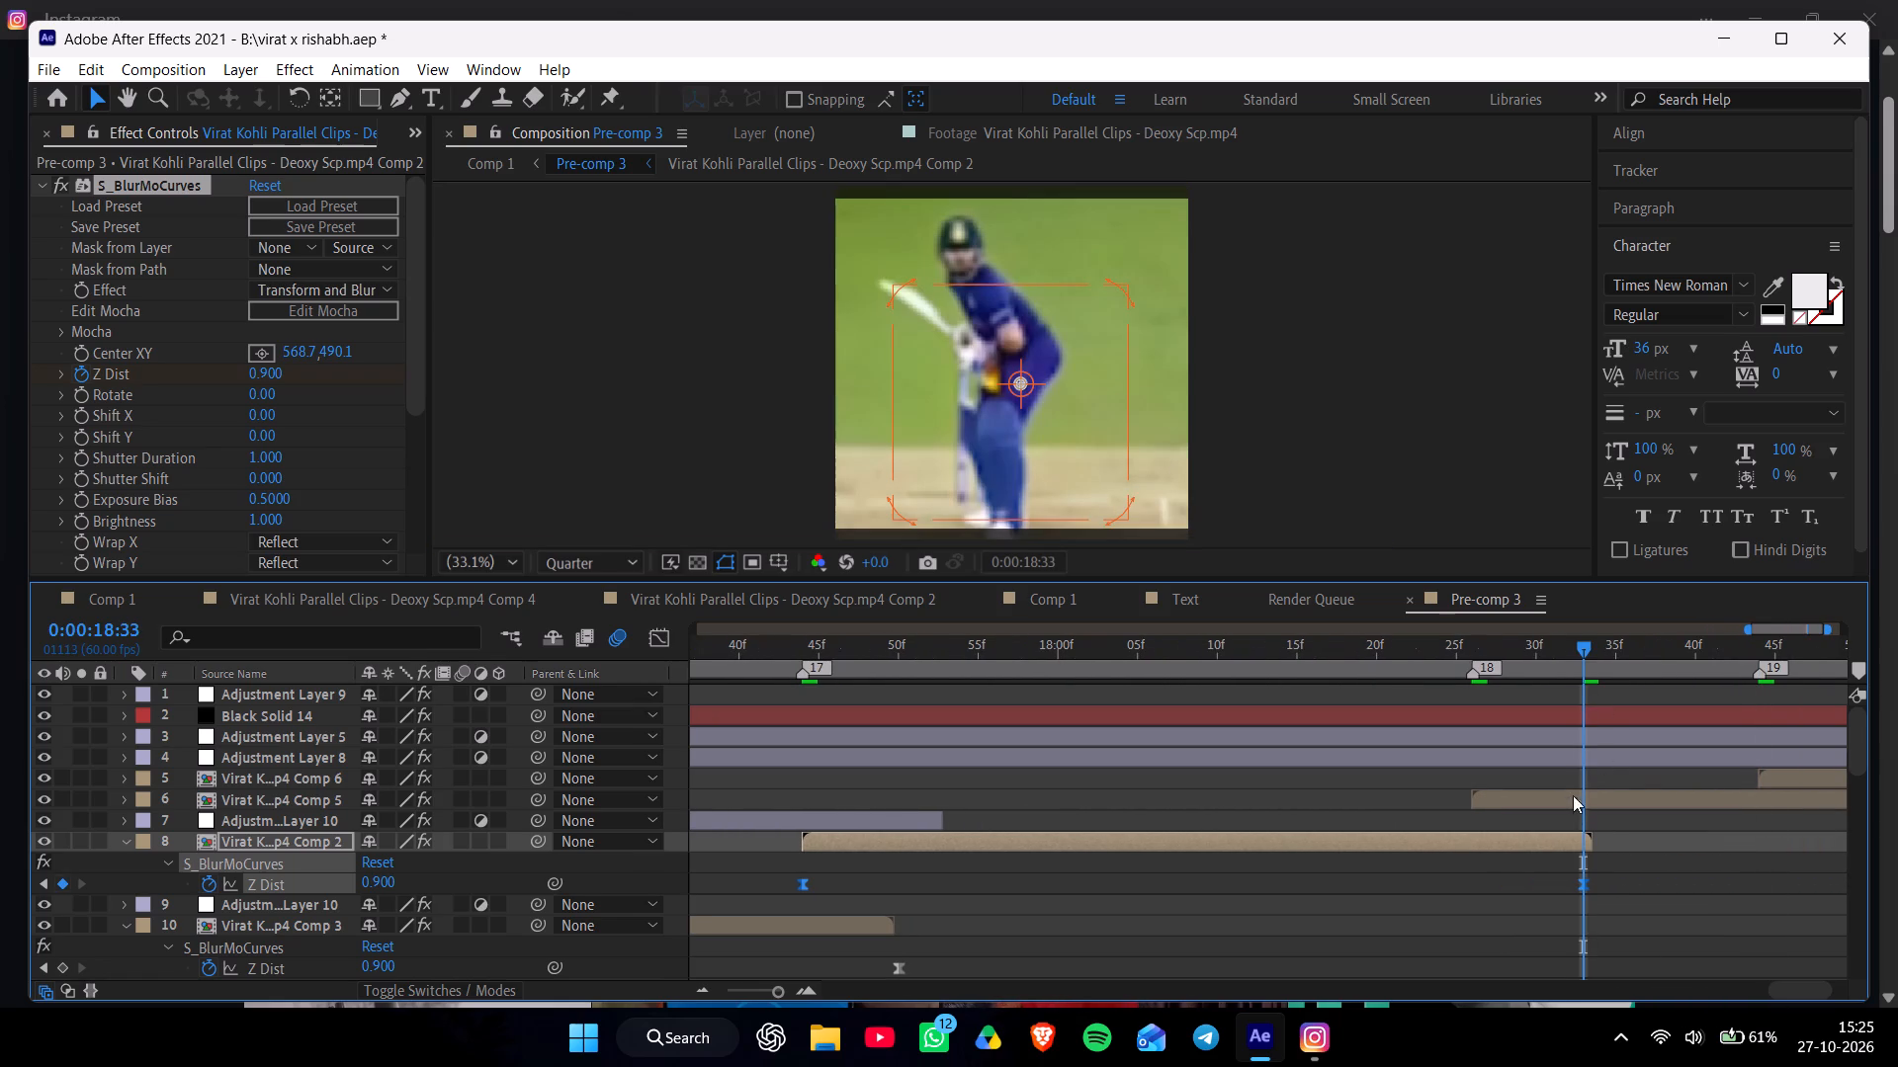
Reveal layer 6's Z Dist keyframes, keeping the first at the clip's start, 0:00:18:26, and moving the second to its end, about 0:00:18:50.
click(1565, 797)
key(u)
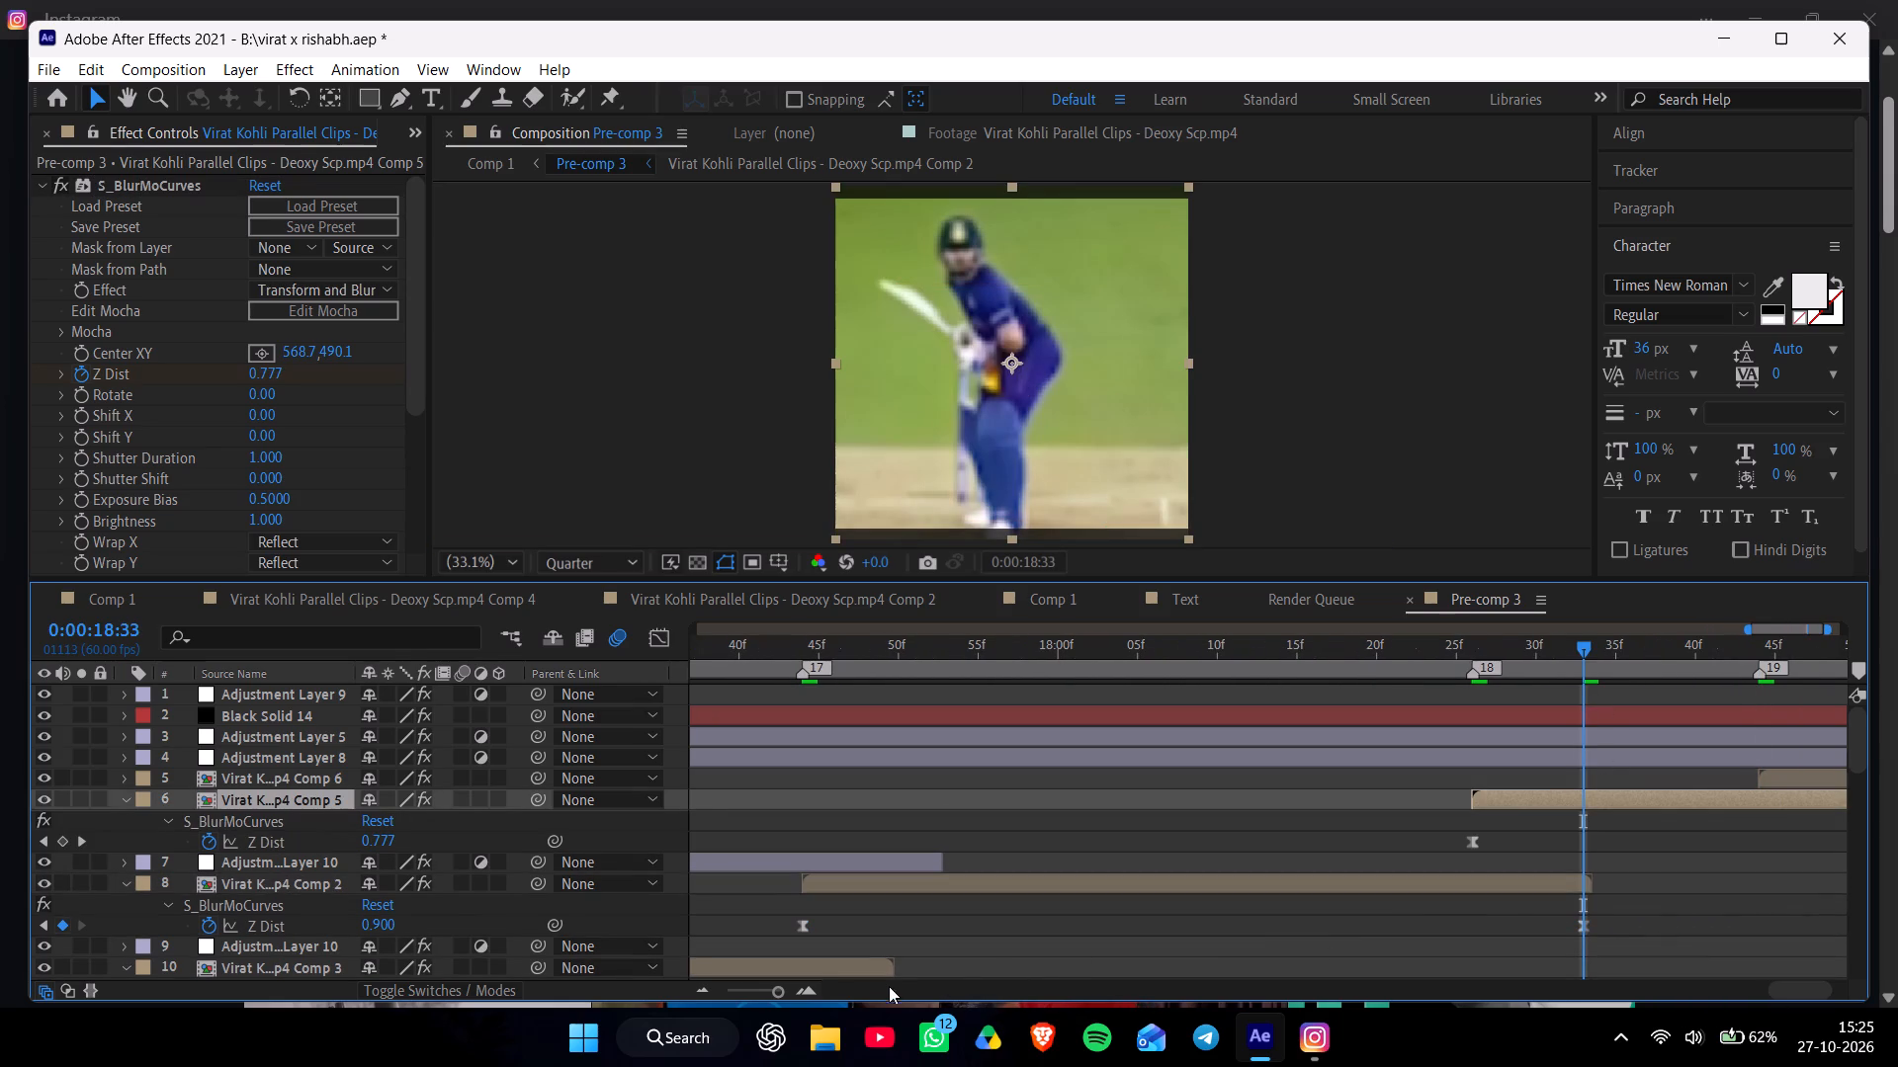
drag(1801, 995, 1828, 993)
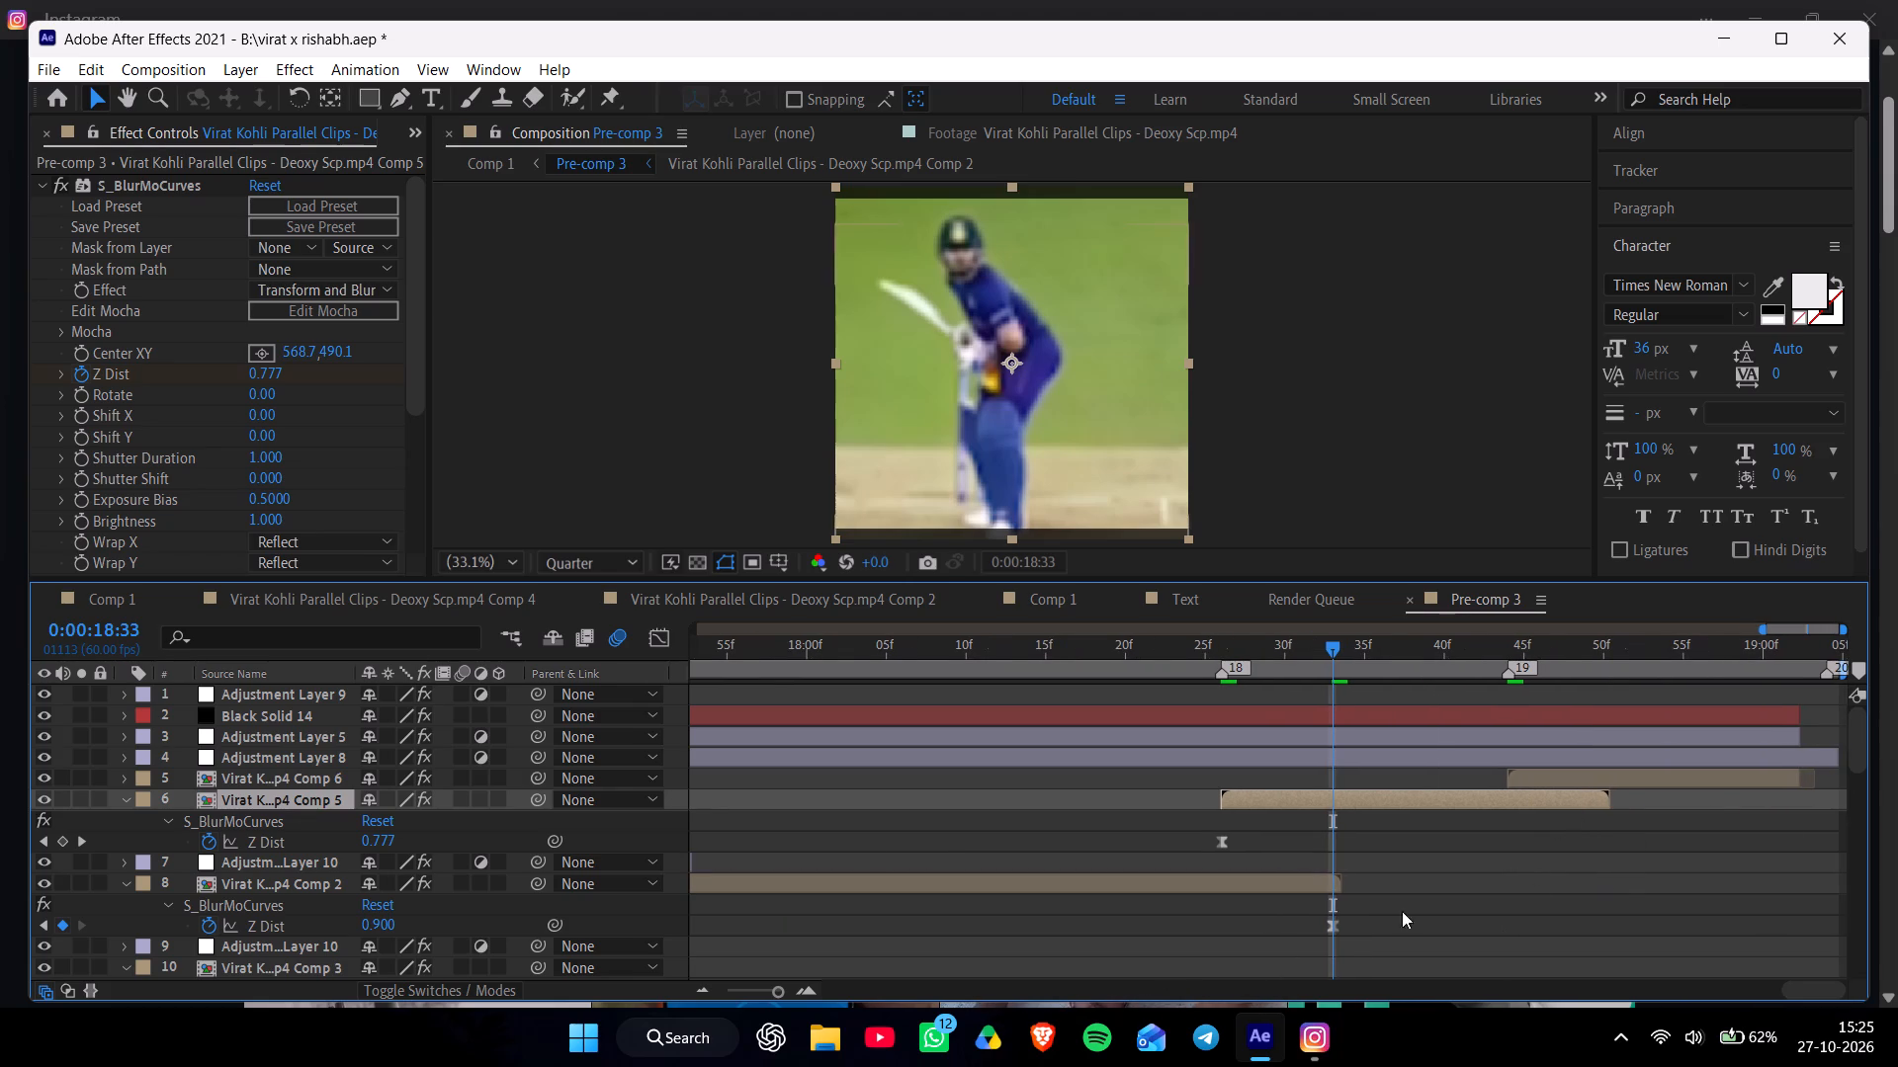
drag(1197, 827, 1332, 871)
click(464, 834)
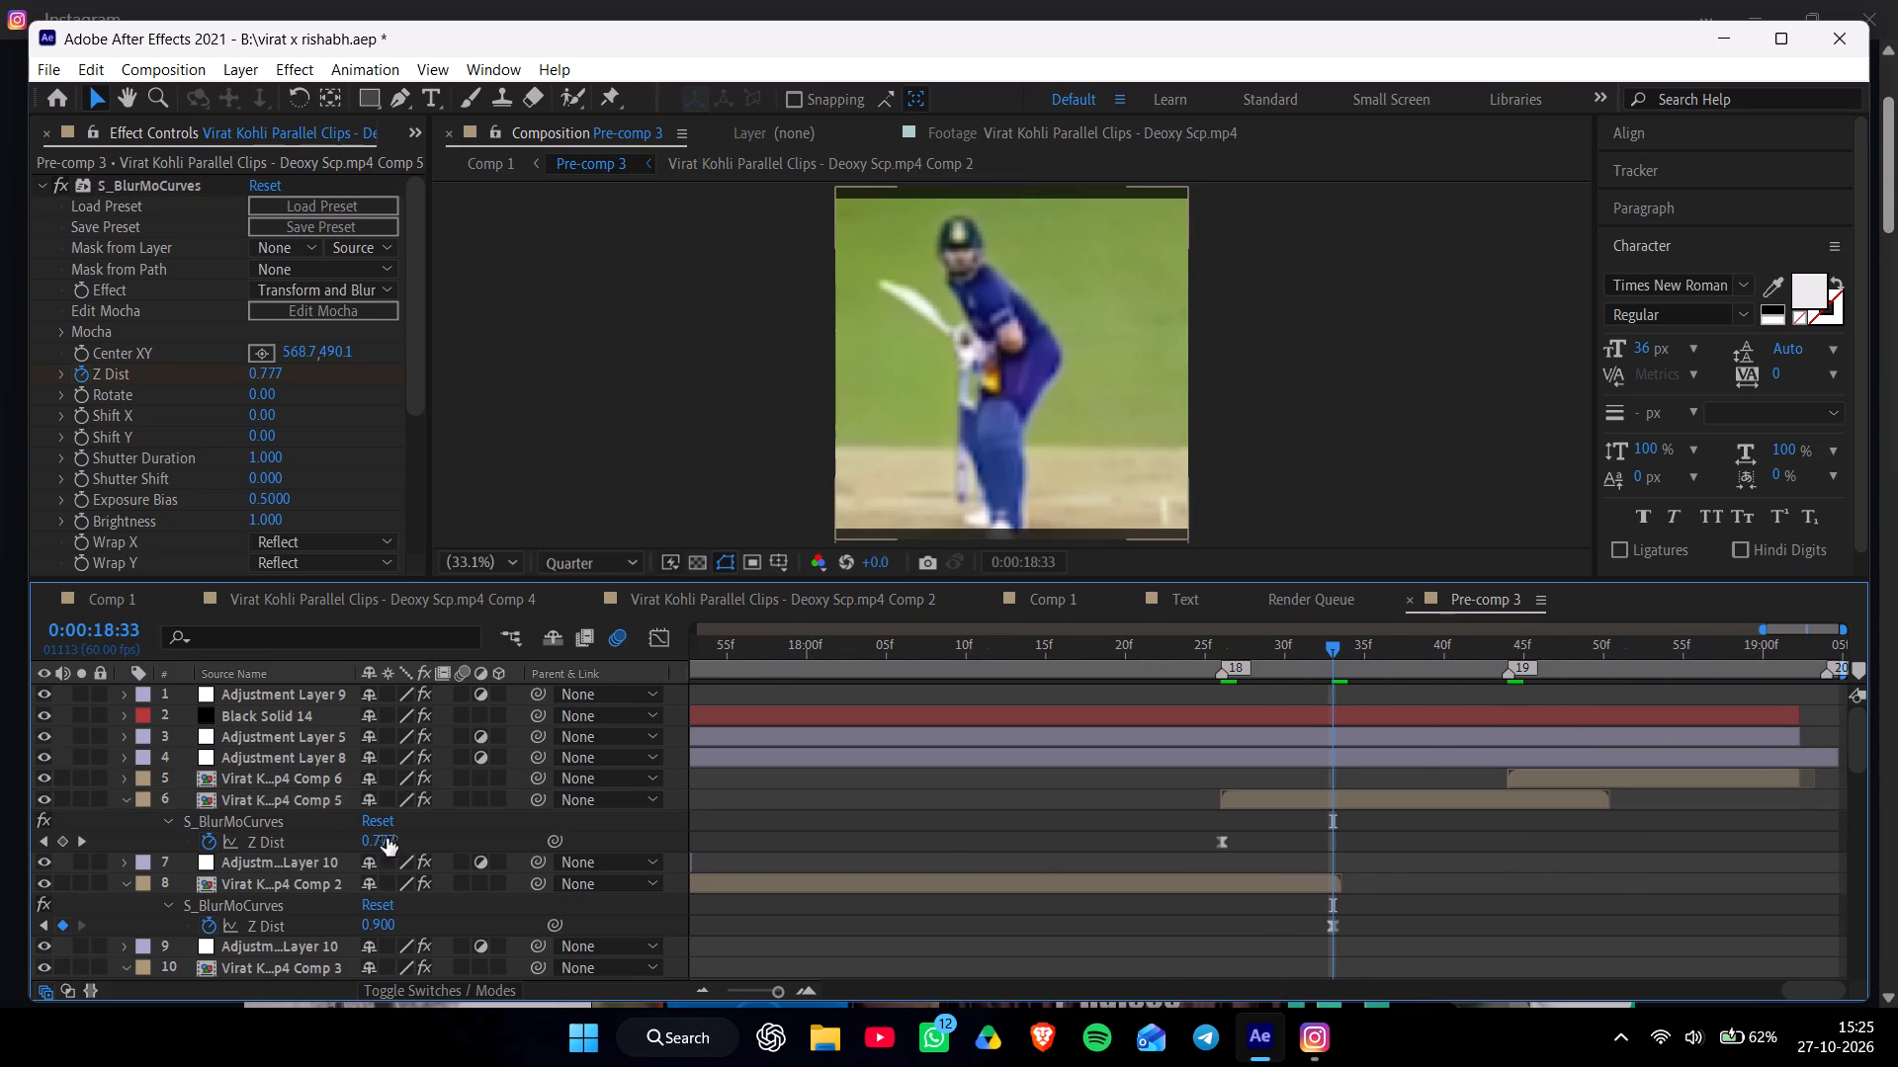
click(282, 843)
drag(1223, 847, 1212, 847)
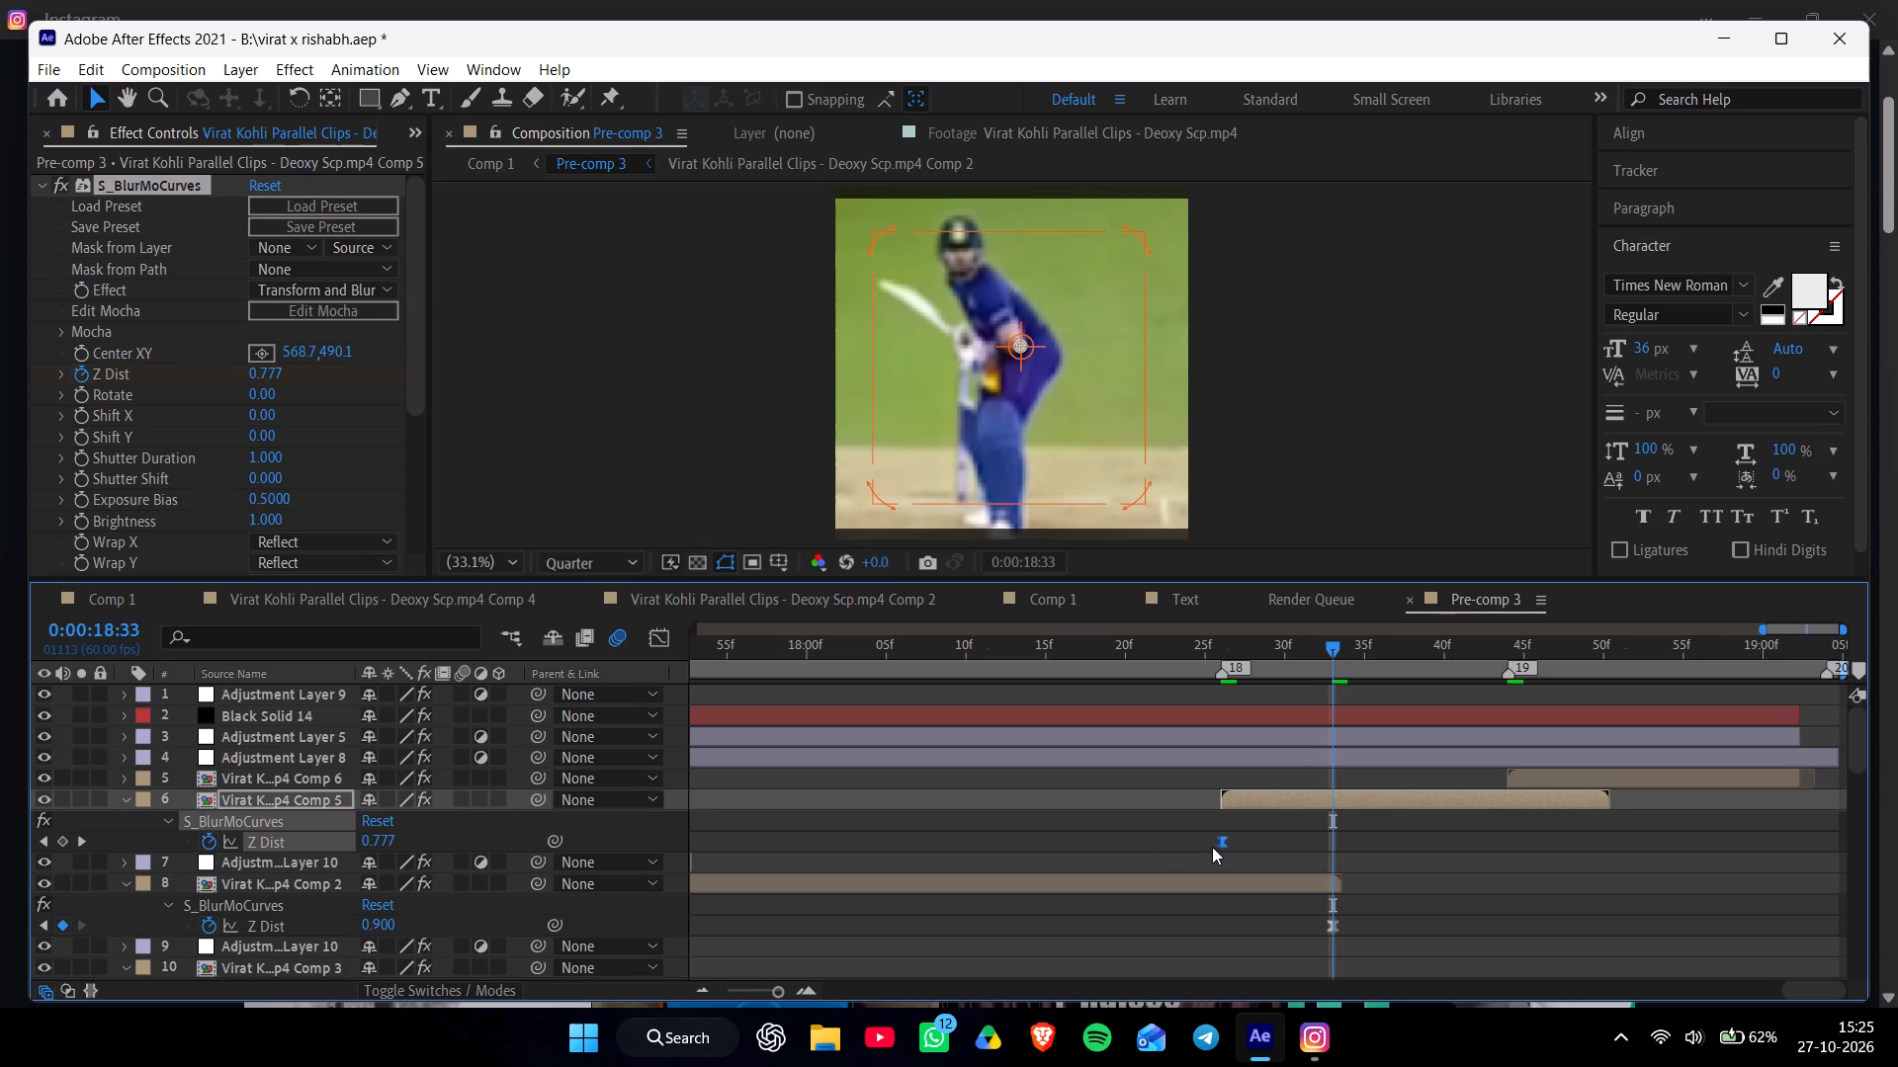
drag(1212, 847, 1008, 856)
alt+drag(993, 836, 1546, 884)
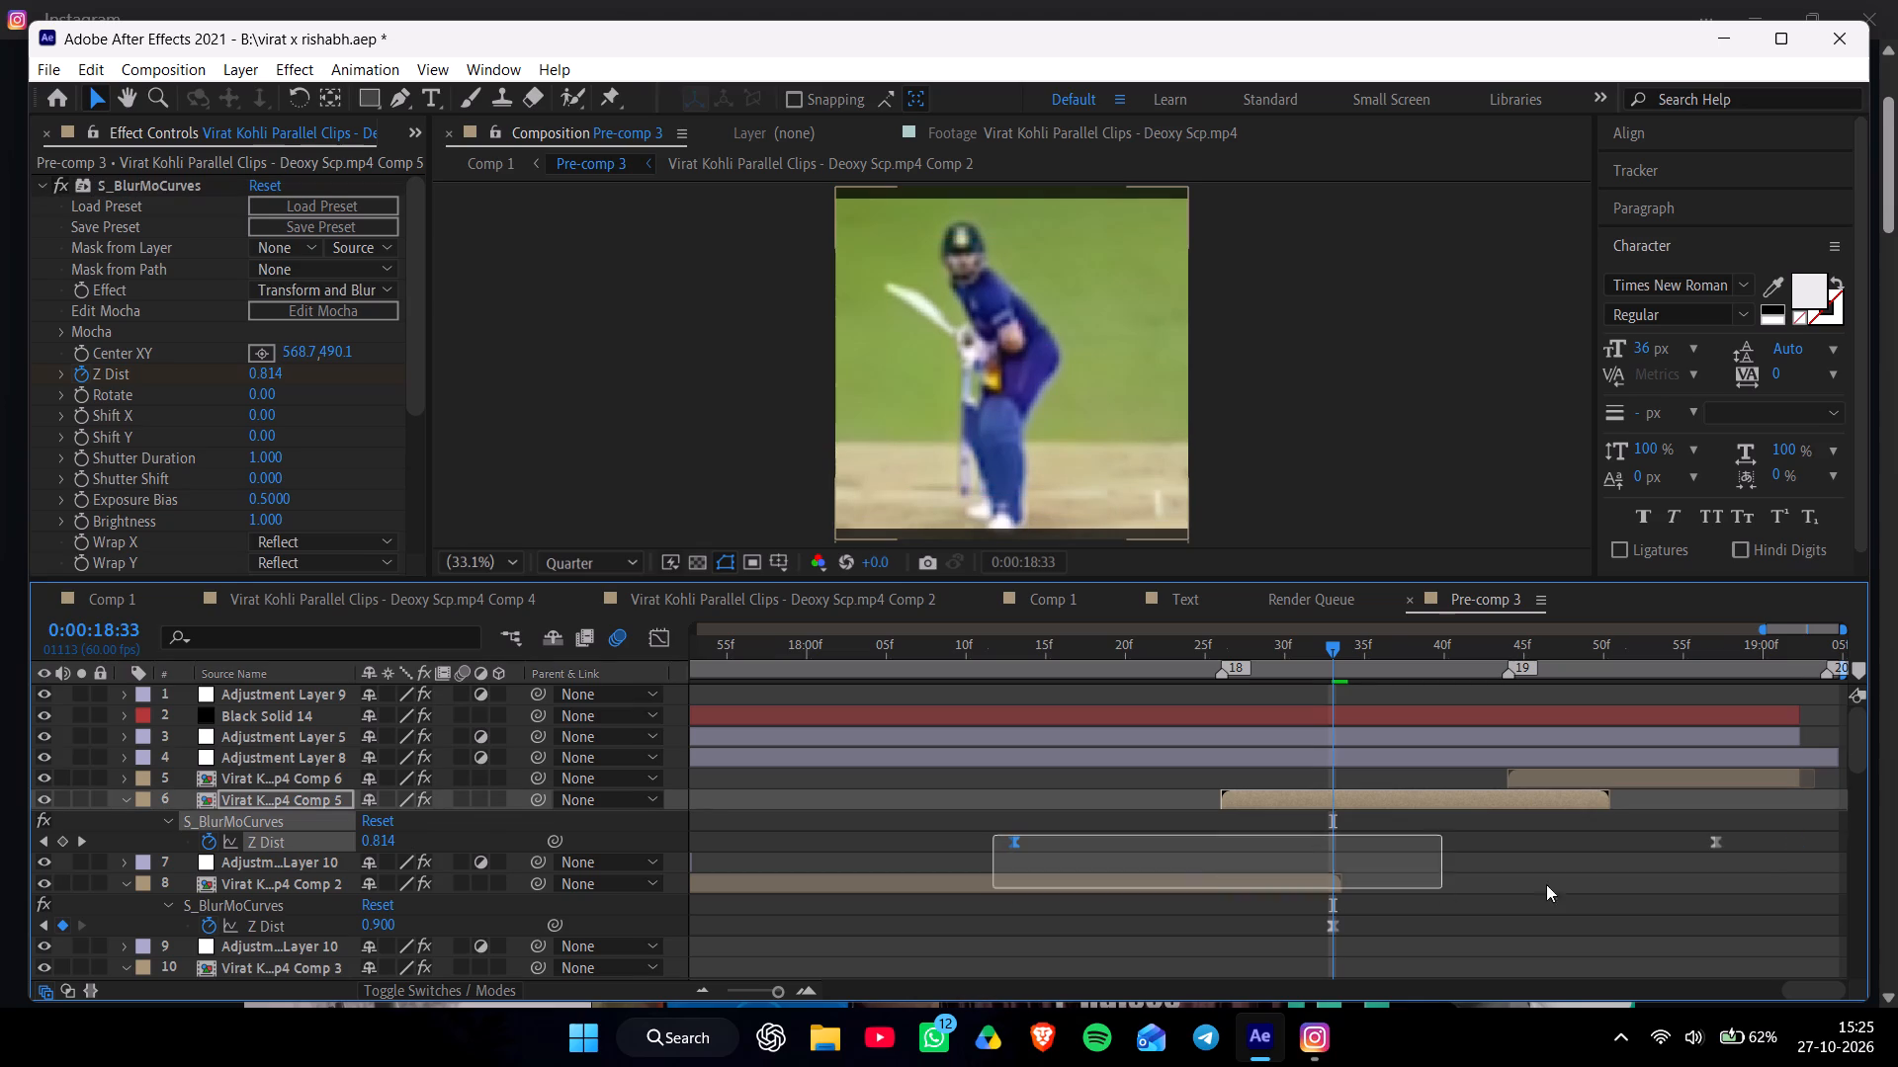
alt+drag(1546, 884, 1768, 870)
alt+drag(1010, 840, 1011, 840)
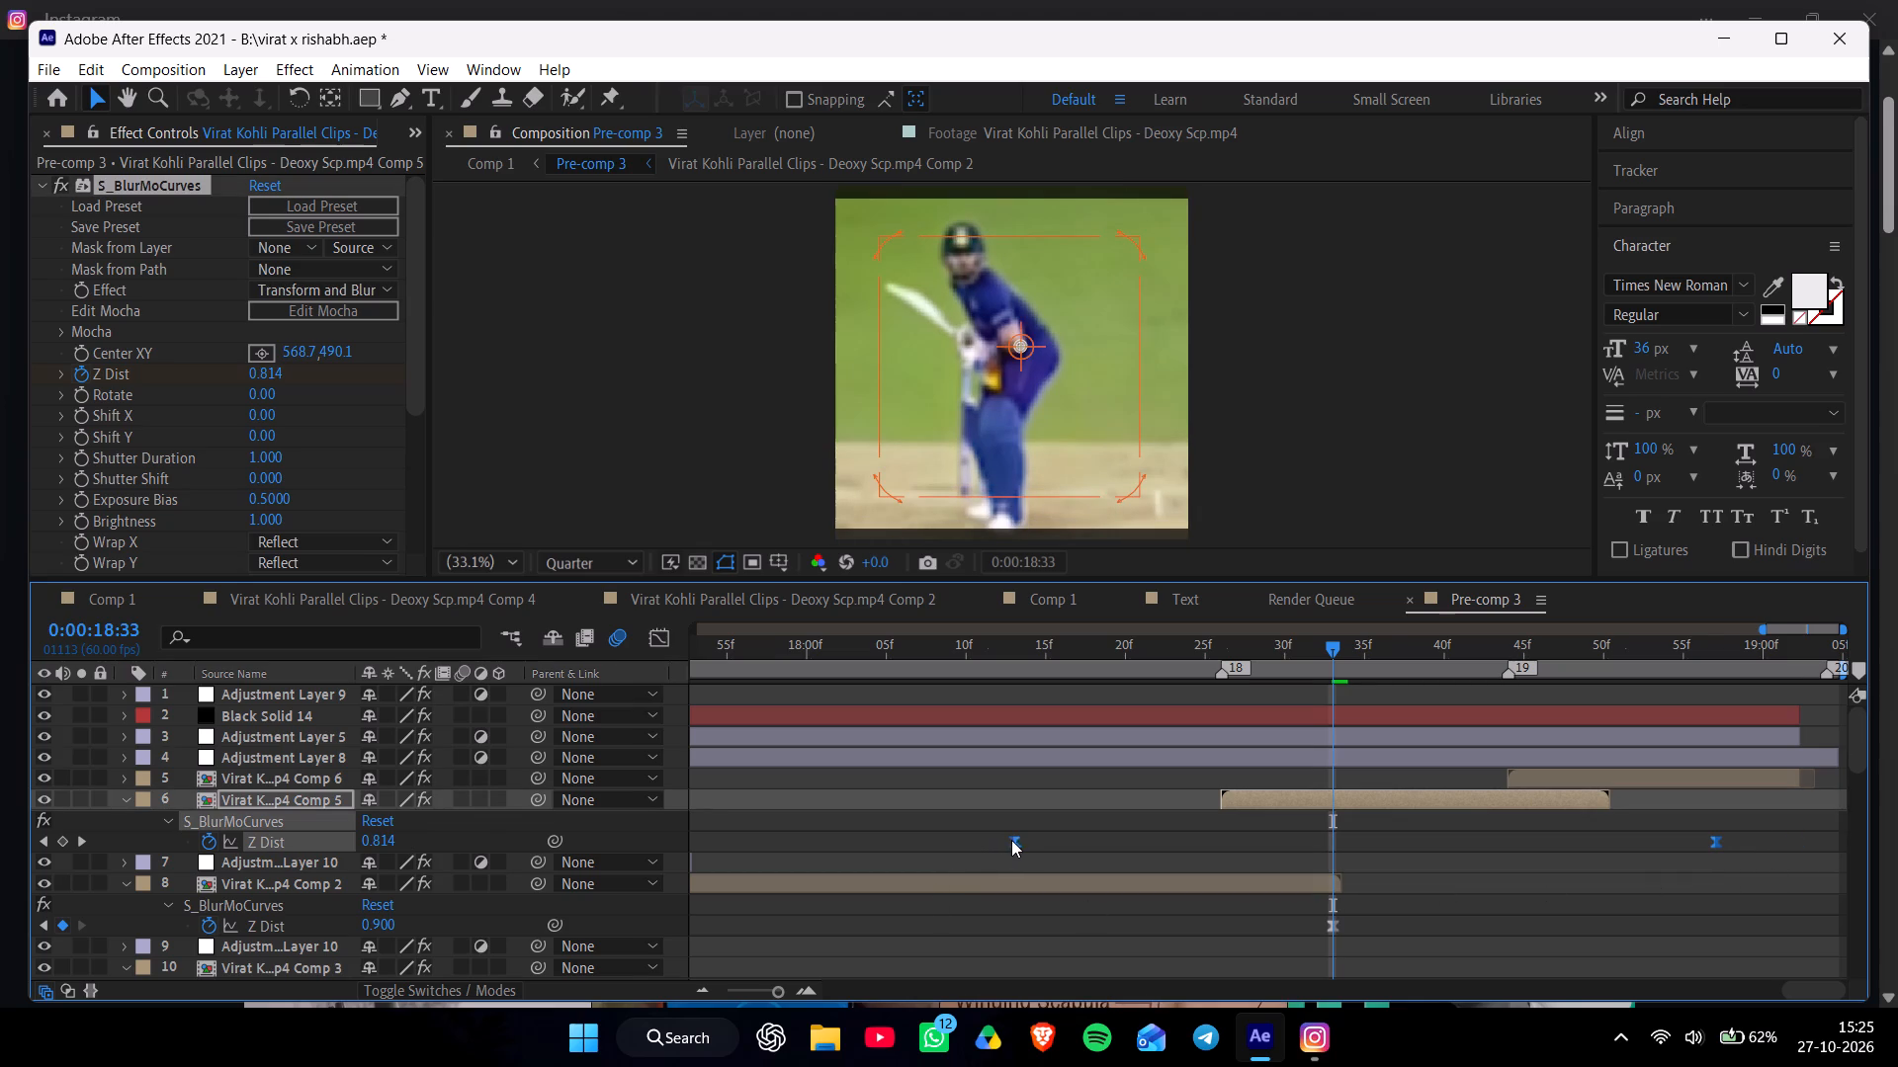
alt+drag(1011, 840, 1215, 861)
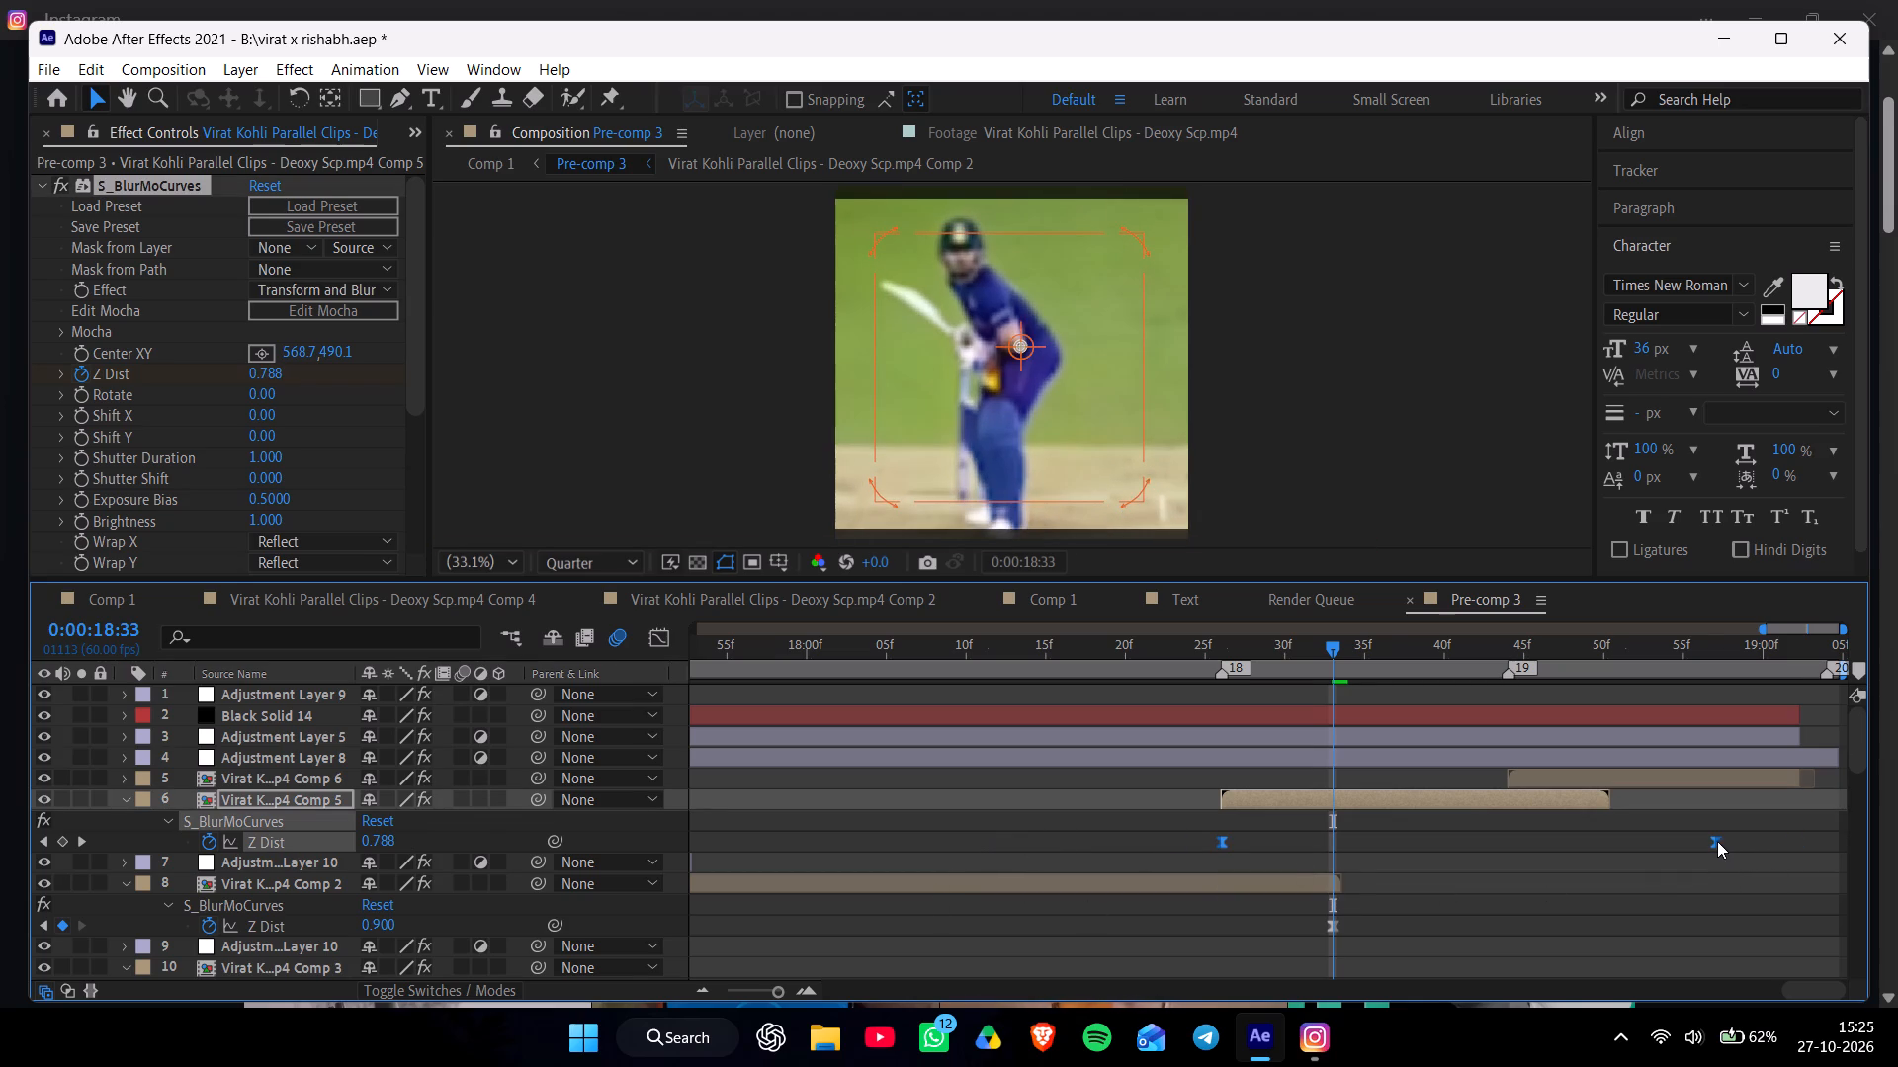
alt+drag(1715, 841, 1608, 860)
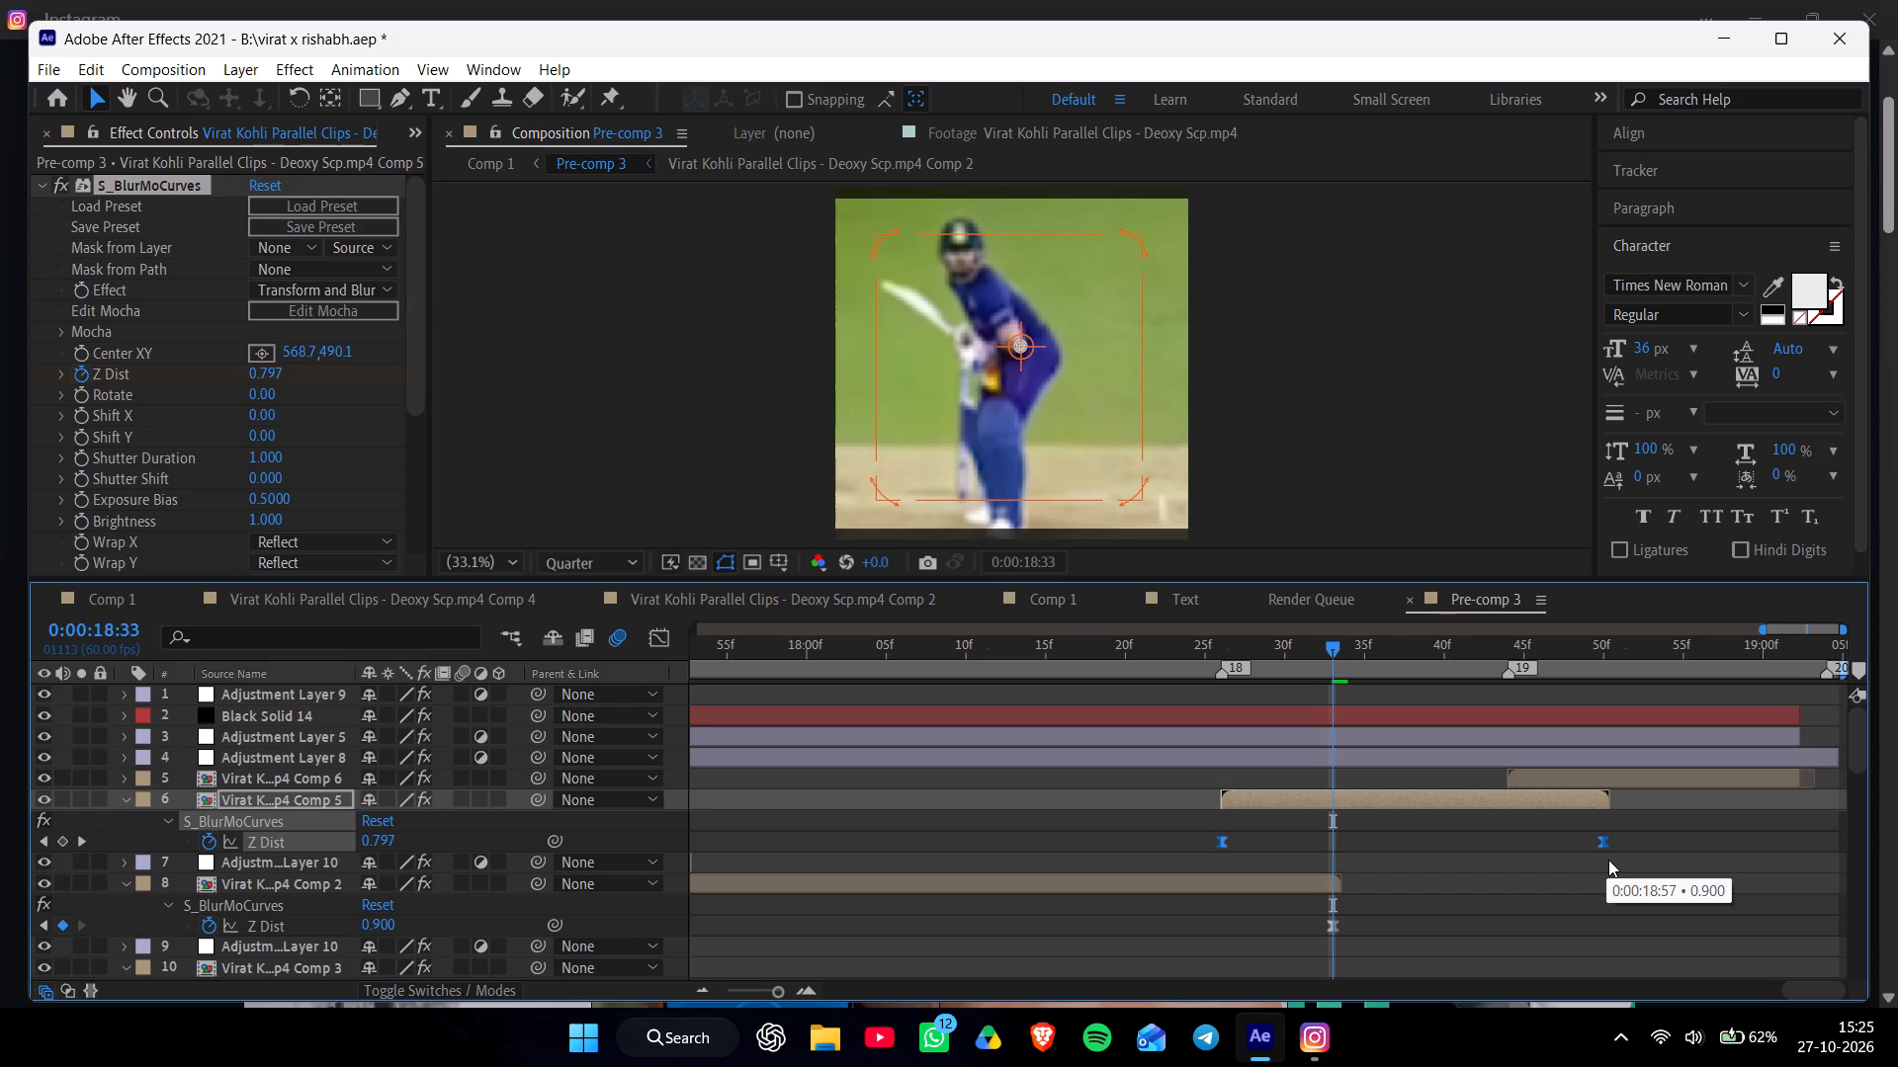
alt+drag(1608, 860, 1606, 860)
Reveal layer 5's Z Dist keyframes and bring the second one back within the clip, to about 0:00:19:02.
click(1583, 776)
key(u)
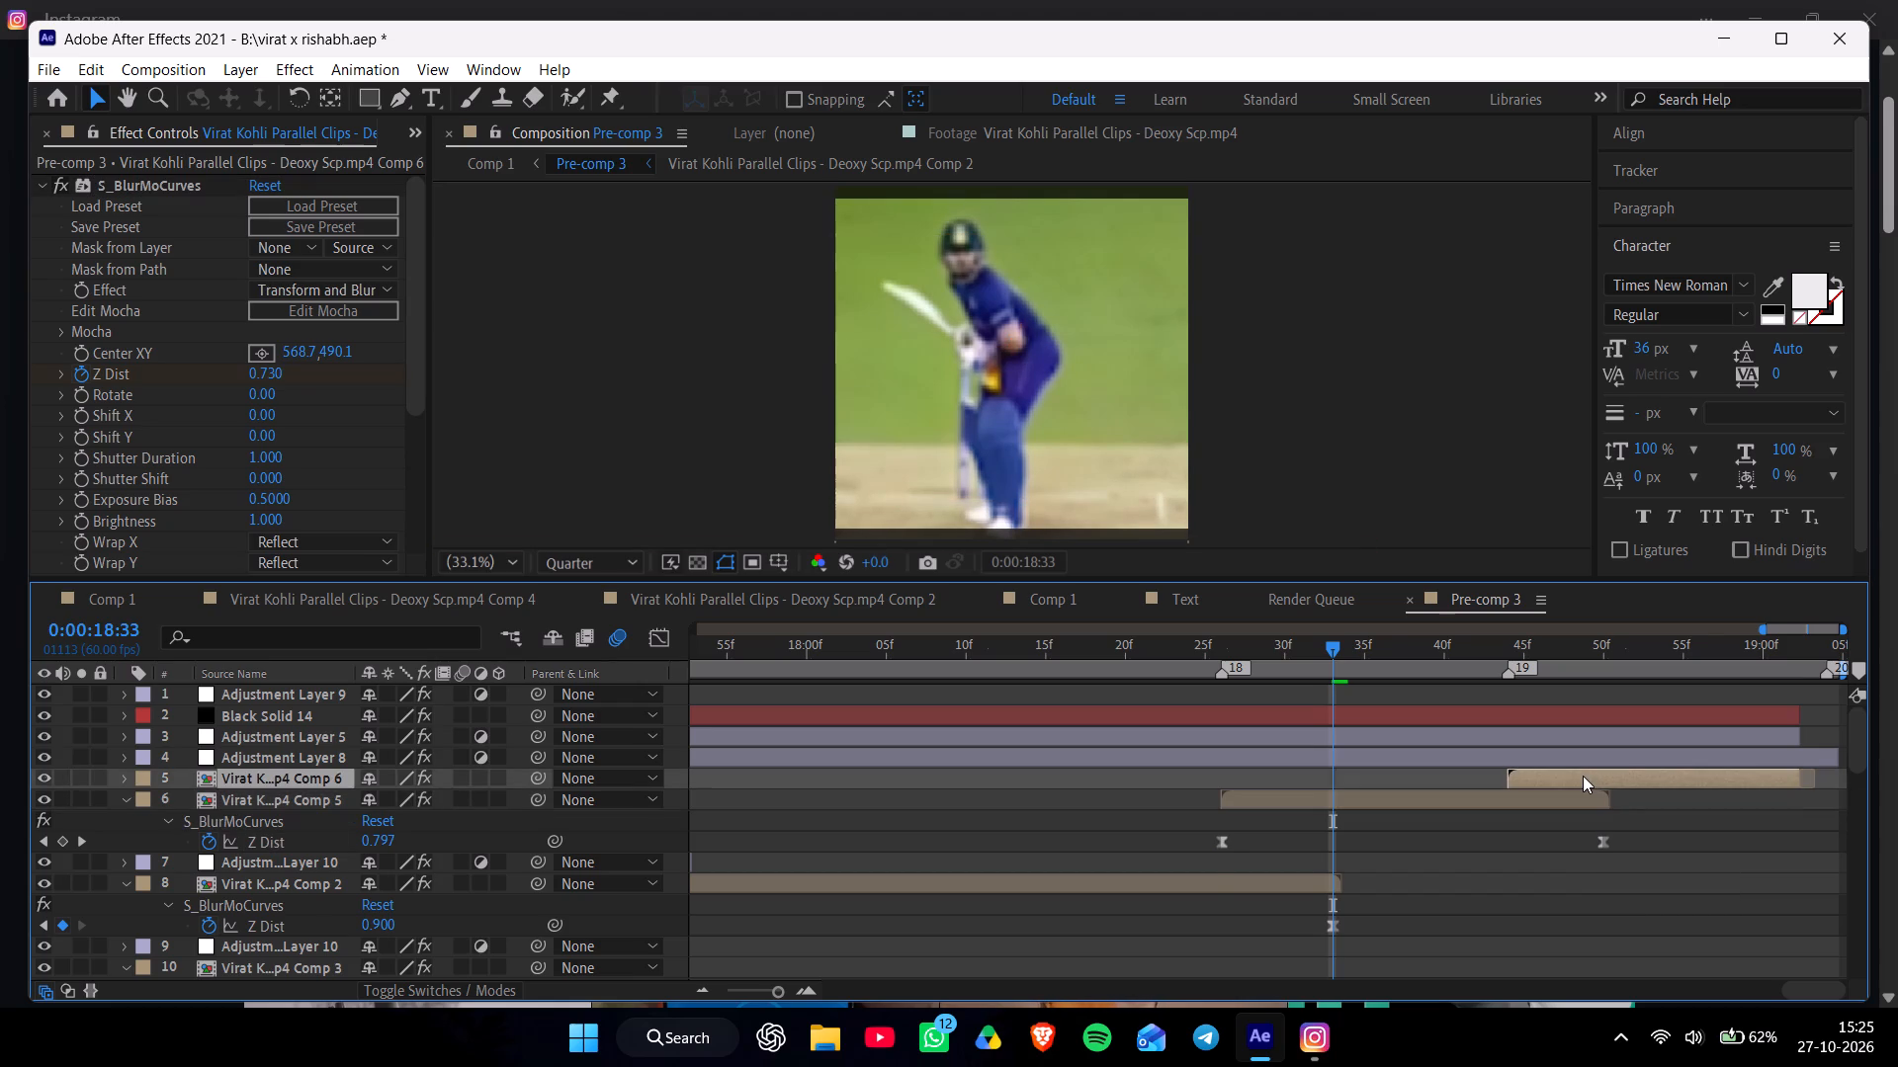
drag(1484, 801, 1549, 821)
click(1041, 816)
click(259, 818)
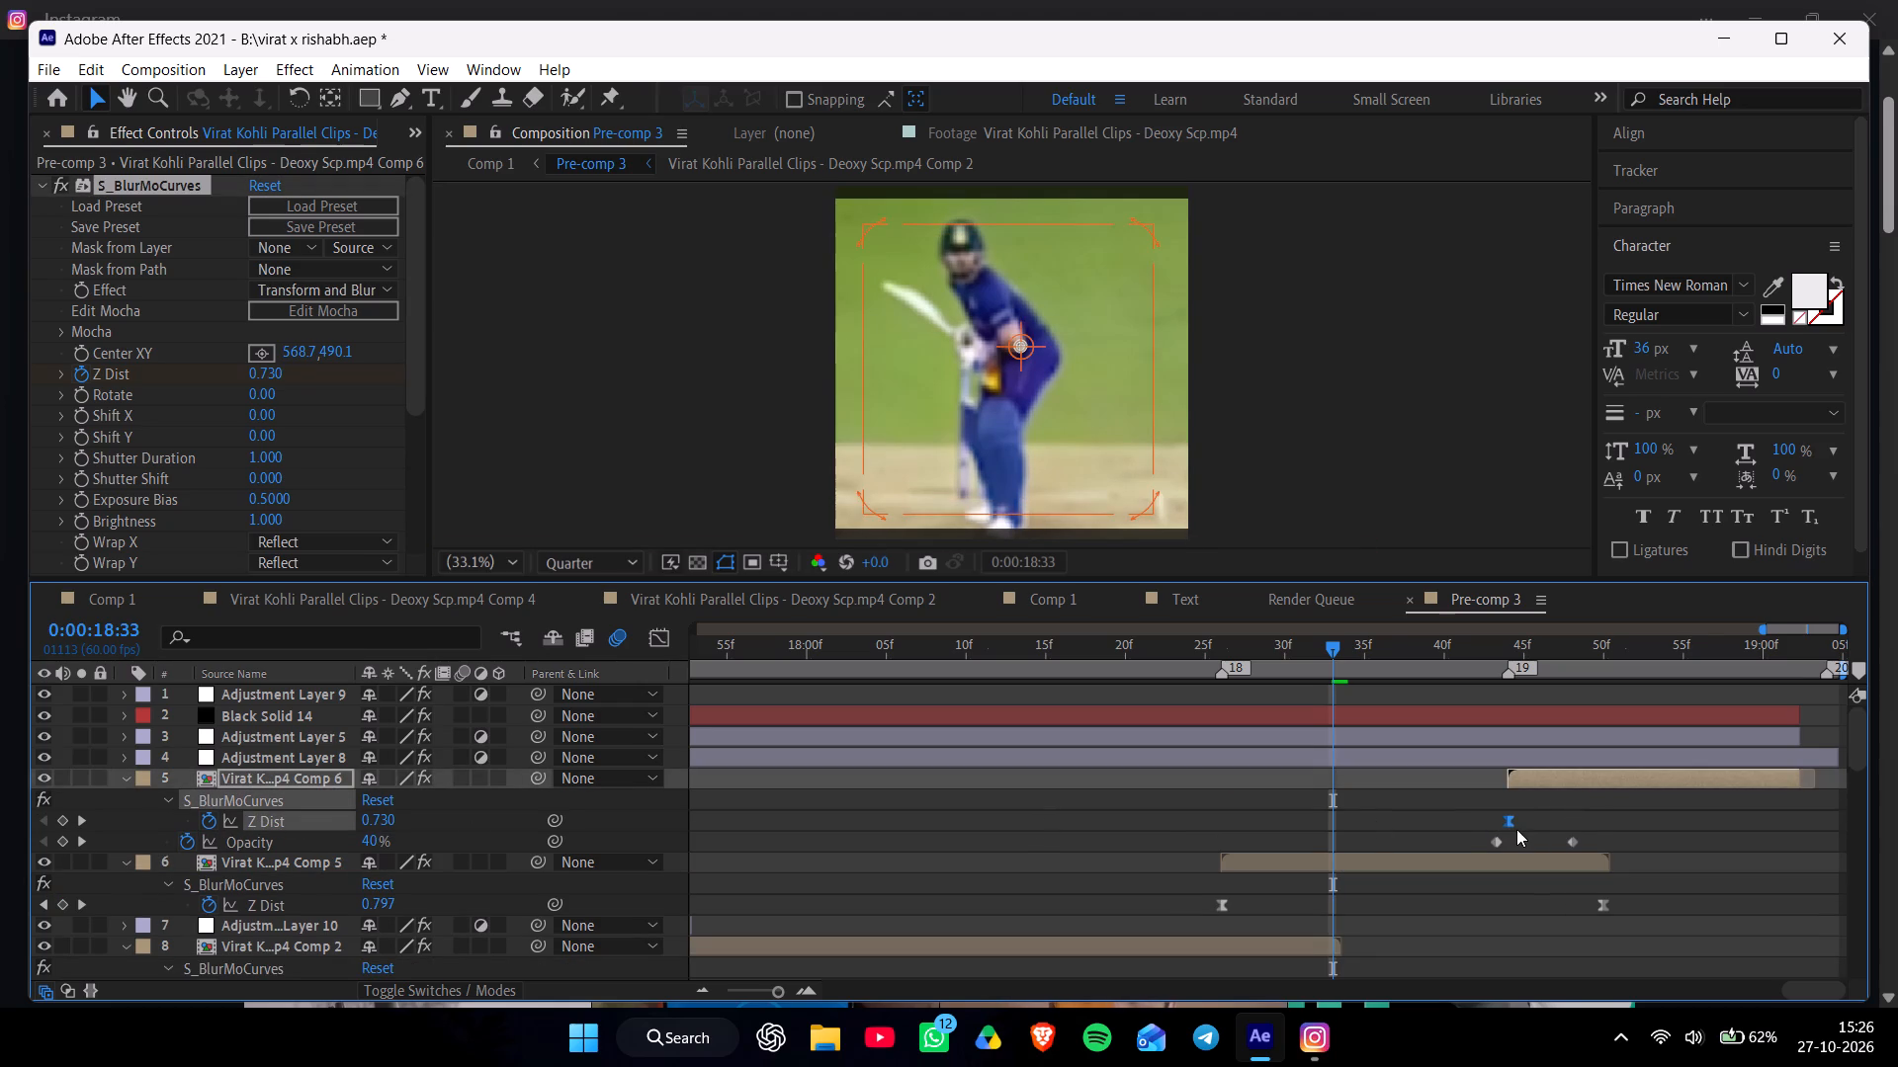
alt+drag(1510, 823, 1315, 833)
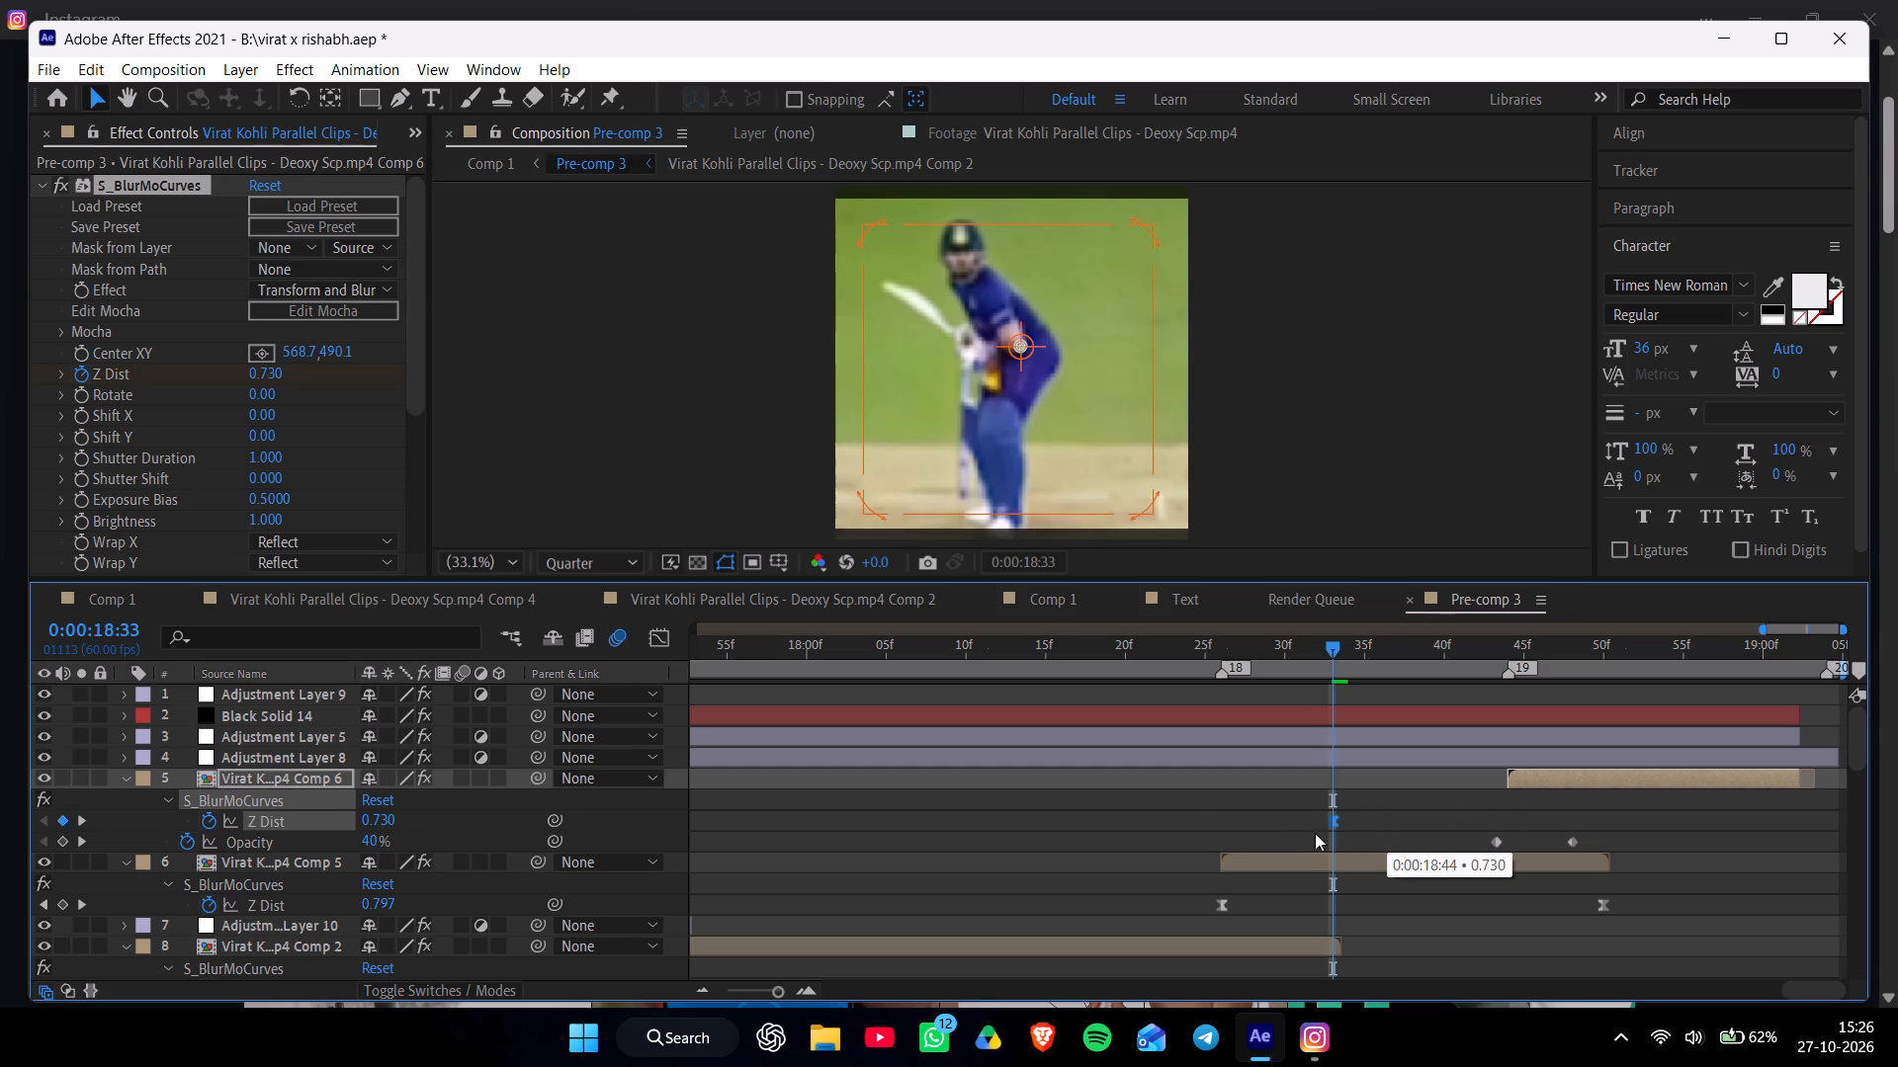
alt+drag(1315, 833, 990, 818)
key(ctrl+z)
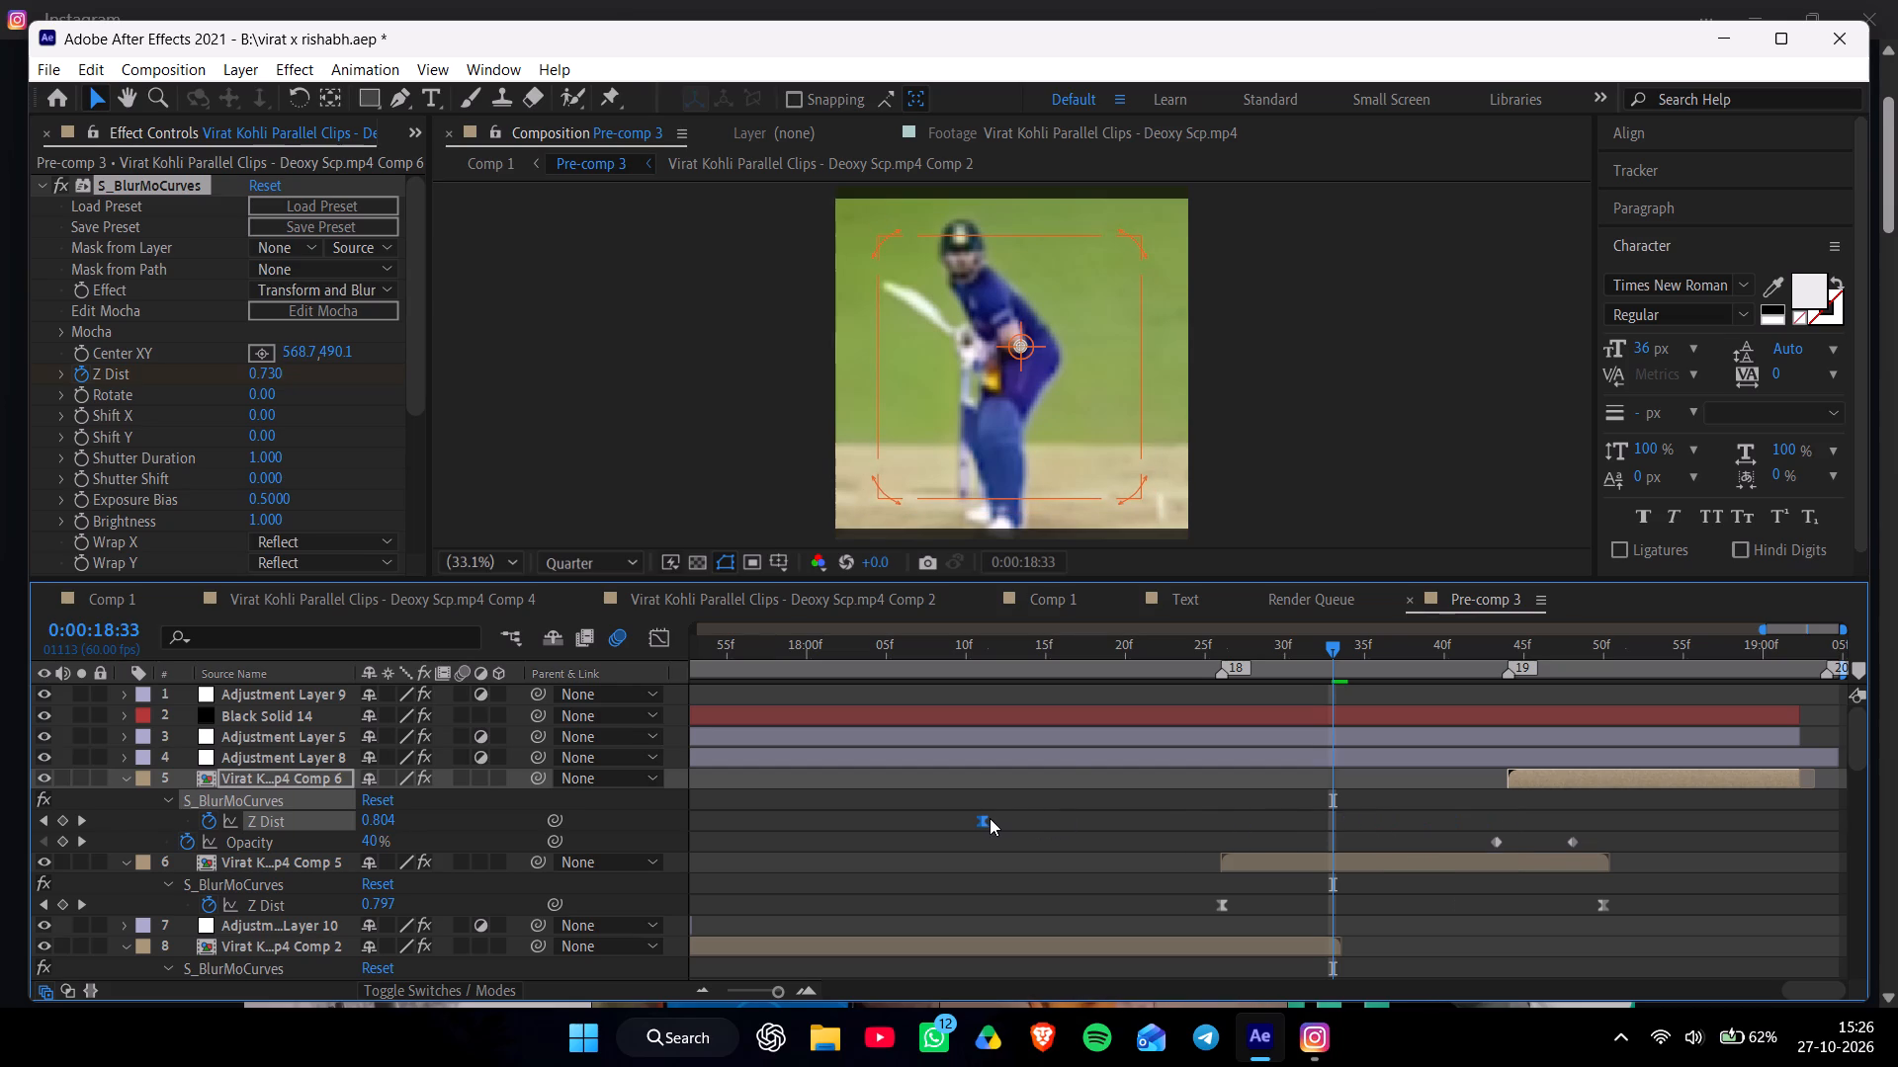
drag(1511, 820, 1352, 844)
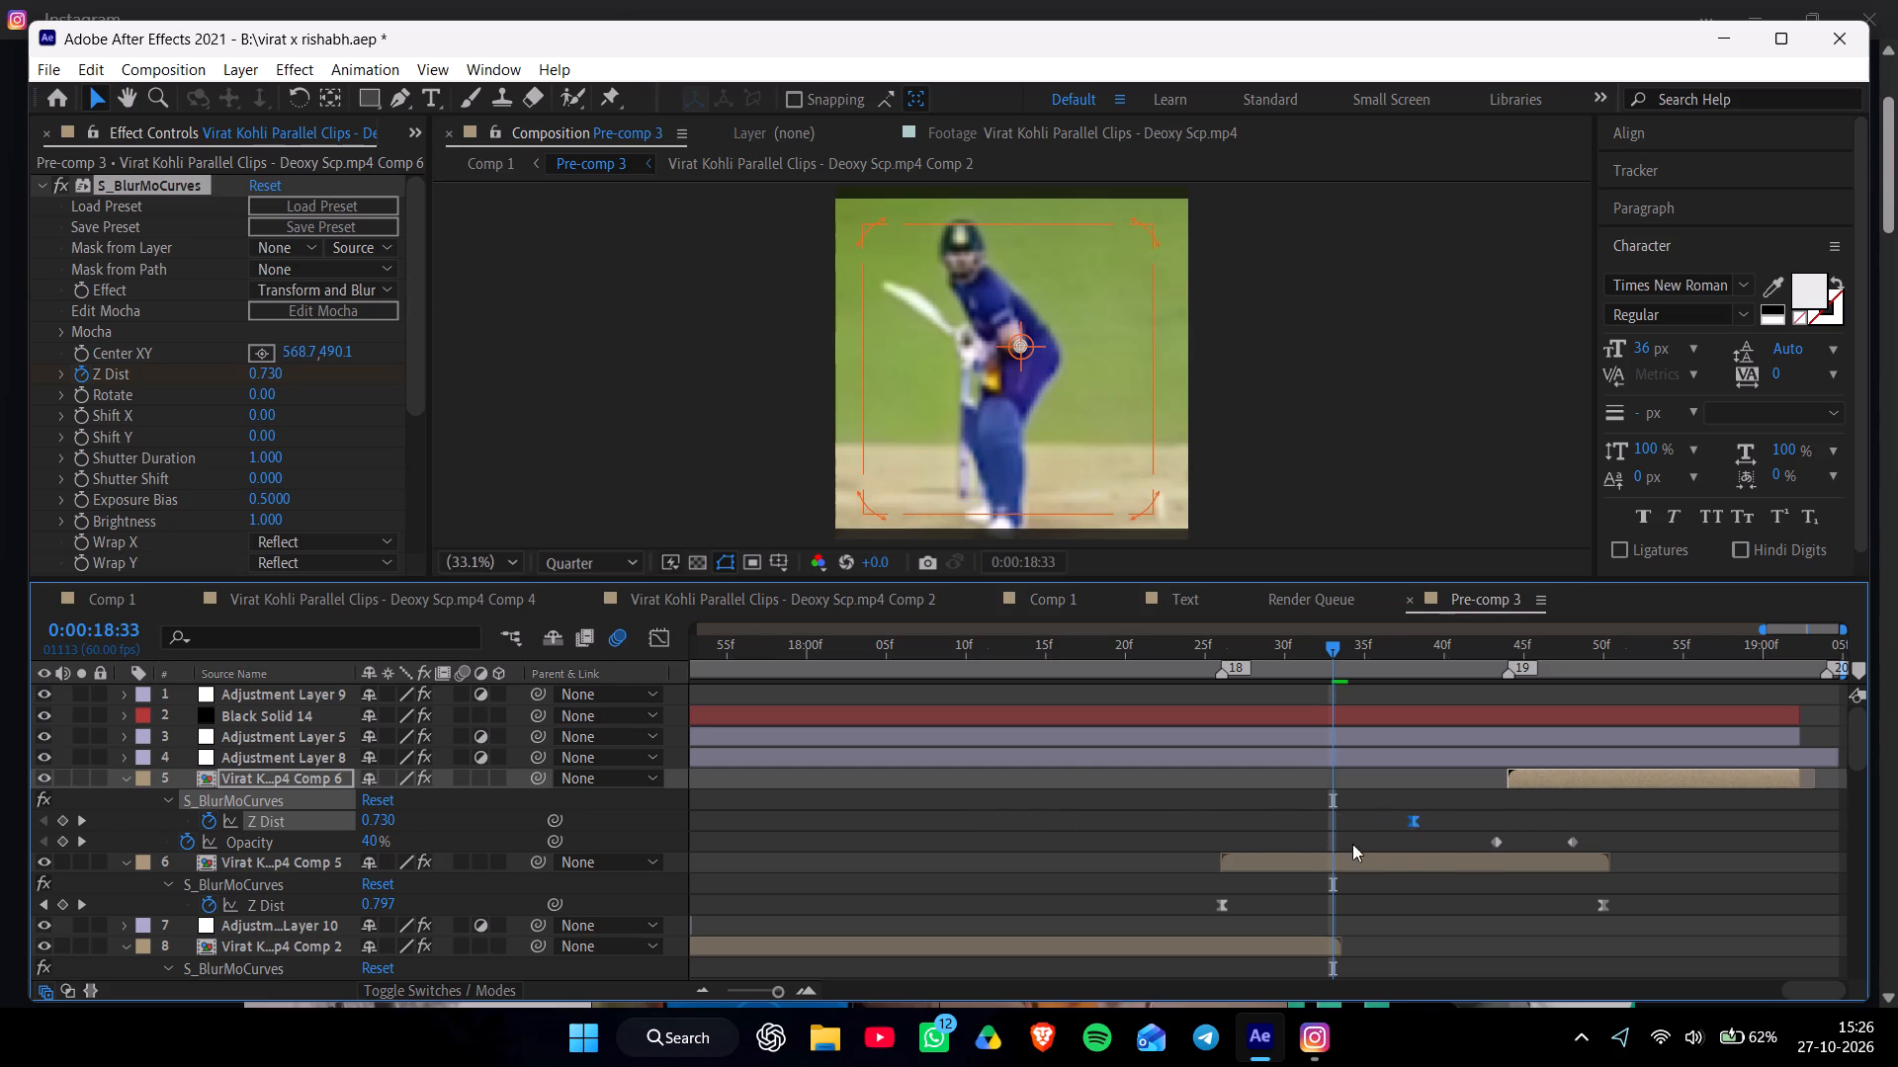
drag(1352, 844, 961, 852)
alt+drag(948, 822, 1031, 826)
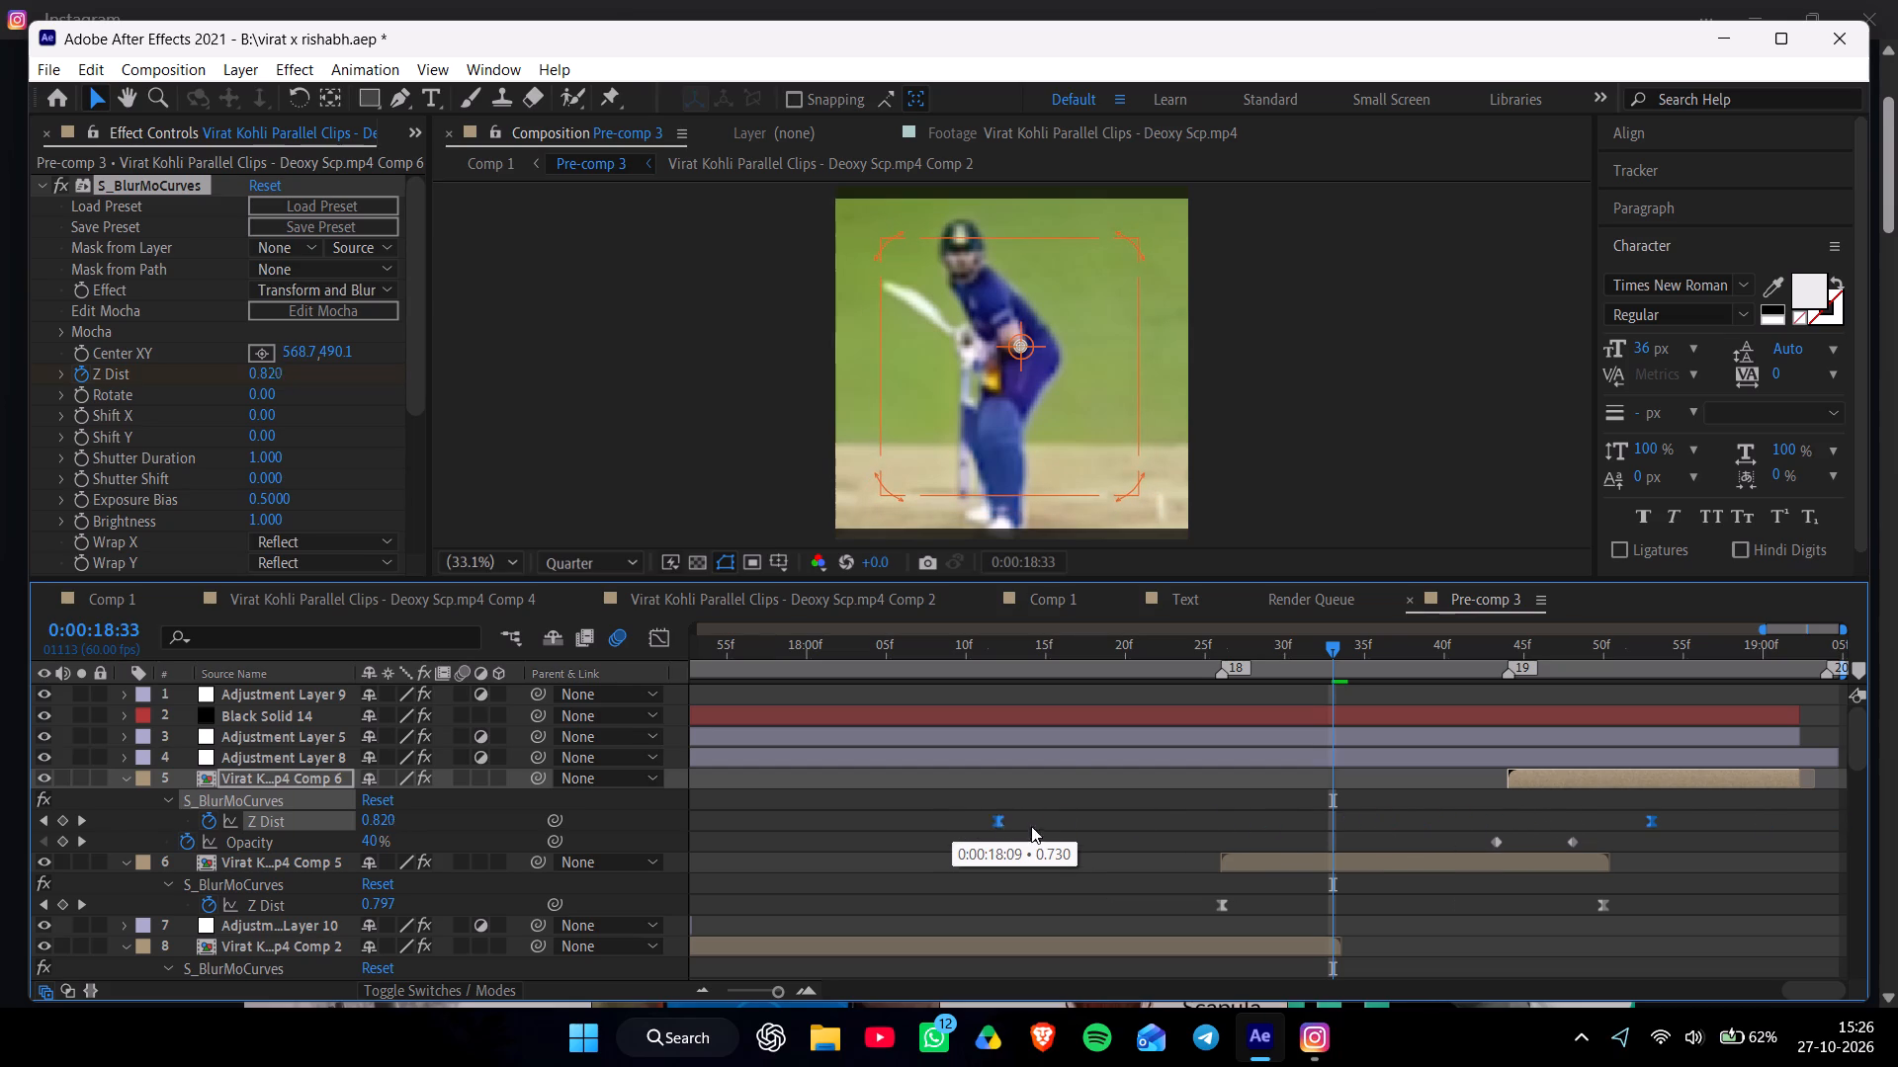
alt+drag(1031, 826, 1437, 871)
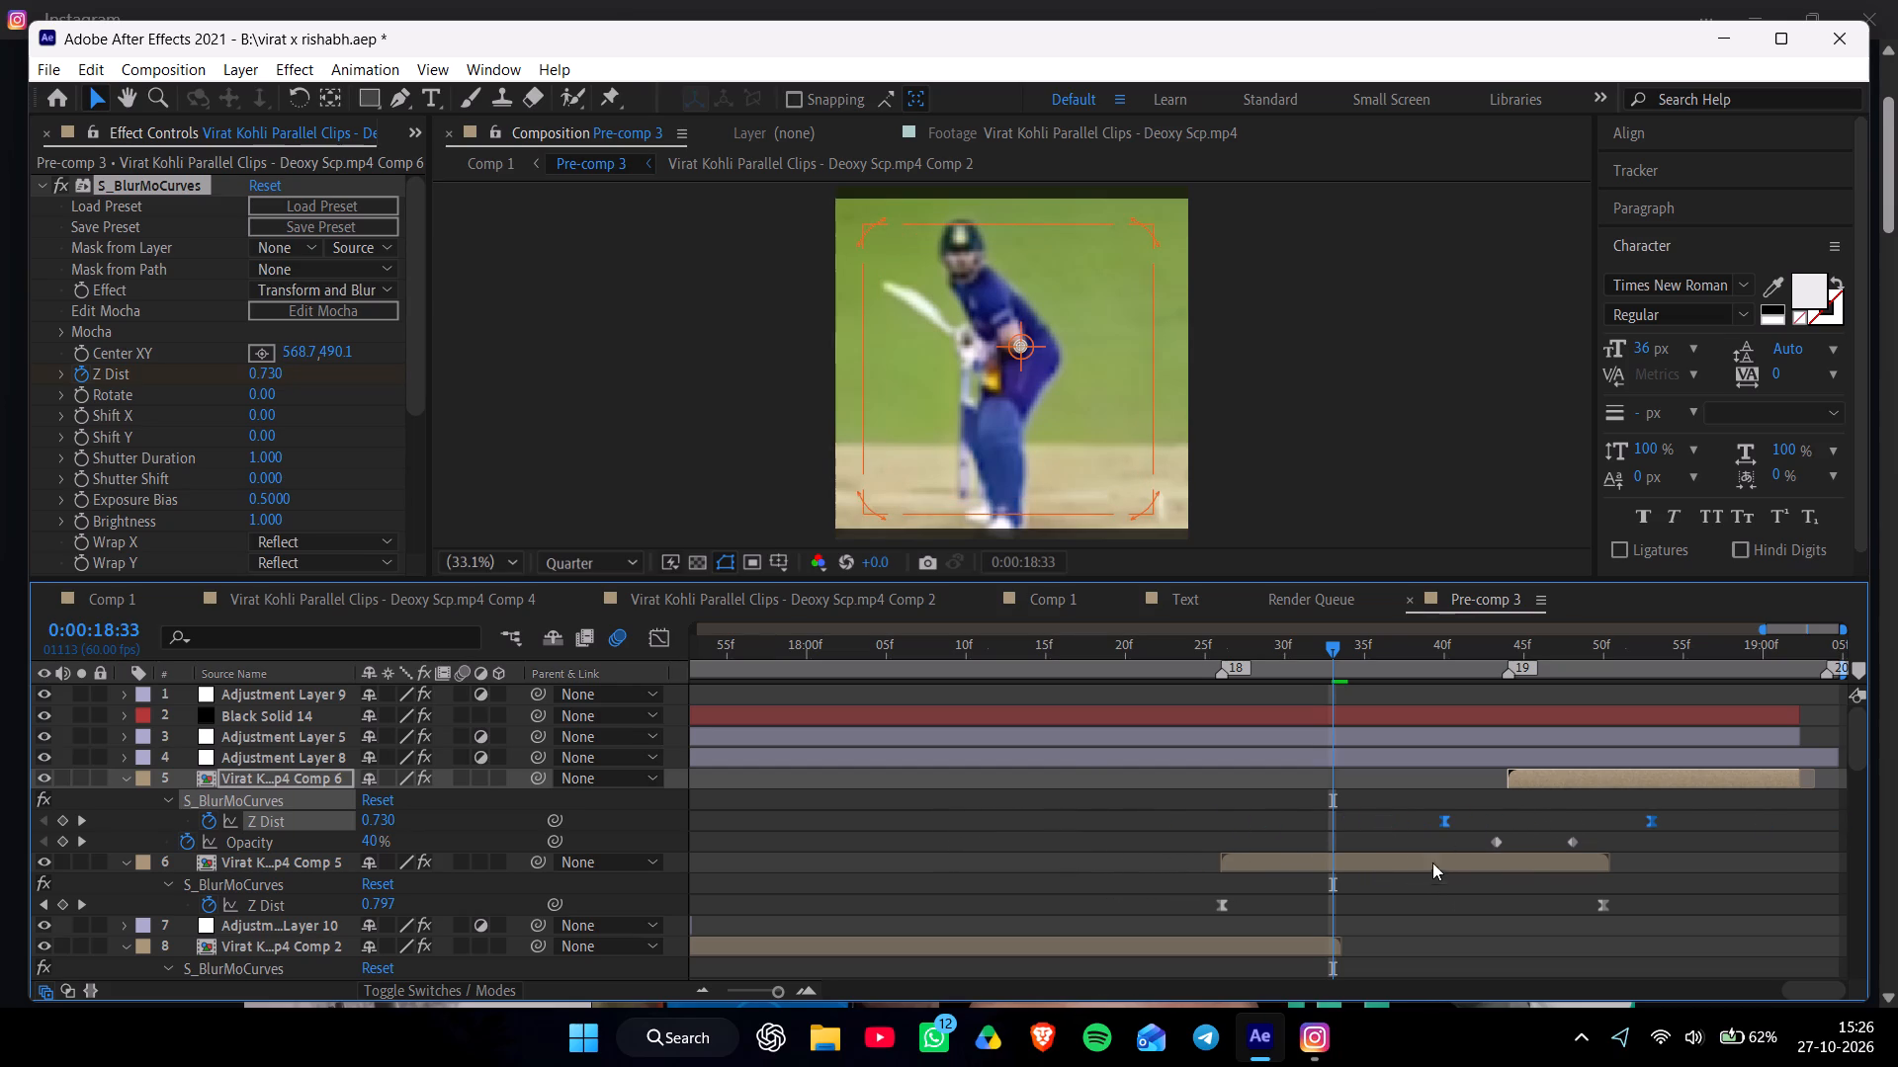
drag(1443, 823, 1595, 838)
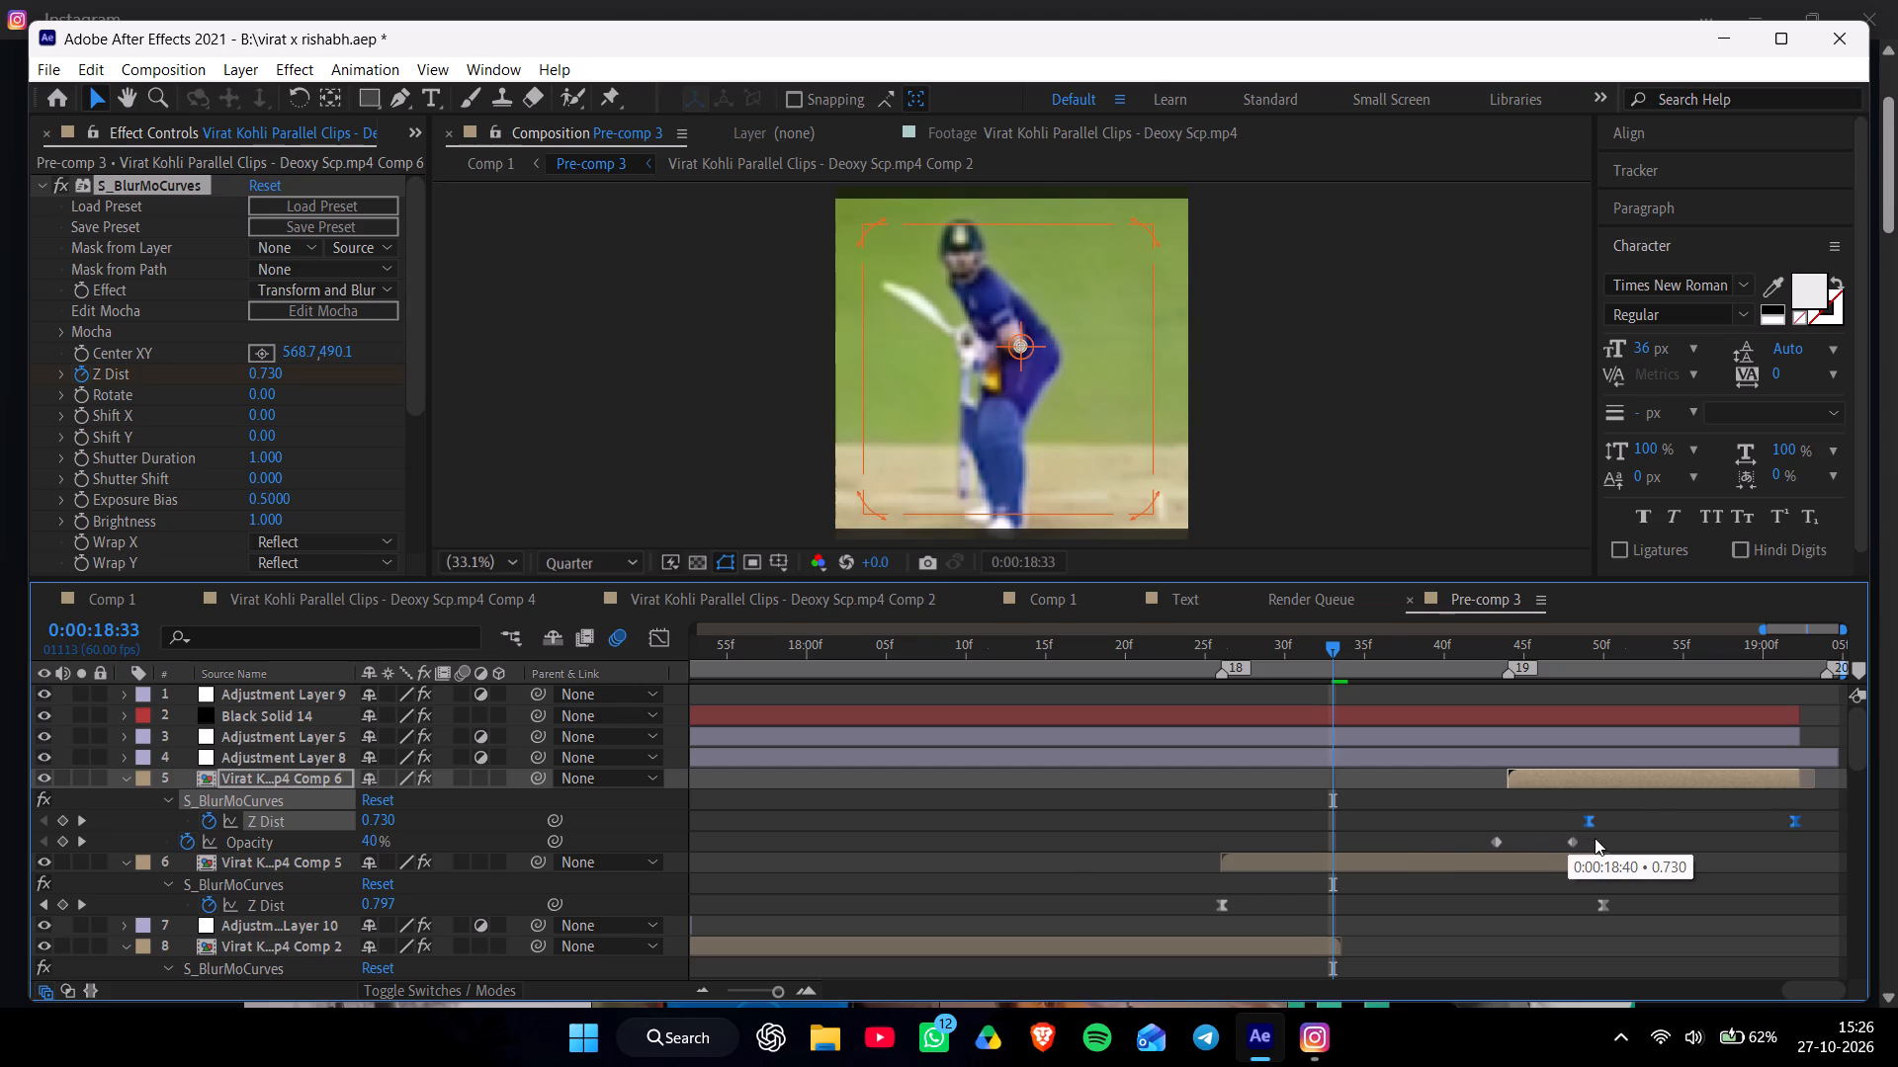
drag(1595, 838, 1588, 840)
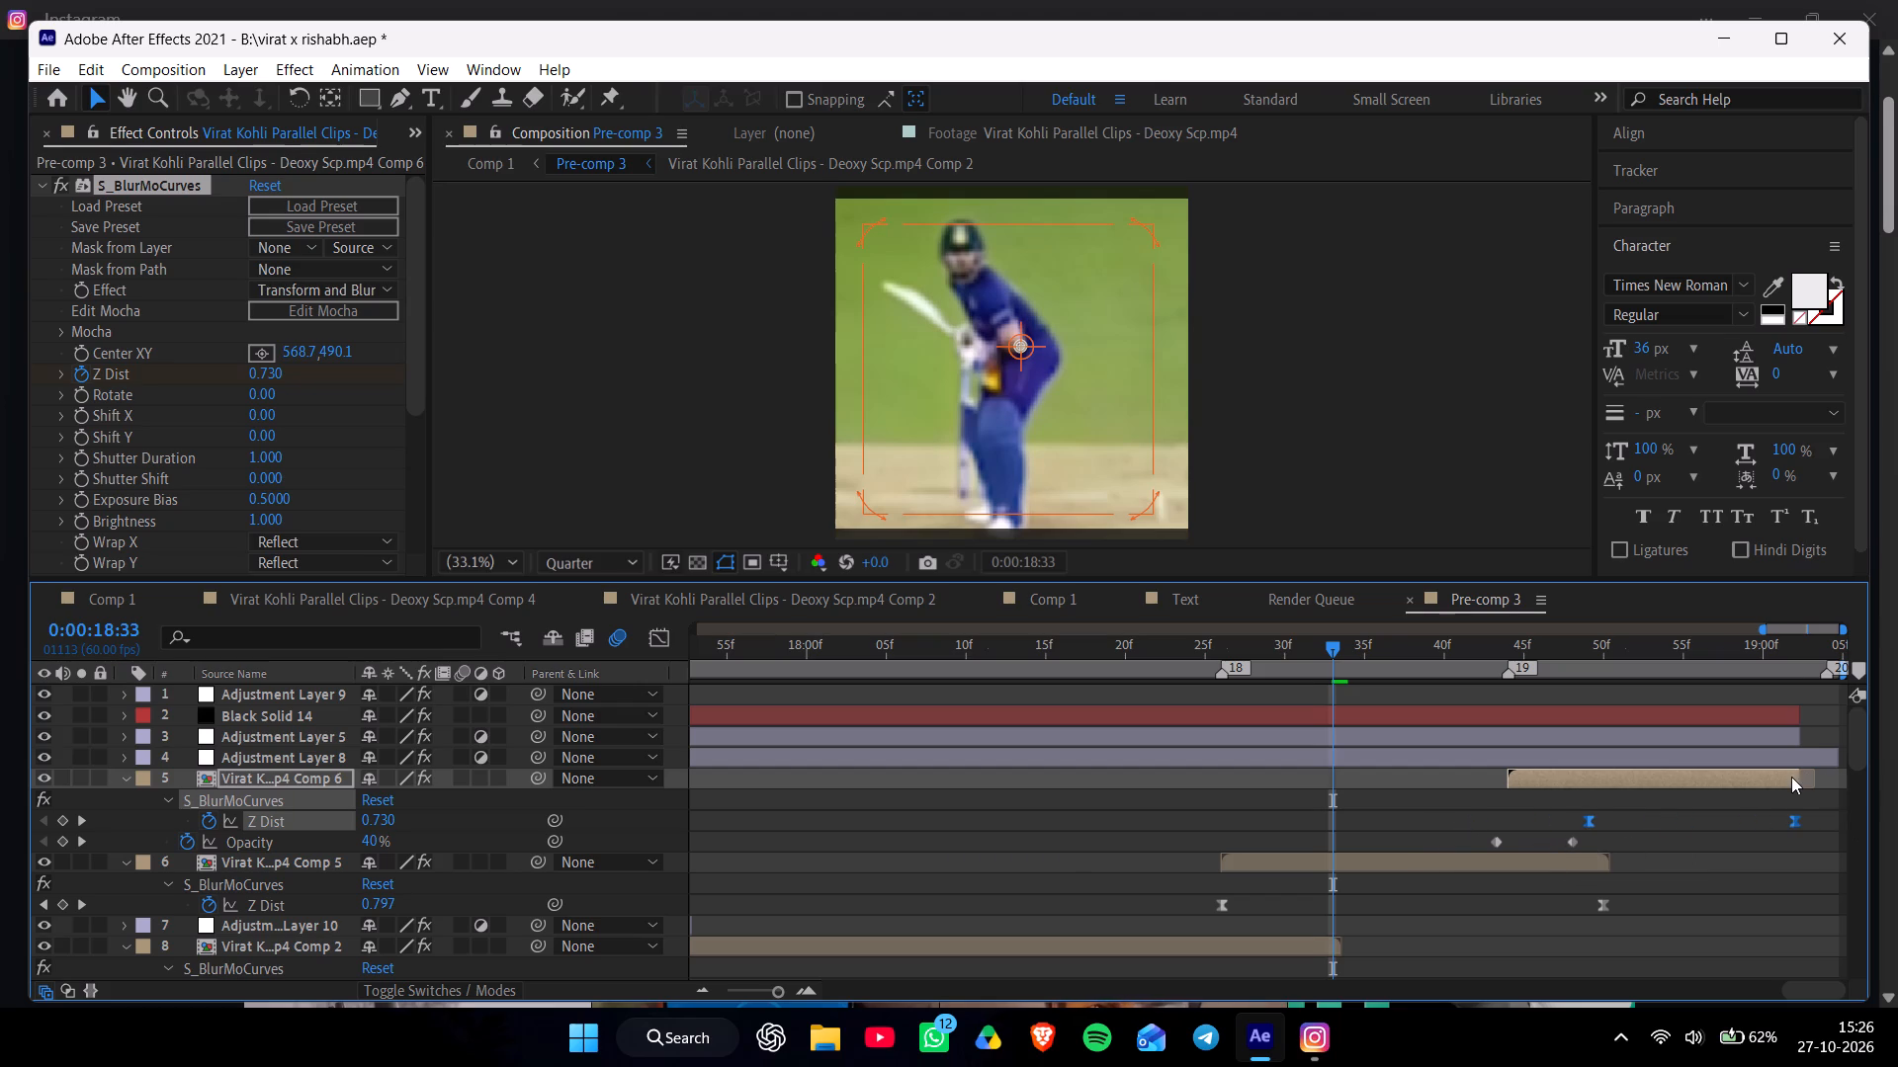
Extend layer 5 to about 0:00:19:03, align its Z Dist keyframes with the clip's start and new end, and collapse layers 5 and 6.
drag(1800, 780, 1826, 782)
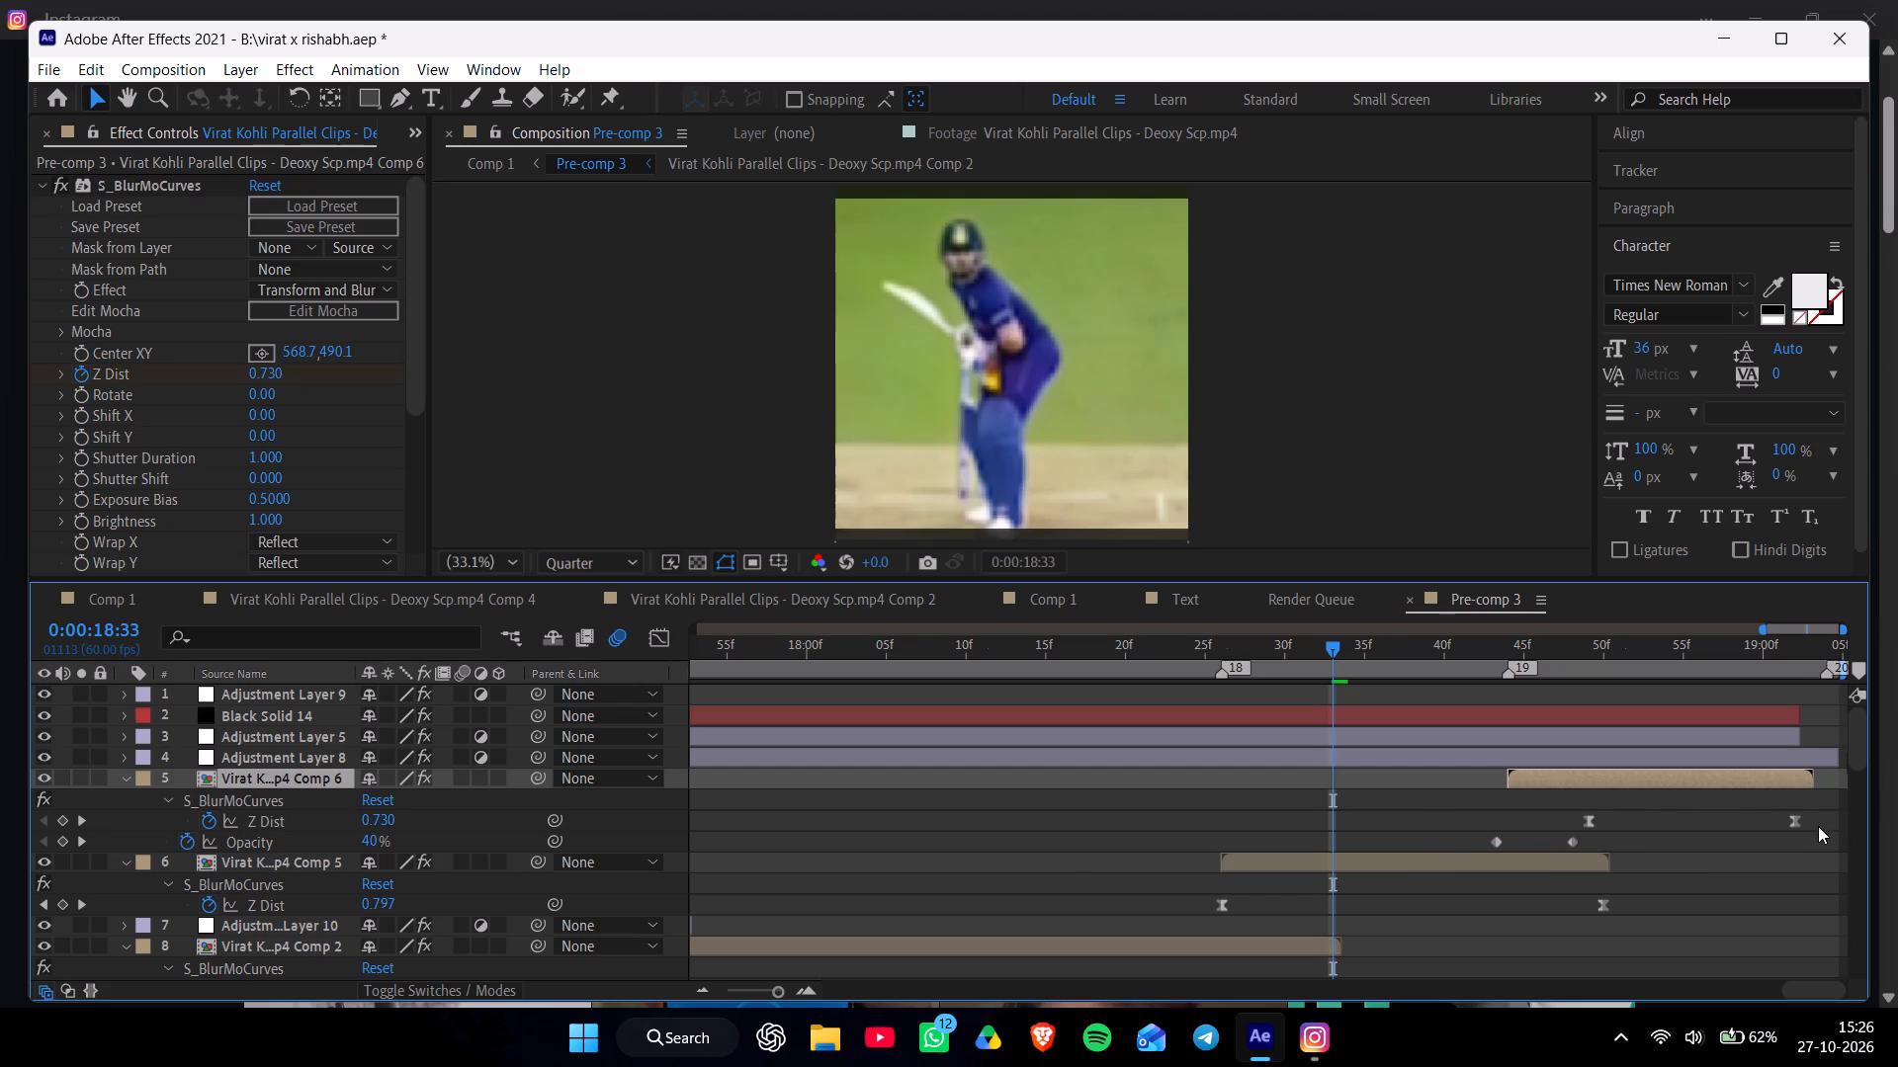
alt+drag(1793, 822, 1808, 823)
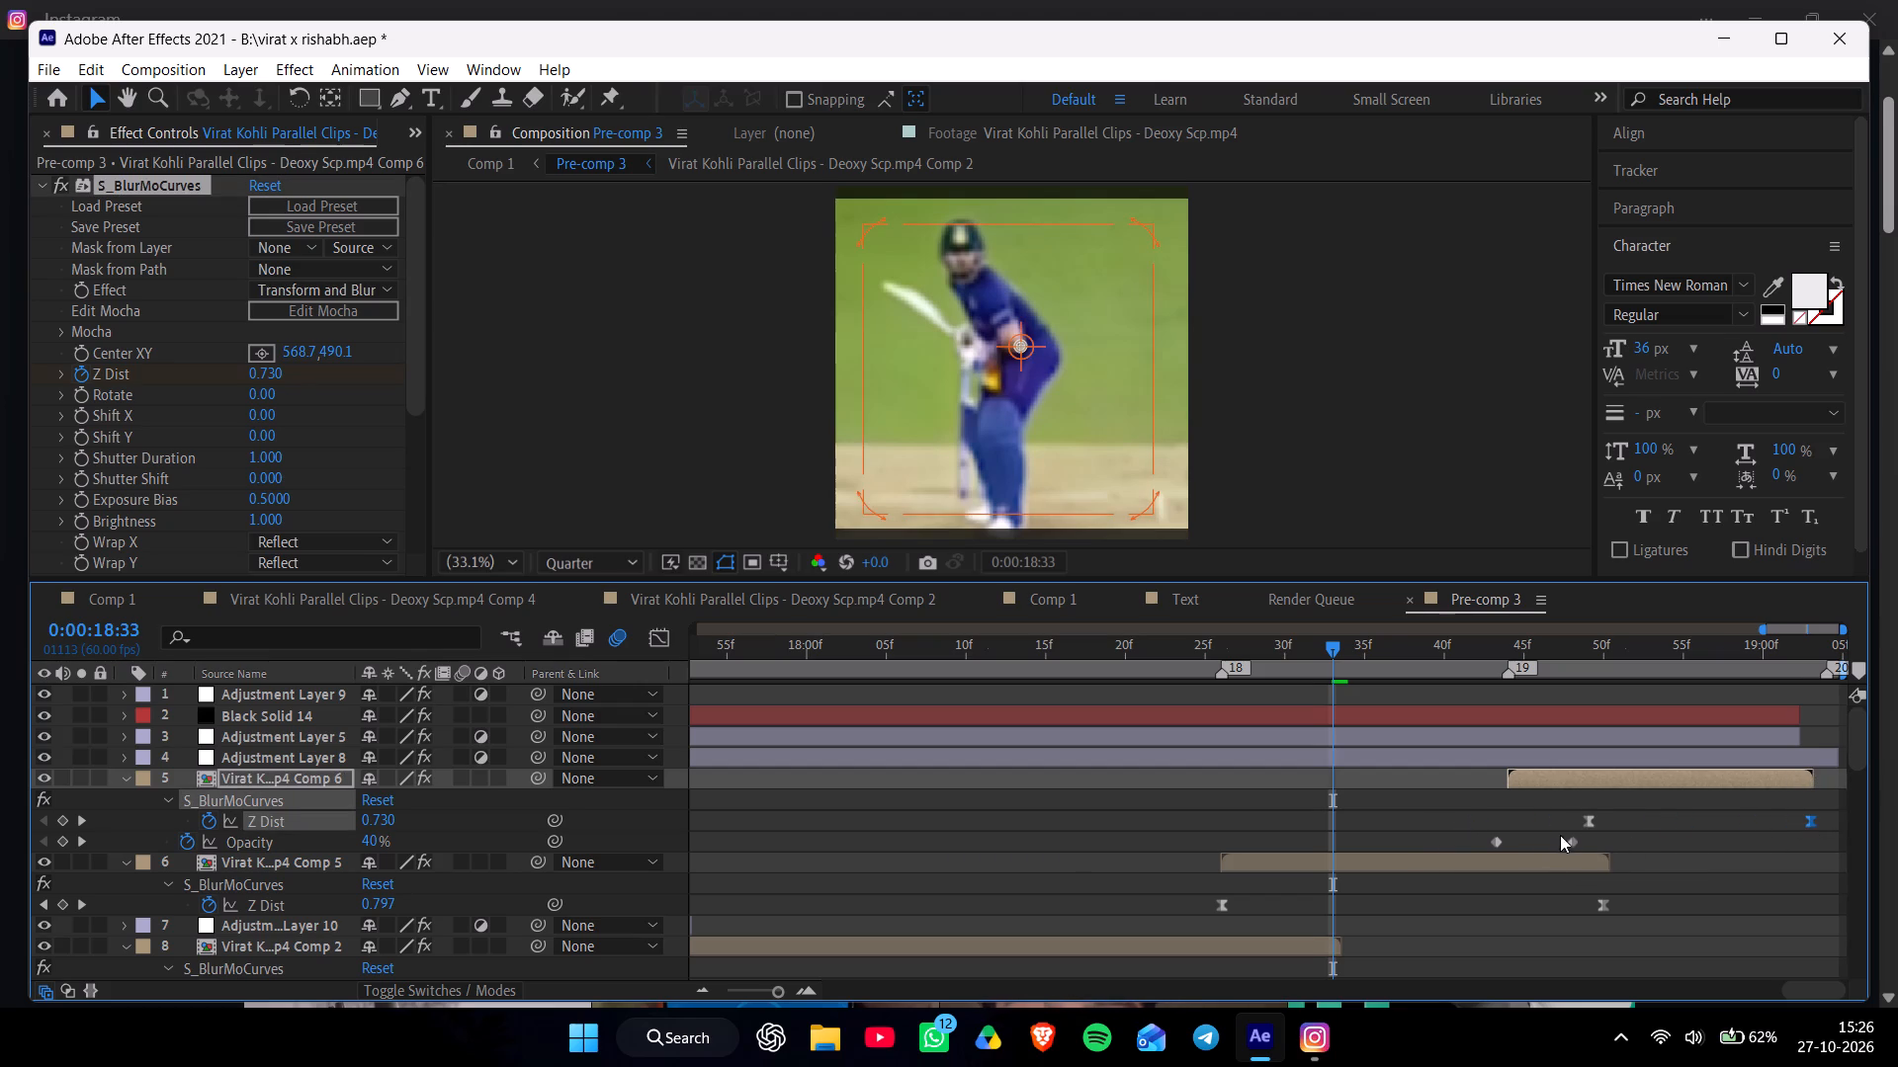
alt+drag(1591, 823, 1514, 828)
key(u)
click(1509, 801)
key(u)
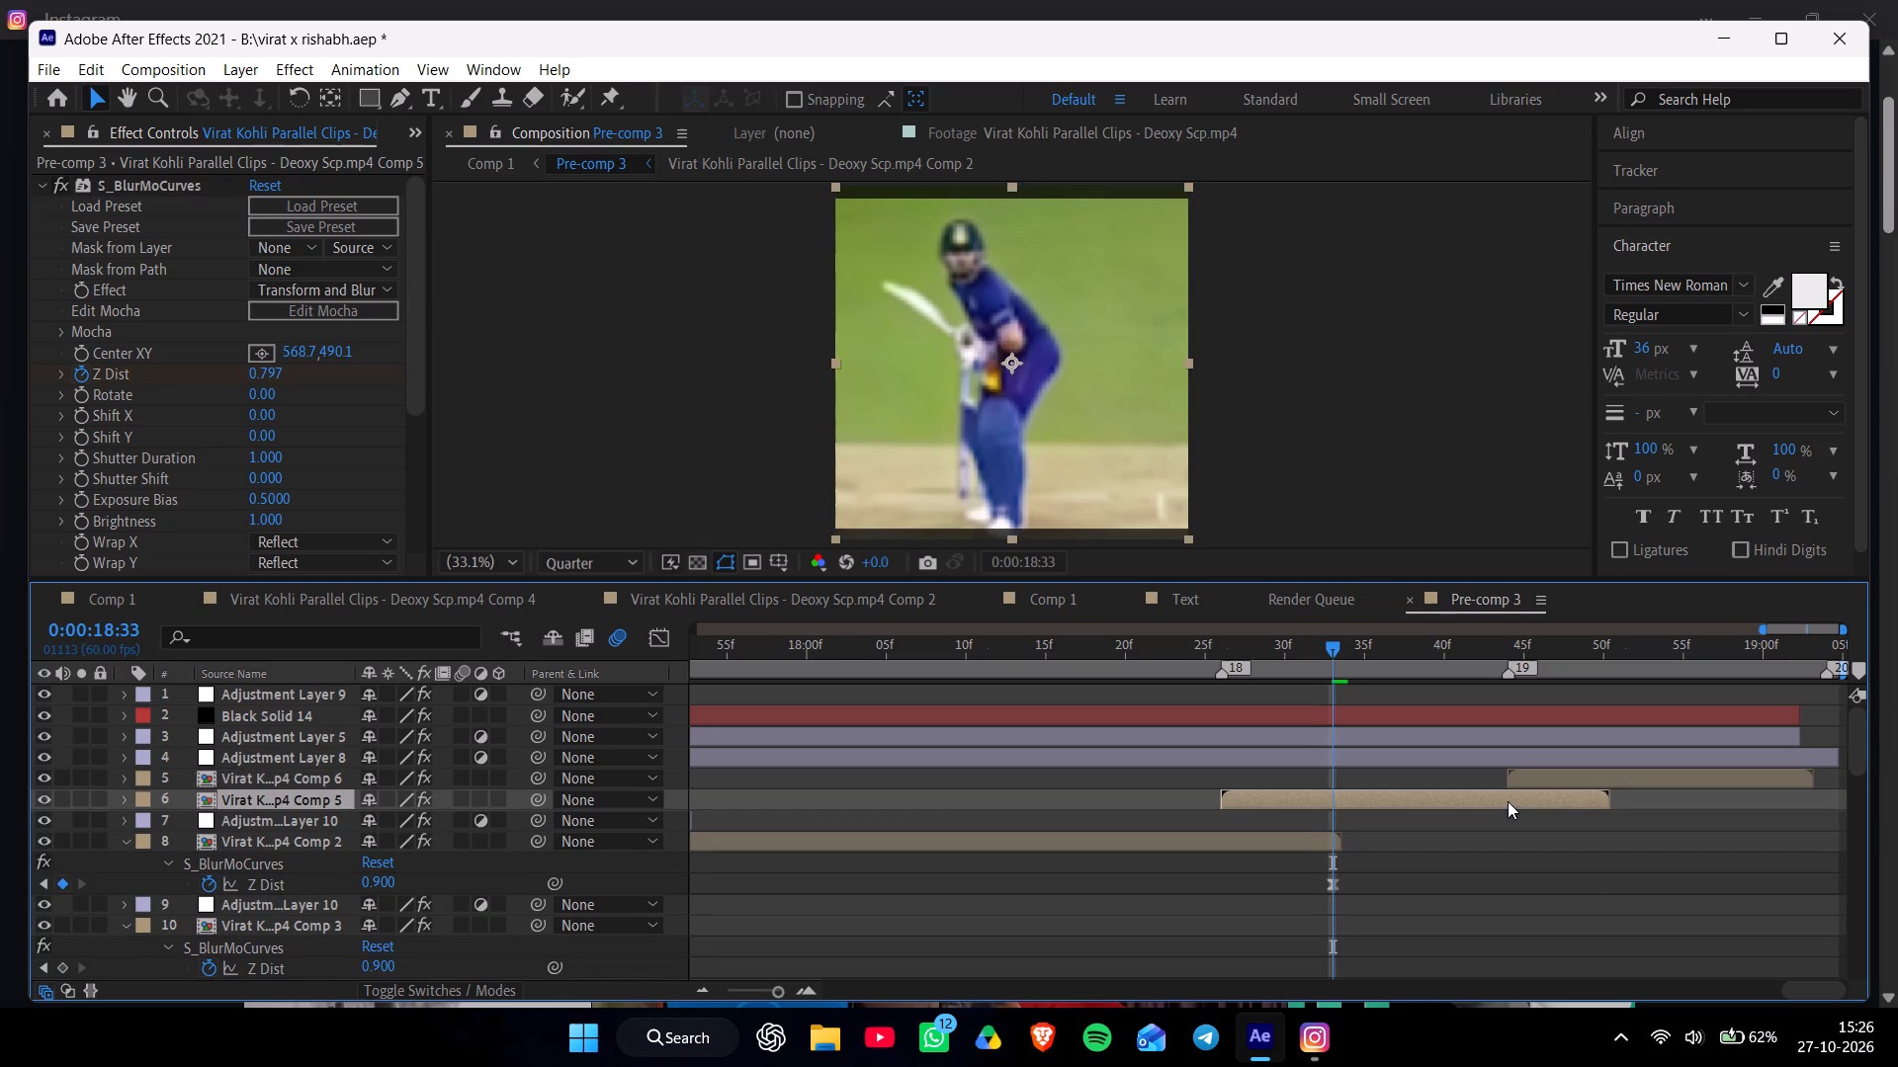
At 0:00:18:37, reposition layer 6's S_BlurMoCurves Center XY near the batter's face, at about 381.2, 266.2.
drag(970, 637, 1213, 713)
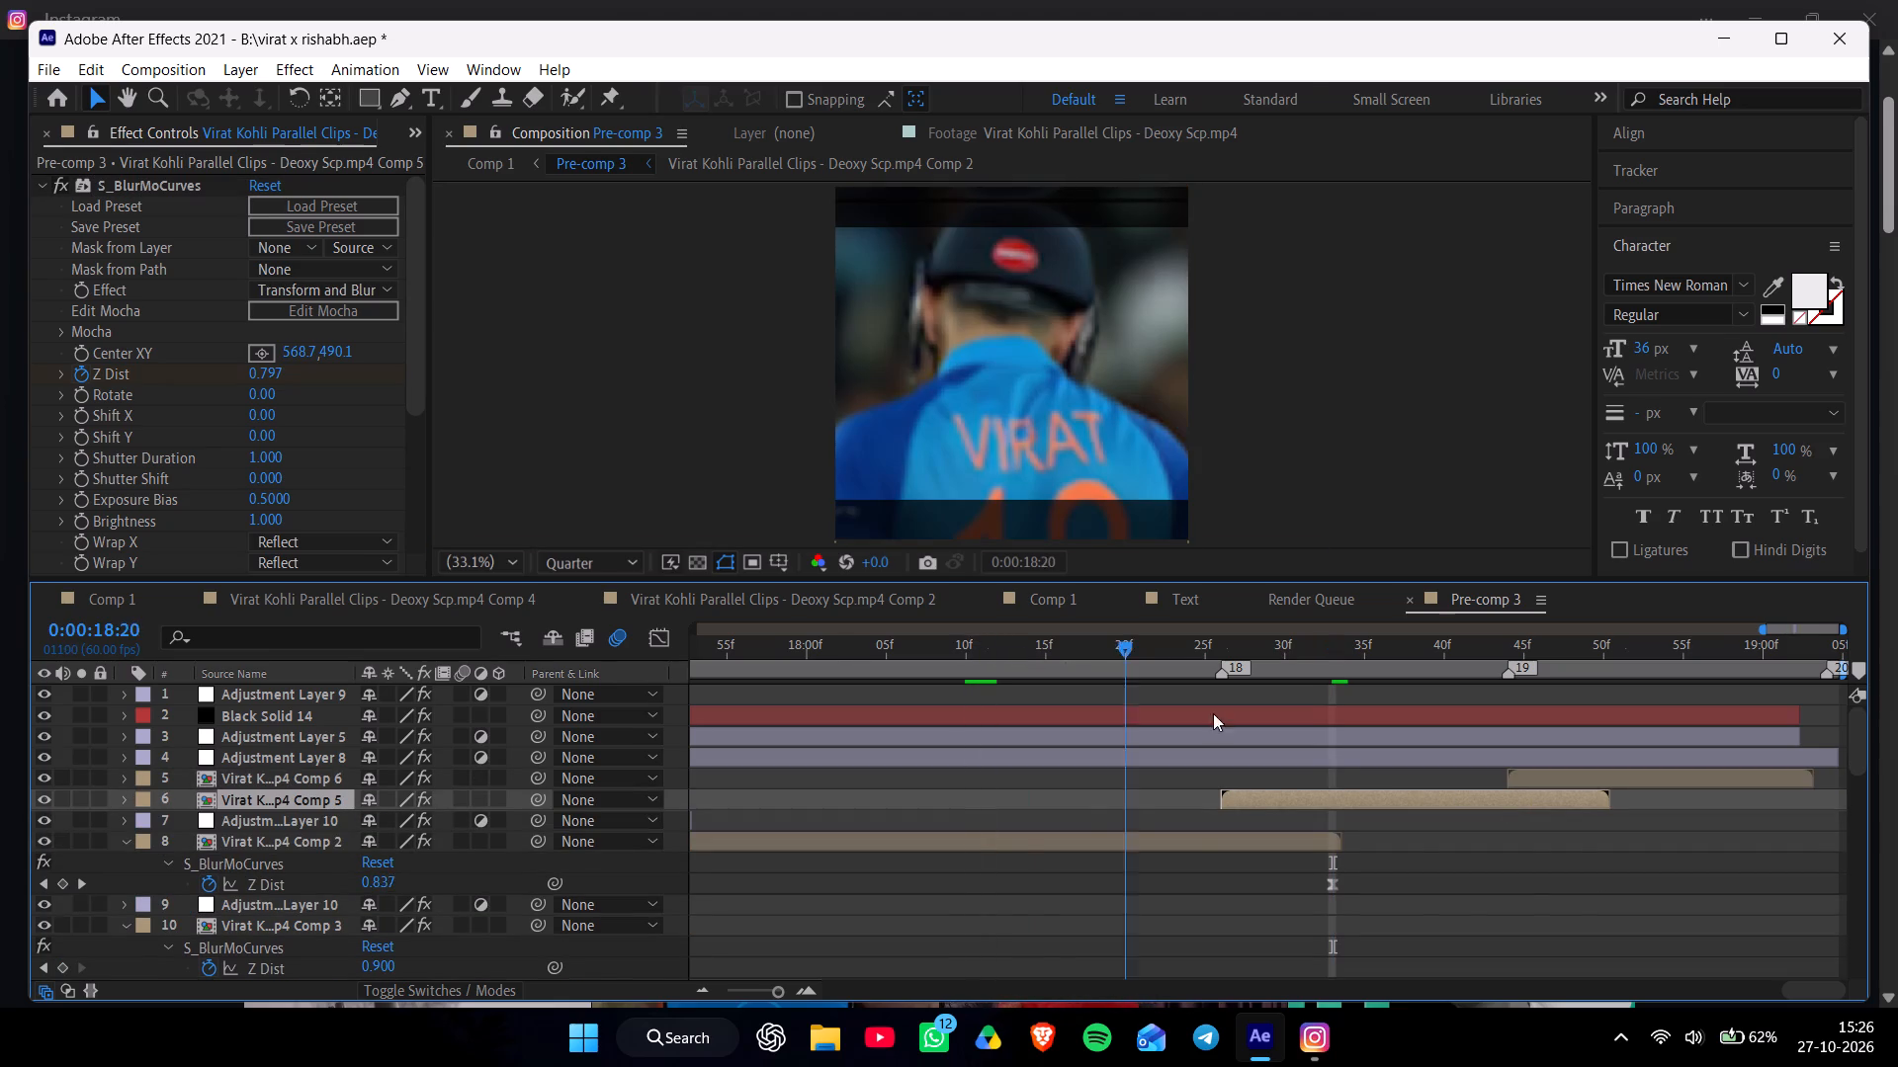
drag(1213, 713, 1404, 815)
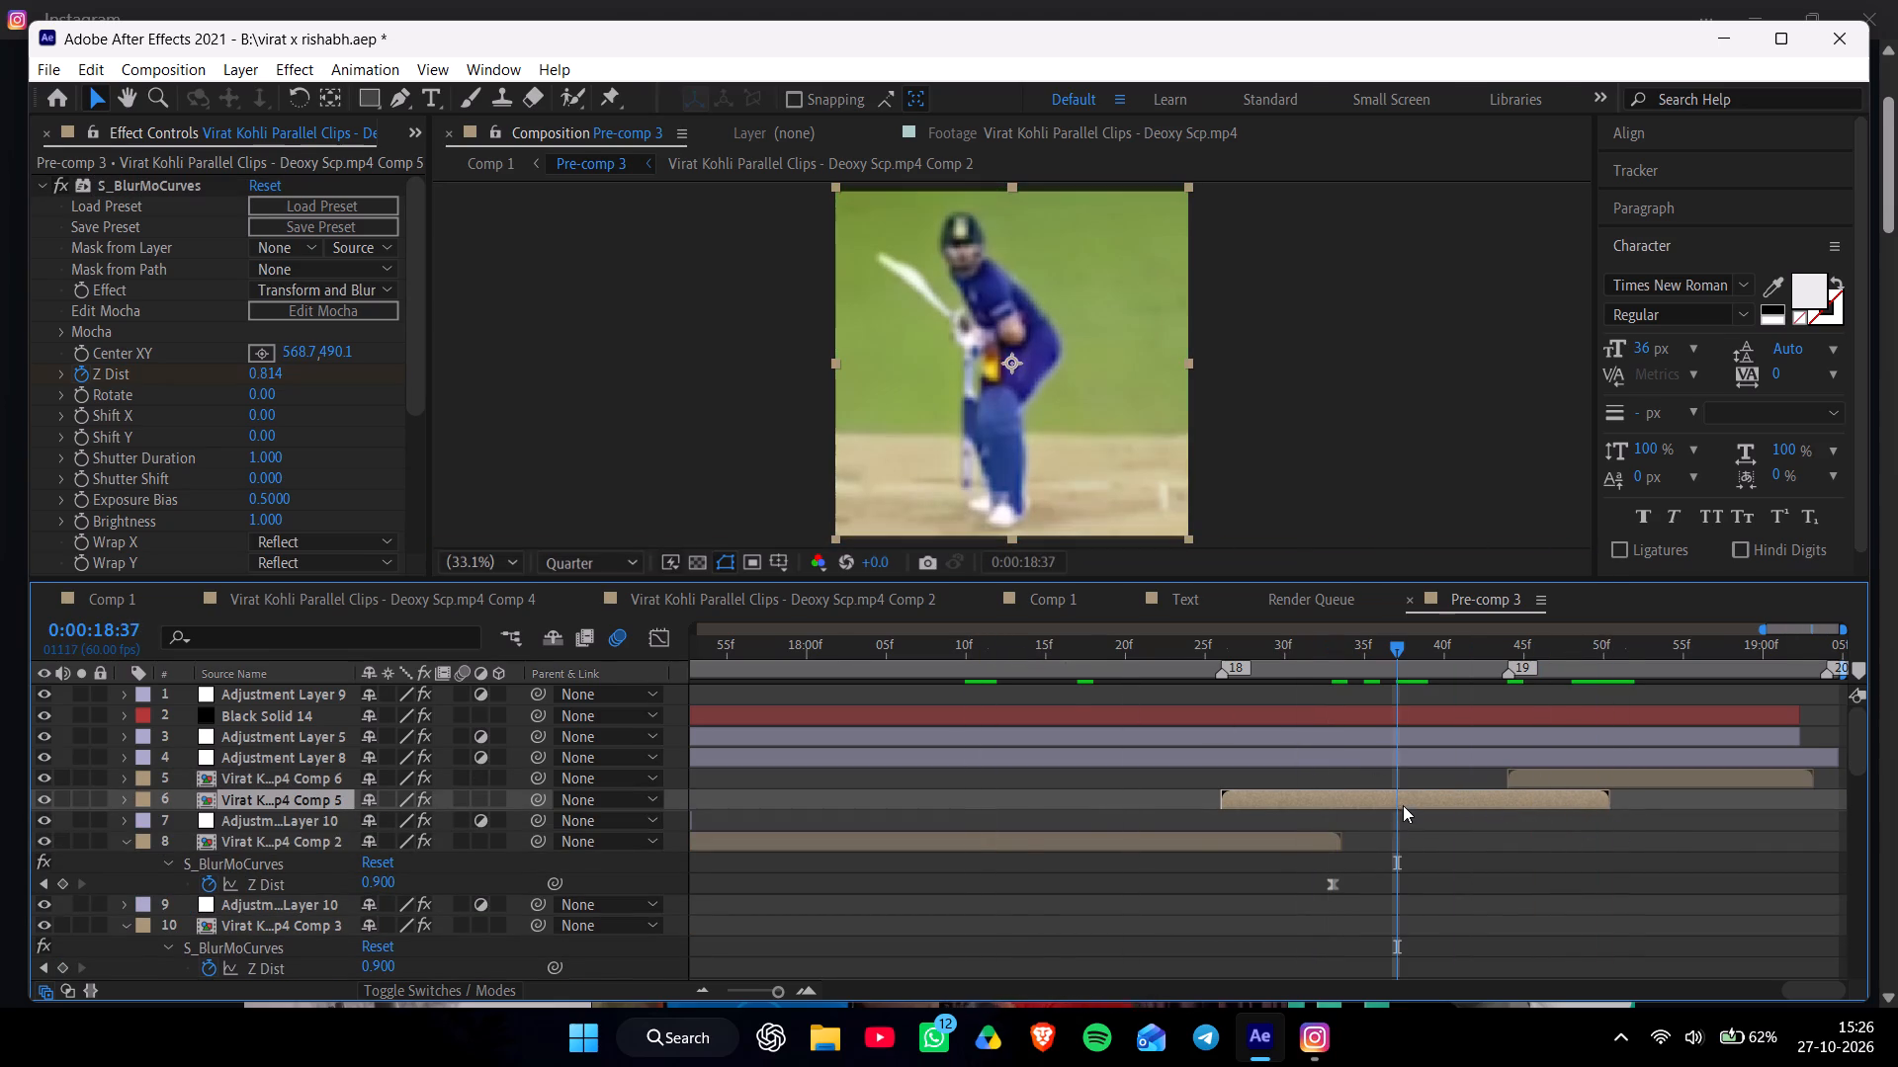
click(1401, 802)
click(253, 354)
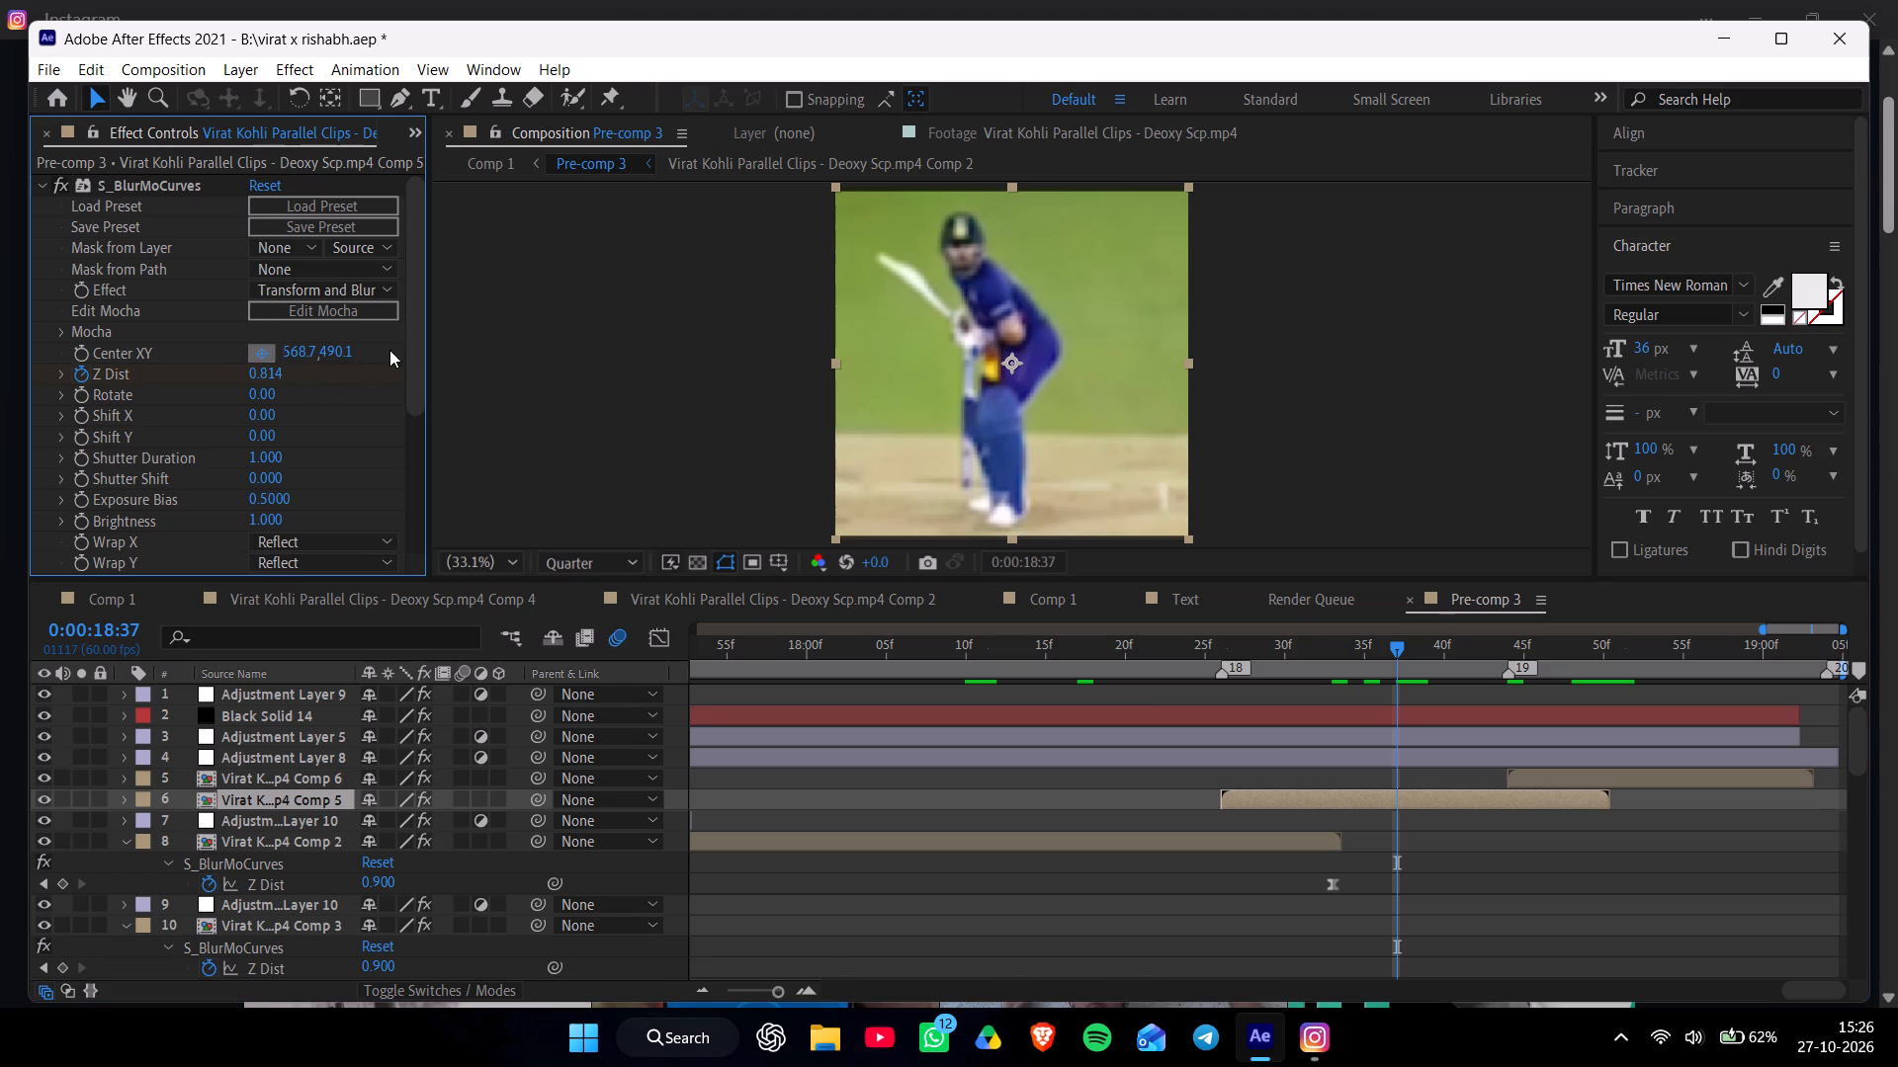
click(990, 299)
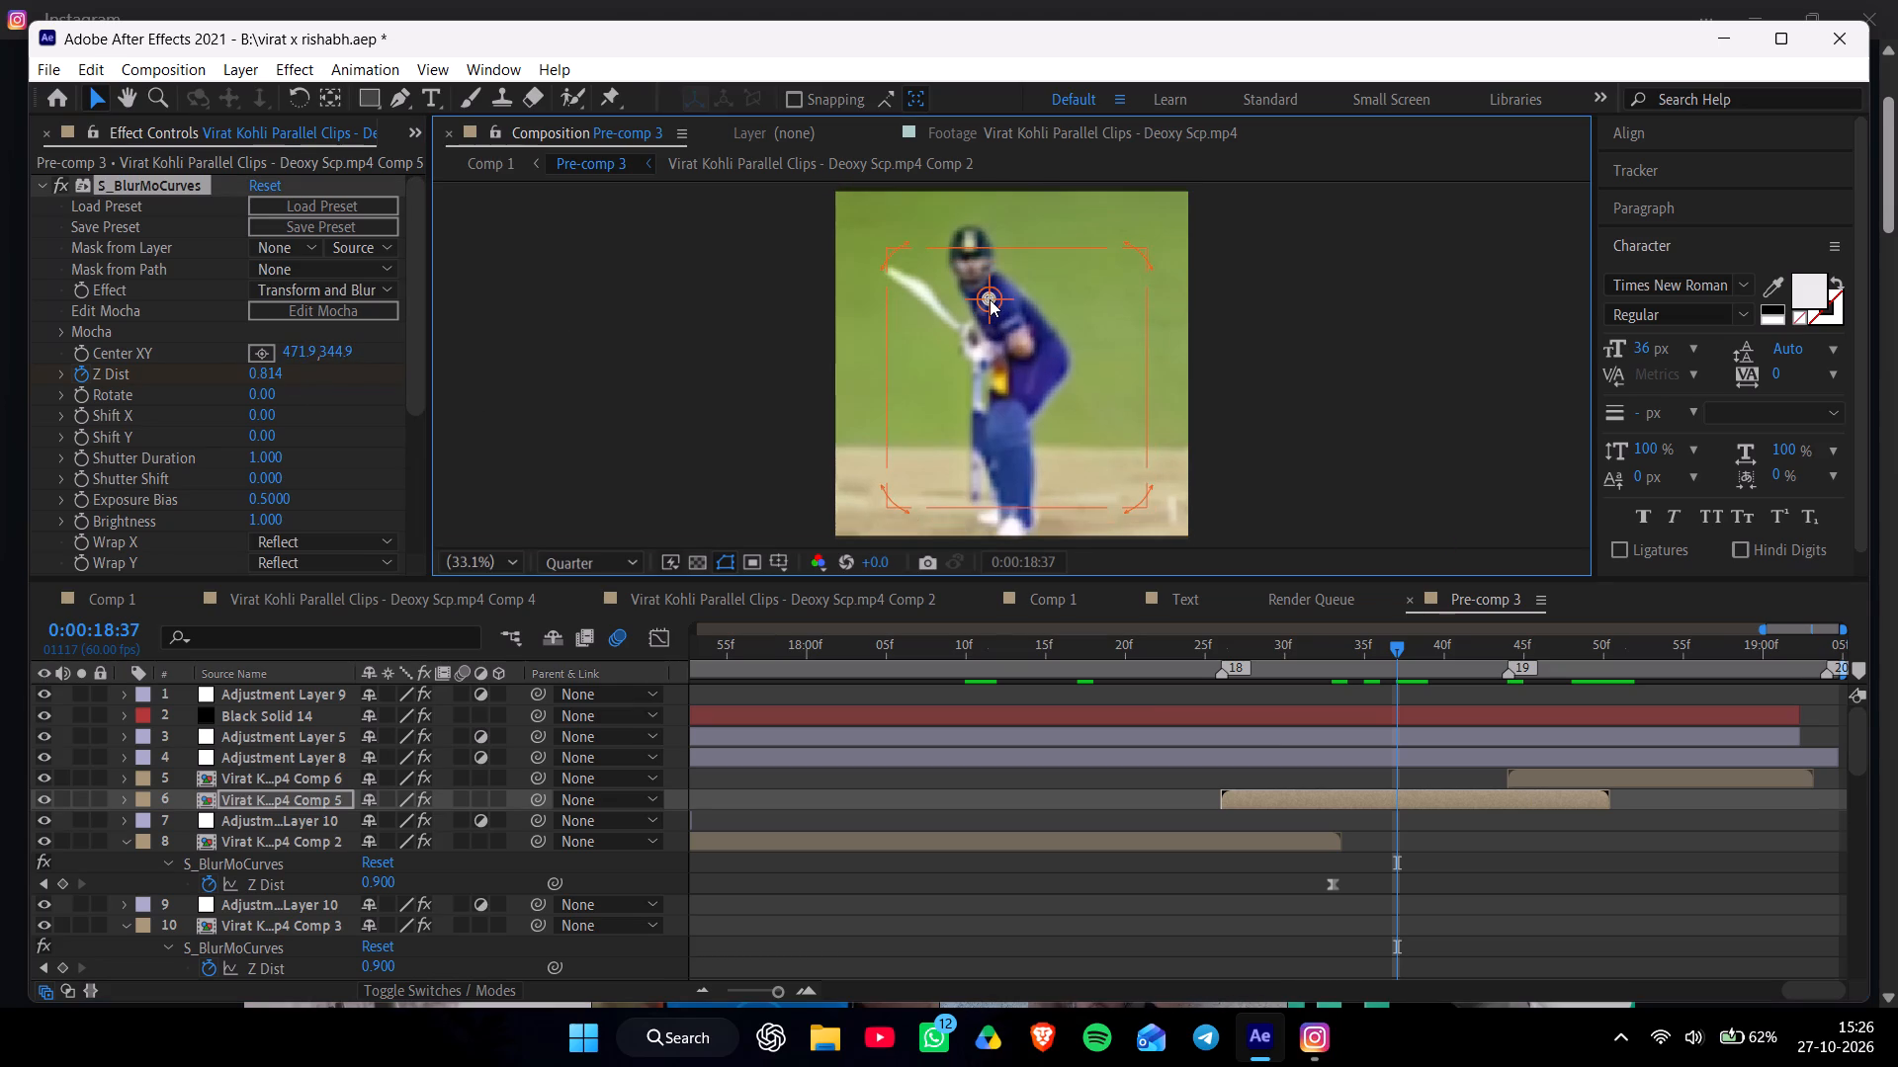
drag(990, 299, 959, 275)
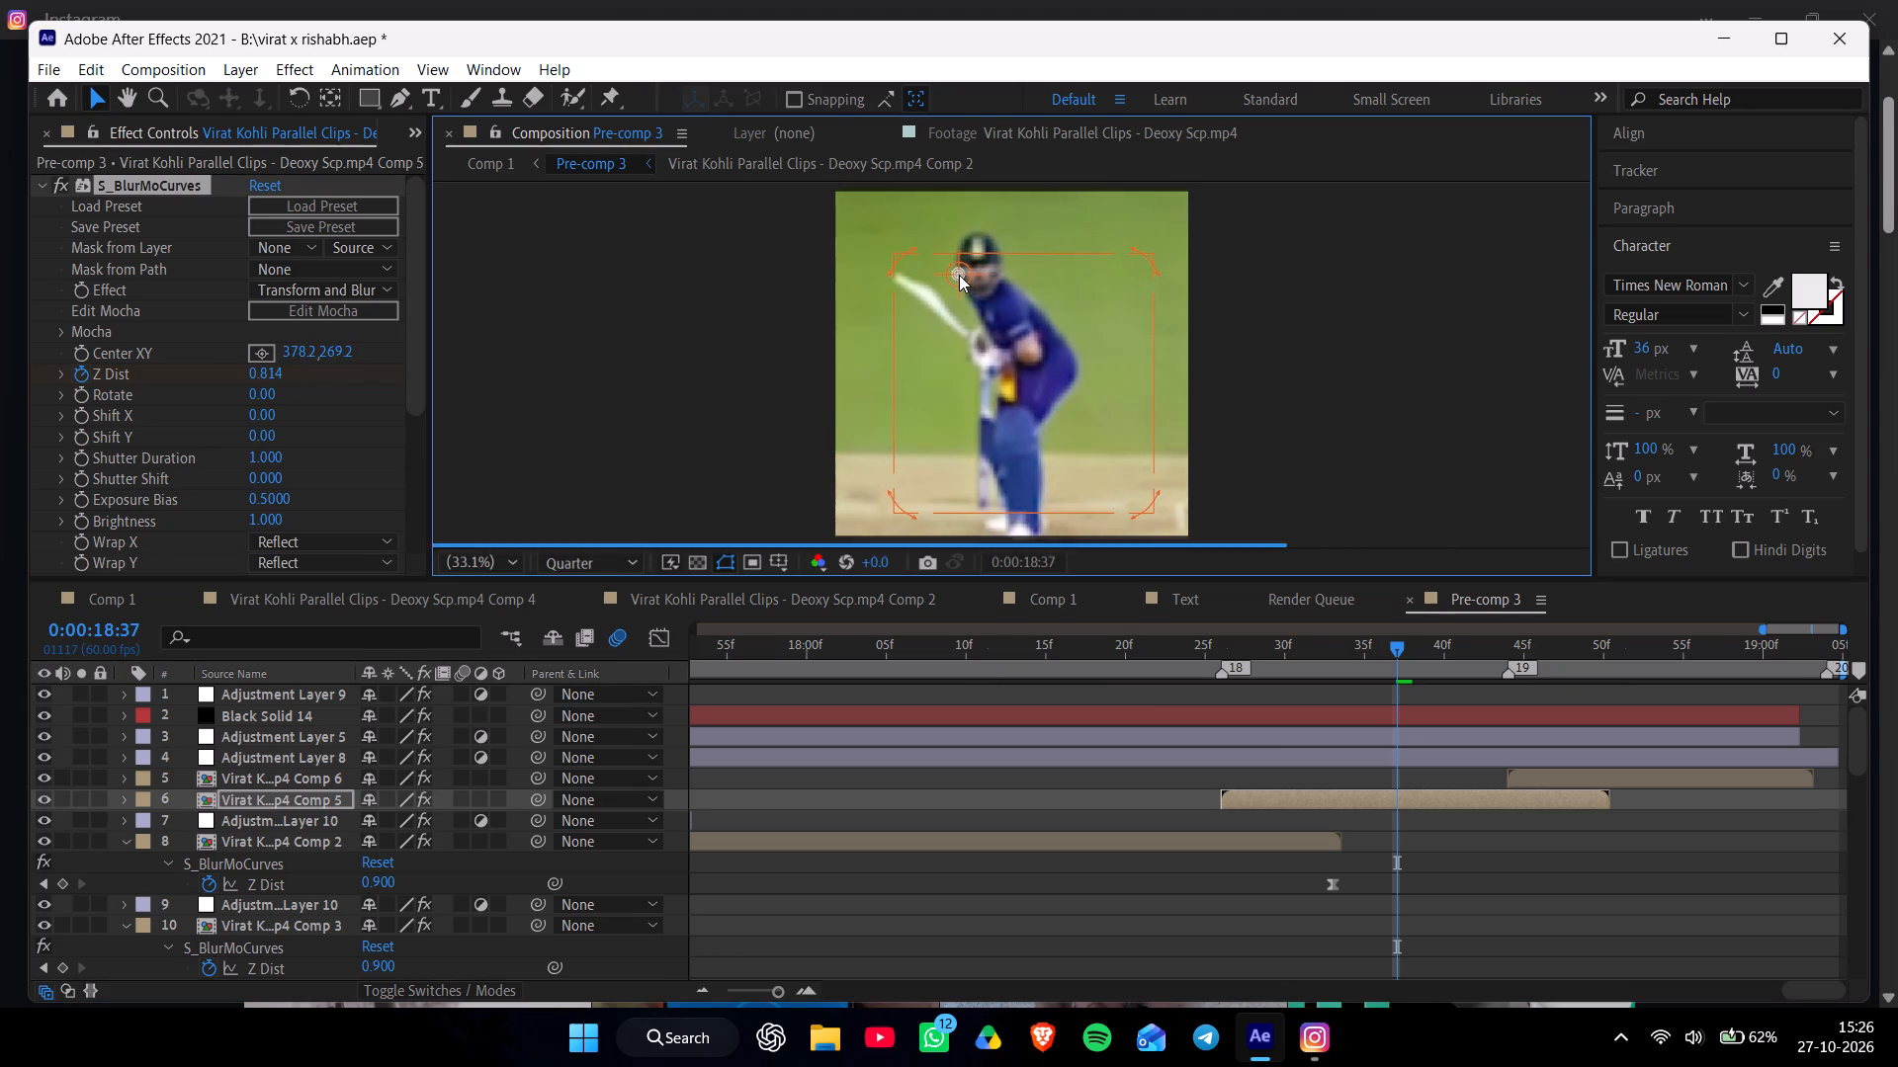
drag(959, 275, 960, 274)
At 0:00:18:53, reposition layer 5's S_BlurMoCurves Center XY on the batter's head, at about 402.4, 211.8.
click(1656, 644)
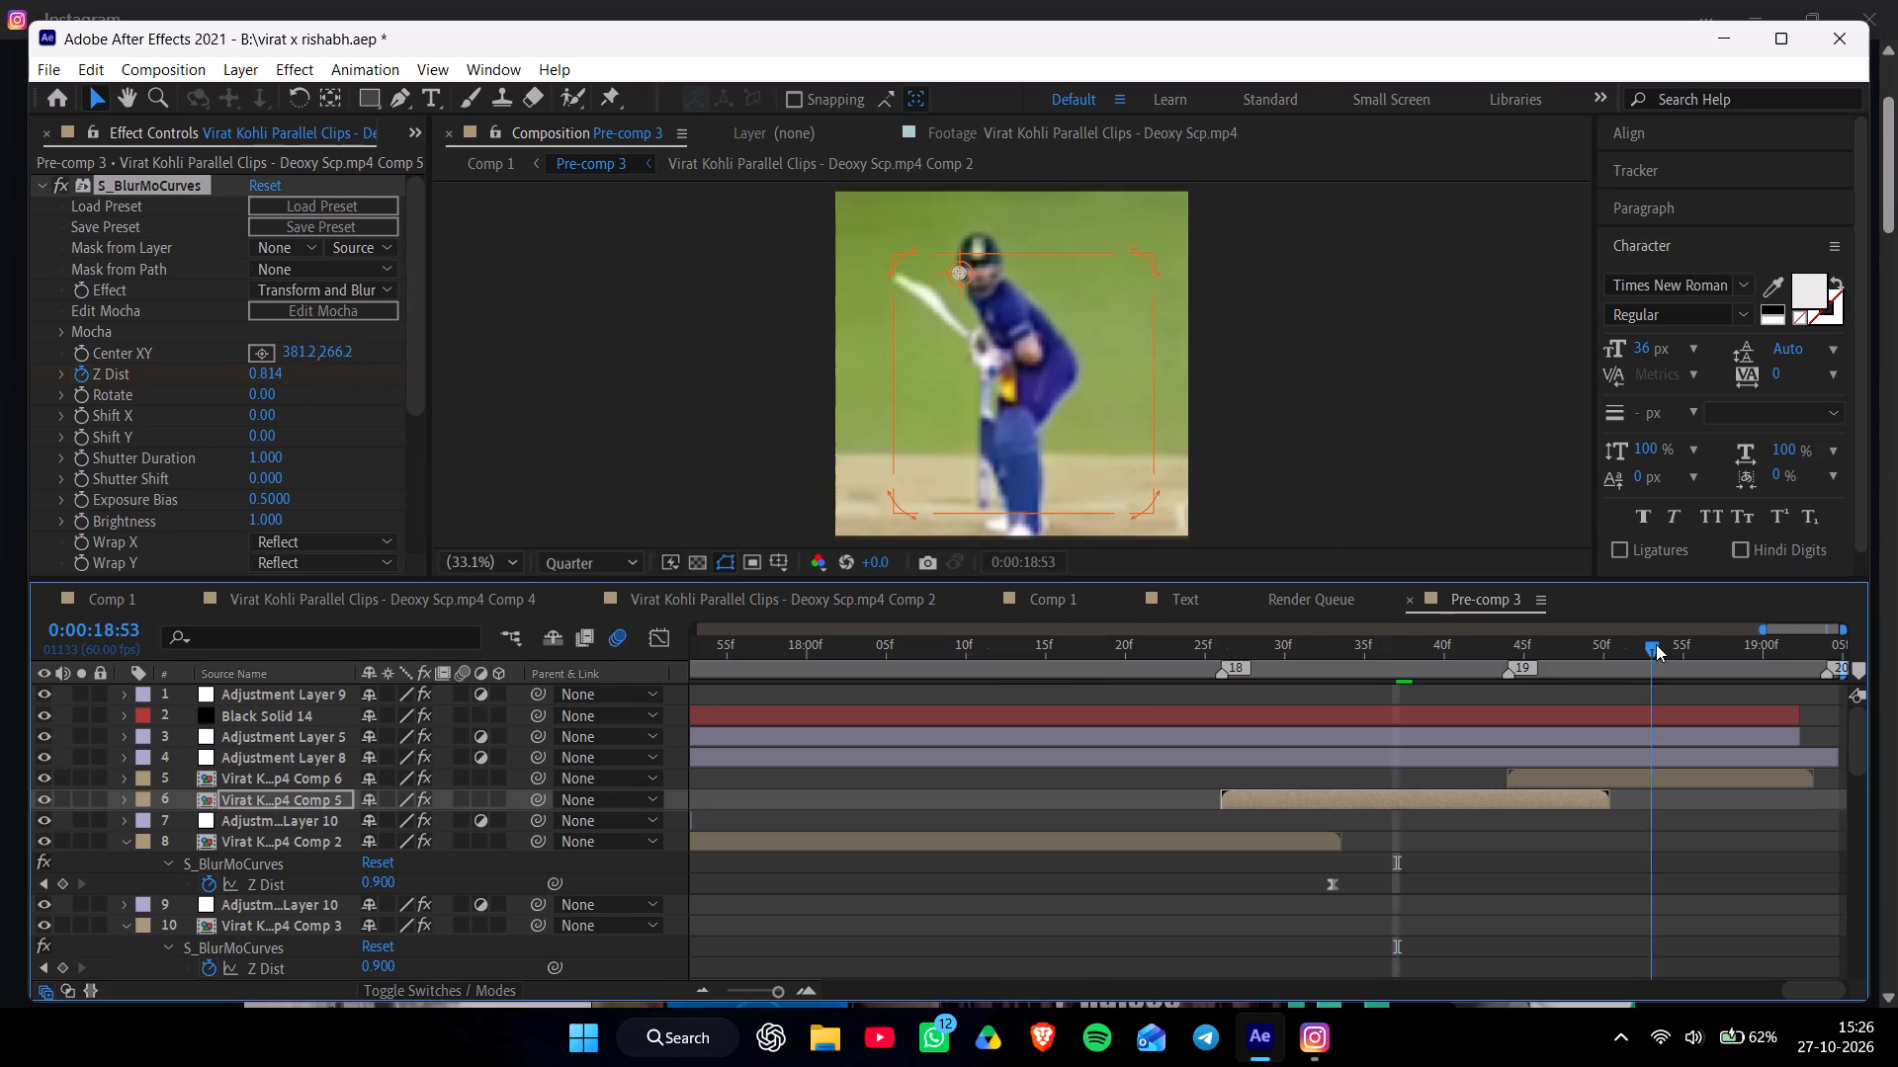
click(1632, 778)
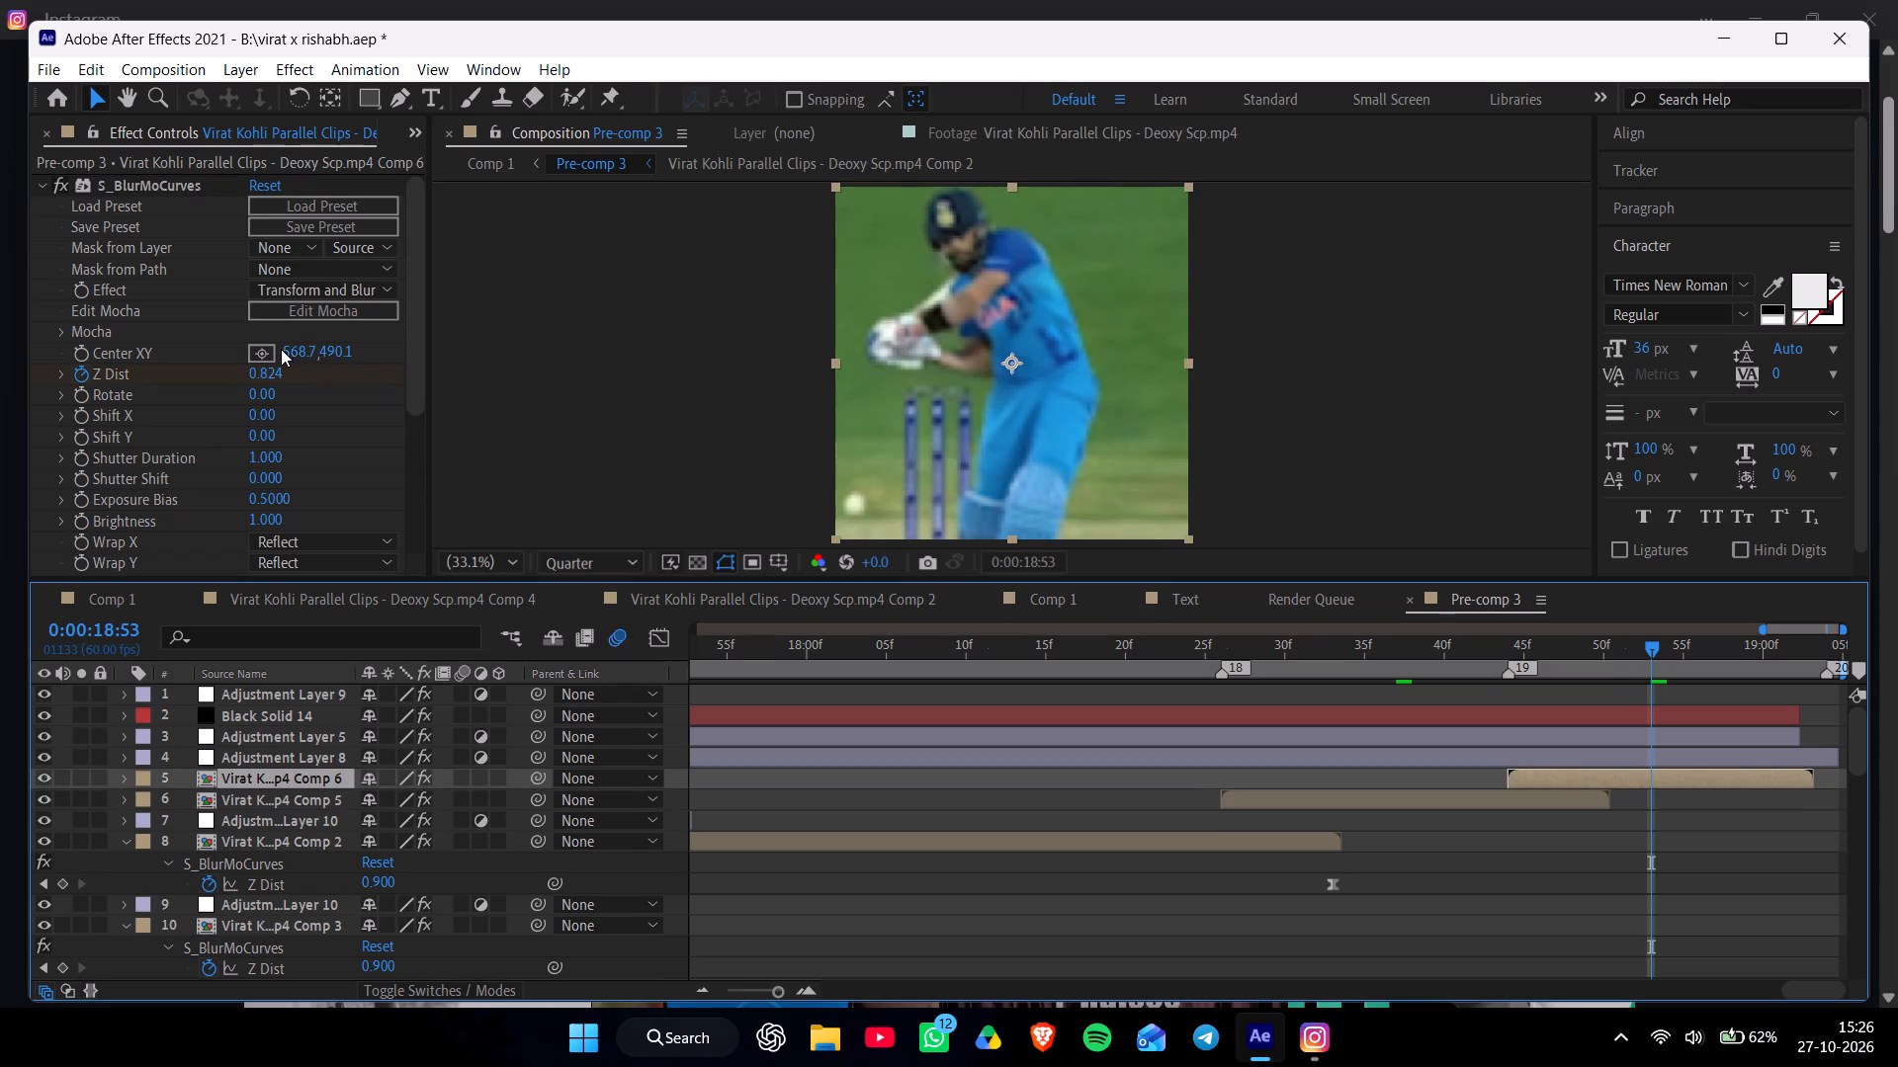
click(258, 356)
click(961, 248)
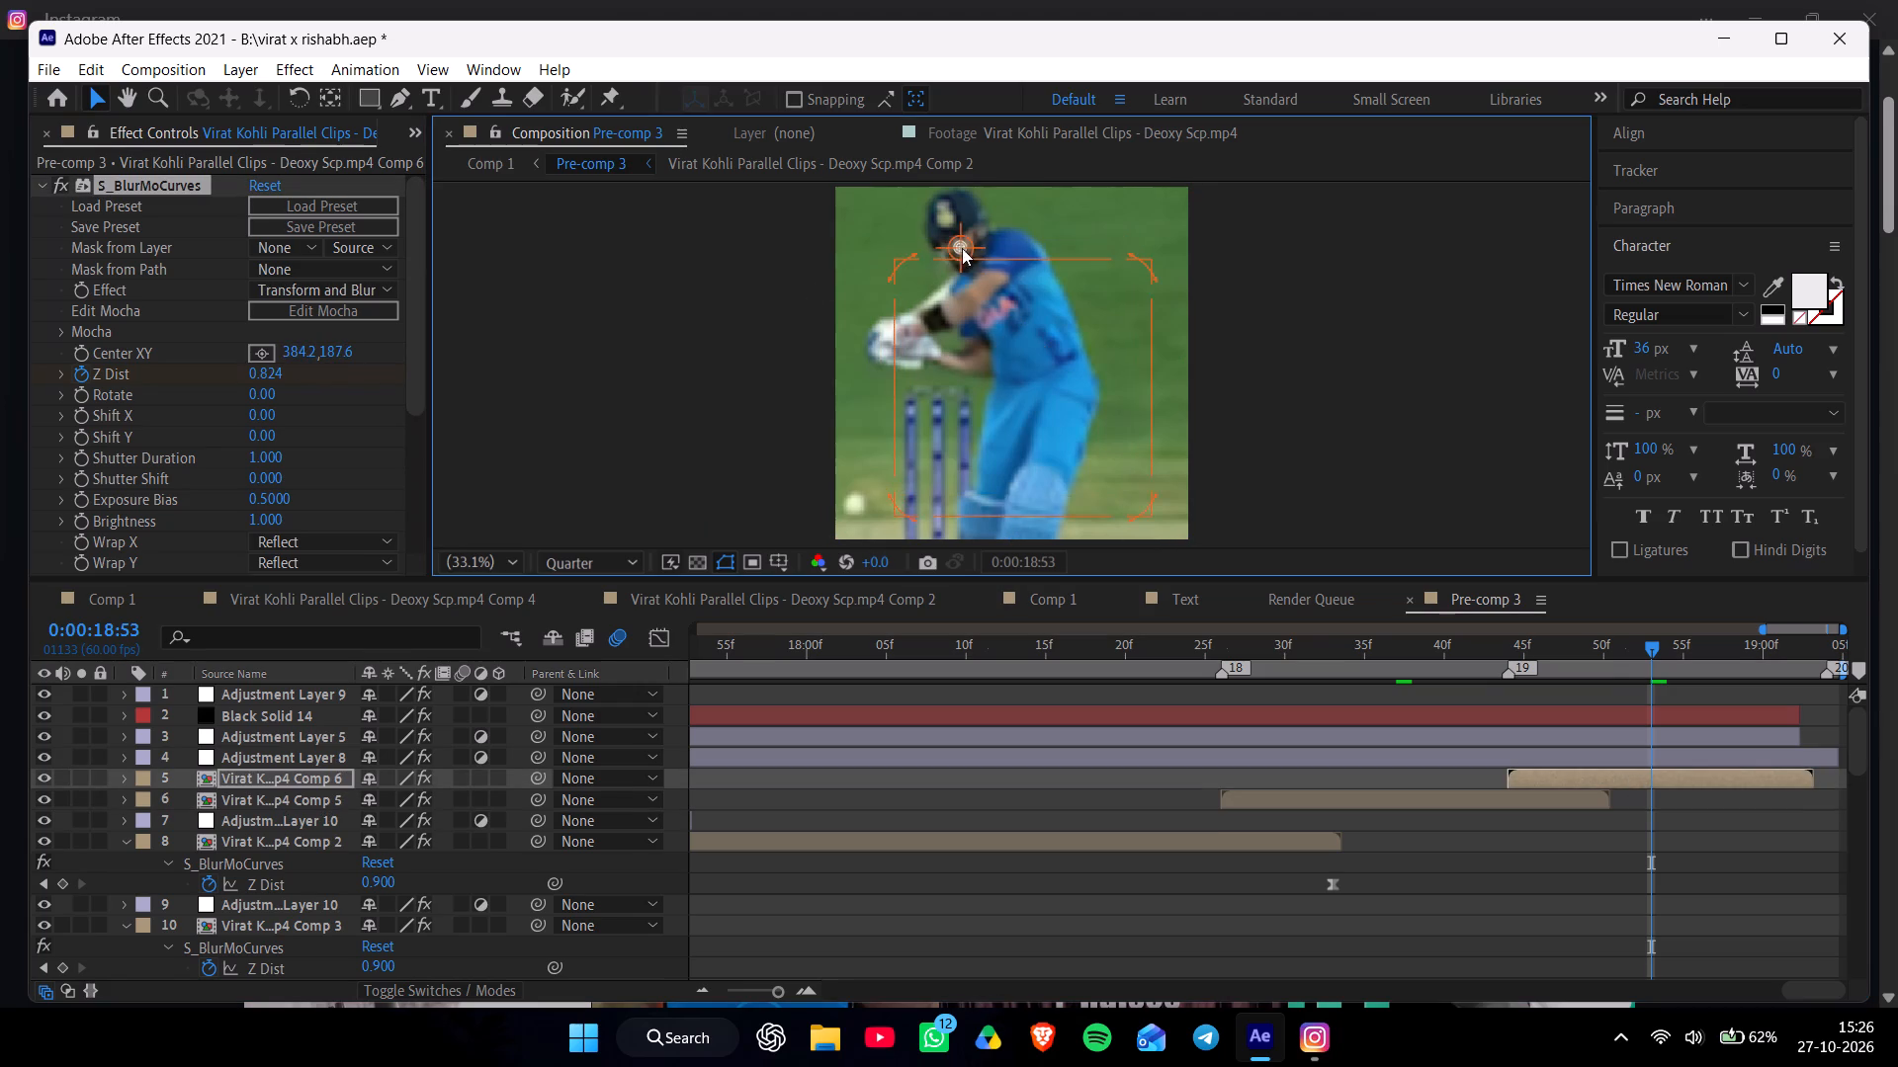
click(966, 256)
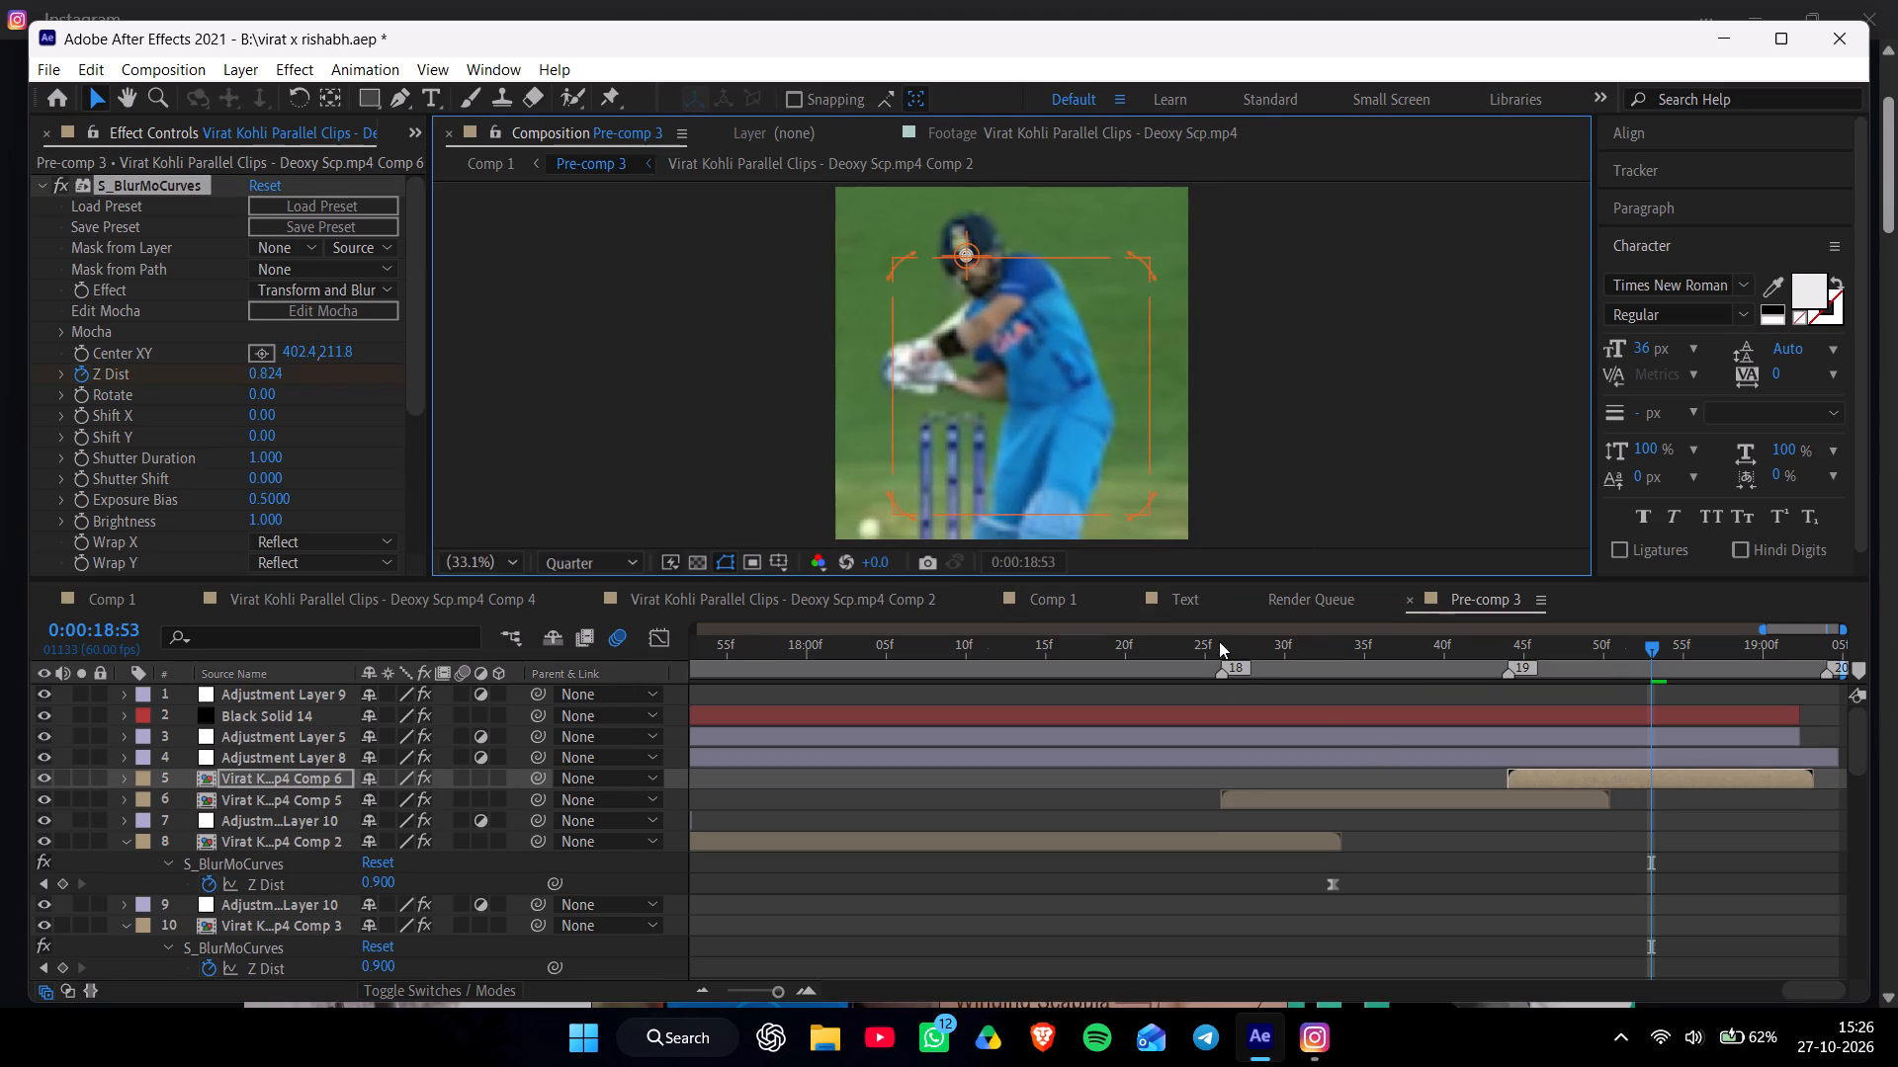
Preview the layer 6 and layer 5 zooms from 0:00:18:25.
click(1207, 640)
key(space)
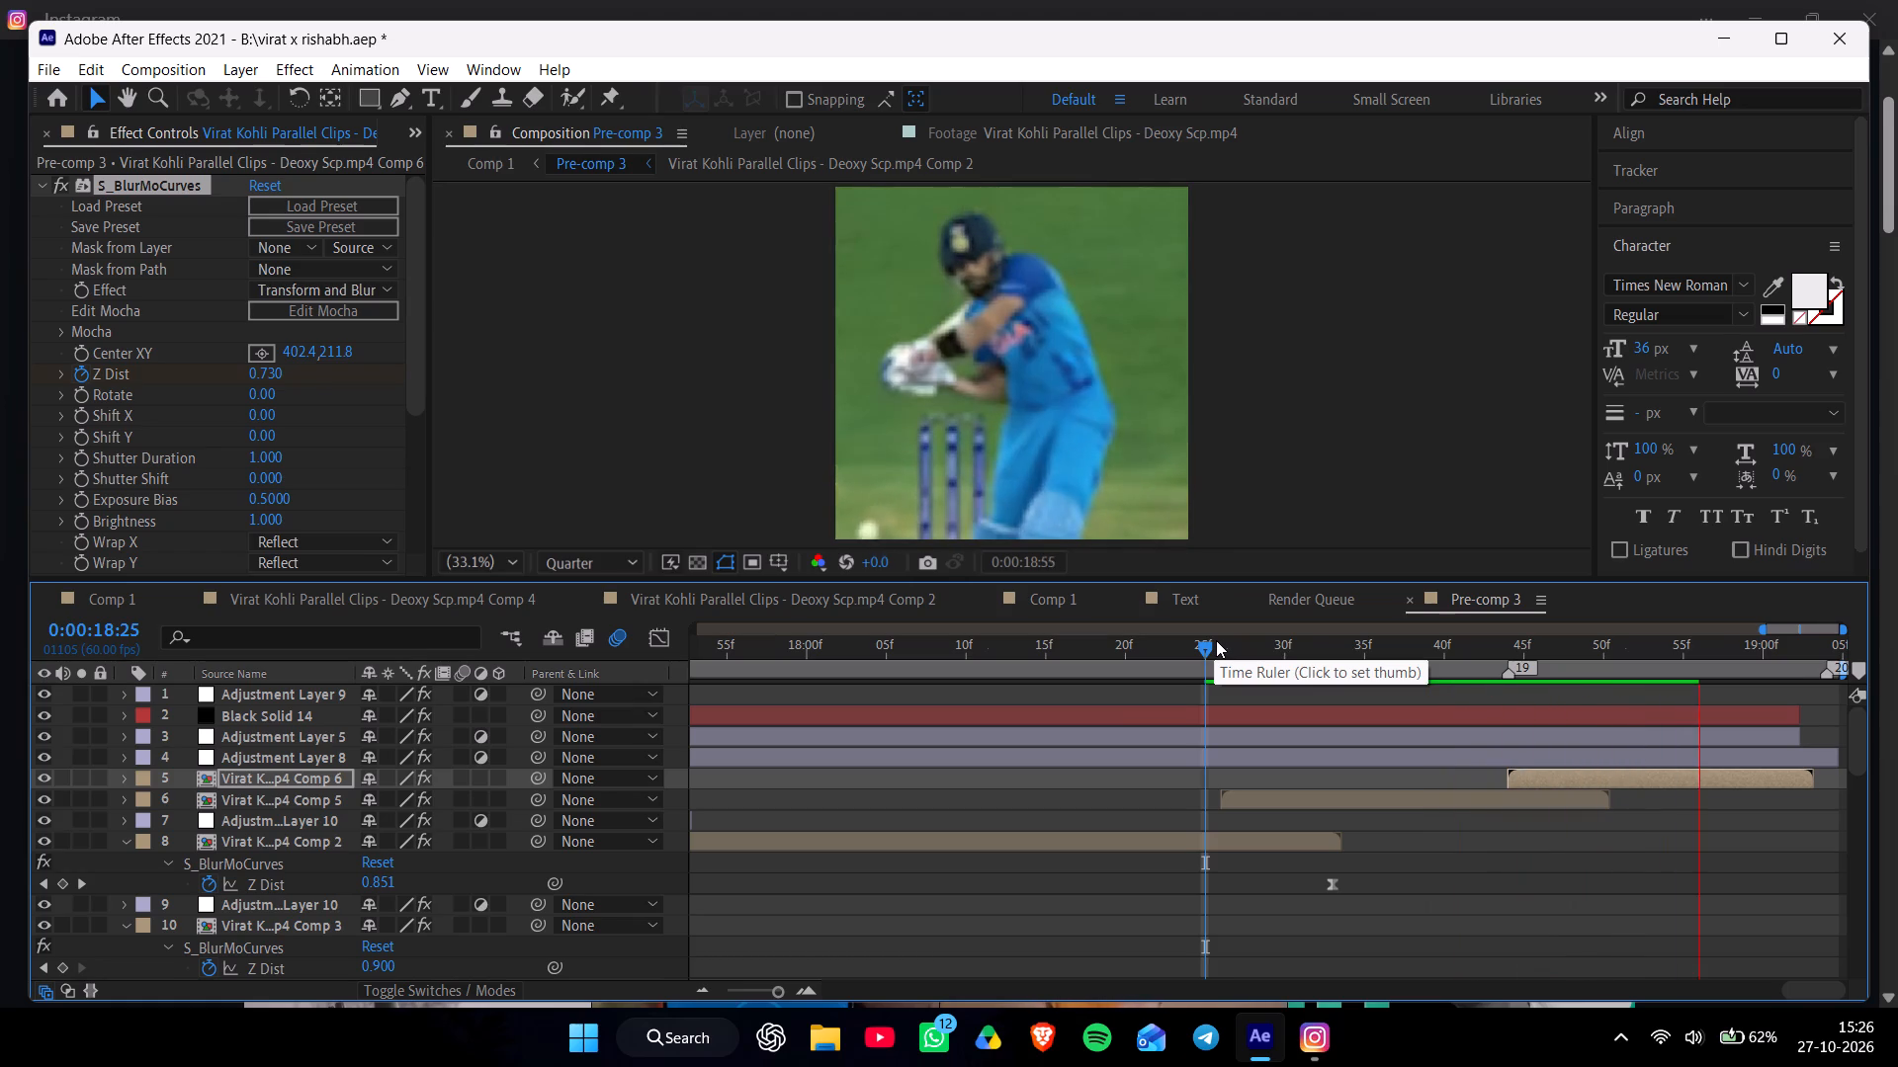
Check the cut at 0:00:18:44 and delete the S_BlurMoCurves effect from layer 5.
drag(1216, 640, 1219, 641)
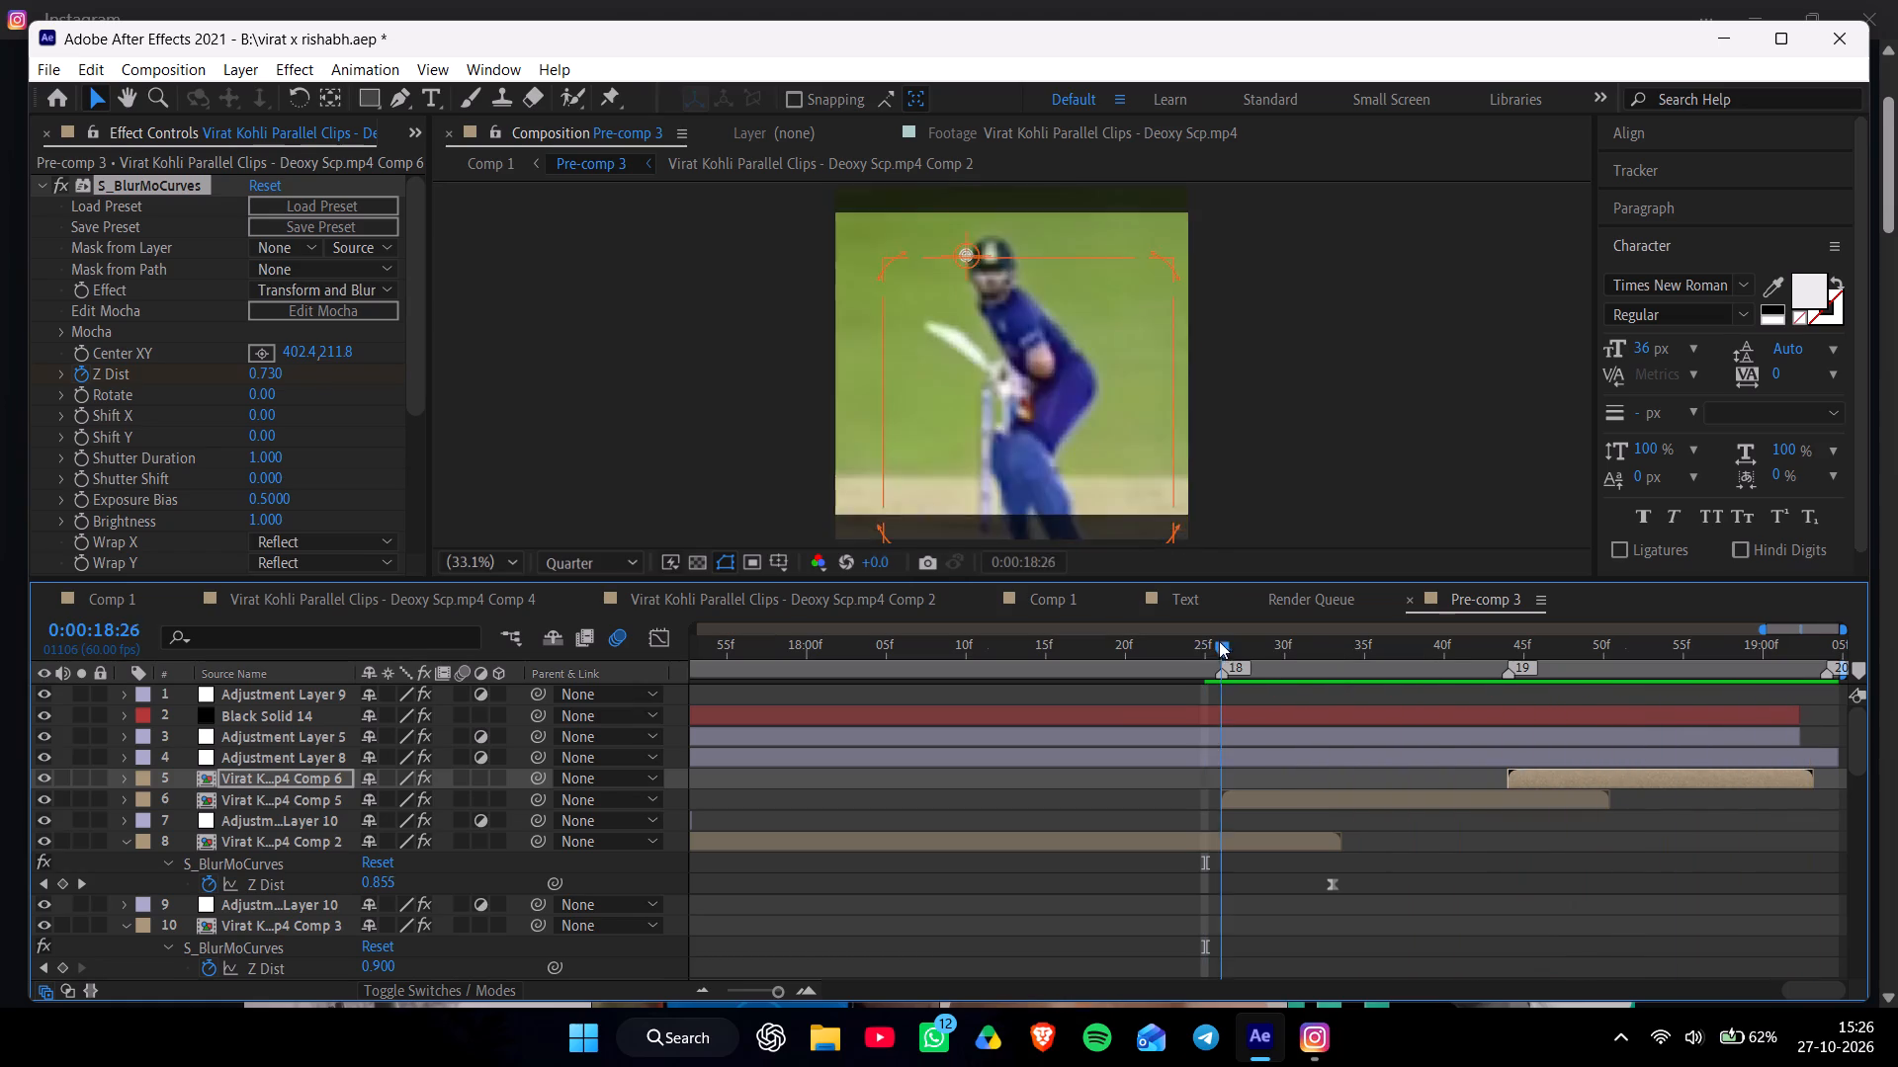
drag(1219, 641, 1461, 753)
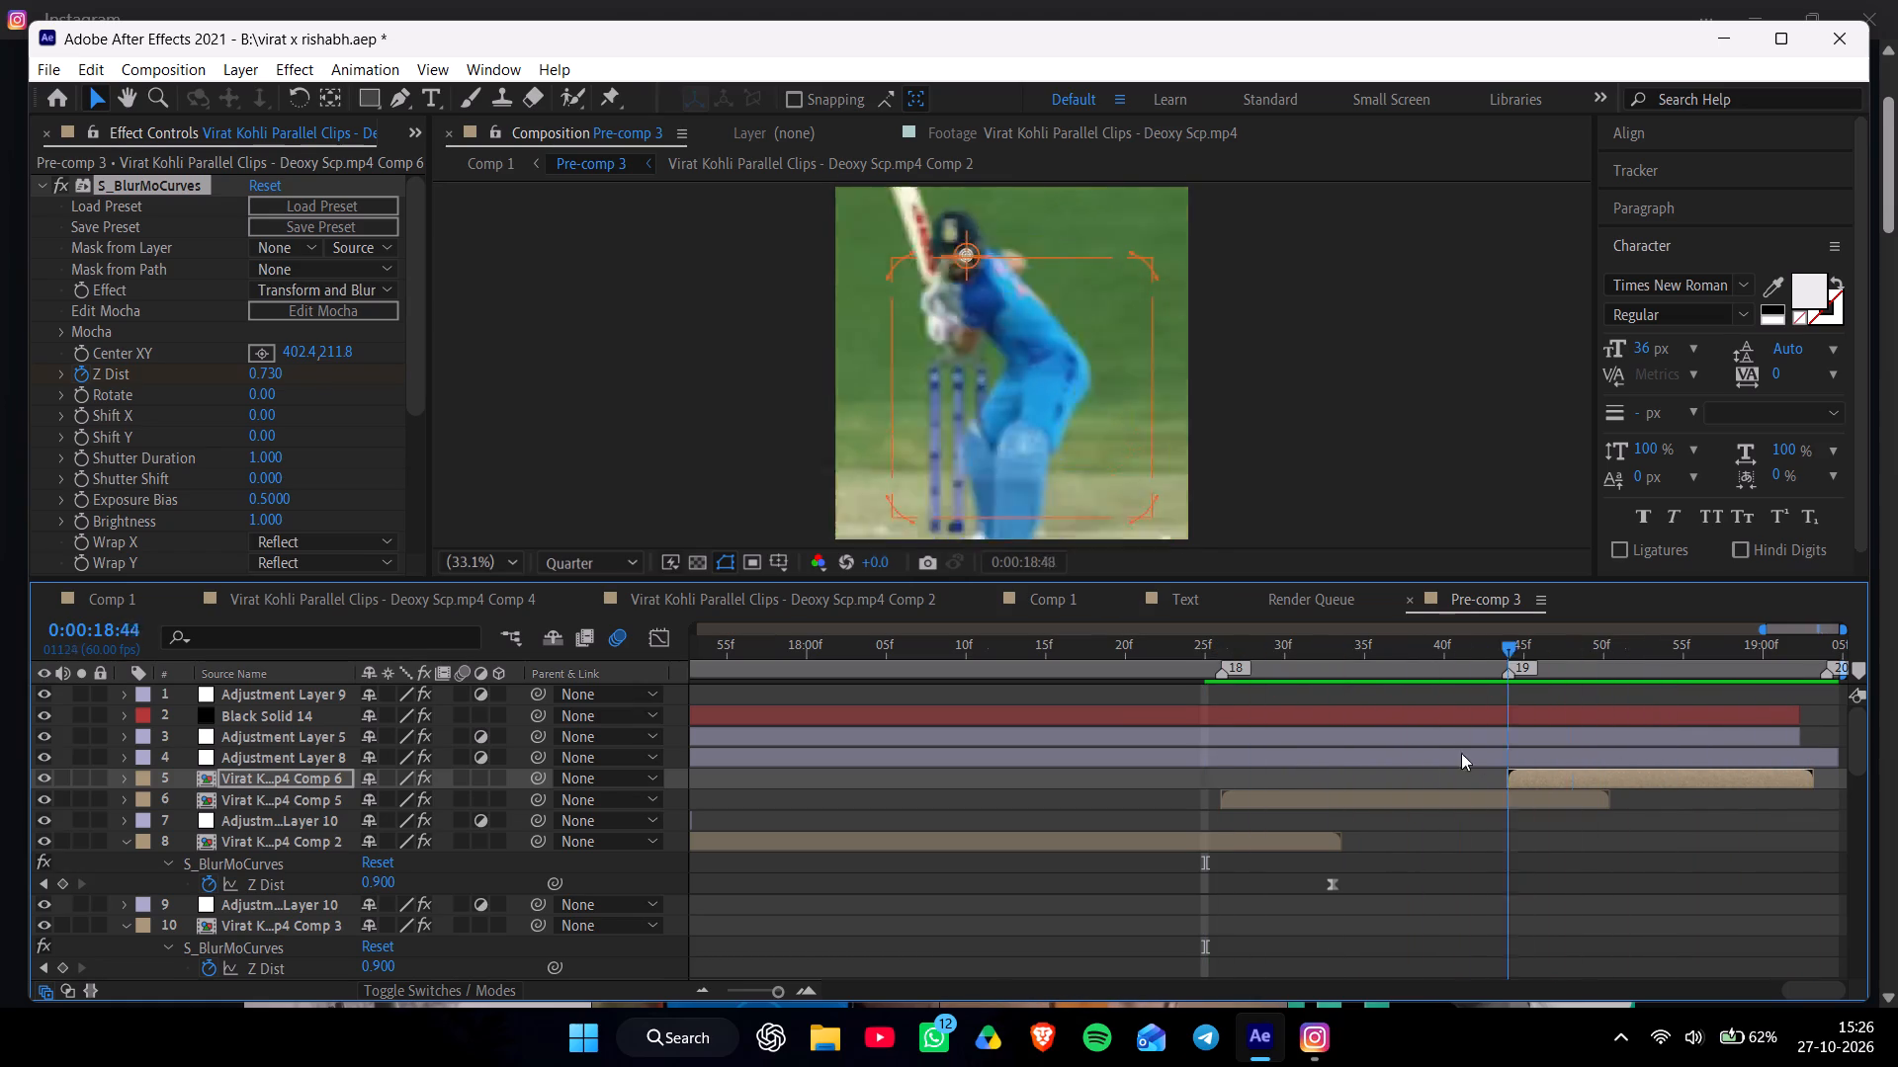
drag(1461, 753, 1494, 786)
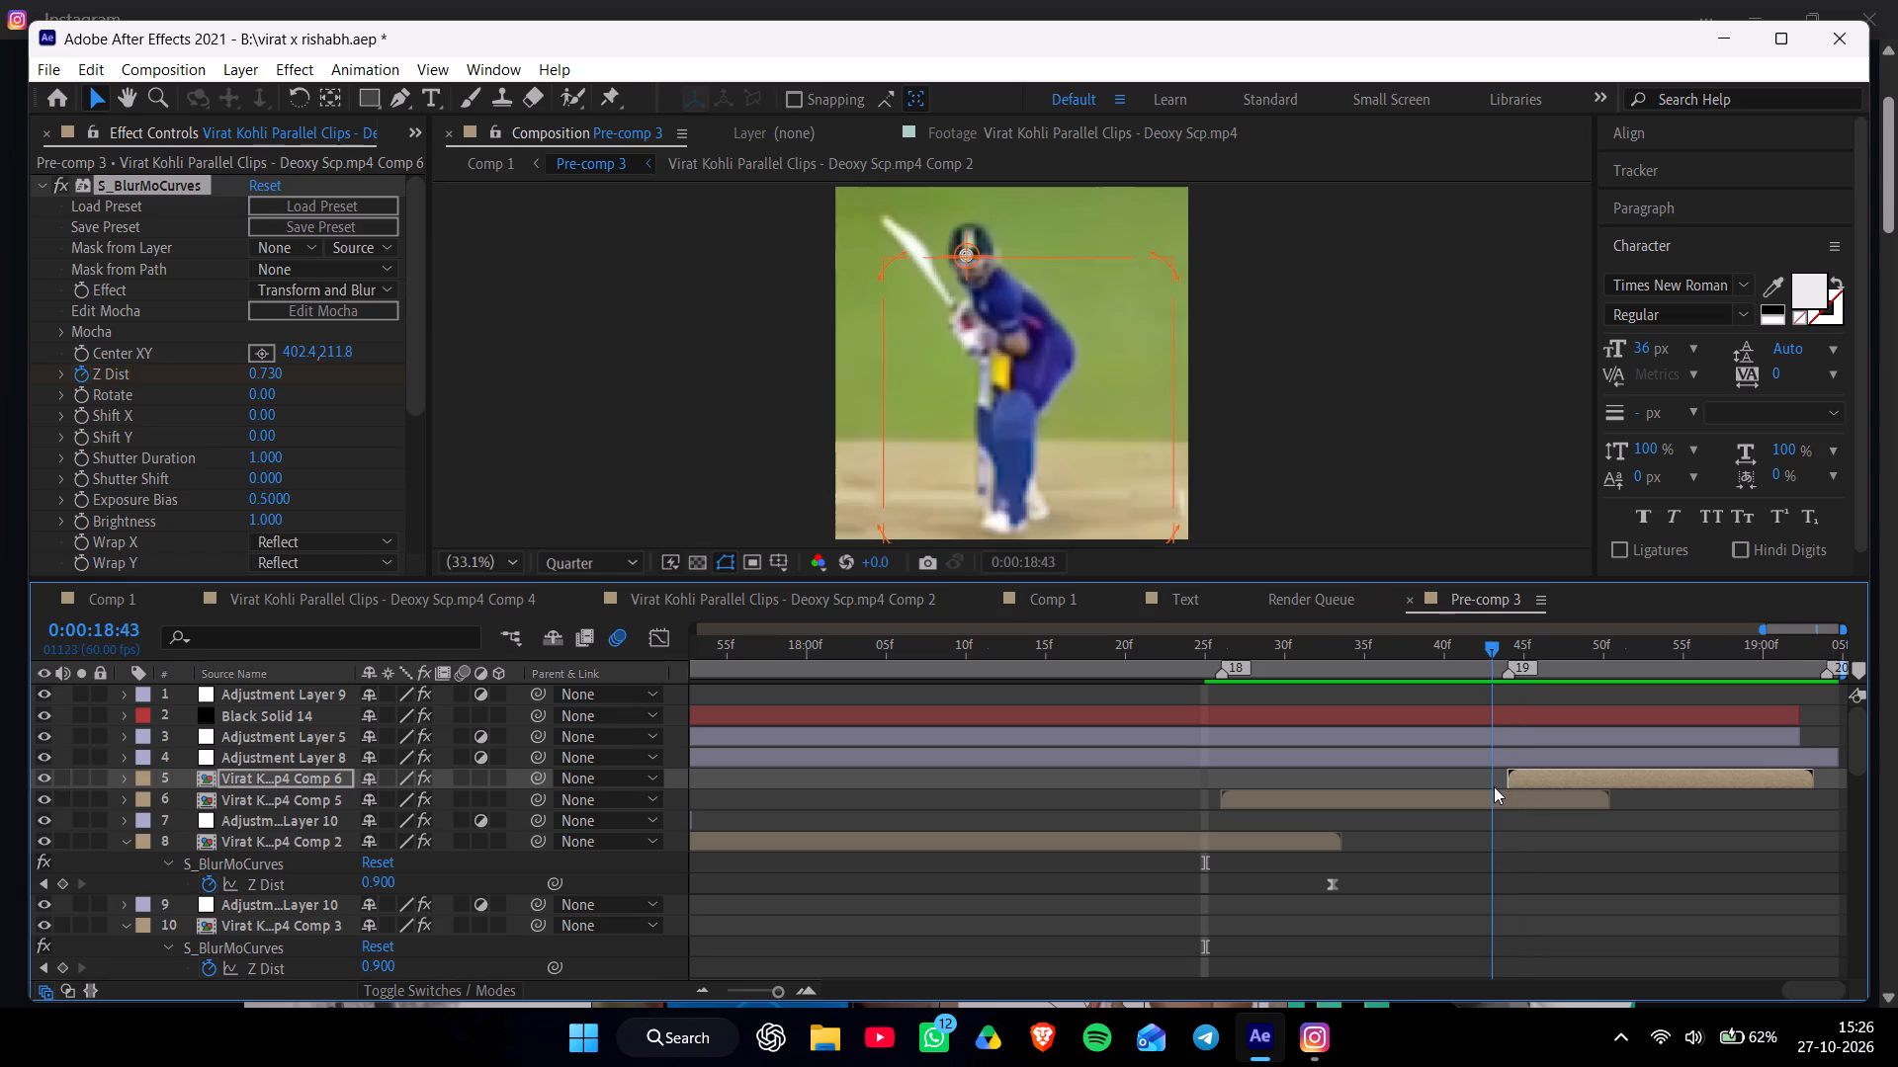
drag(1494, 786, 1502, 789)
click(1520, 776)
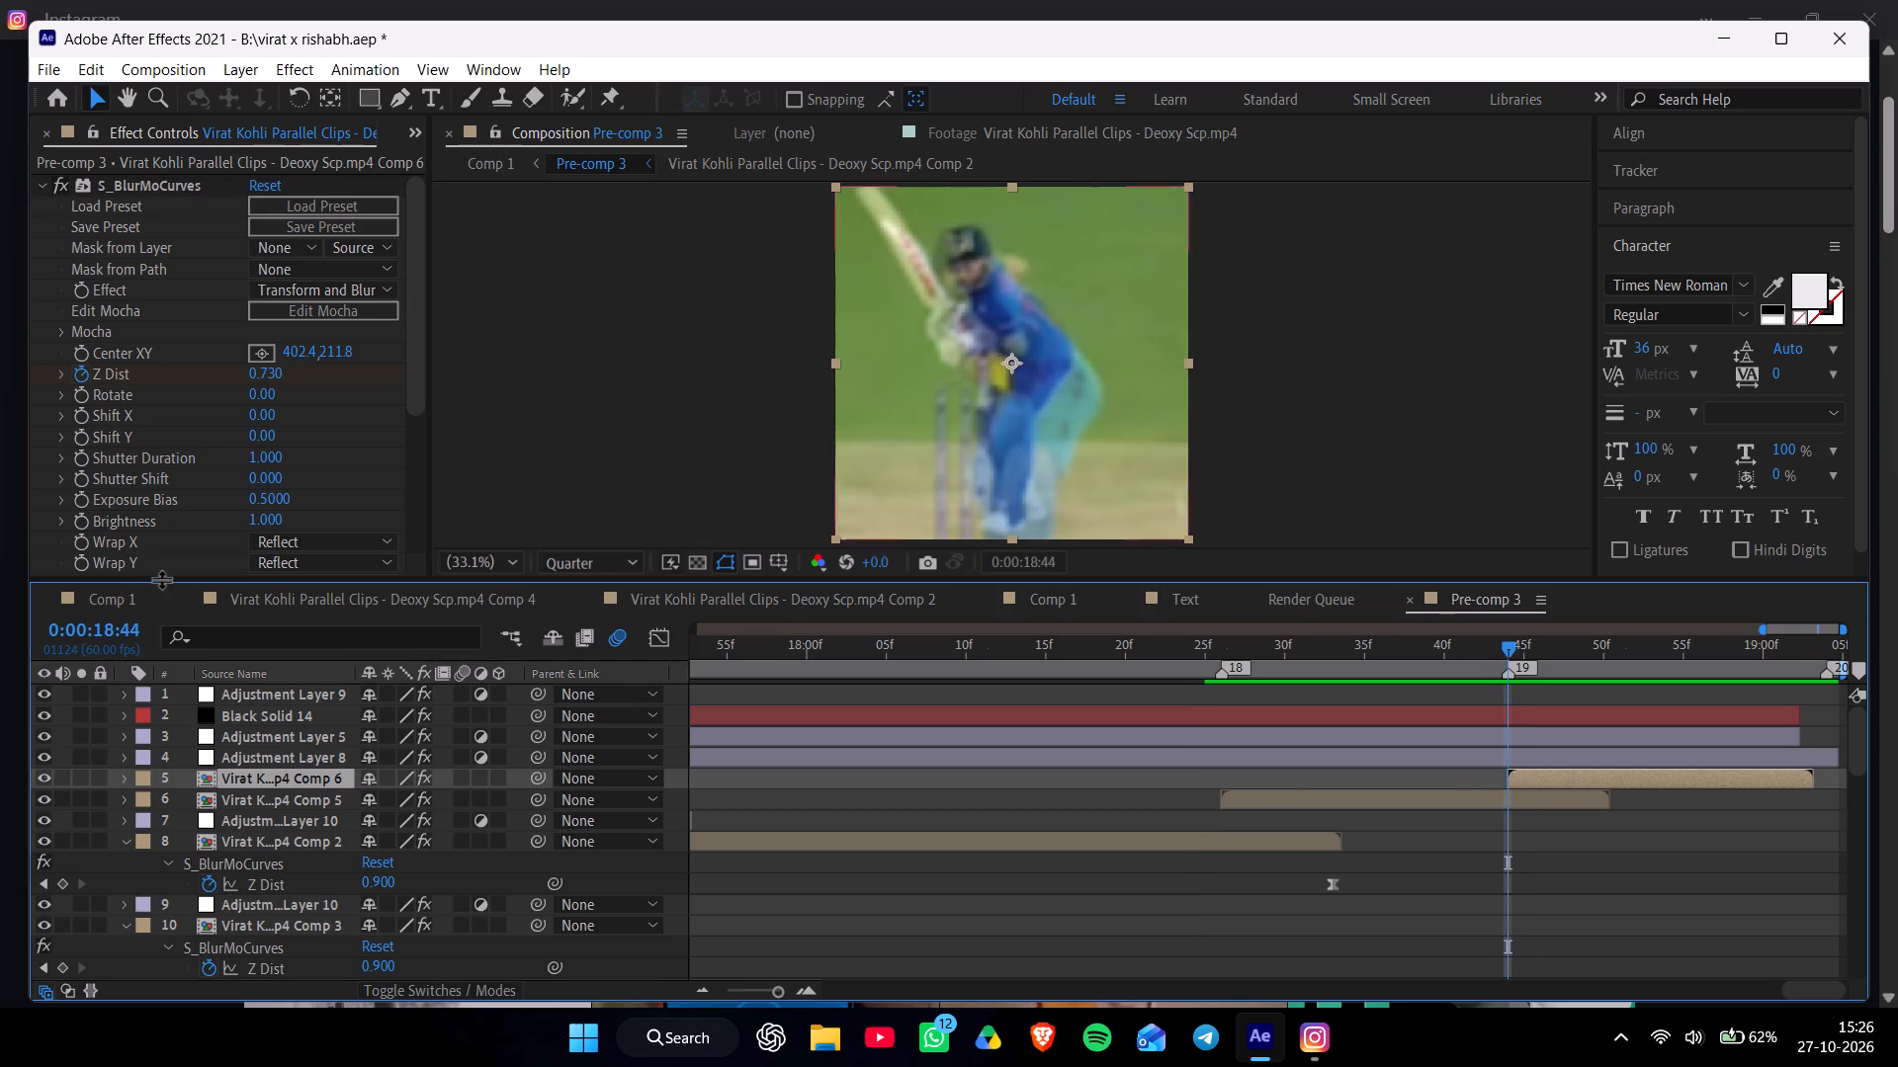
click(142, 188)
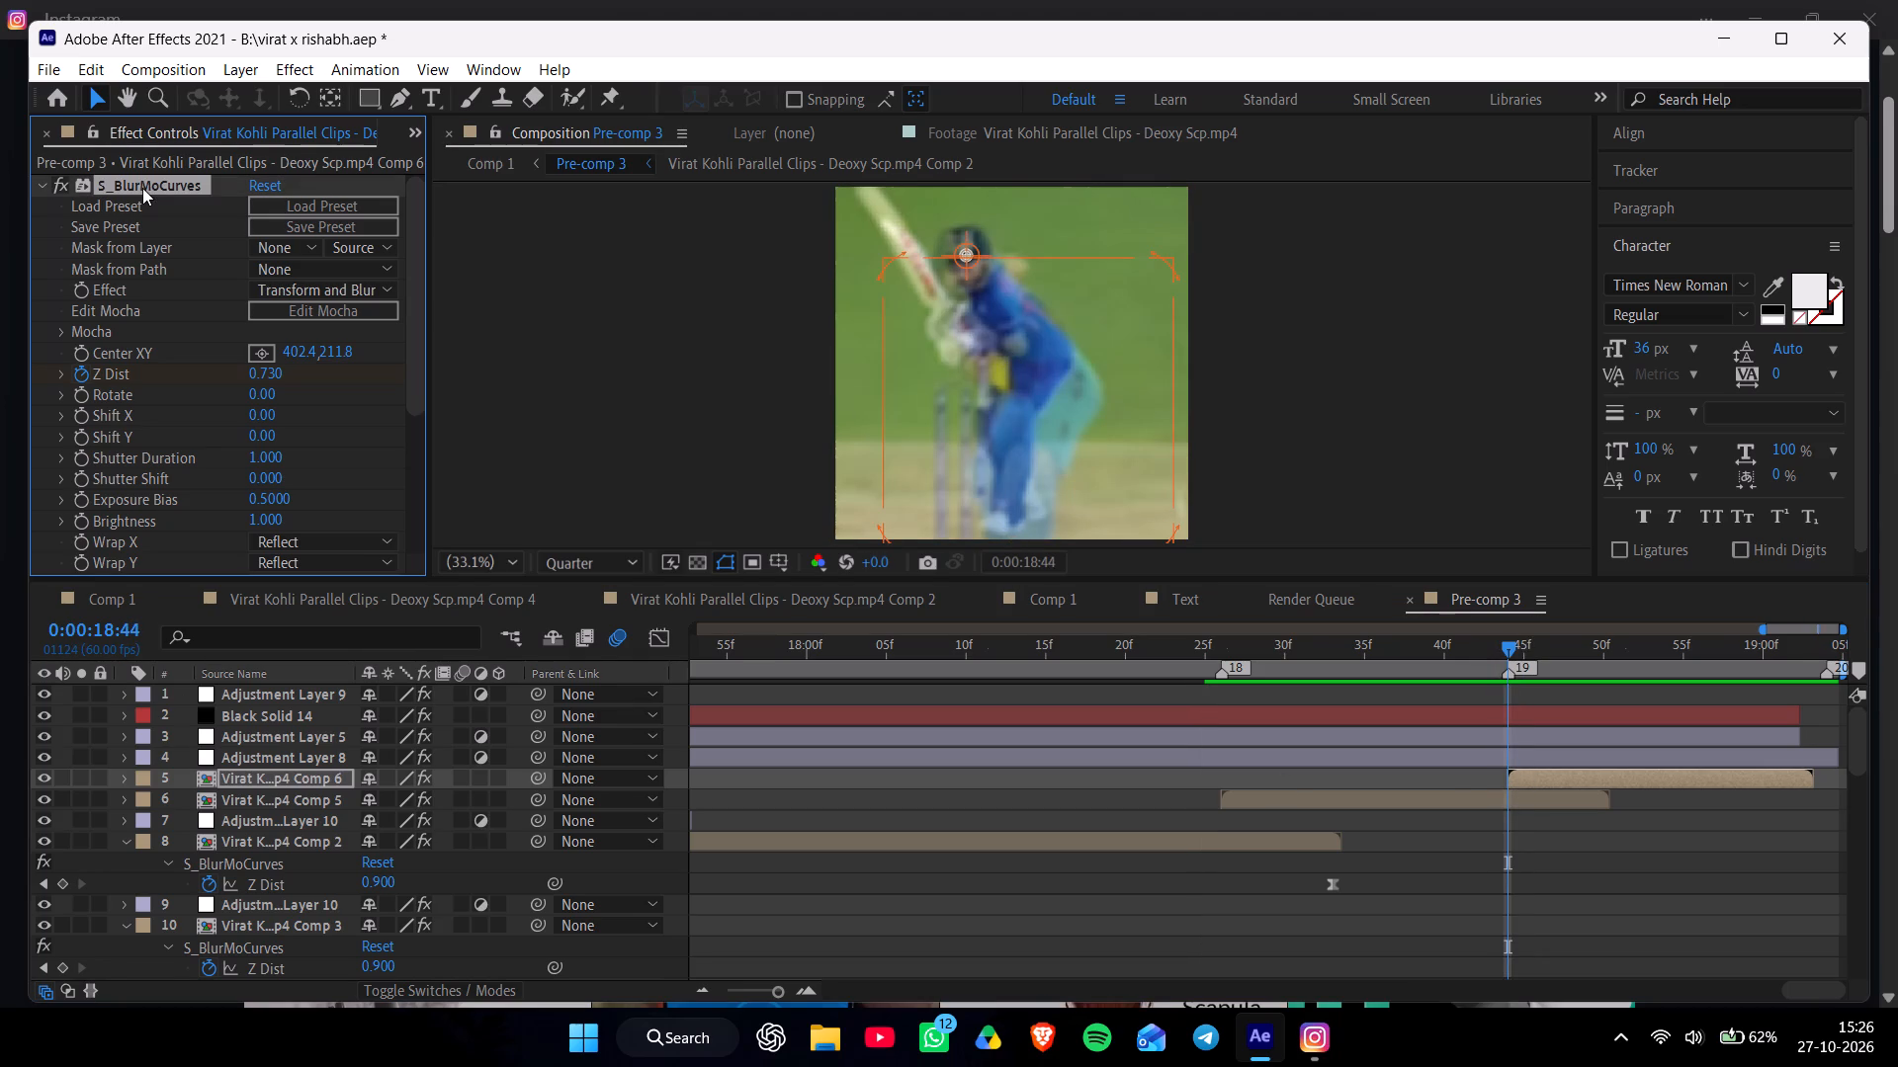
key(Delete)
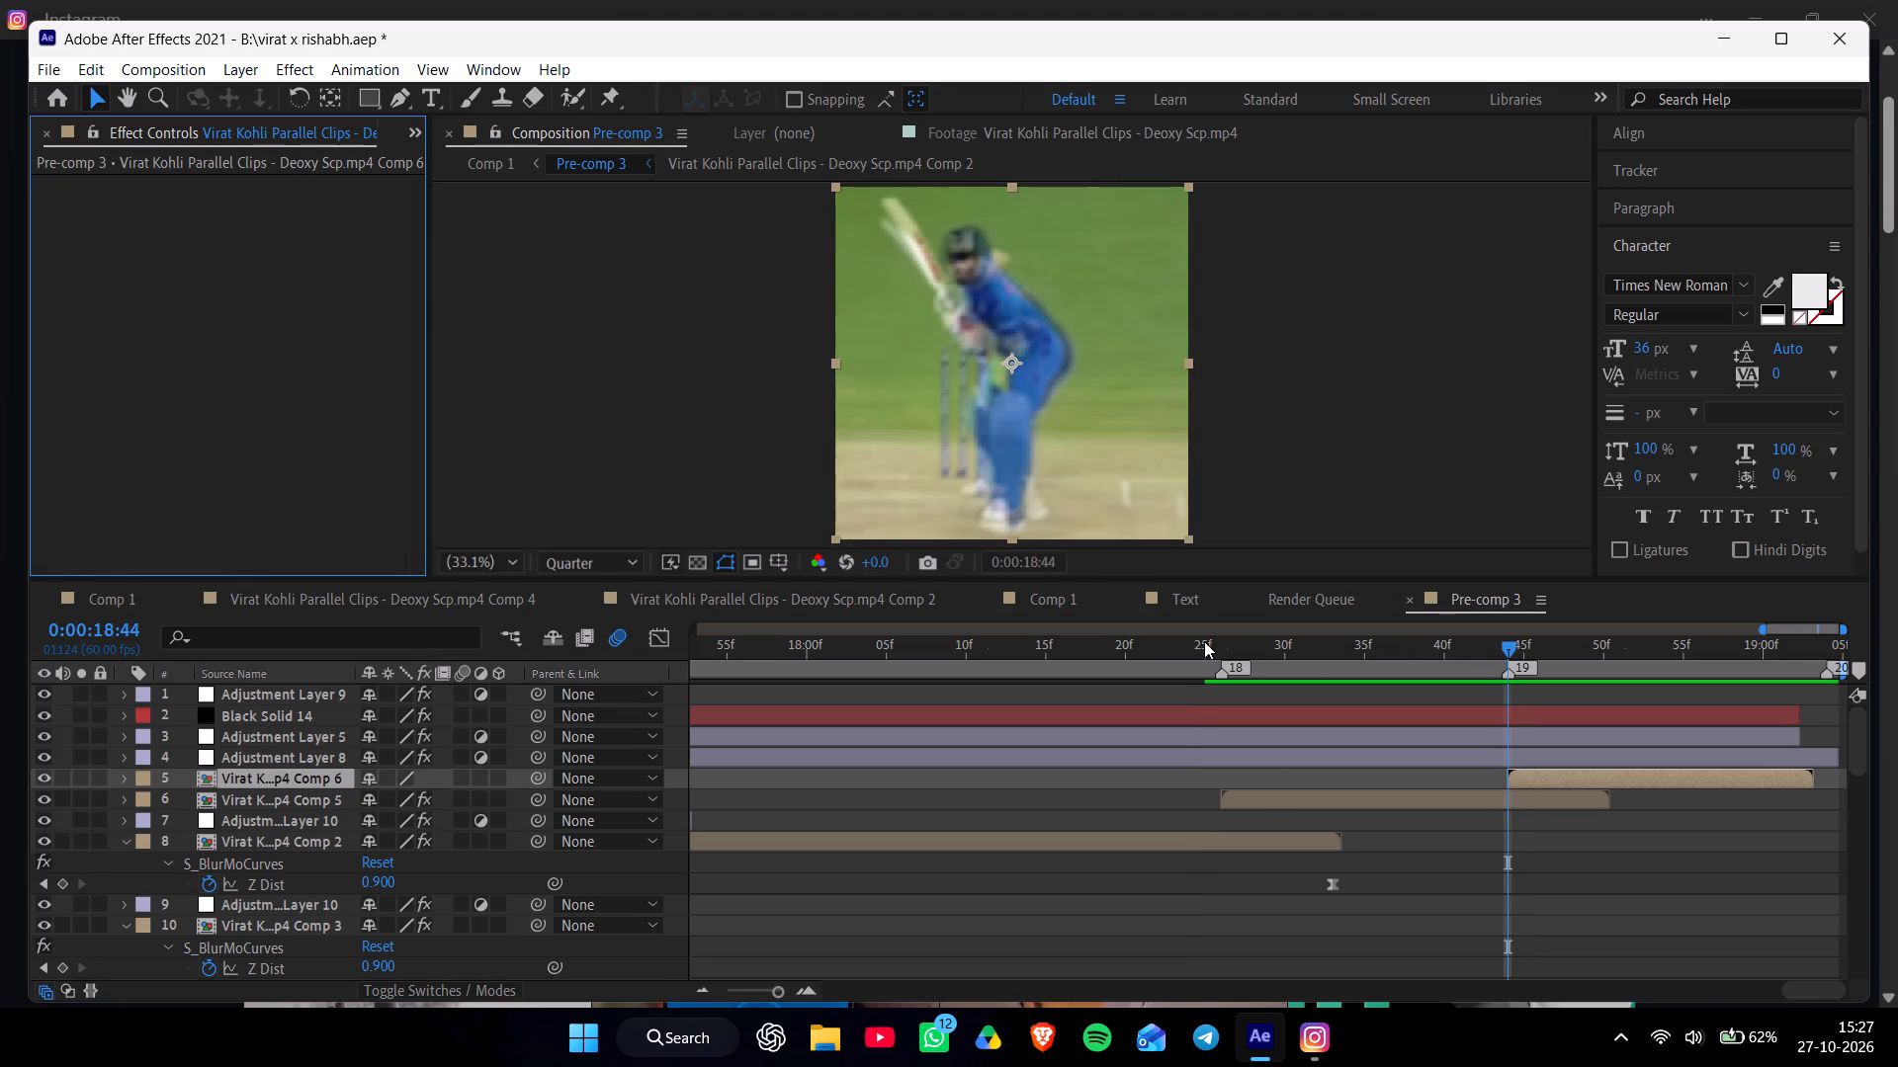
Preview the layer 6 and layer 5 clips from 0:00:18:25.
click(1204, 641)
key(space)
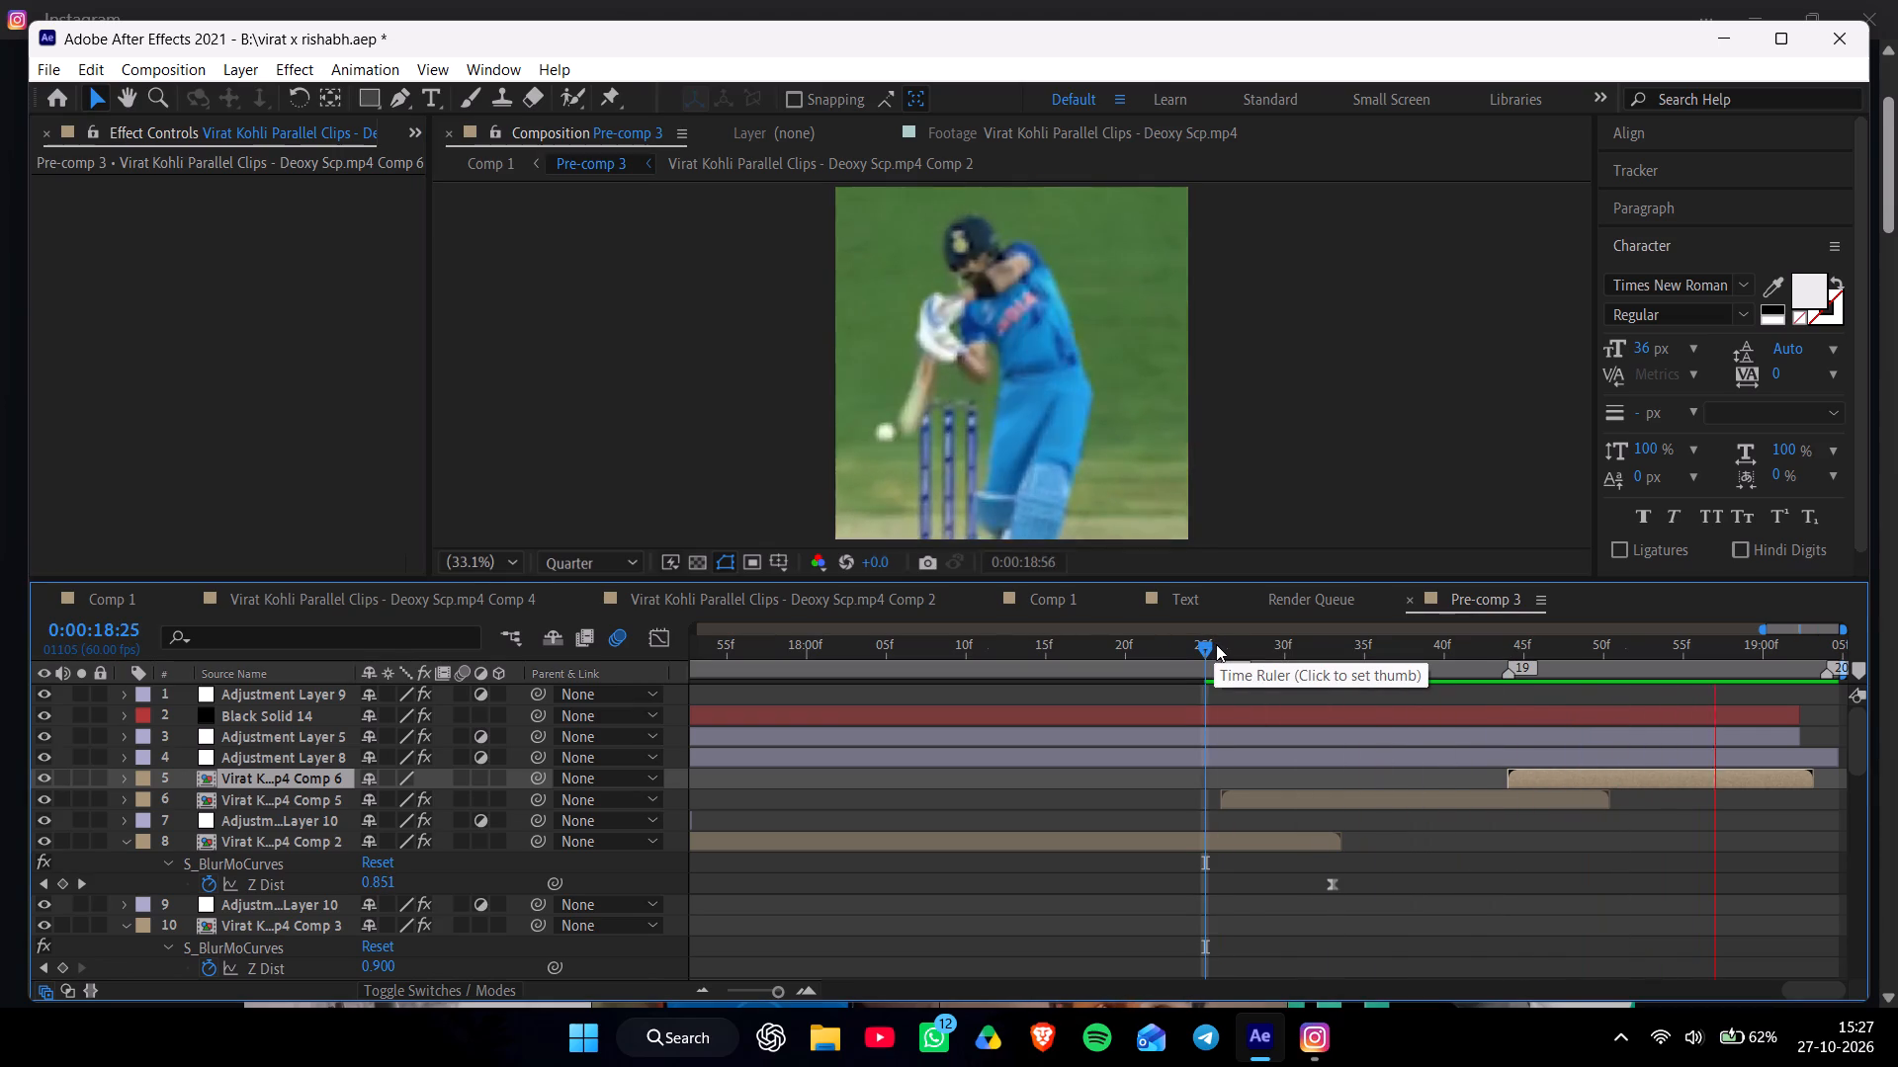
At 0:00:18:11, reposition layer 8's S_BlurMoCurves Center XY on the back of the player's neck, at about 508.2, 361.0.
drag(1216, 644, 784, 726)
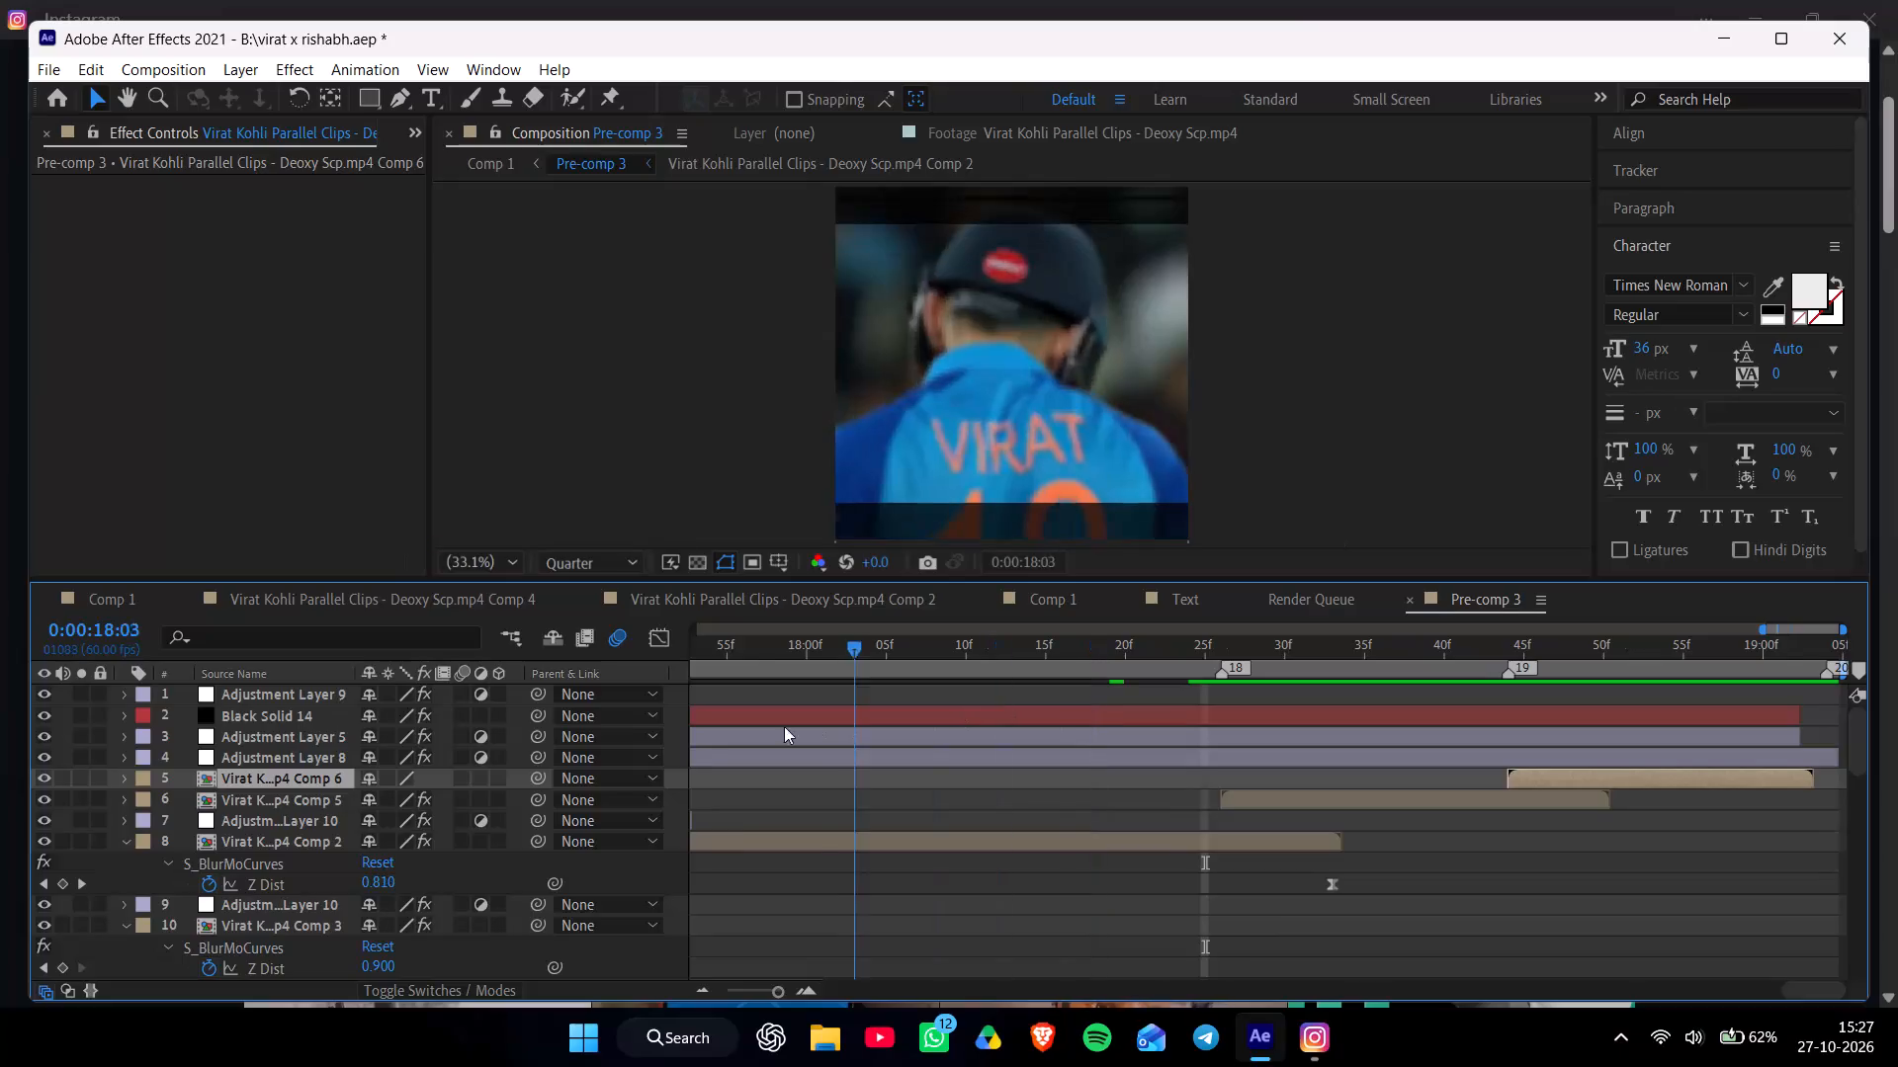
drag(784, 726, 989, 860)
click(996, 838)
click(265, 349)
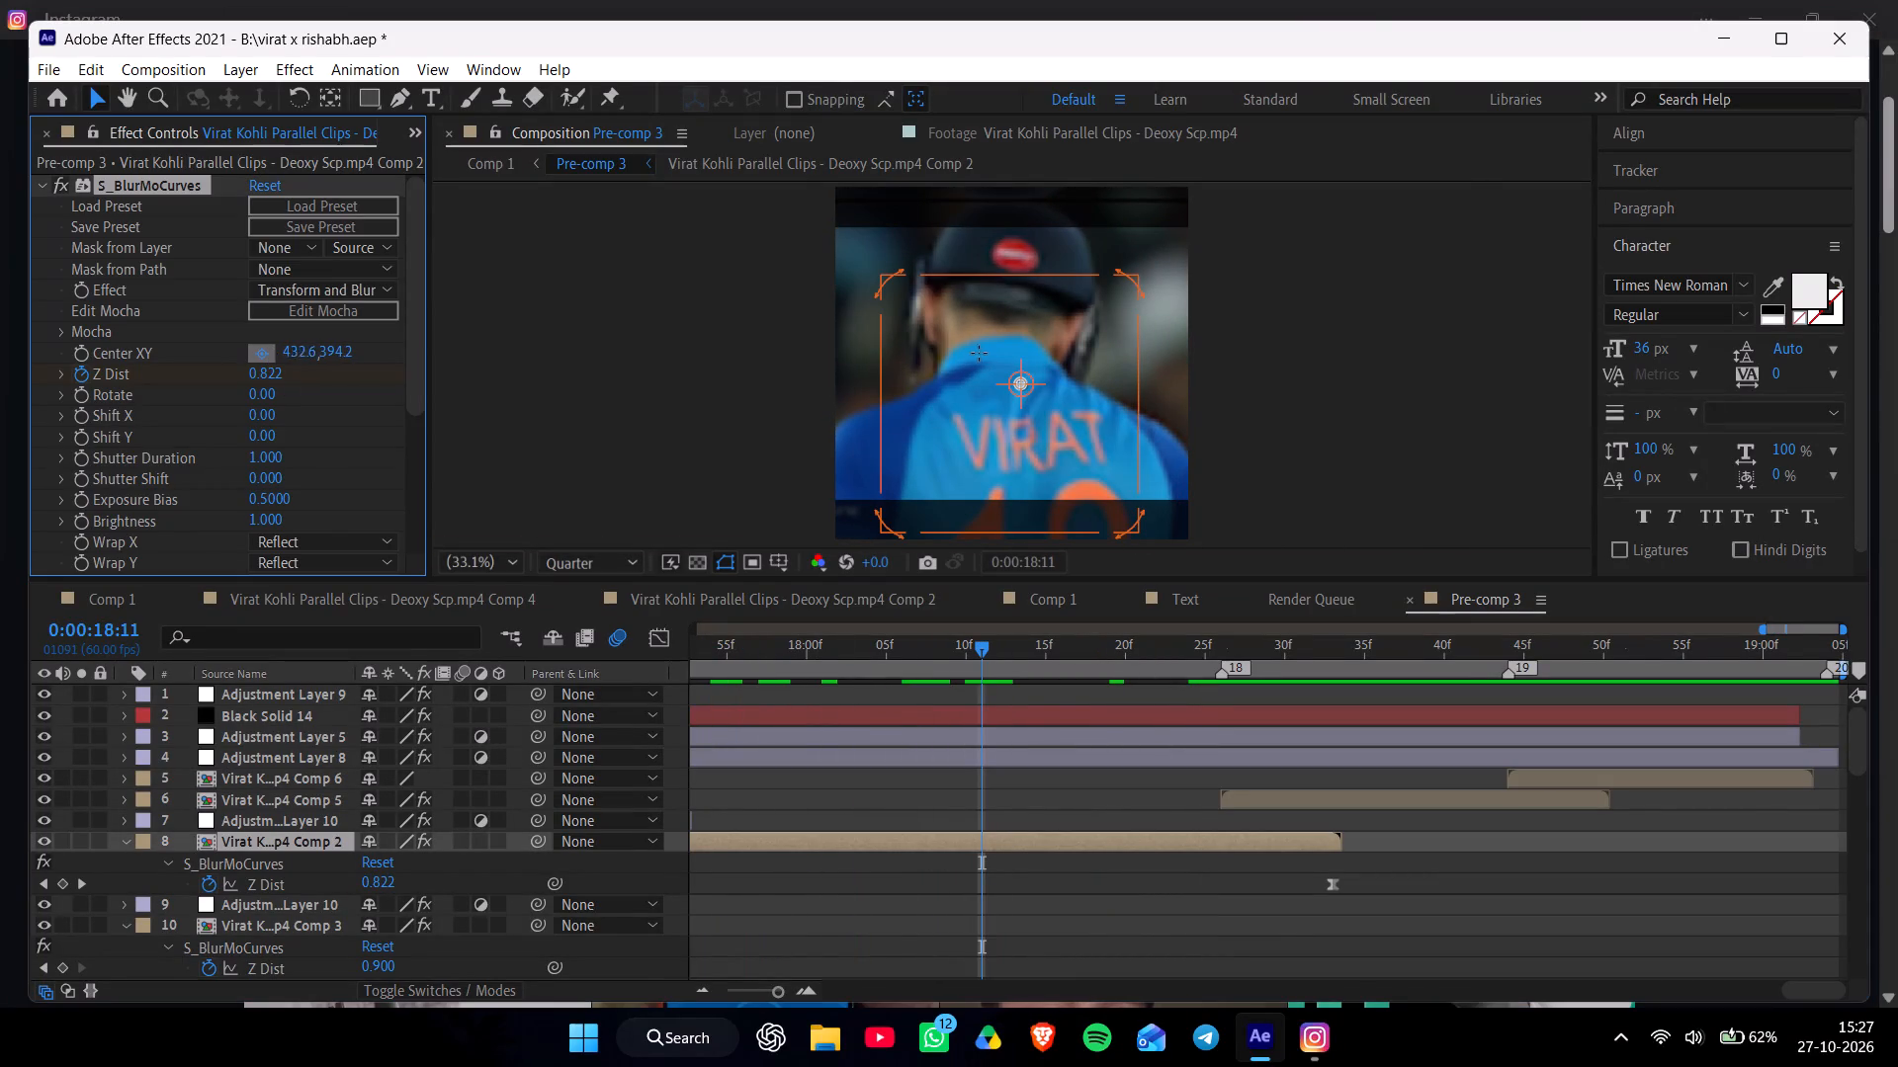
click(1004, 347)
click(1001, 349)
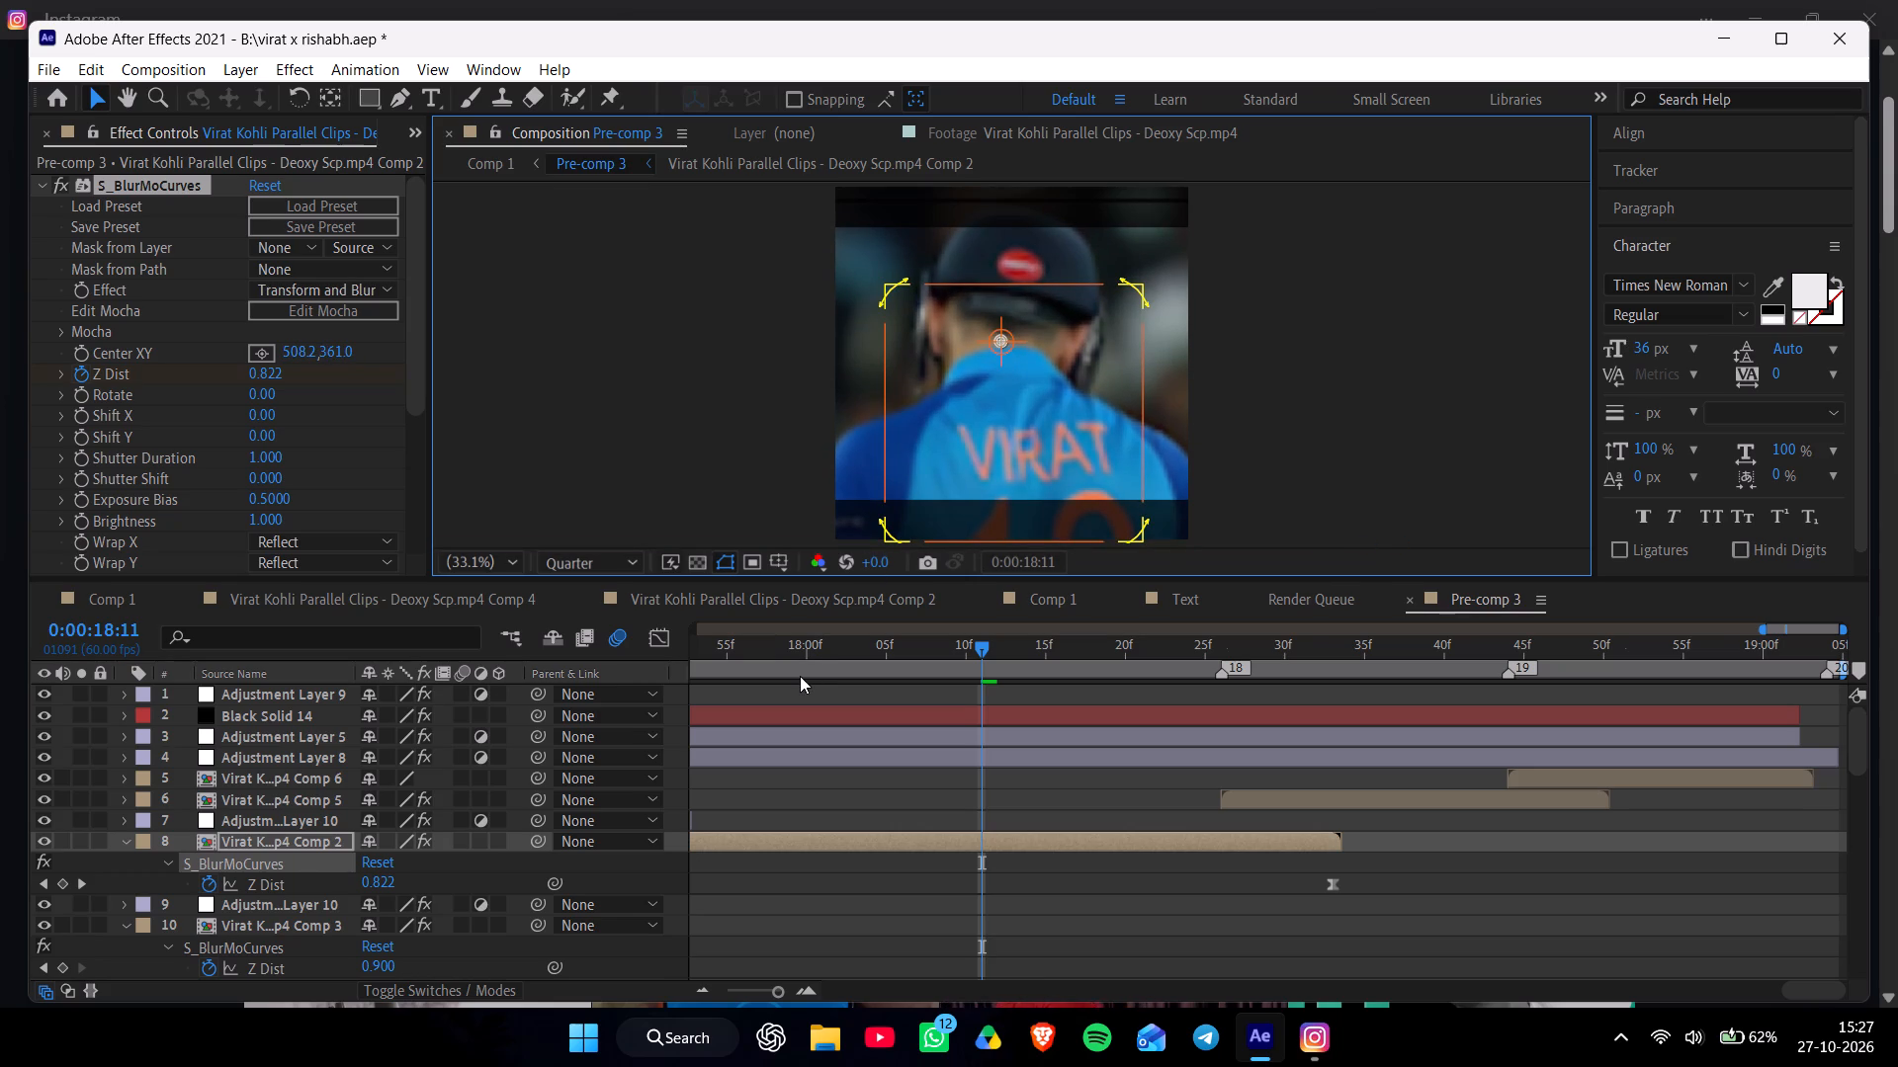
At 0:00:17:39, reposition layer 10's S_BlurMoCurves Center XY on the player's helmet, at about 465.9, 249.9.
drag(802, 682, 791, 685)
drag(794, 692, 763, 695)
drag(815, 651, 699, 692)
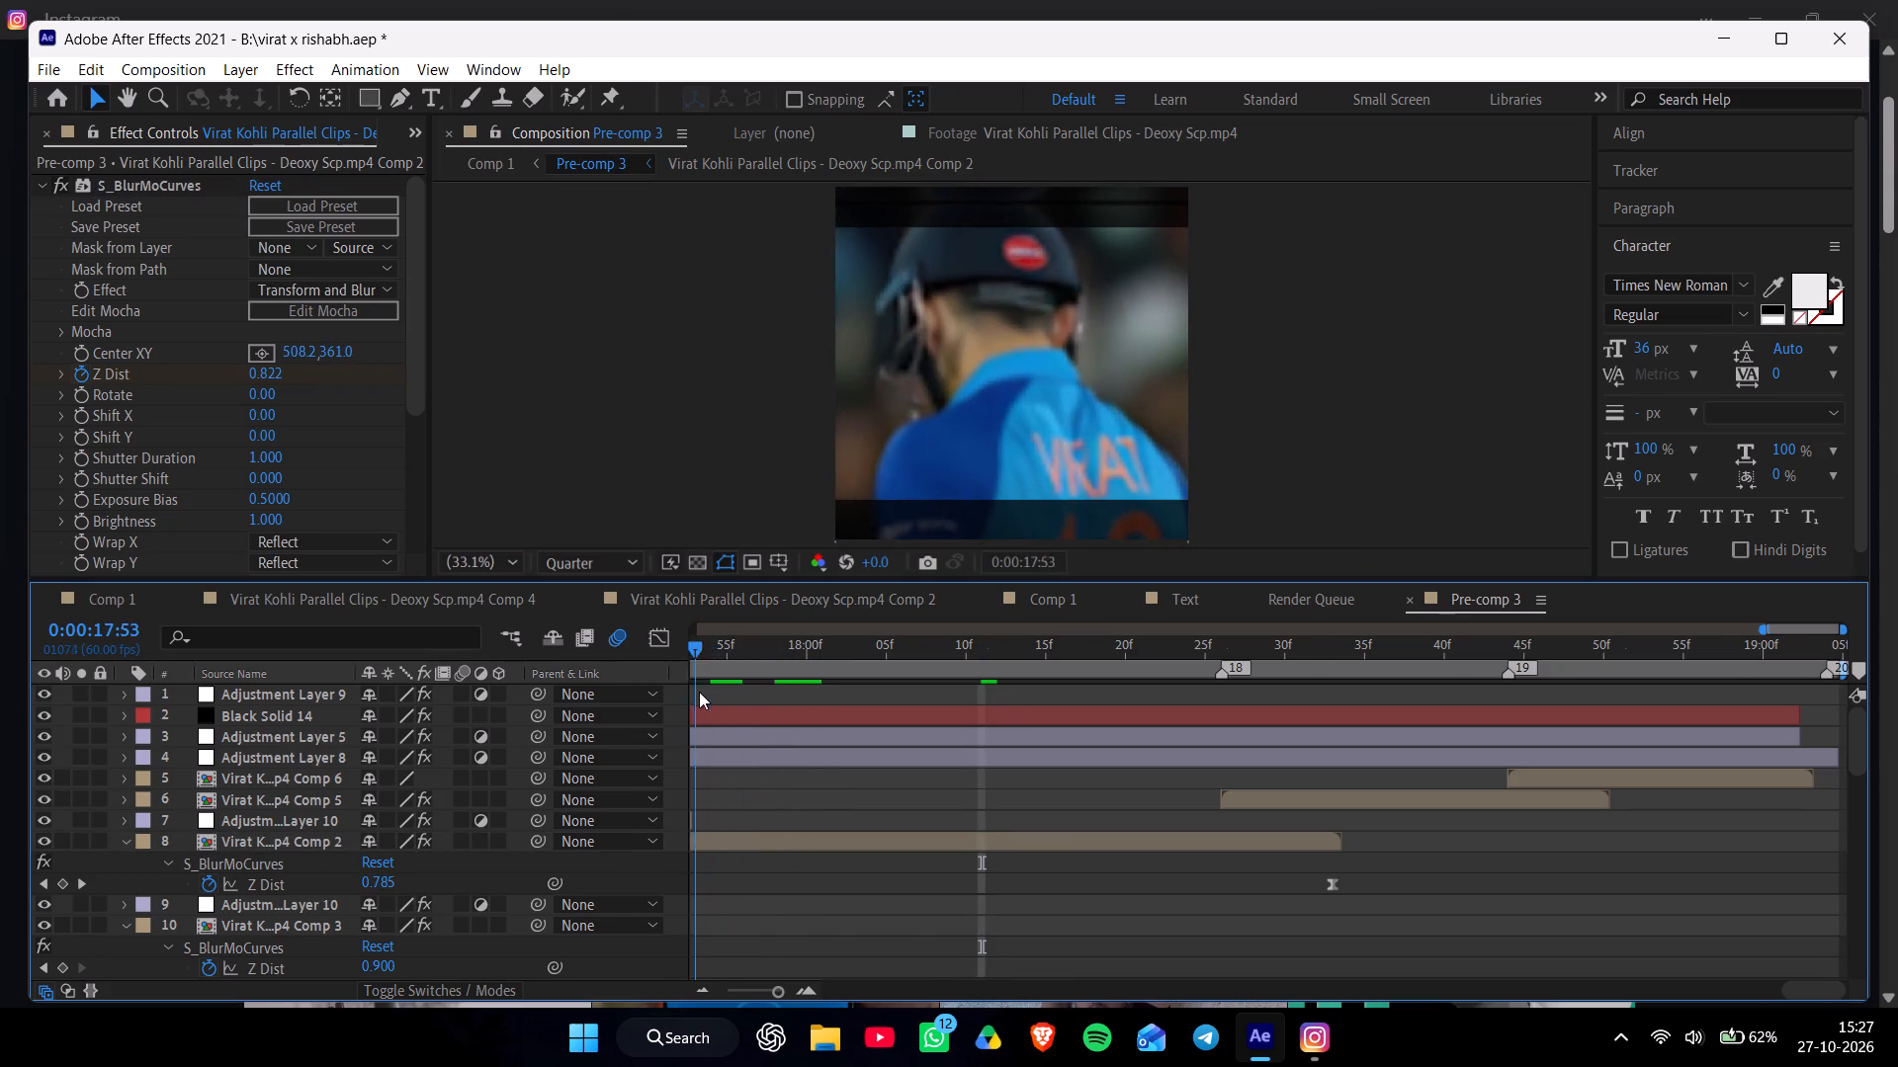
drag(699, 692, 793, 717)
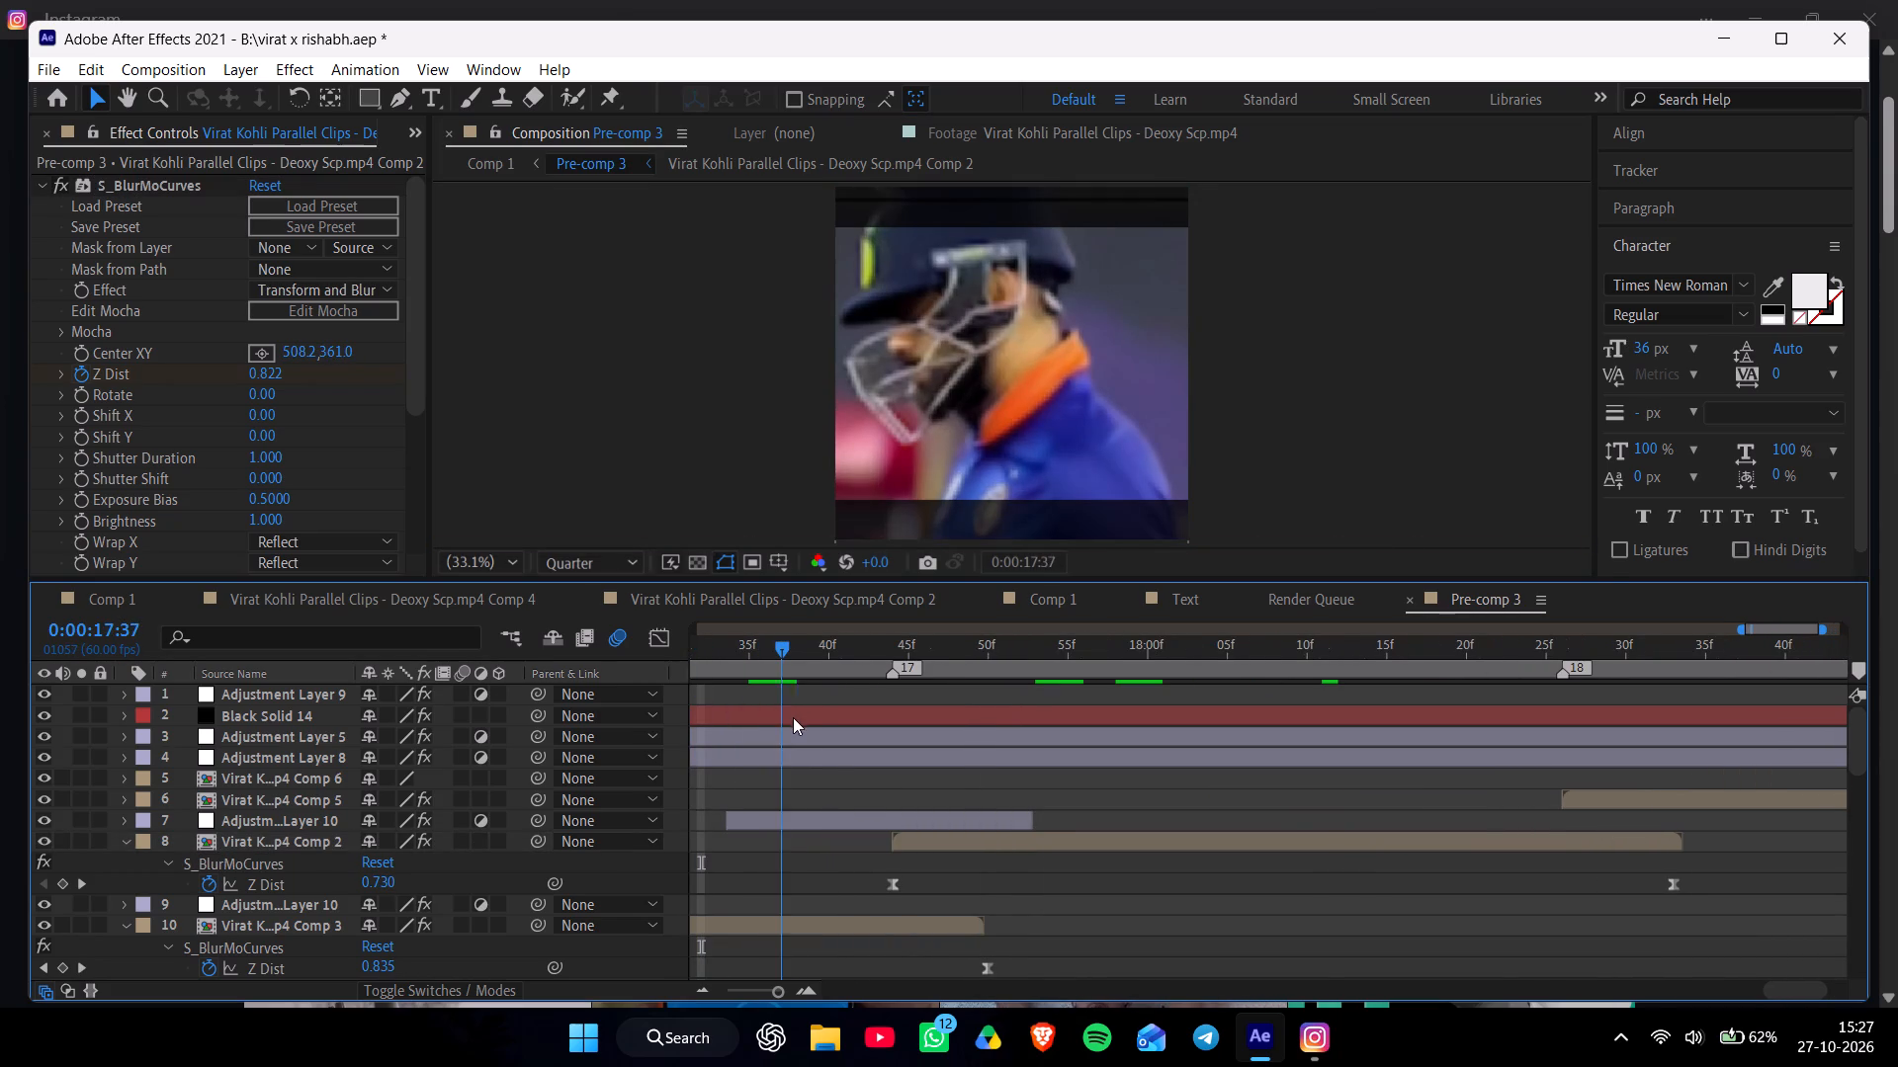
drag(793, 717, 806, 722)
click(808, 922)
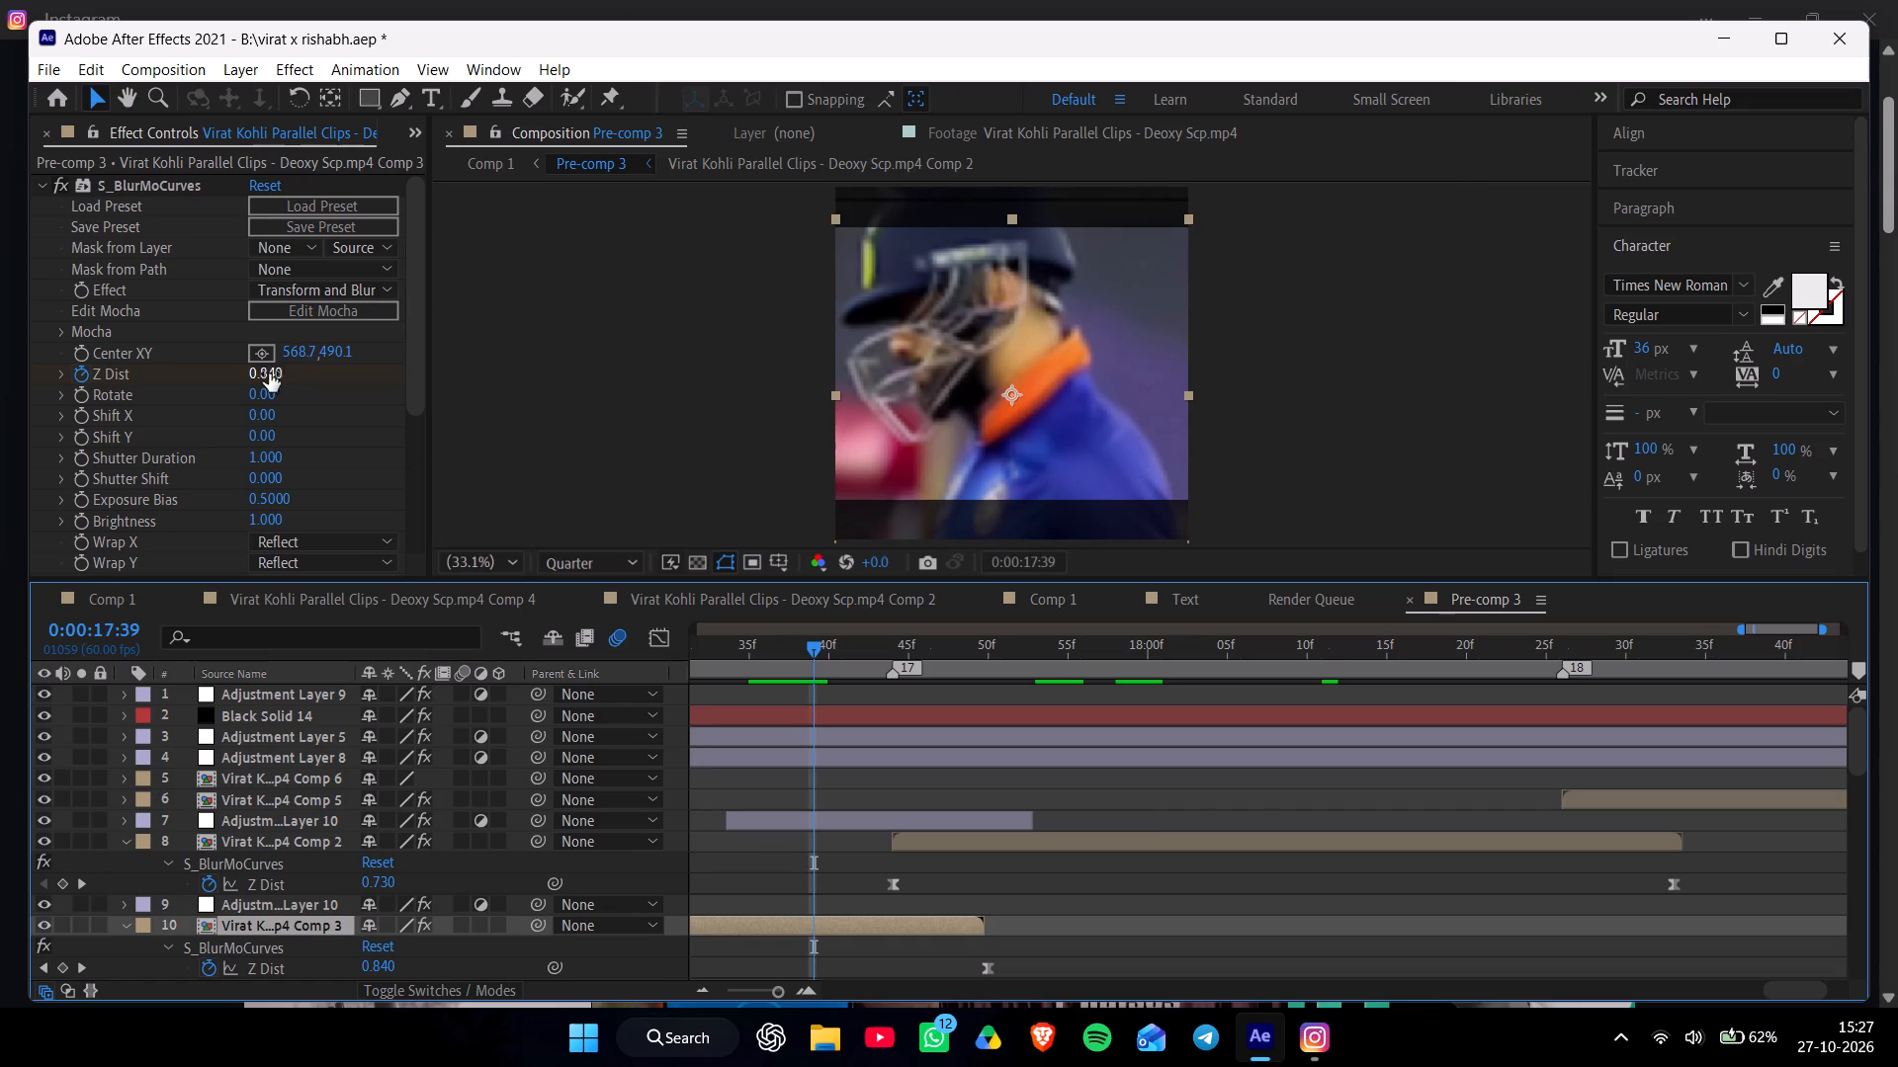
click(260, 362)
click(976, 296)
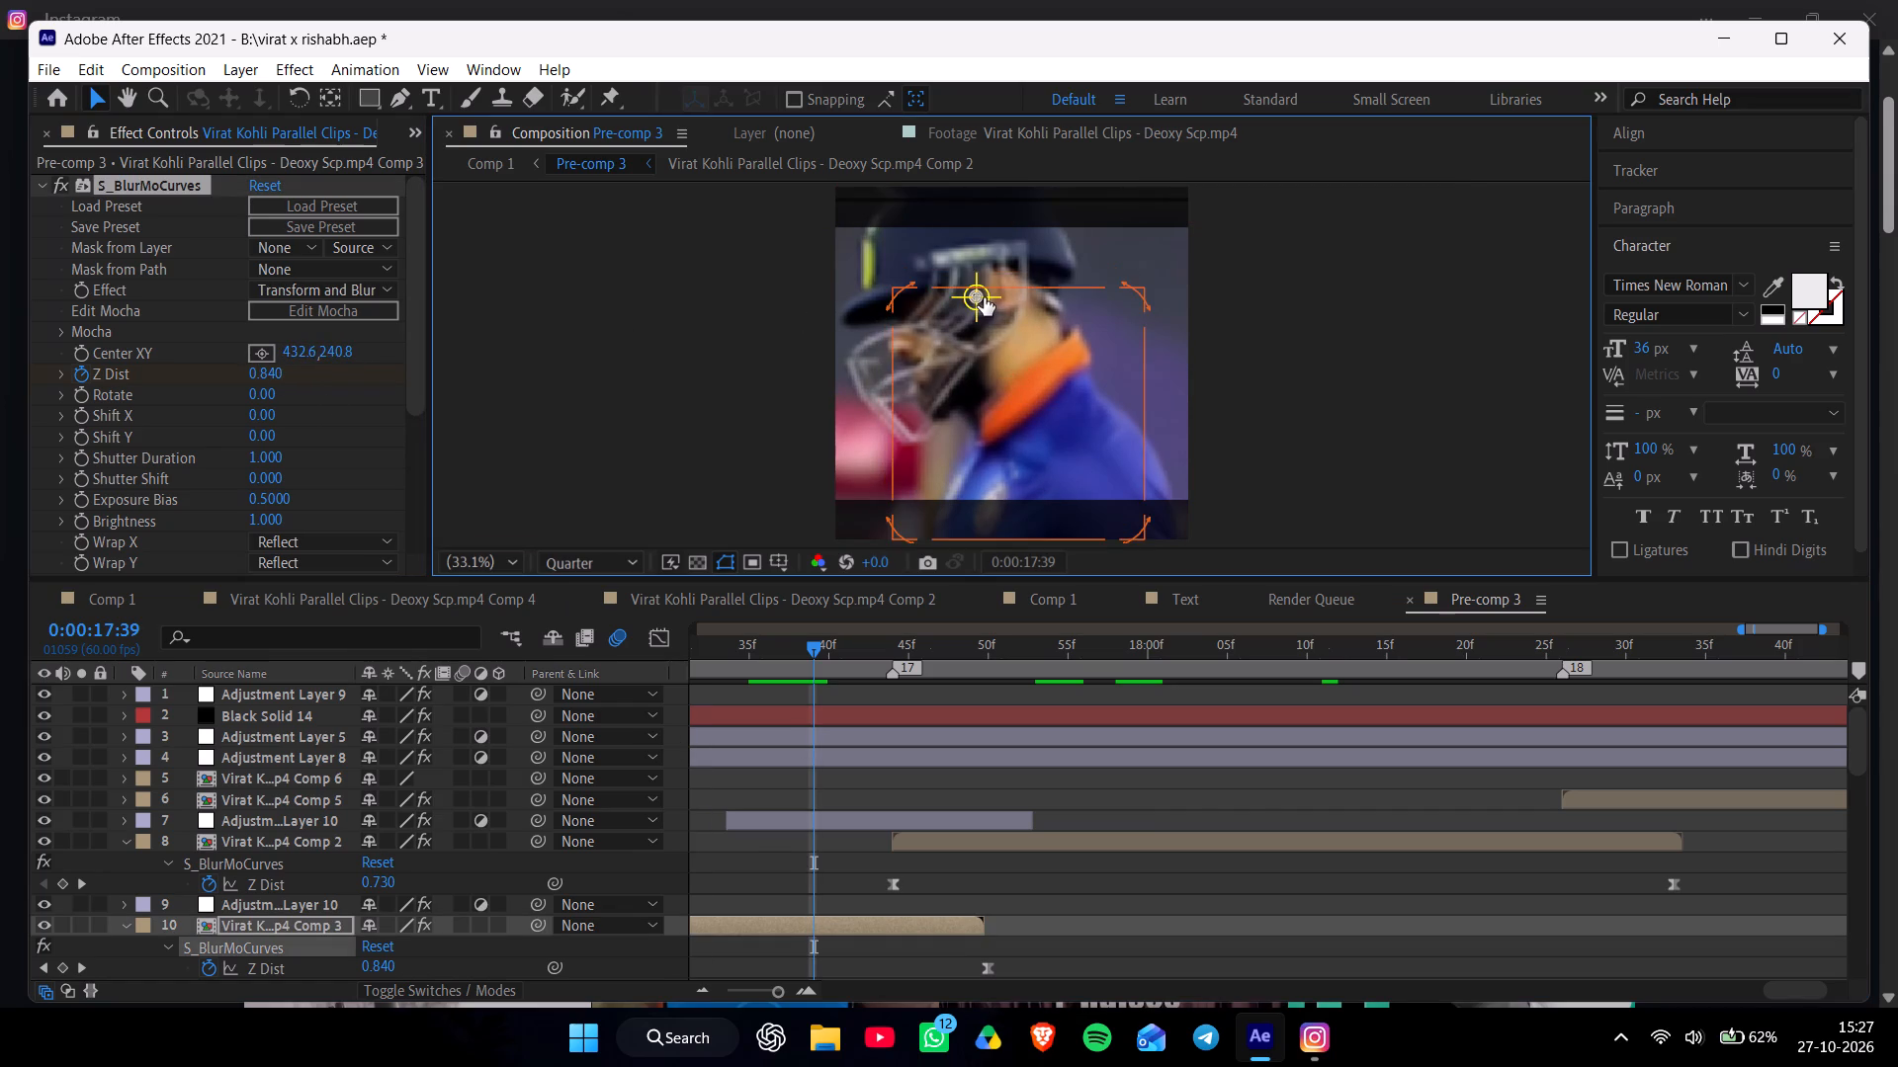
drag(986, 297, 996, 300)
Preview from 0:00:17:39 and examine the transitions into and out of layer 10, between about 0:00:16:32 and 0:00:17:47.
key(space)
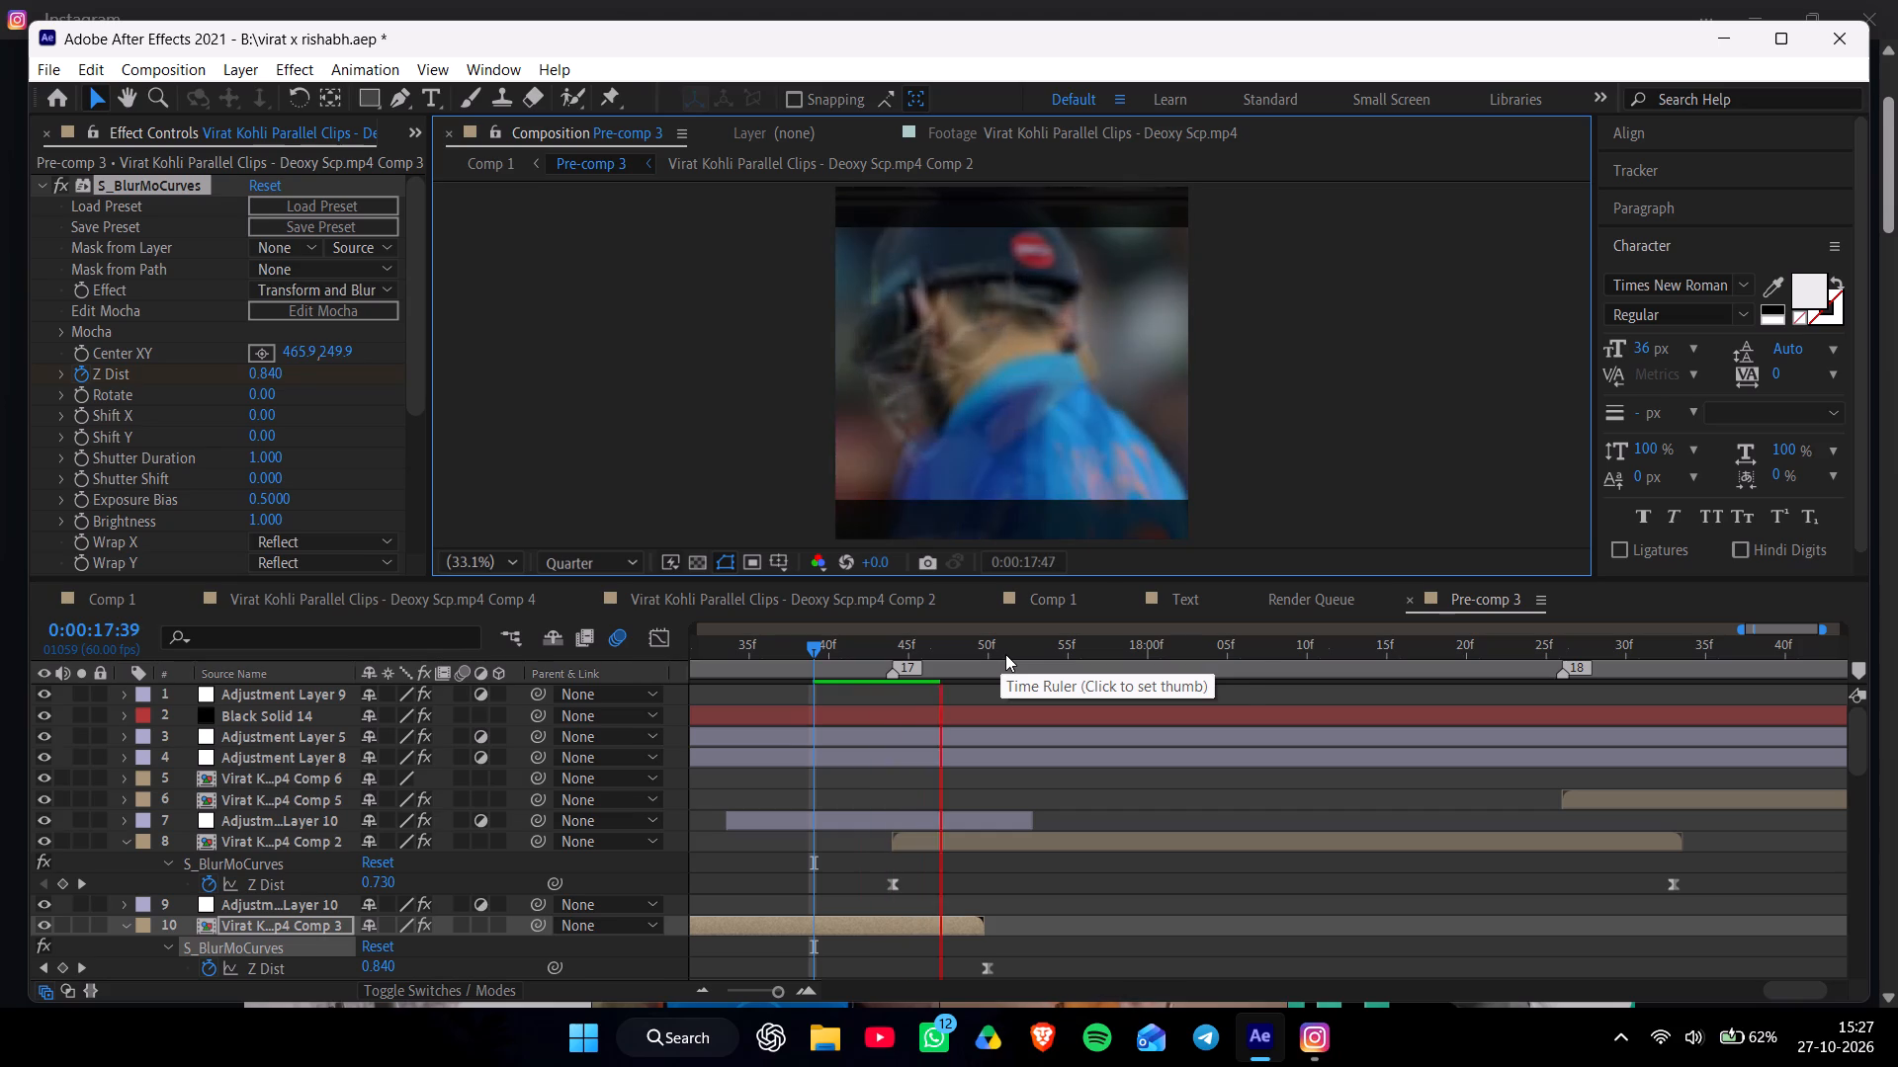
drag(894, 647, 868, 658)
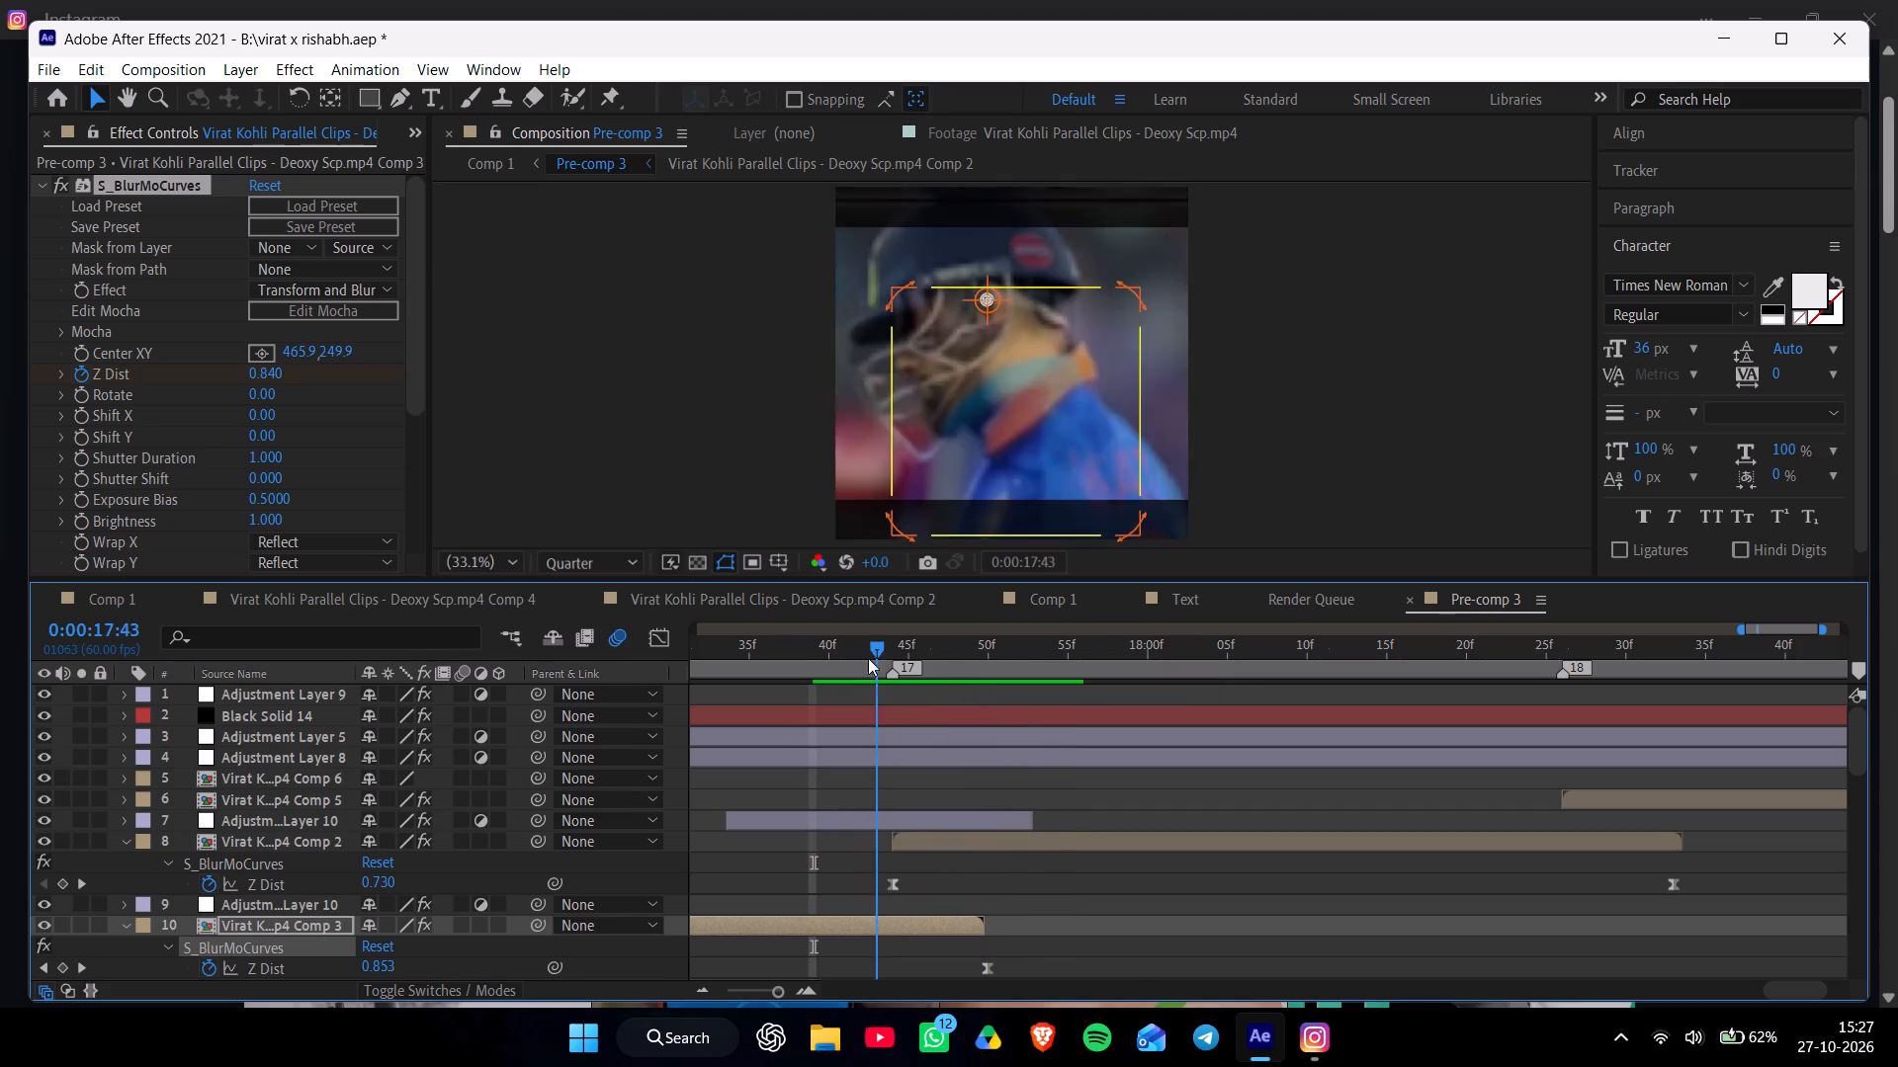
drag(868, 658, 846, 763)
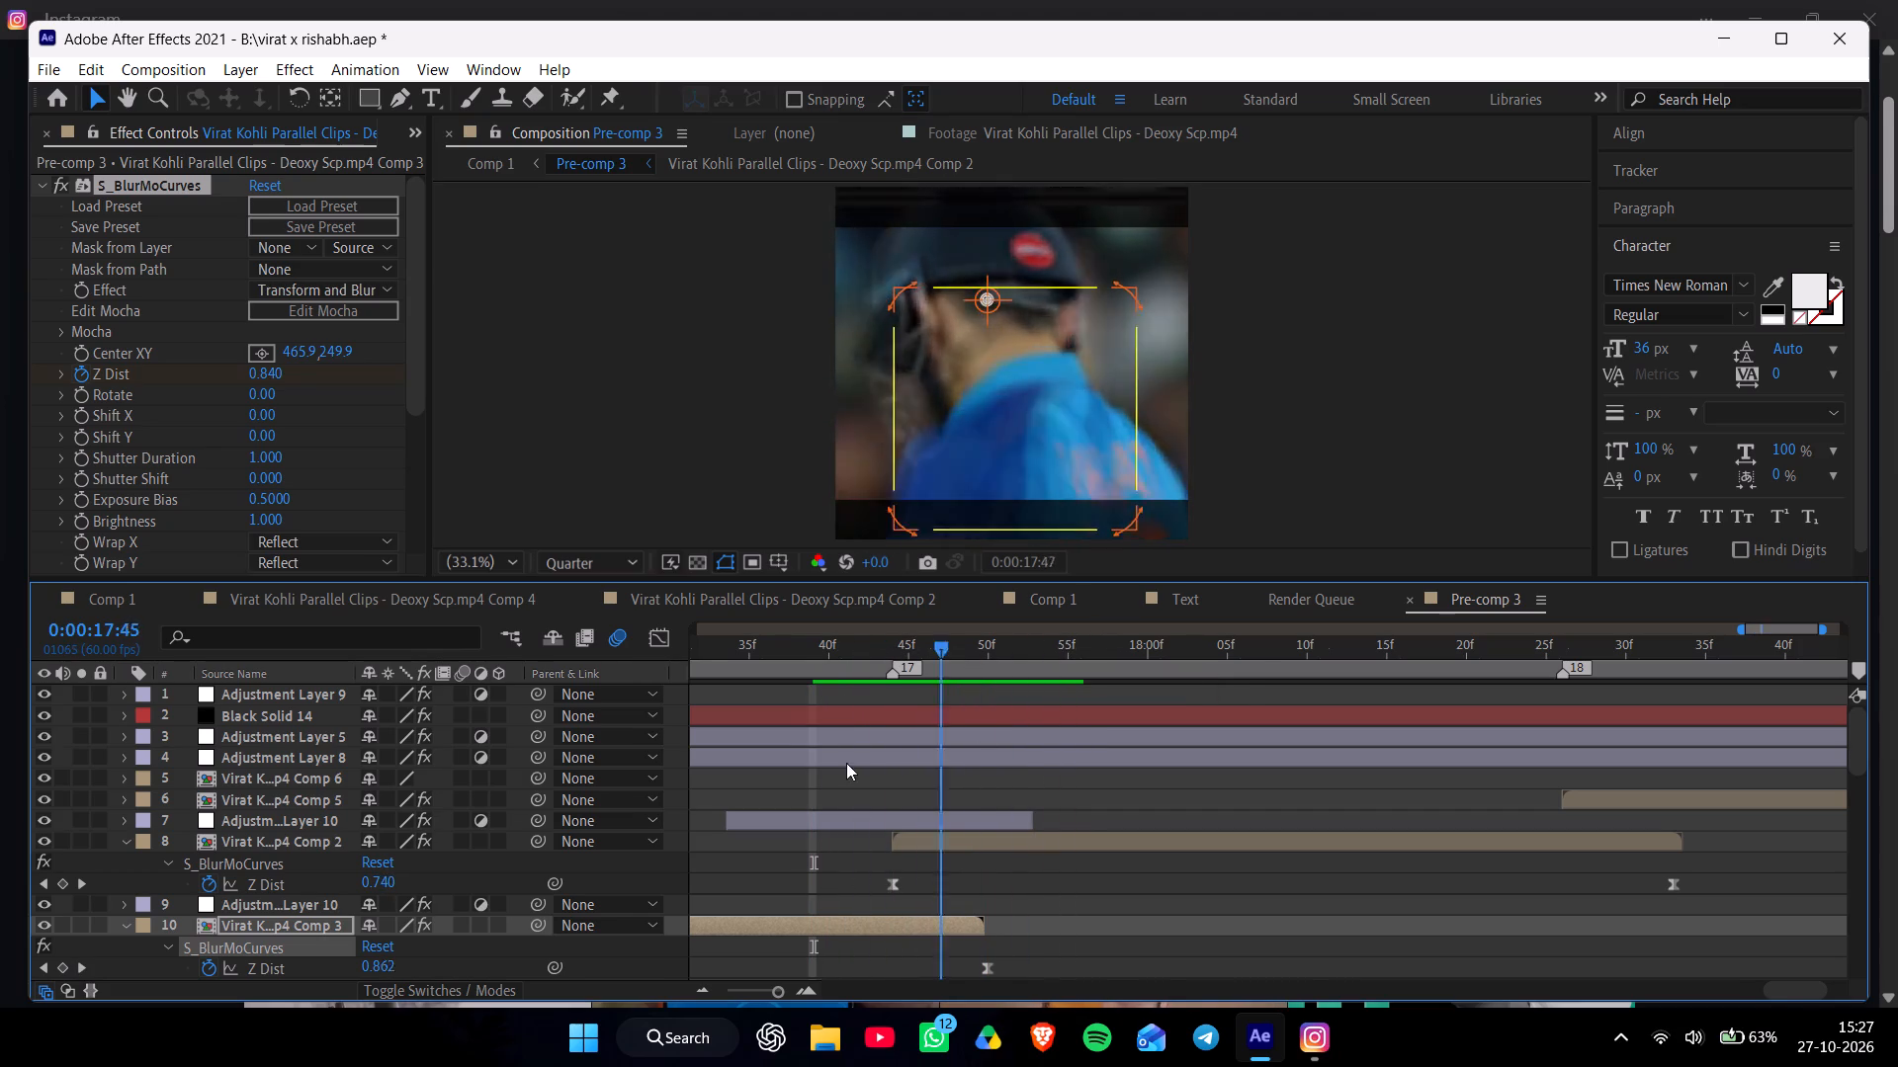
drag(846, 763, 803, 808)
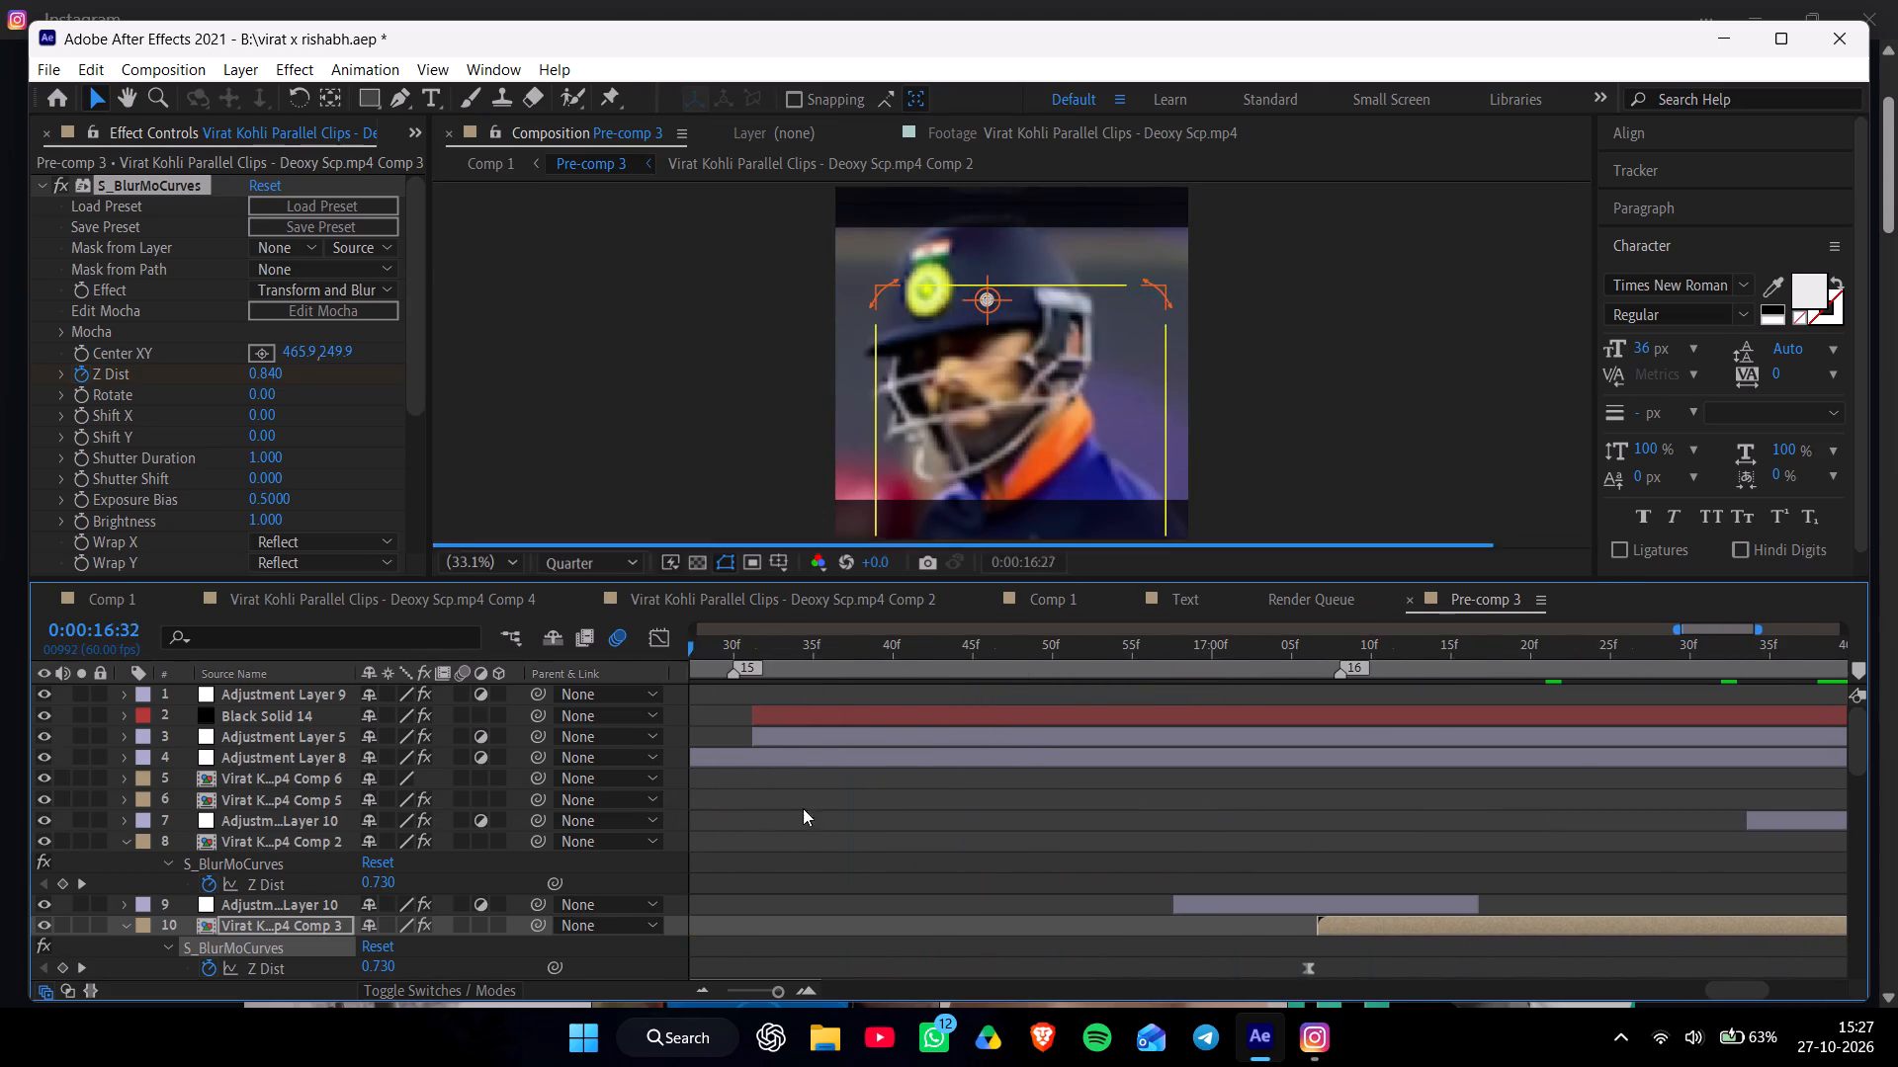
drag(803, 808, 1231, 864)
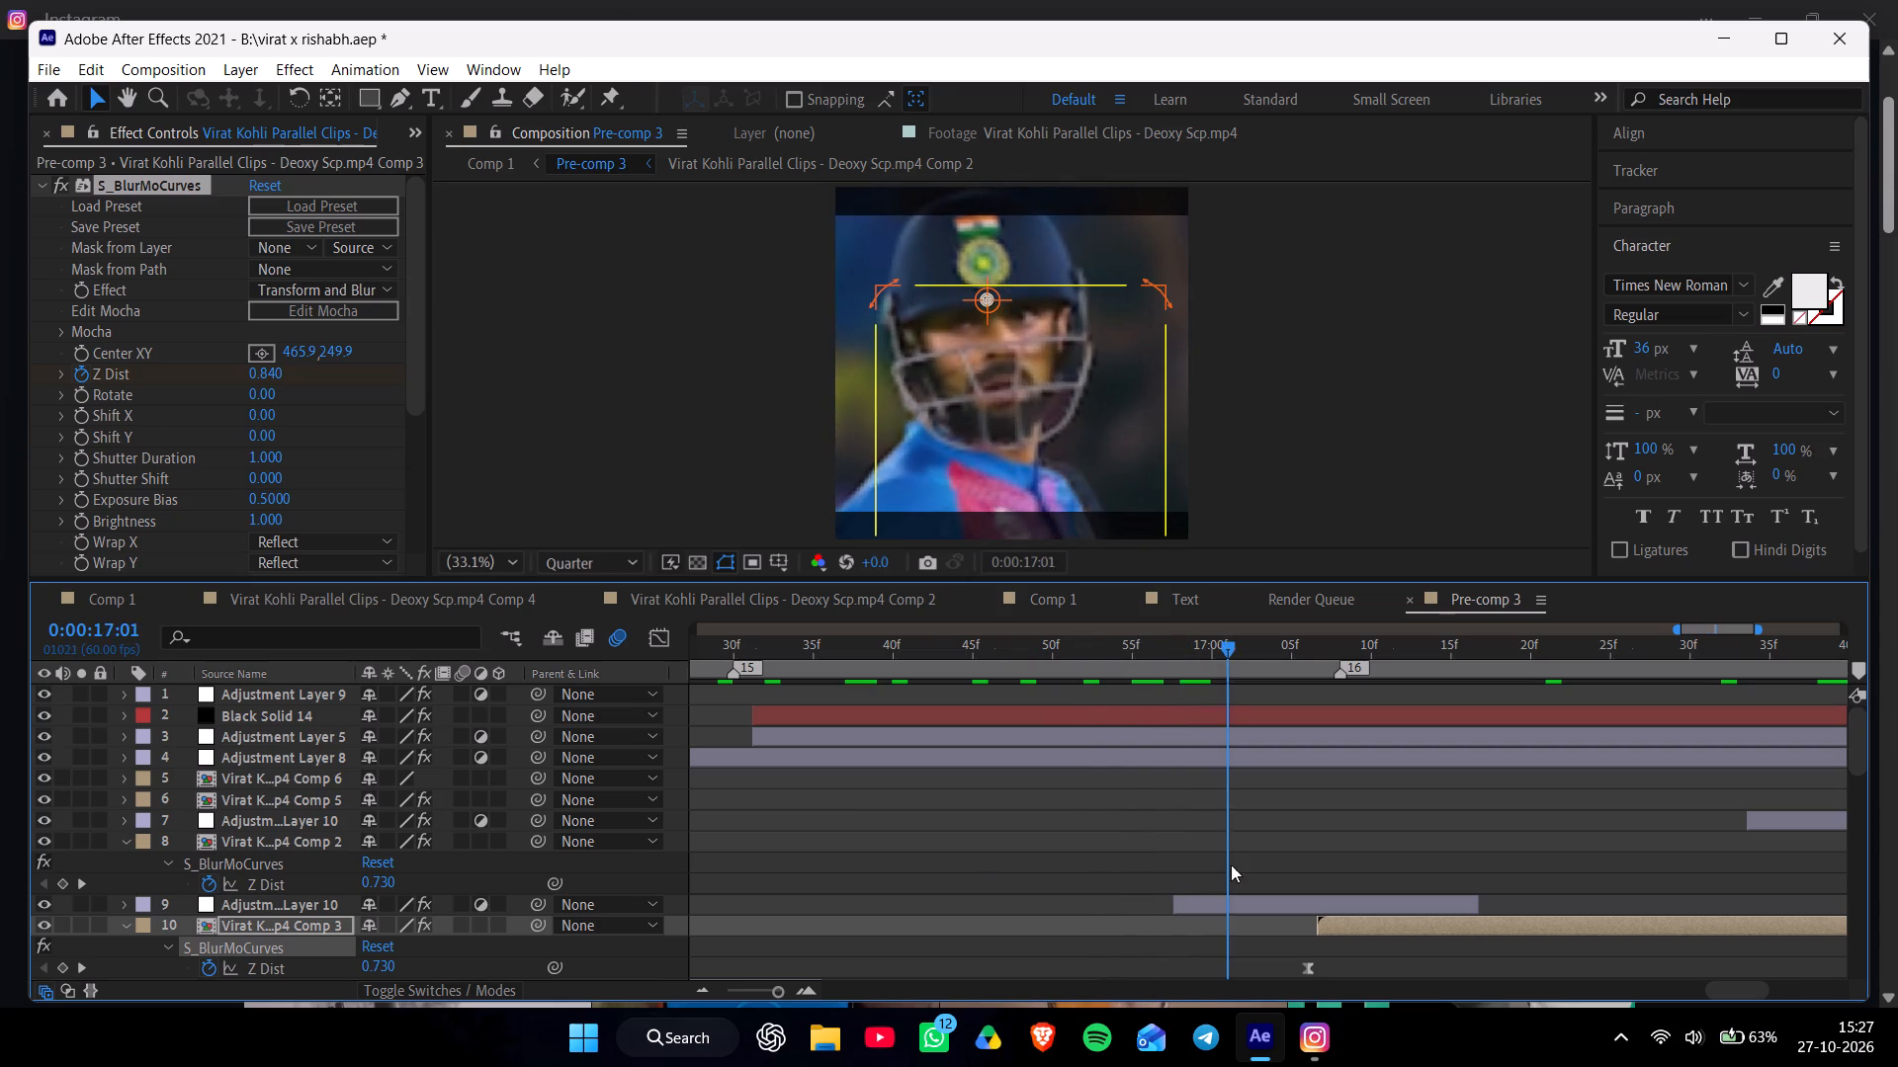
drag(1231, 864, 1341, 876)
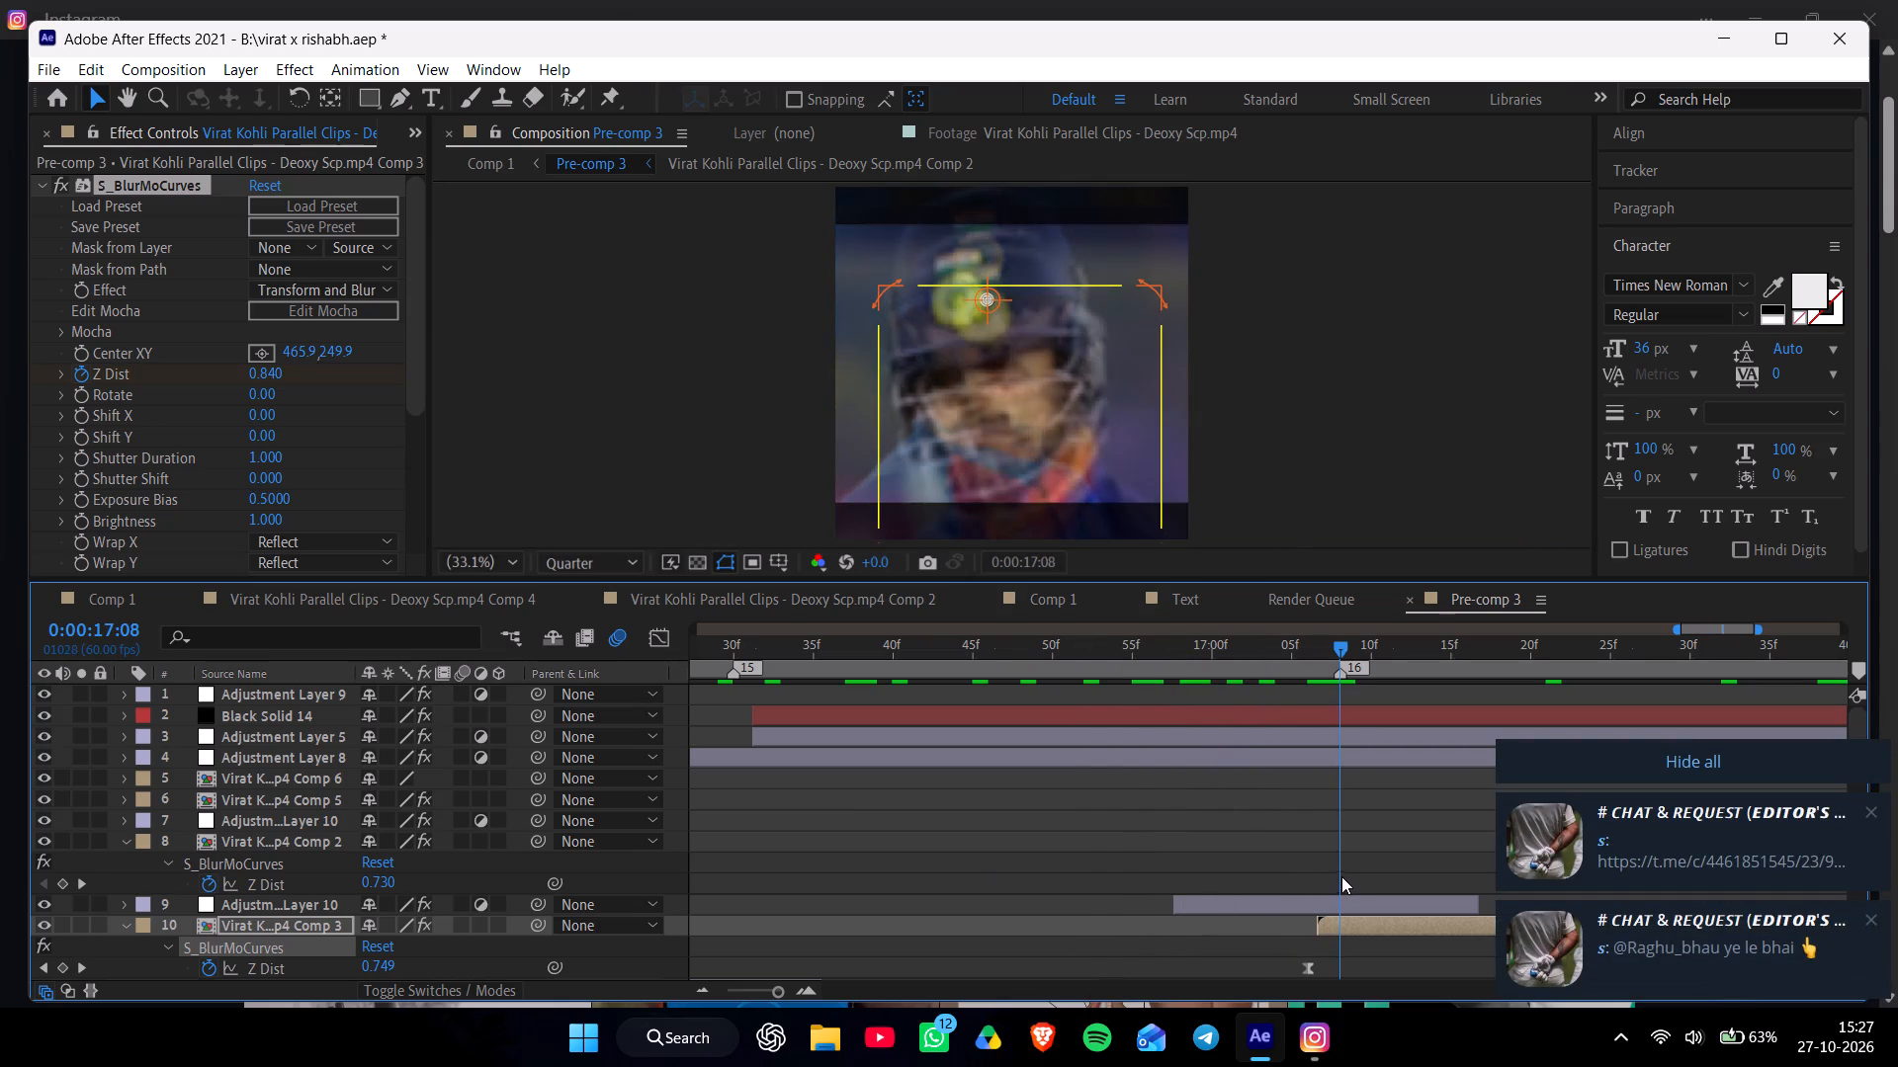
drag(1341, 876, 1390, 877)
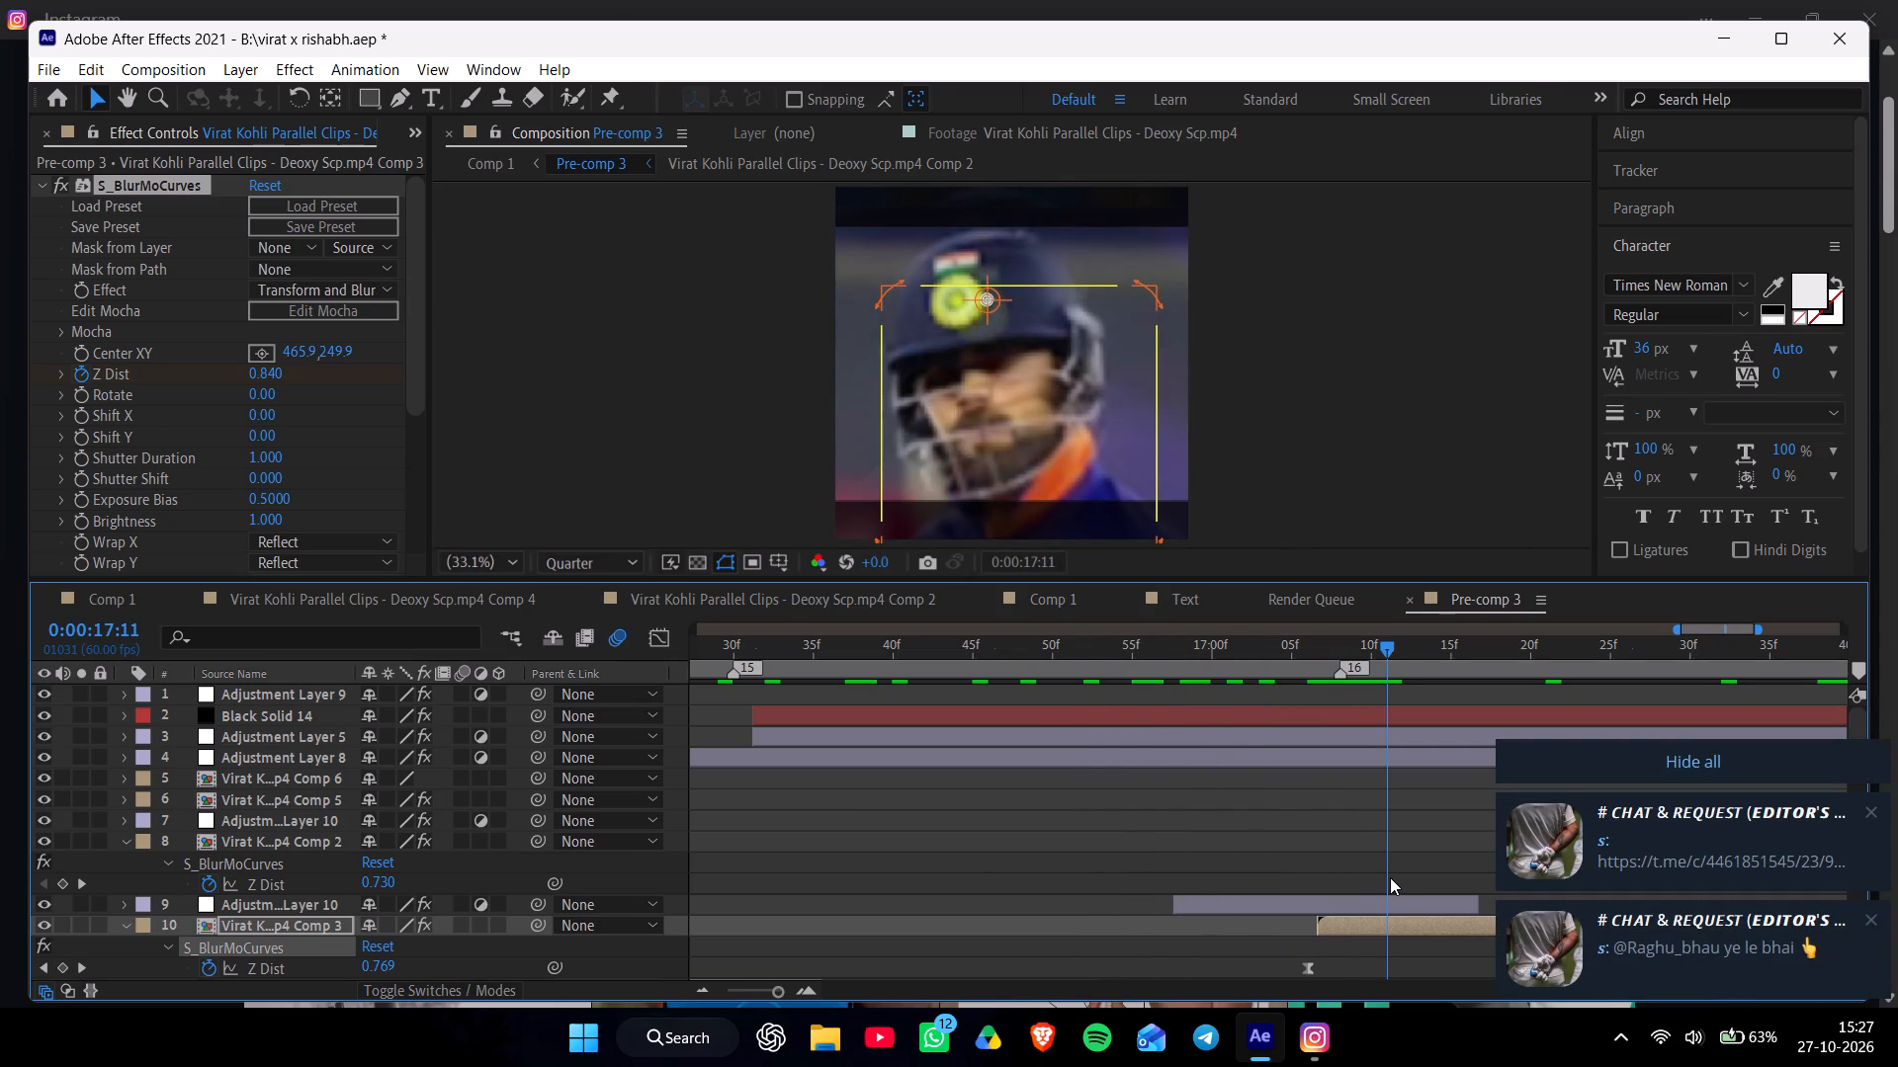
drag(1390, 877, 1233, 893)
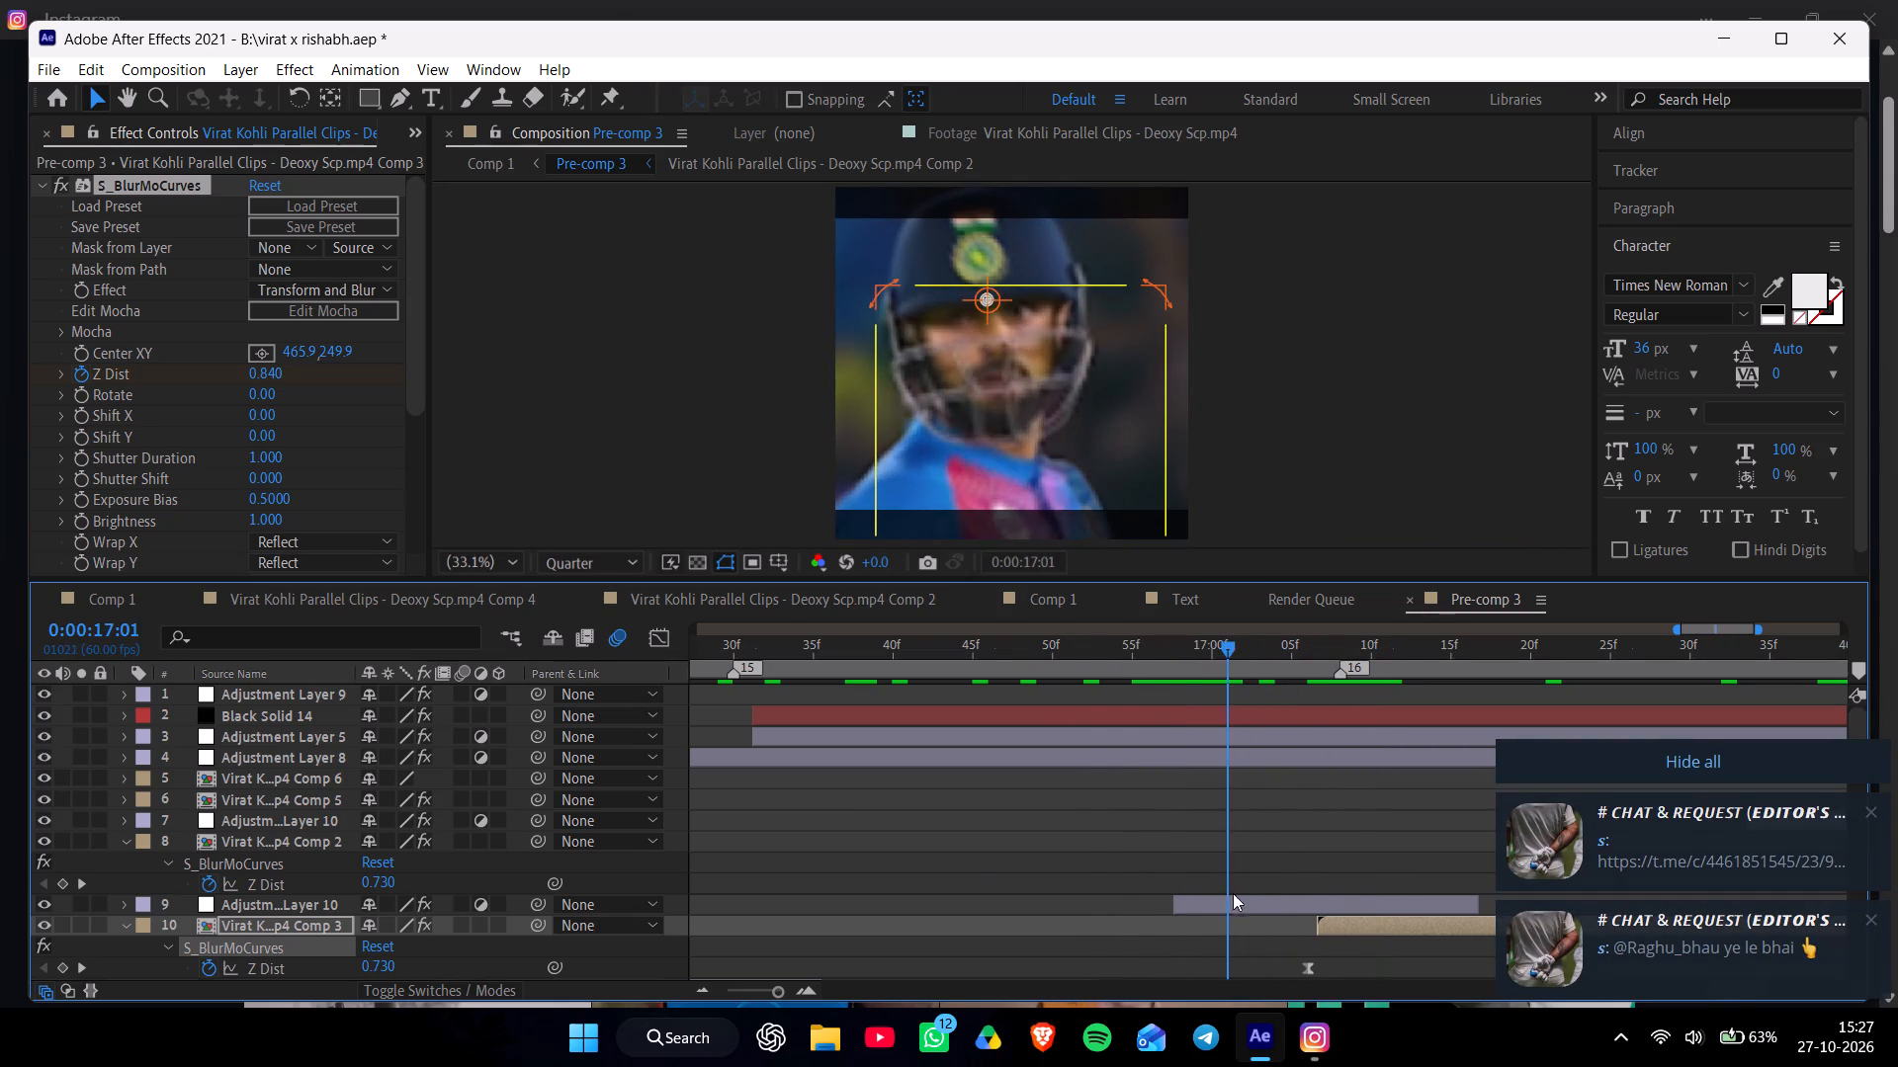
drag(1233, 893, 1482, 895)
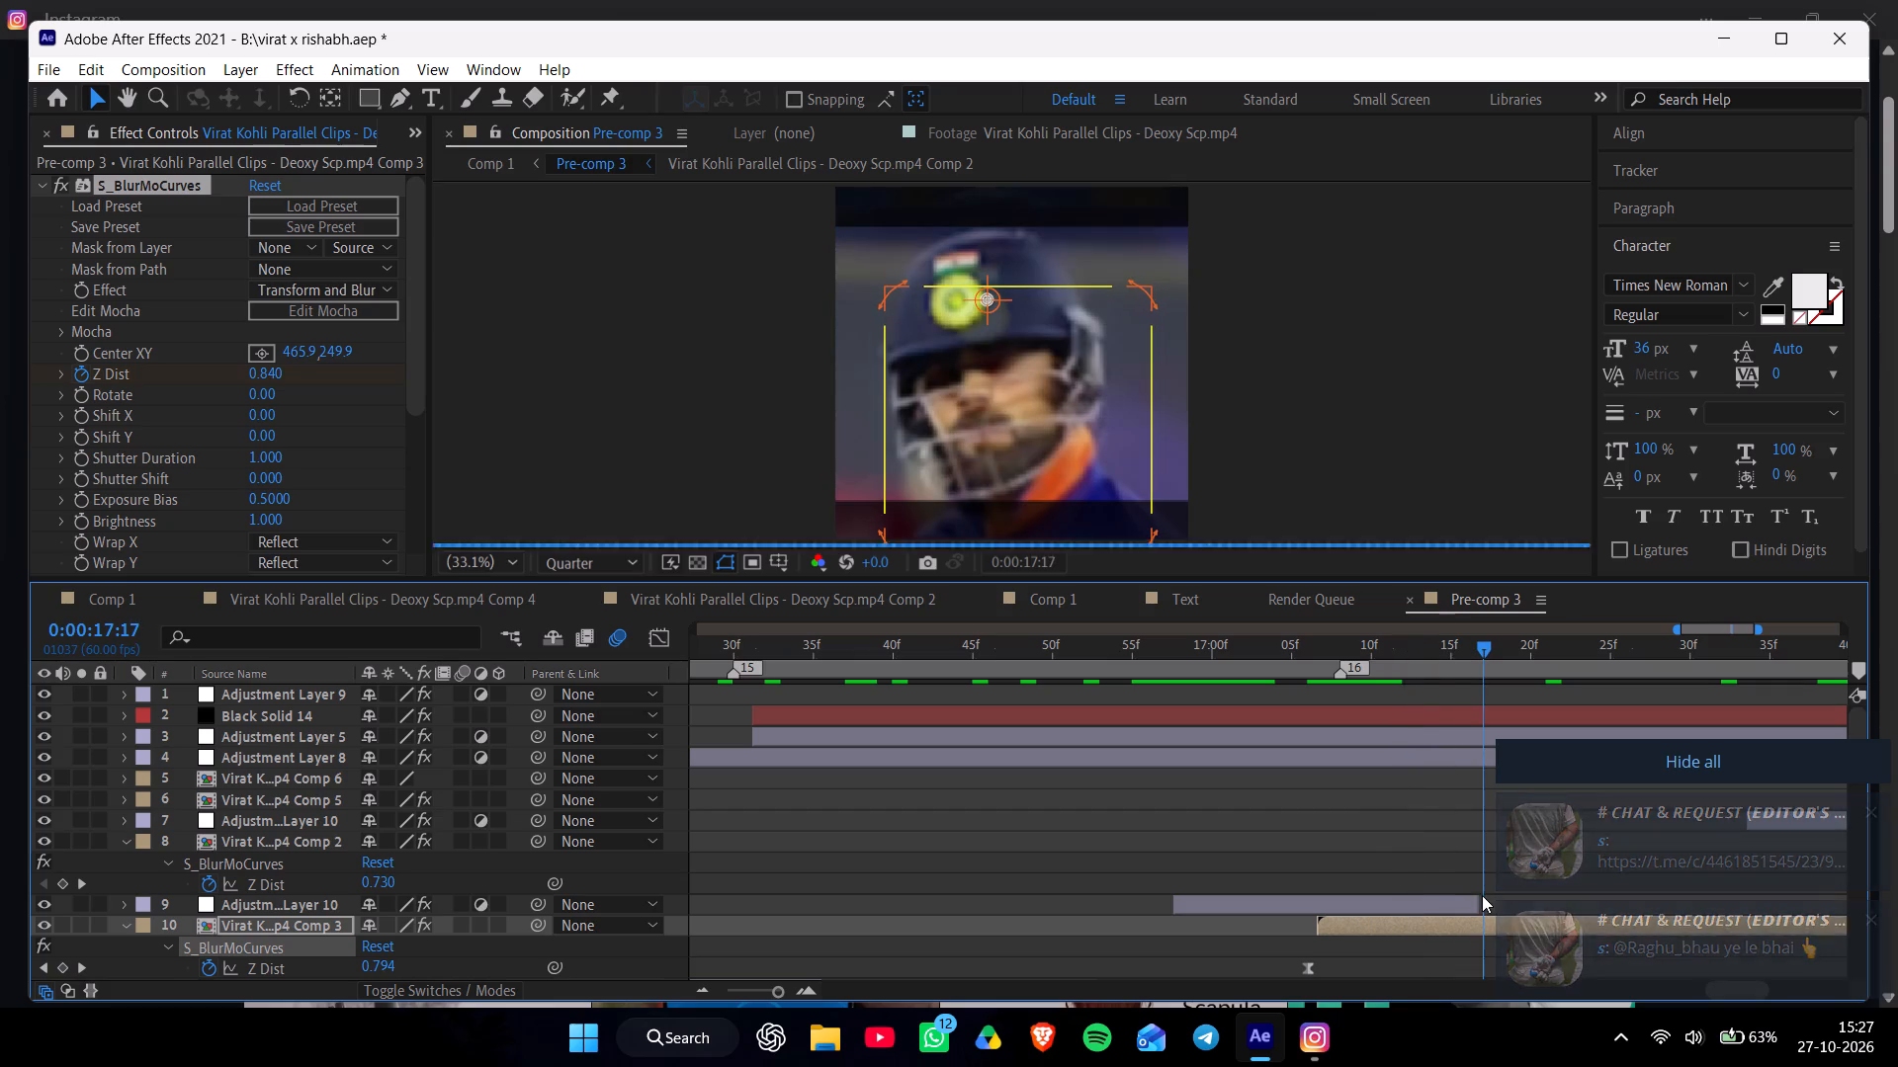
drag(1482, 895, 1221, 907)
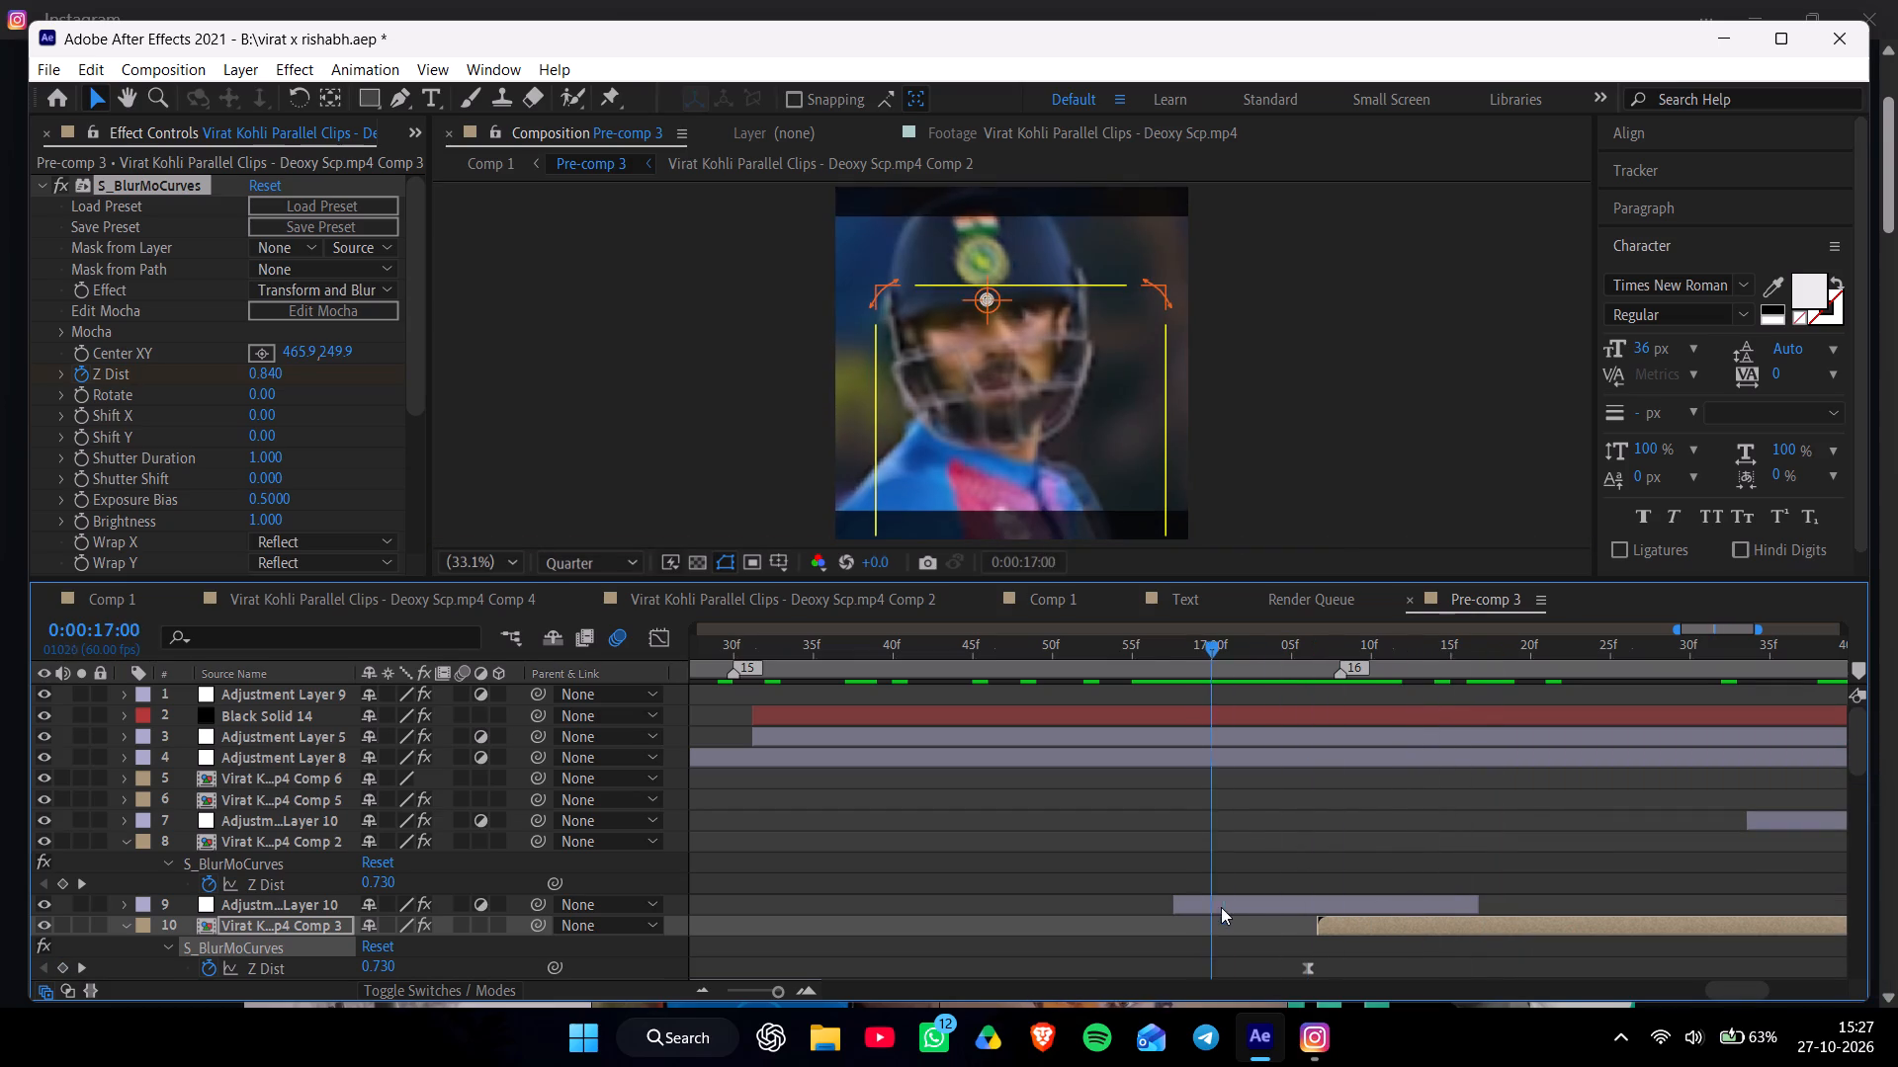
drag(1221, 907, 1530, 925)
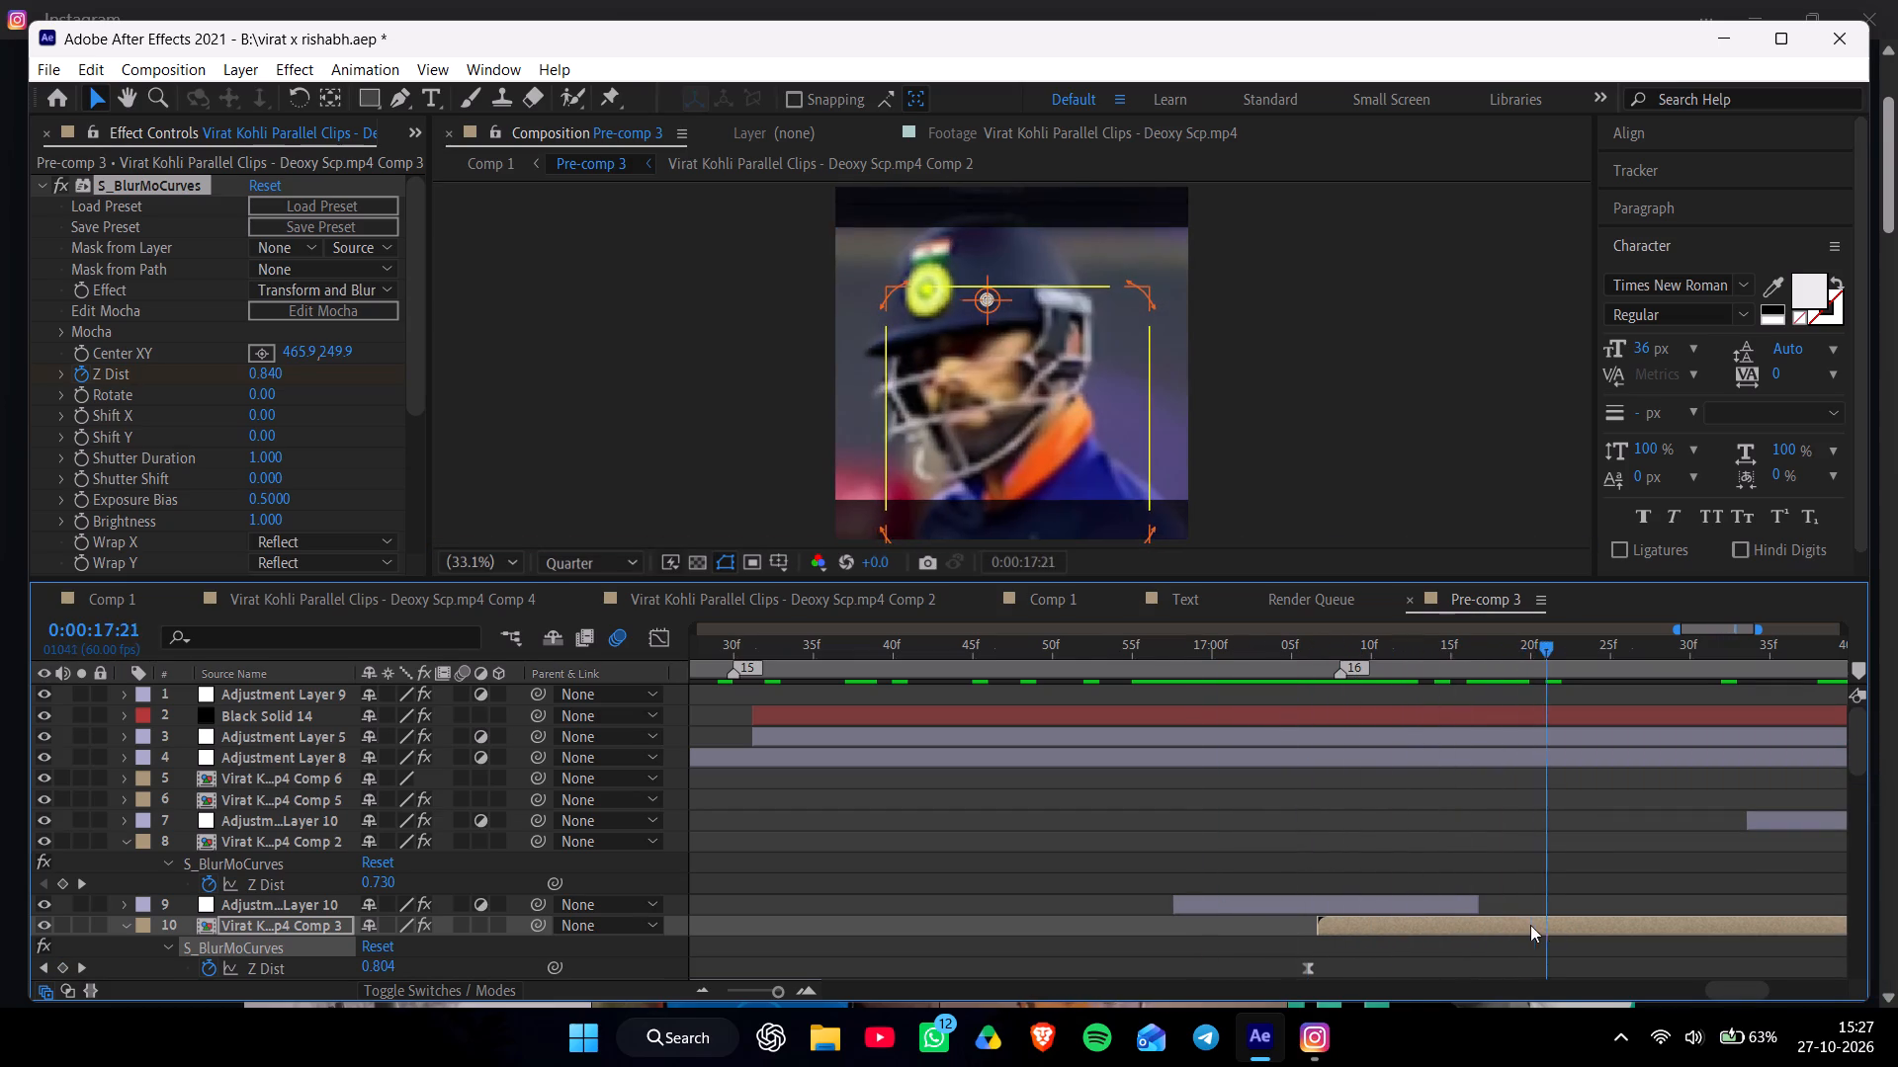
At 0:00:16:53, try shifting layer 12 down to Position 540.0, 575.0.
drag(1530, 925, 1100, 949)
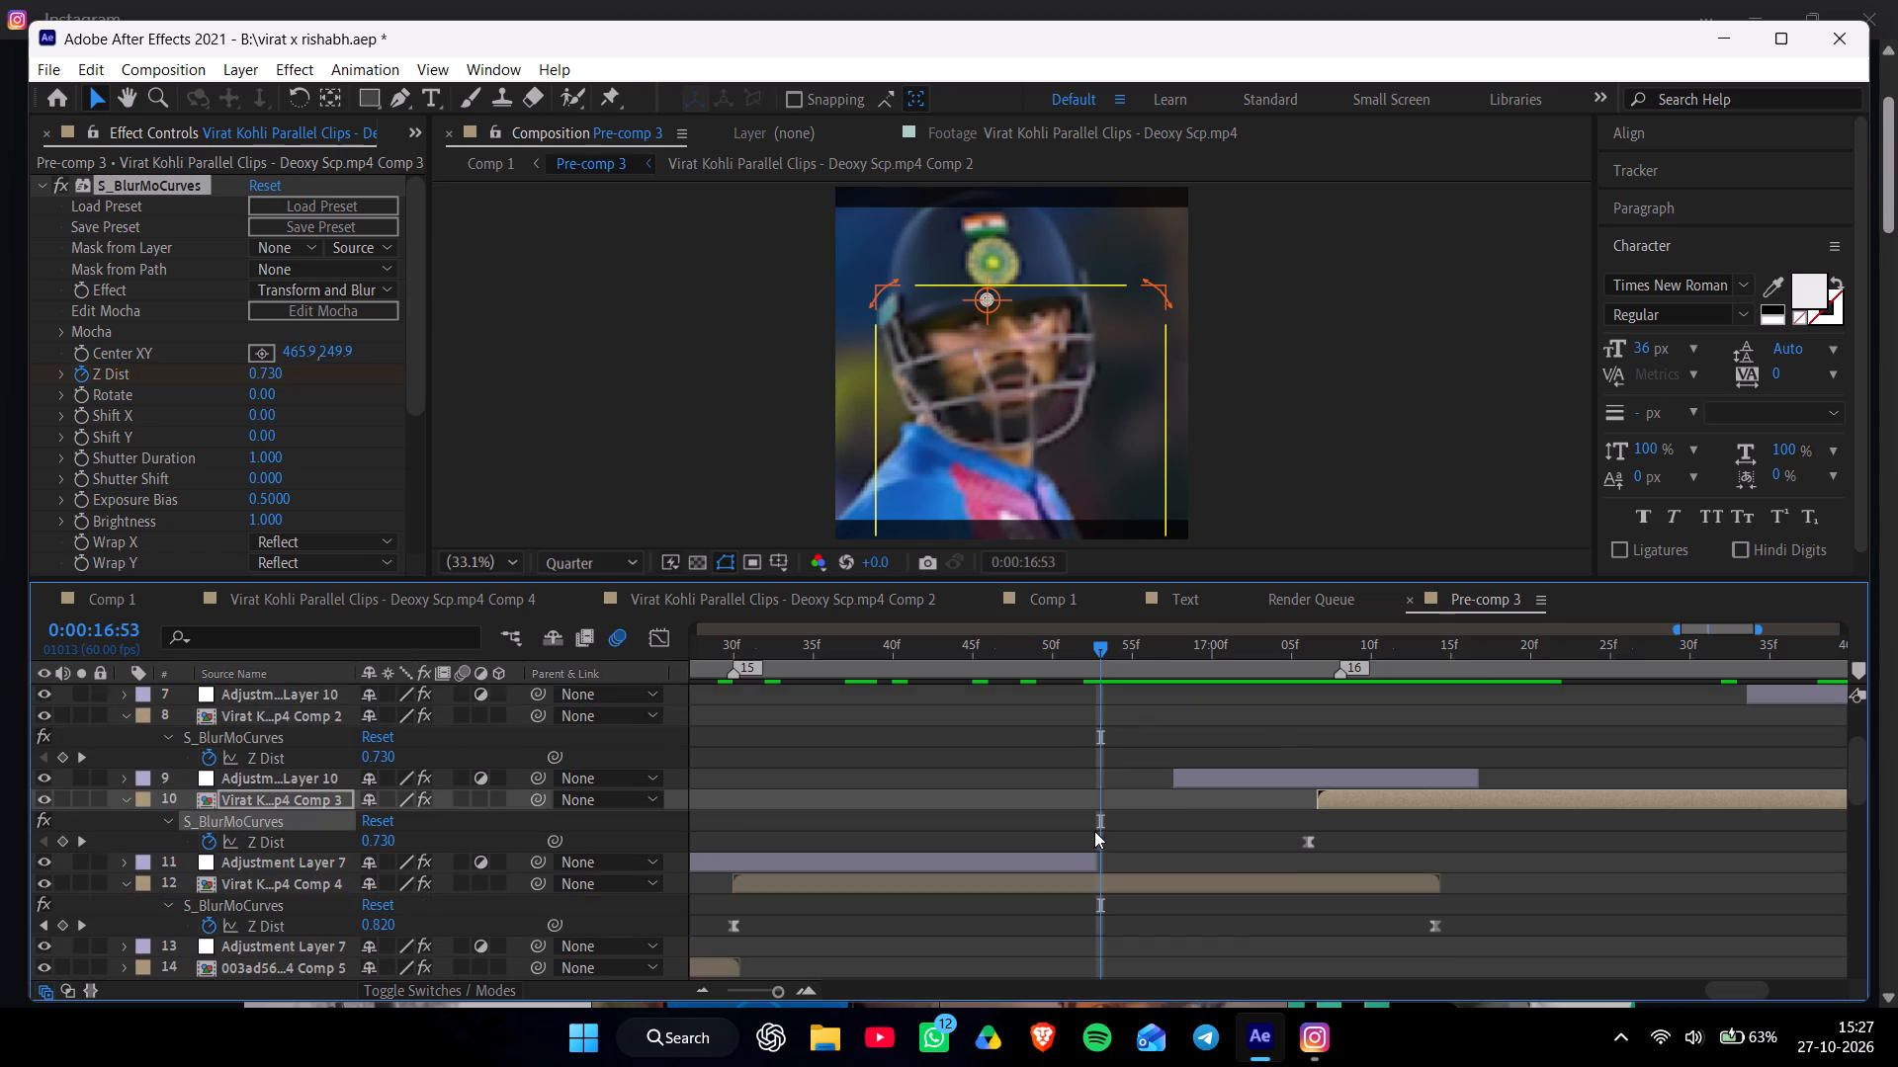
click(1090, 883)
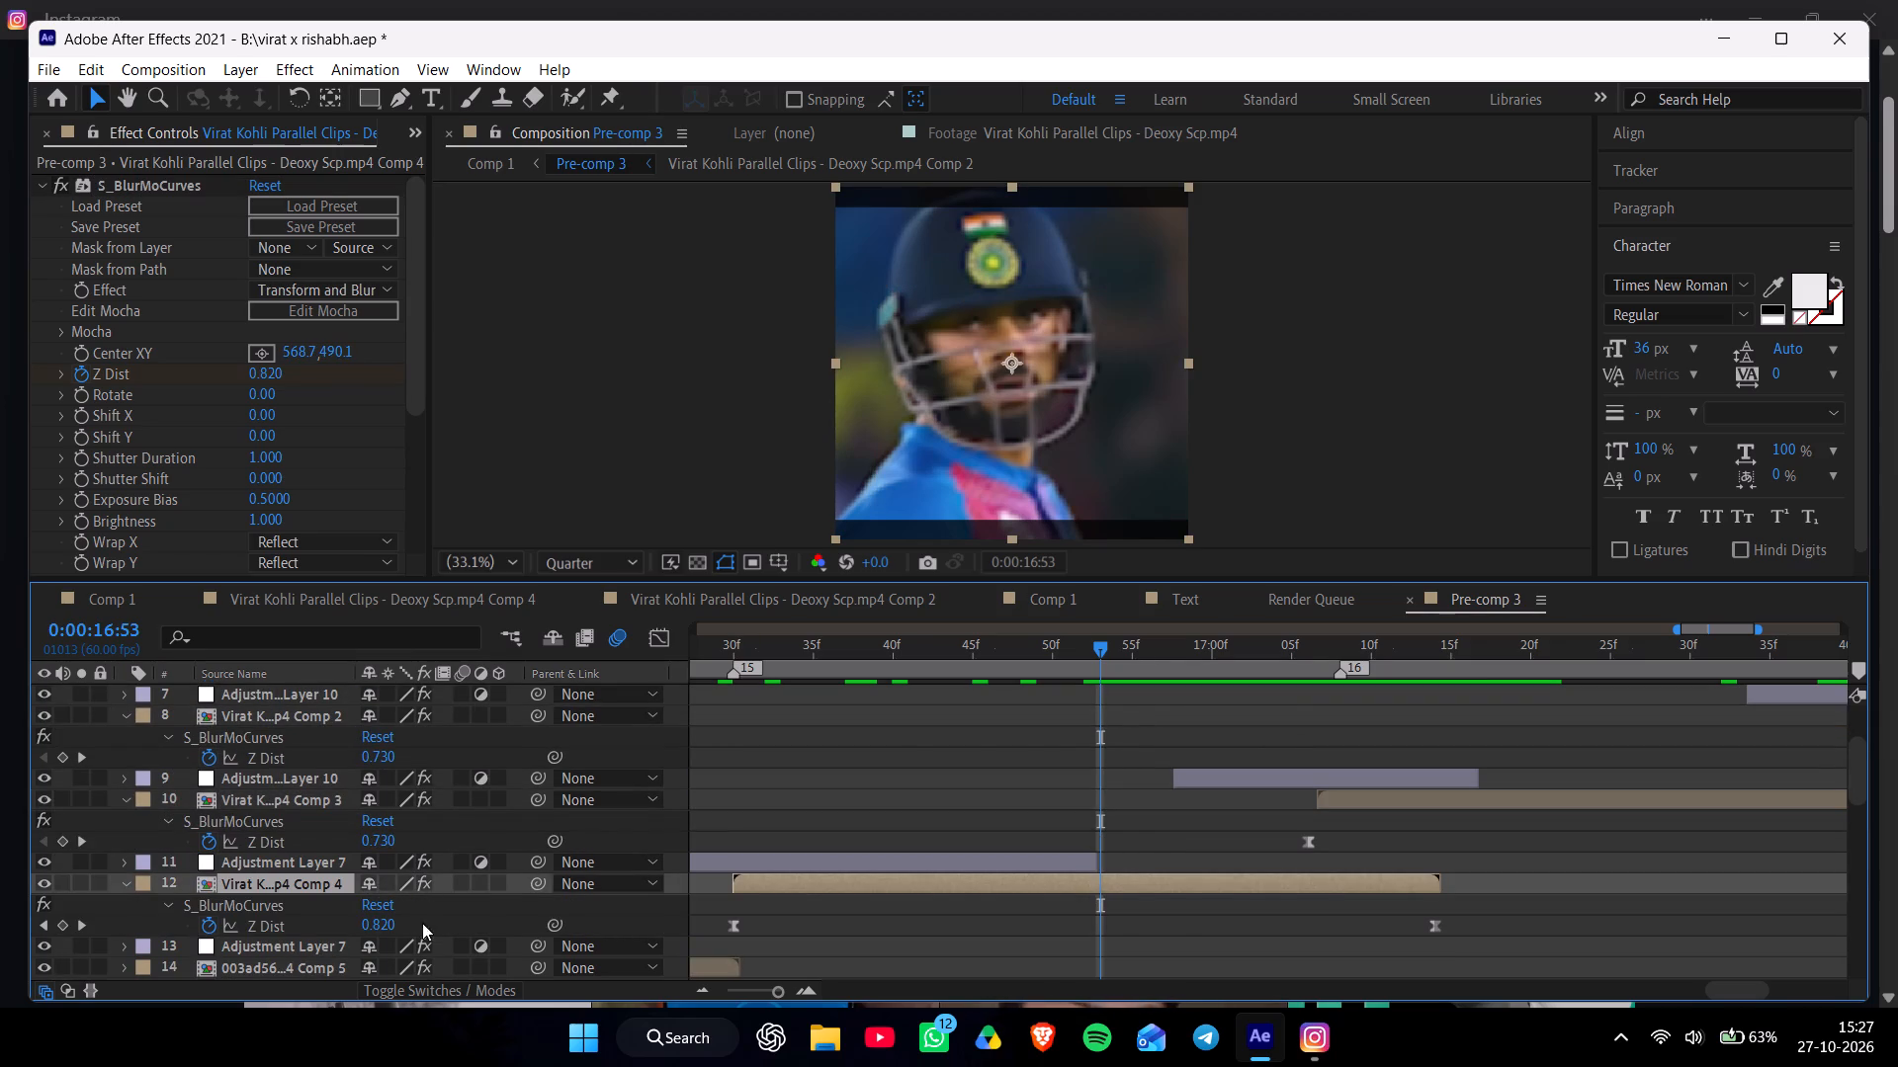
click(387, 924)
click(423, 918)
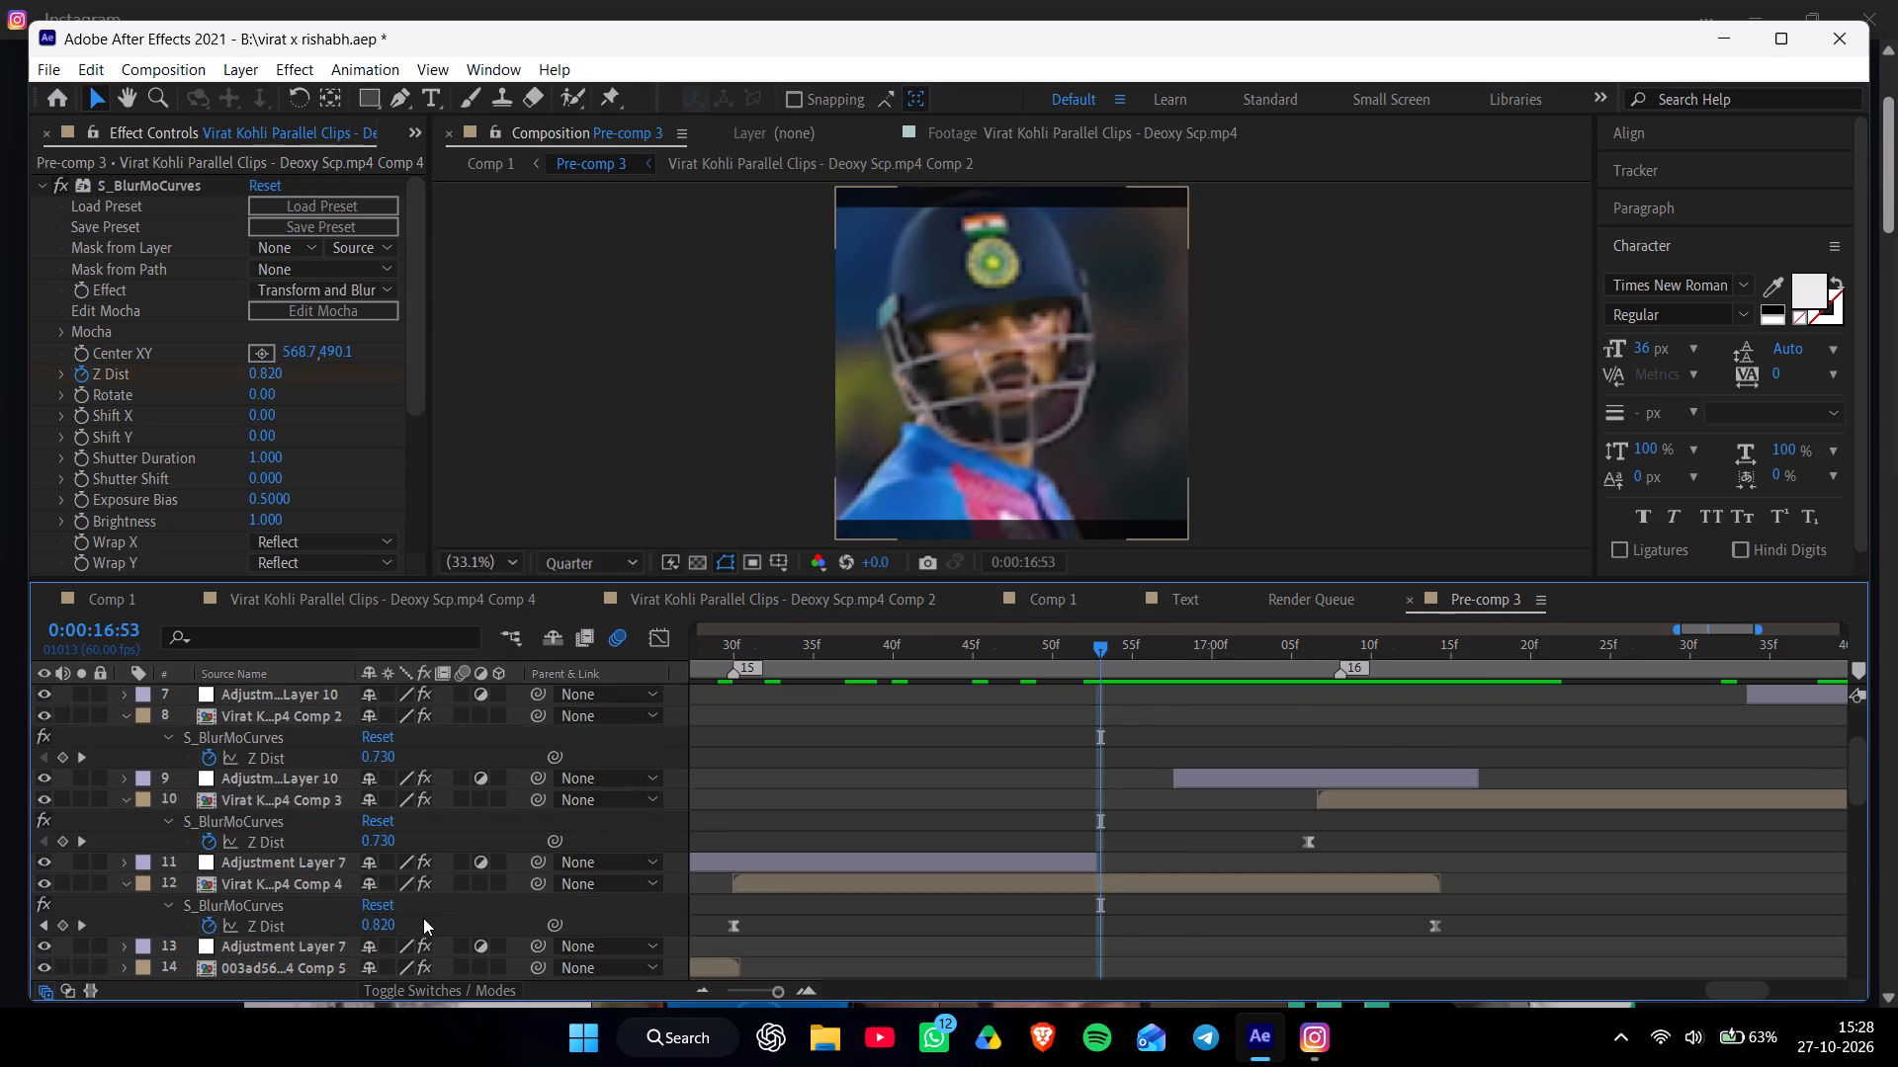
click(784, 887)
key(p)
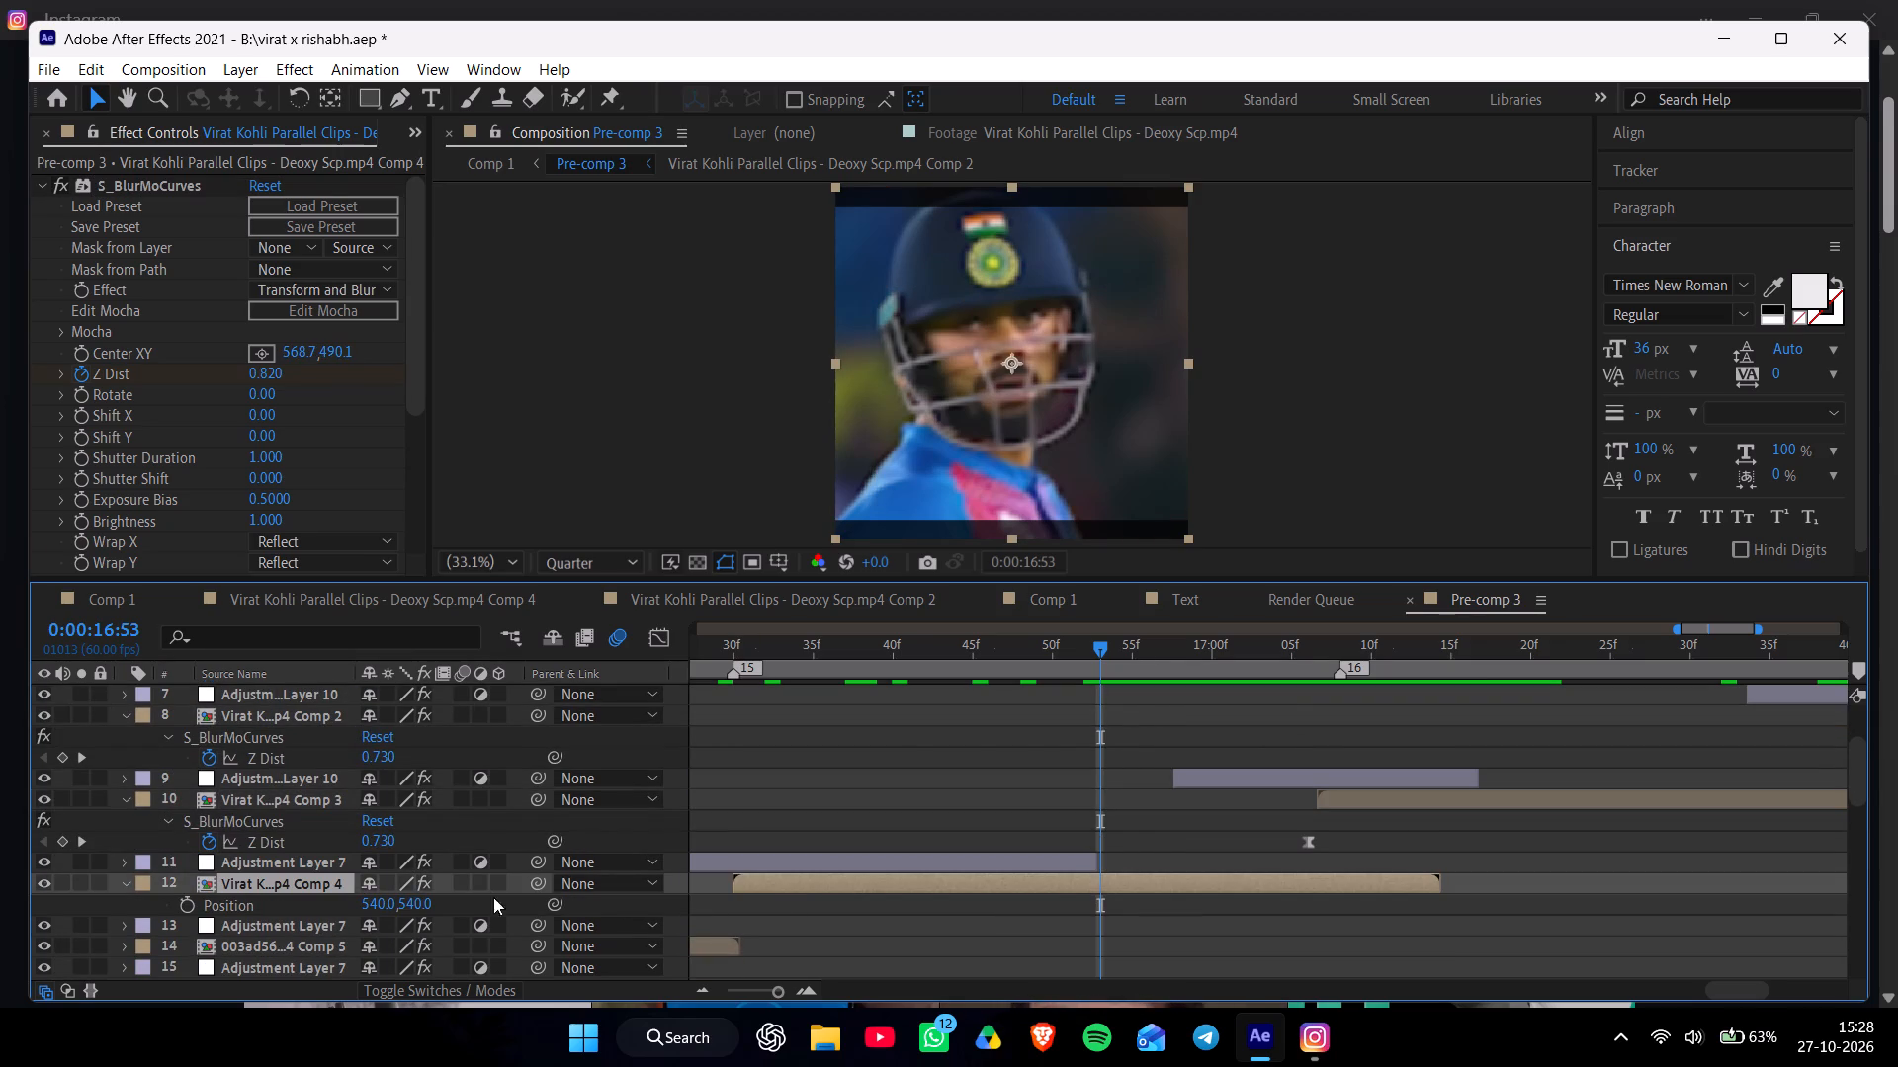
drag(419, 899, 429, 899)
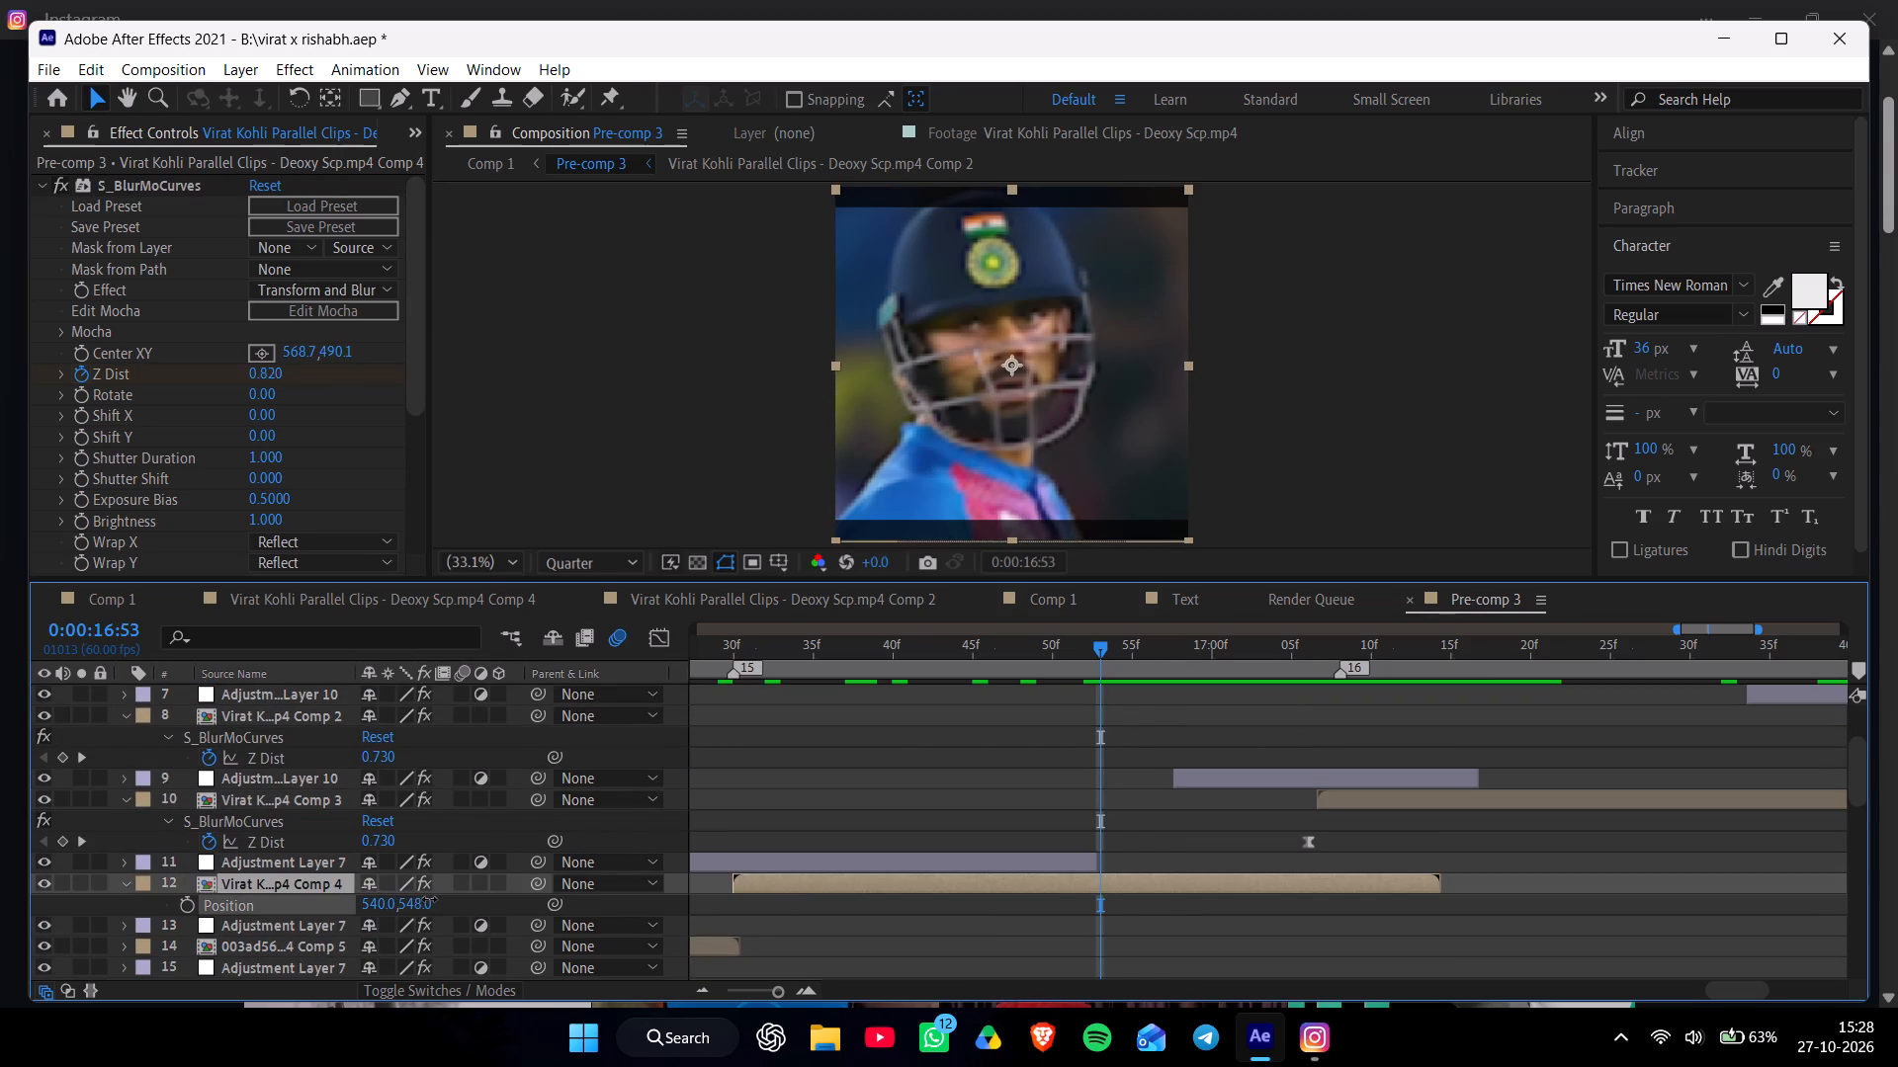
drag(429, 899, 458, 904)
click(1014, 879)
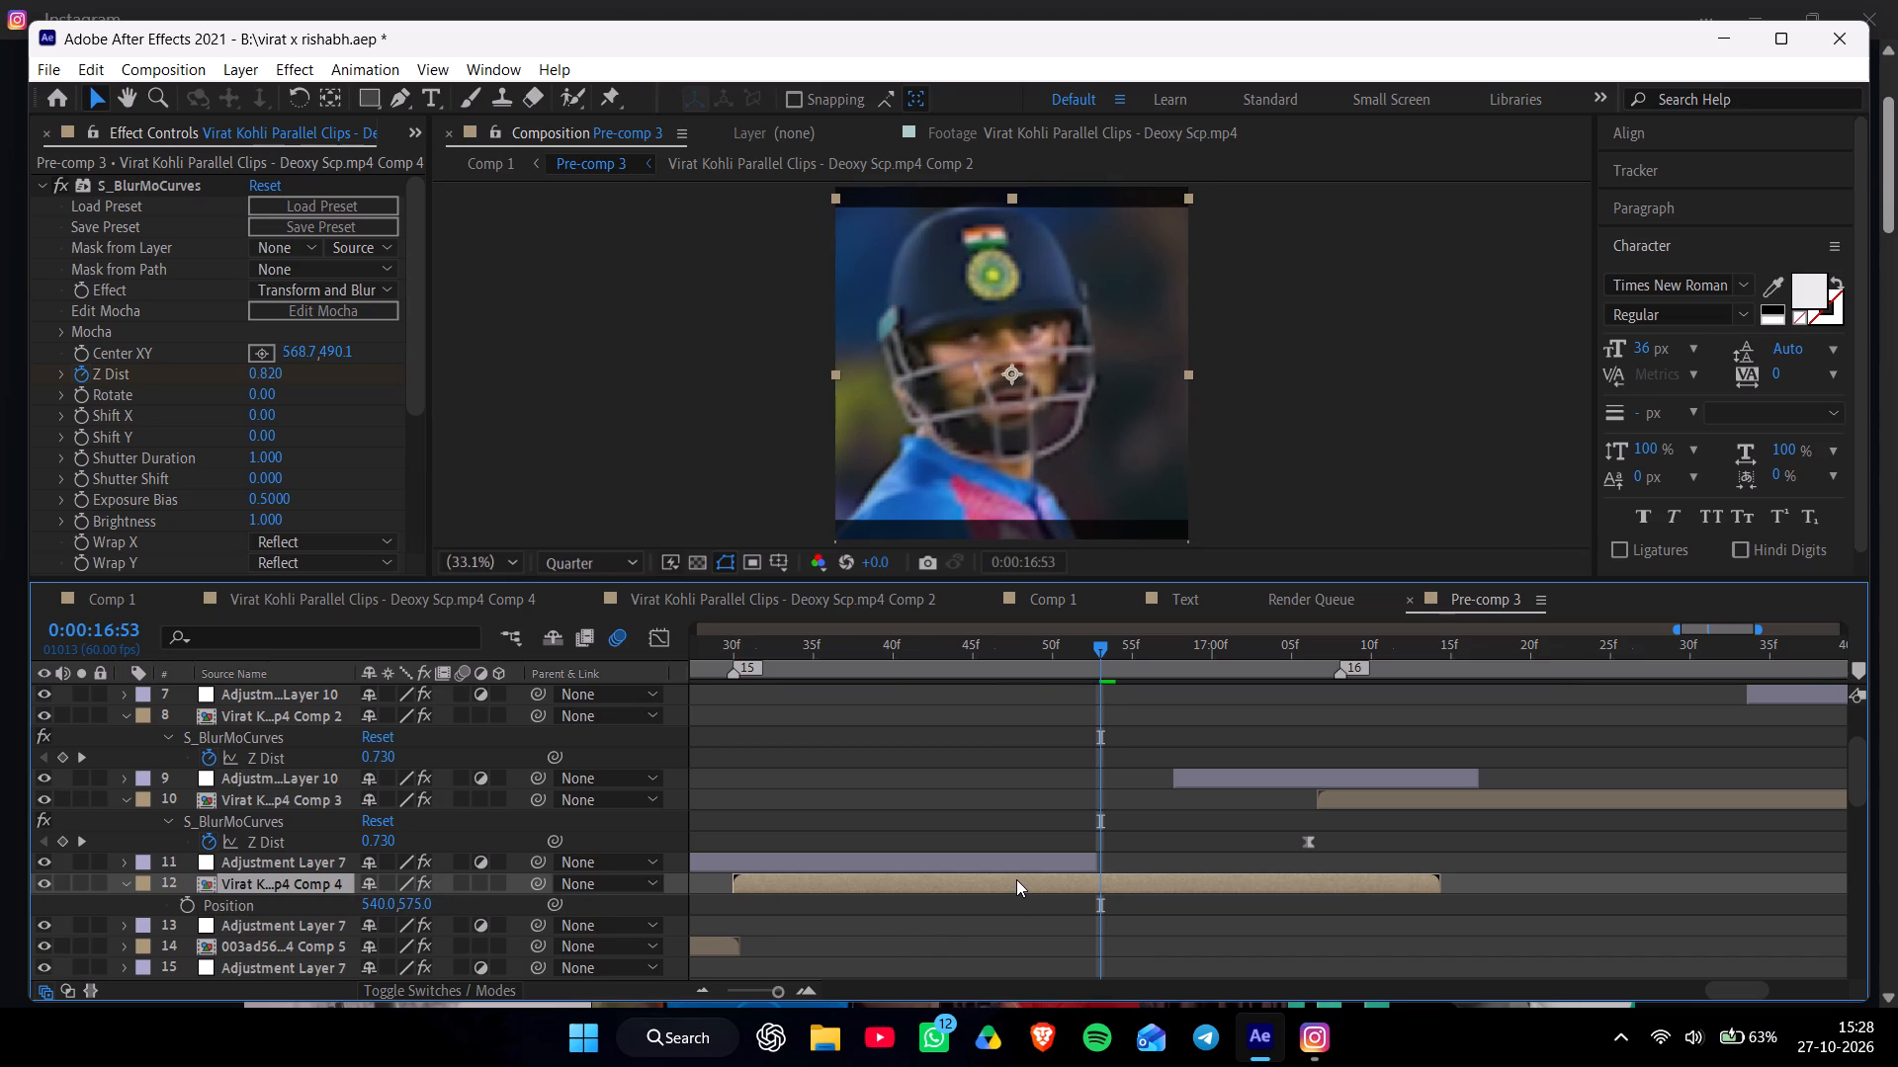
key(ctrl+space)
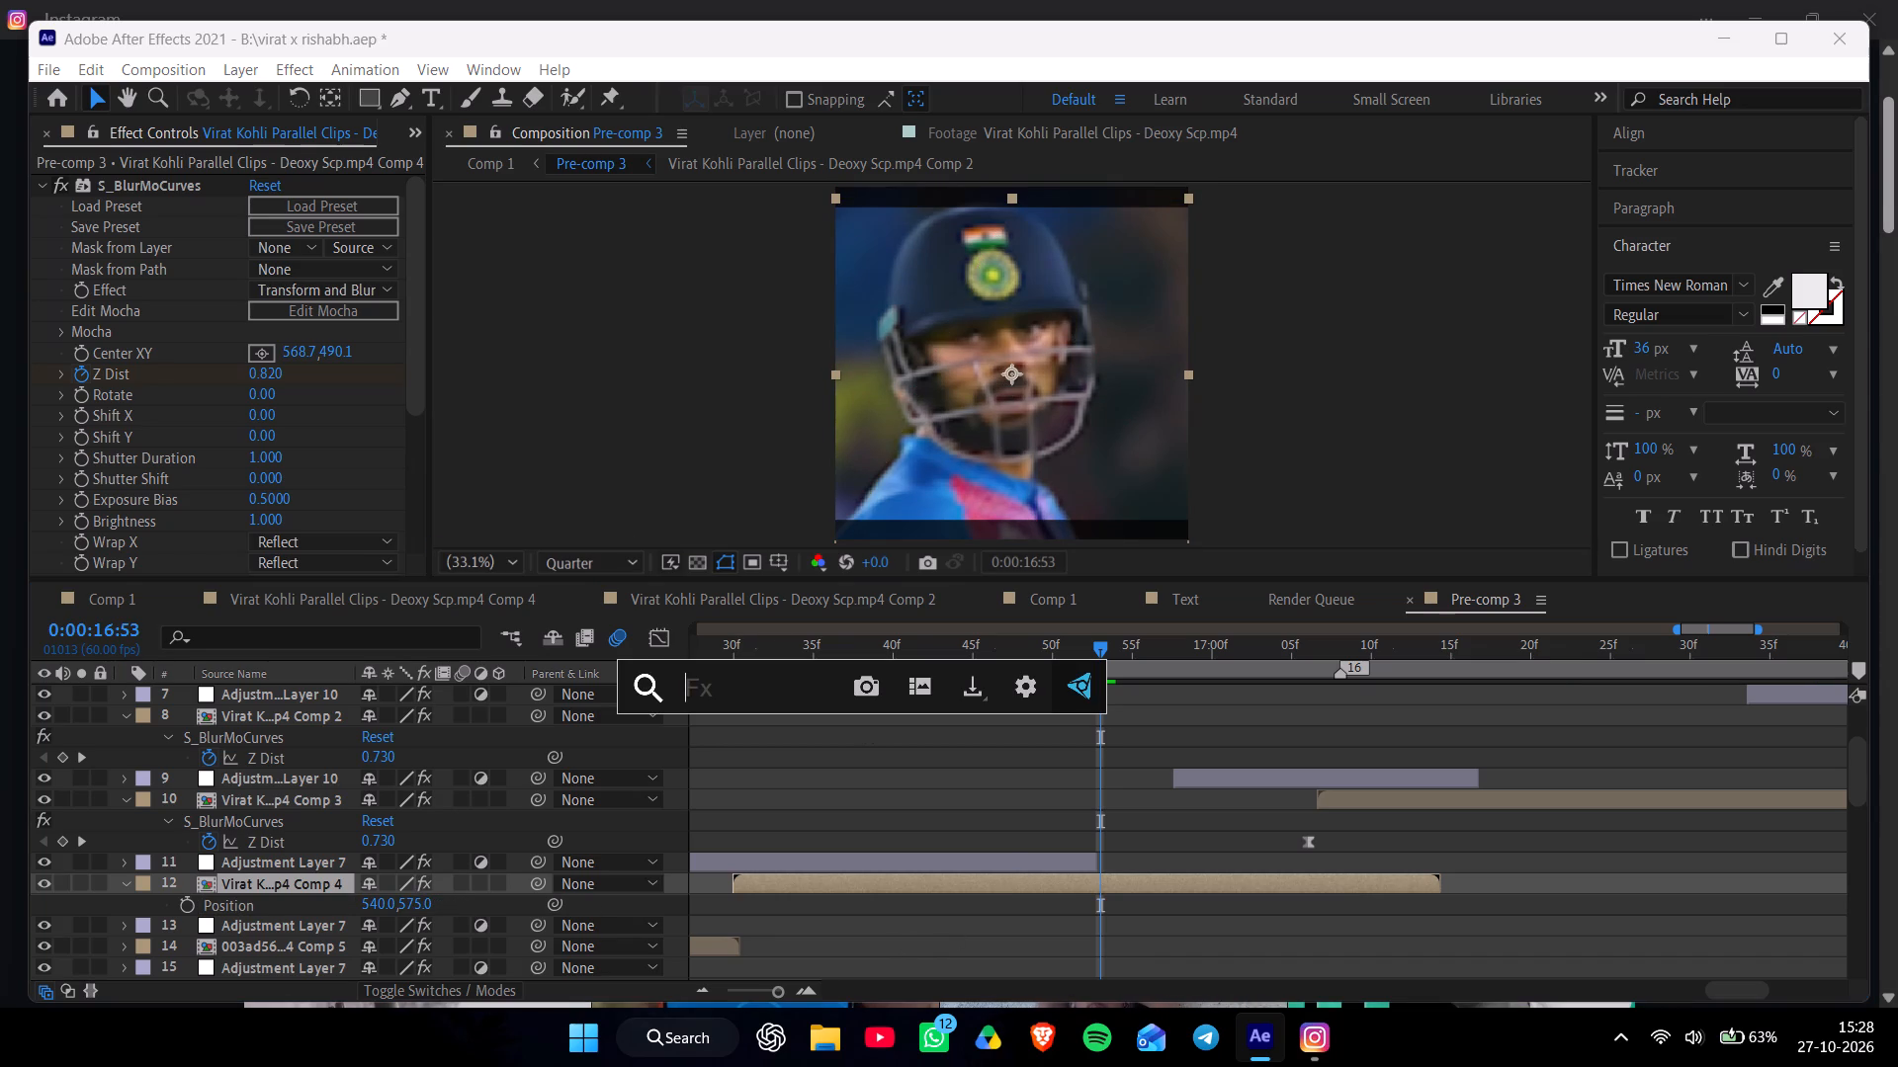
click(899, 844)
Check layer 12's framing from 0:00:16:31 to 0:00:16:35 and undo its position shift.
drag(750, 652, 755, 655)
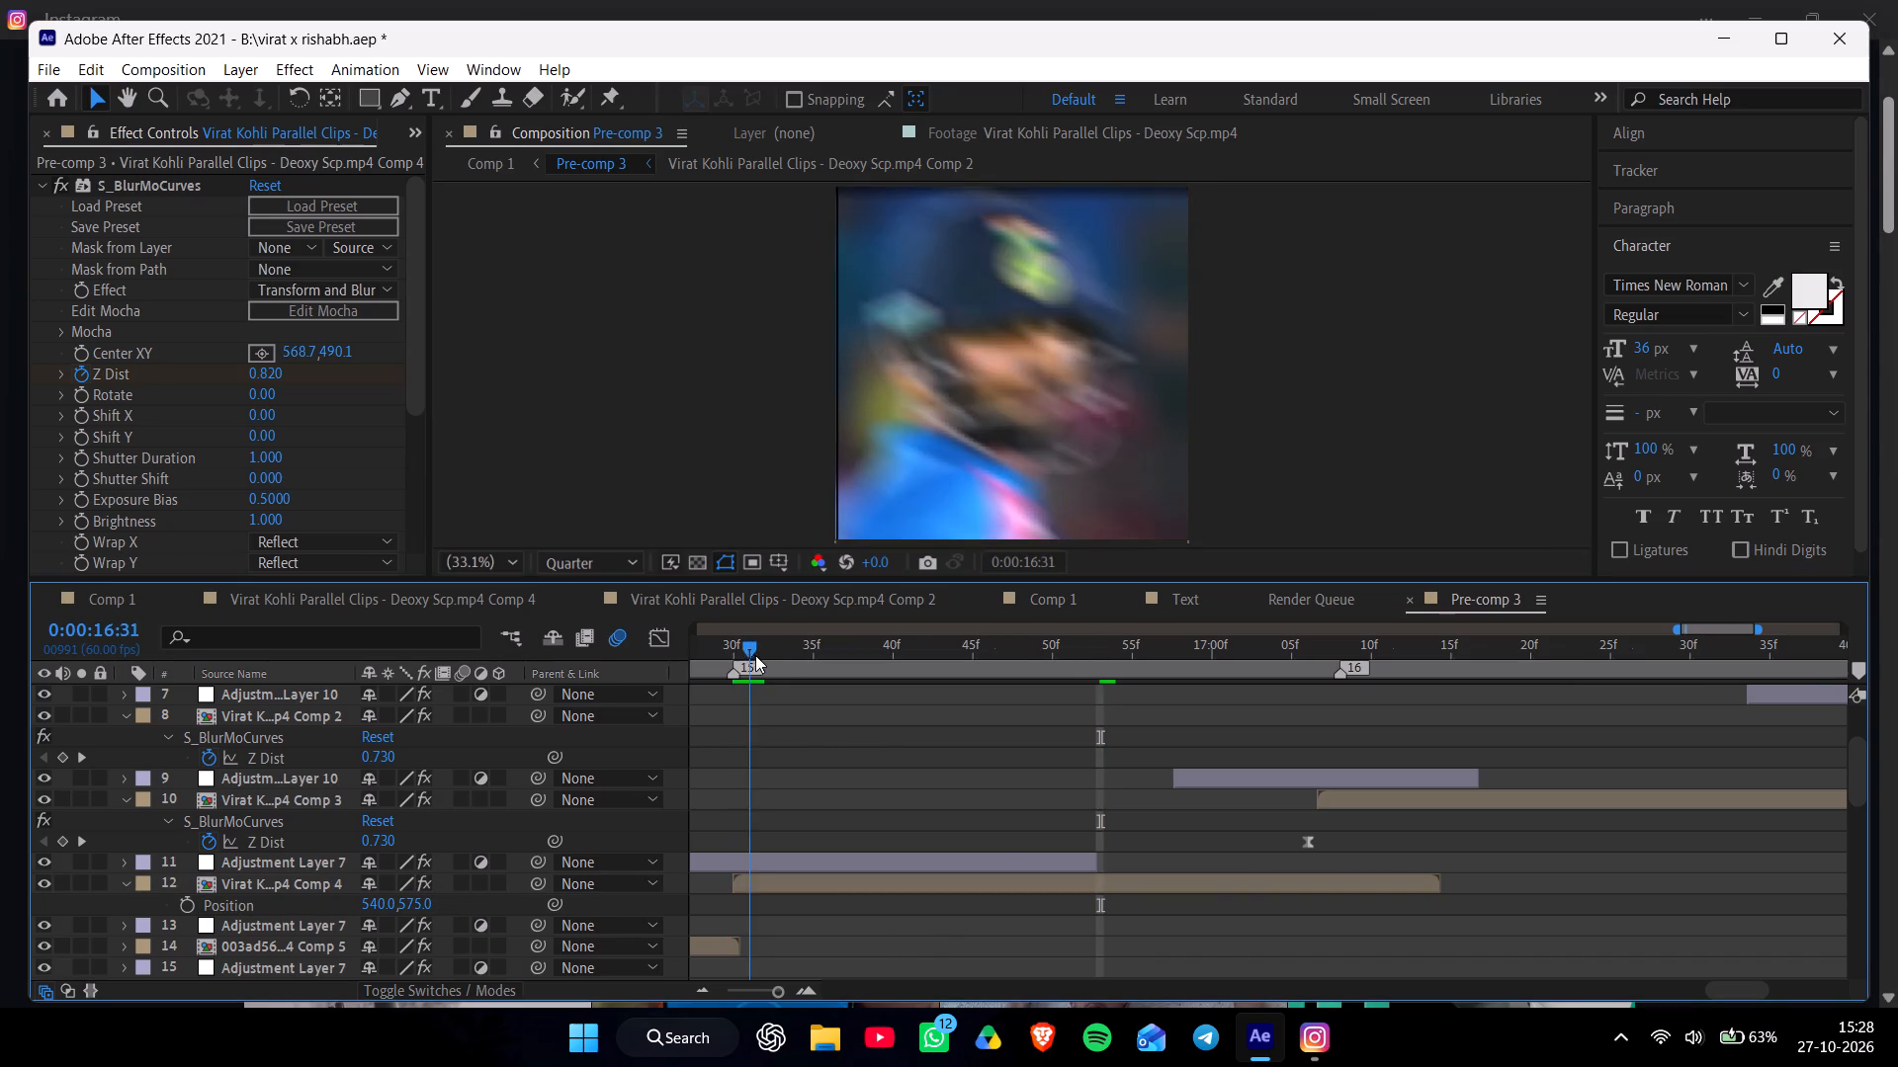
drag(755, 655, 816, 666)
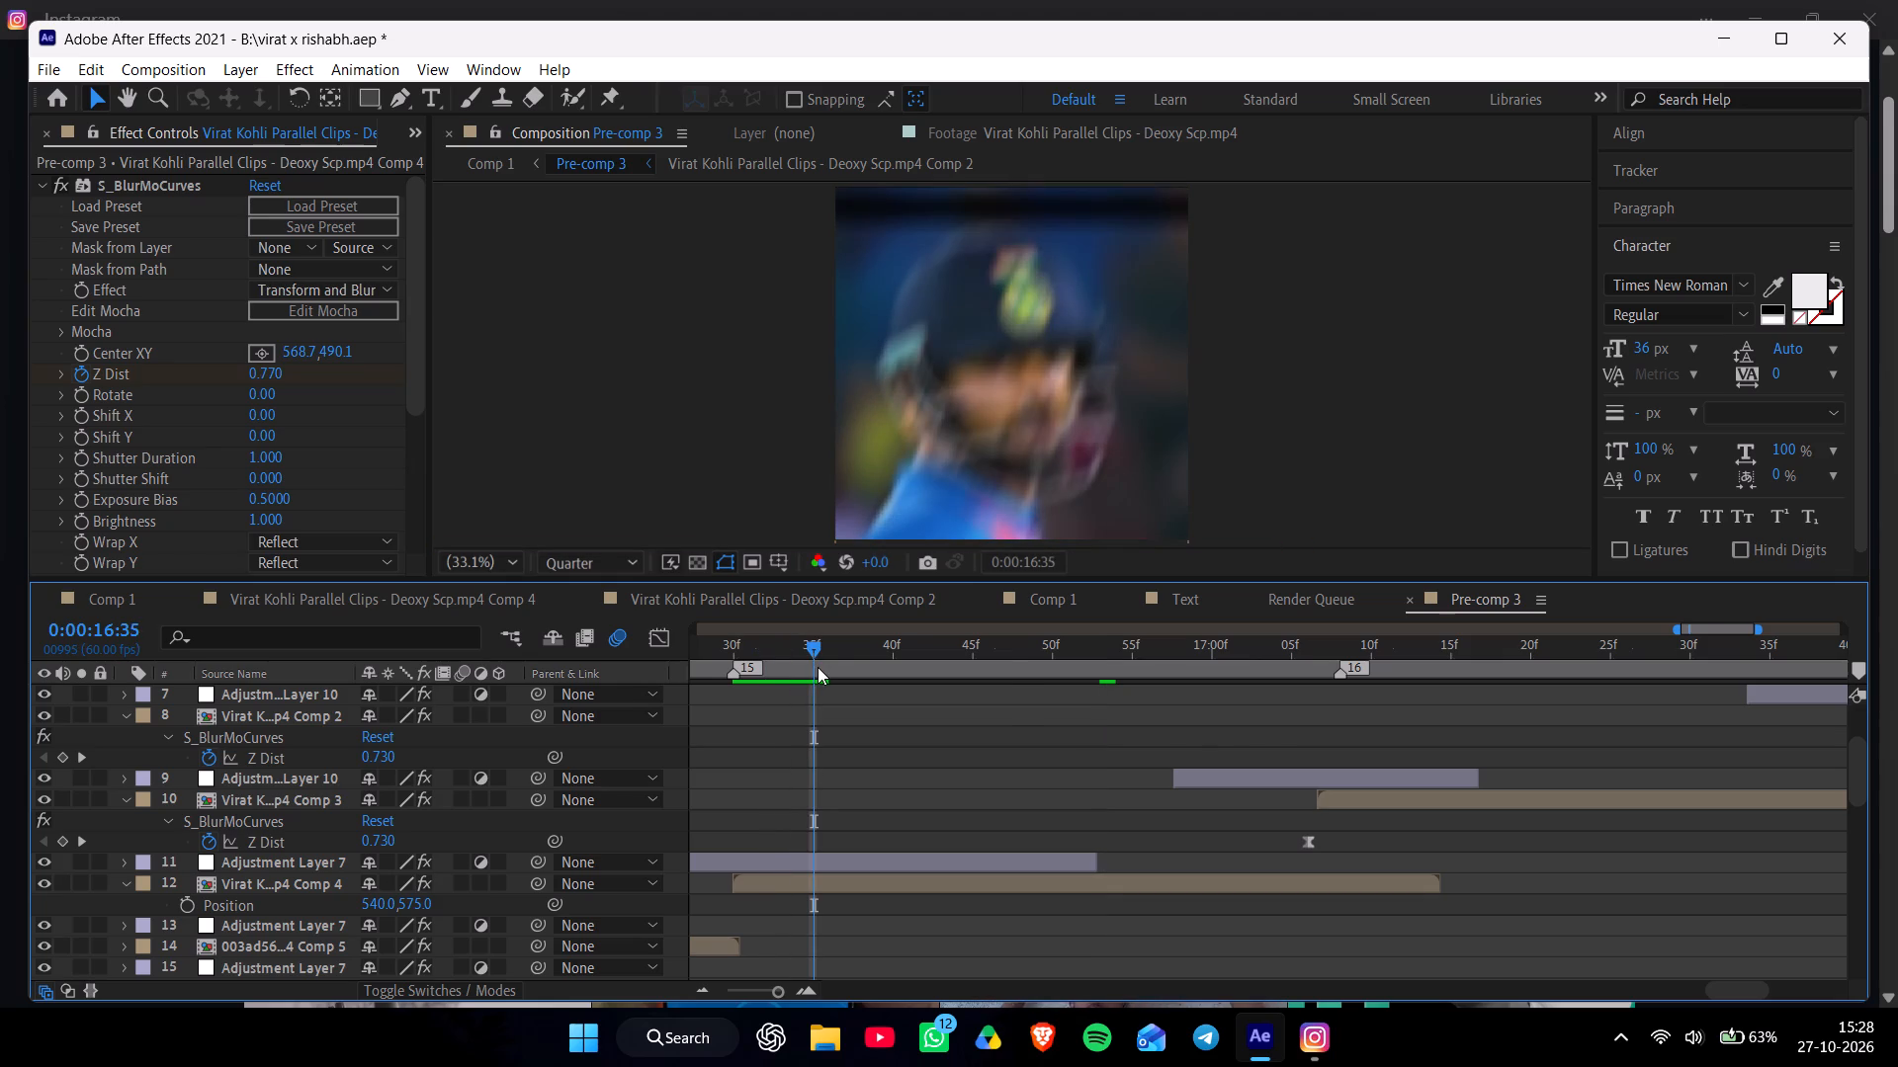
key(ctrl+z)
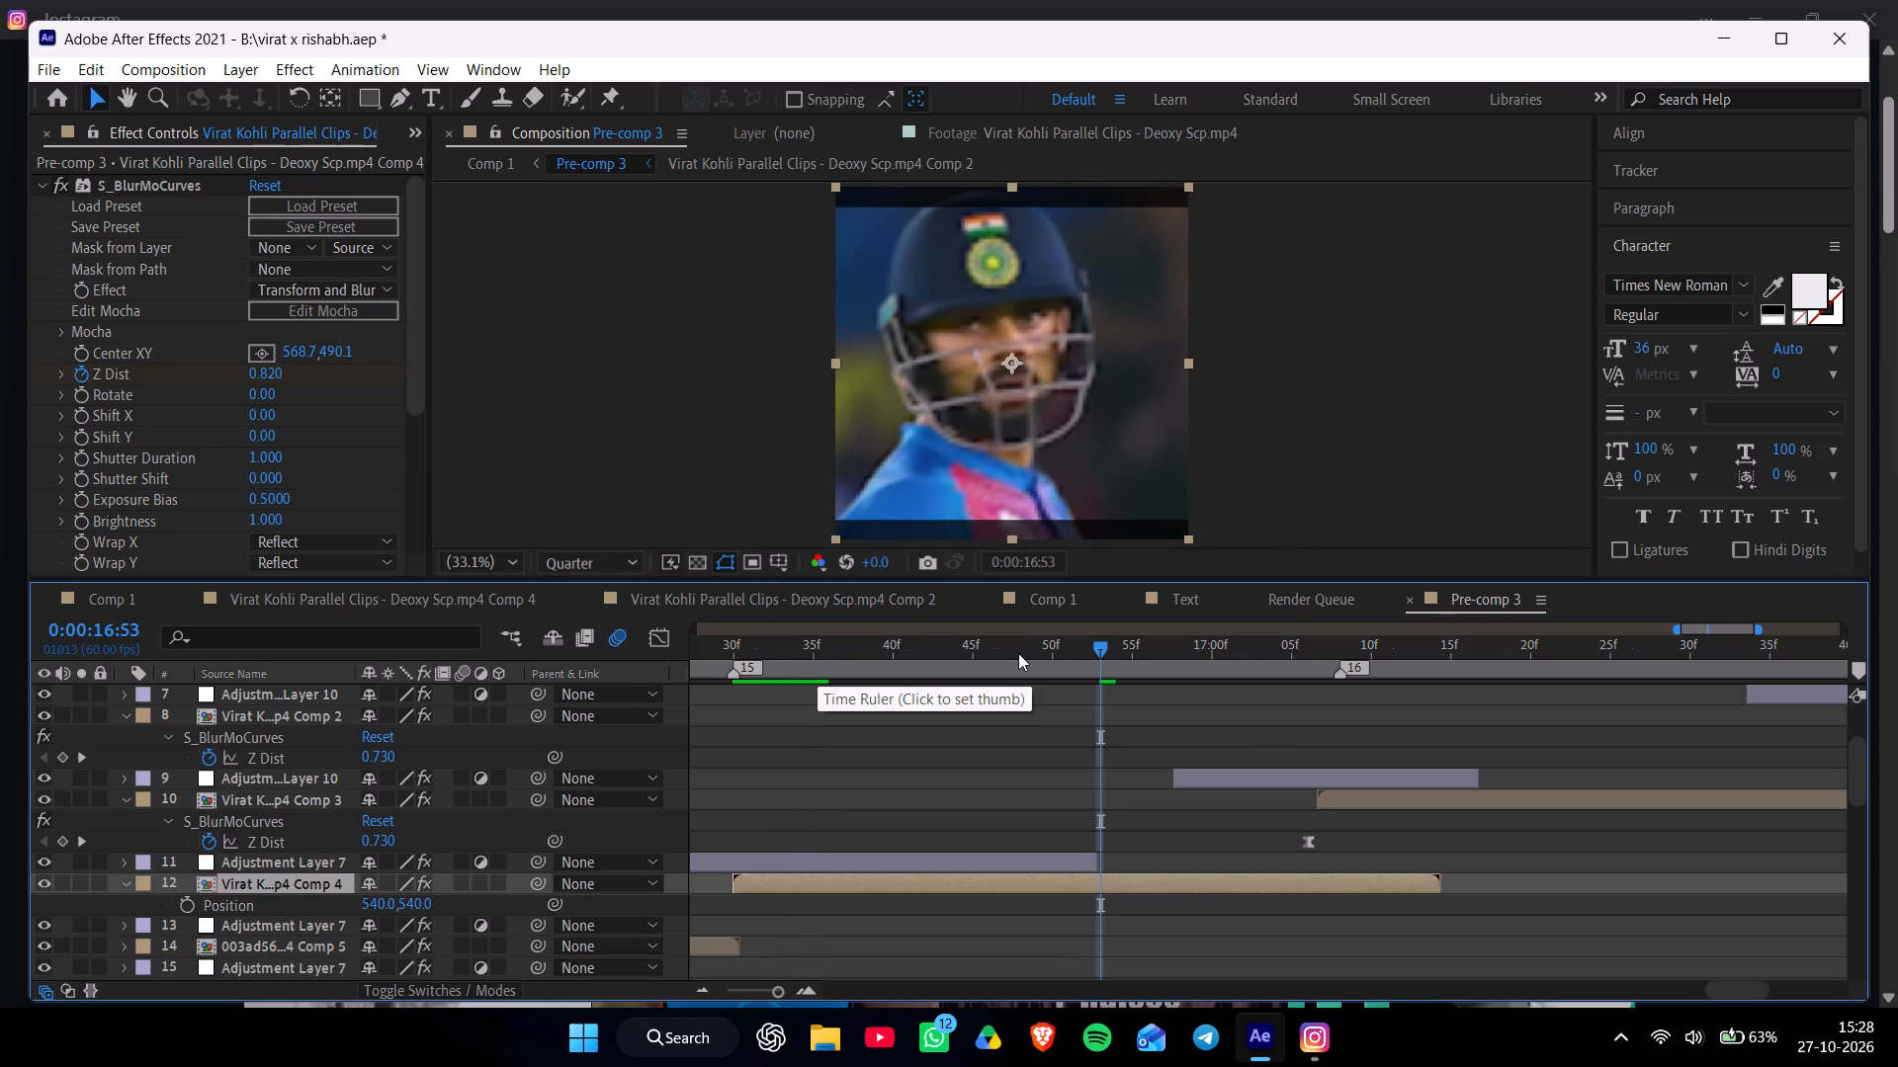
Preview the edit from 0:00:16:53 and examine the clip transitions between about 0:00:13:57 and 0:00:16:08.
key(space)
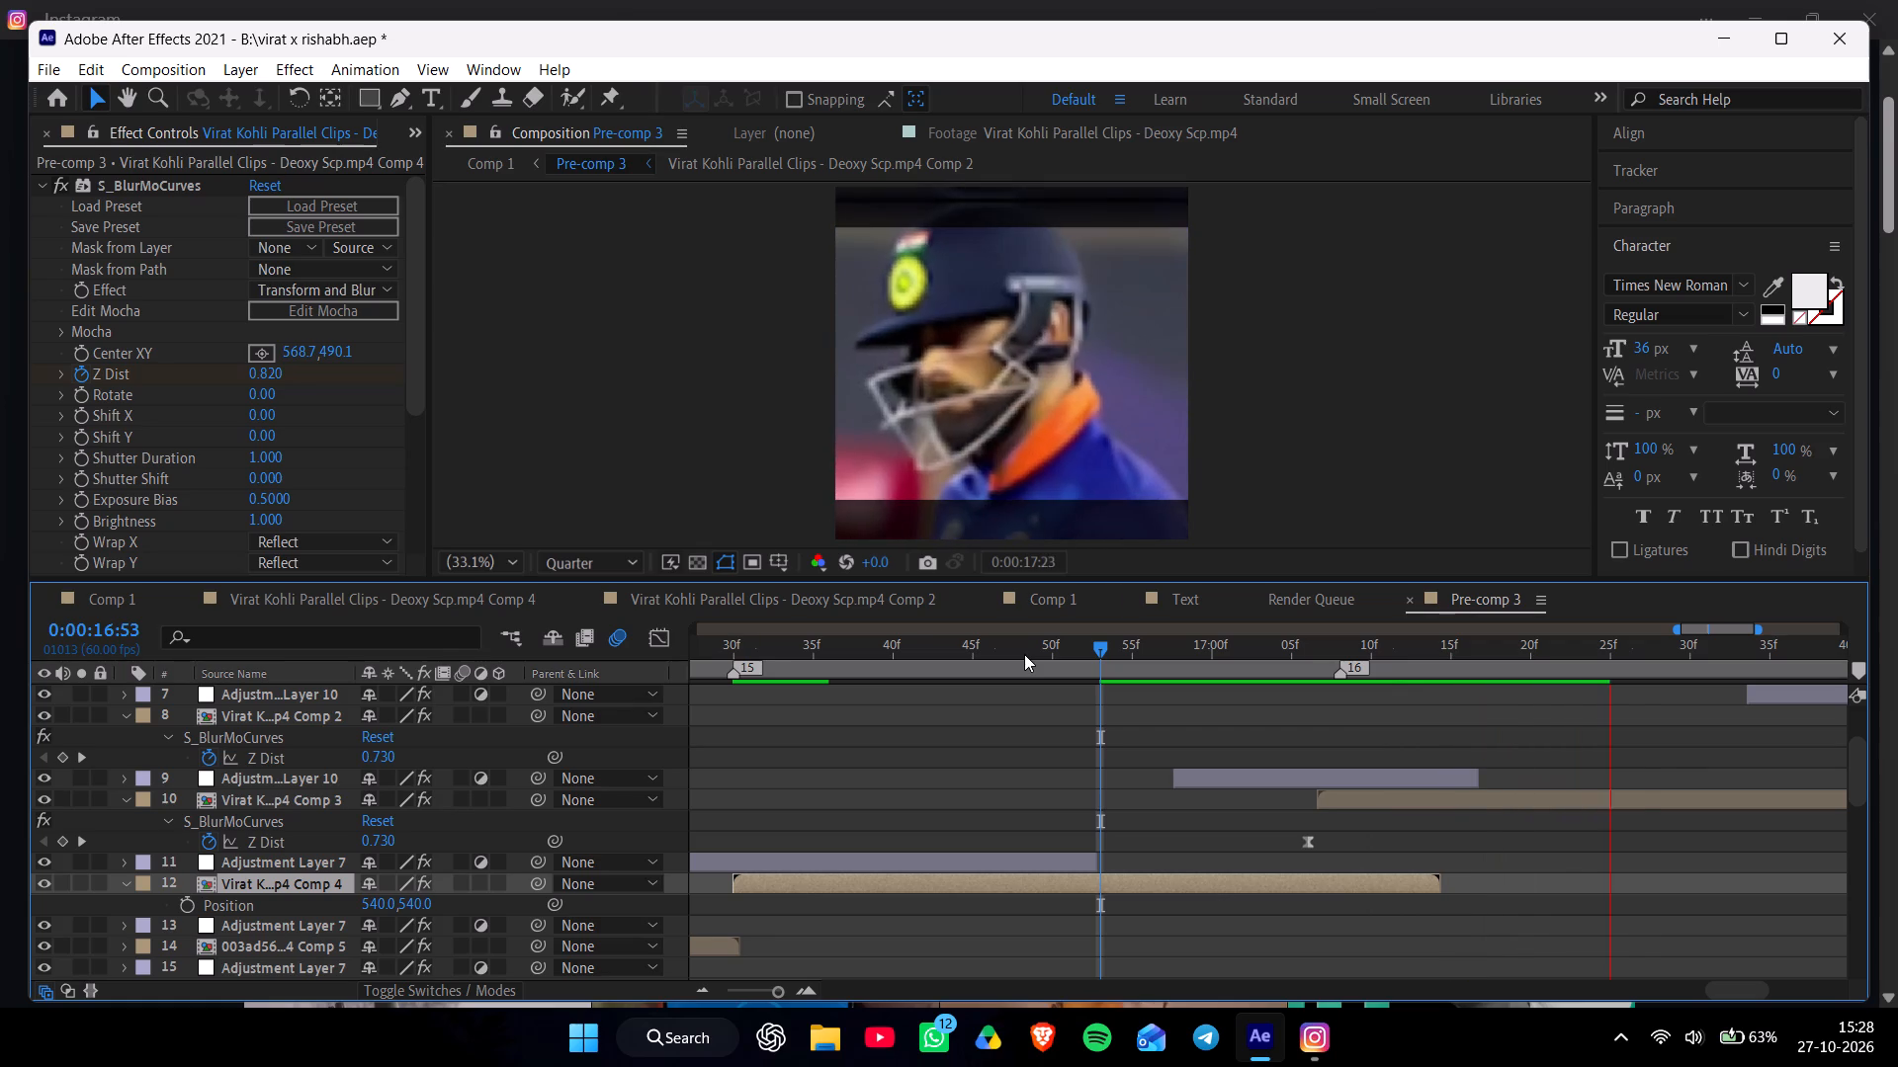
click(697, 991)
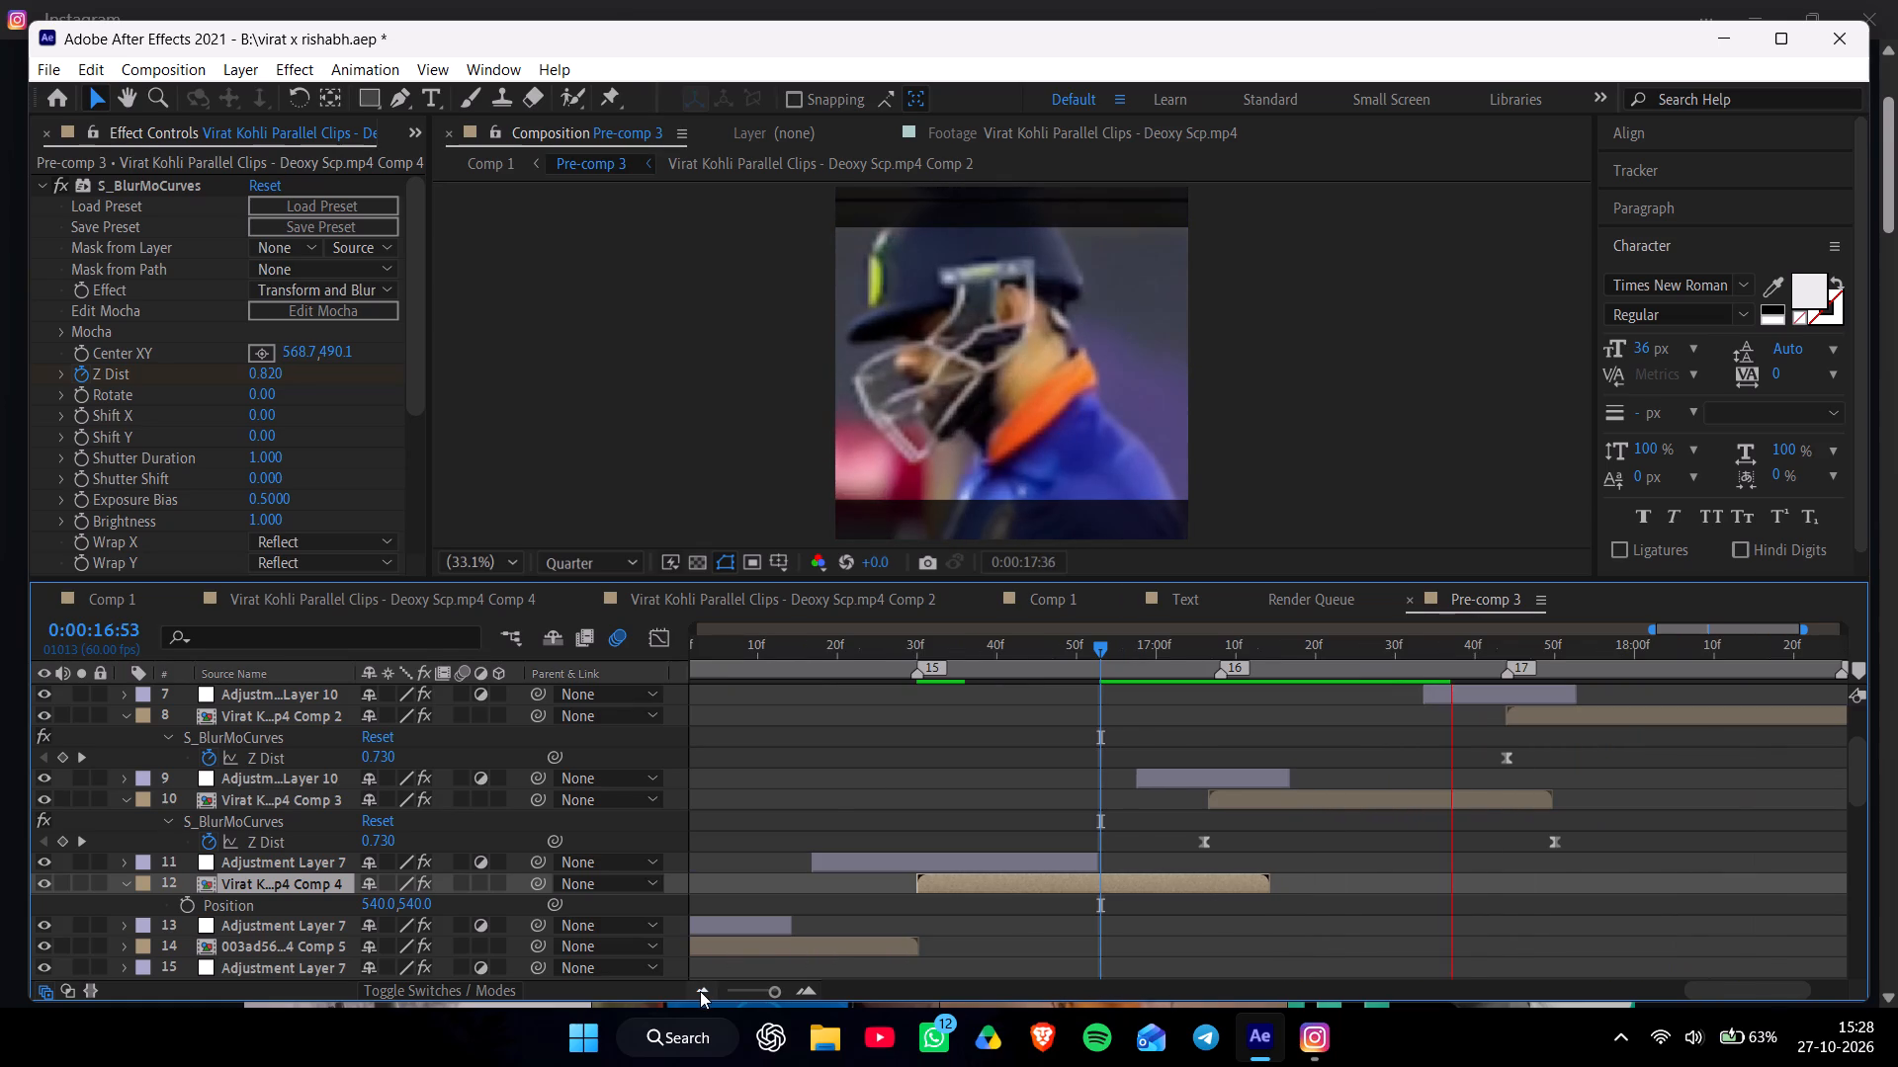
click(701, 991)
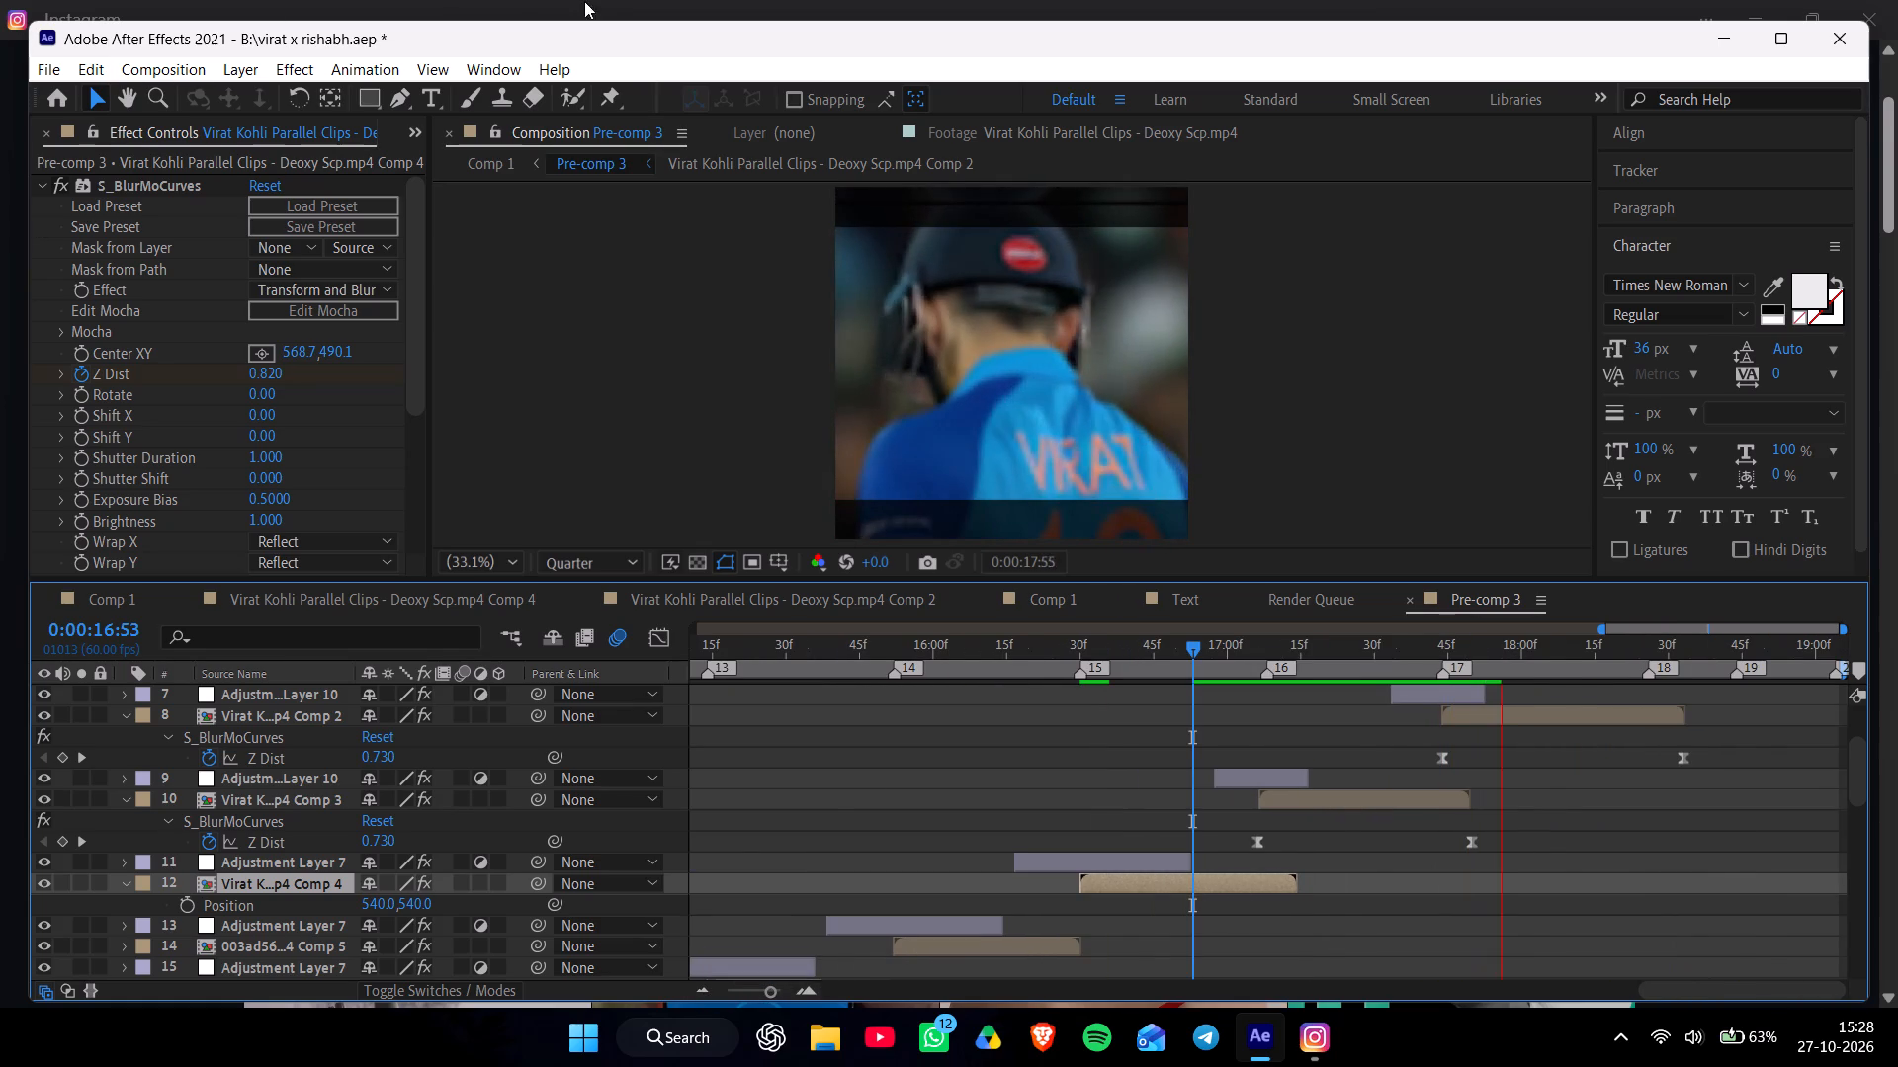
drag(839, 649, 848, 649)
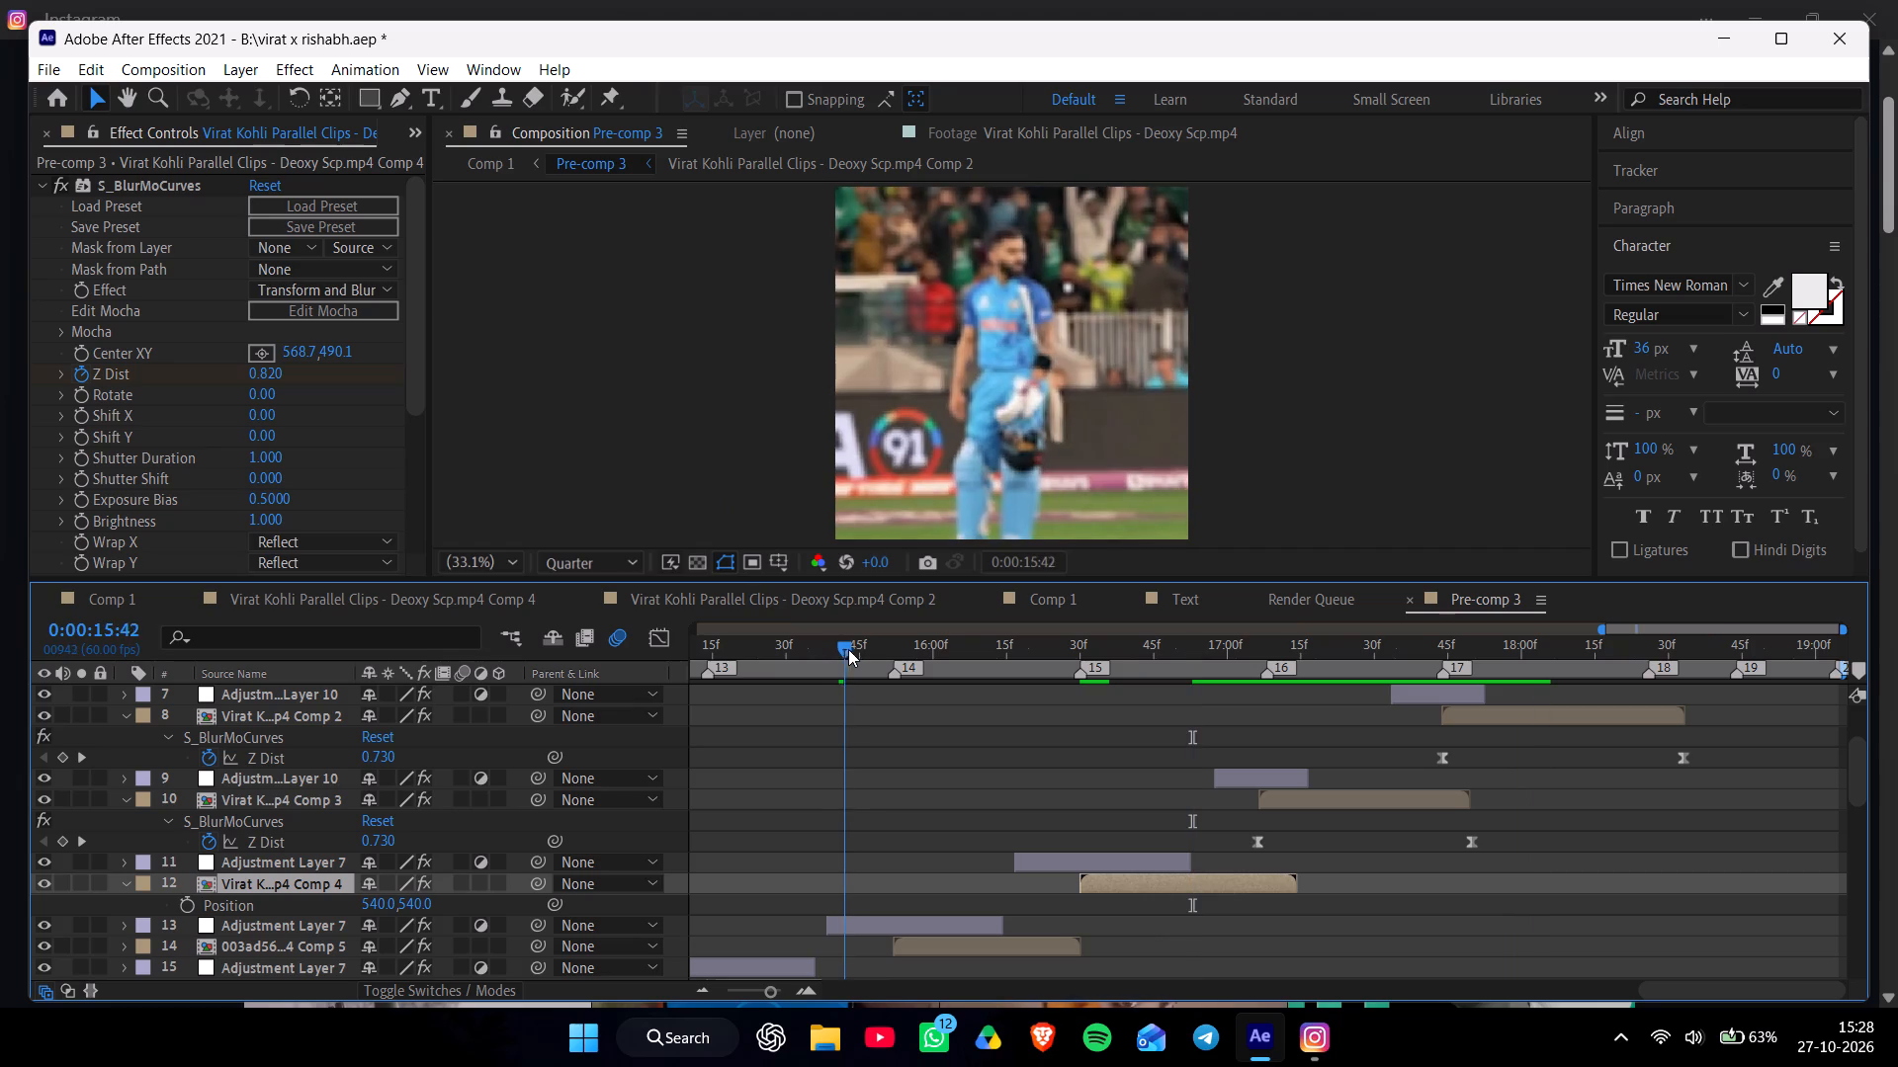
drag(848, 649, 980, 659)
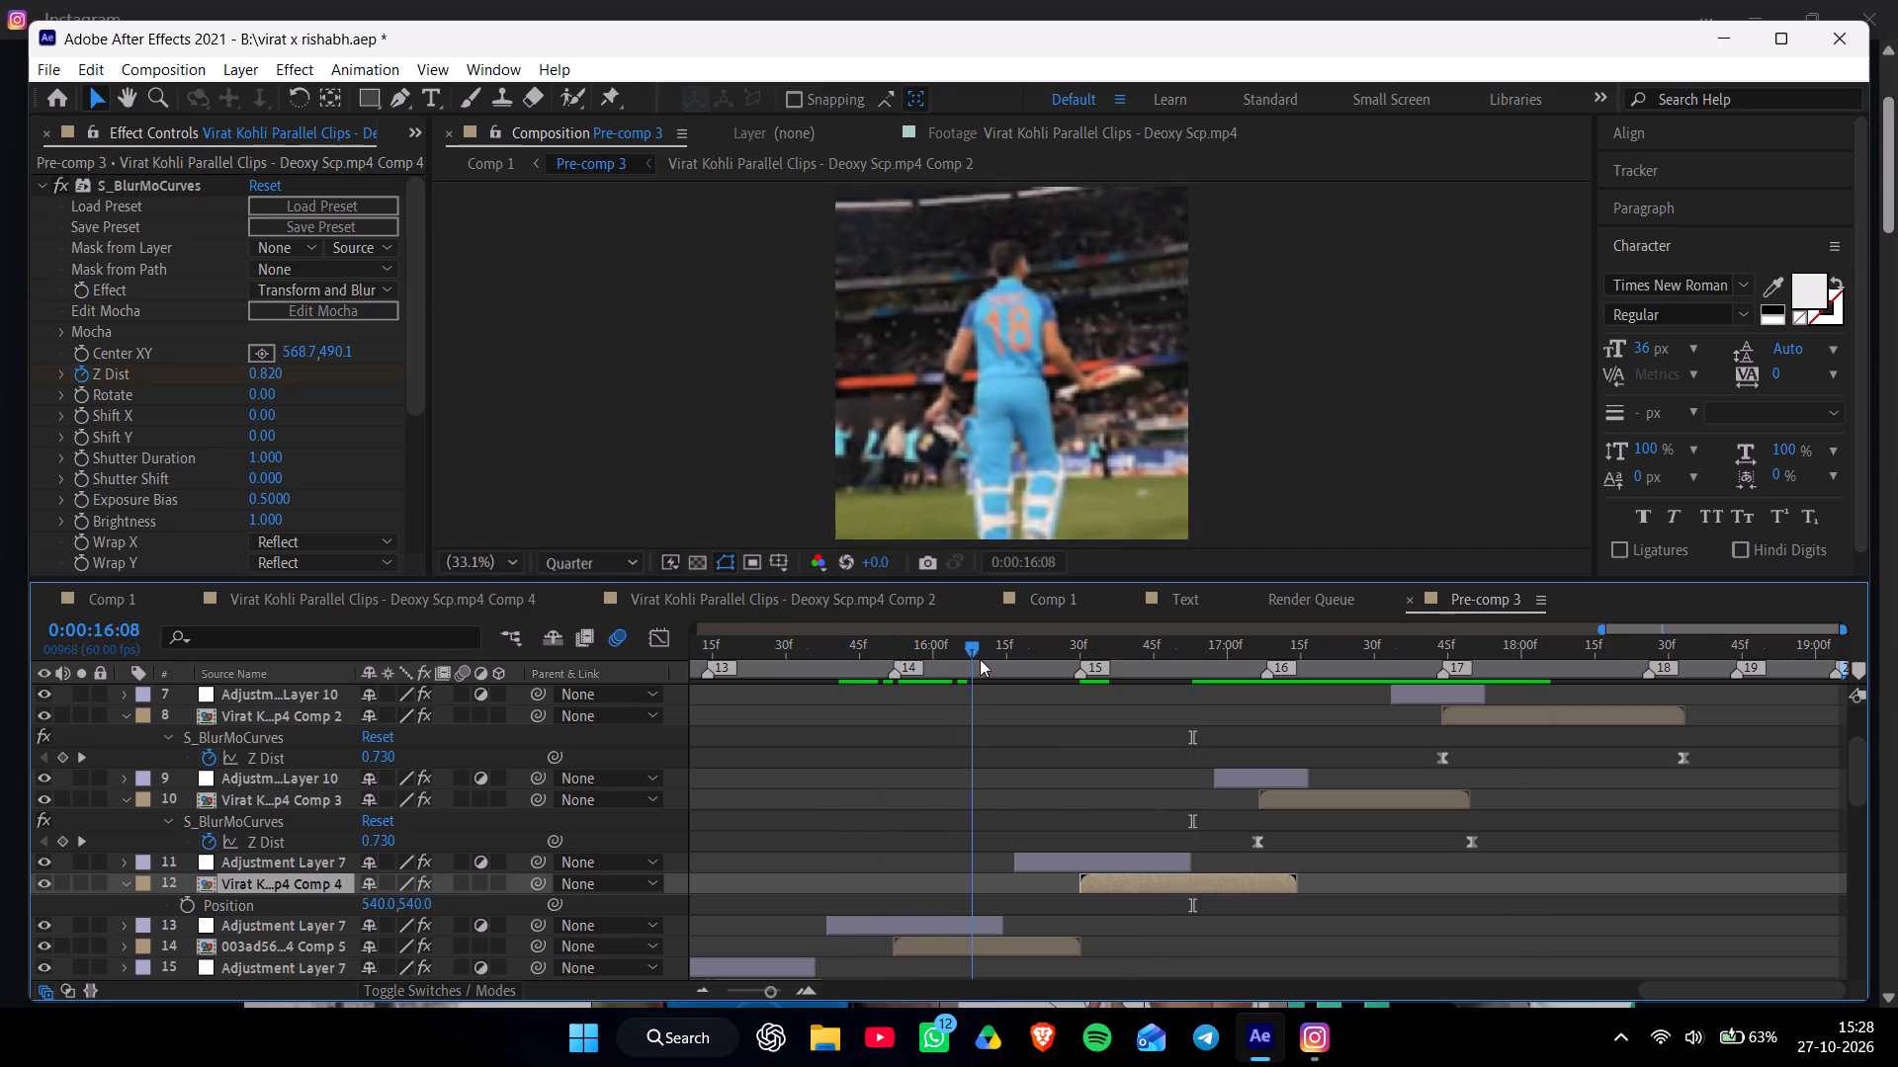
drag(980, 659, 666, 708)
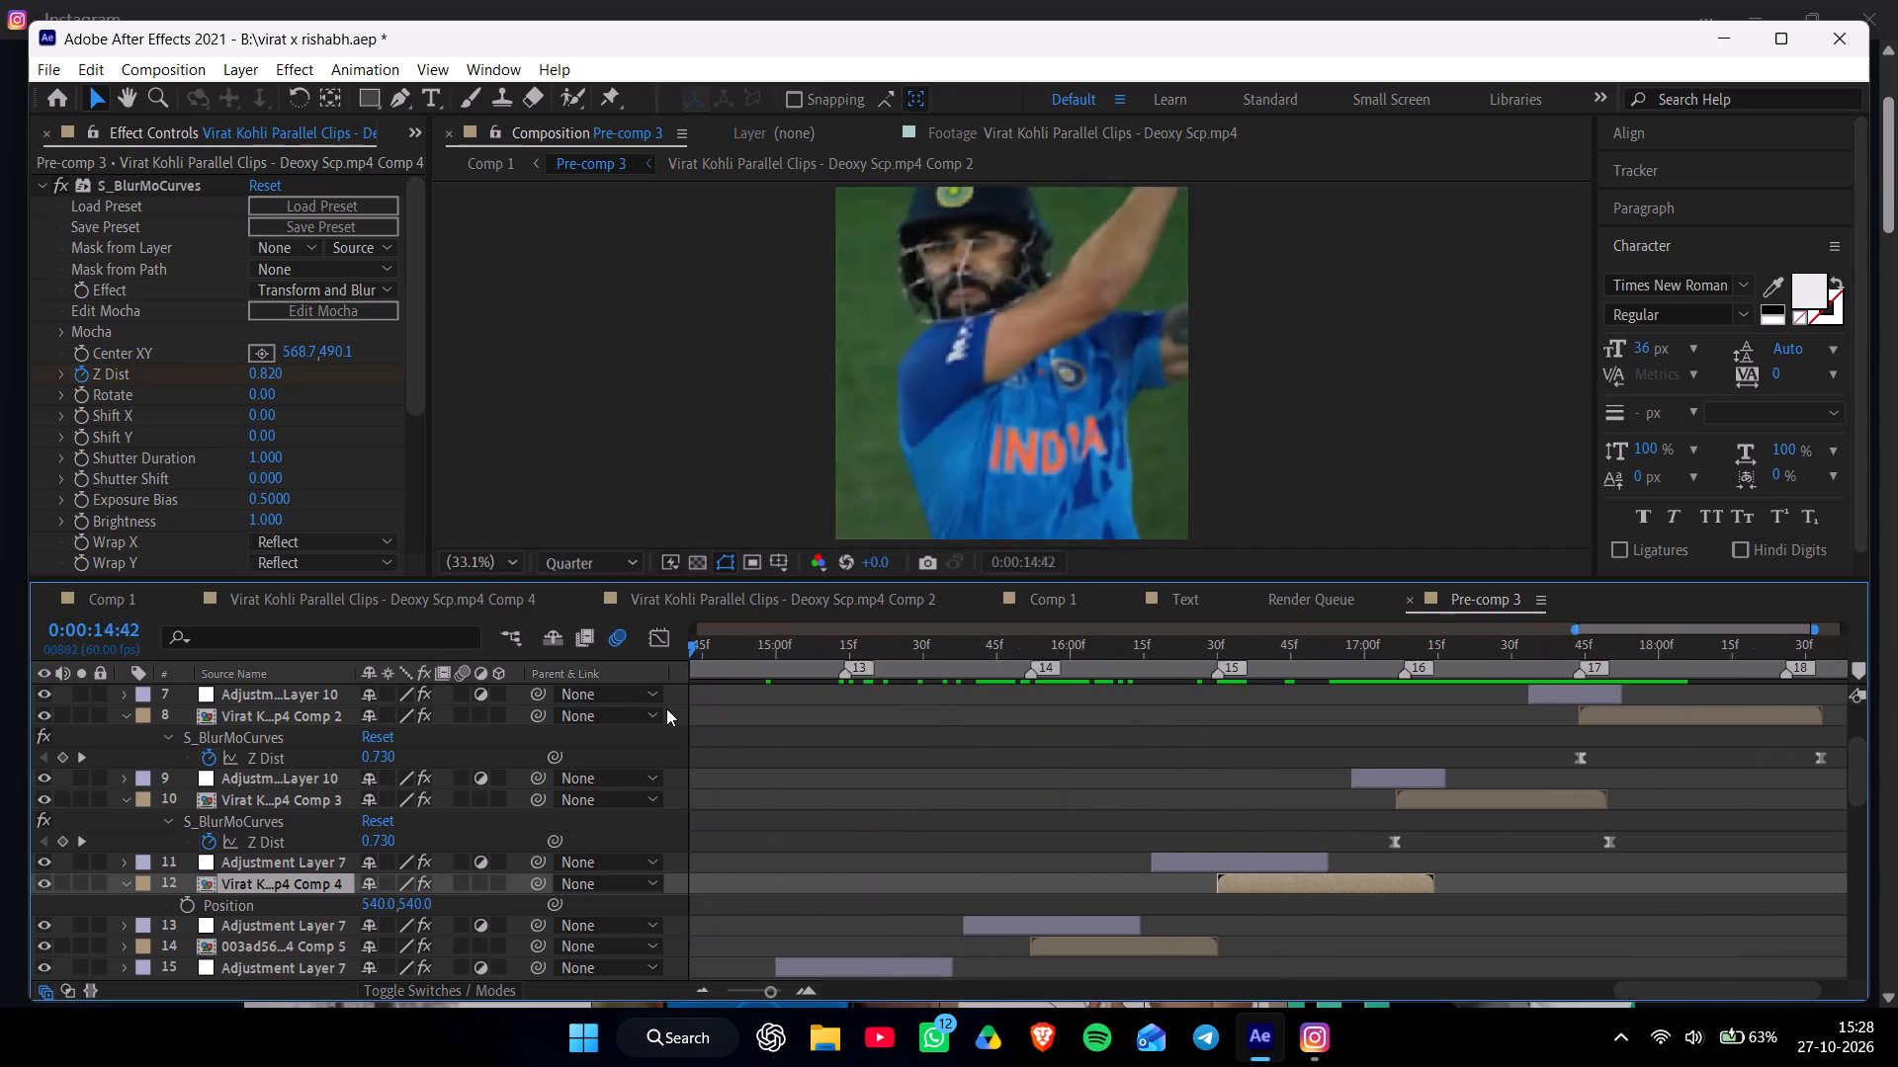
drag(666, 708, 809, 746)
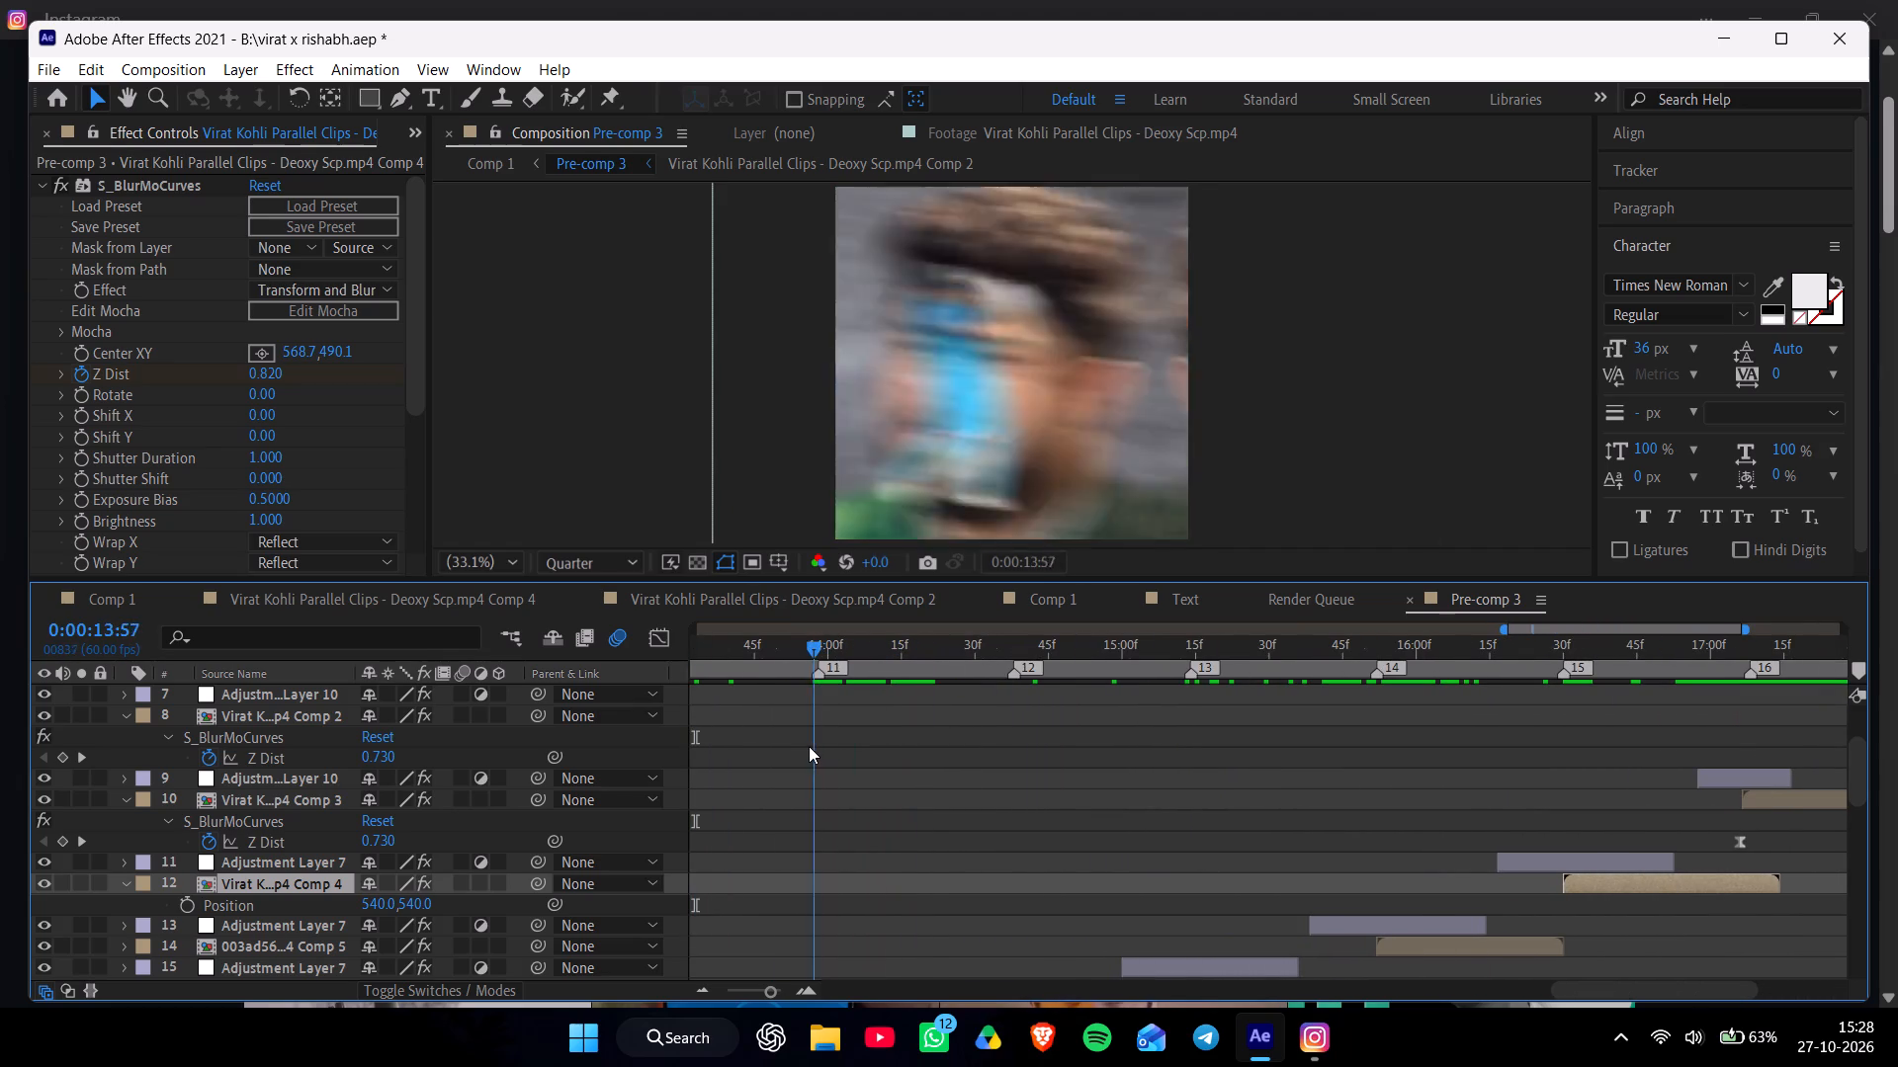
drag(809, 746, 820, 748)
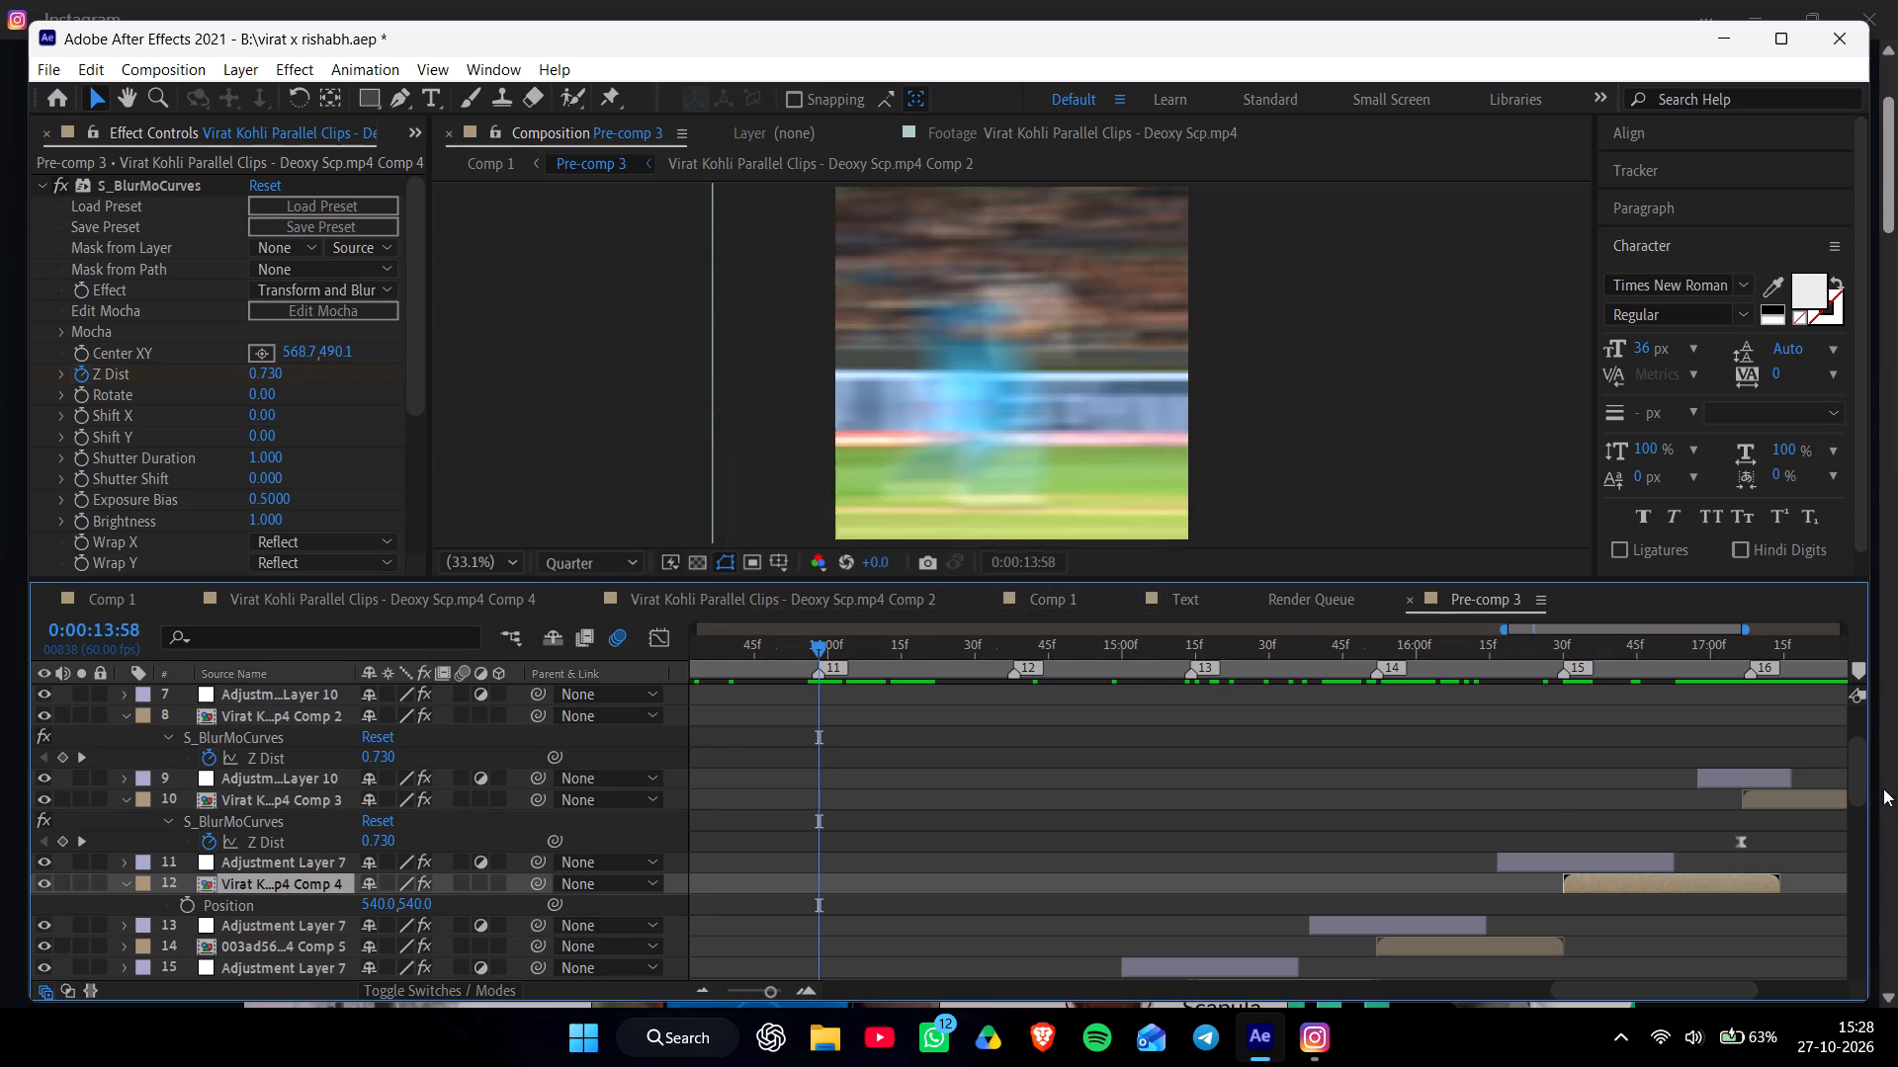
Add another Exposure effect to layer 19 and start keyframing its master Exposure at 0:00:13:39 with value 0.00.
drag(1855, 765, 1851, 813)
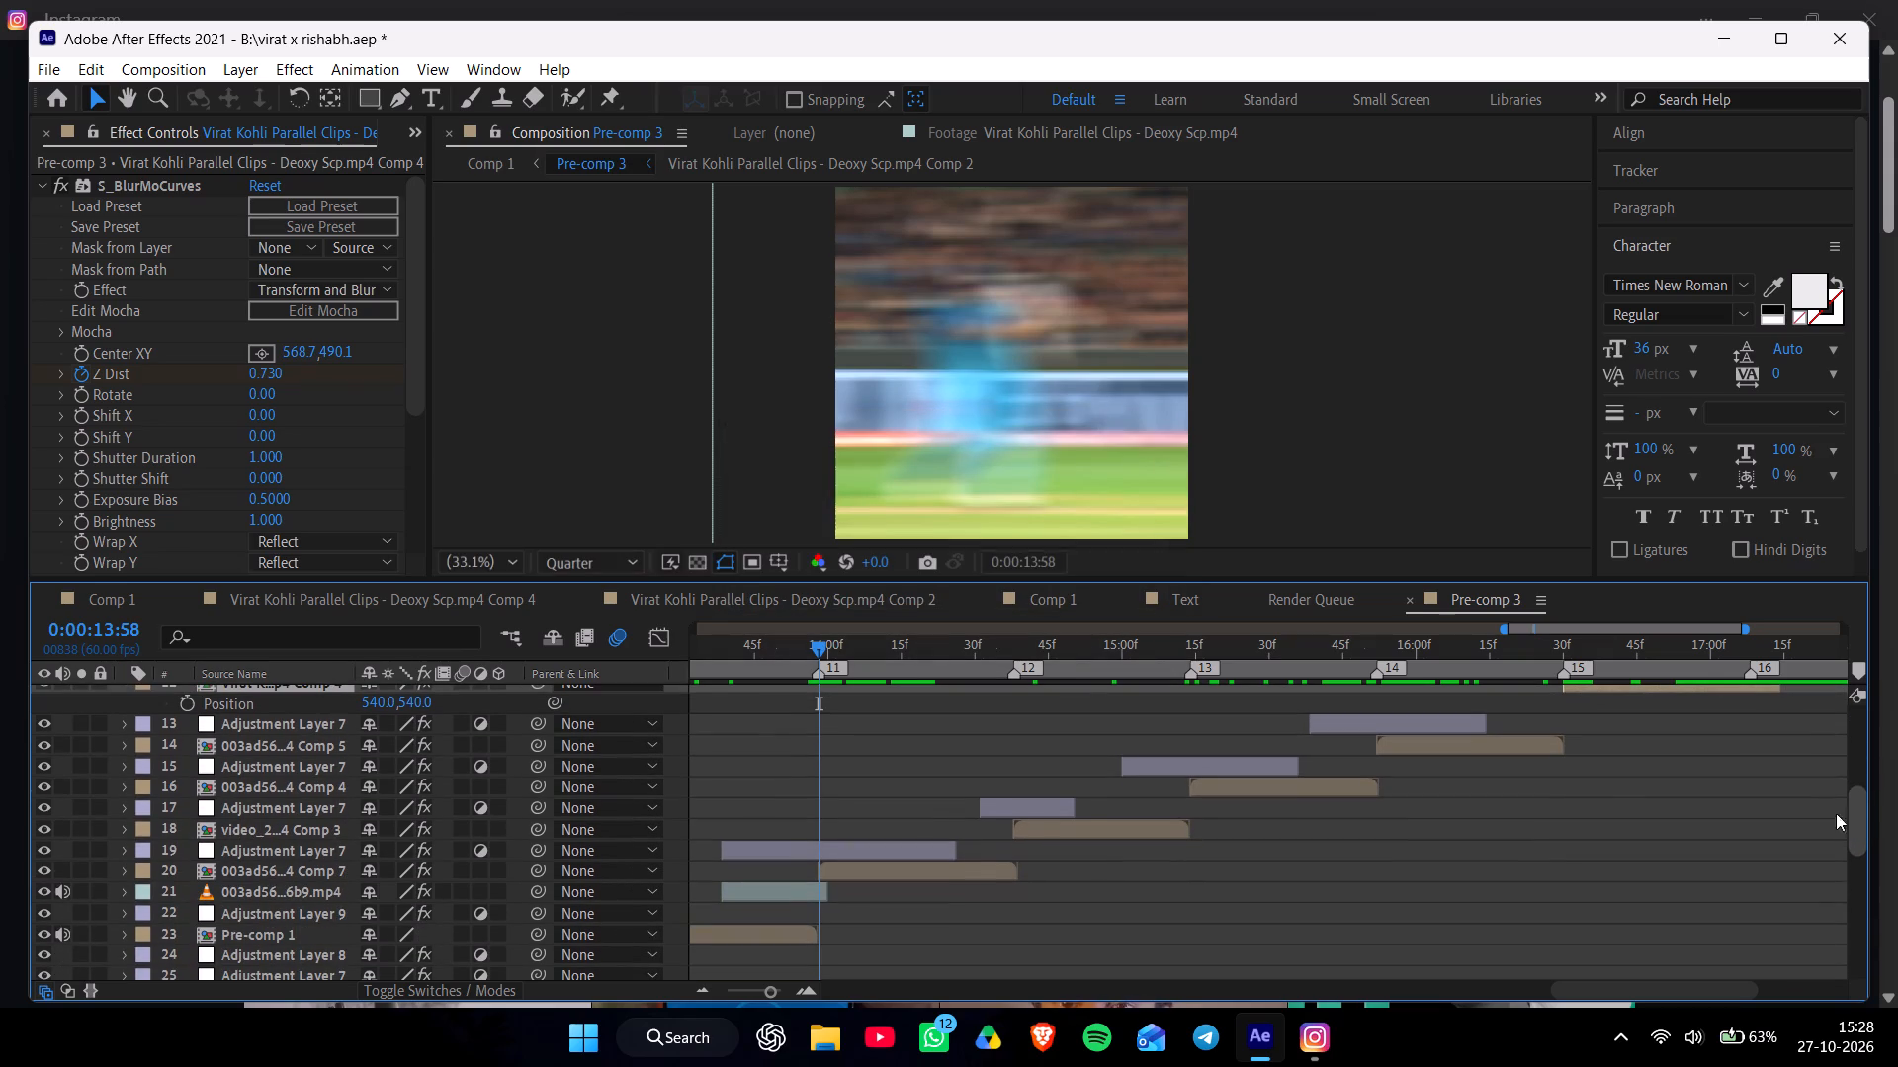
click(857, 853)
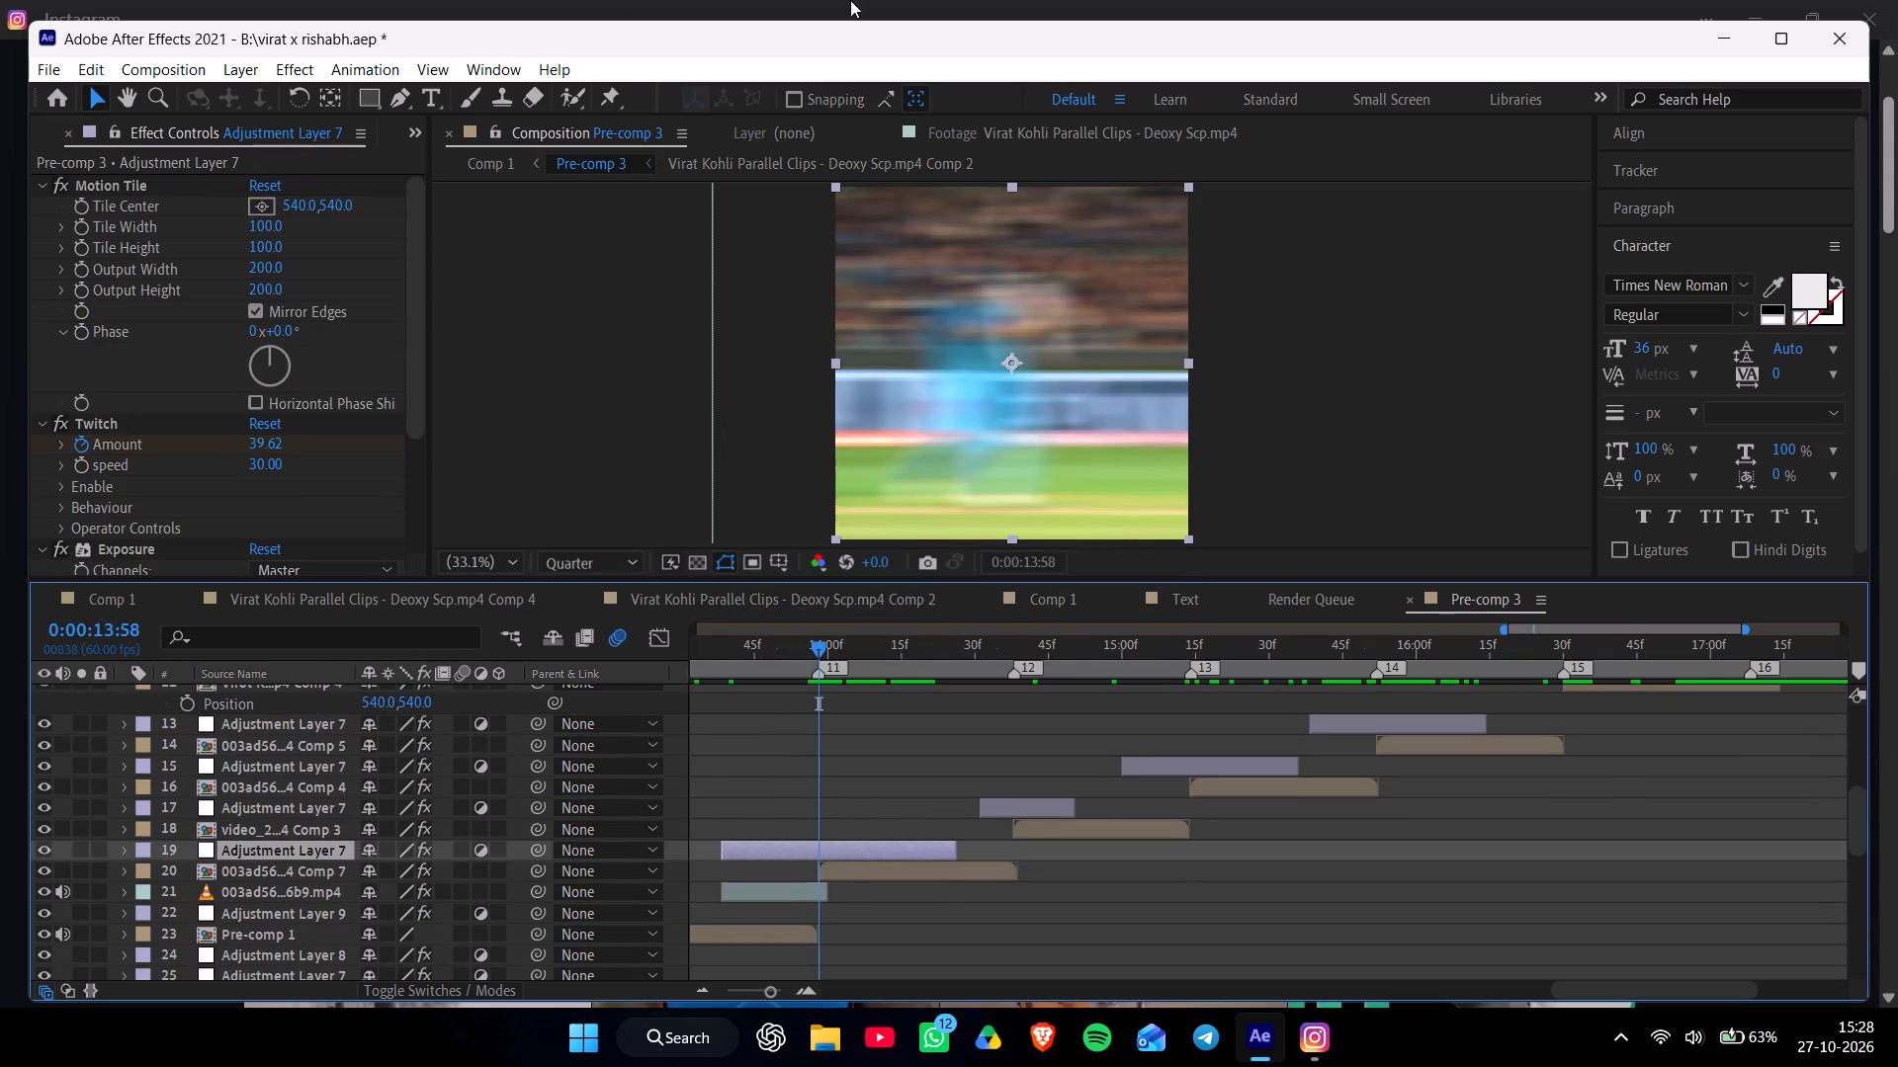
drag(755, 647, 721, 659)
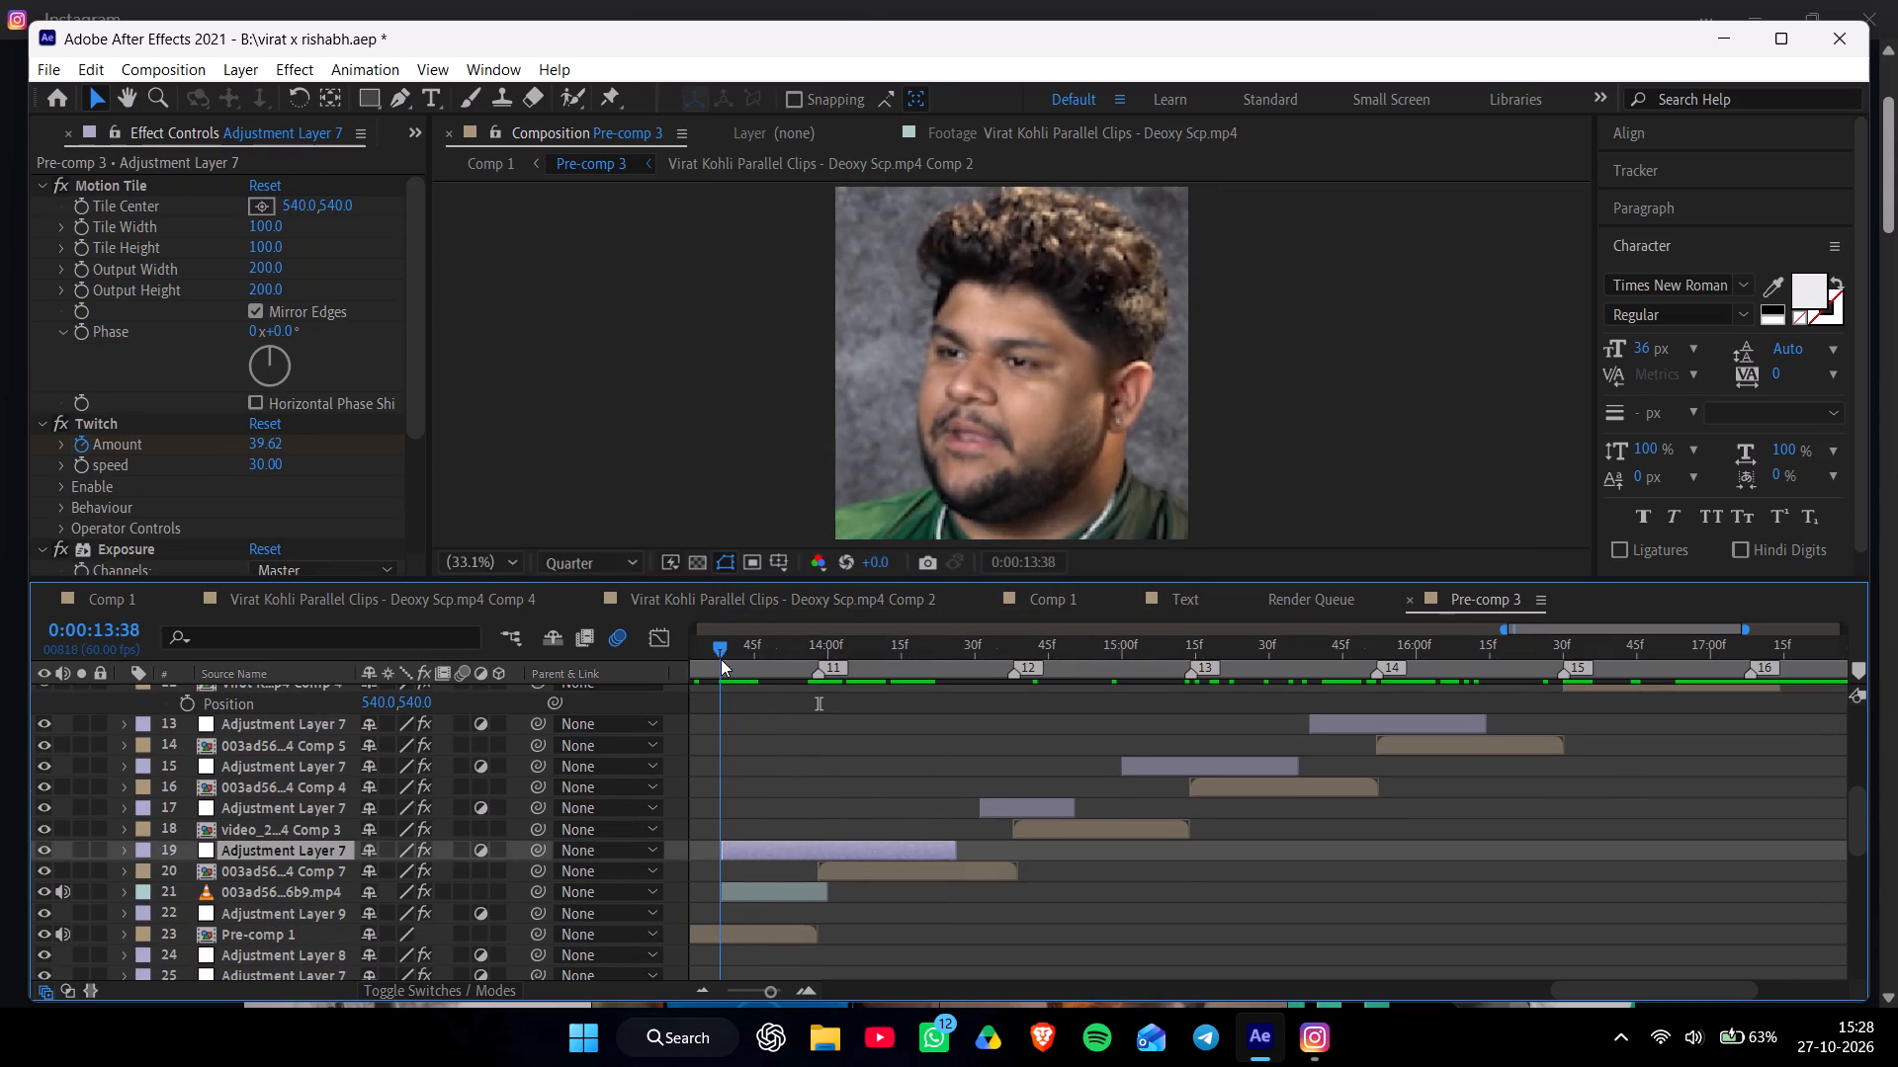
drag(721, 659, 725, 662)
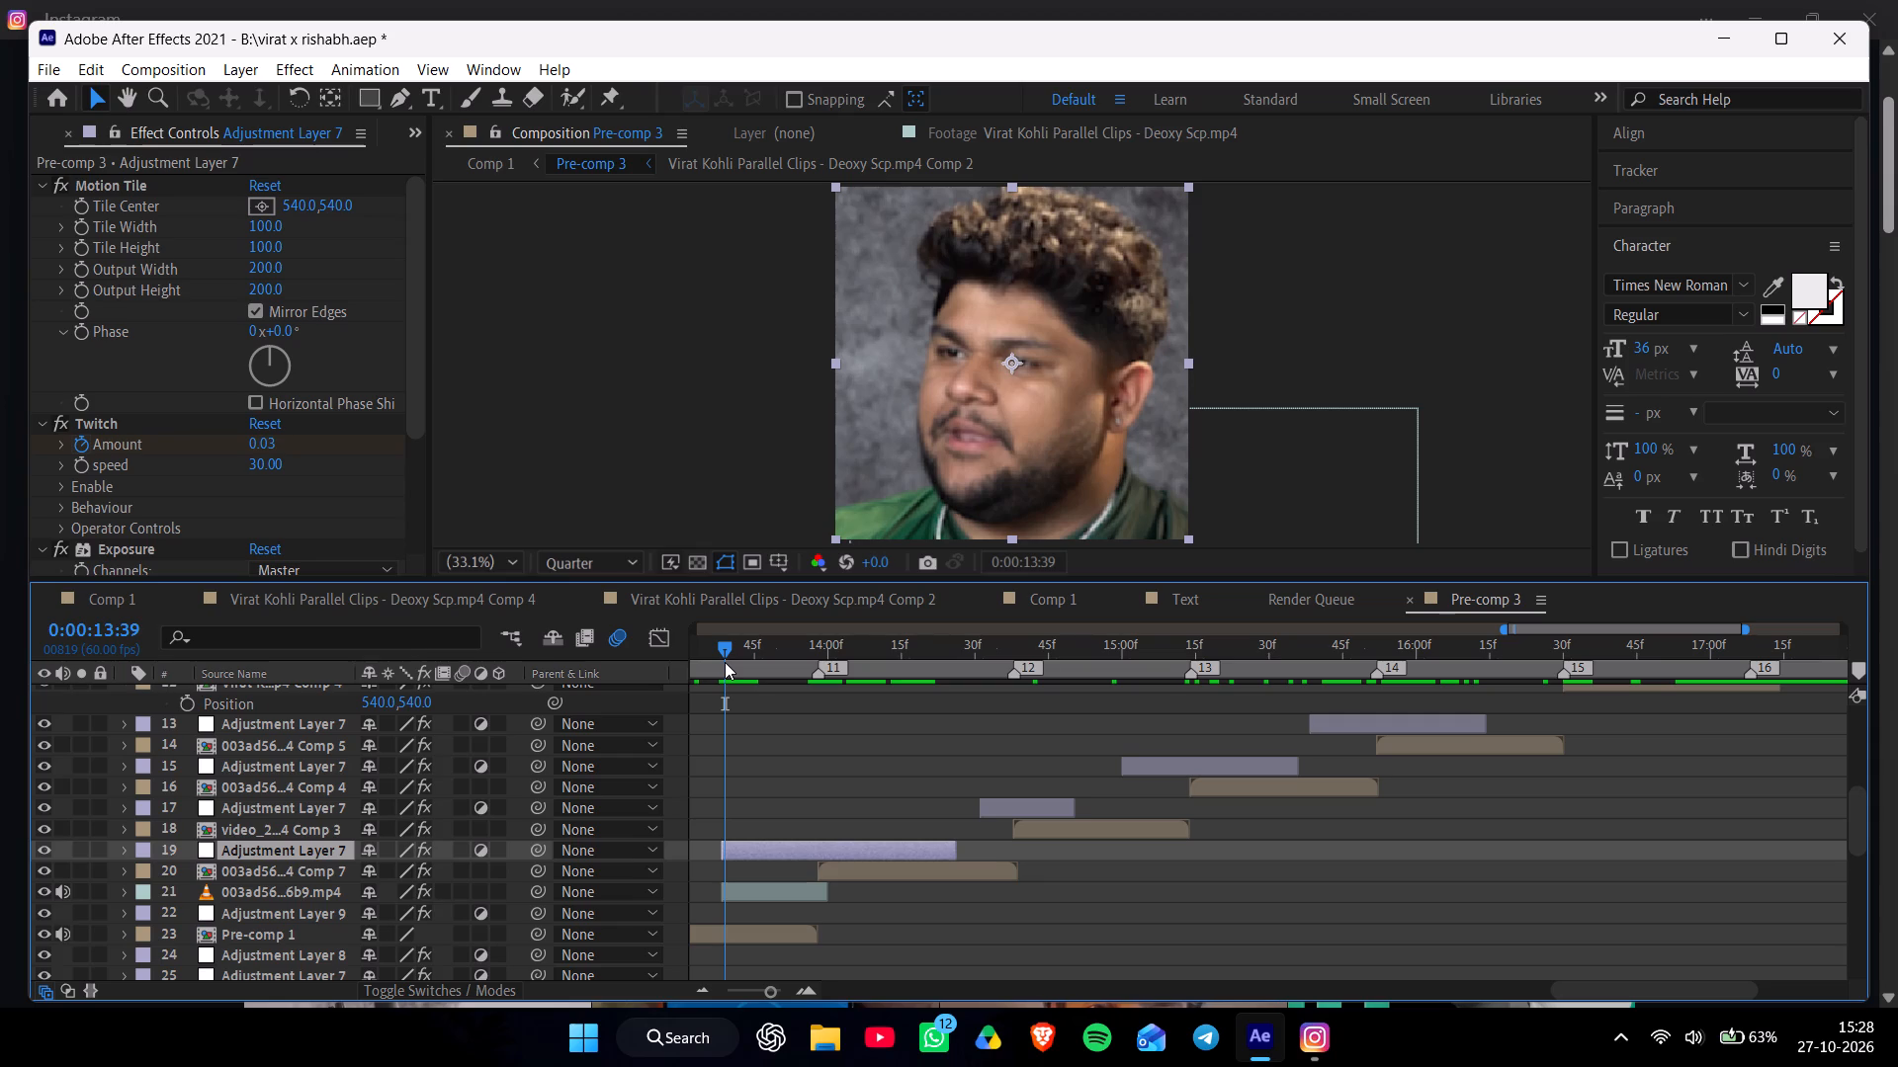
key(ctrl+space)
text(ex)
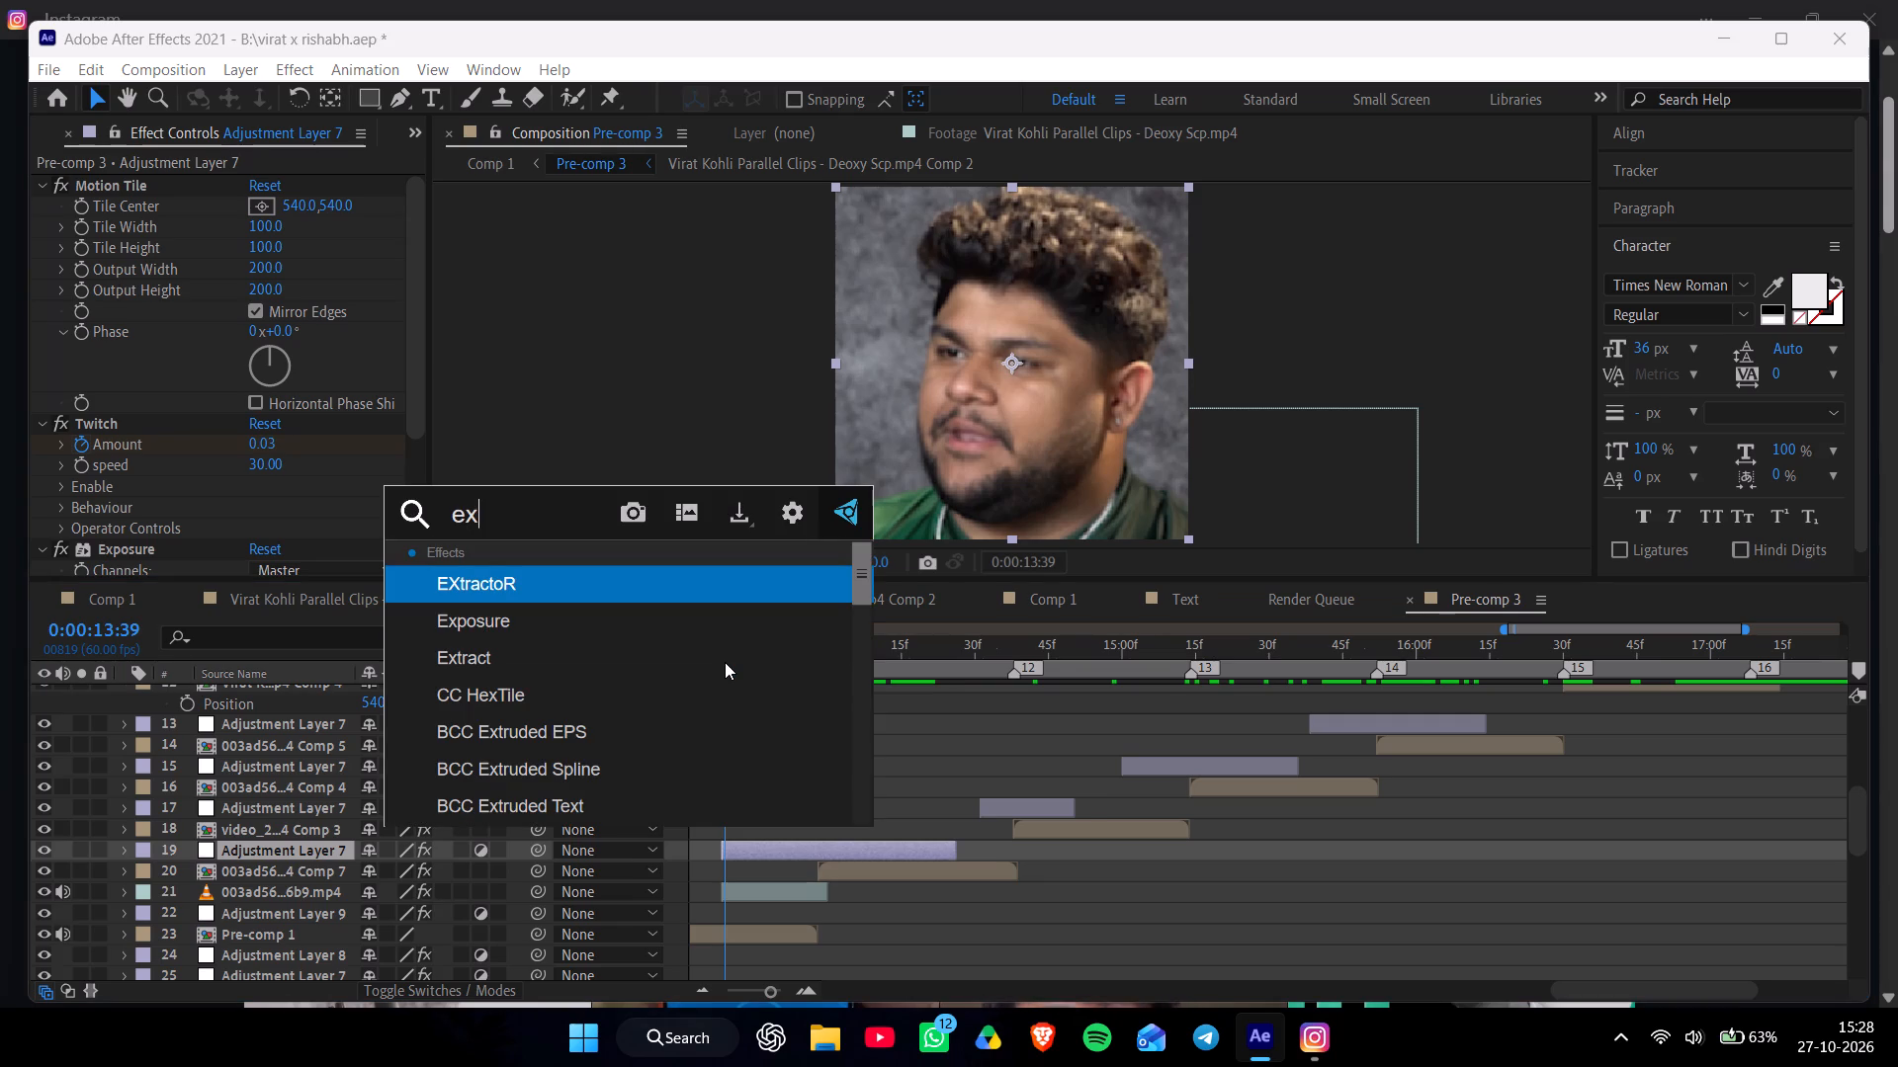
text(po)
click(487, 583)
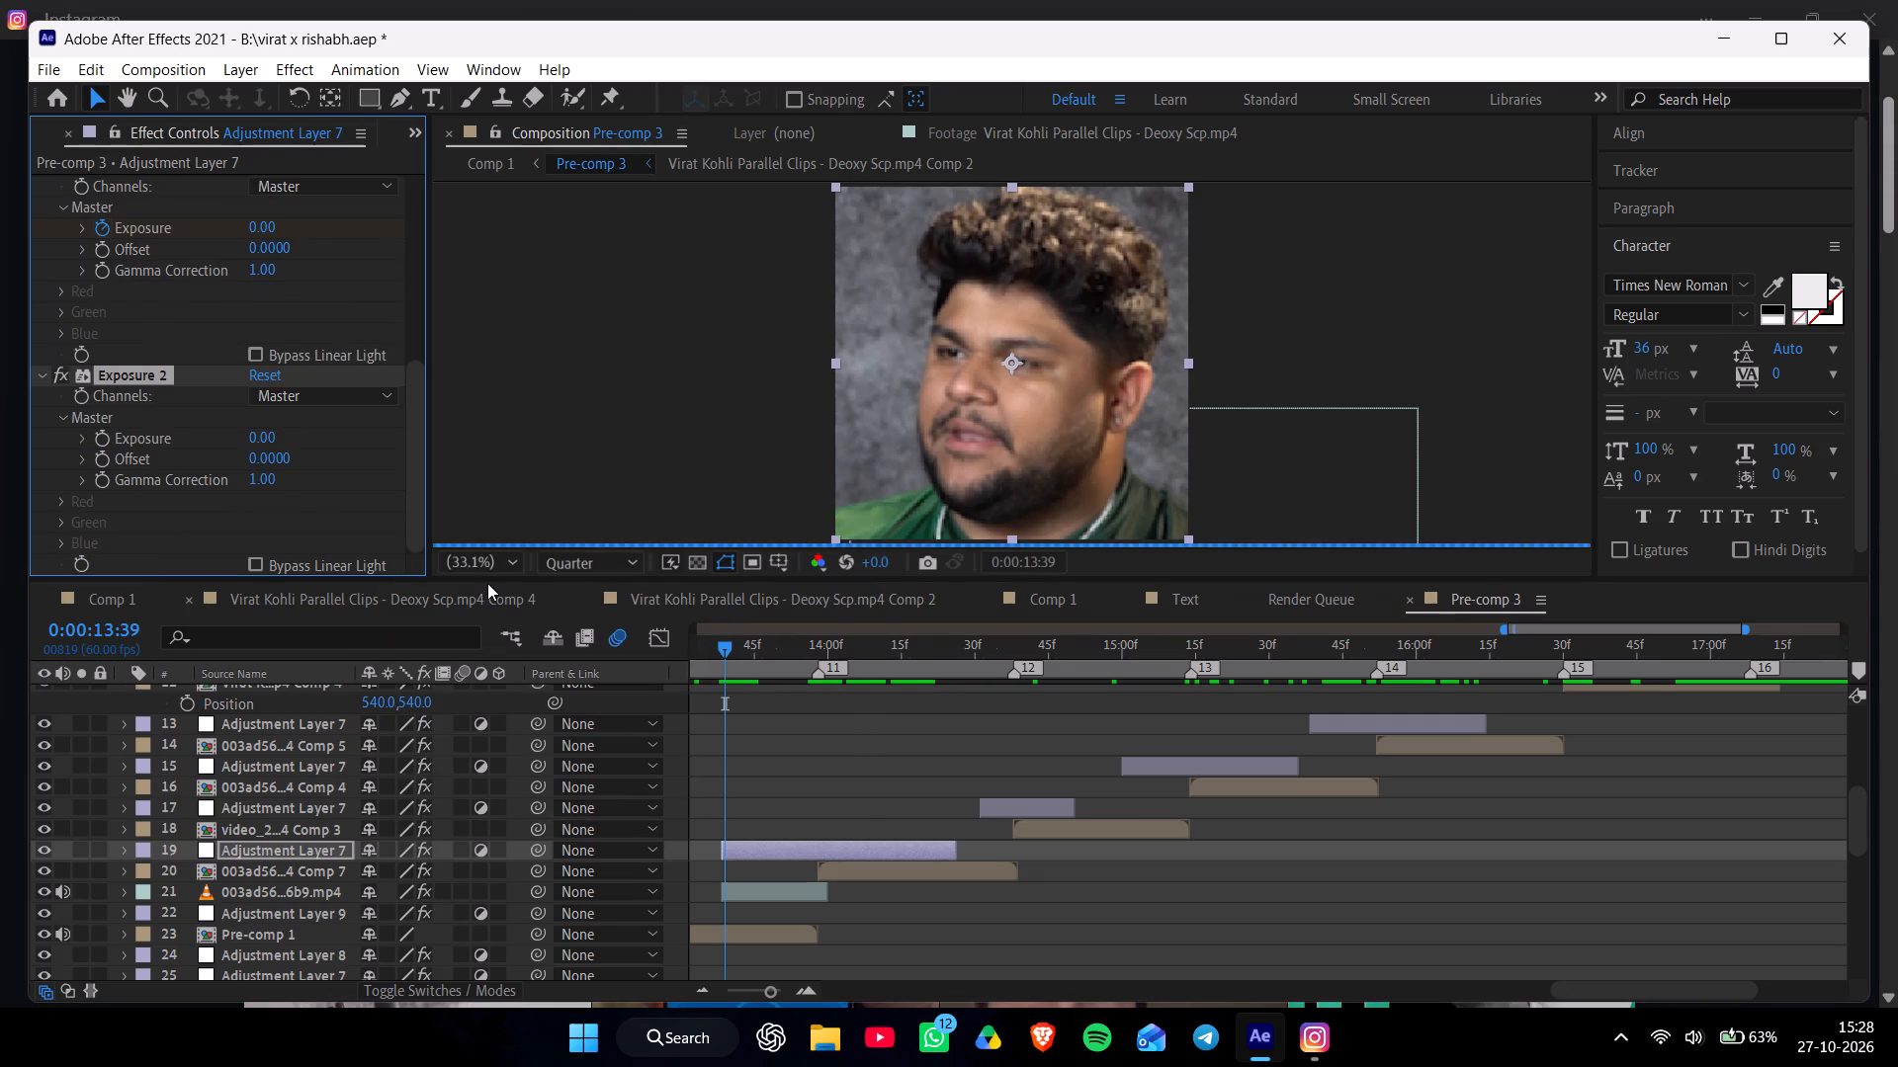
click(104, 444)
click(267, 440)
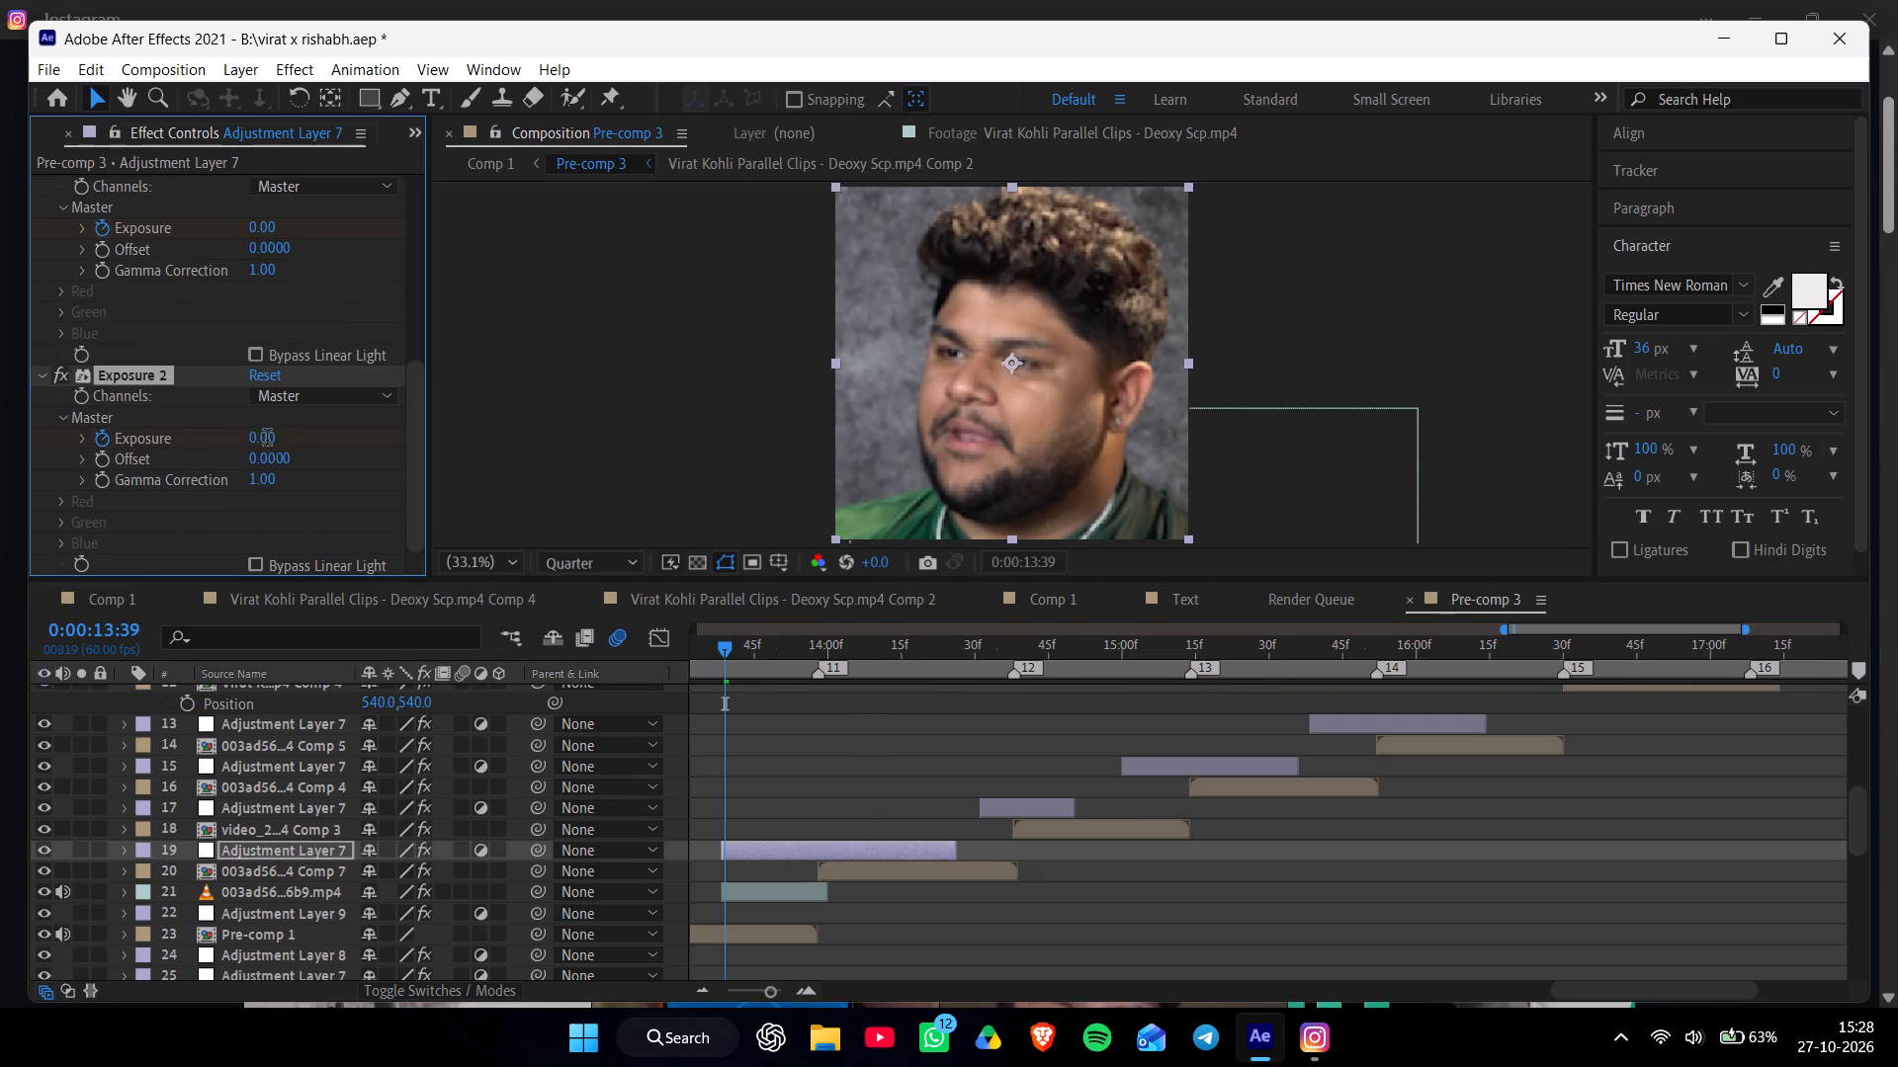
At 0:00:13:58, keyframe layer 19's Exposure 2 master Exposure, trying 2 and settling on 1.
click(825, 648)
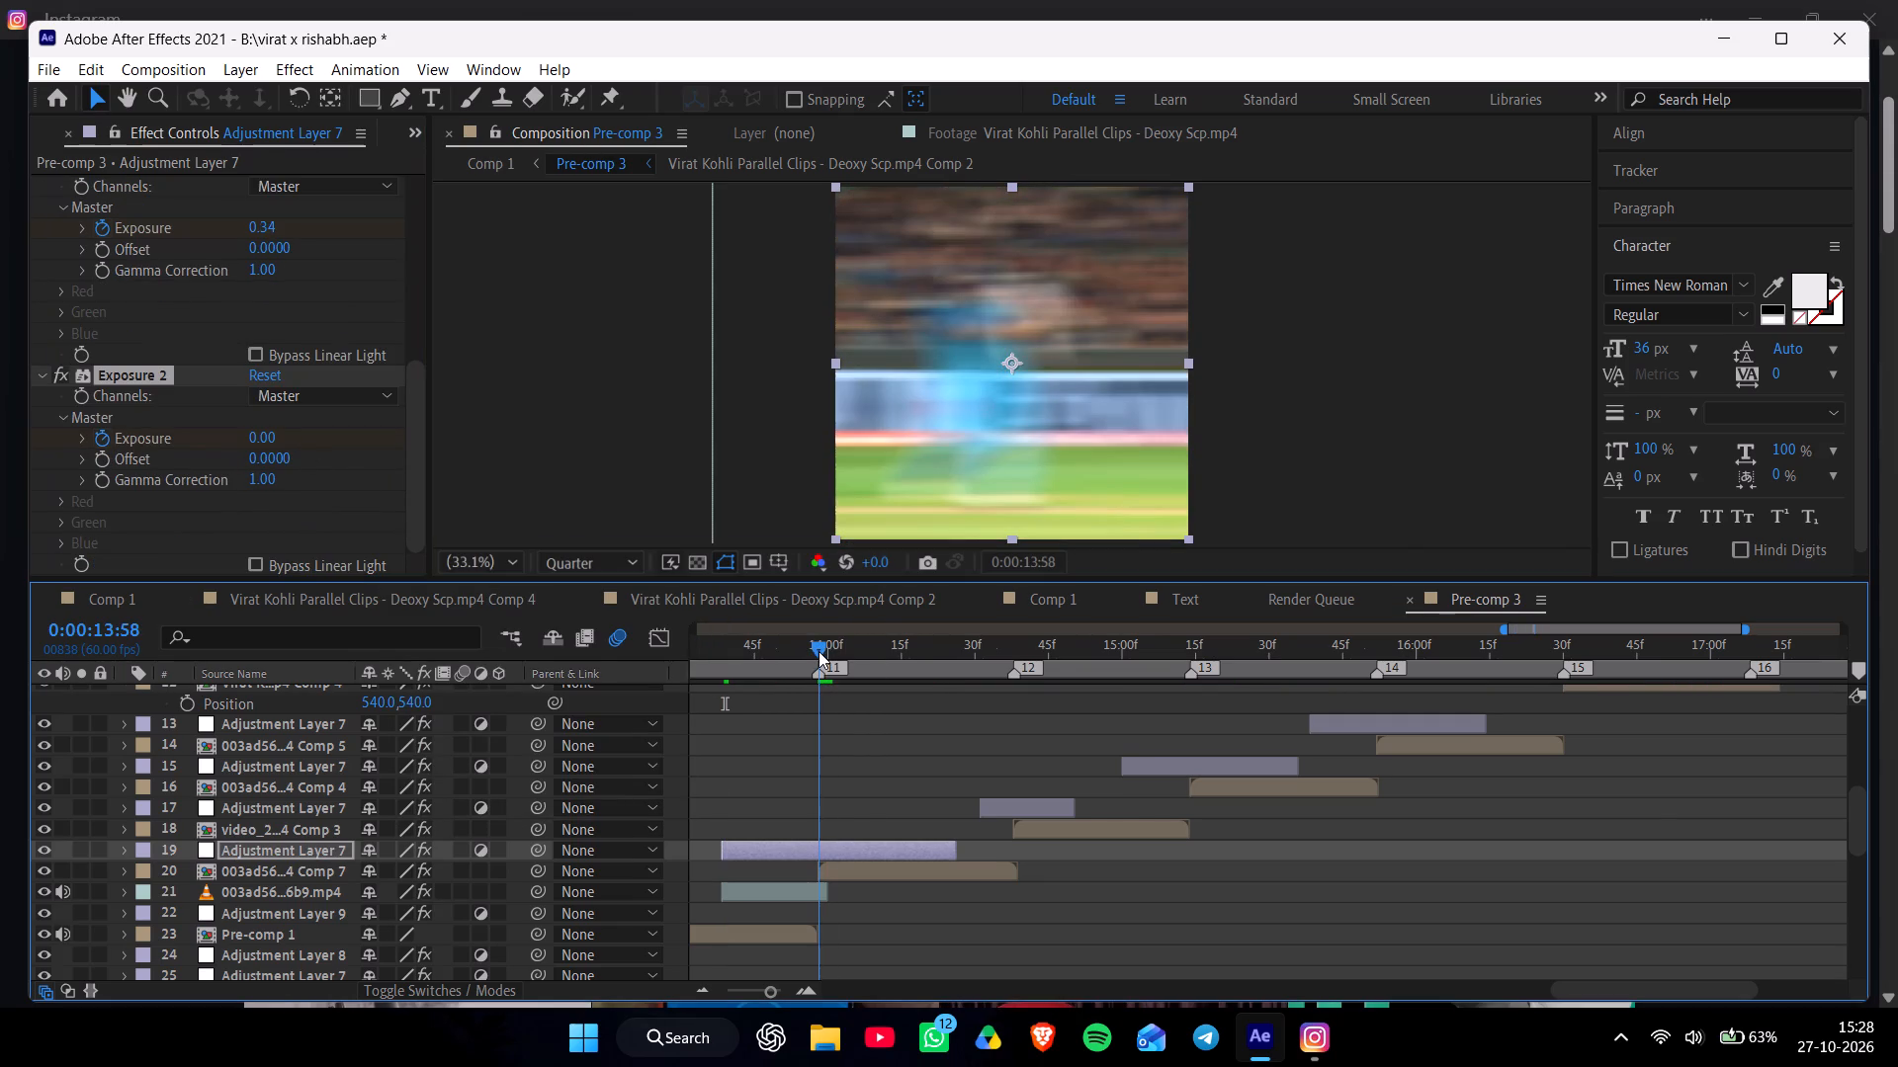
click(267, 441)
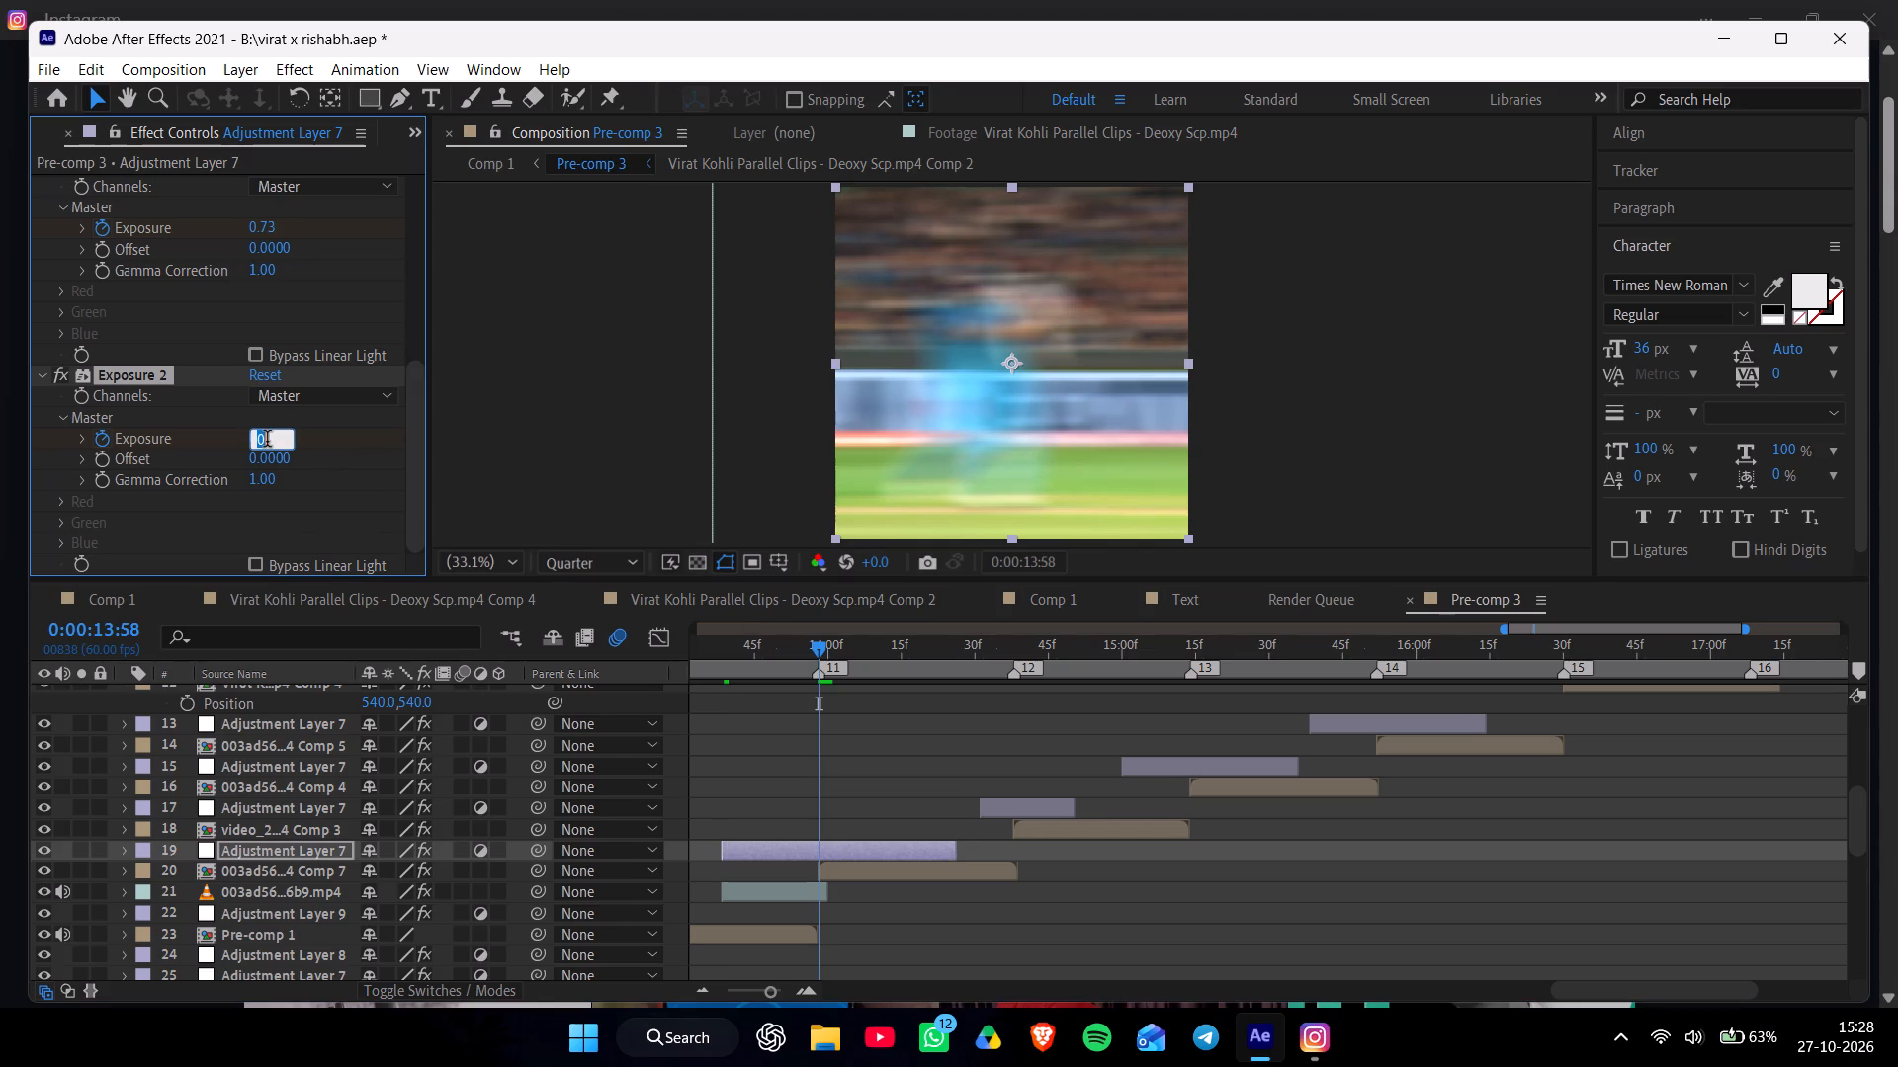
key(2)
key(Return)
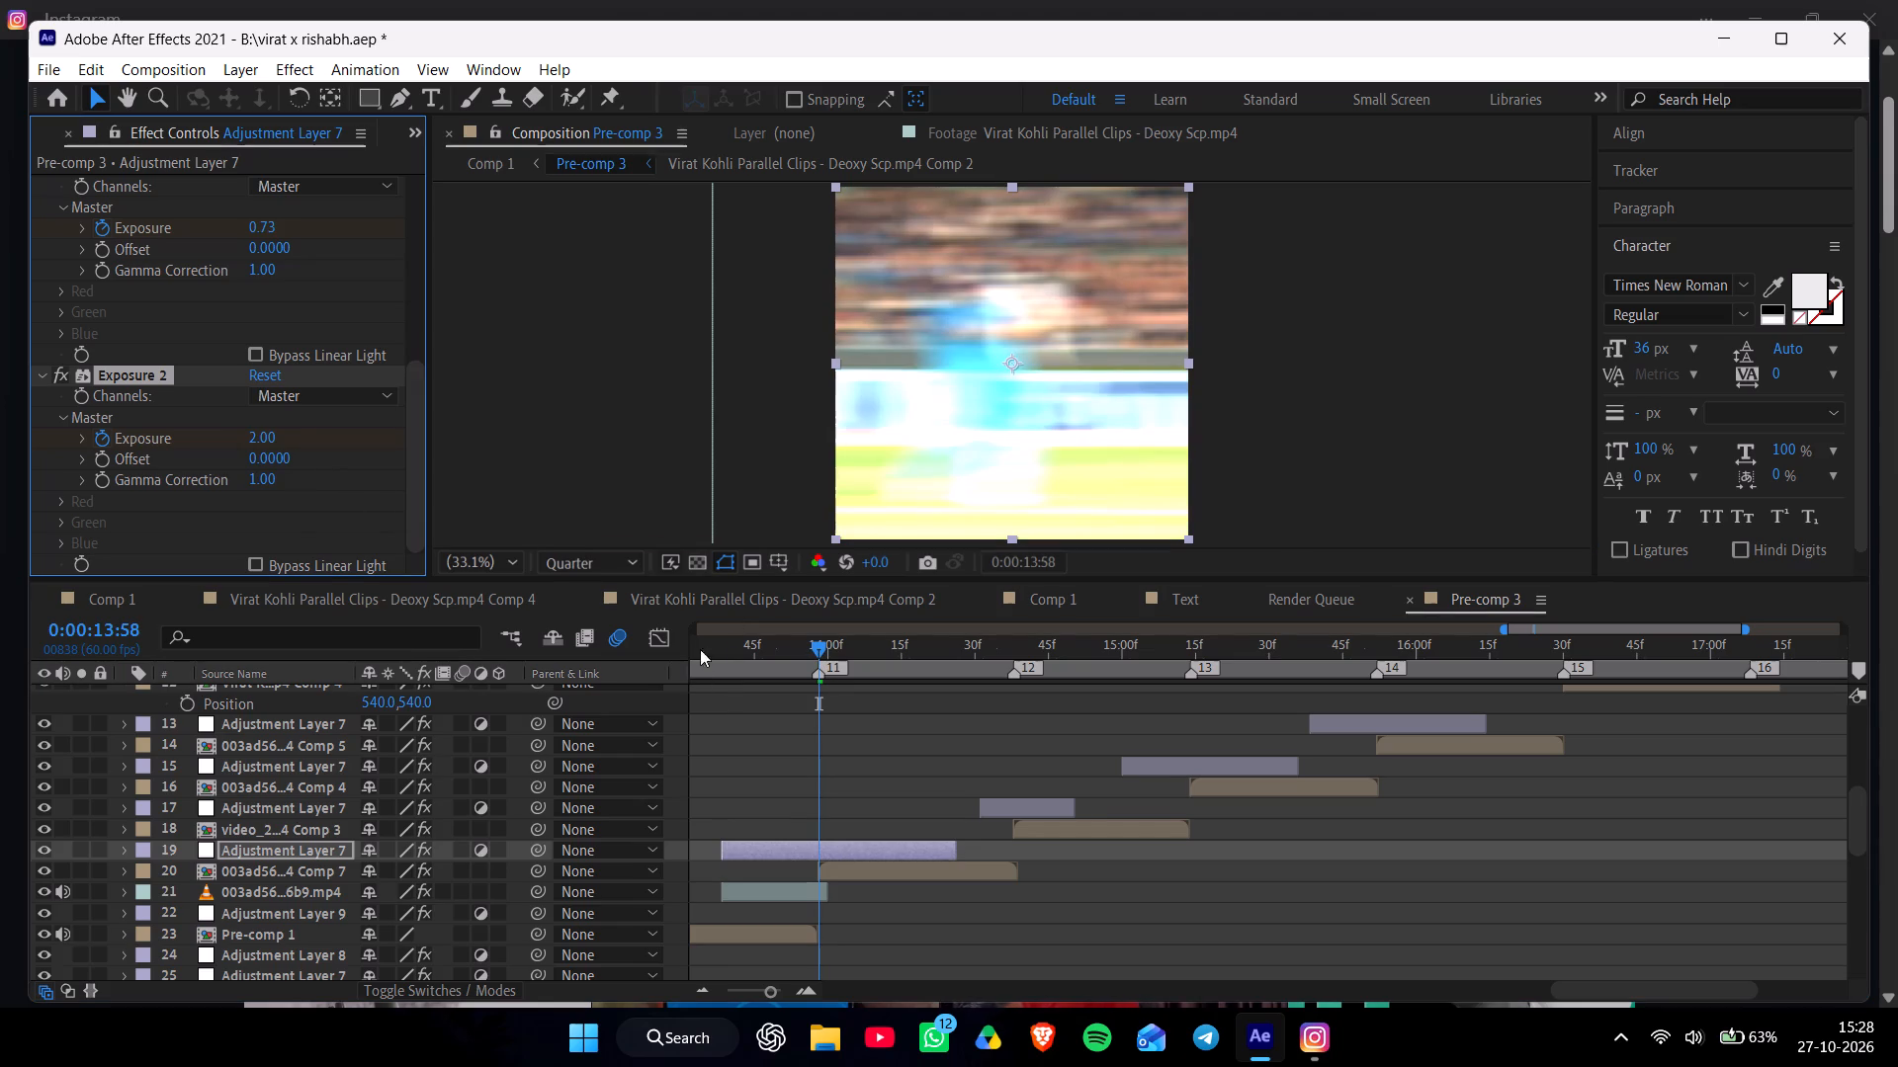
click(263, 437)
key(1)
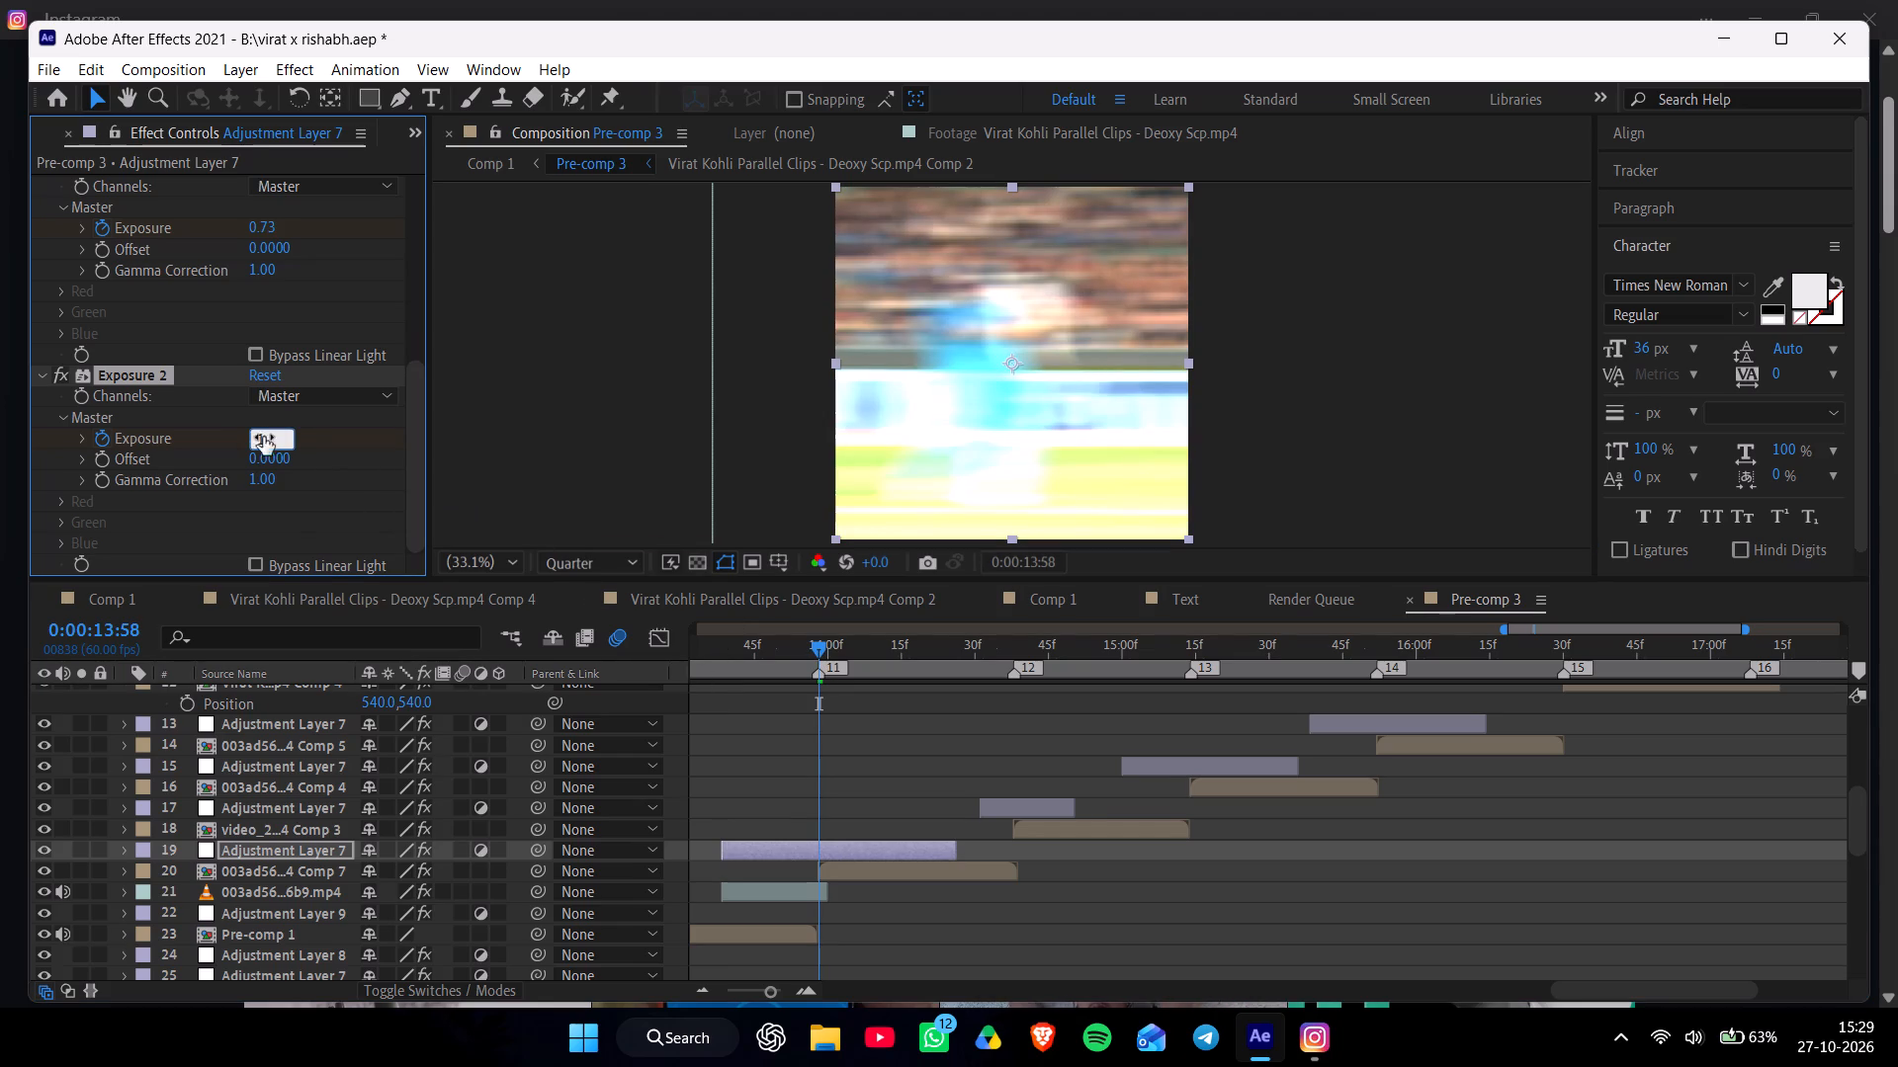
key(Return)
At 0:00:14:20, keyframe layer 19's Exposure 2 master Exposure back to 0.
drag(890, 658, 917, 665)
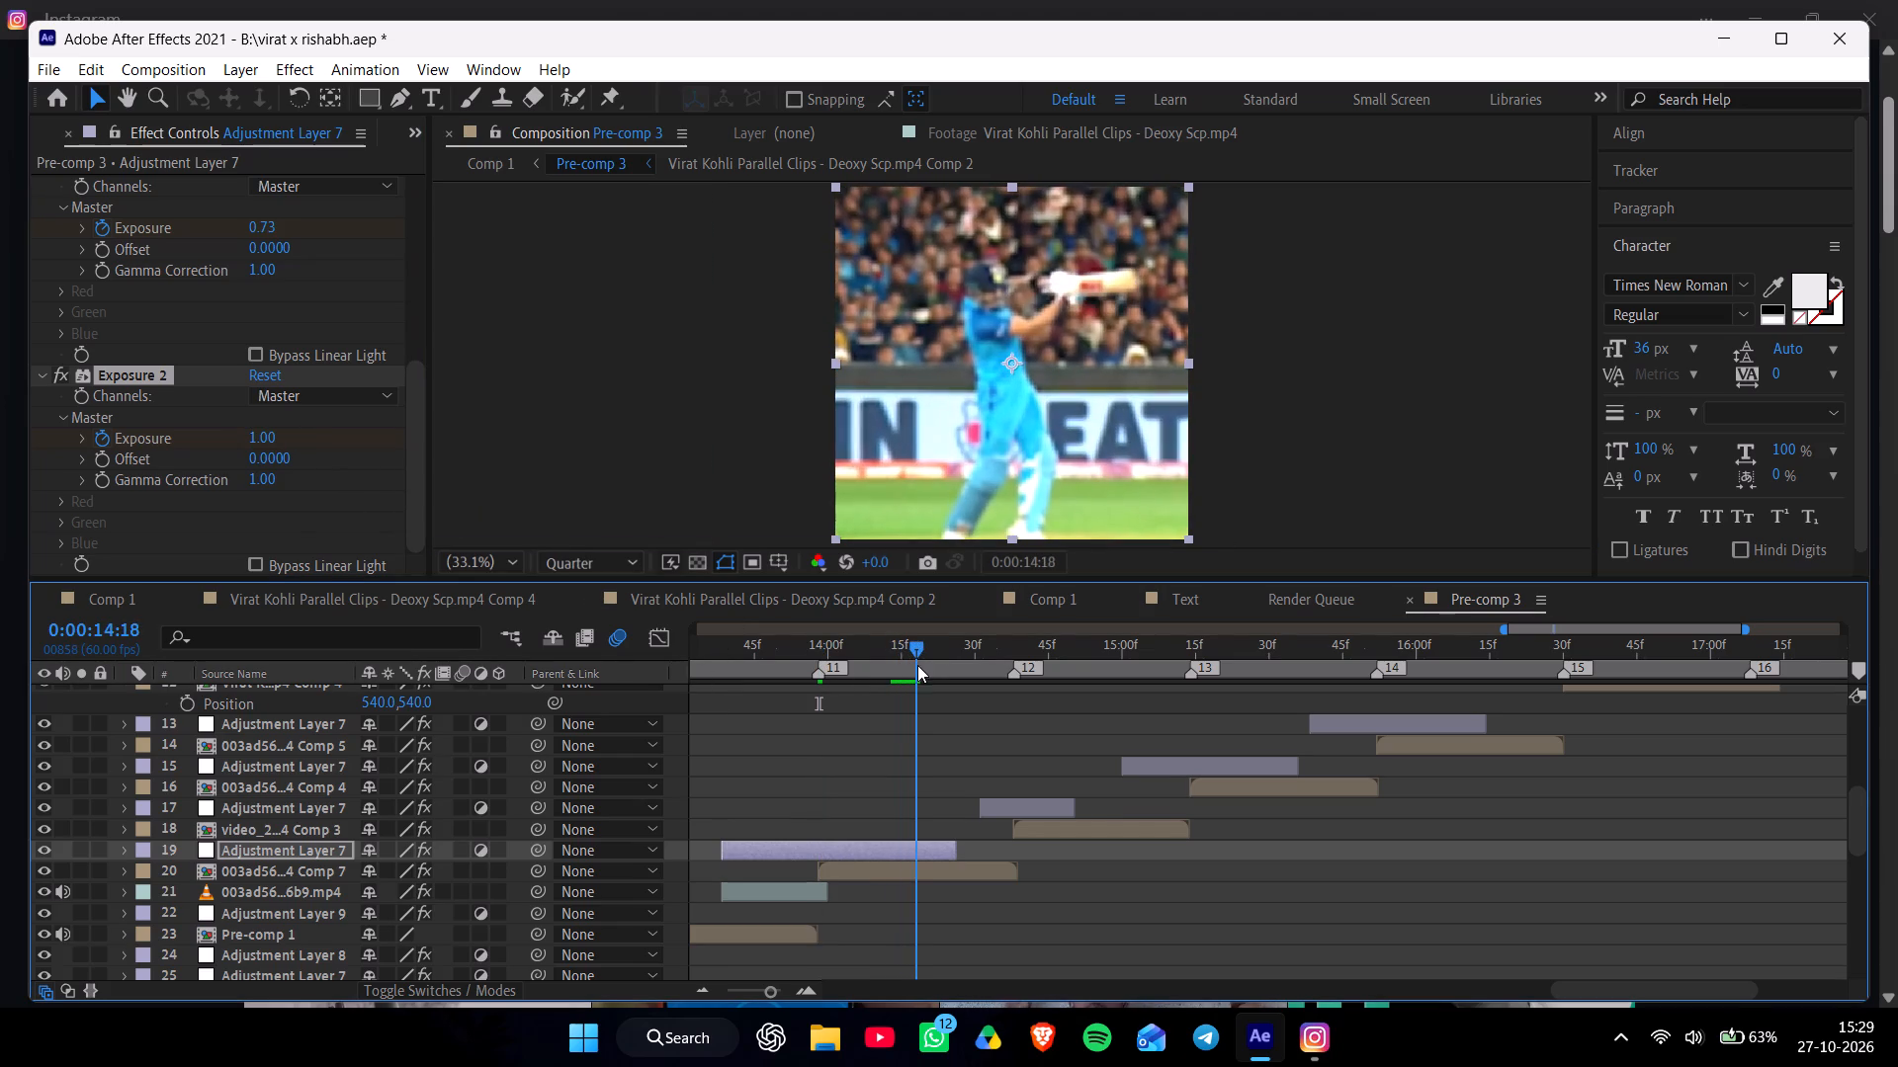
drag(917, 665, 919, 666)
key(u)
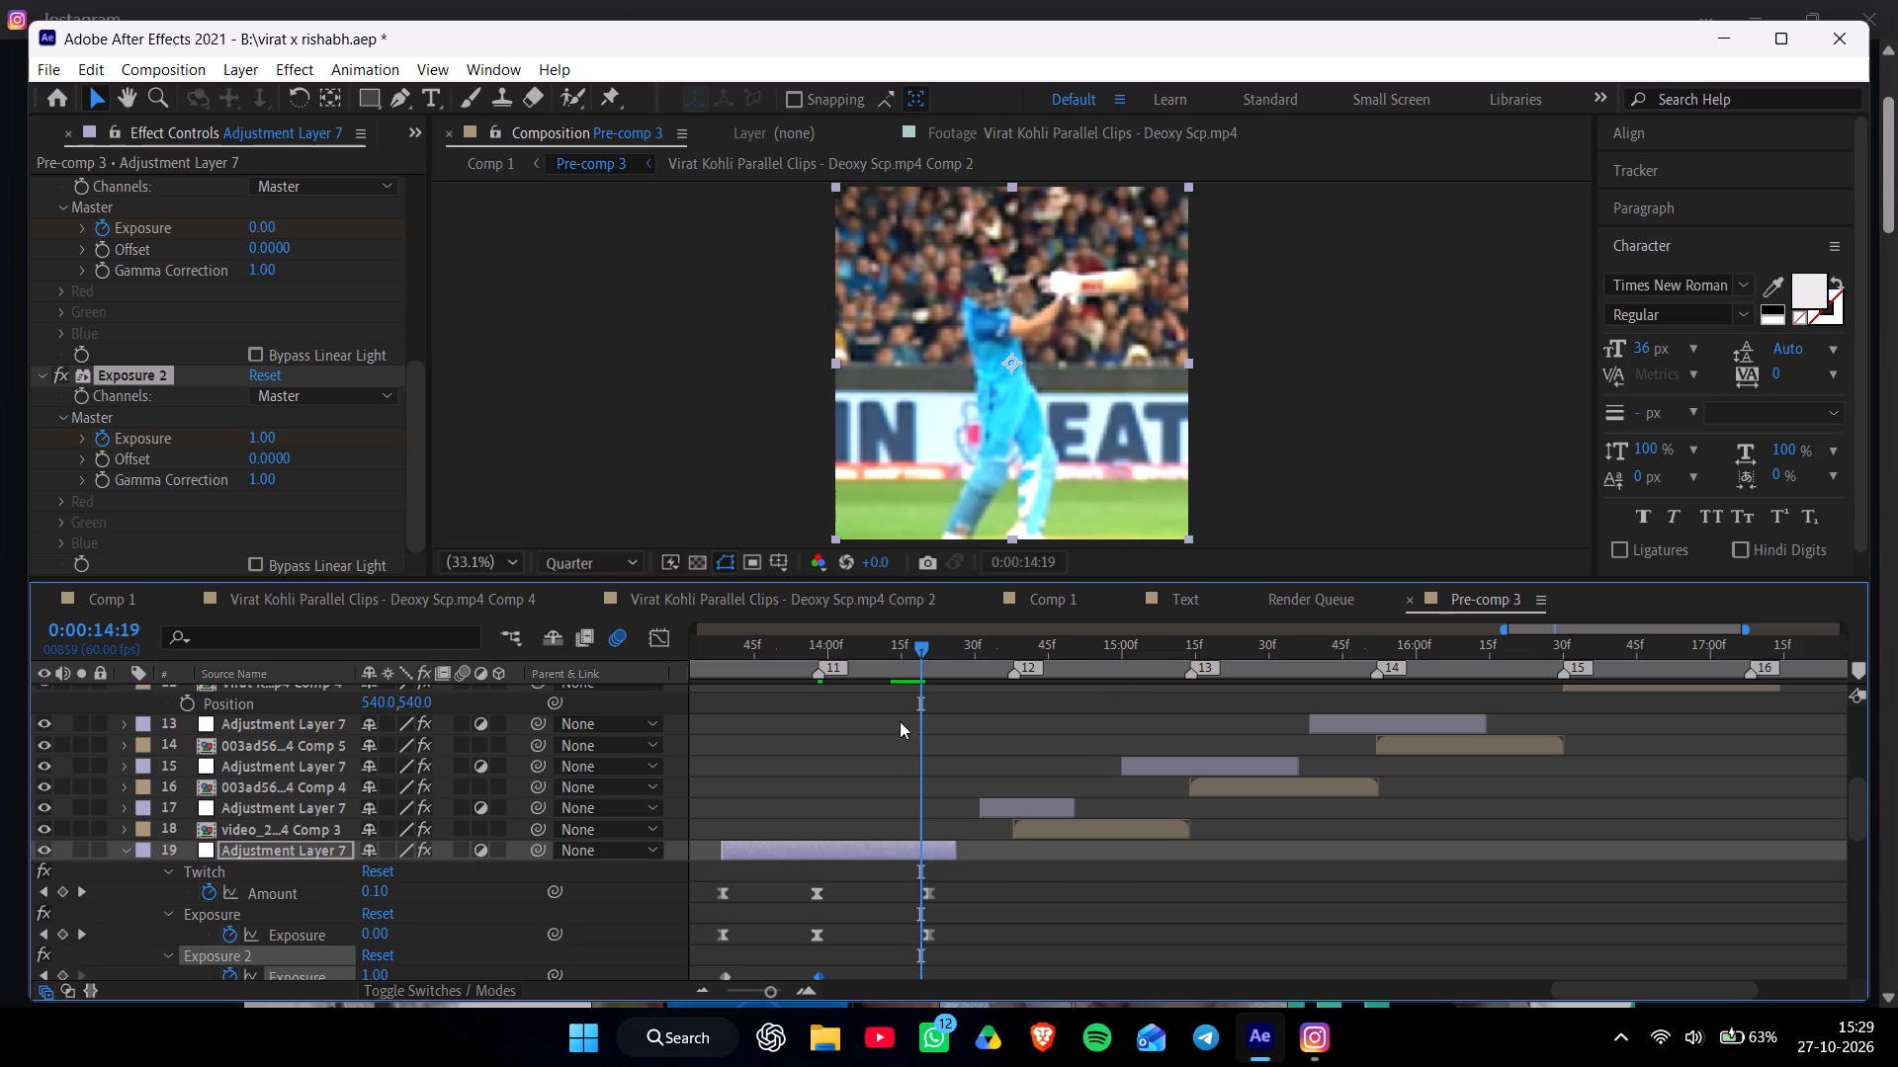
click(916, 652)
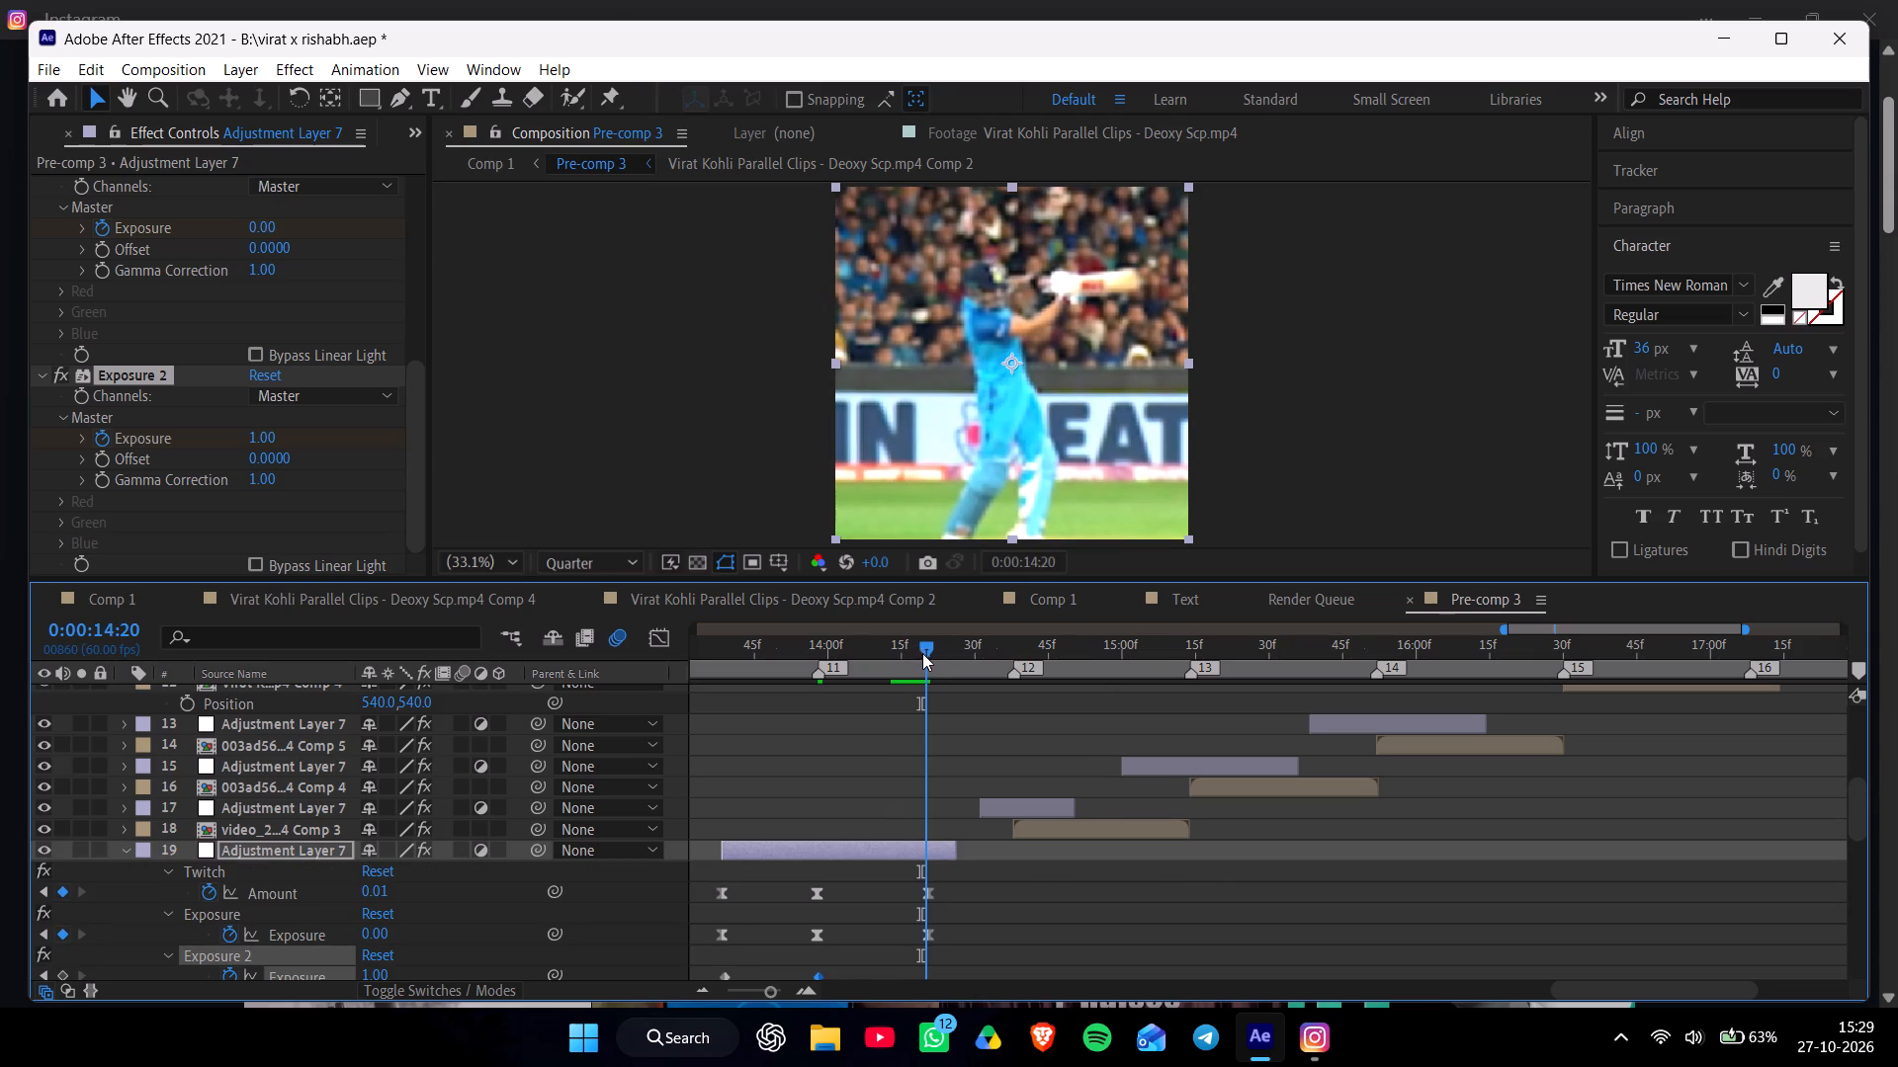
click(267, 438)
key(0)
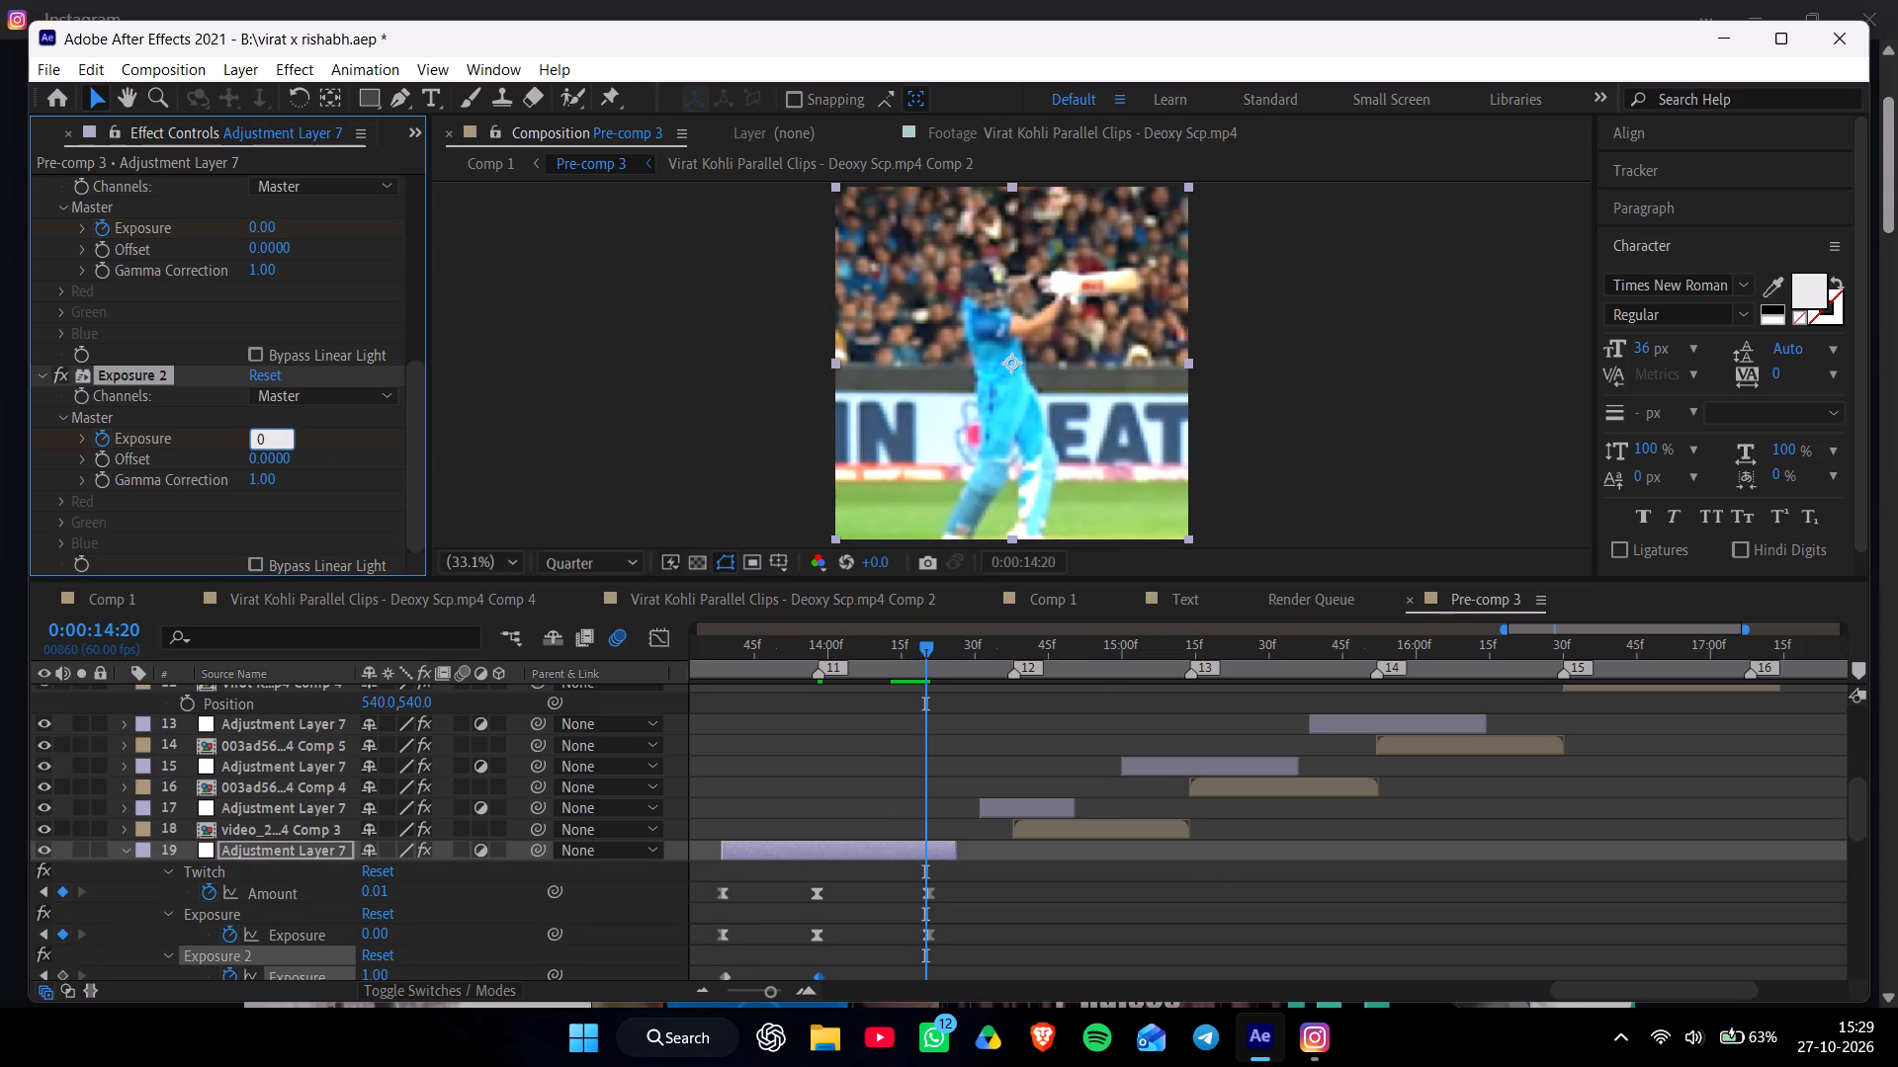
key(Return)
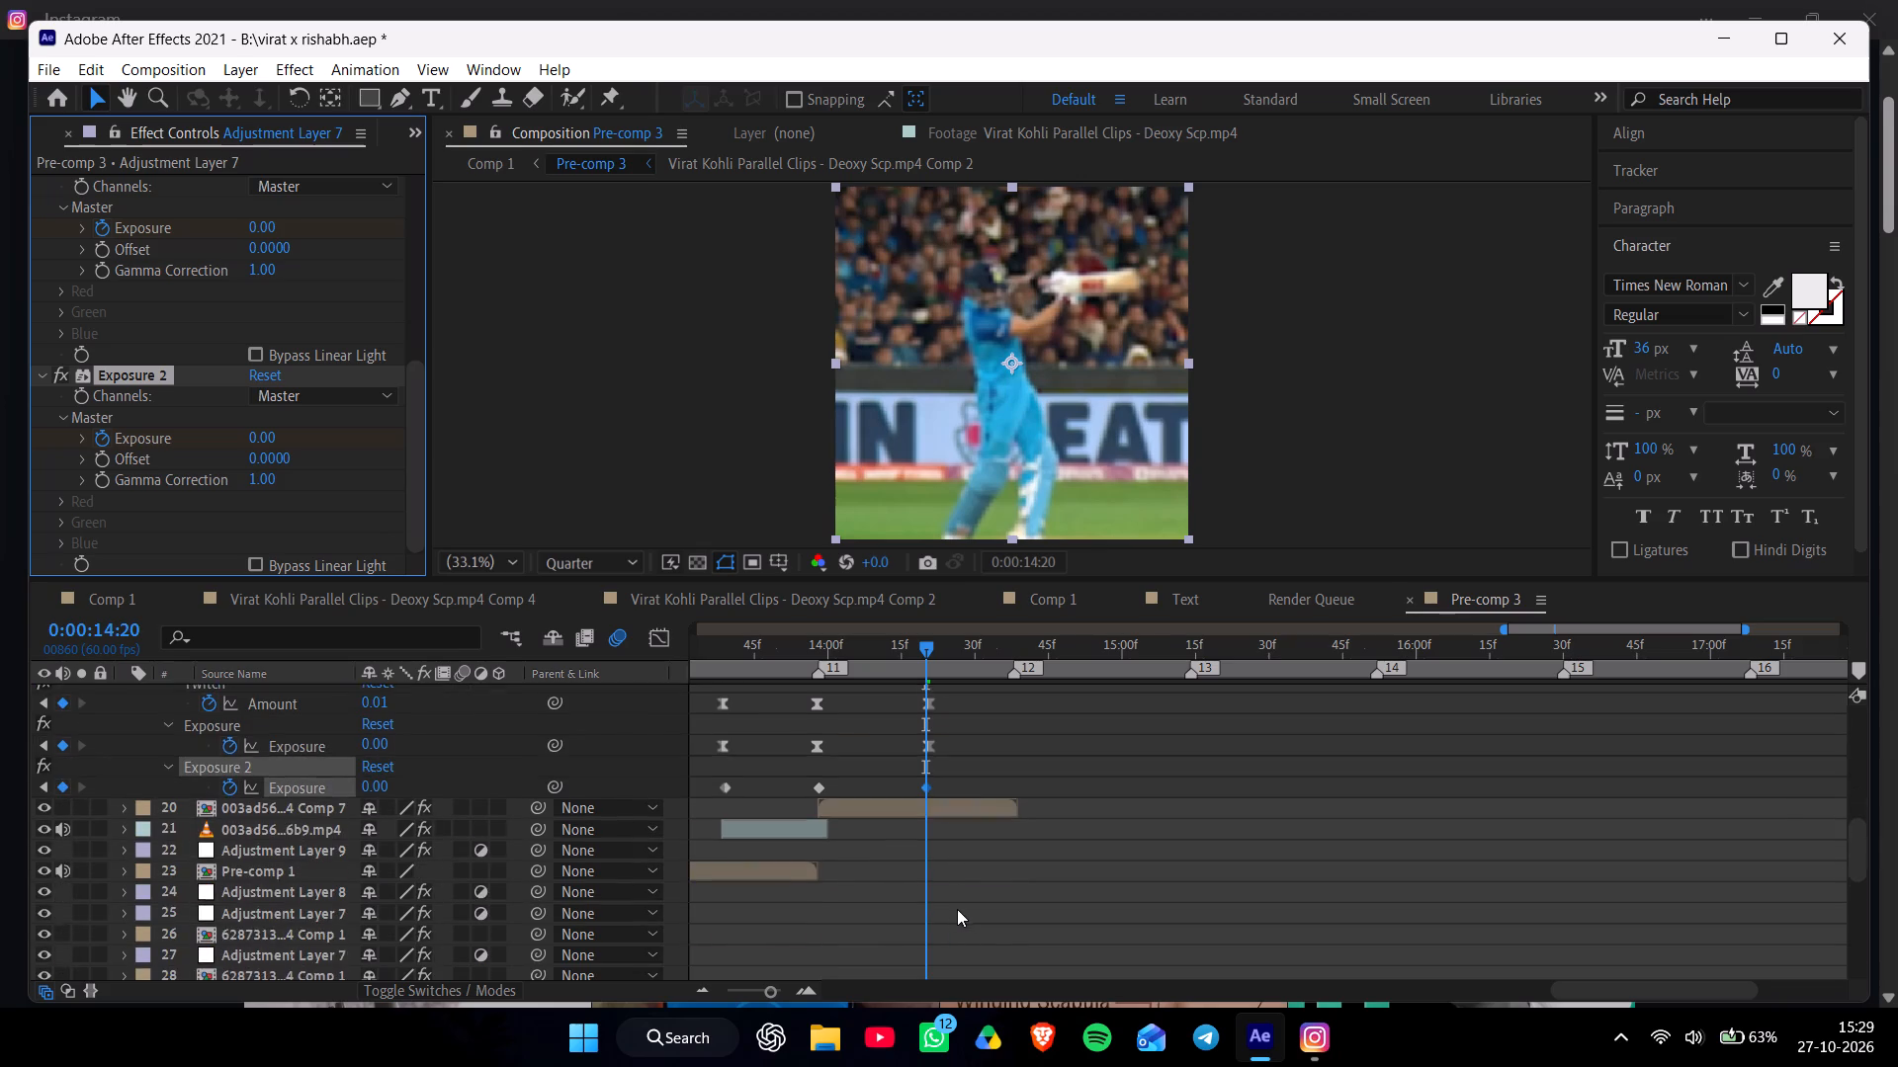
Select layer 19's three Exposure 2 keyframes and apply Easy Ease to them.
drag(953, 839, 689, 878)
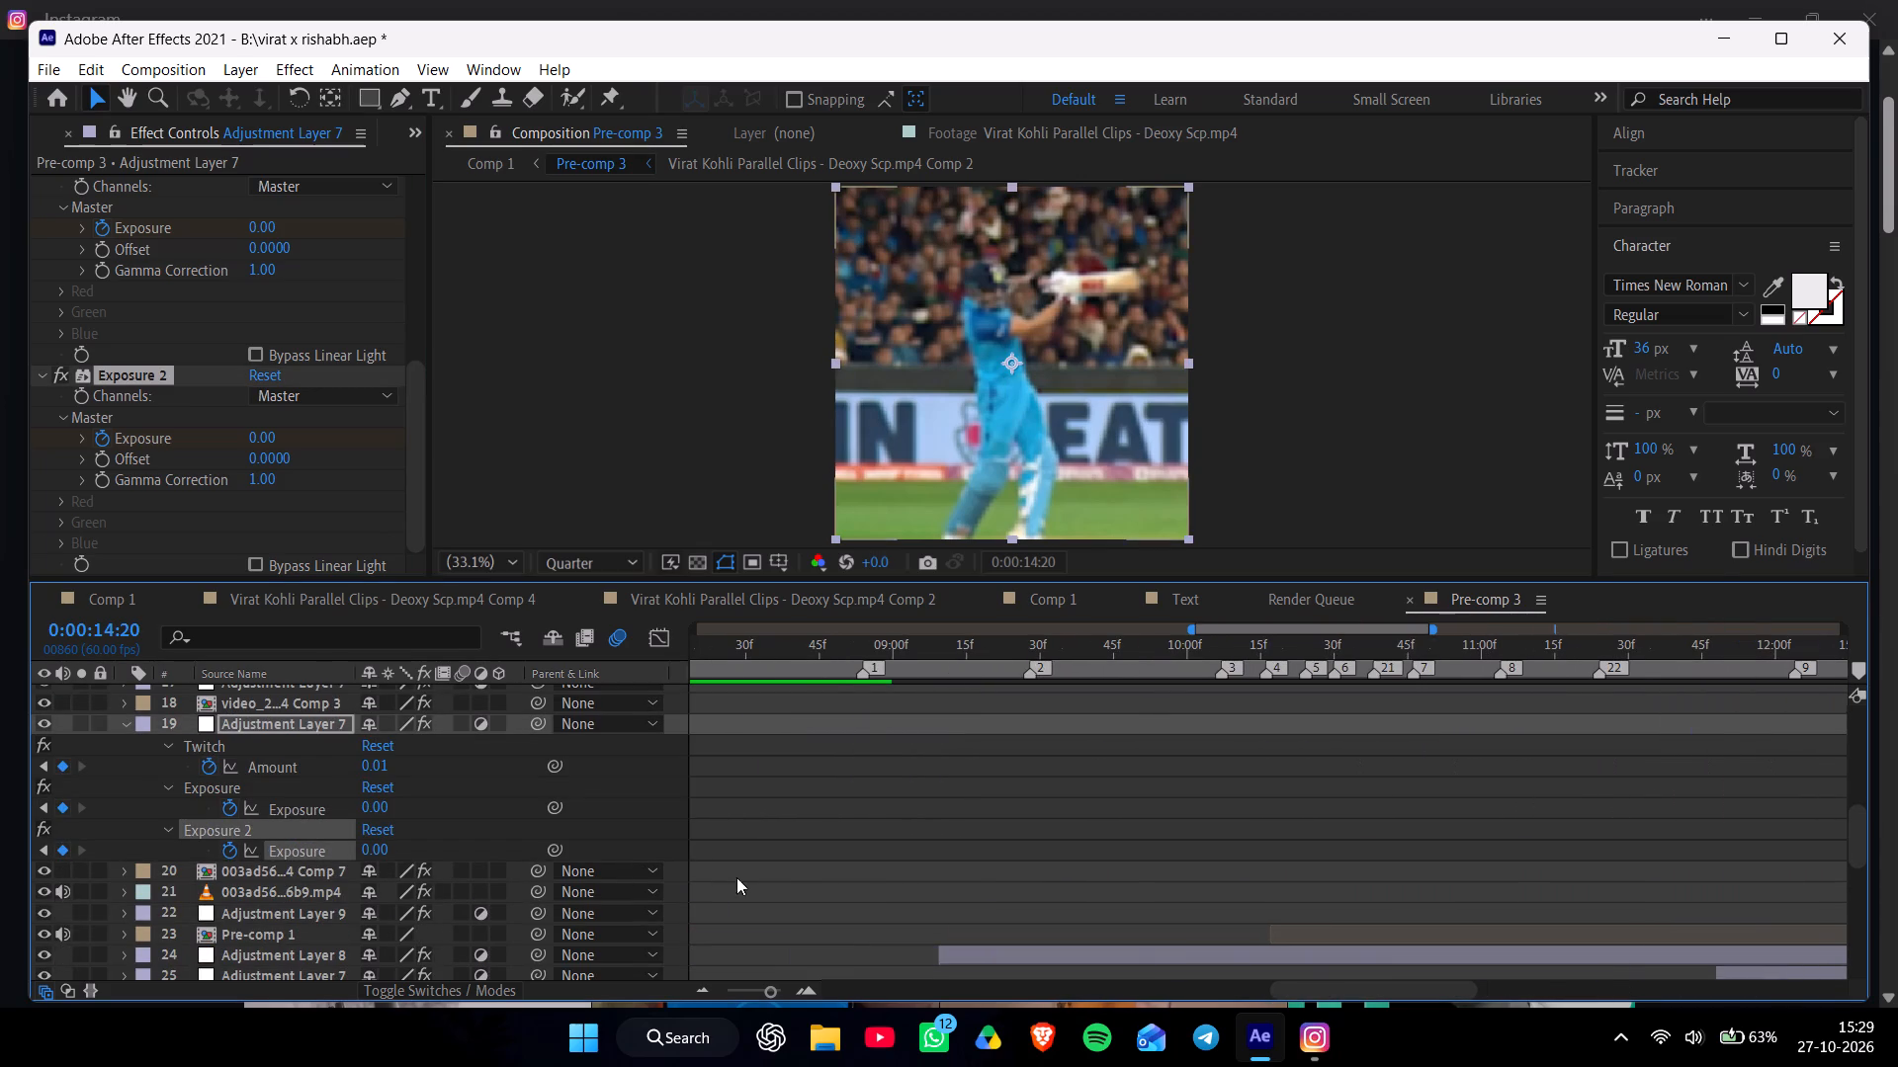
drag(1404, 993, 1564, 991)
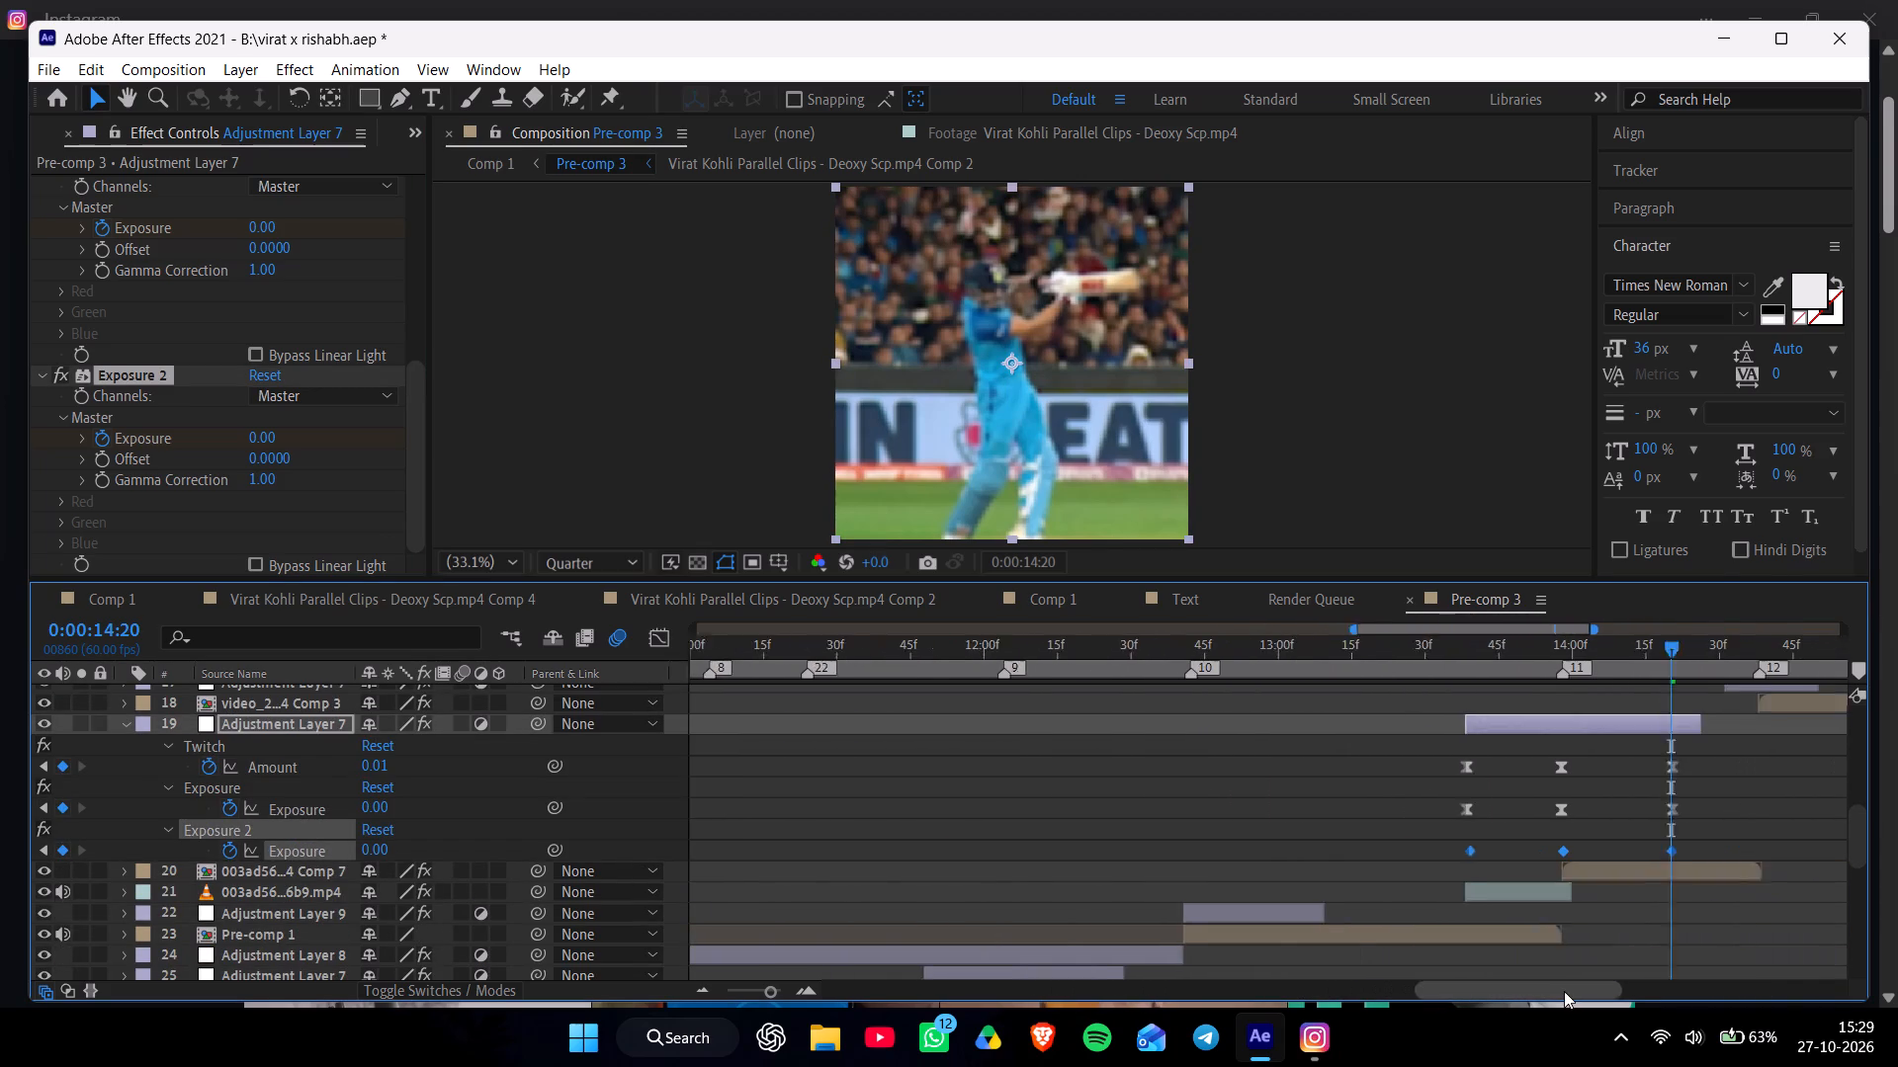
drag(1564, 991, 1575, 995)
key(F8)
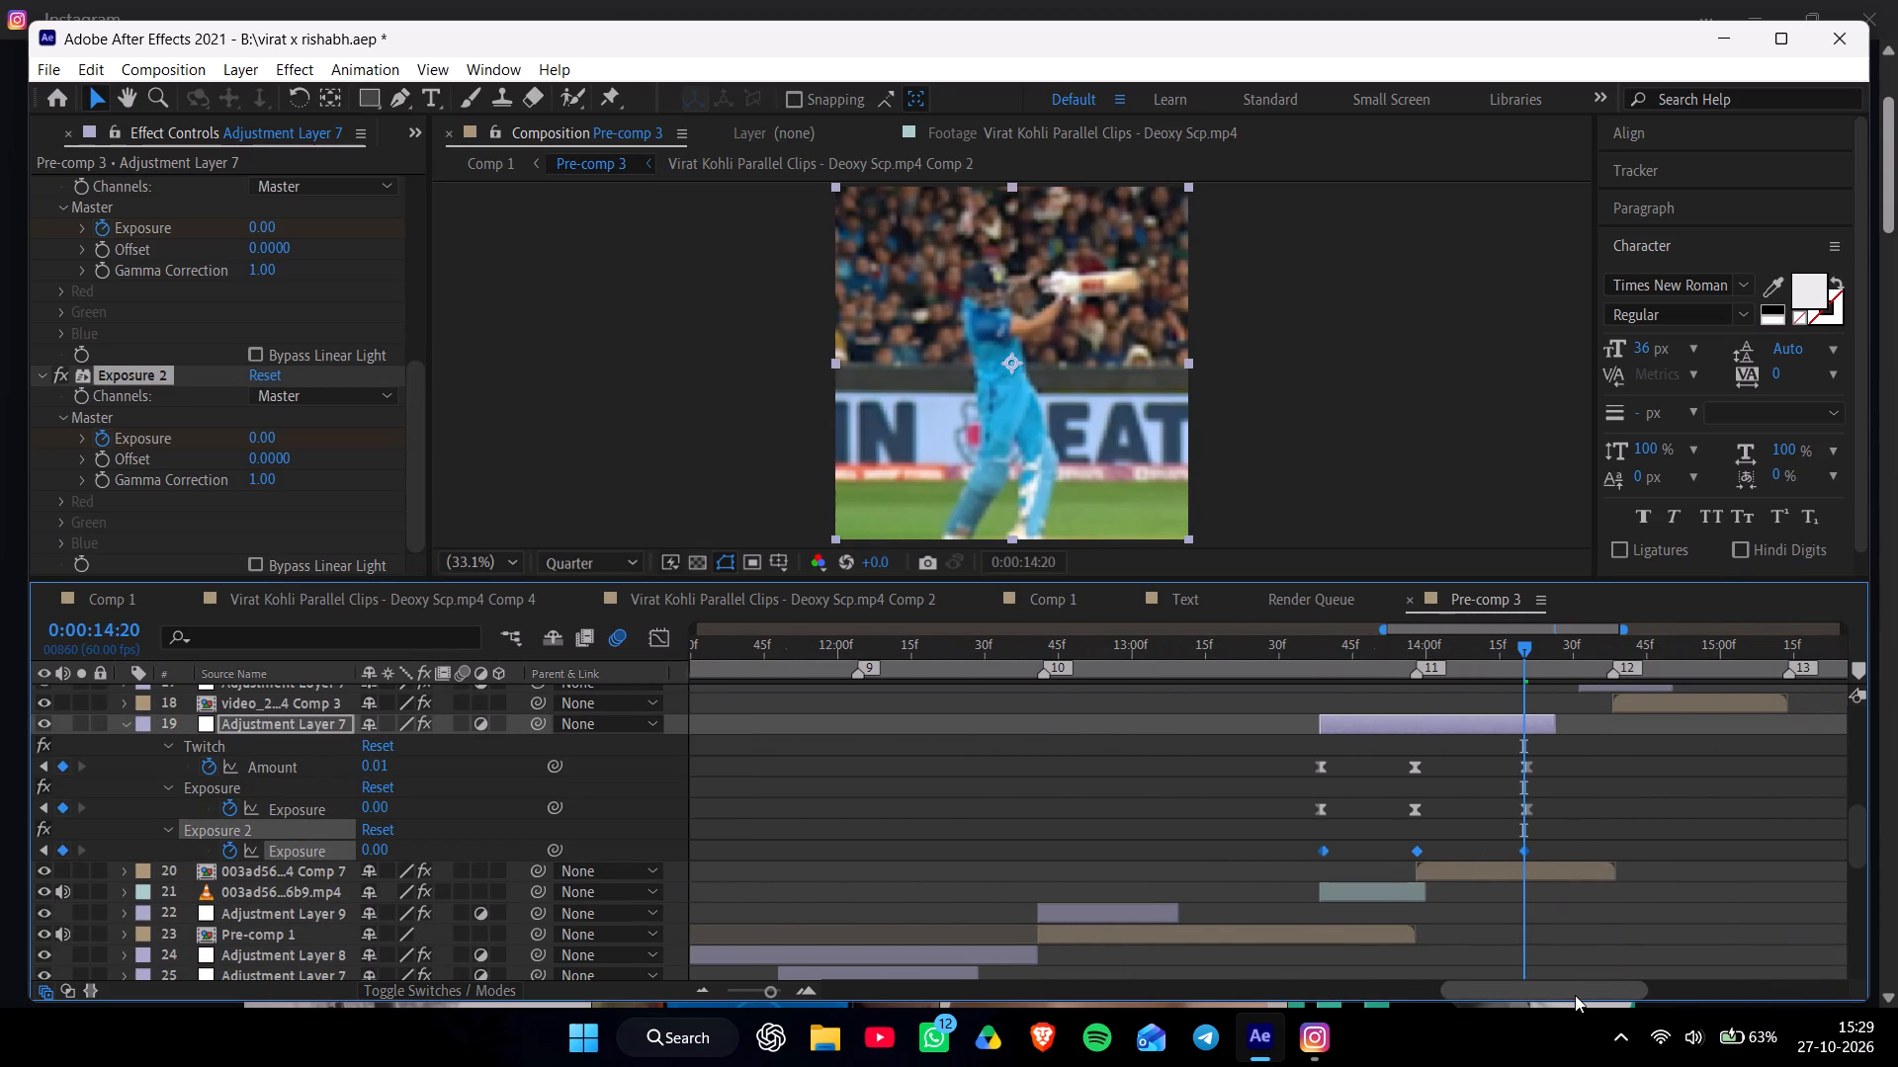
key(F9)
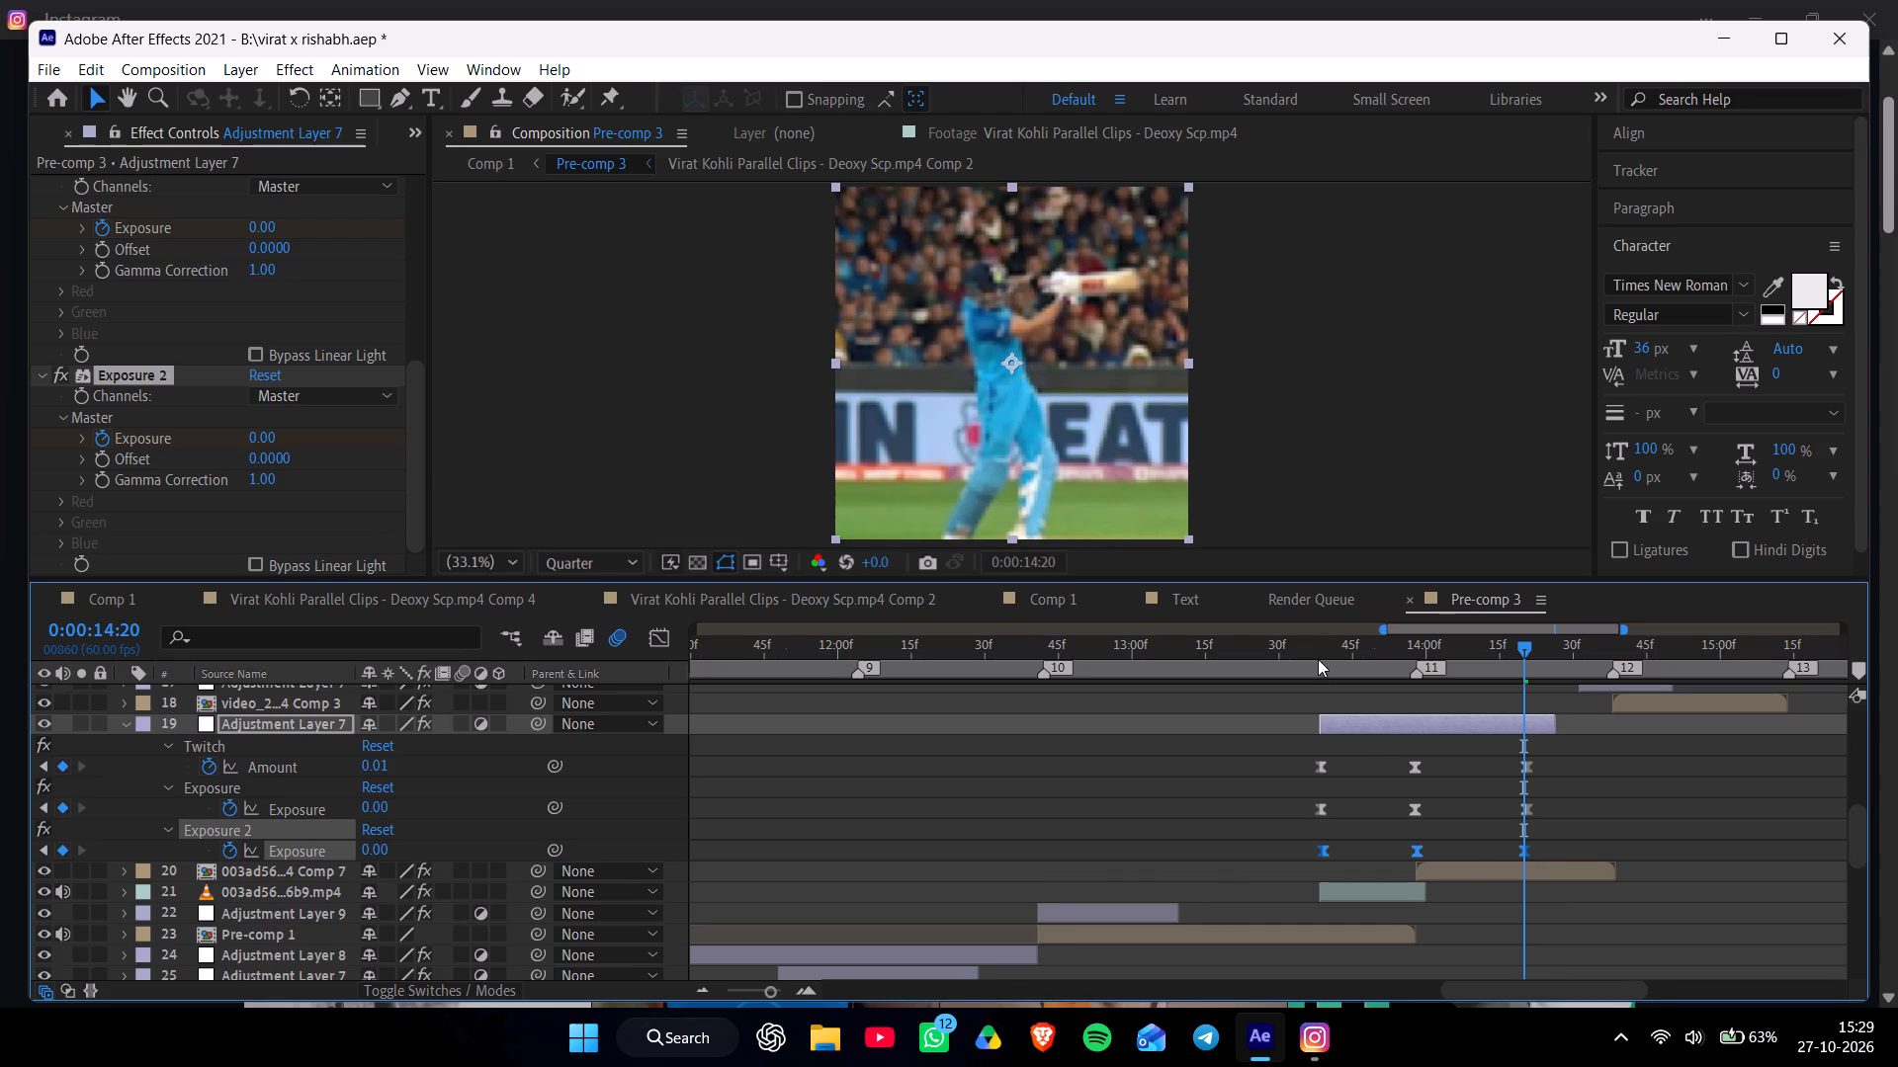
With layer 19 selected at 0:00:13:38 in Pre-comp 3, search the effects for iris.
click(1319, 652)
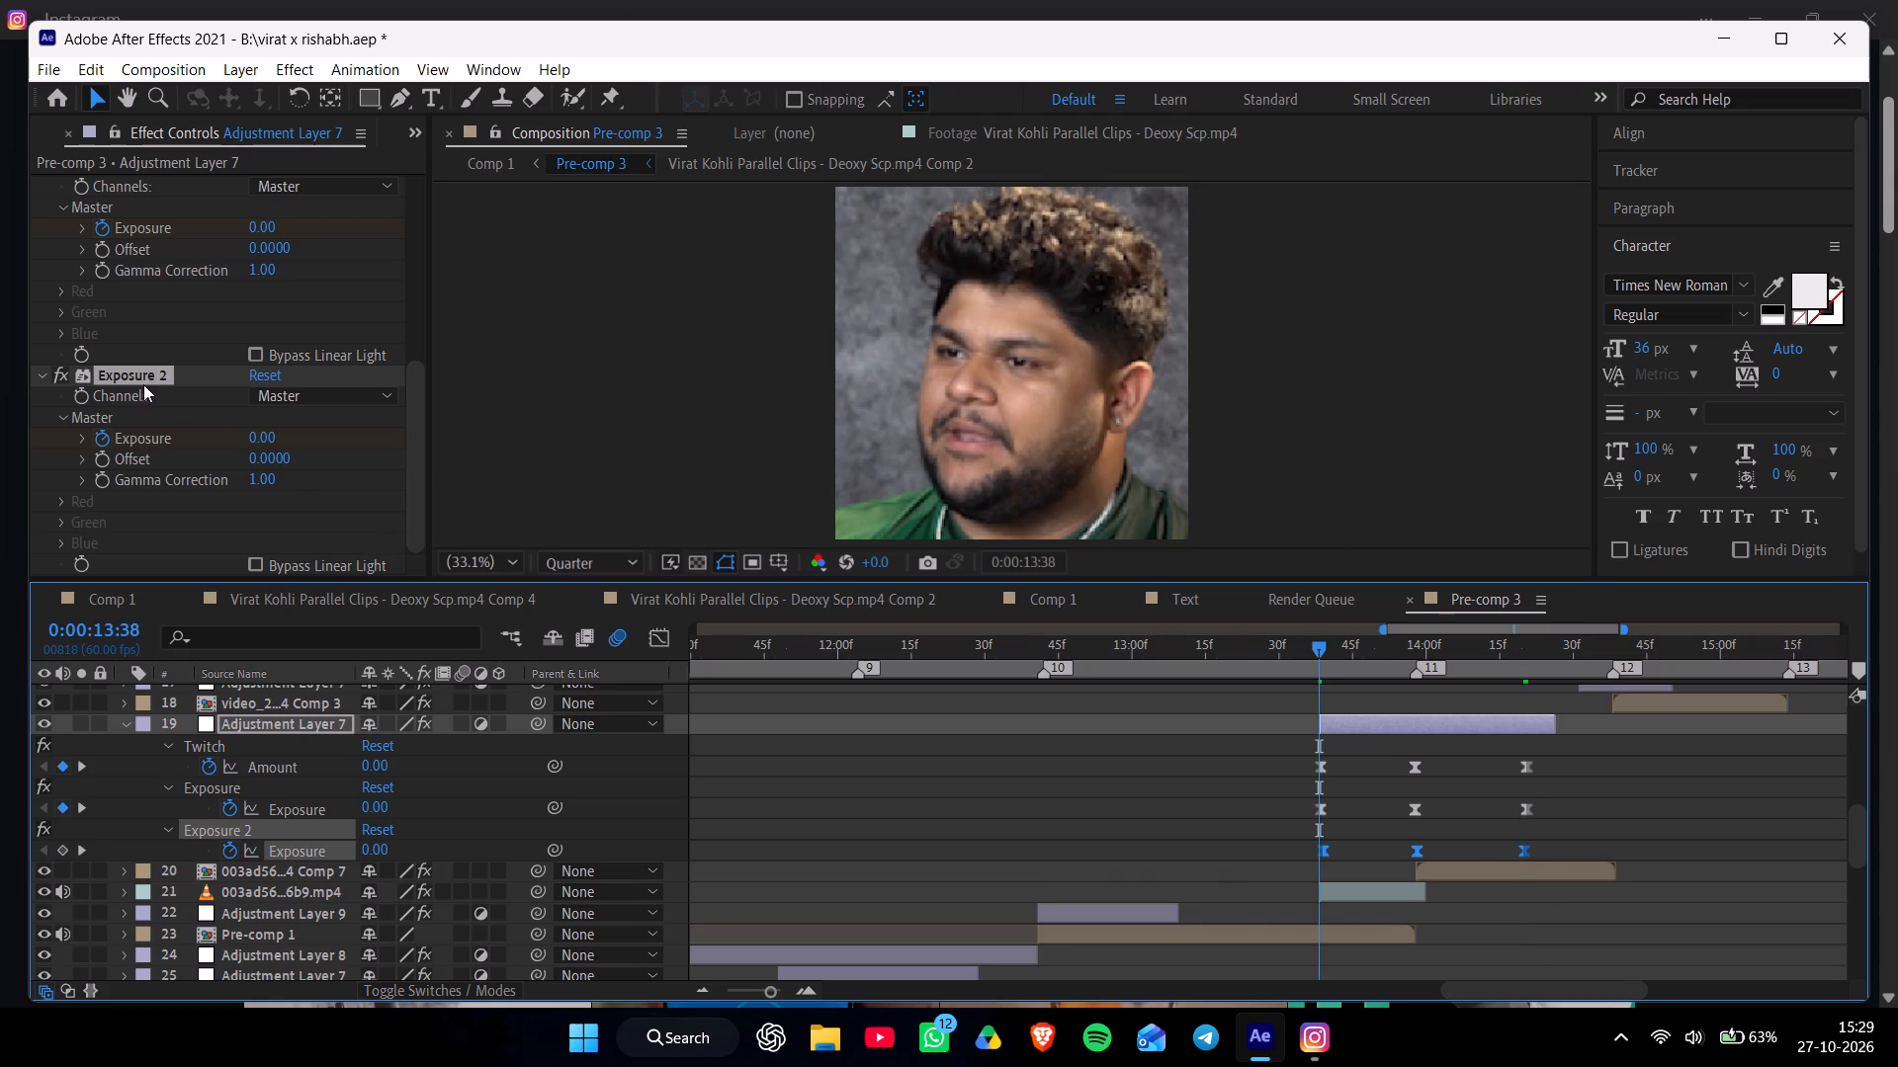
click(137, 380)
click(1377, 730)
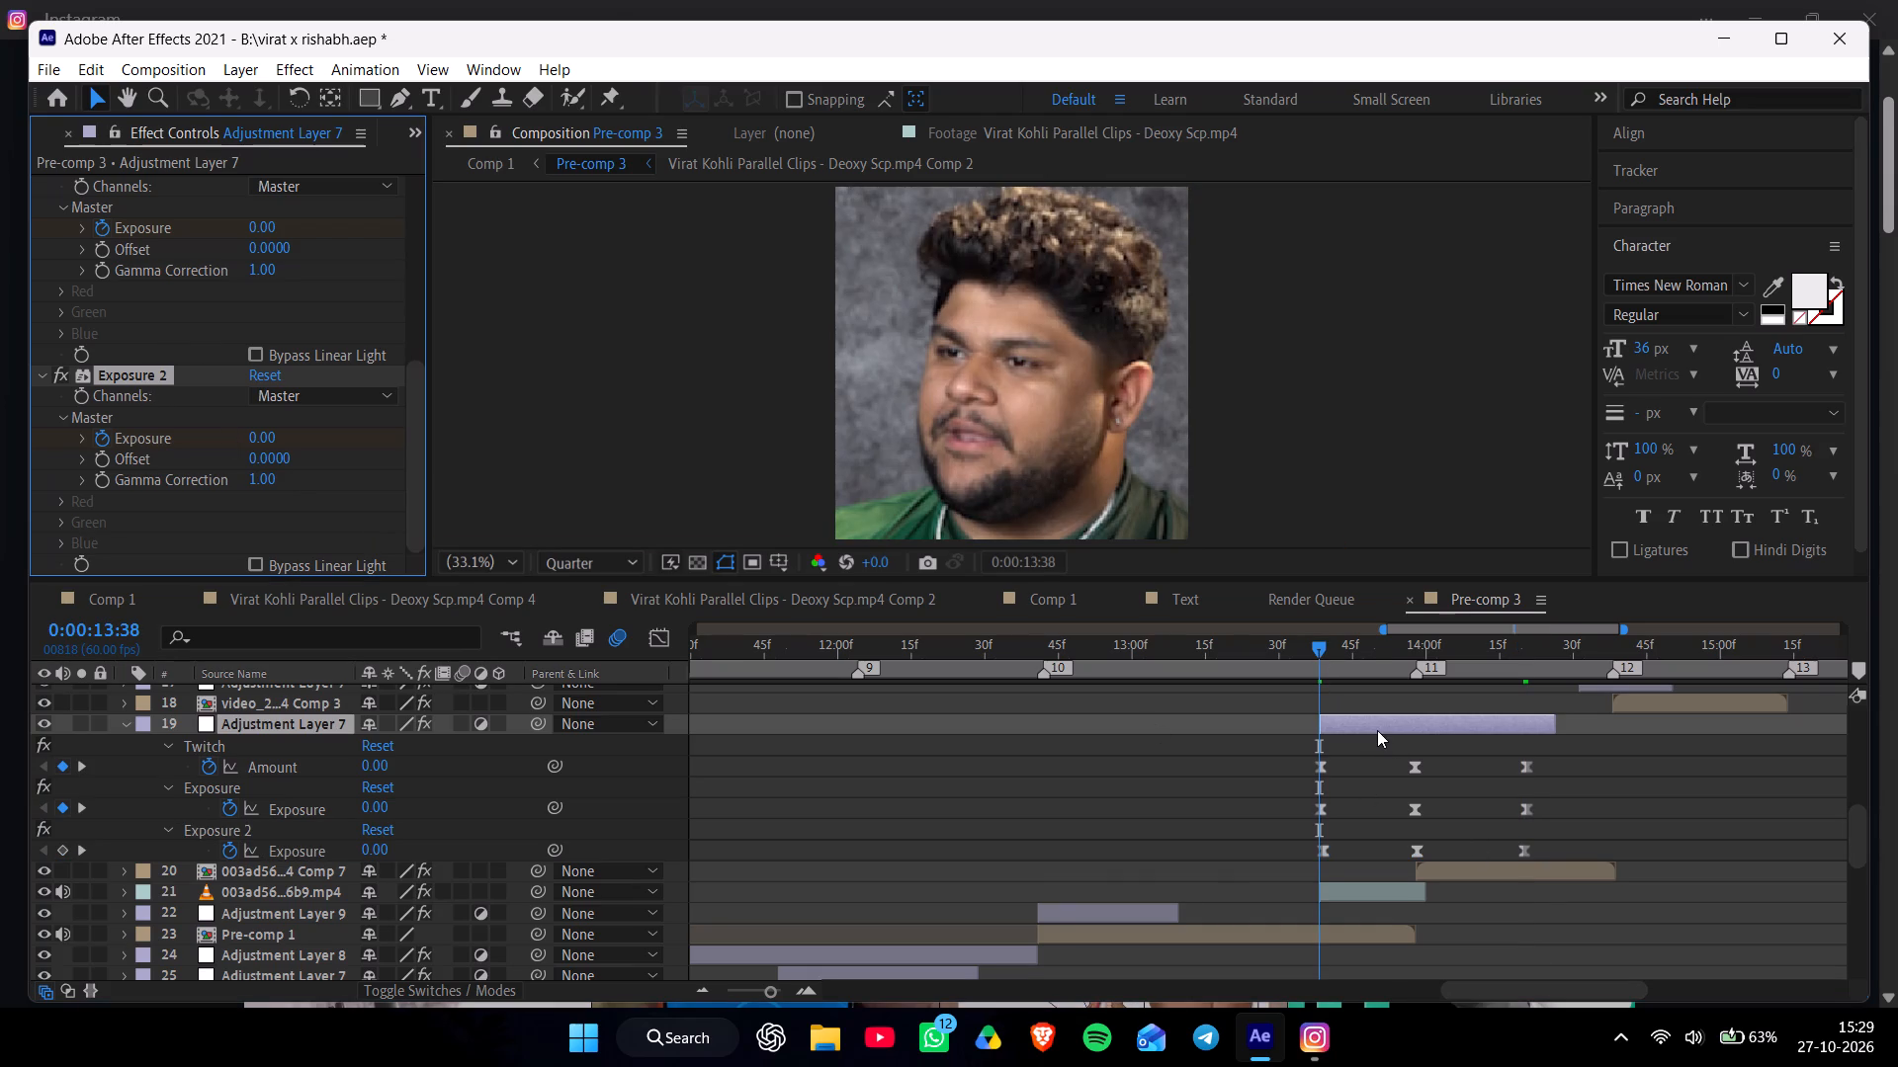
key(ctrl+space)
key(i)
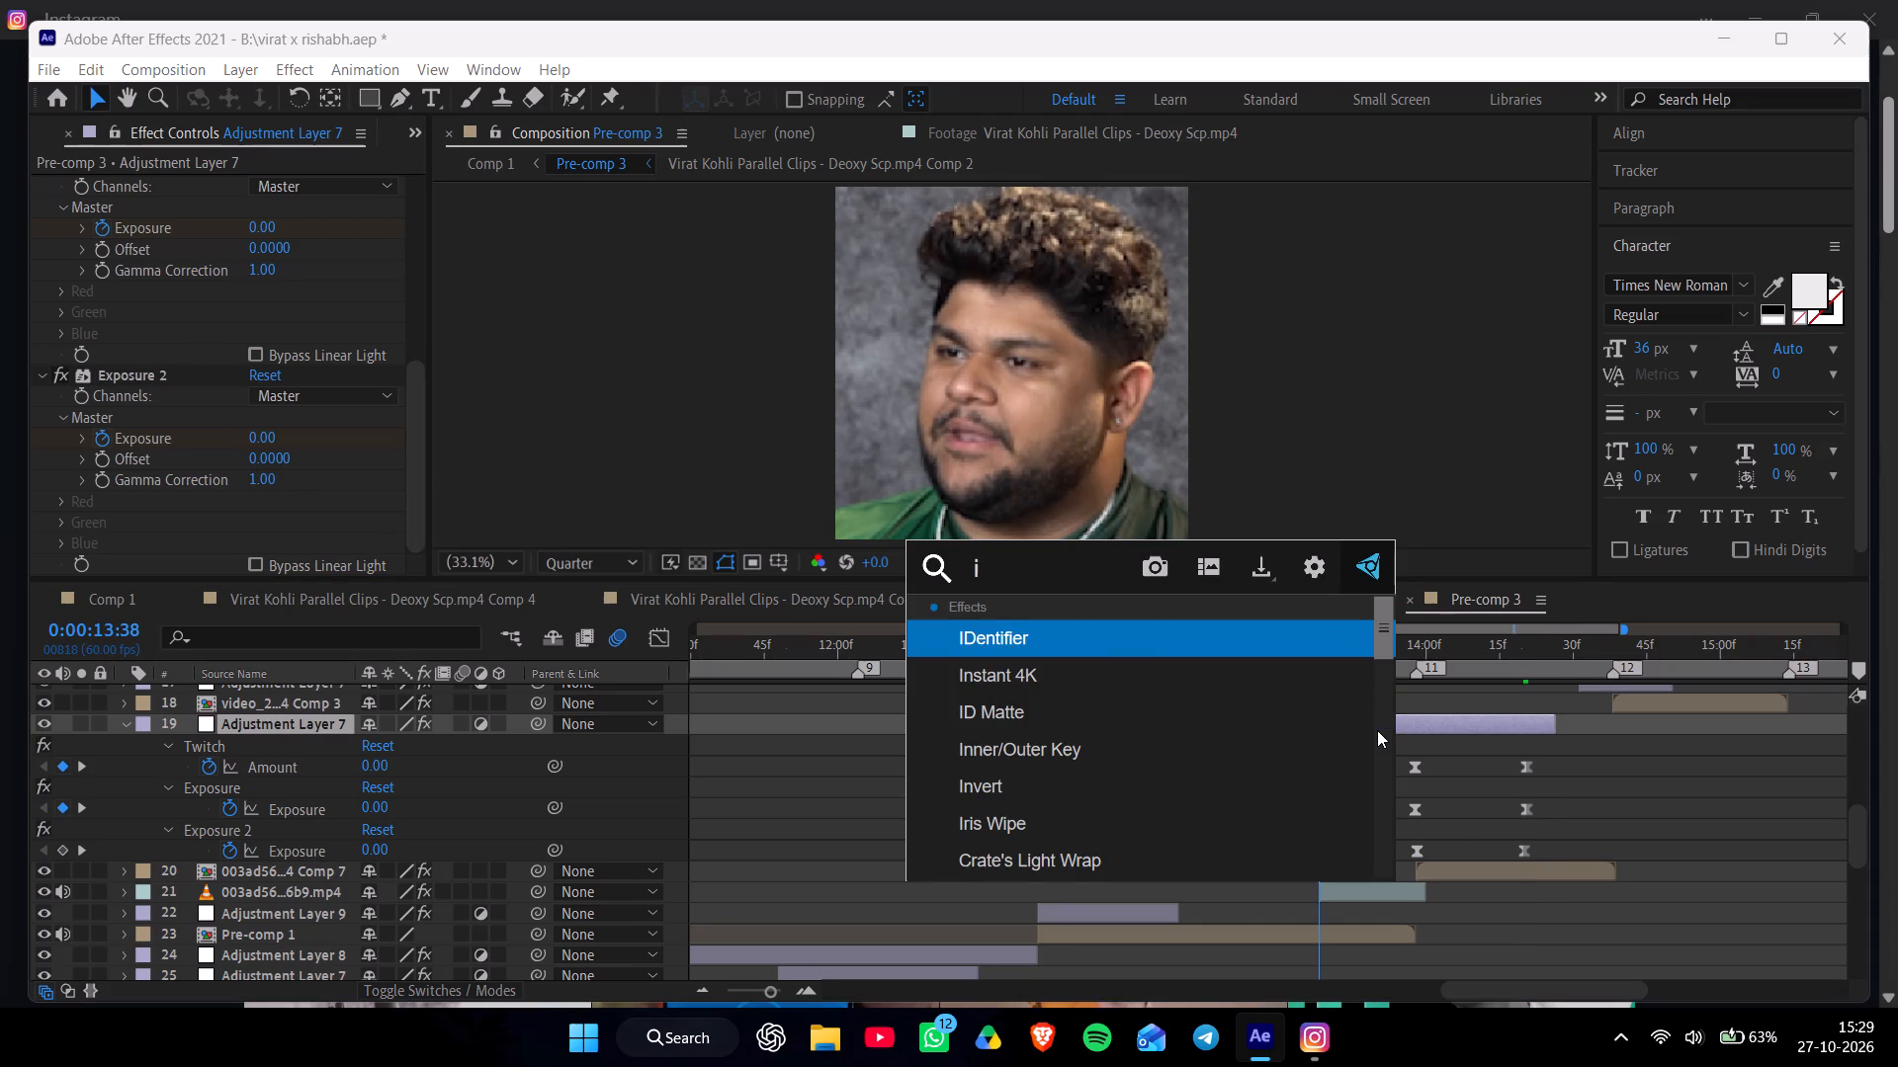
text(ri)
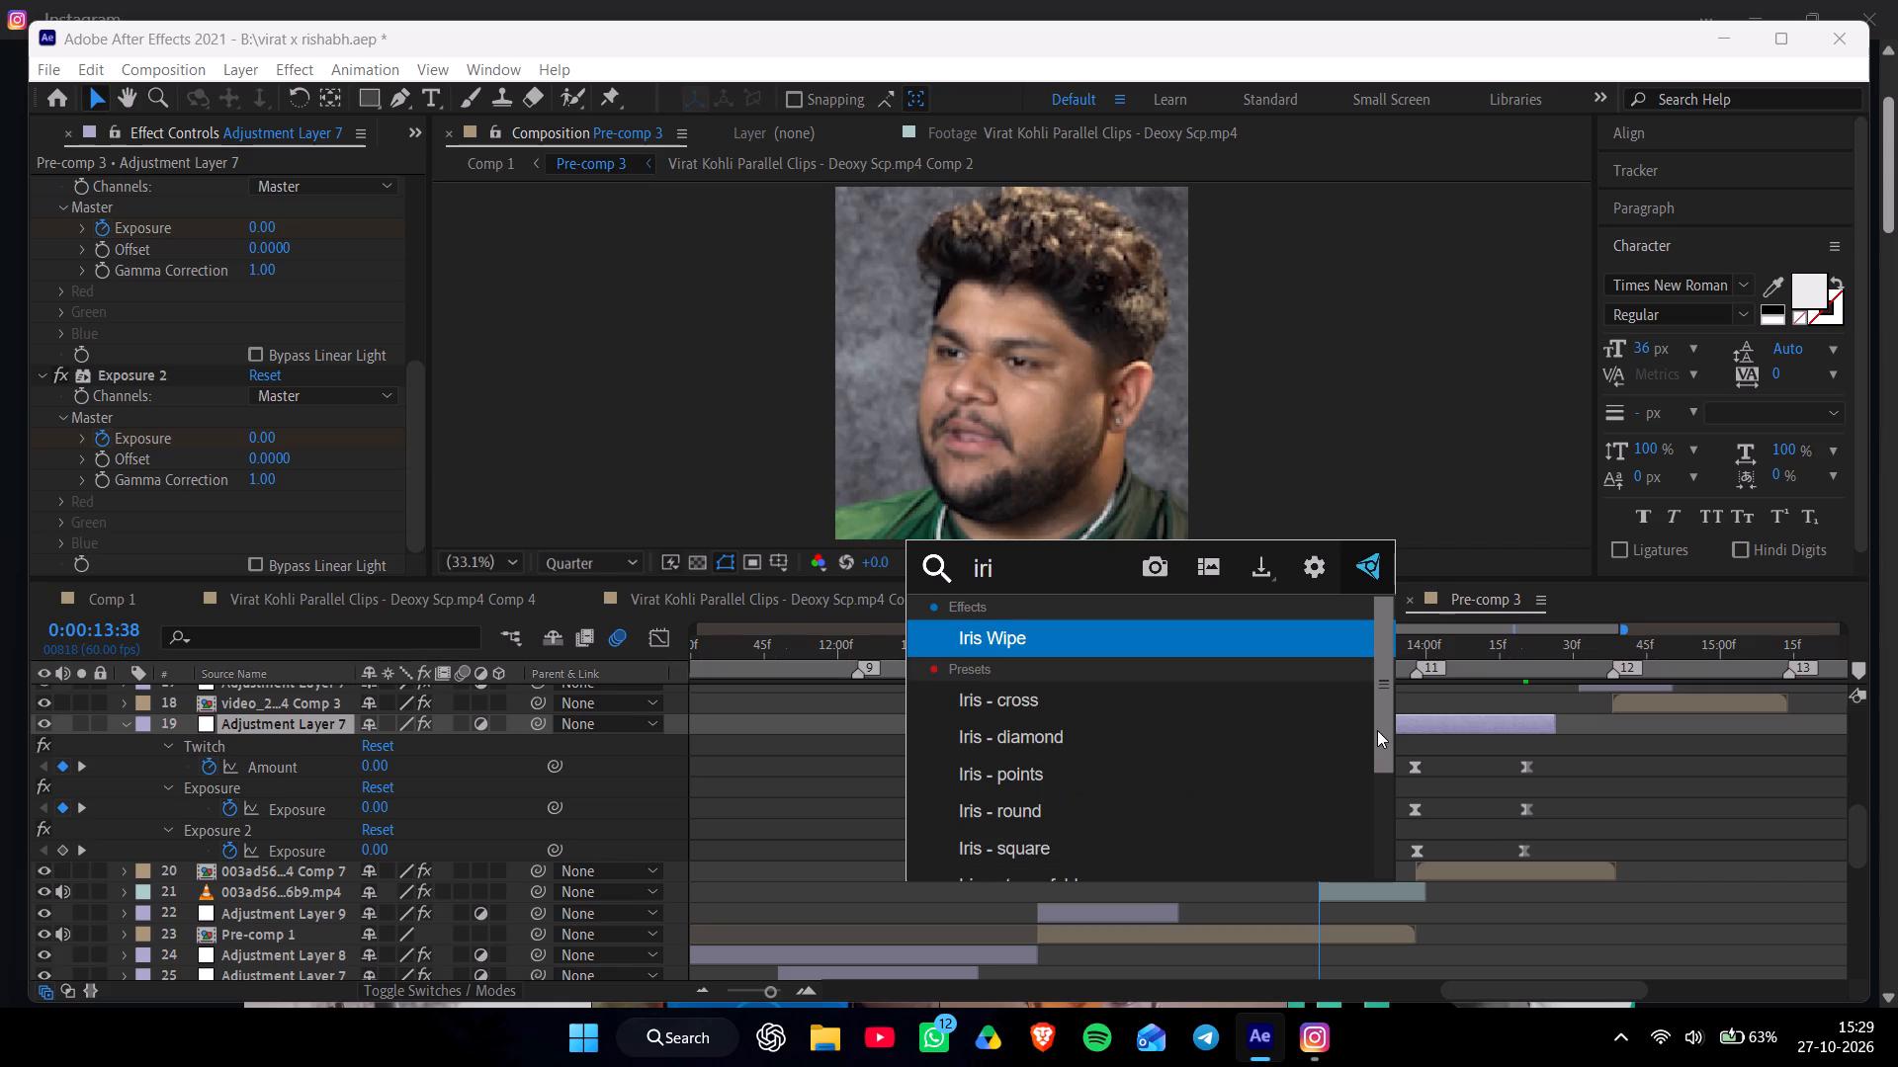
key(s)
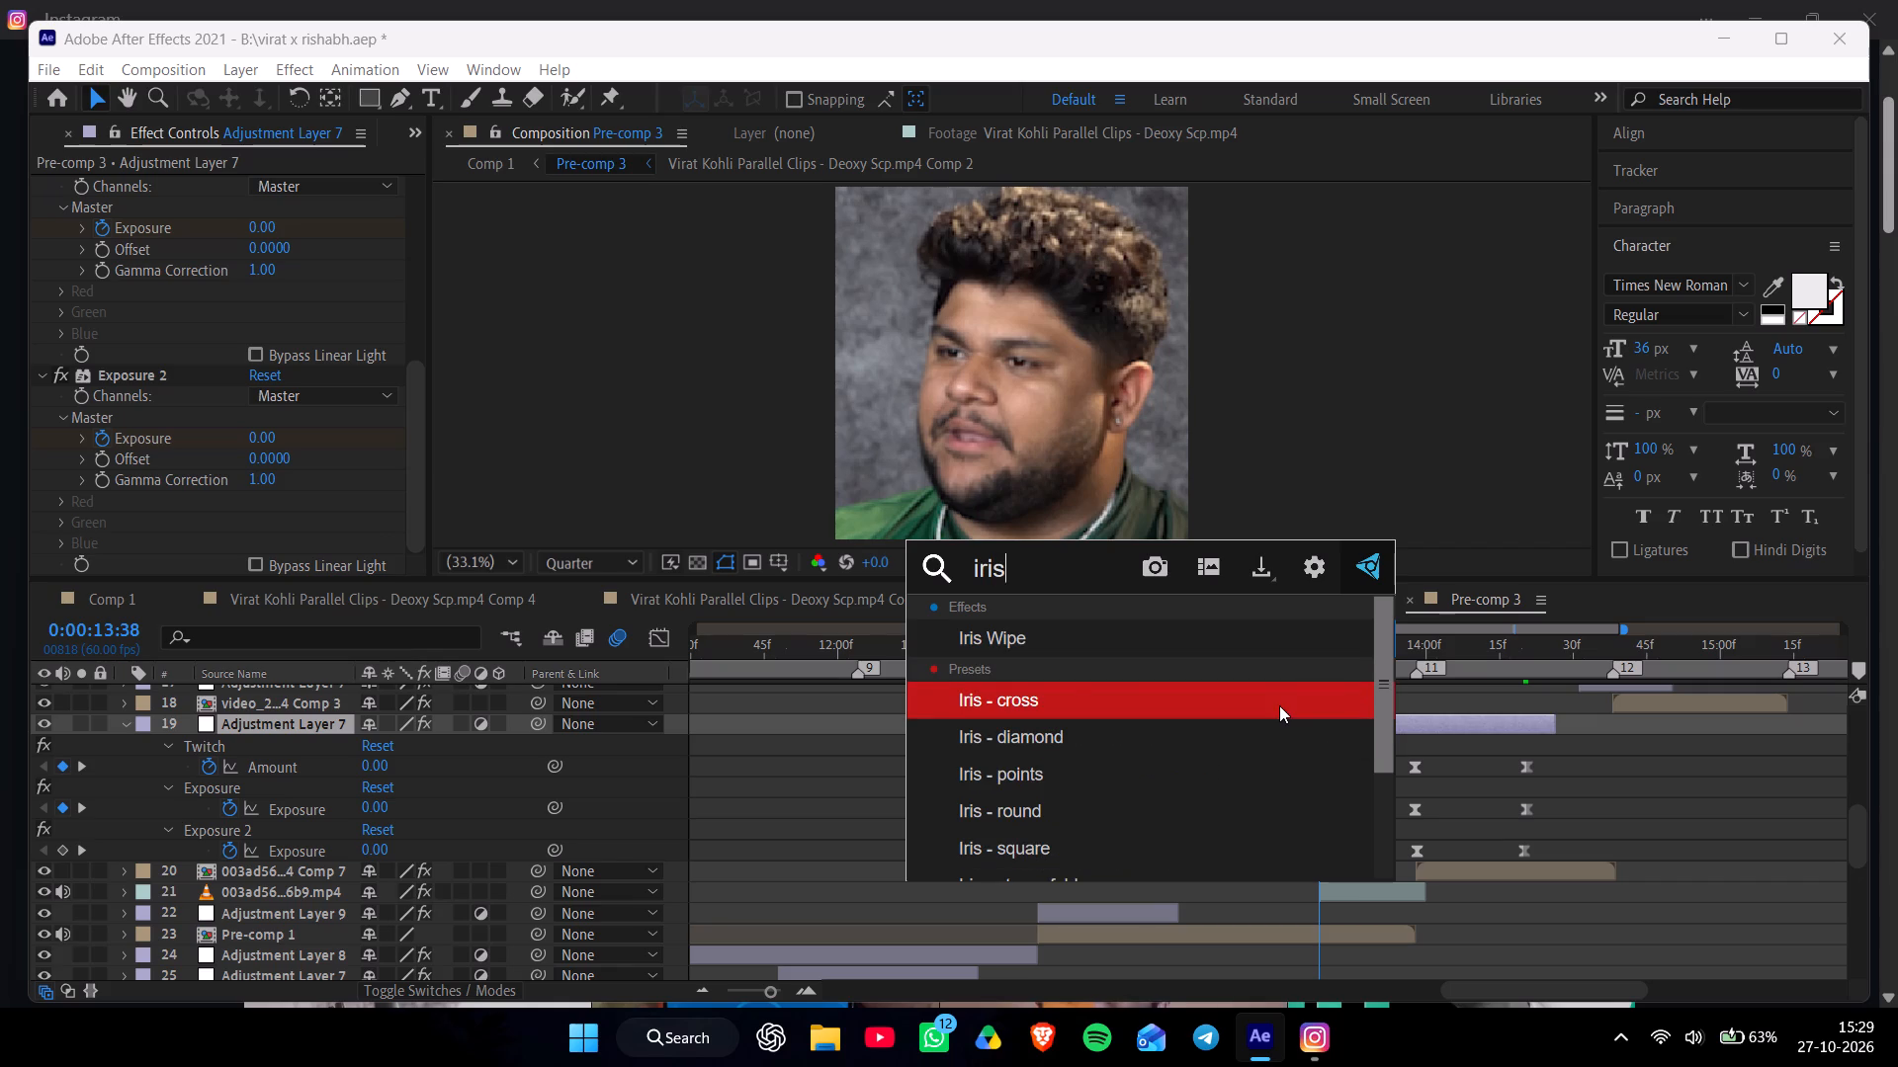
Search the effects for lens blu instead and apply BCC Lens Blur OBS to layer 19.
key(BackSpace)
key(BackSpace)
key(BackSpace)
key(BackSpace)
key(BackSpace)
key(BackSpace)
key(BackSpace)
key(BackSpace)
key(BackSpace)
key(BackSpace)
key(l)
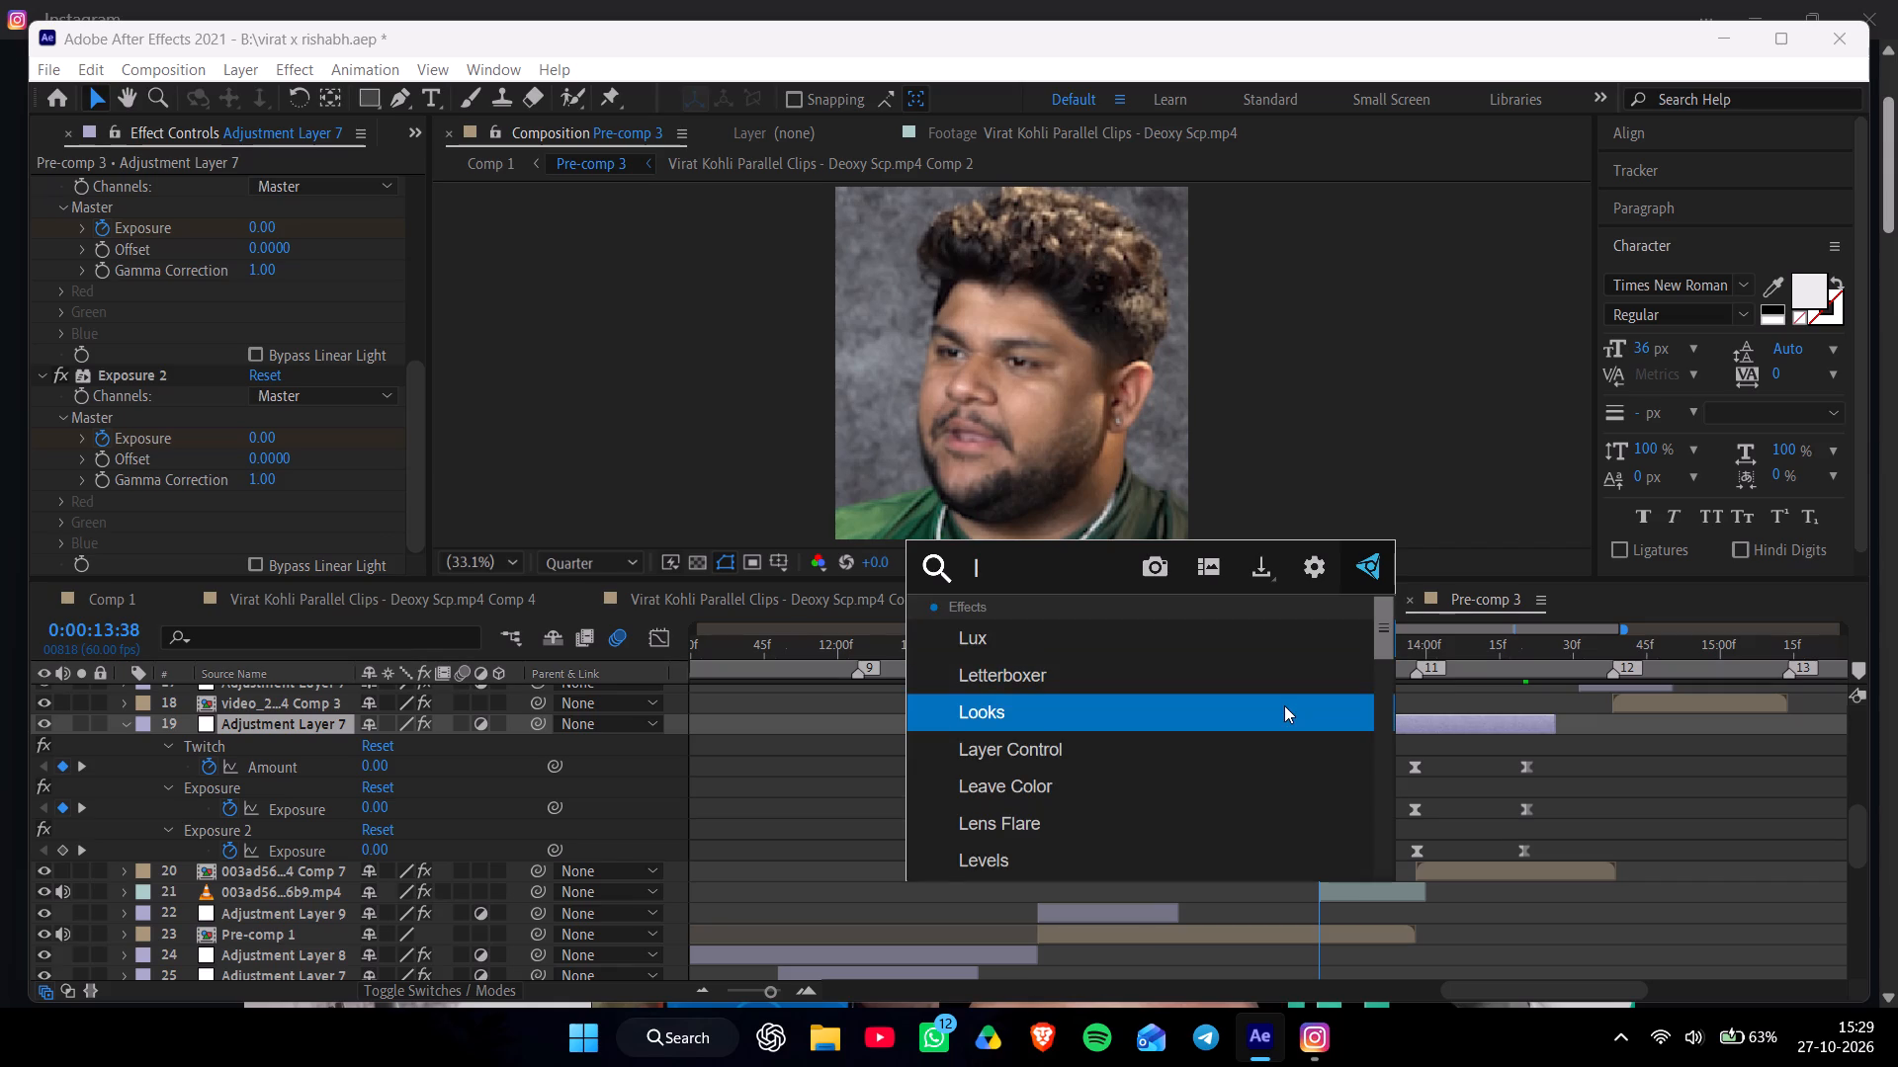
text(ens)
key(space)
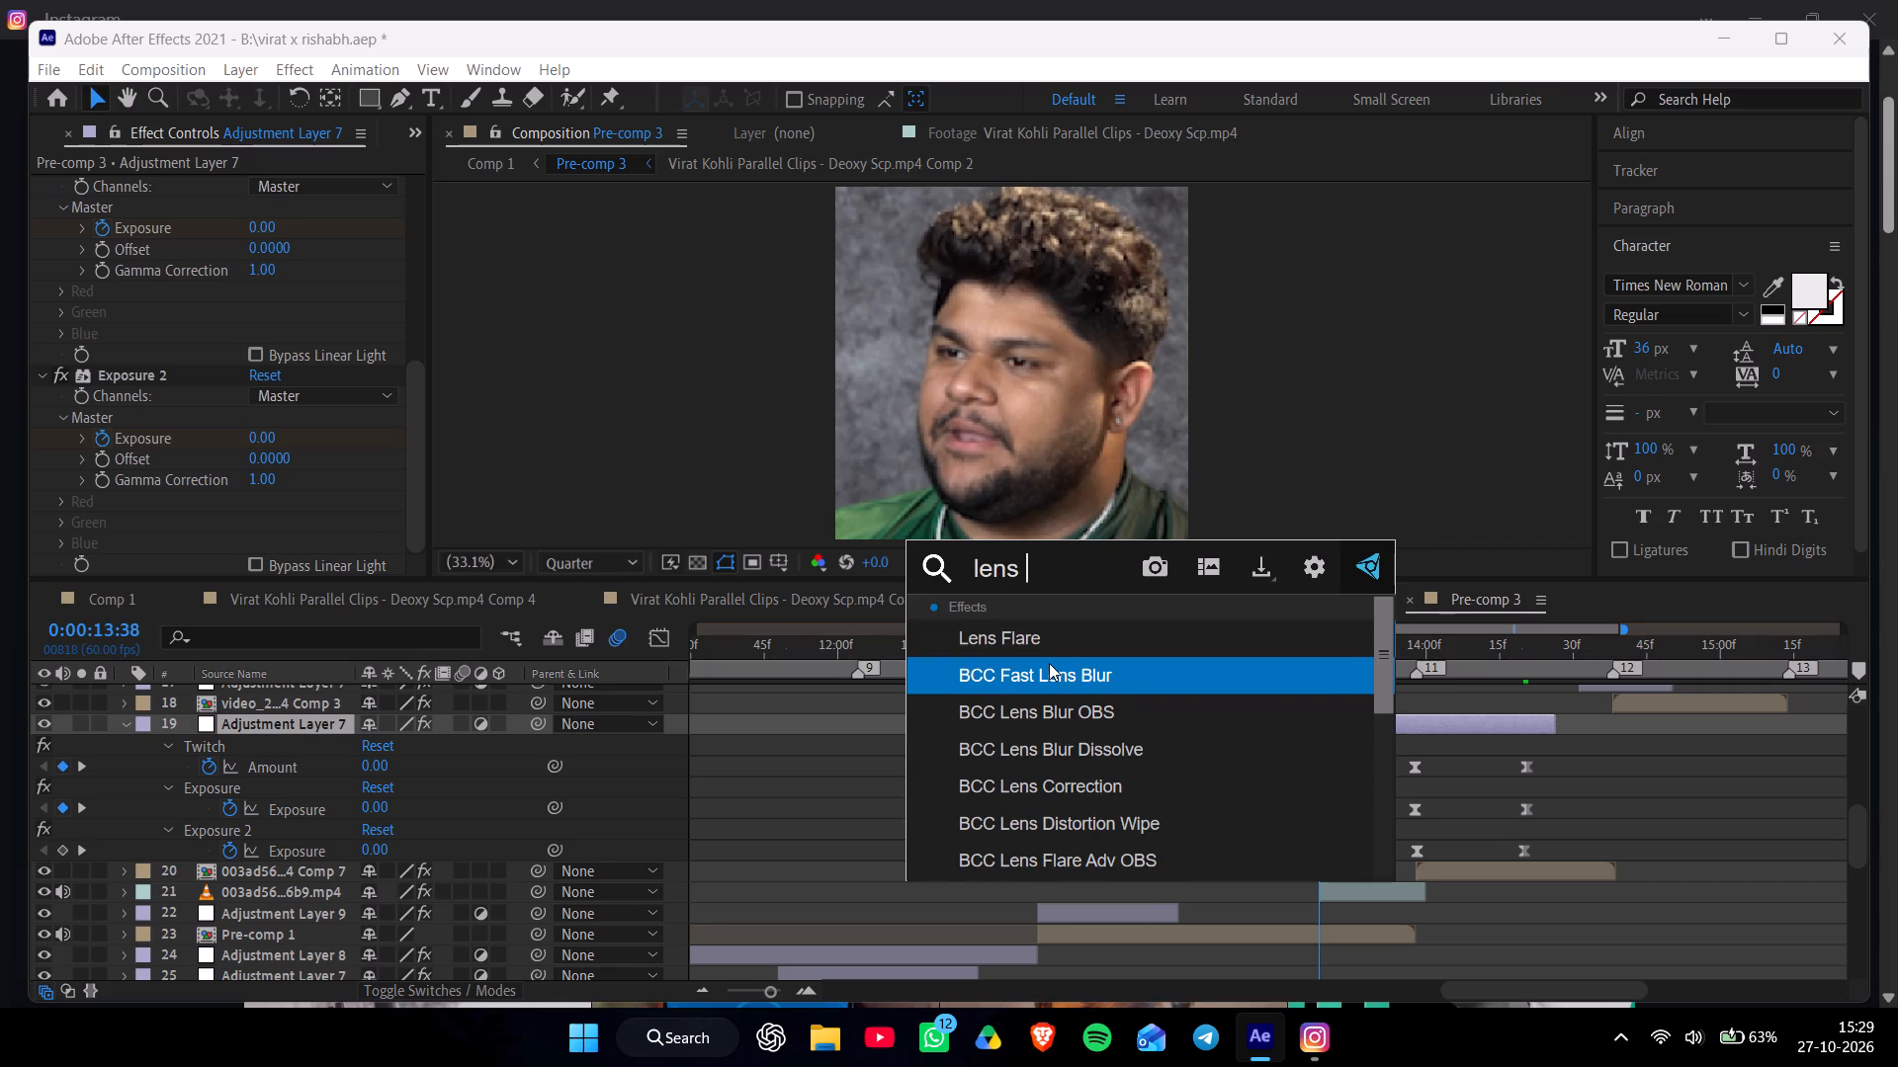
text(blu)
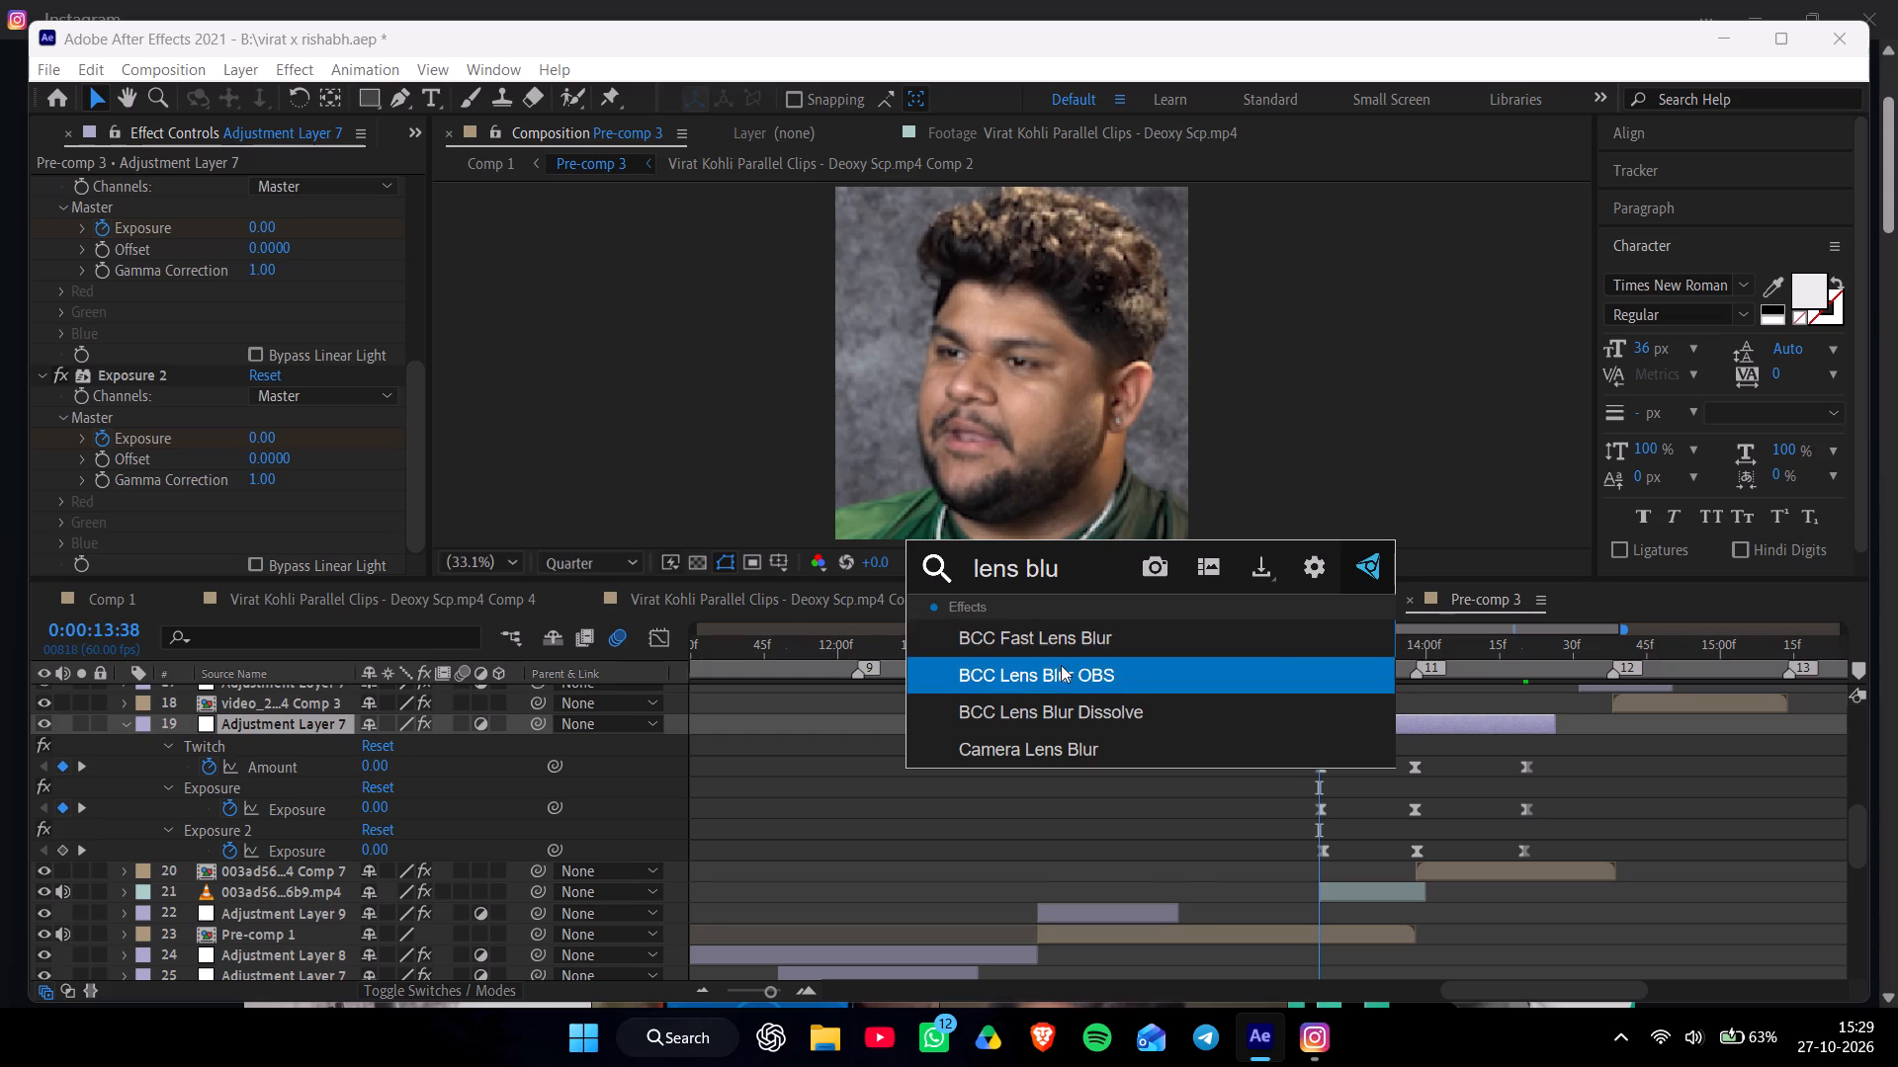
click(1070, 679)
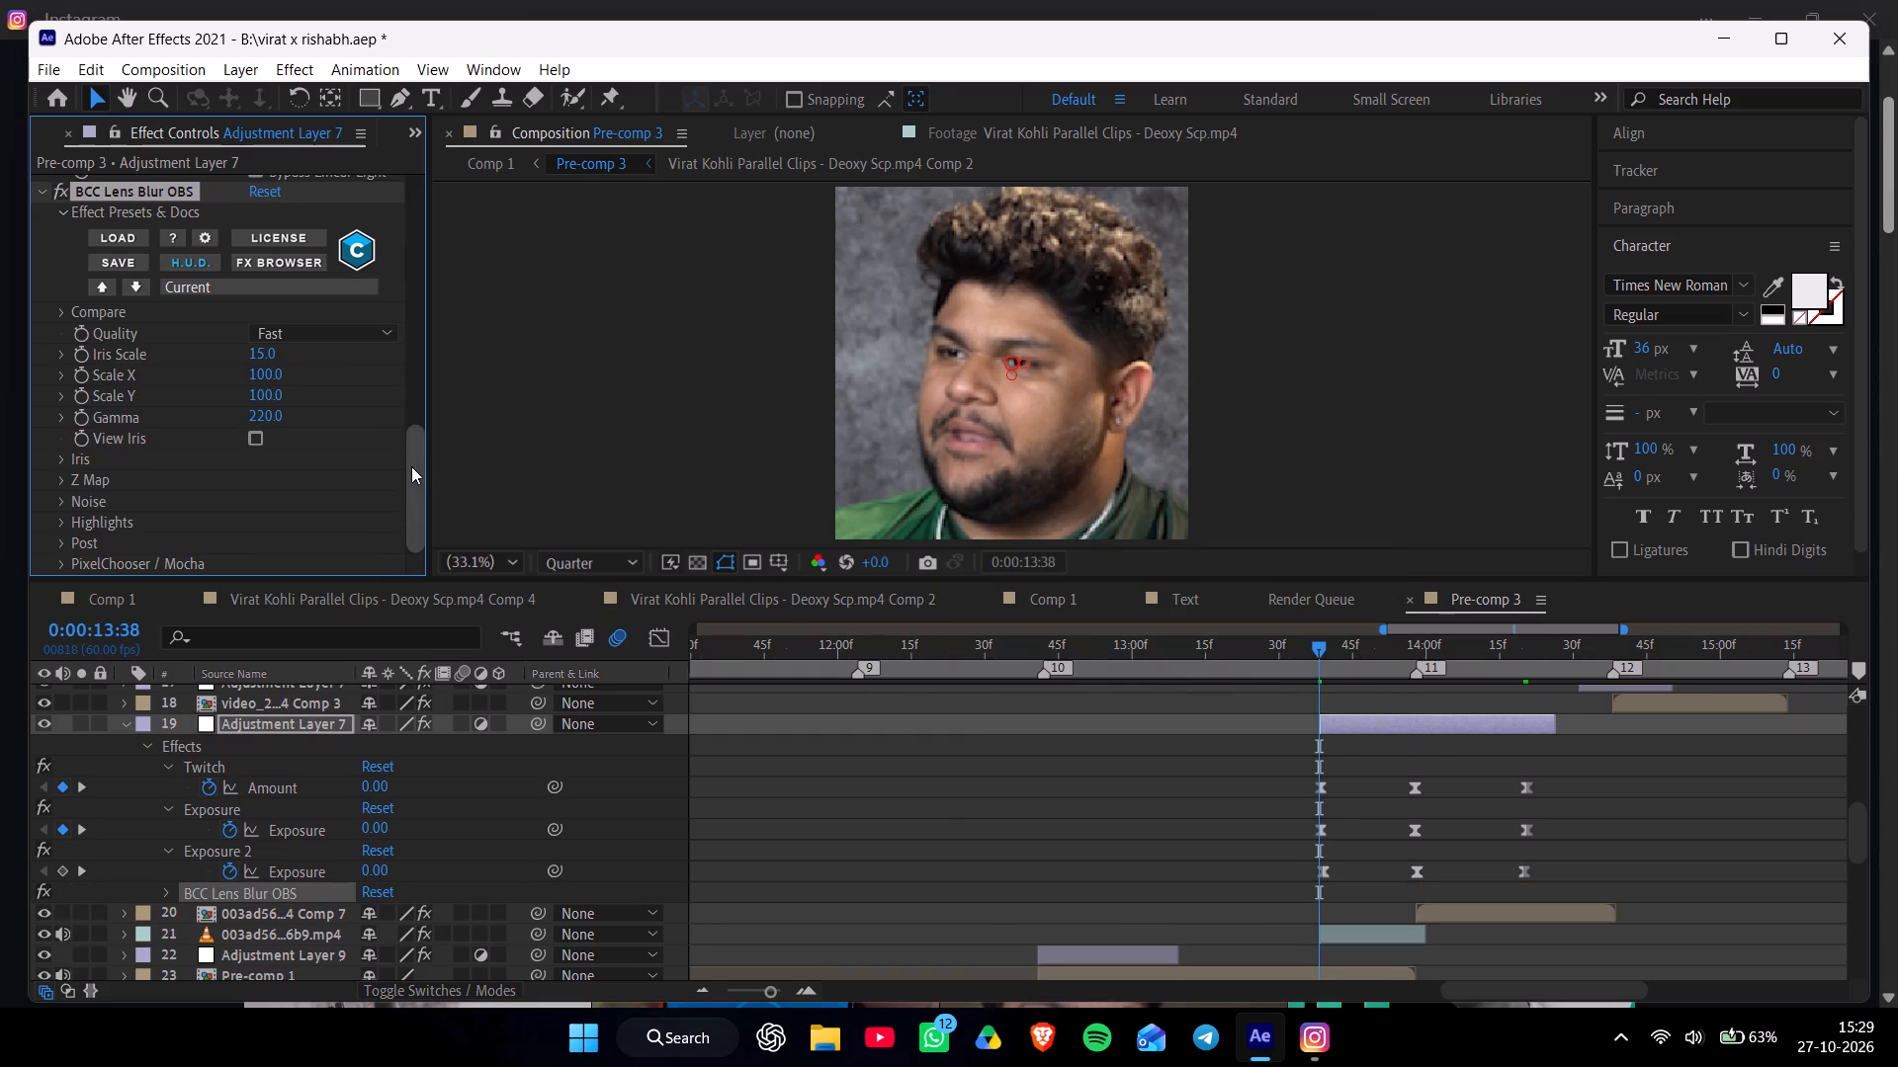
Raise the Gamma of layer 19's BCC Lens Blur OBS effect to 806.
drag(414, 461, 414, 470)
drag(266, 411, 1407, 407)
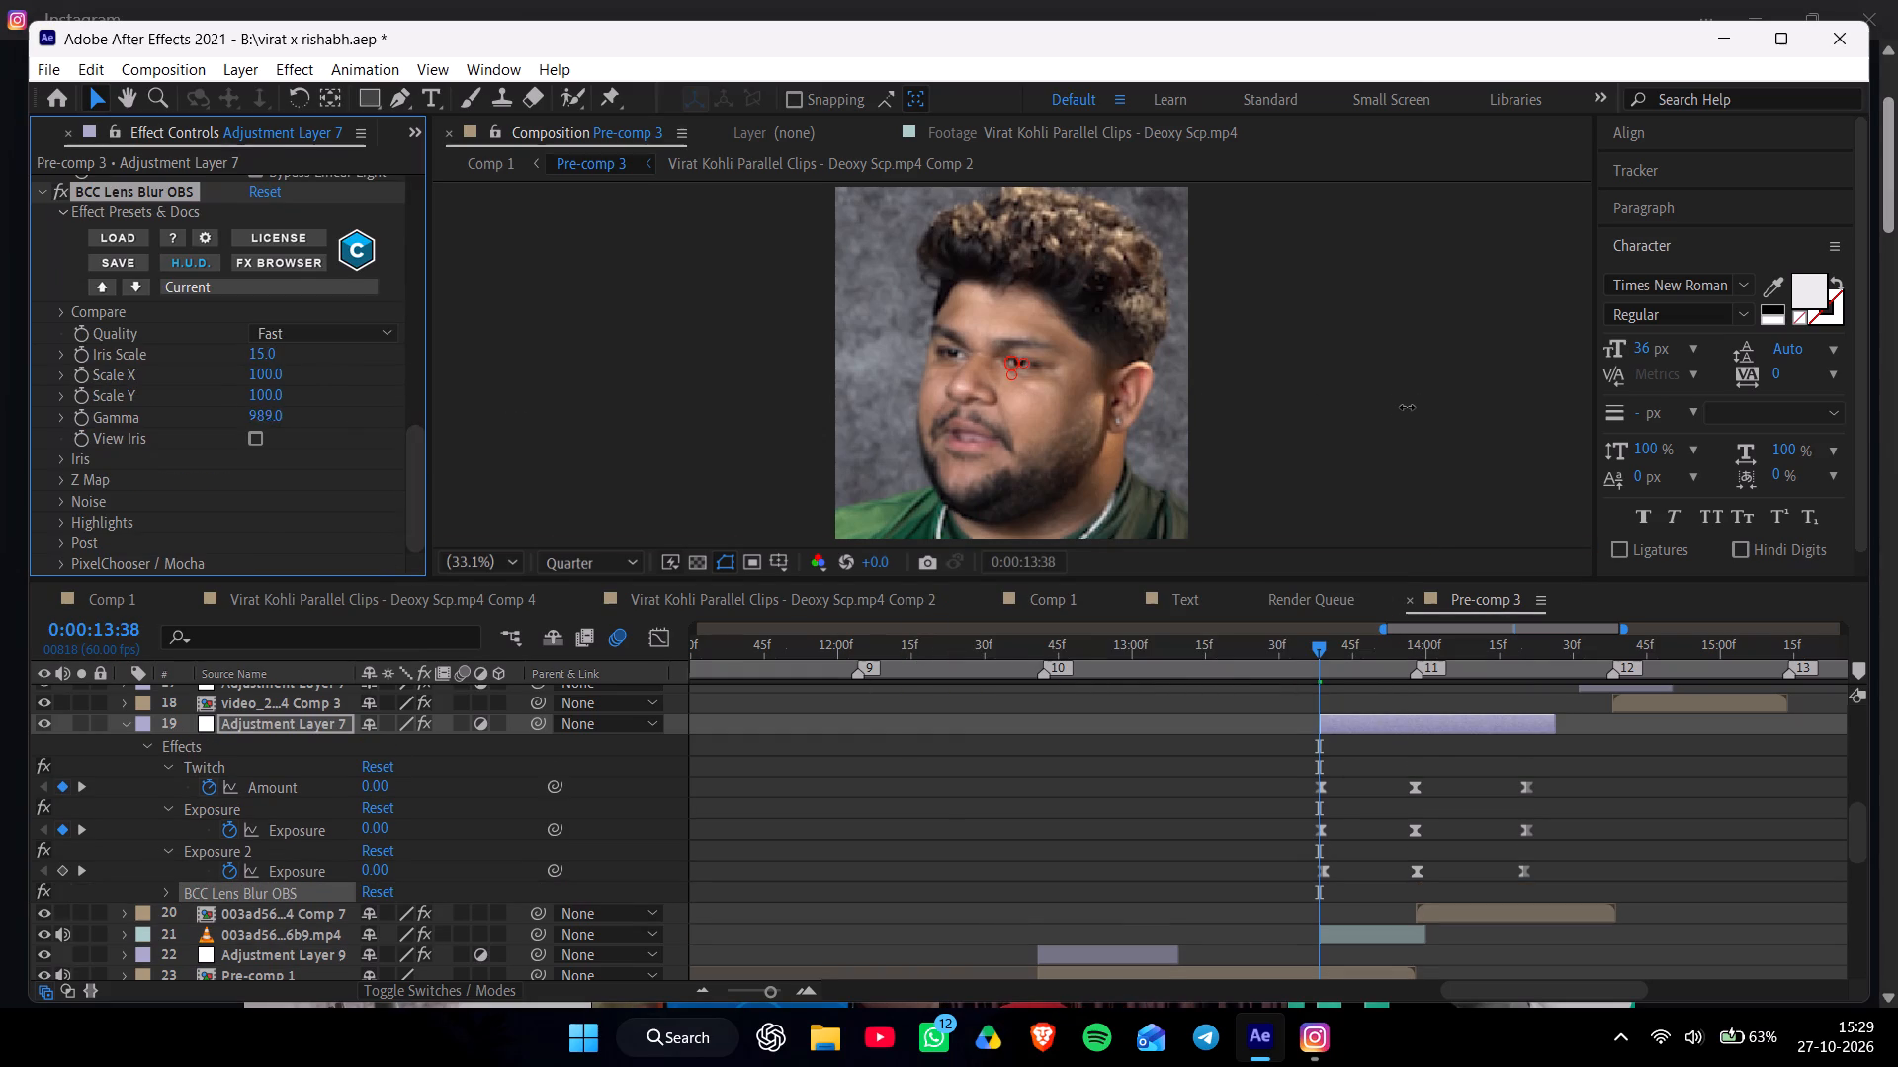
drag(1407, 407, 1210, 447)
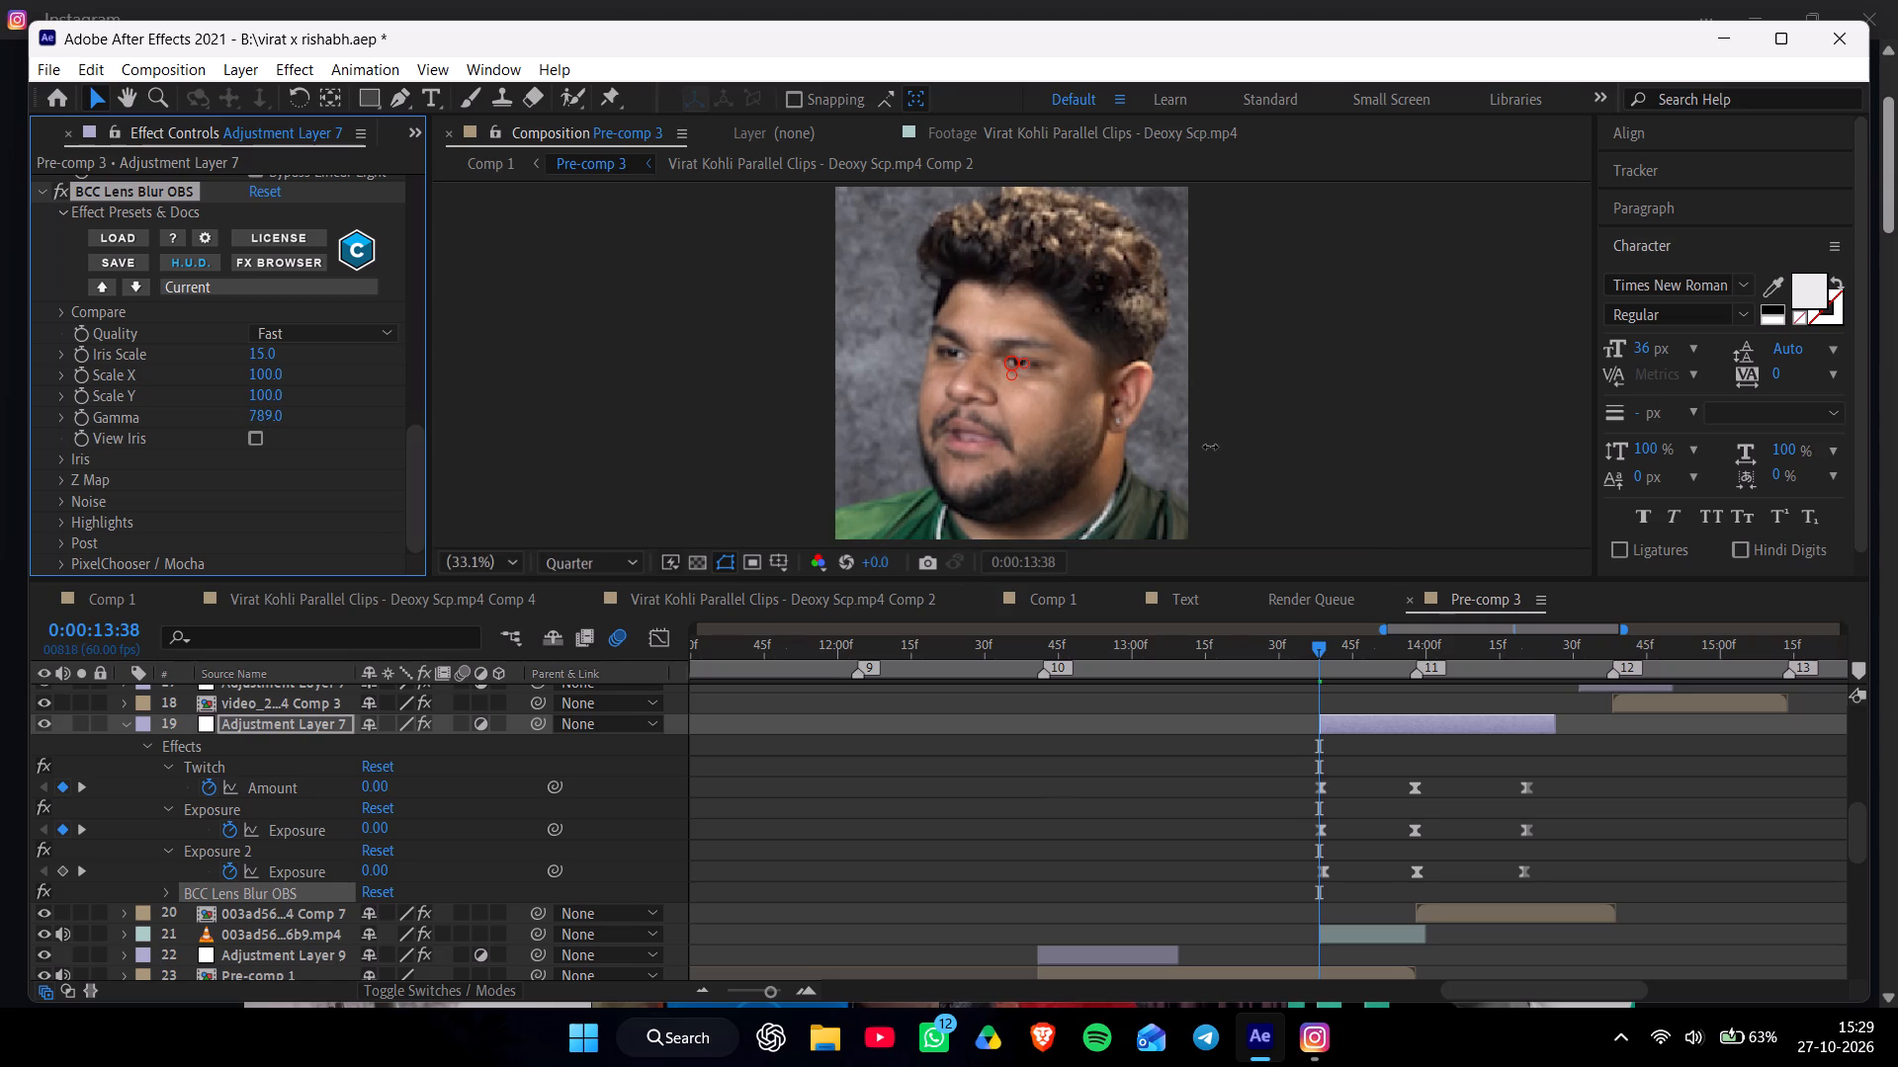
drag(1210, 447, 1232, 451)
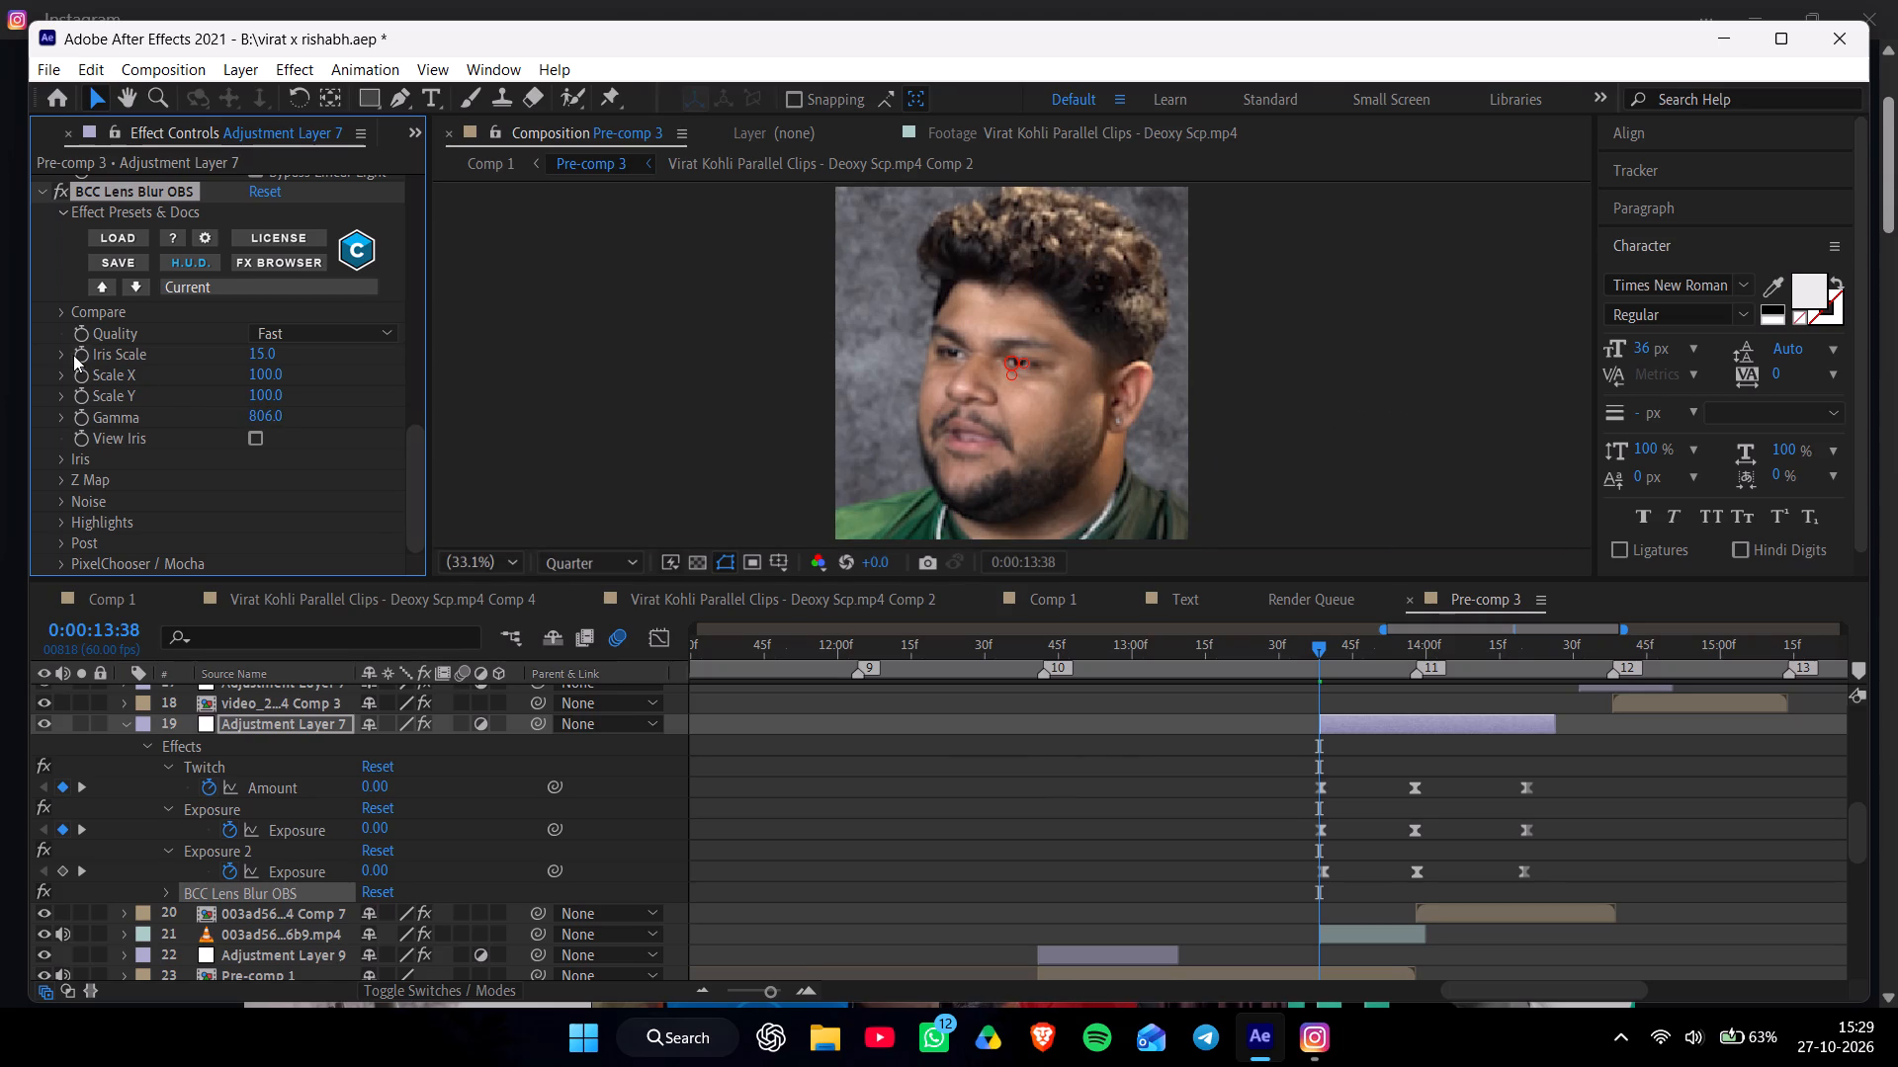
Keyframe layer 19's BCC Lens Blur OBS Iris Scale: 0 at 0:00:13:38, 10 at 0:00:13:58 and 0 at 0:00:14:20.
click(82, 359)
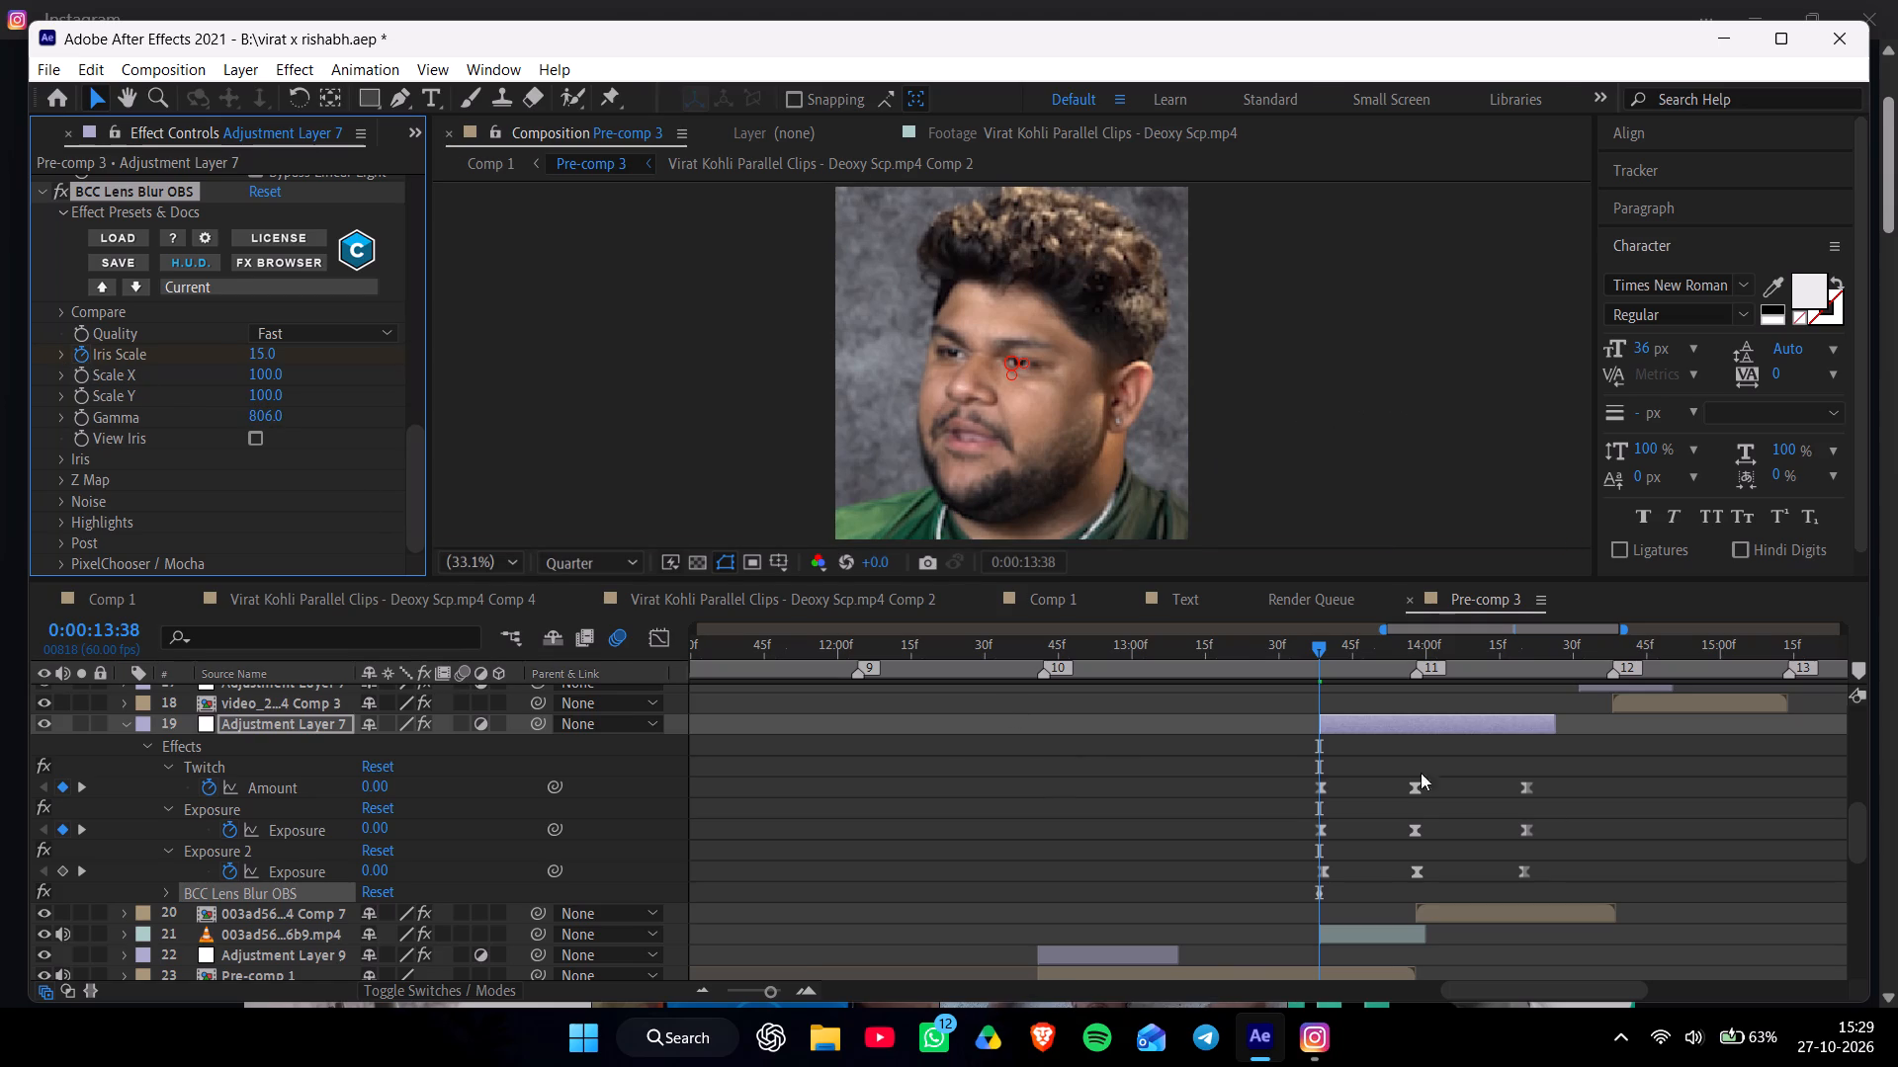
click(264, 352)
key(0)
key(Return)
click(1417, 643)
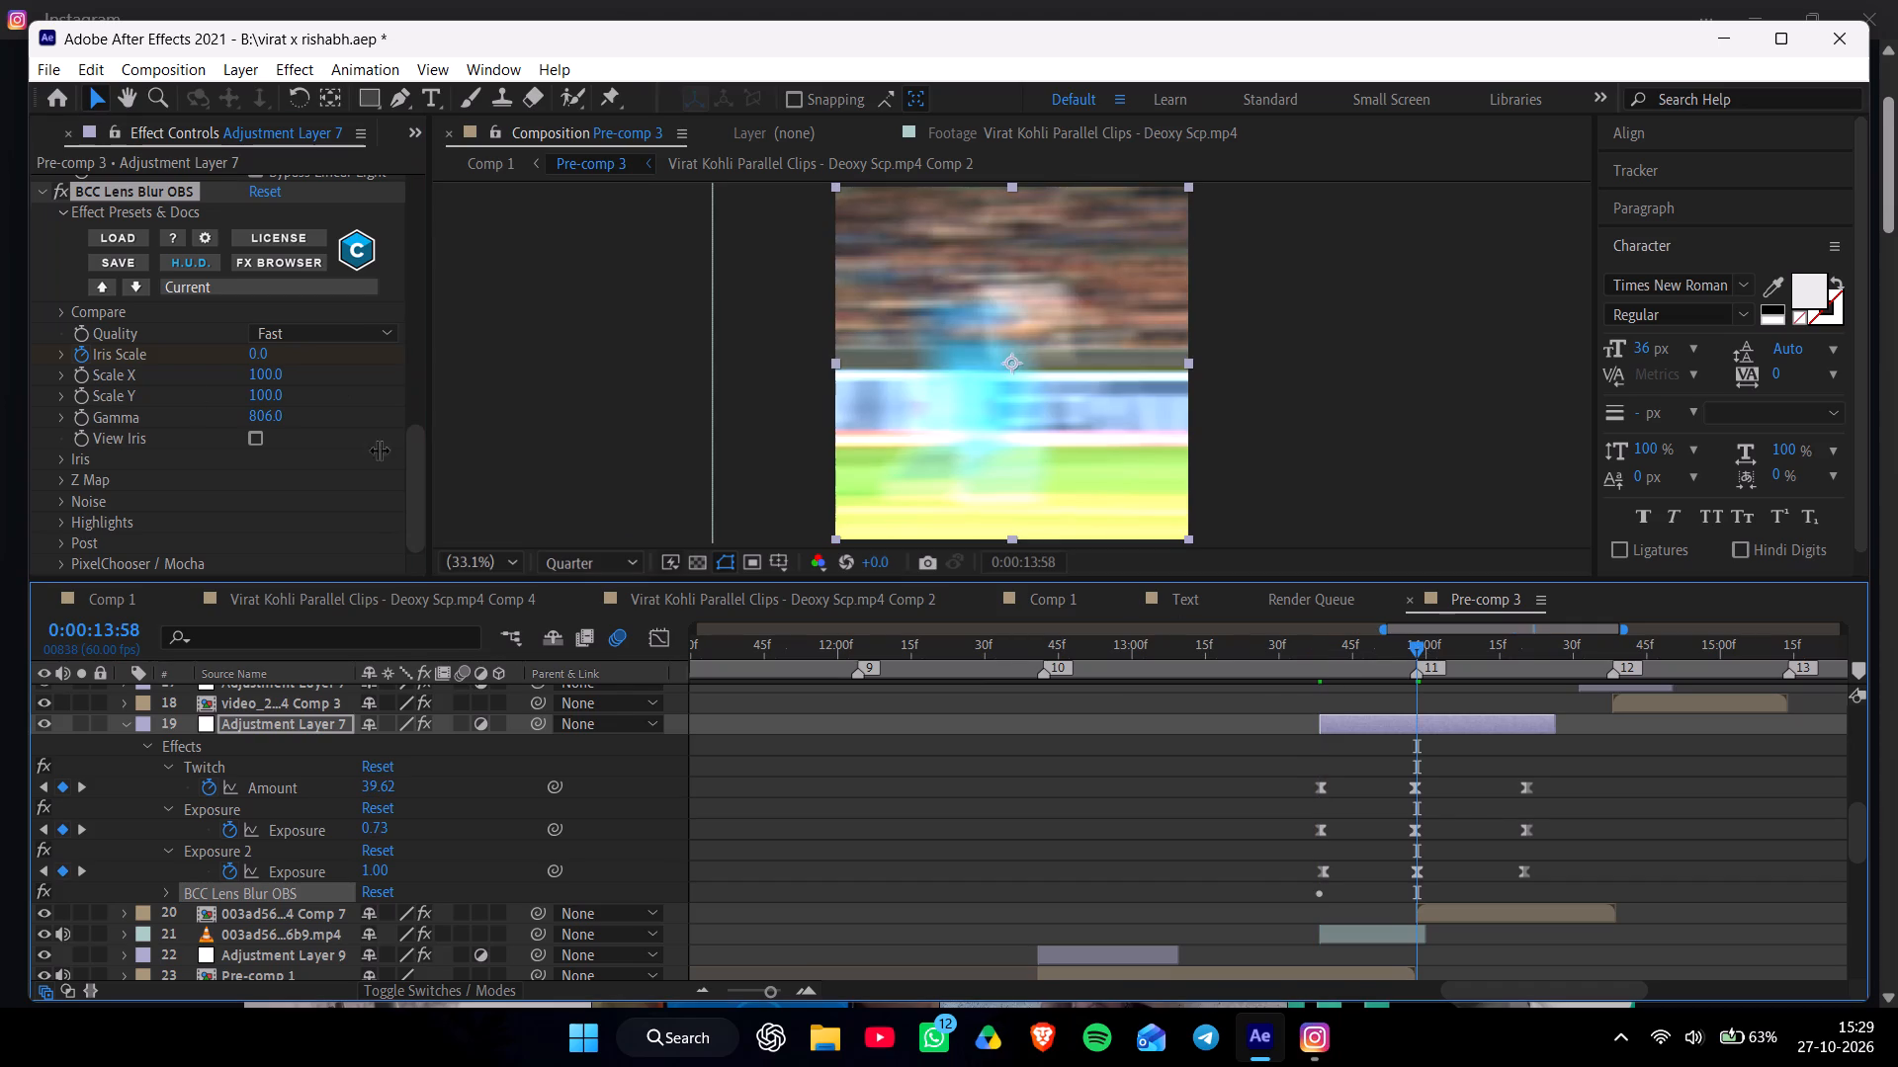
click(261, 359)
text(10)
key(Return)
click(1522, 649)
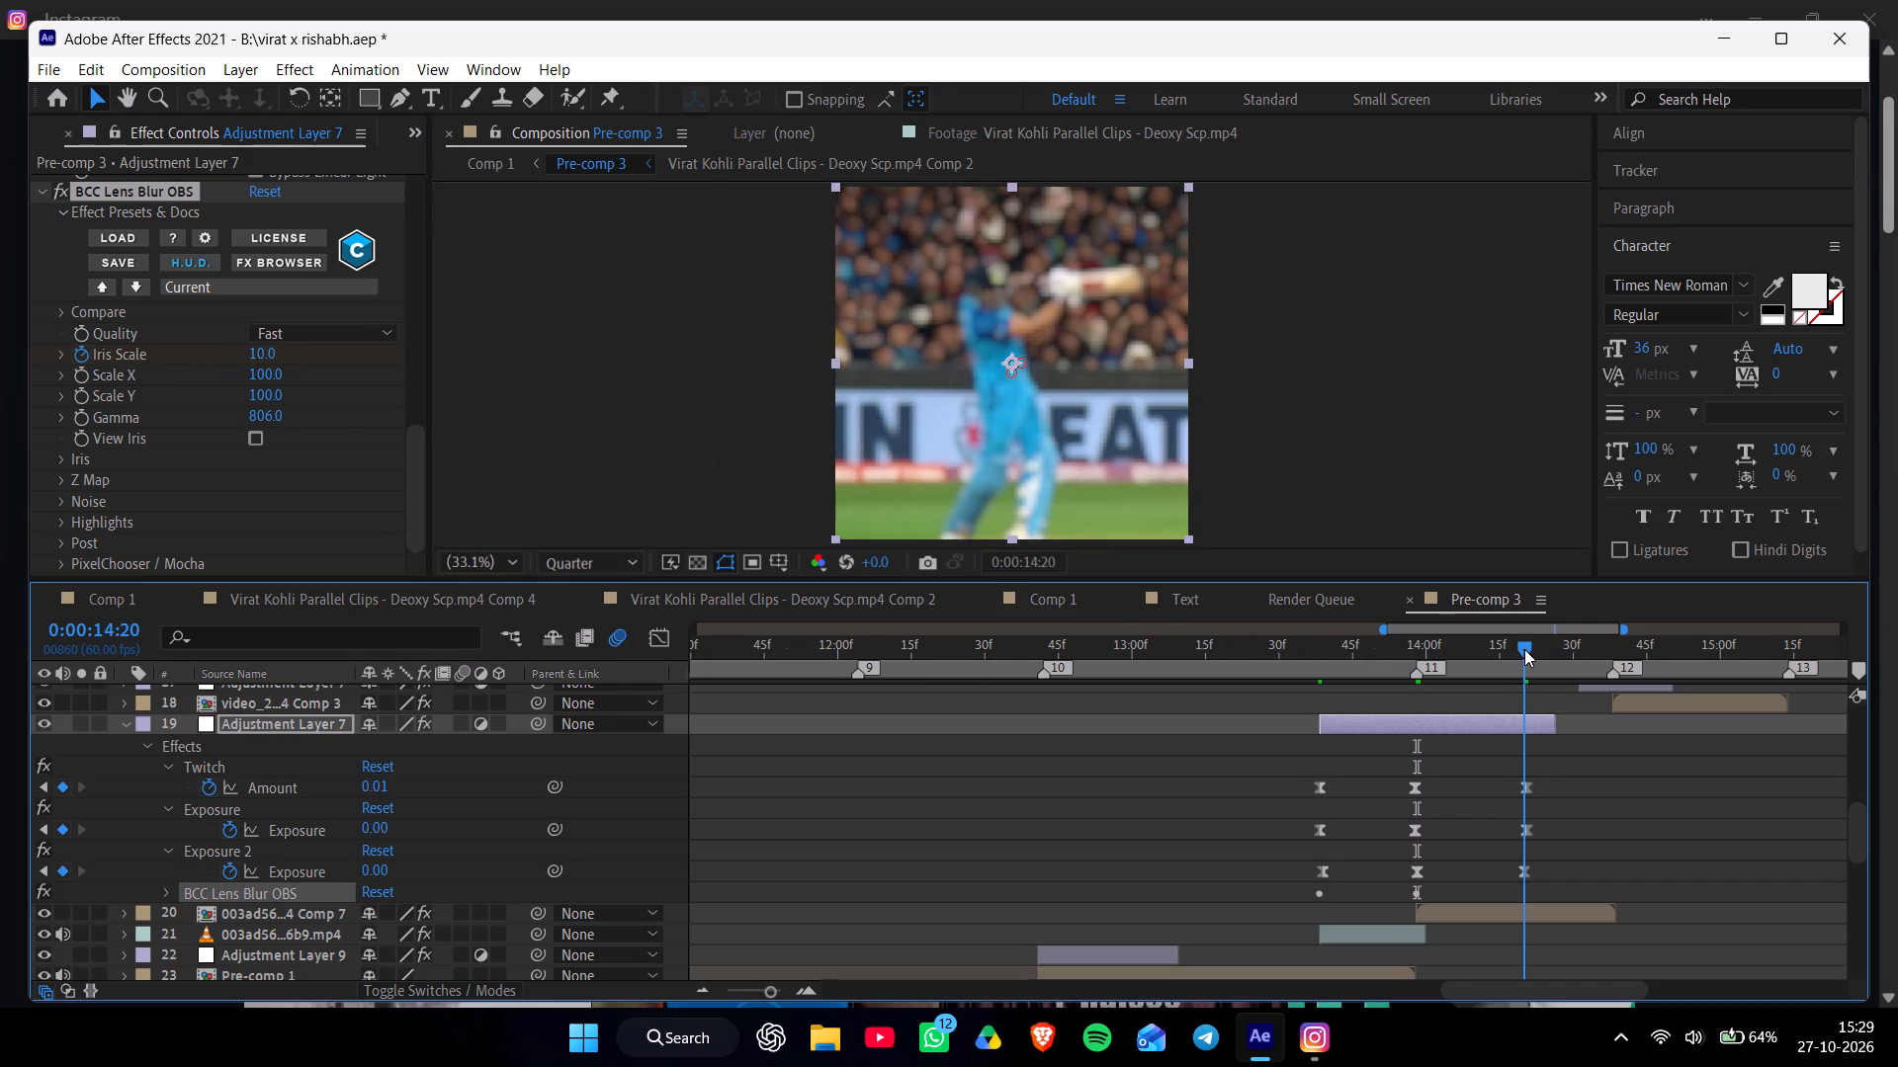
click(257, 360)
key(0)
key(Return)
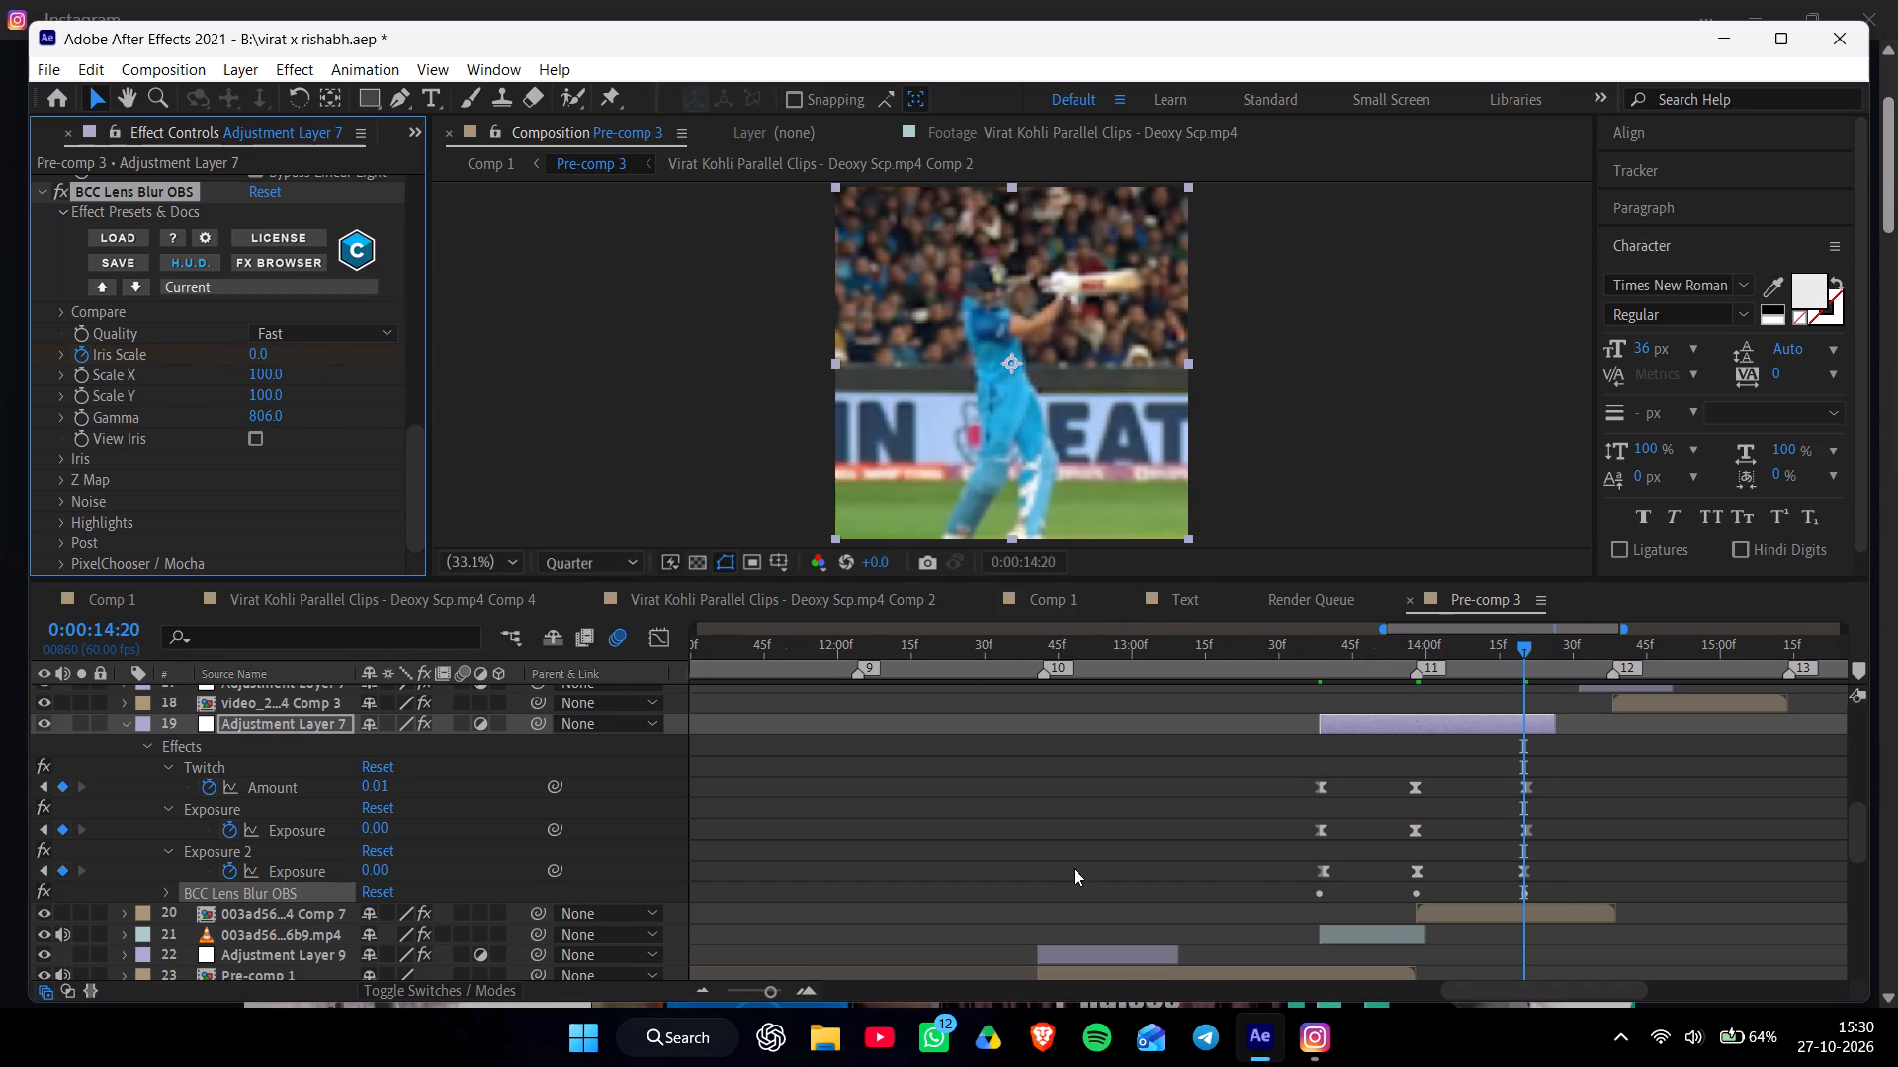
Reveal layer 19's three Iris Scale keyframes, apply Easy Ease to them, and collapse the layer's properties.
key(u)
key(u)
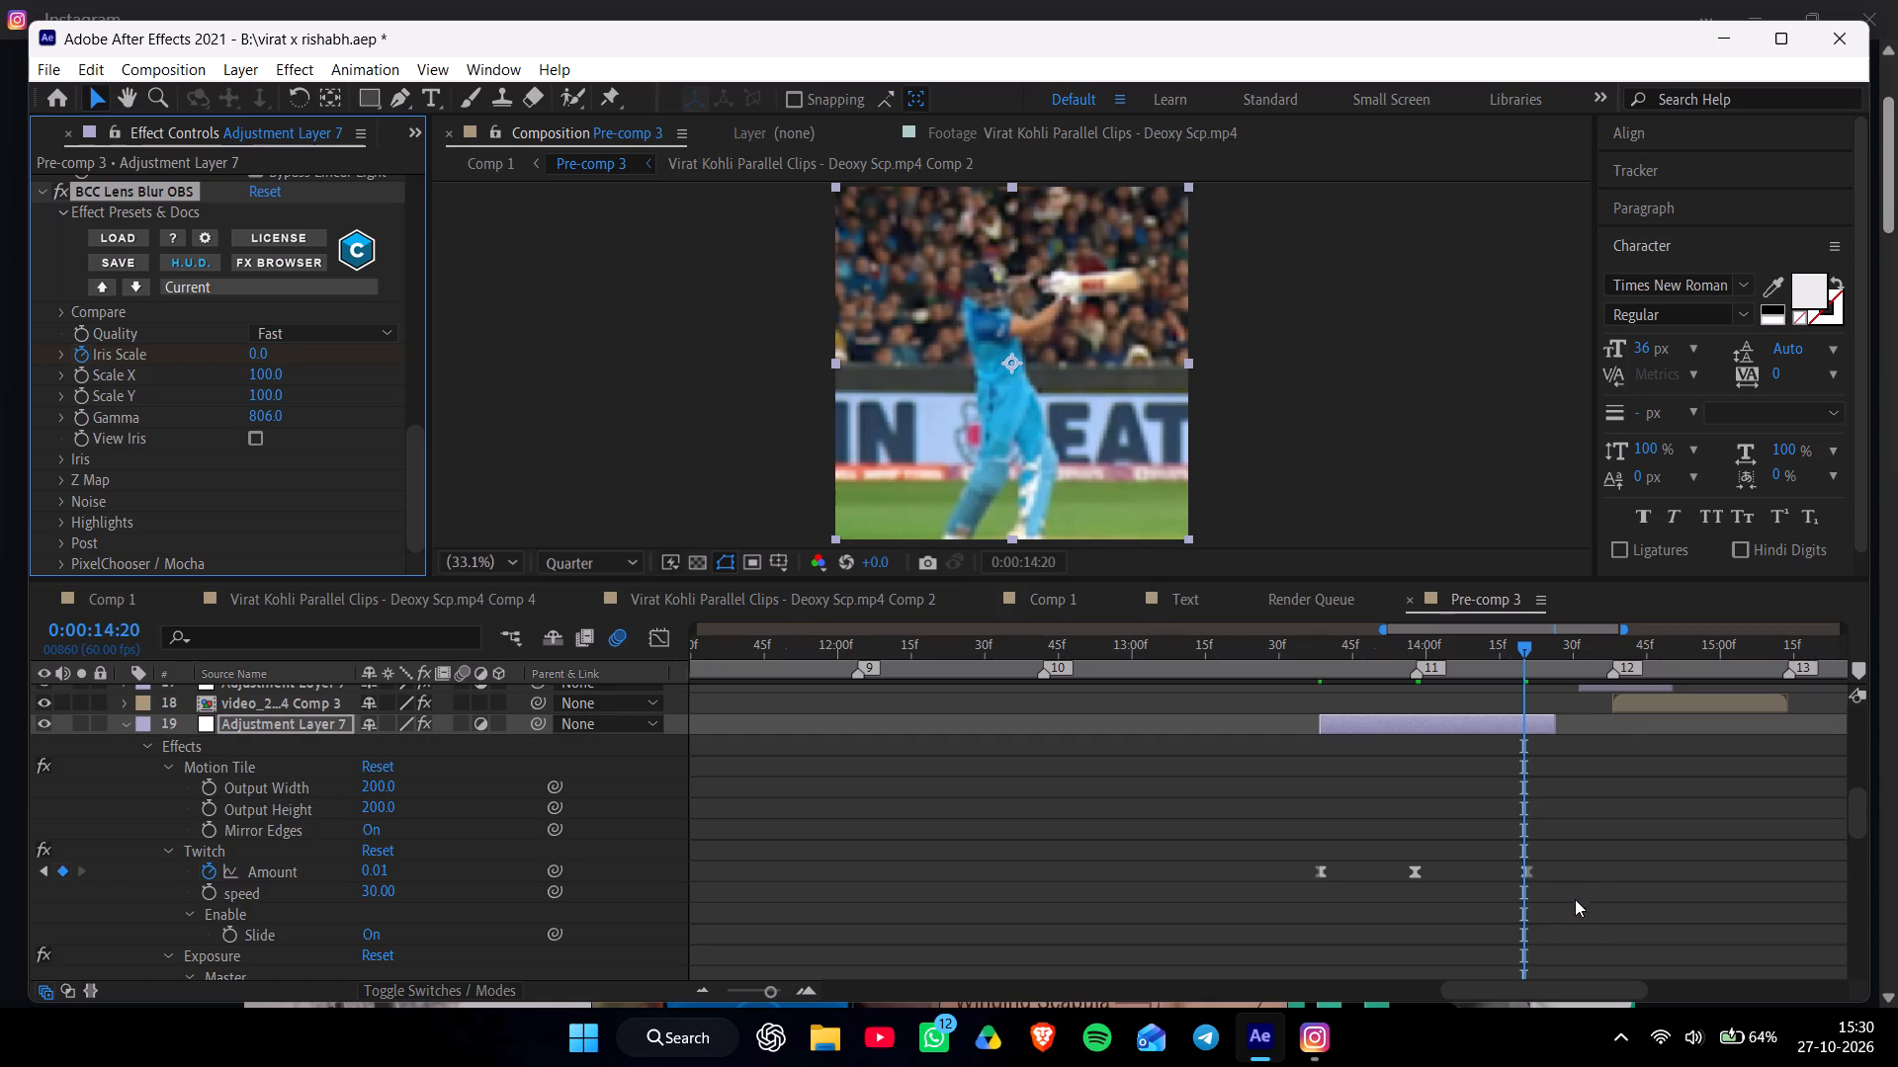
scroll(1588, 926, down, 2)
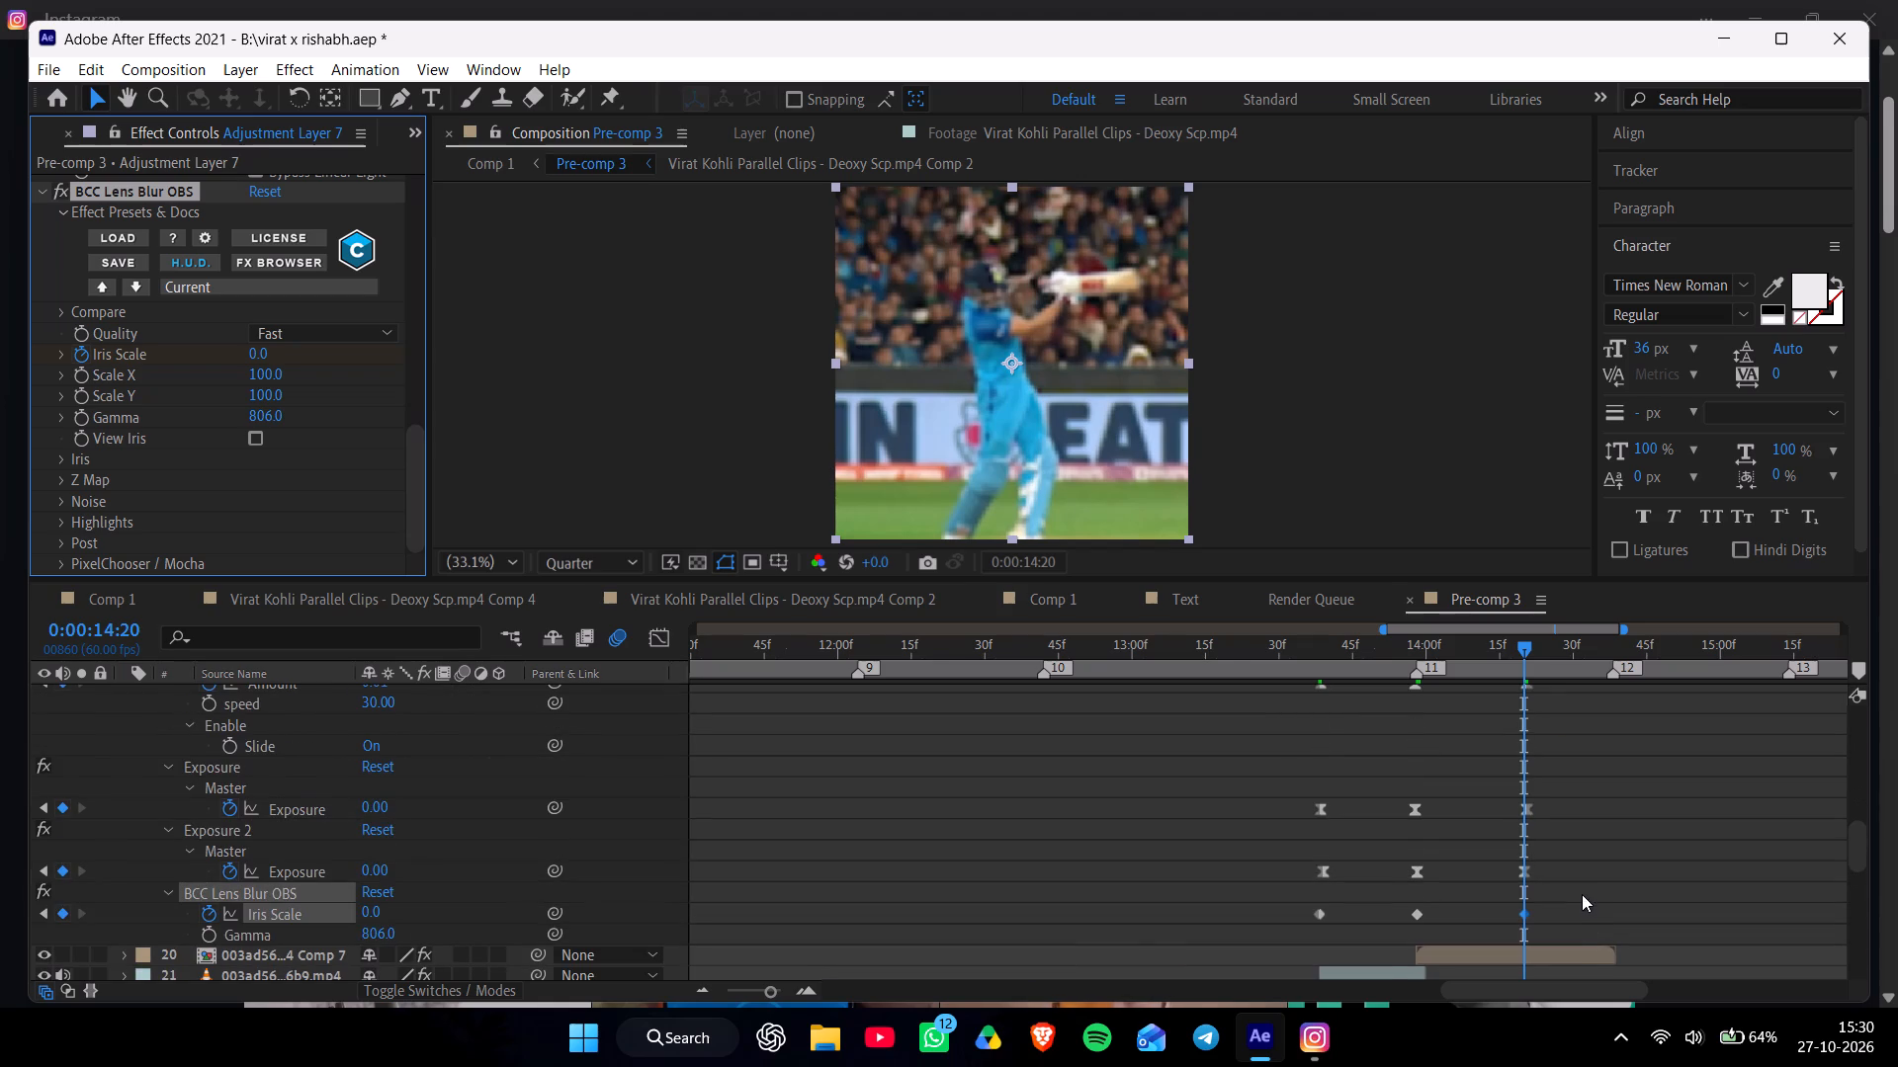
drag(1582, 895, 1273, 963)
key(F9)
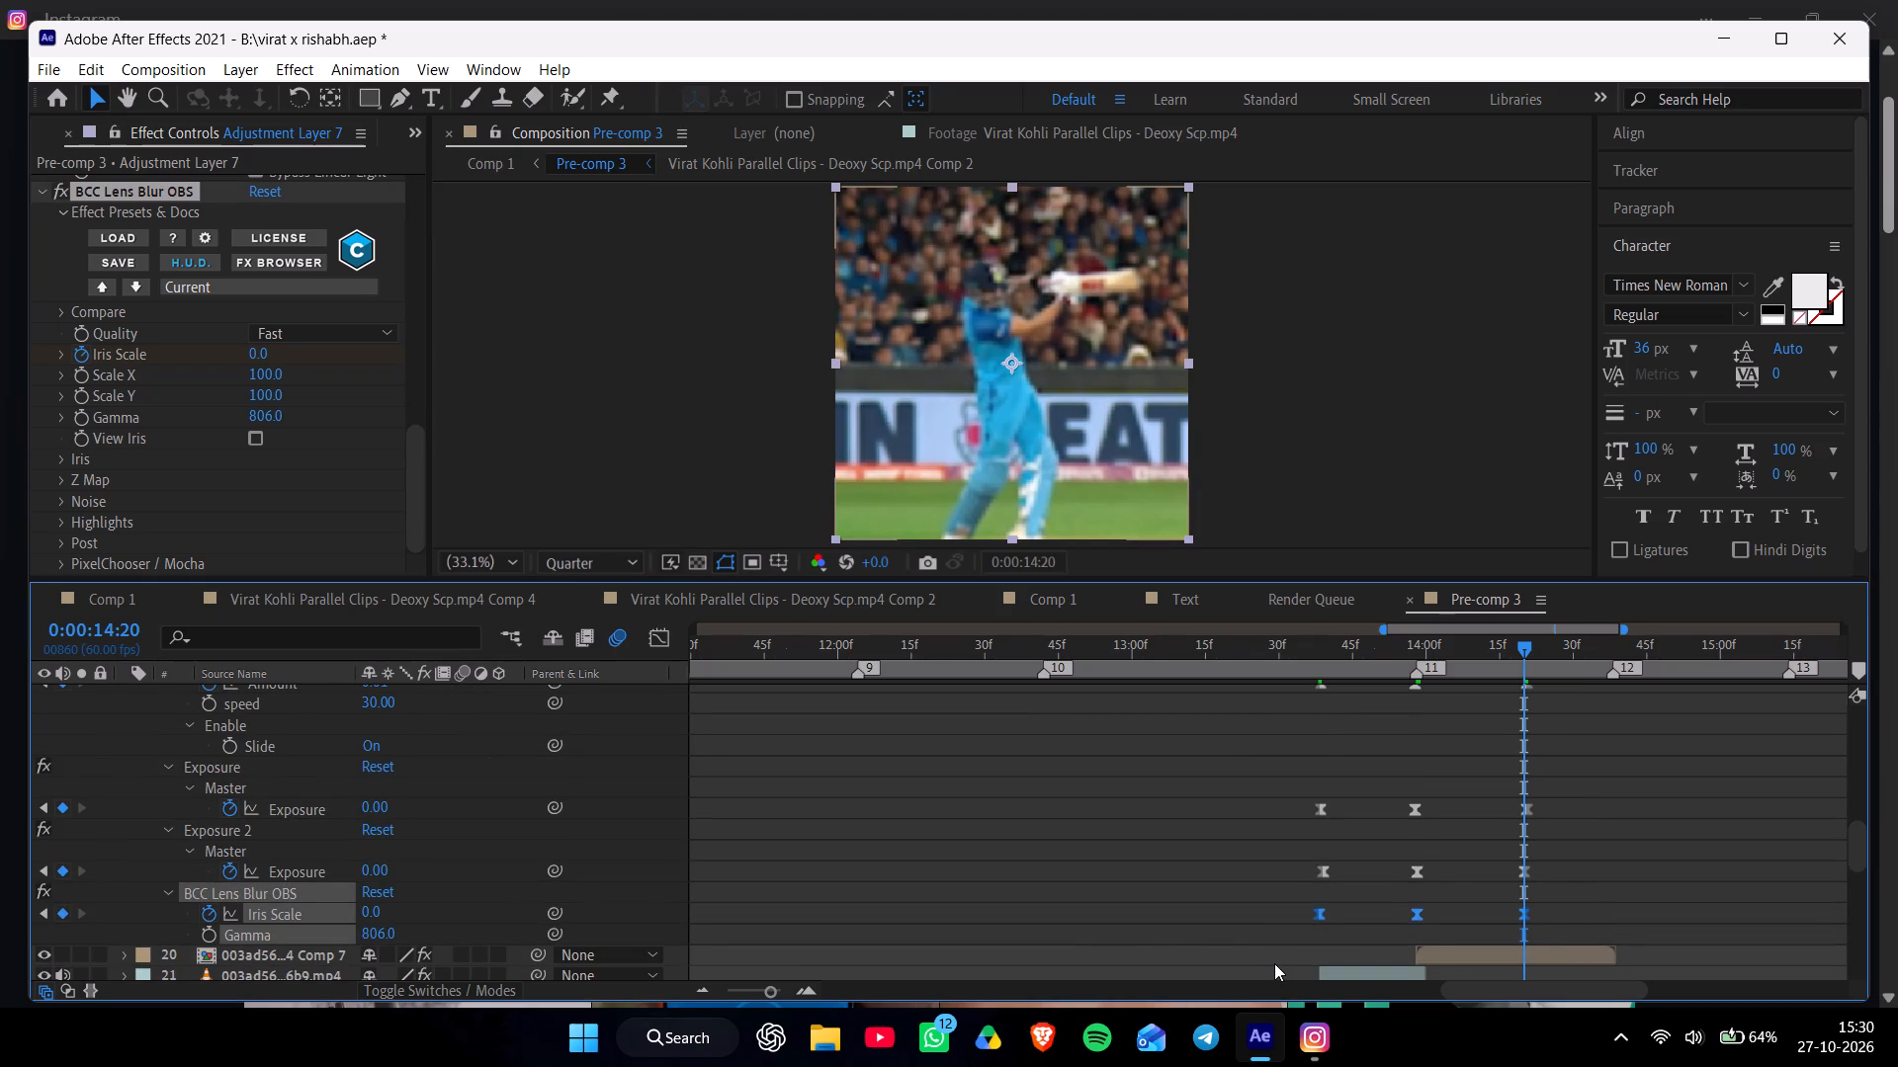
key(u)
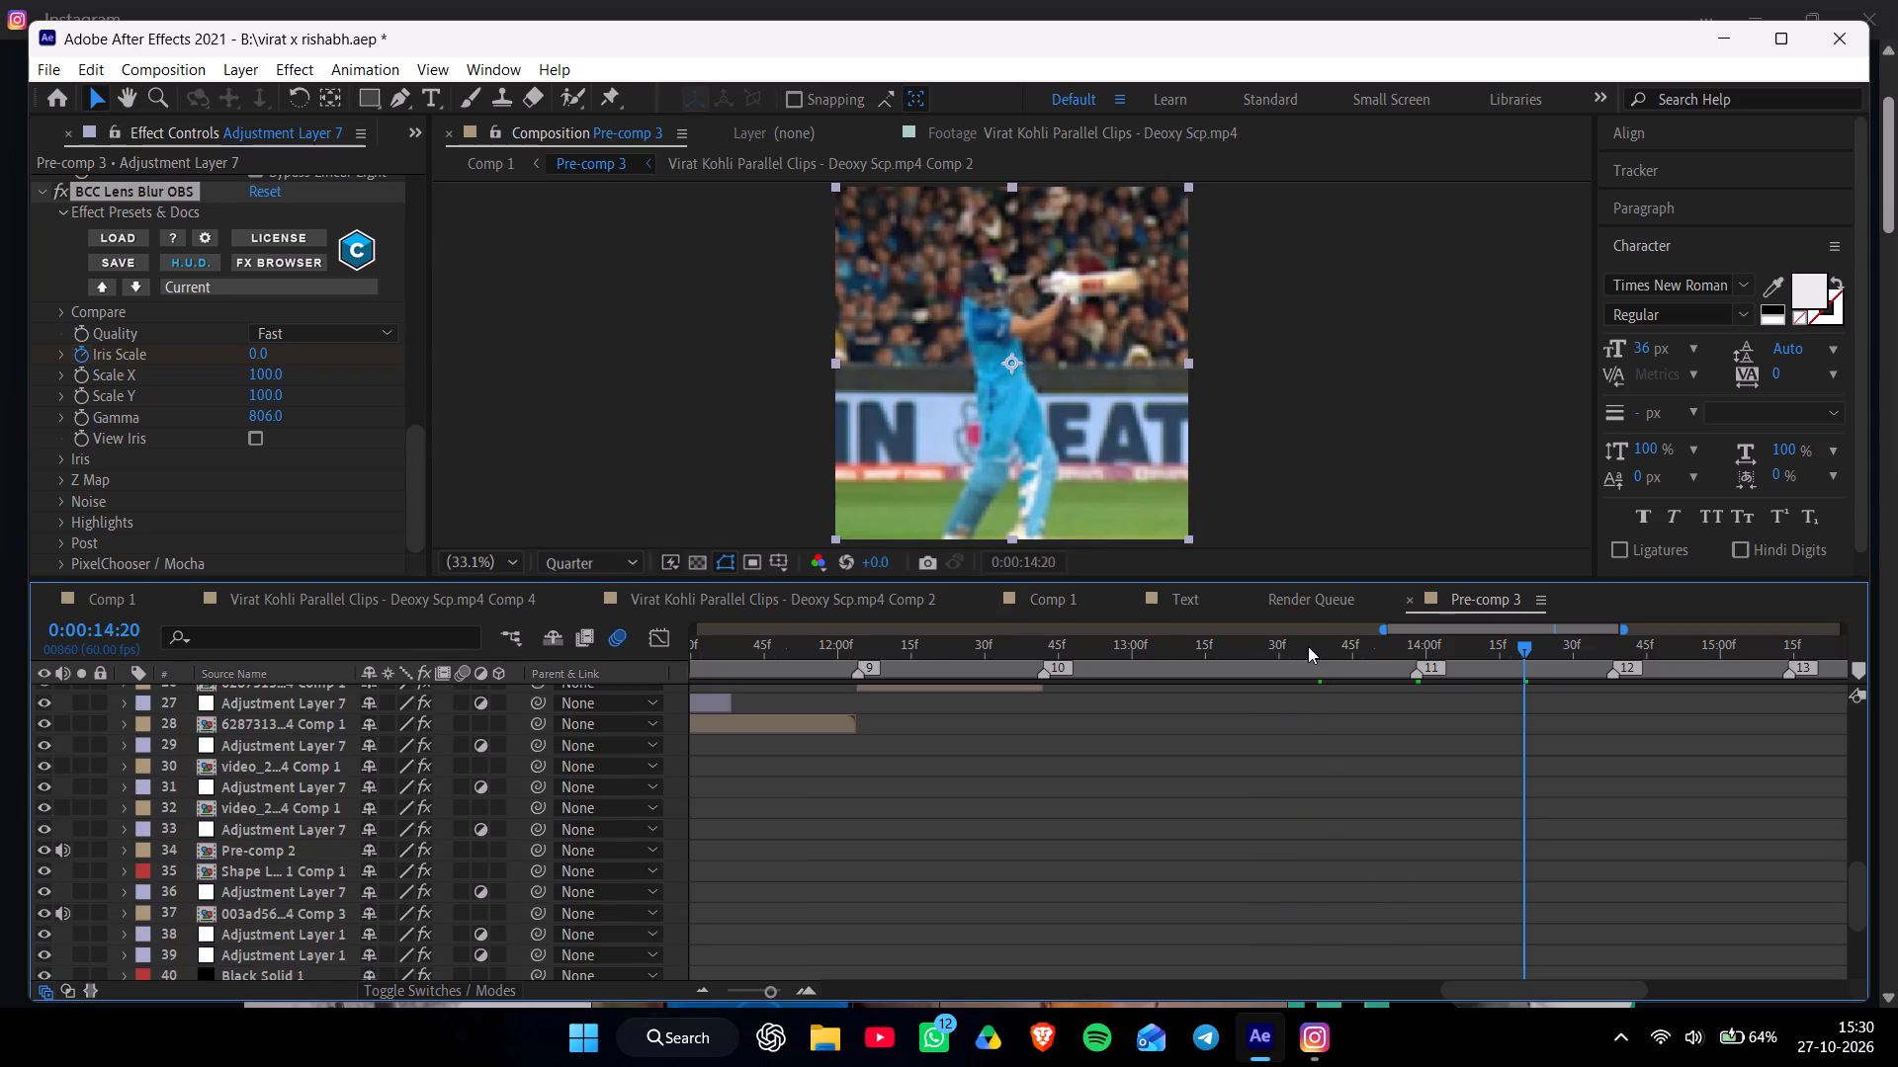
Review the transition around 0:00:13:58, collapse layer 19's effects after Motion Tile, and delete its Exposure 2 effect.
drag(1308, 646, 1480, 698)
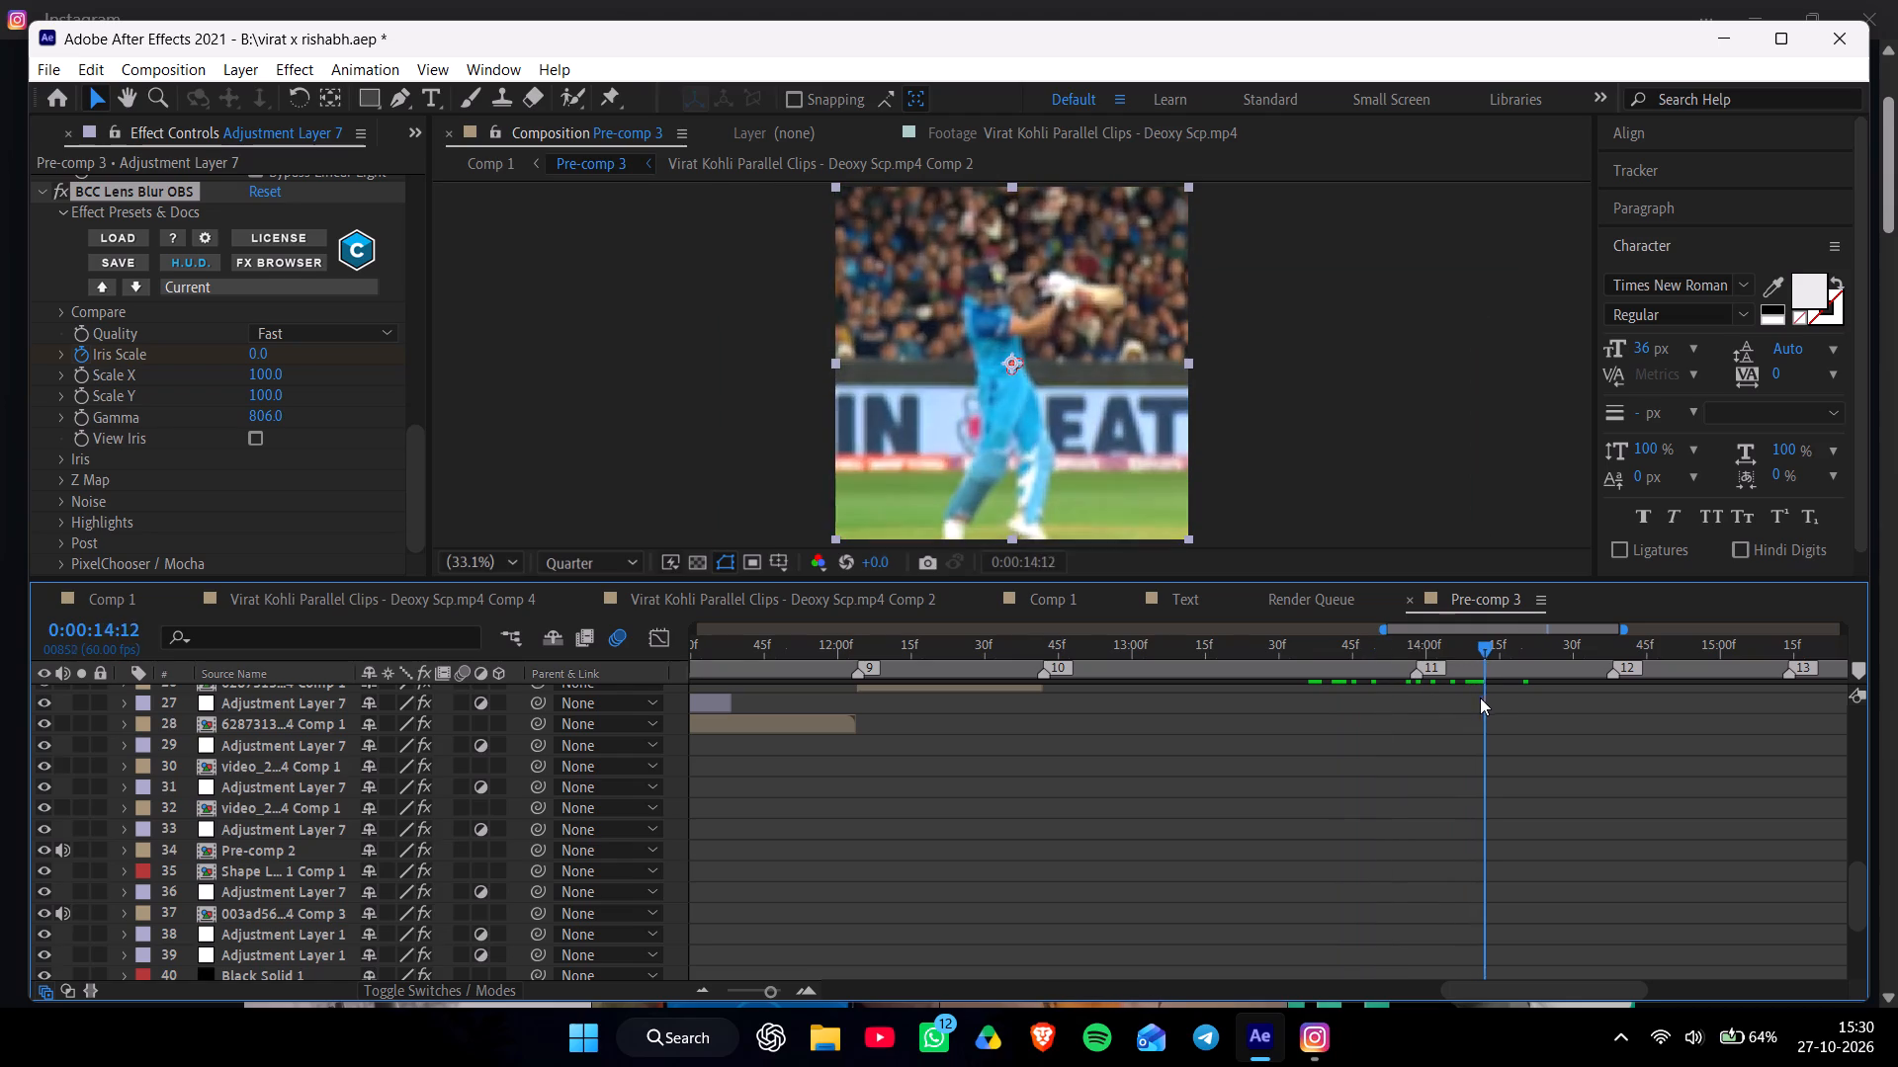
drag(1480, 698, 1325, 723)
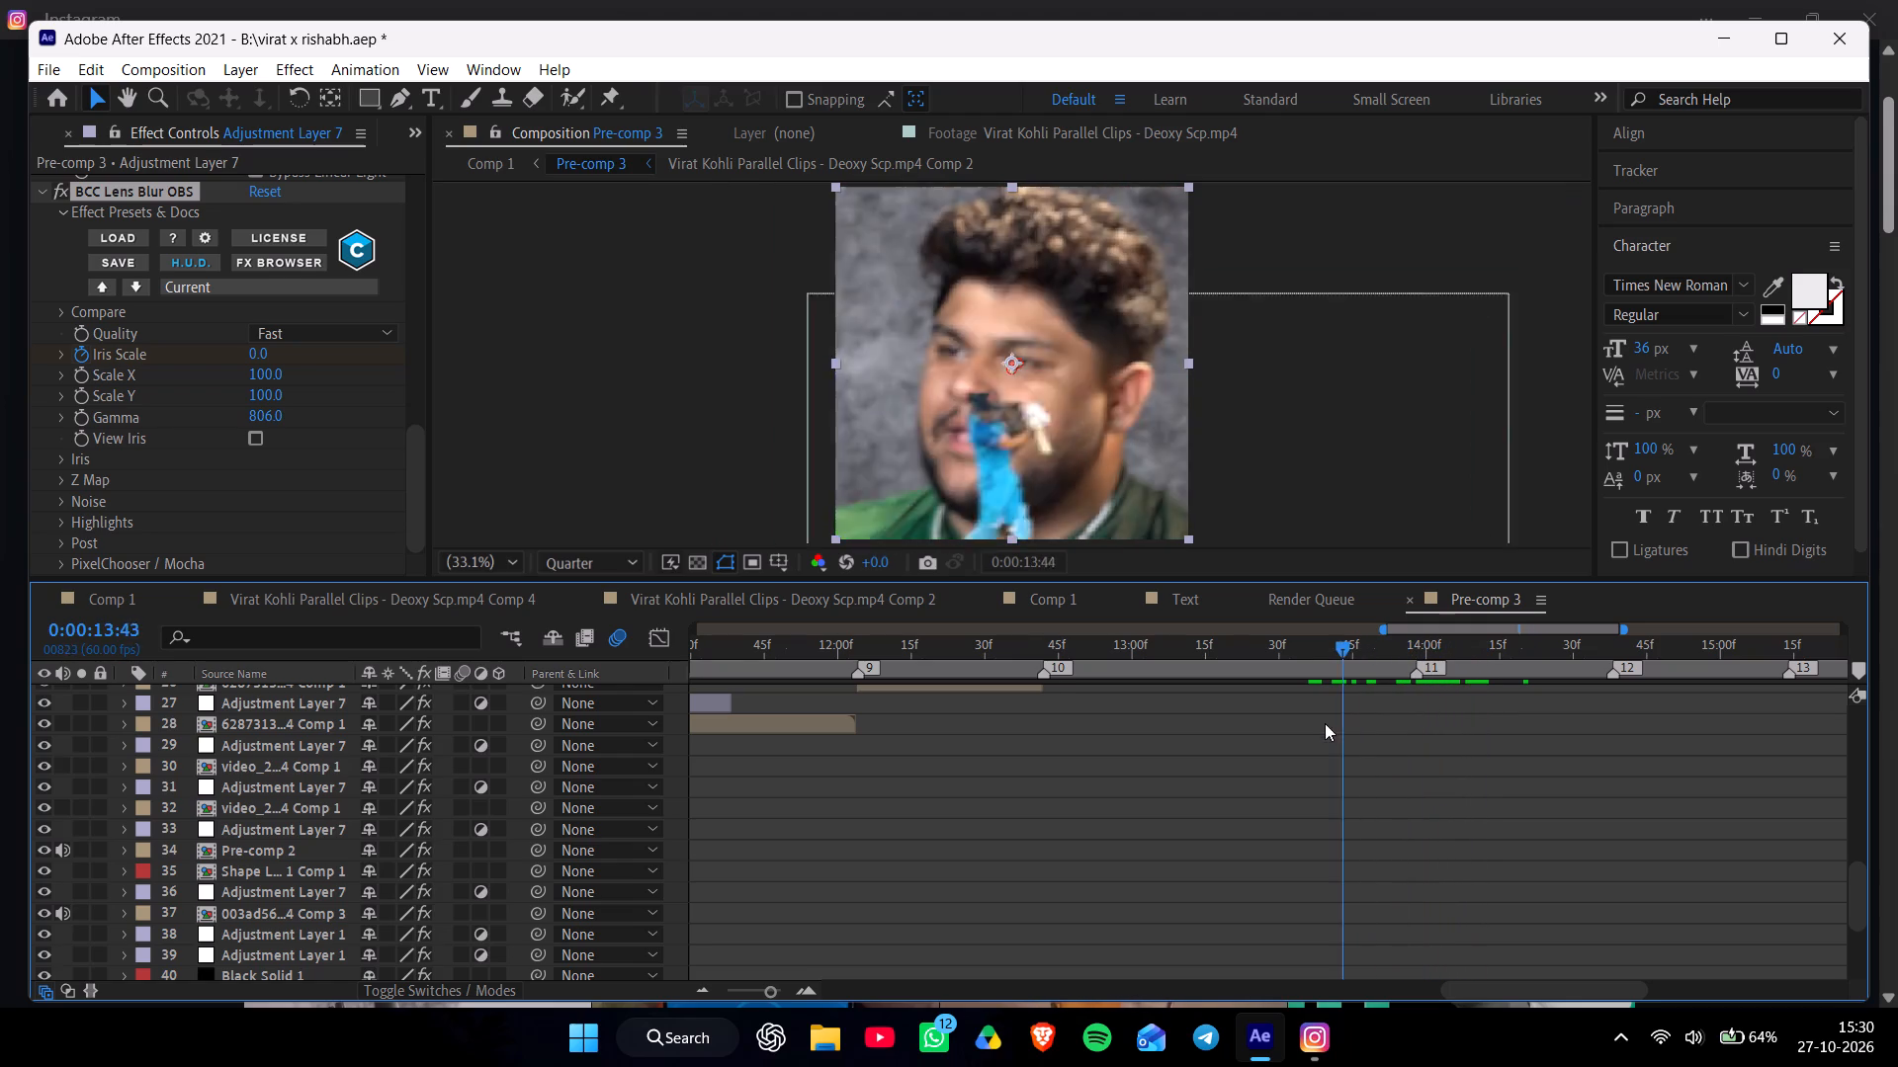
drag(1325, 723, 1449, 745)
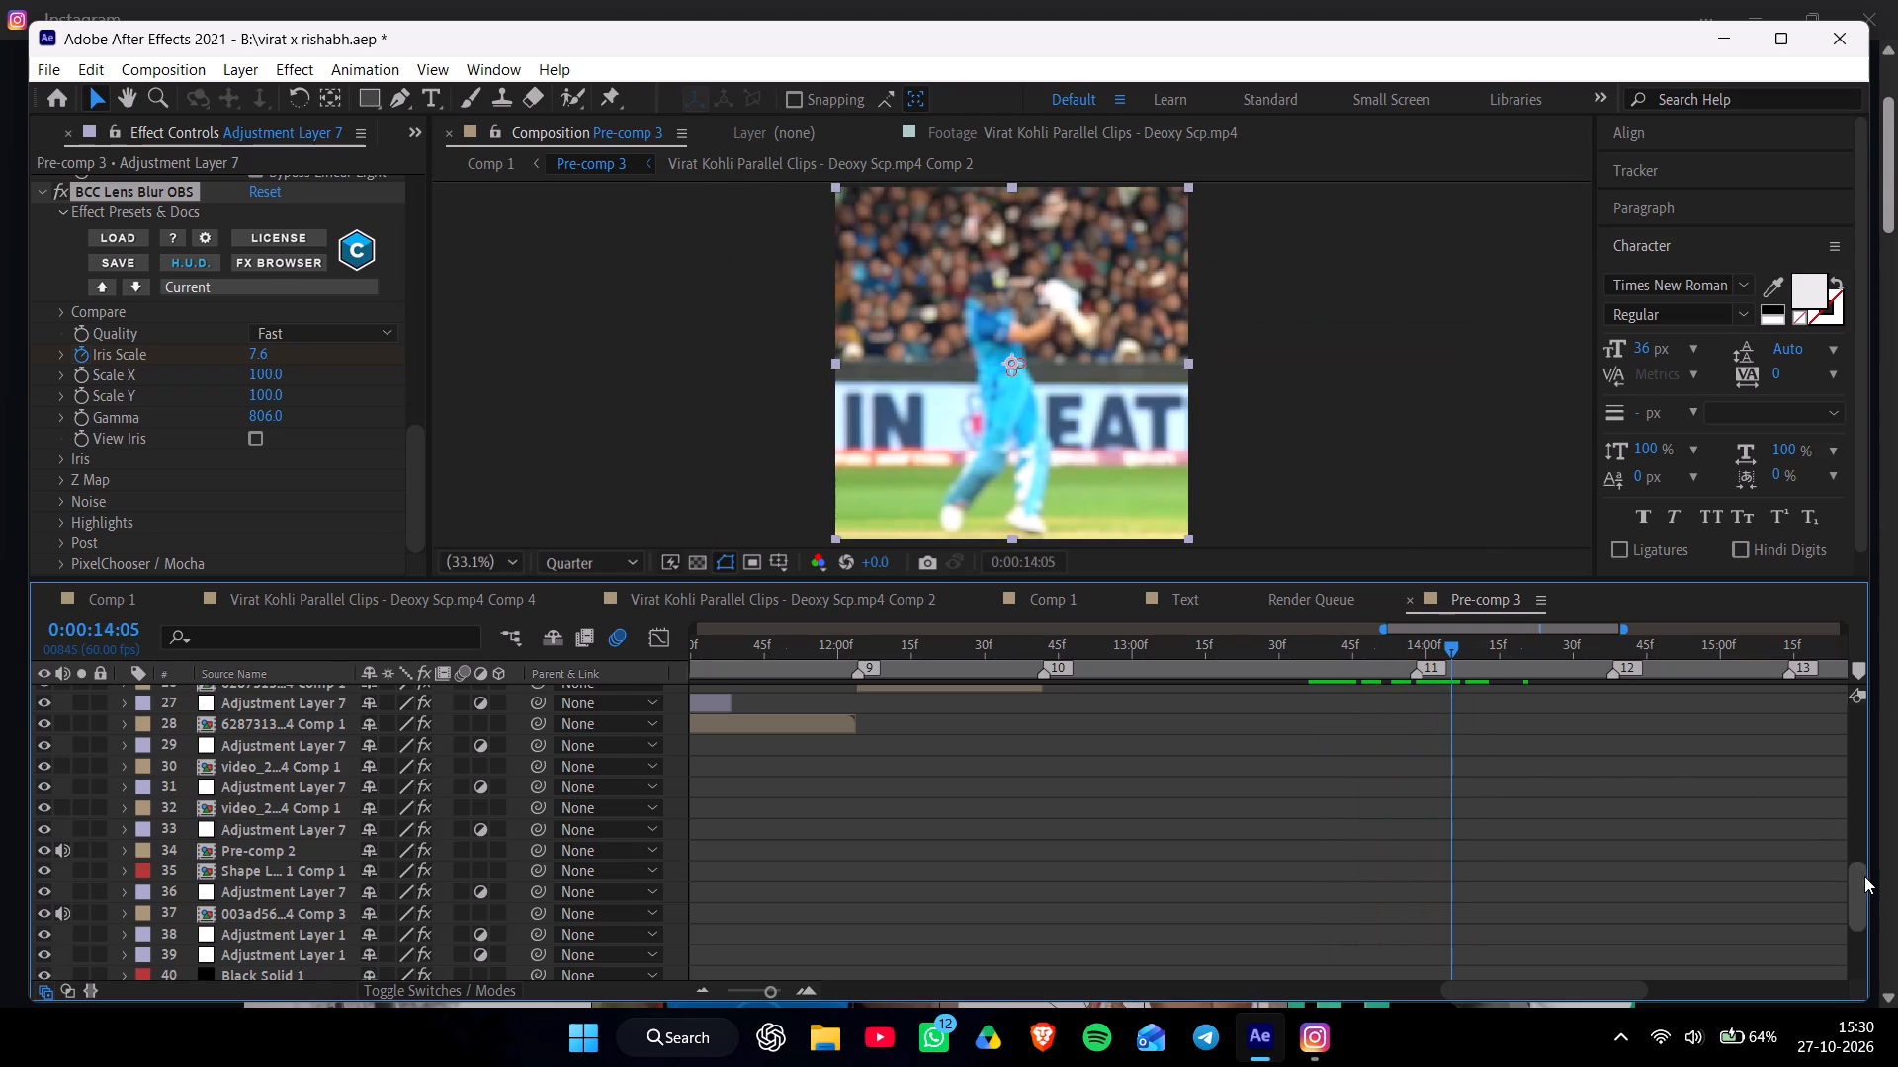
click(1867, 877)
drag(1855, 888, 1848, 820)
key(u)
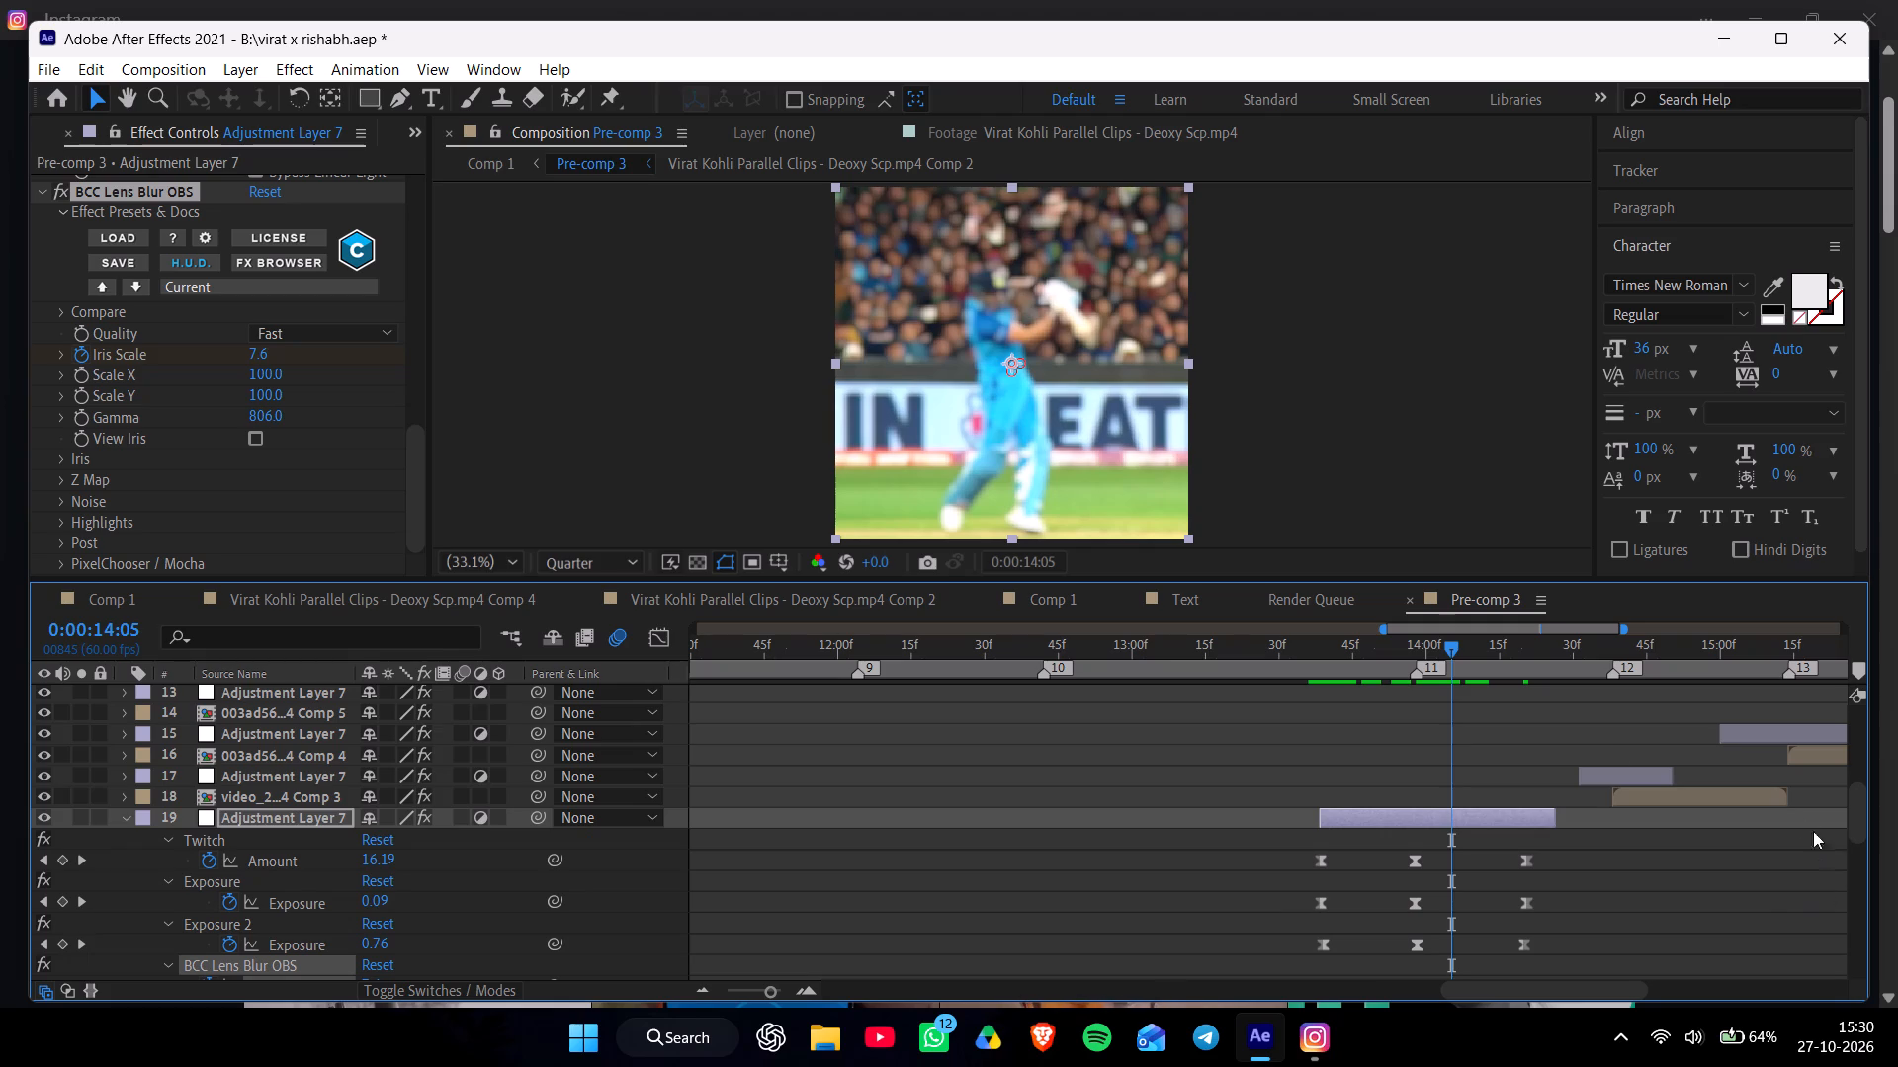
click(35, 197)
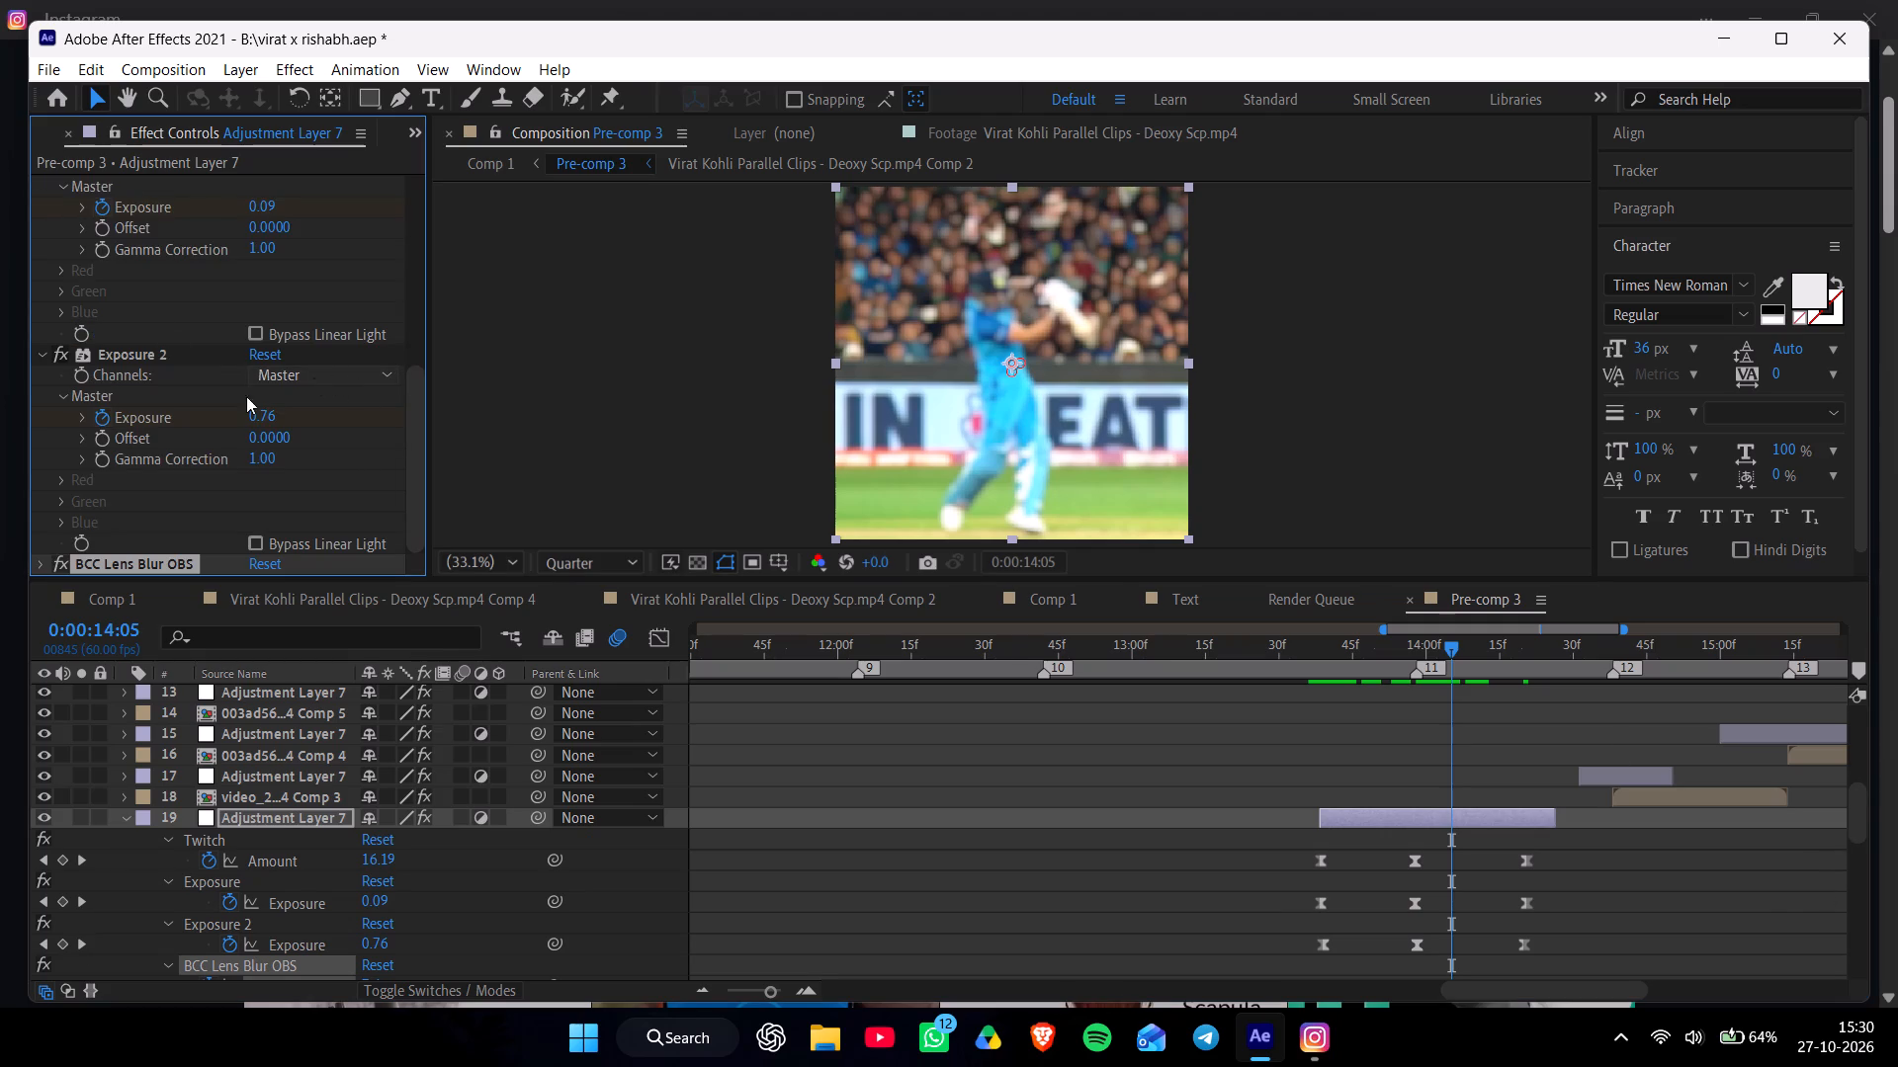
click(44, 355)
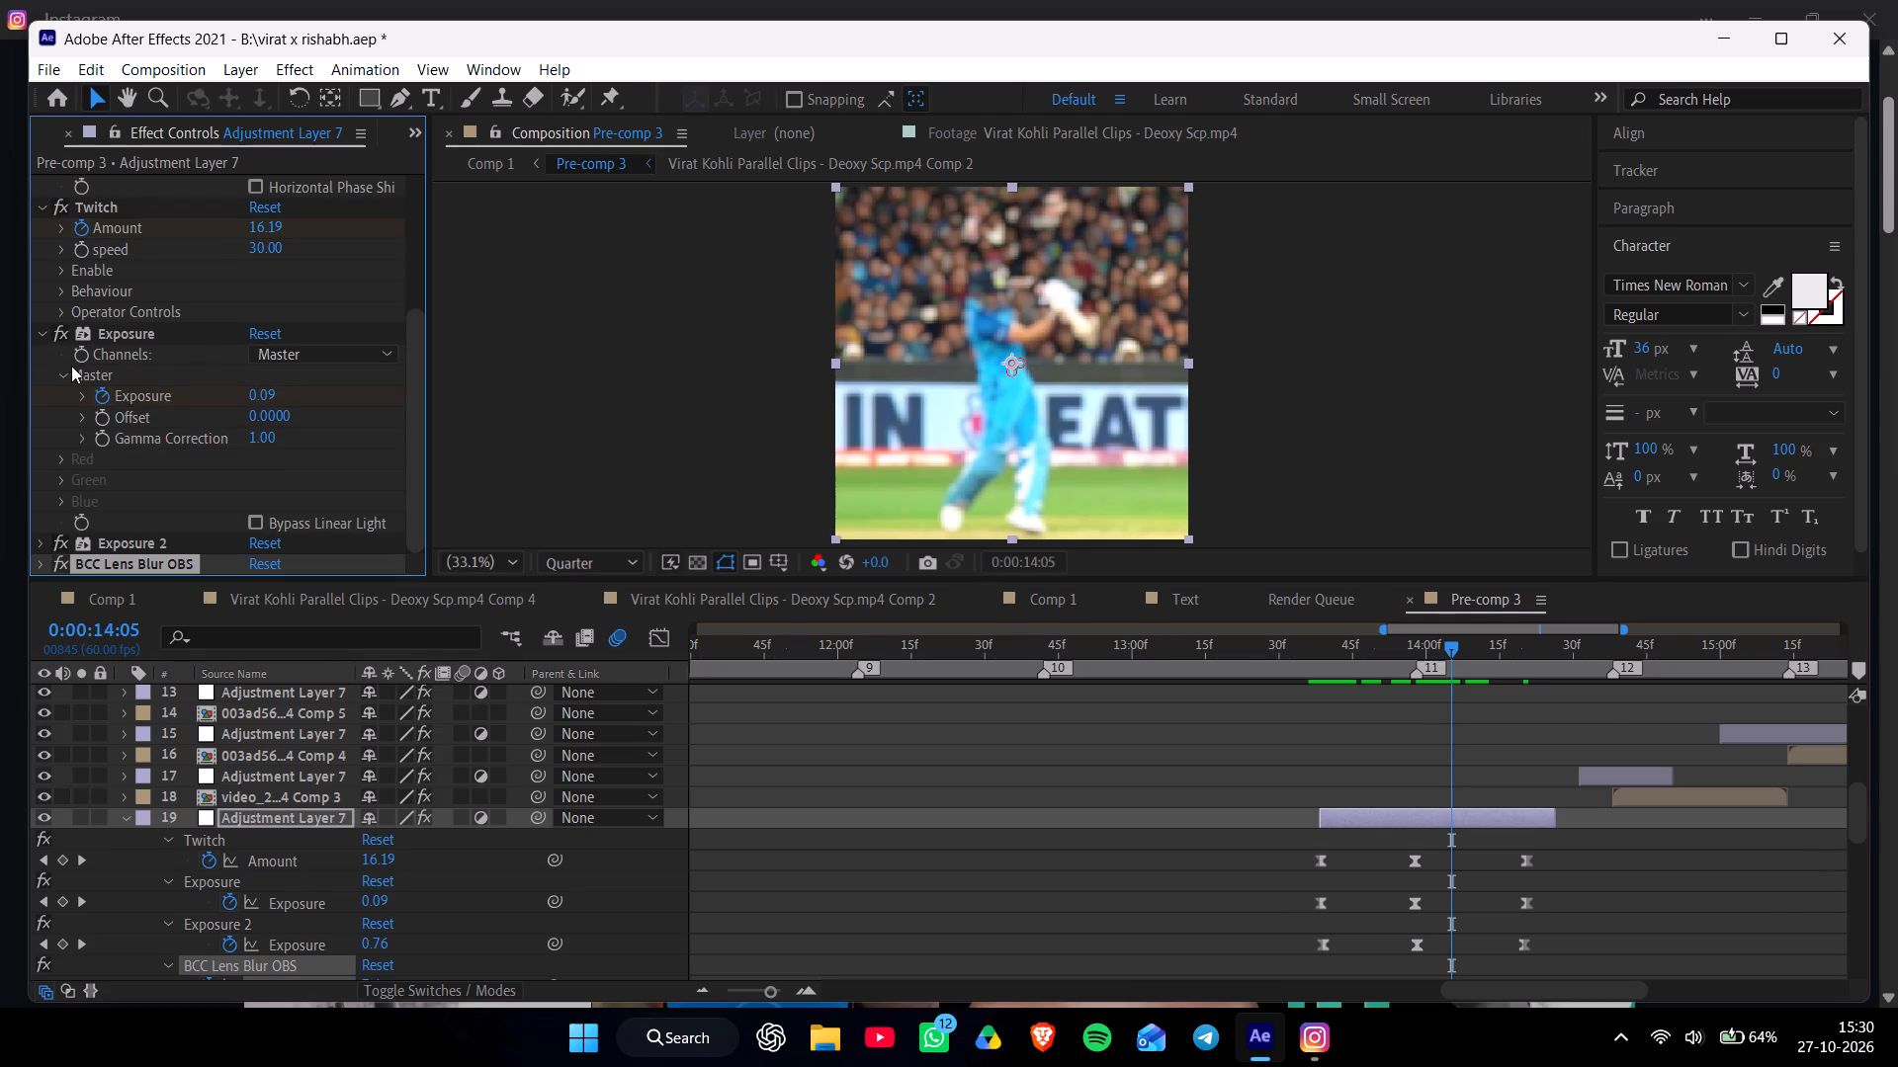
click(41, 333)
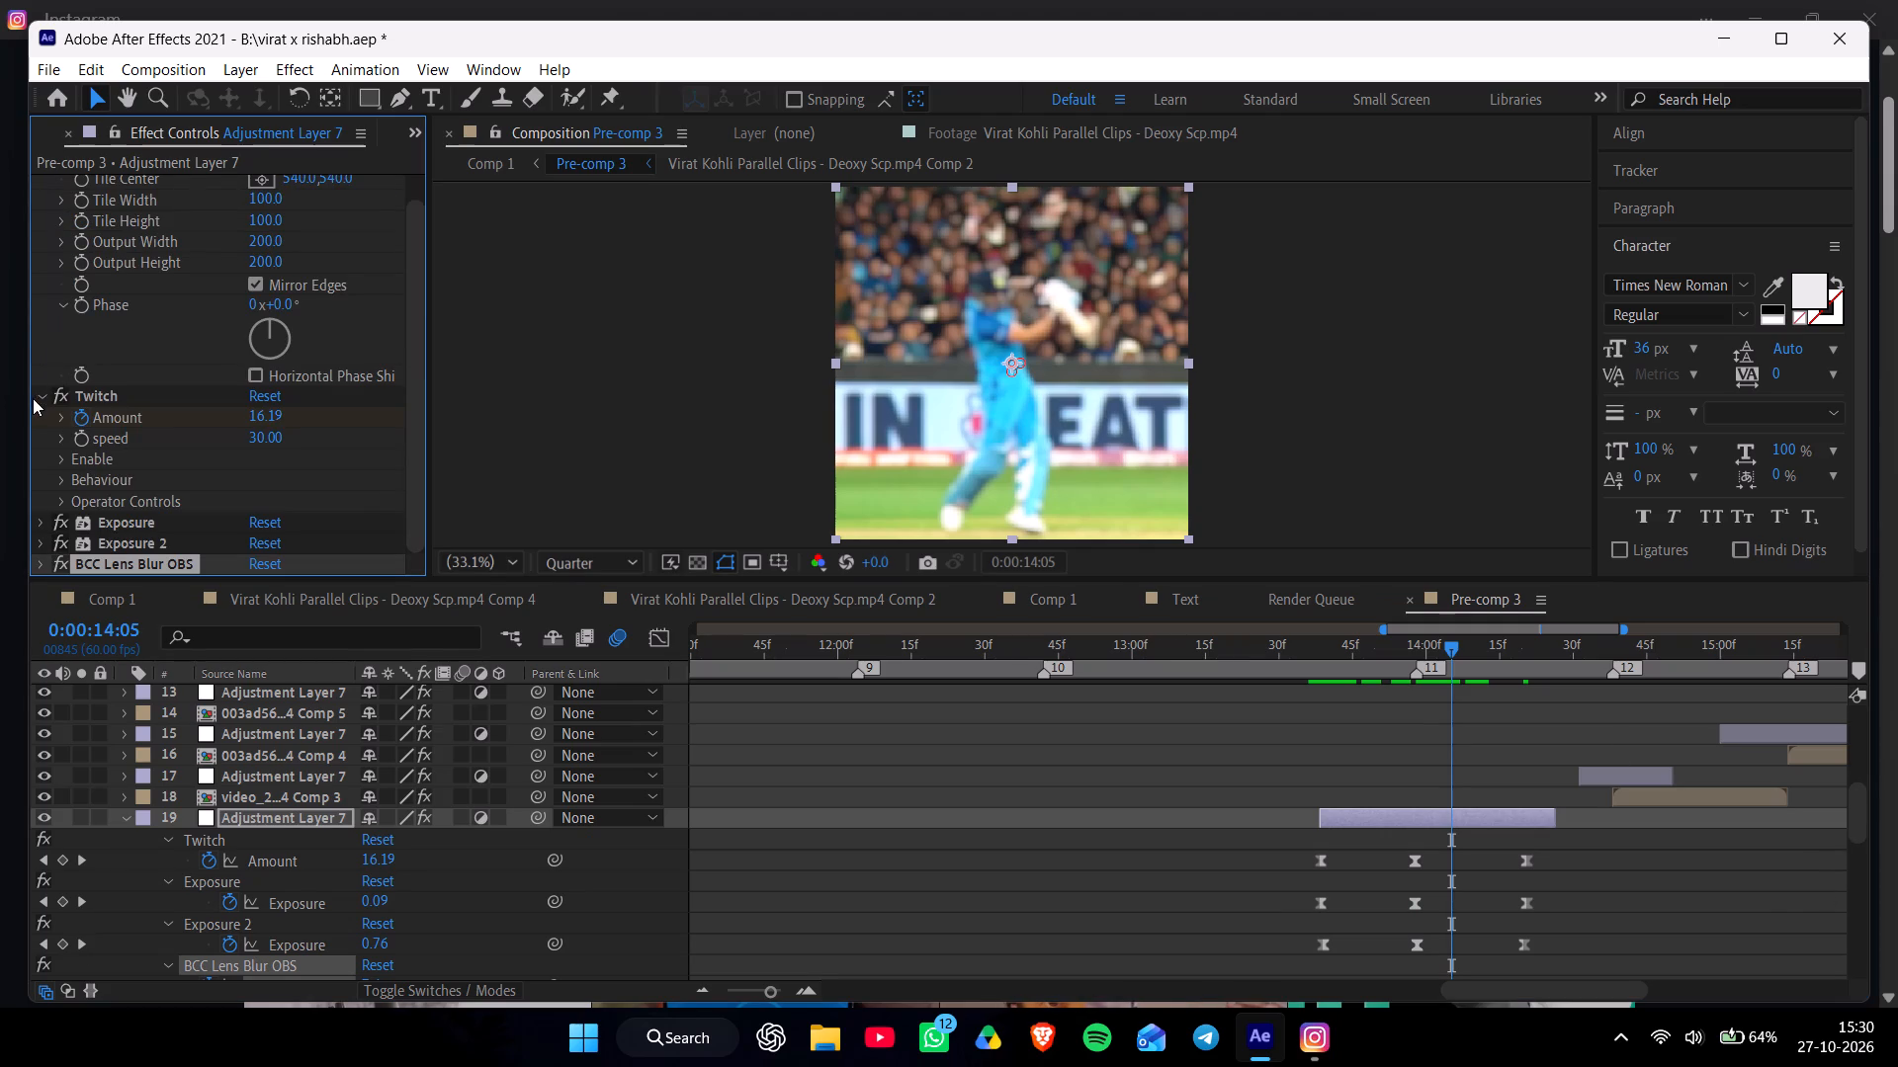
click(40, 398)
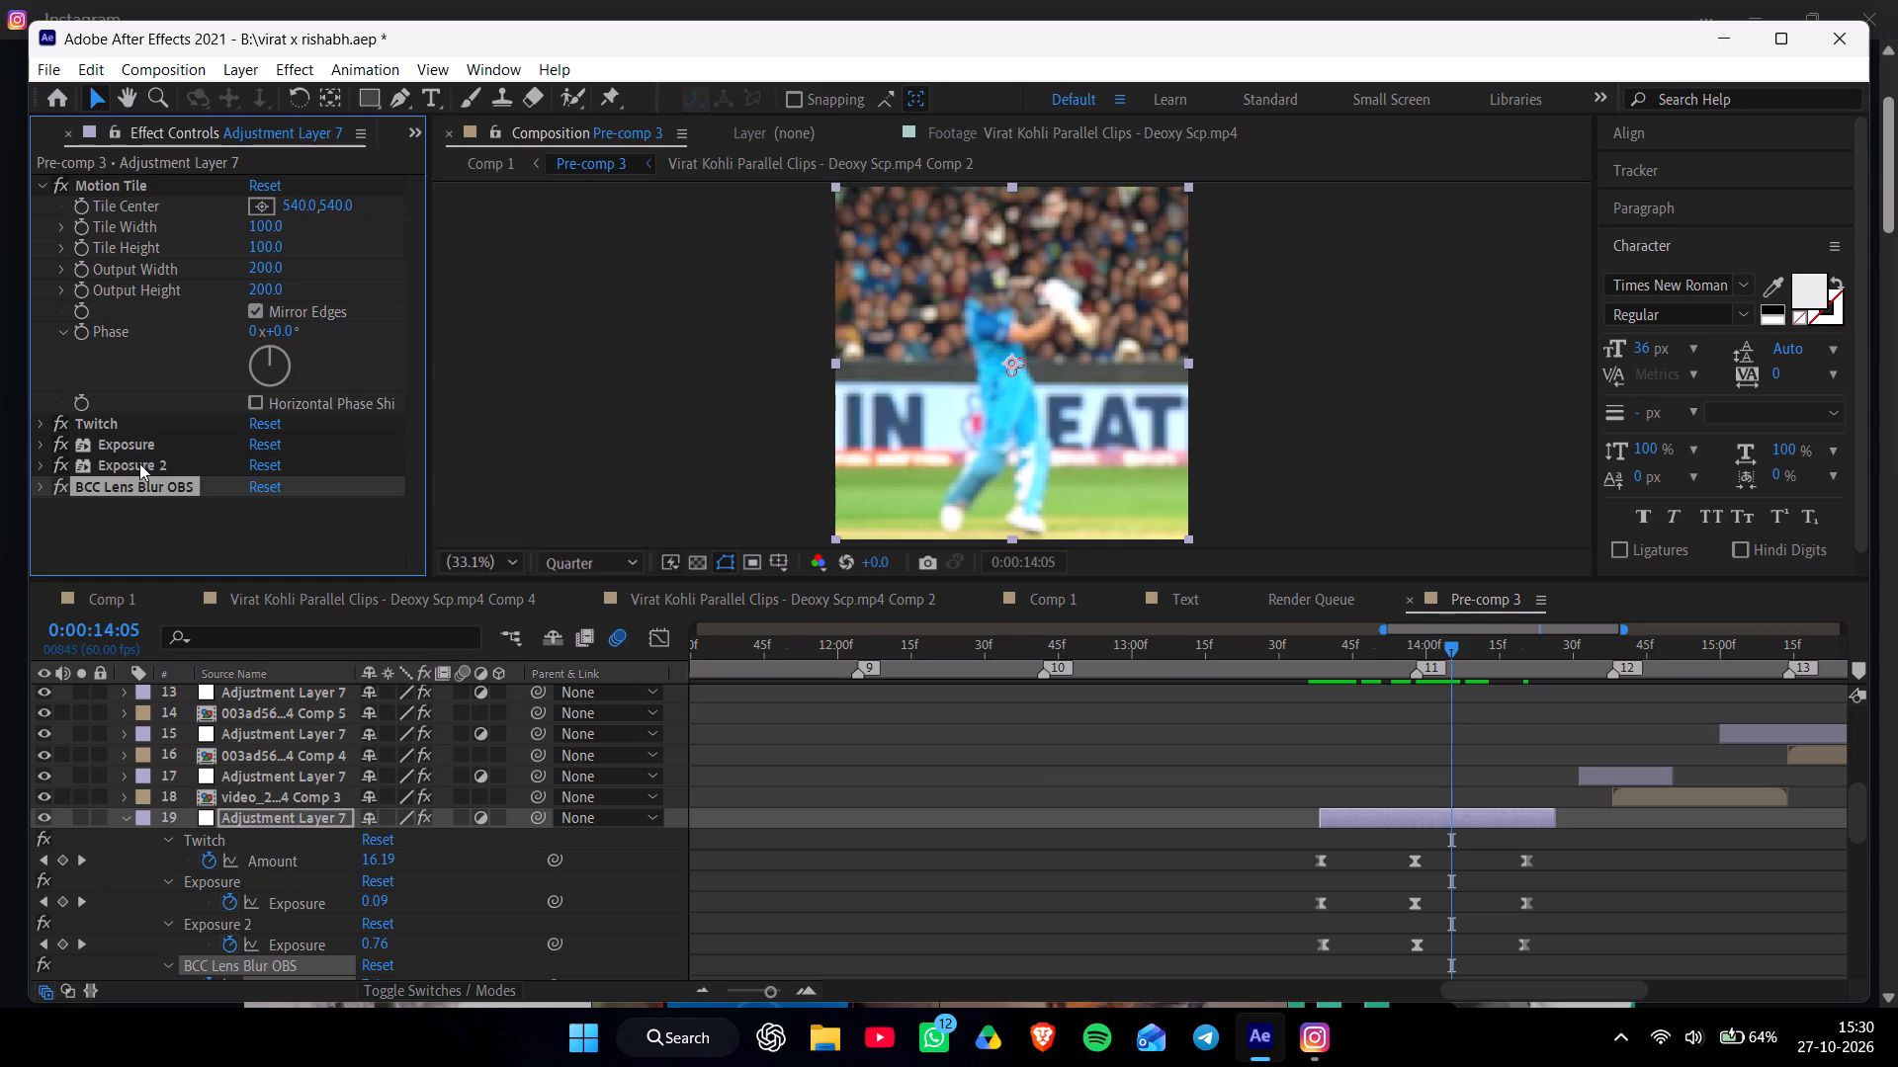
click(139, 463)
click(139, 463)
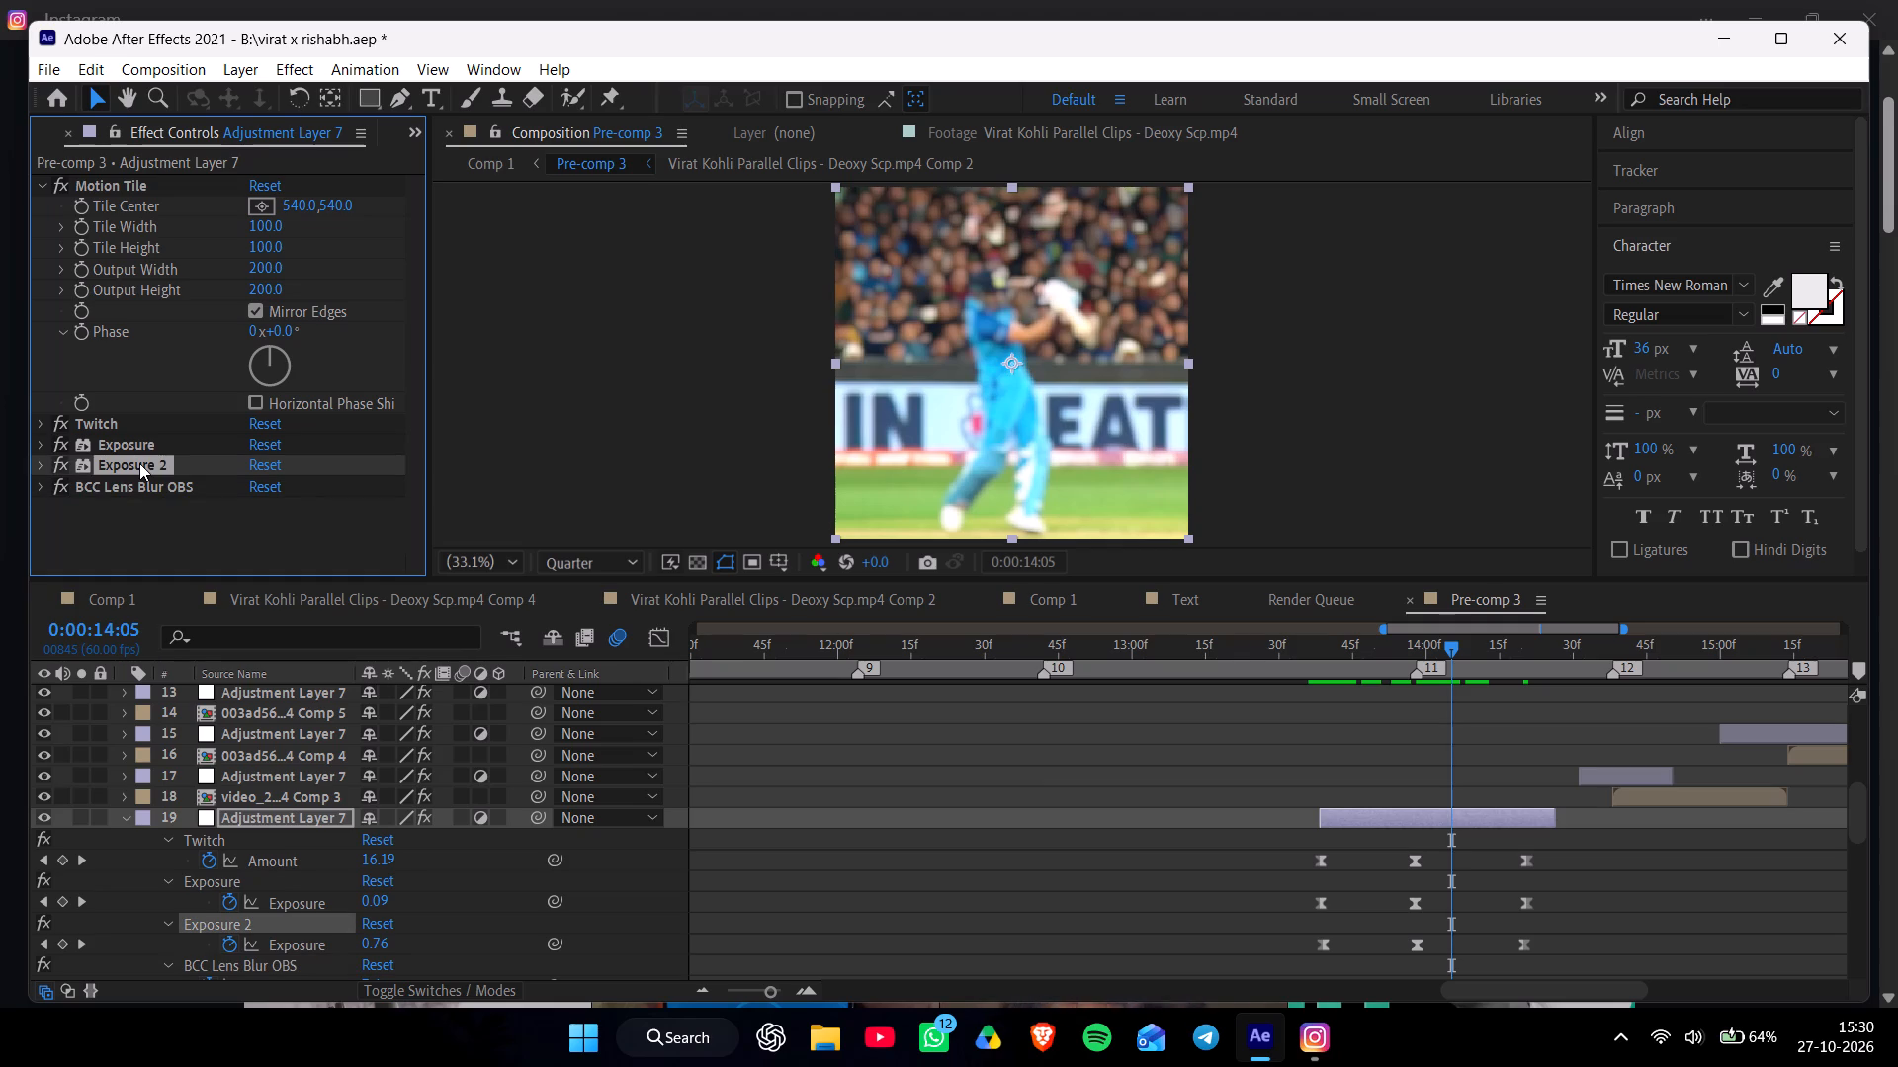
key(Delete)
Check the transition up to 0:00:13:58 and duplicate layer 19's remaining Exposure effect.
click(131, 450)
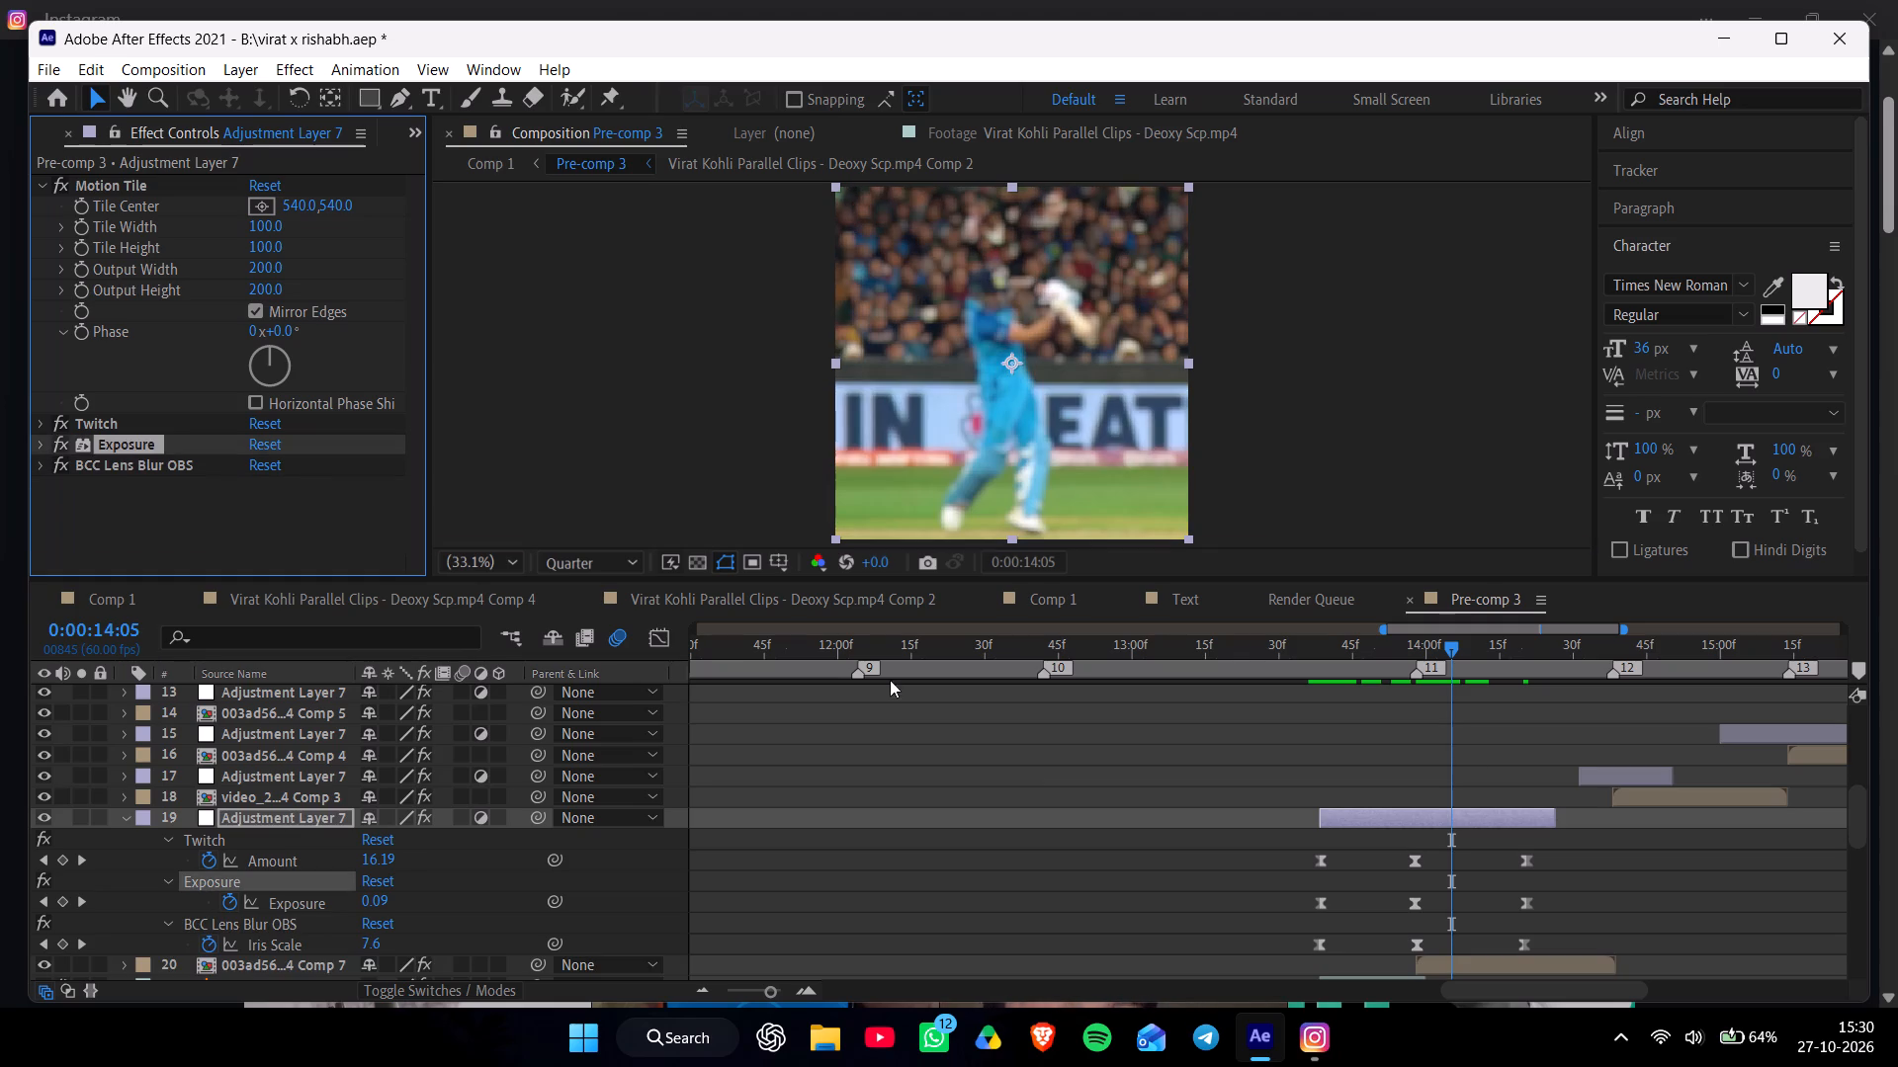
drag(1341, 644, 1417, 656)
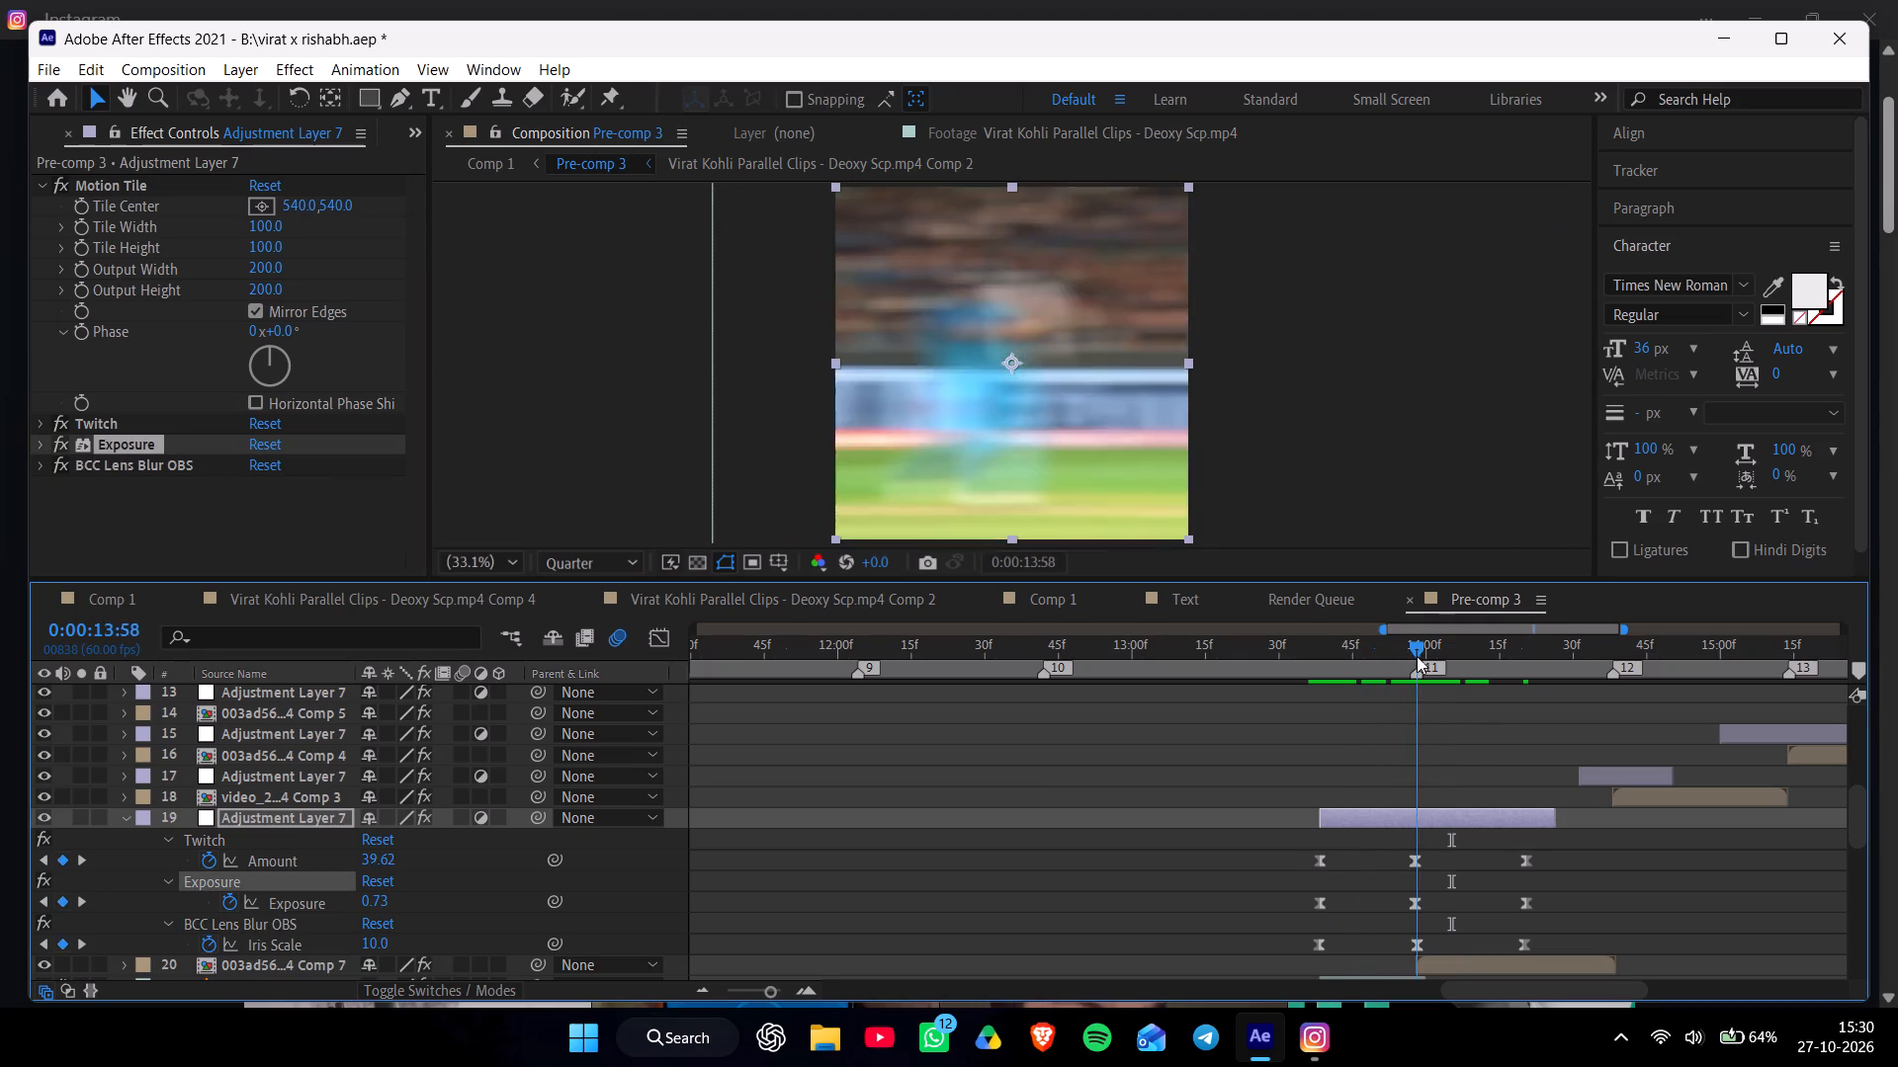
drag(1417, 656, 1414, 661)
click(129, 445)
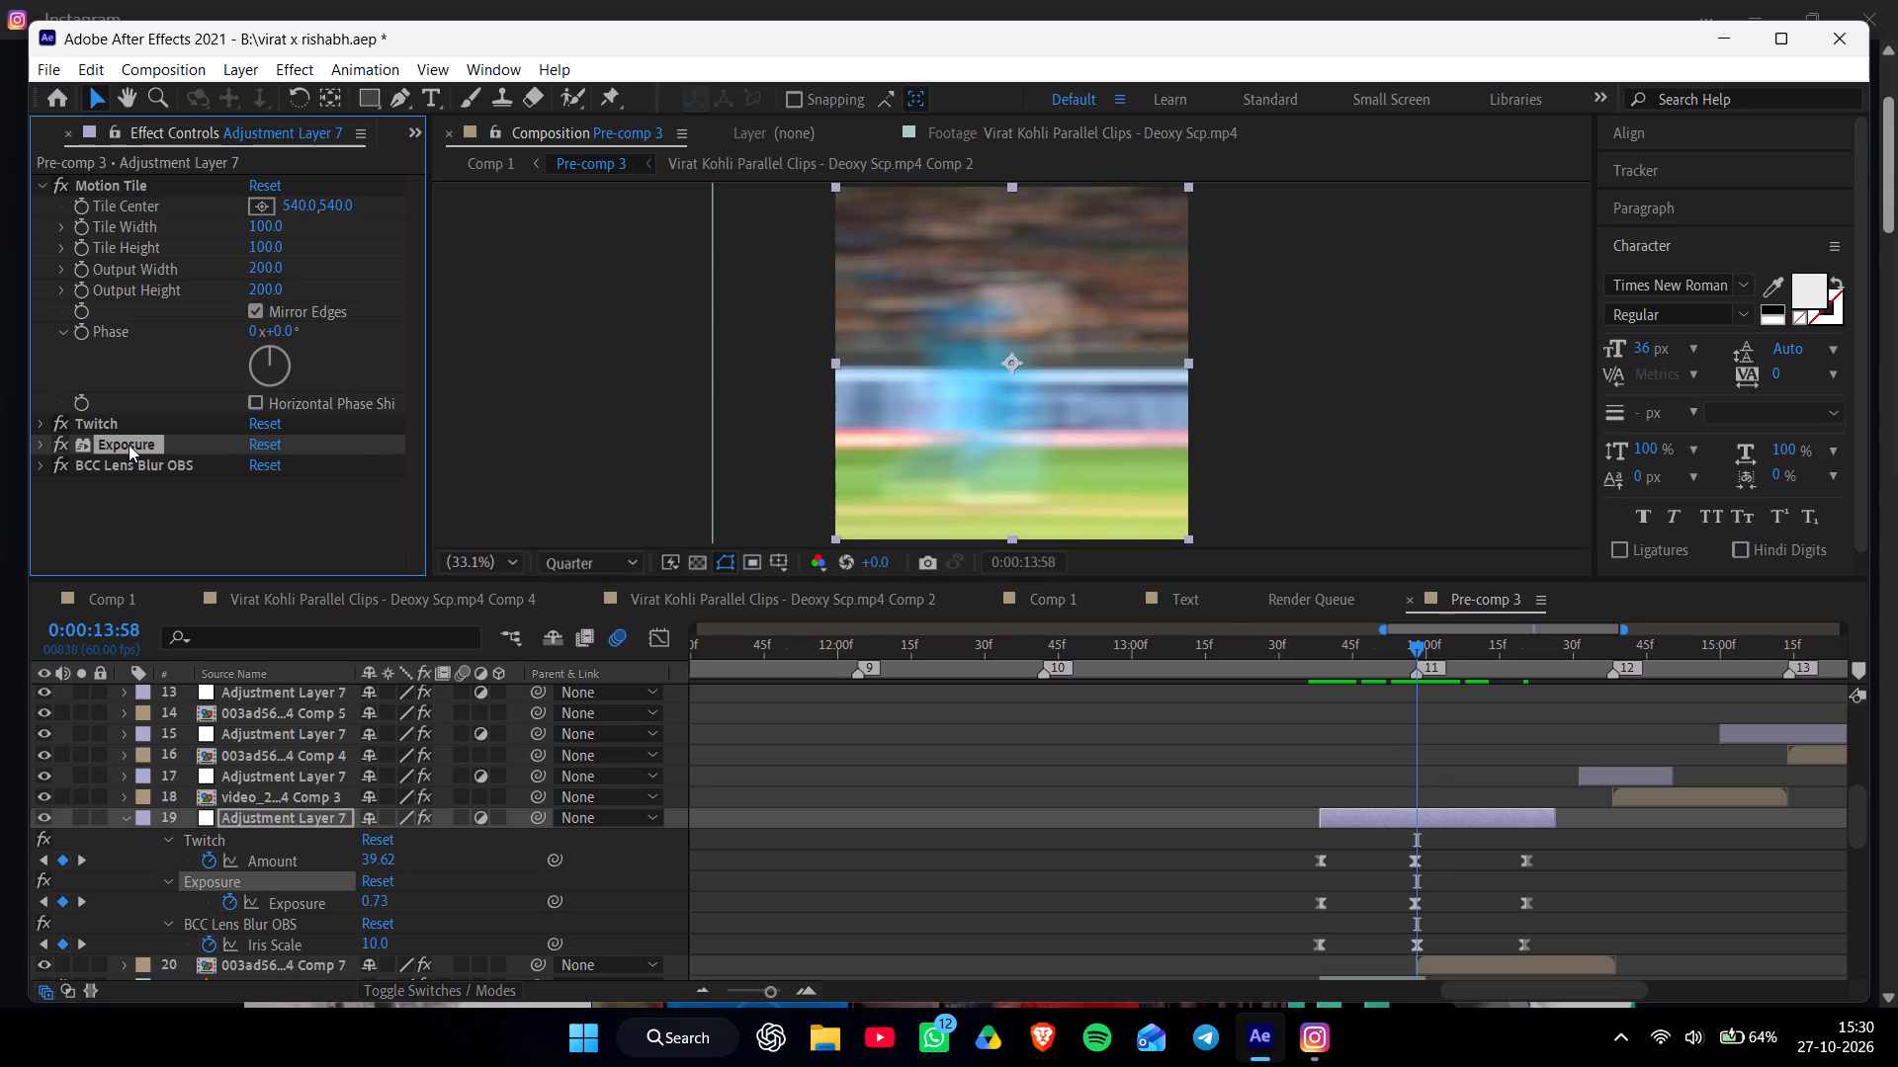
key(ctrl+d)
click(37, 356)
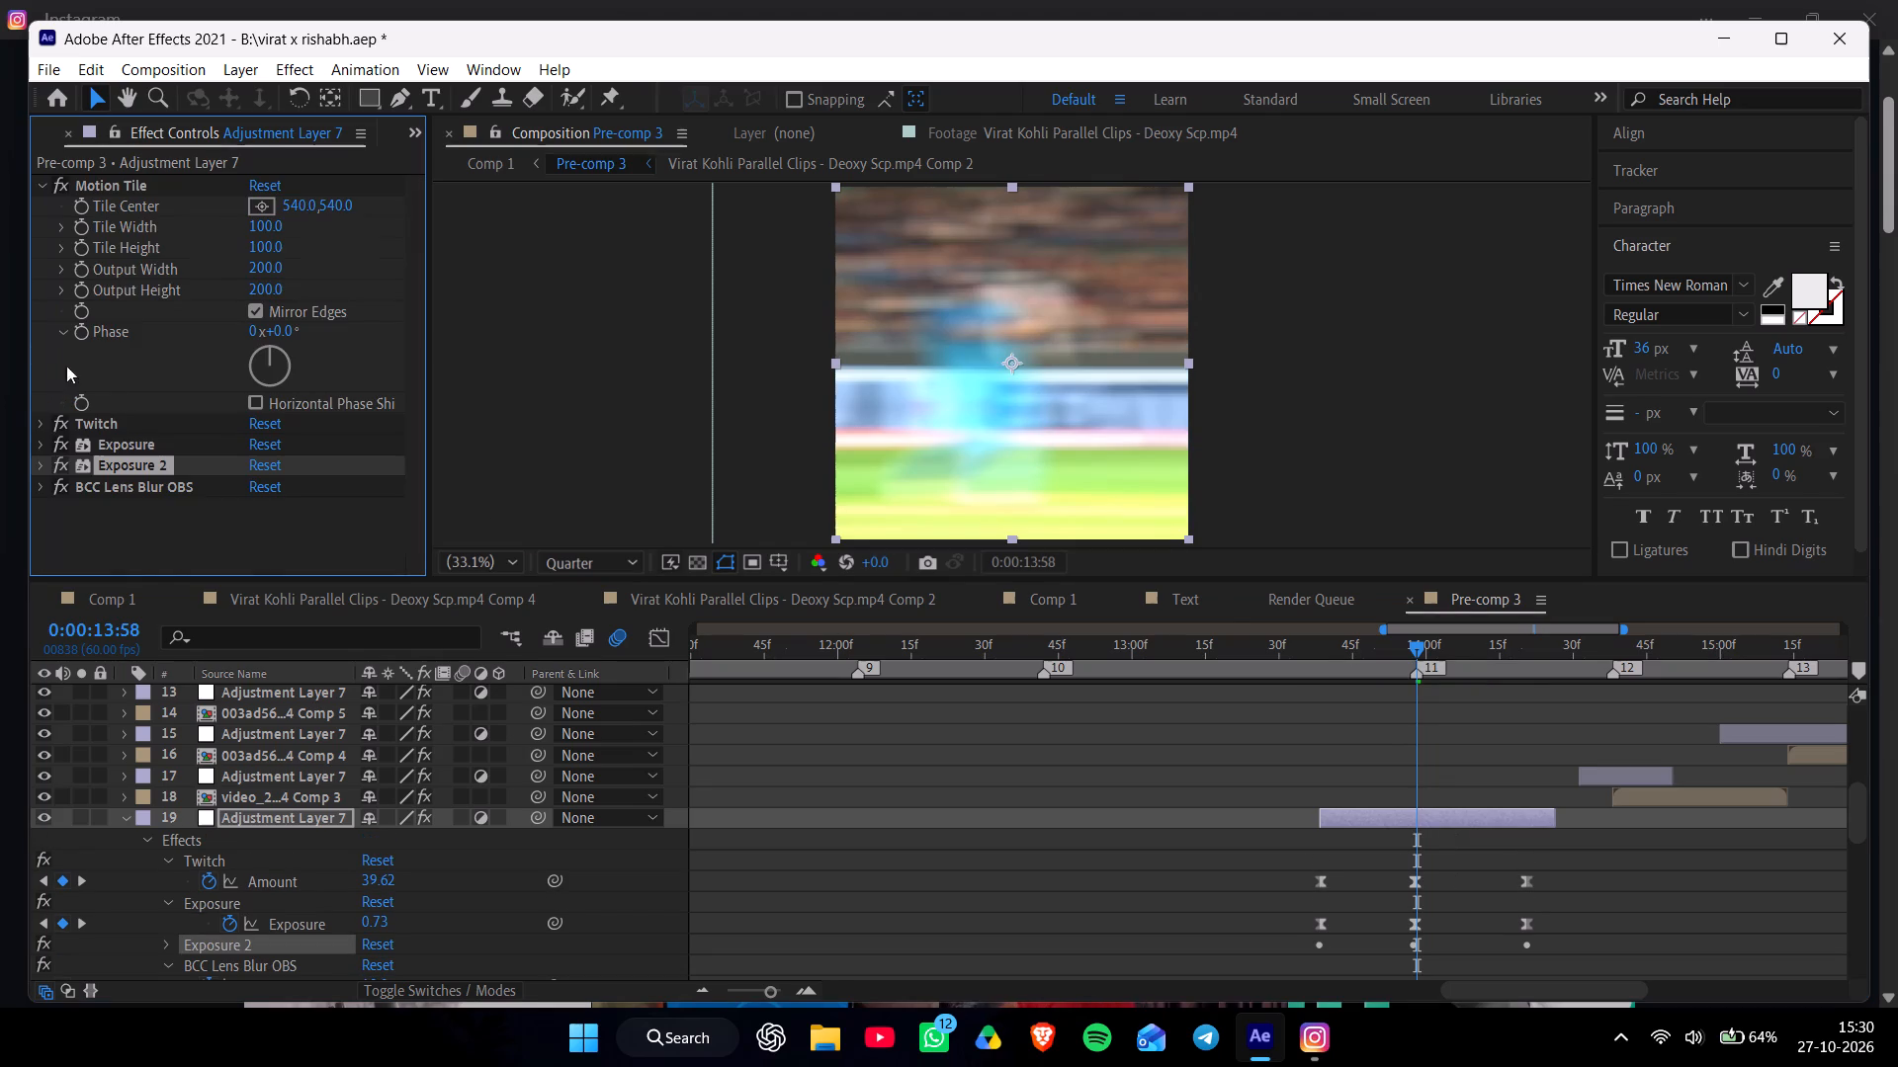
Preview the transition from 0:00:13:37 and copy layer 19's Exposure, Exposure 2 and BCC Lens Blur OBS effects.
click(1313, 639)
key(space)
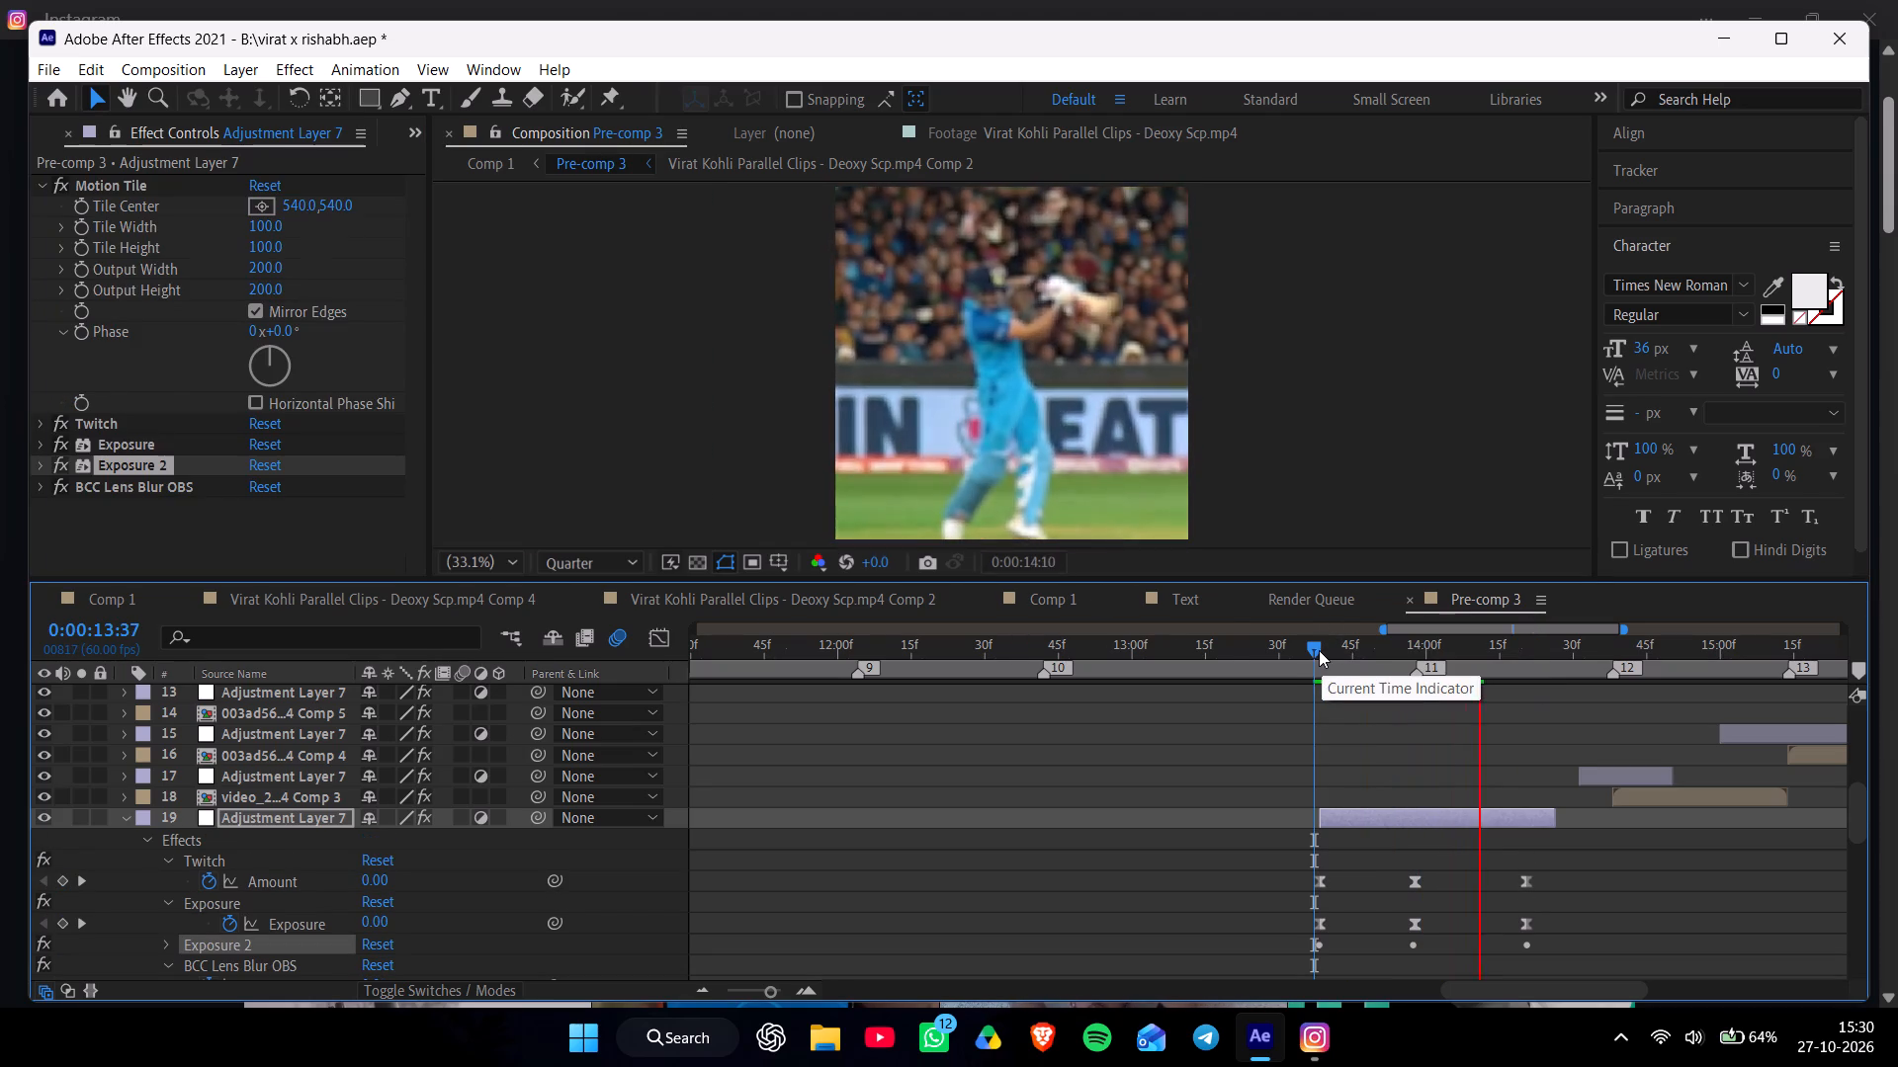
click(1318, 647)
key(space)
drag(1318, 647, 1410, 680)
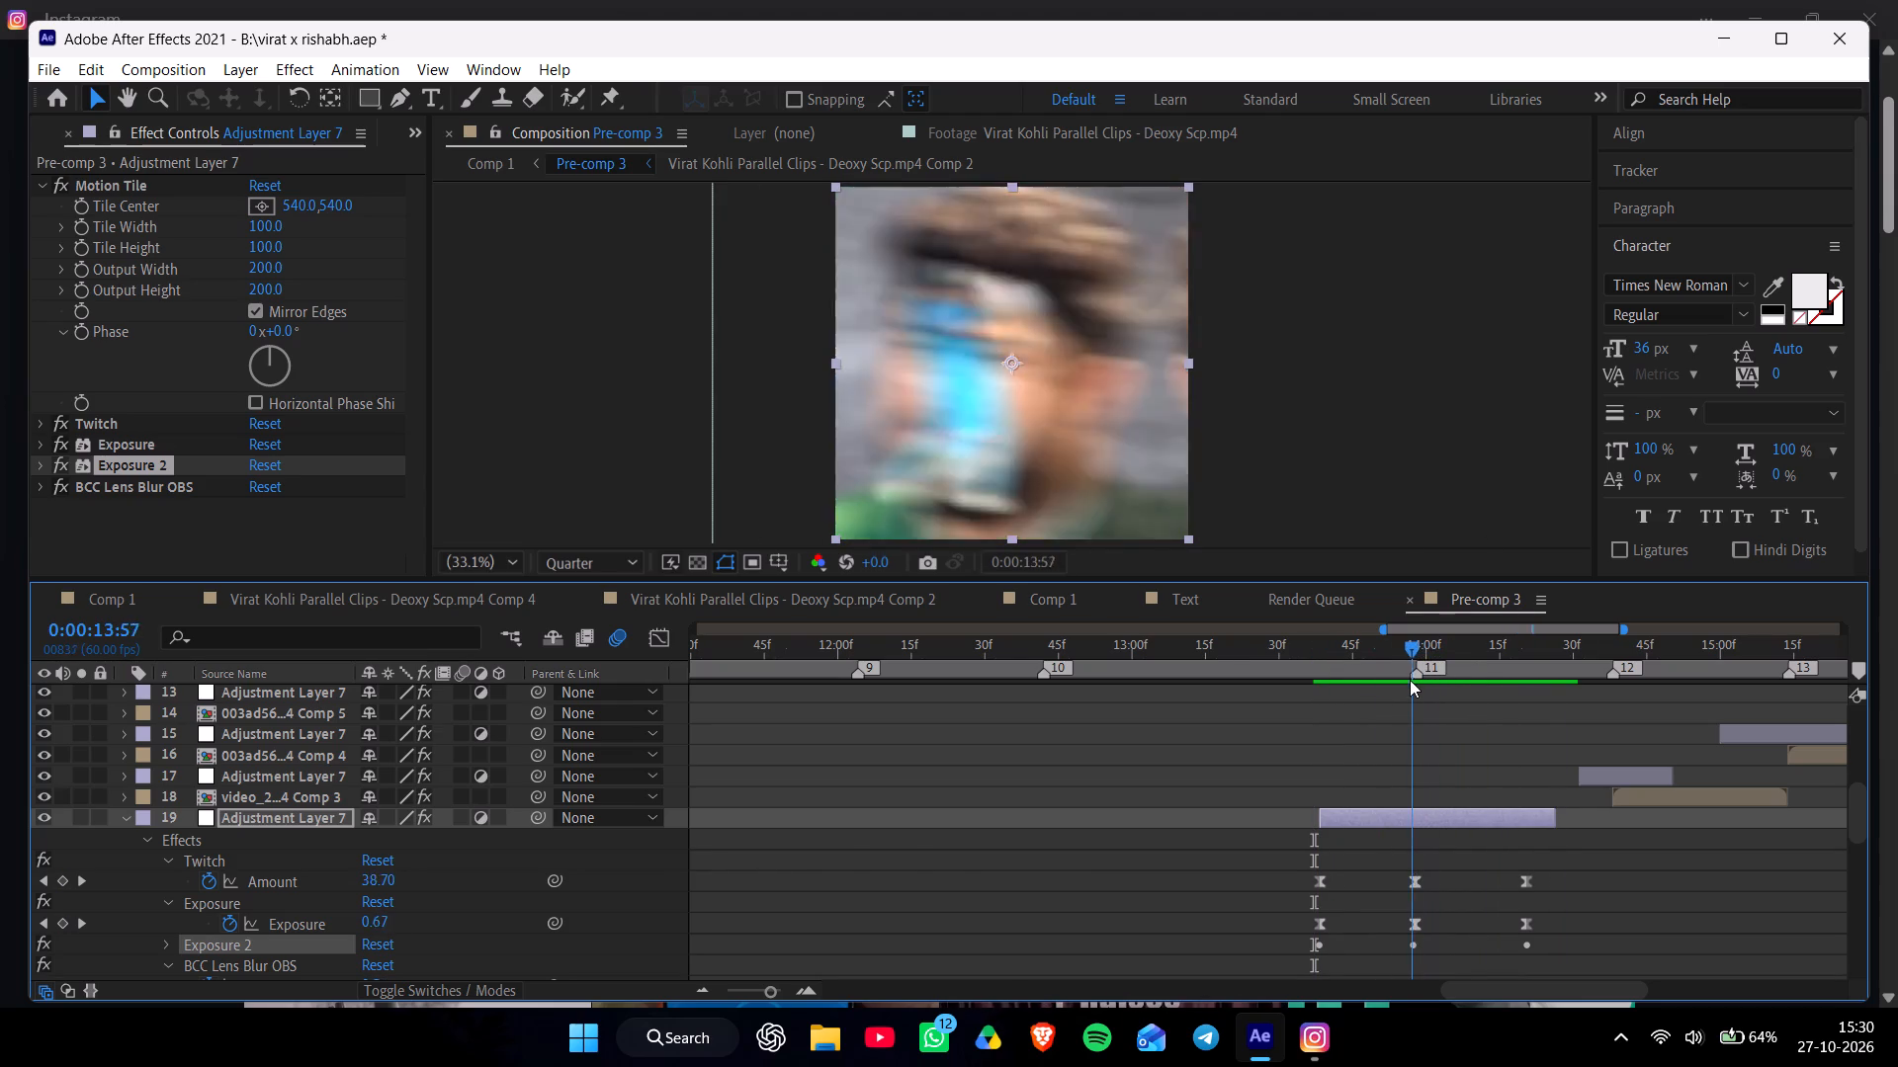
drag(1410, 680, 1451, 680)
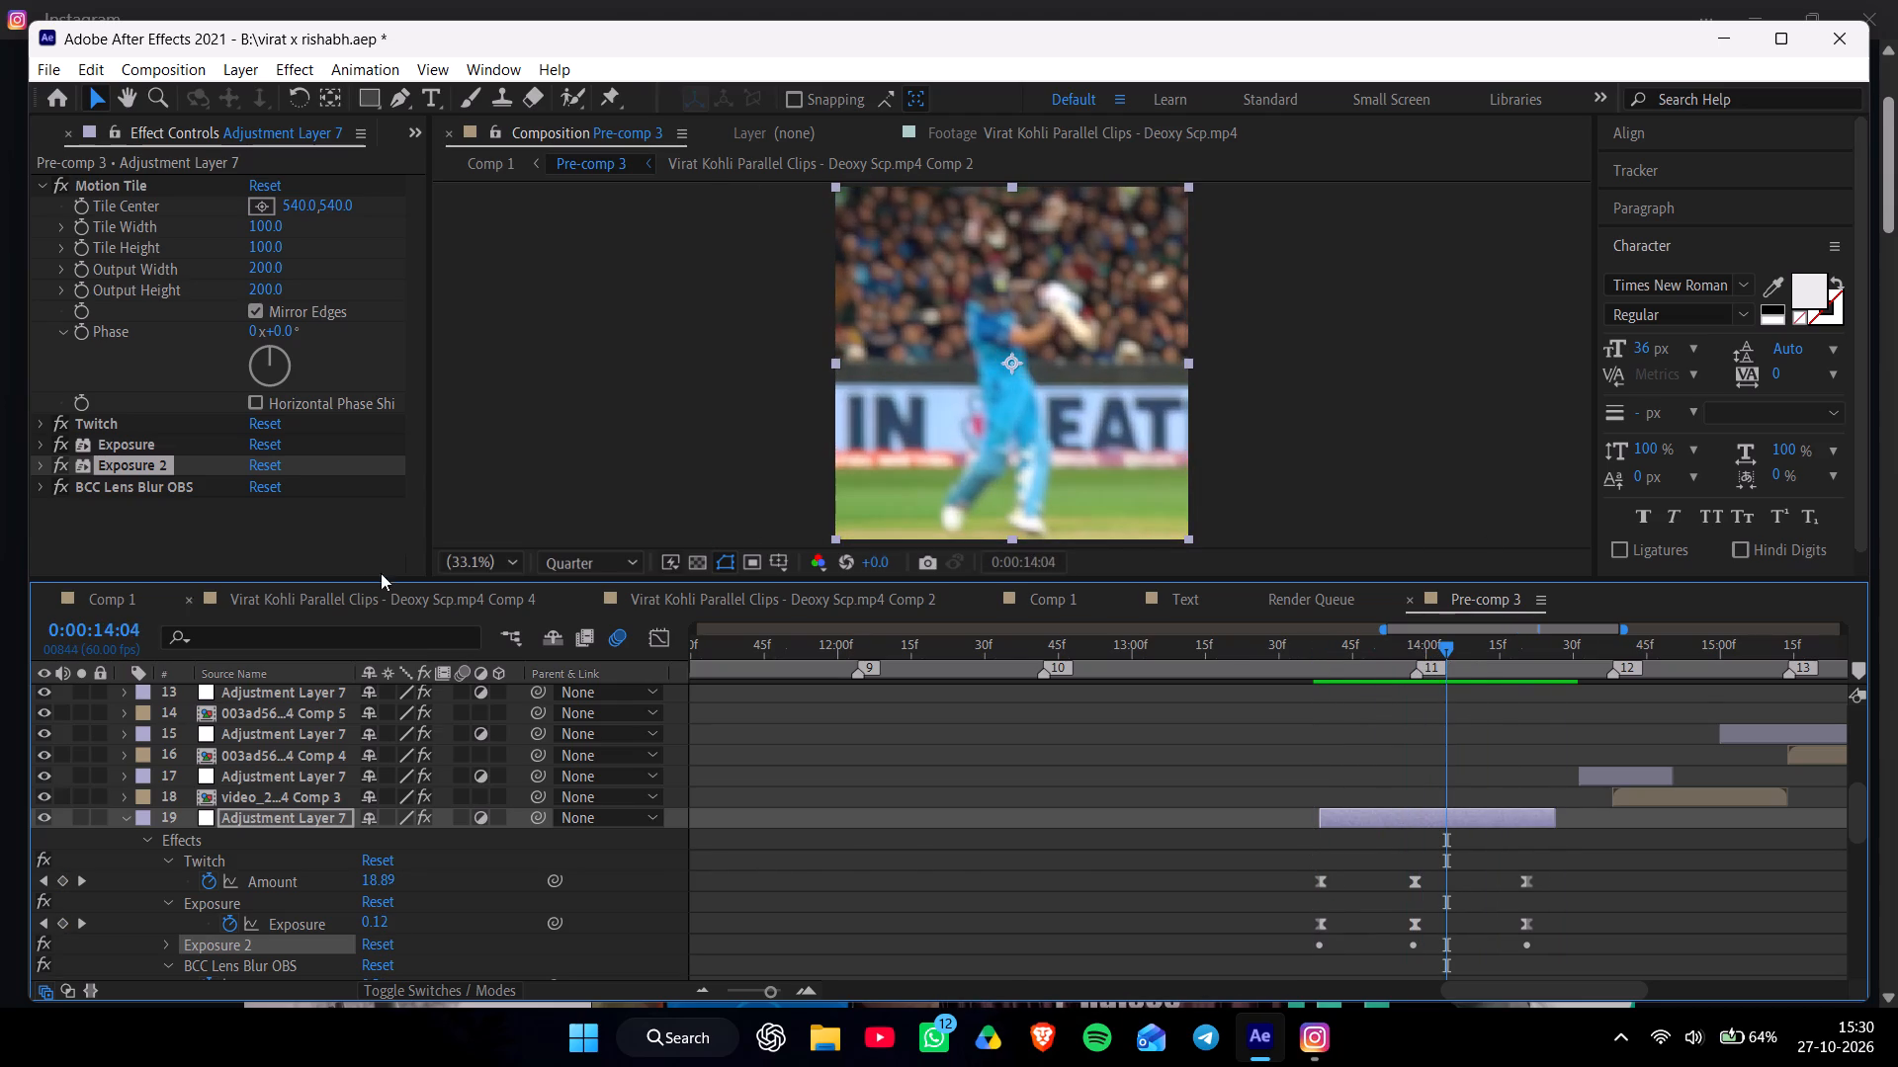
ctrl+click(127, 452)
ctrl+click(139, 488)
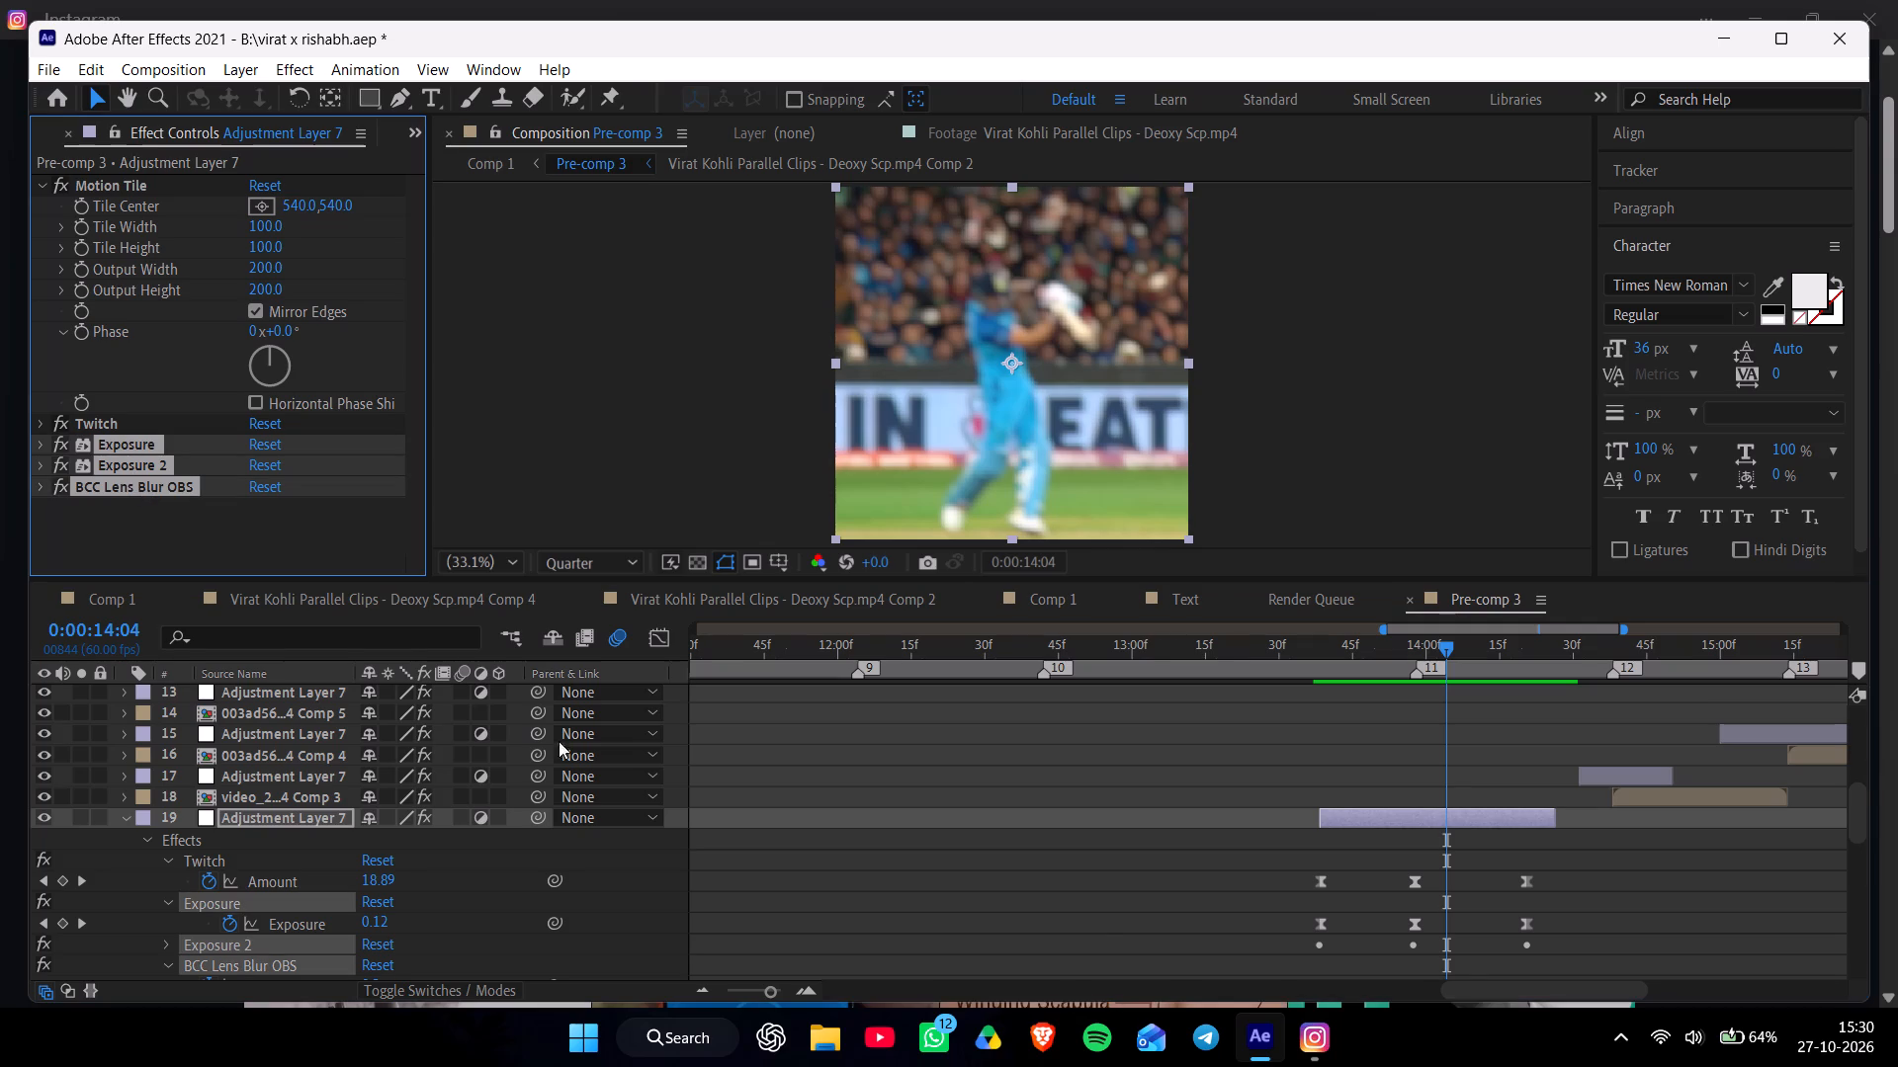
key(ctrl+c)
Paste the copied exposure and lens blur effects onto adjustment layer 17 at its start, 0:00:14:31.
drag(1559, 648, 1567, 651)
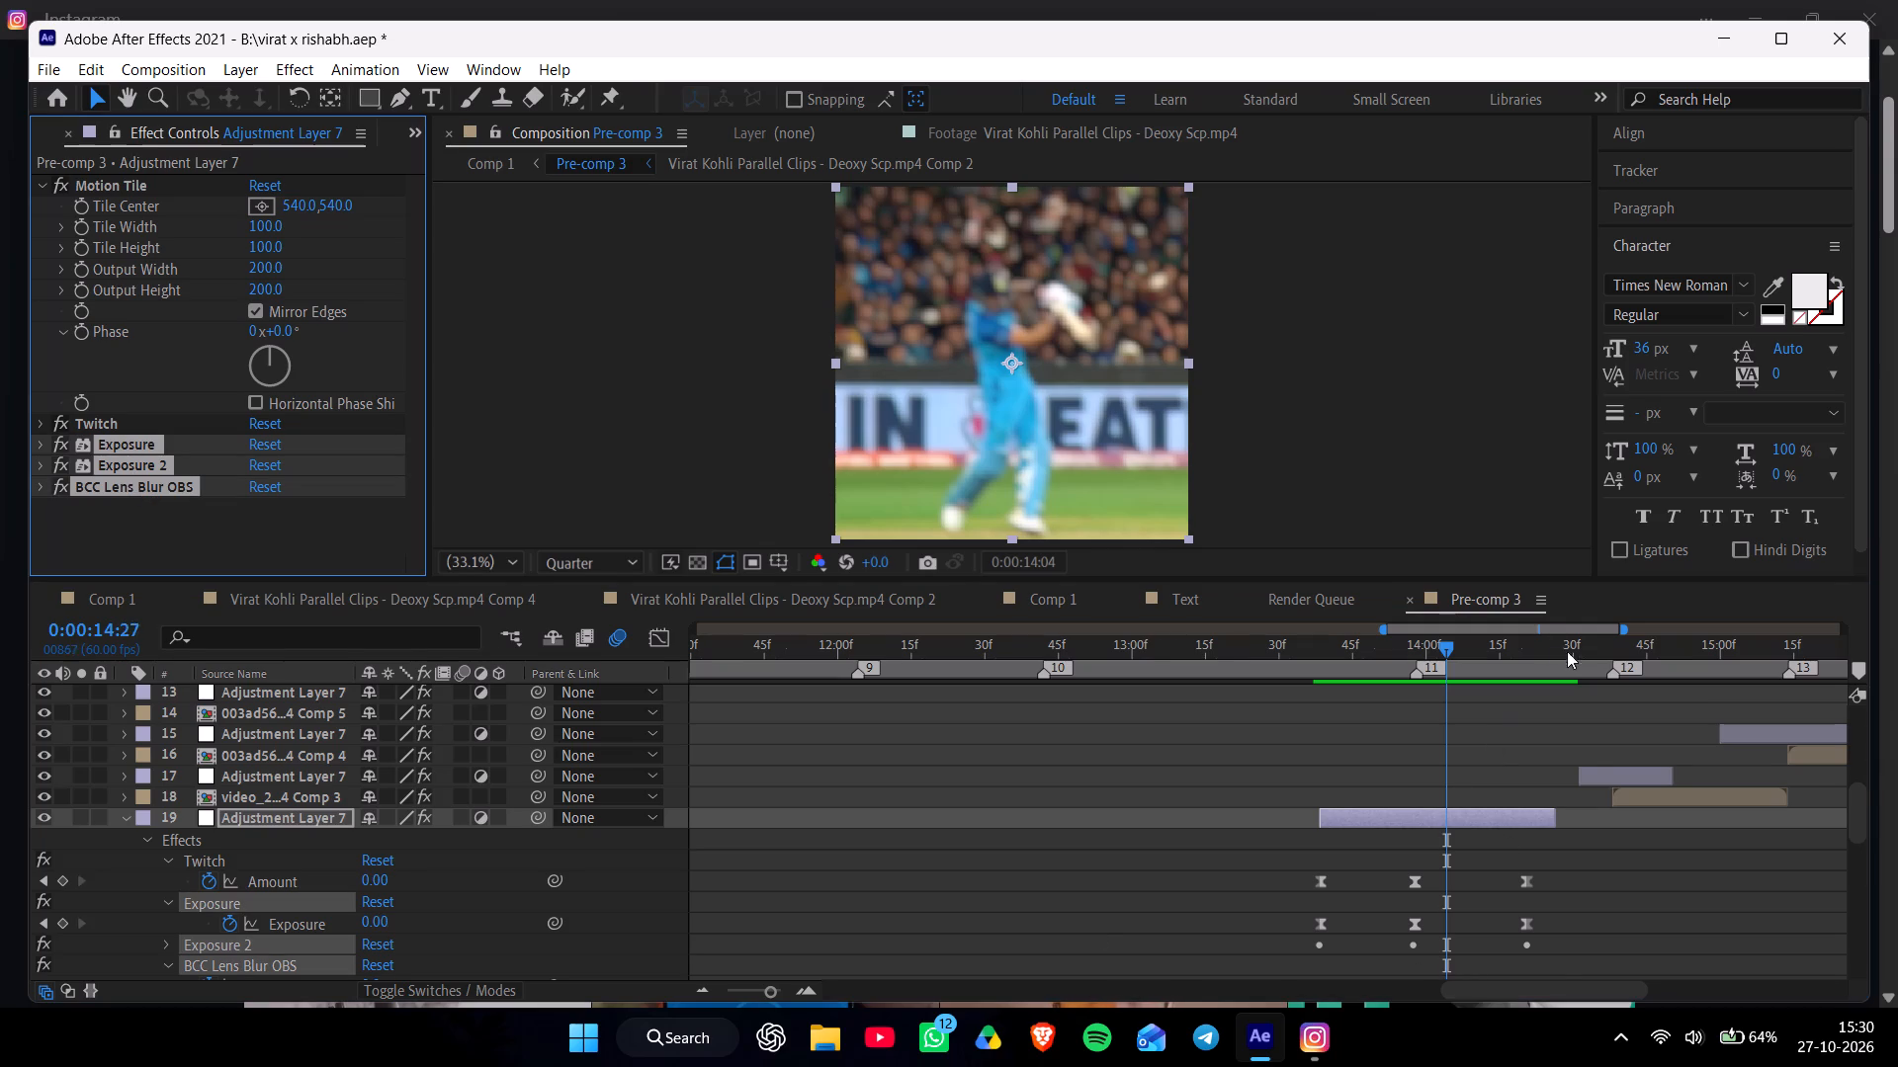
drag(1567, 651, 1624, 707)
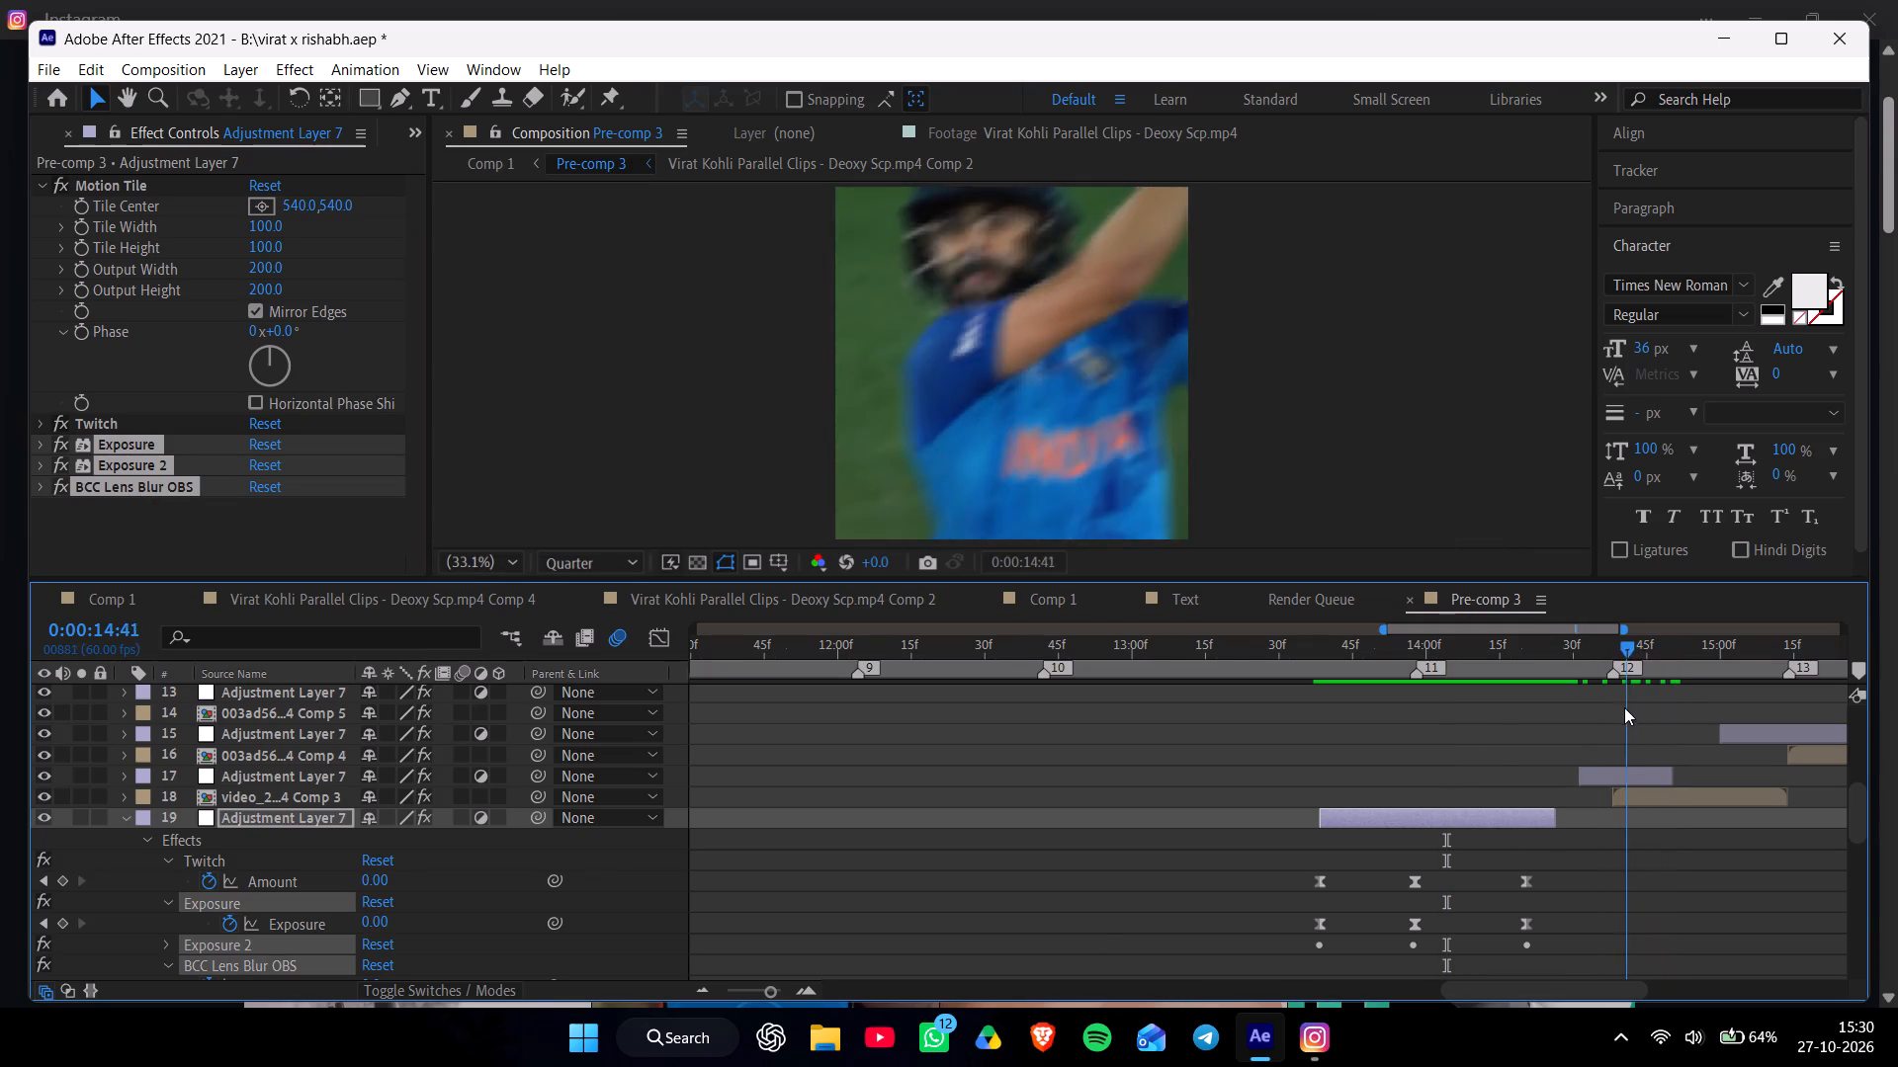
drag(1624, 707, 1612, 713)
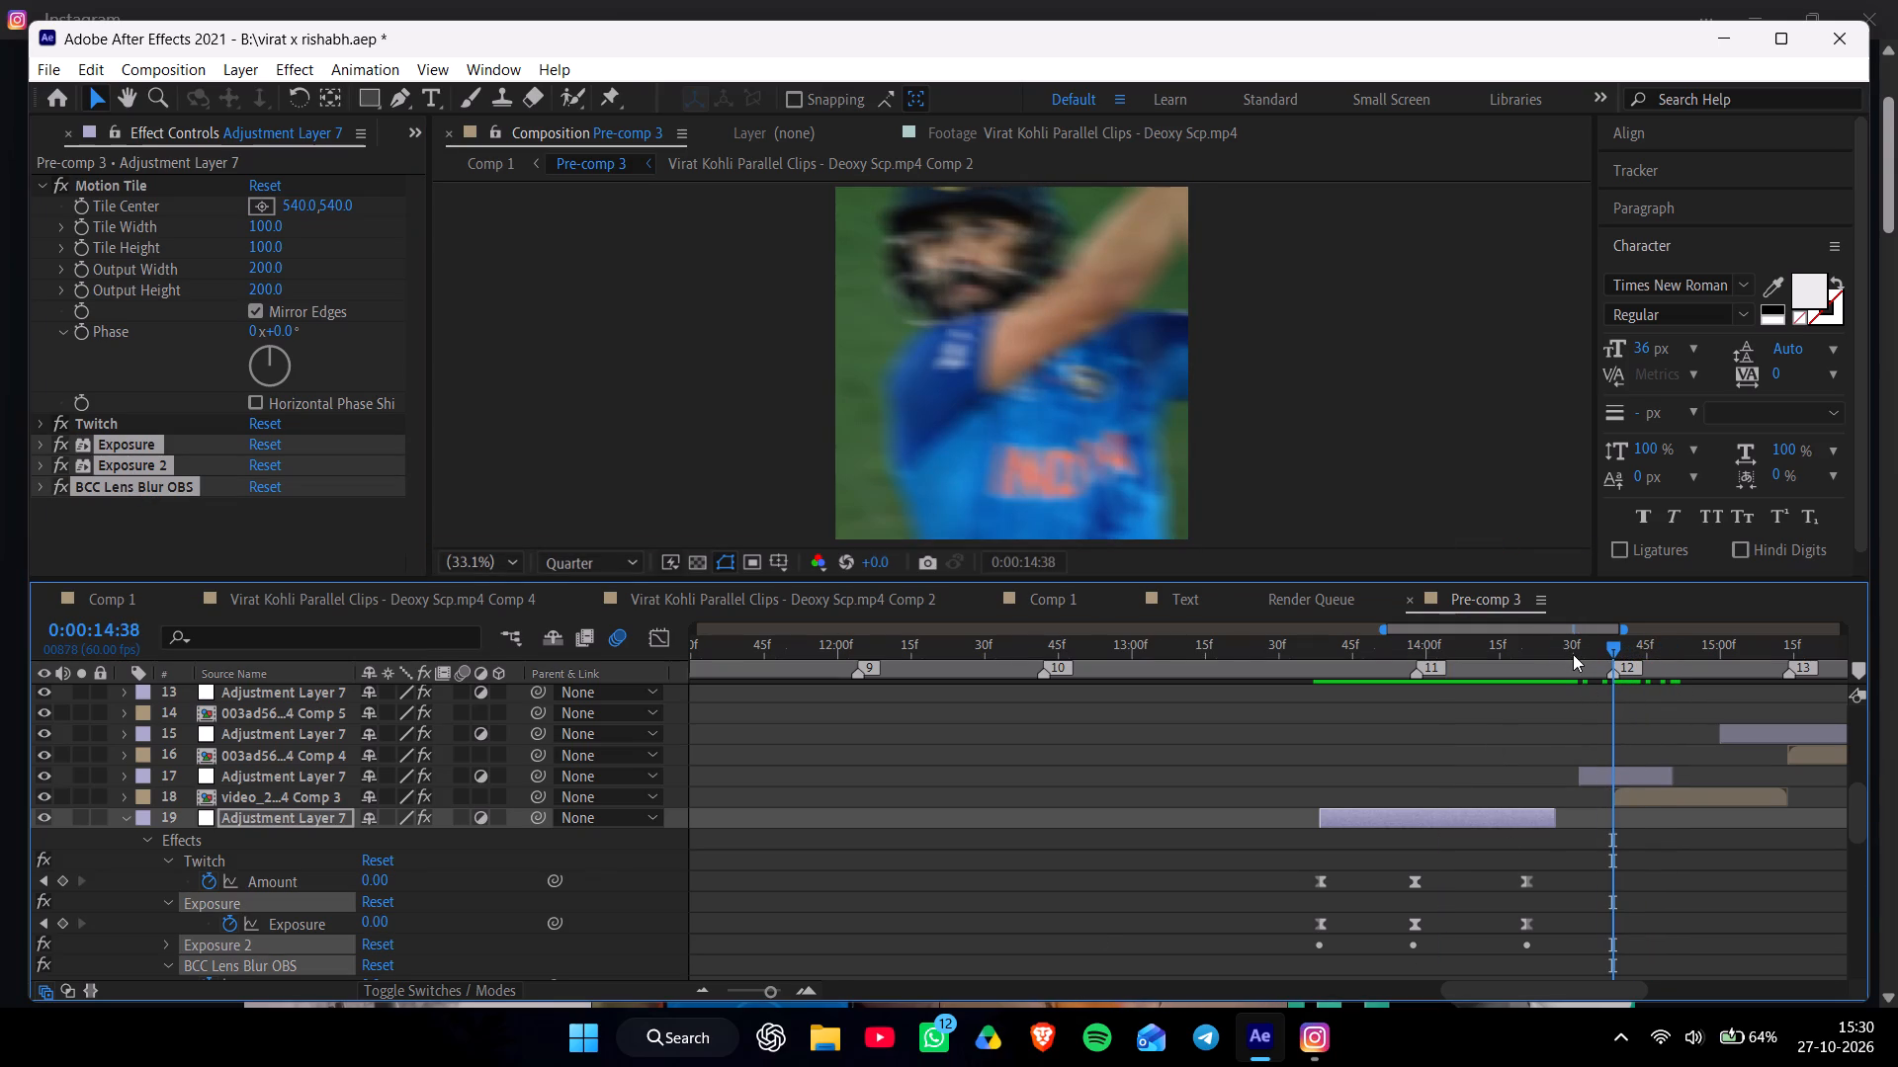
click(1573, 654)
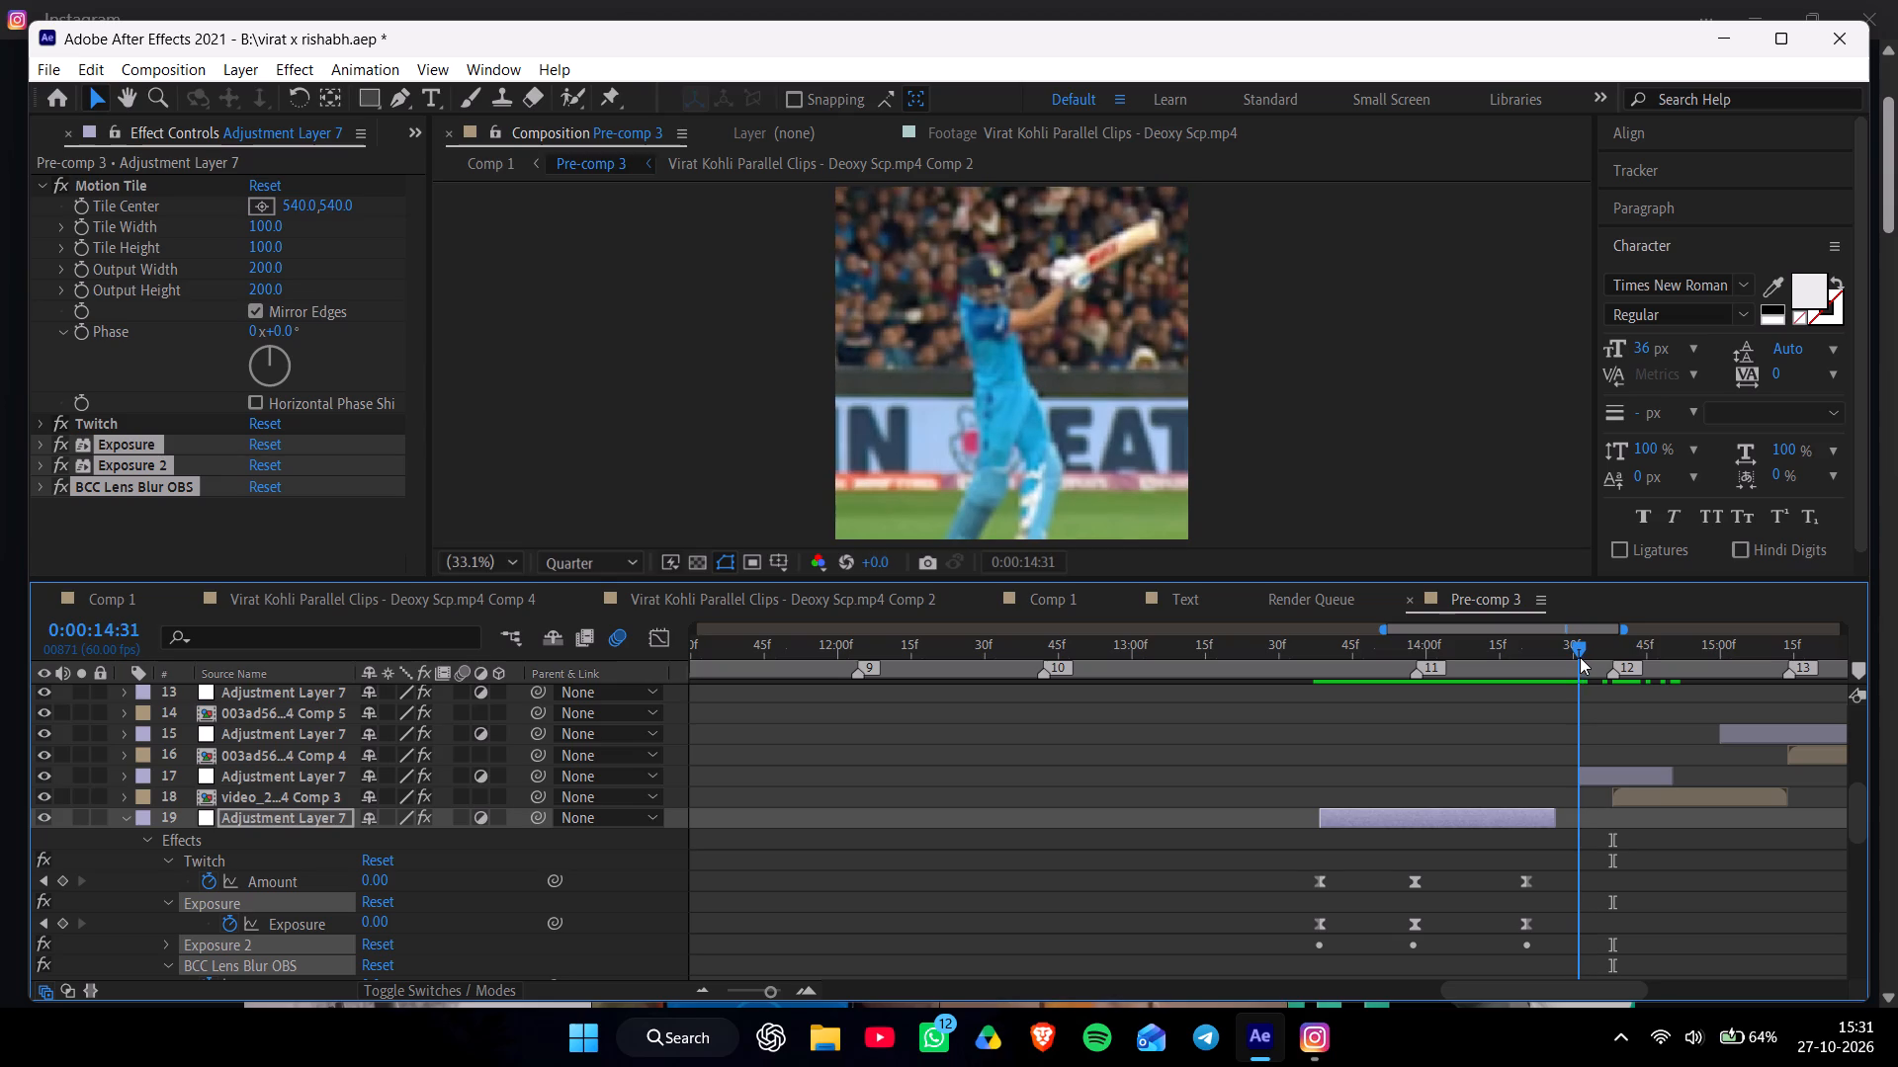
click(1607, 776)
key(ctrl+v)
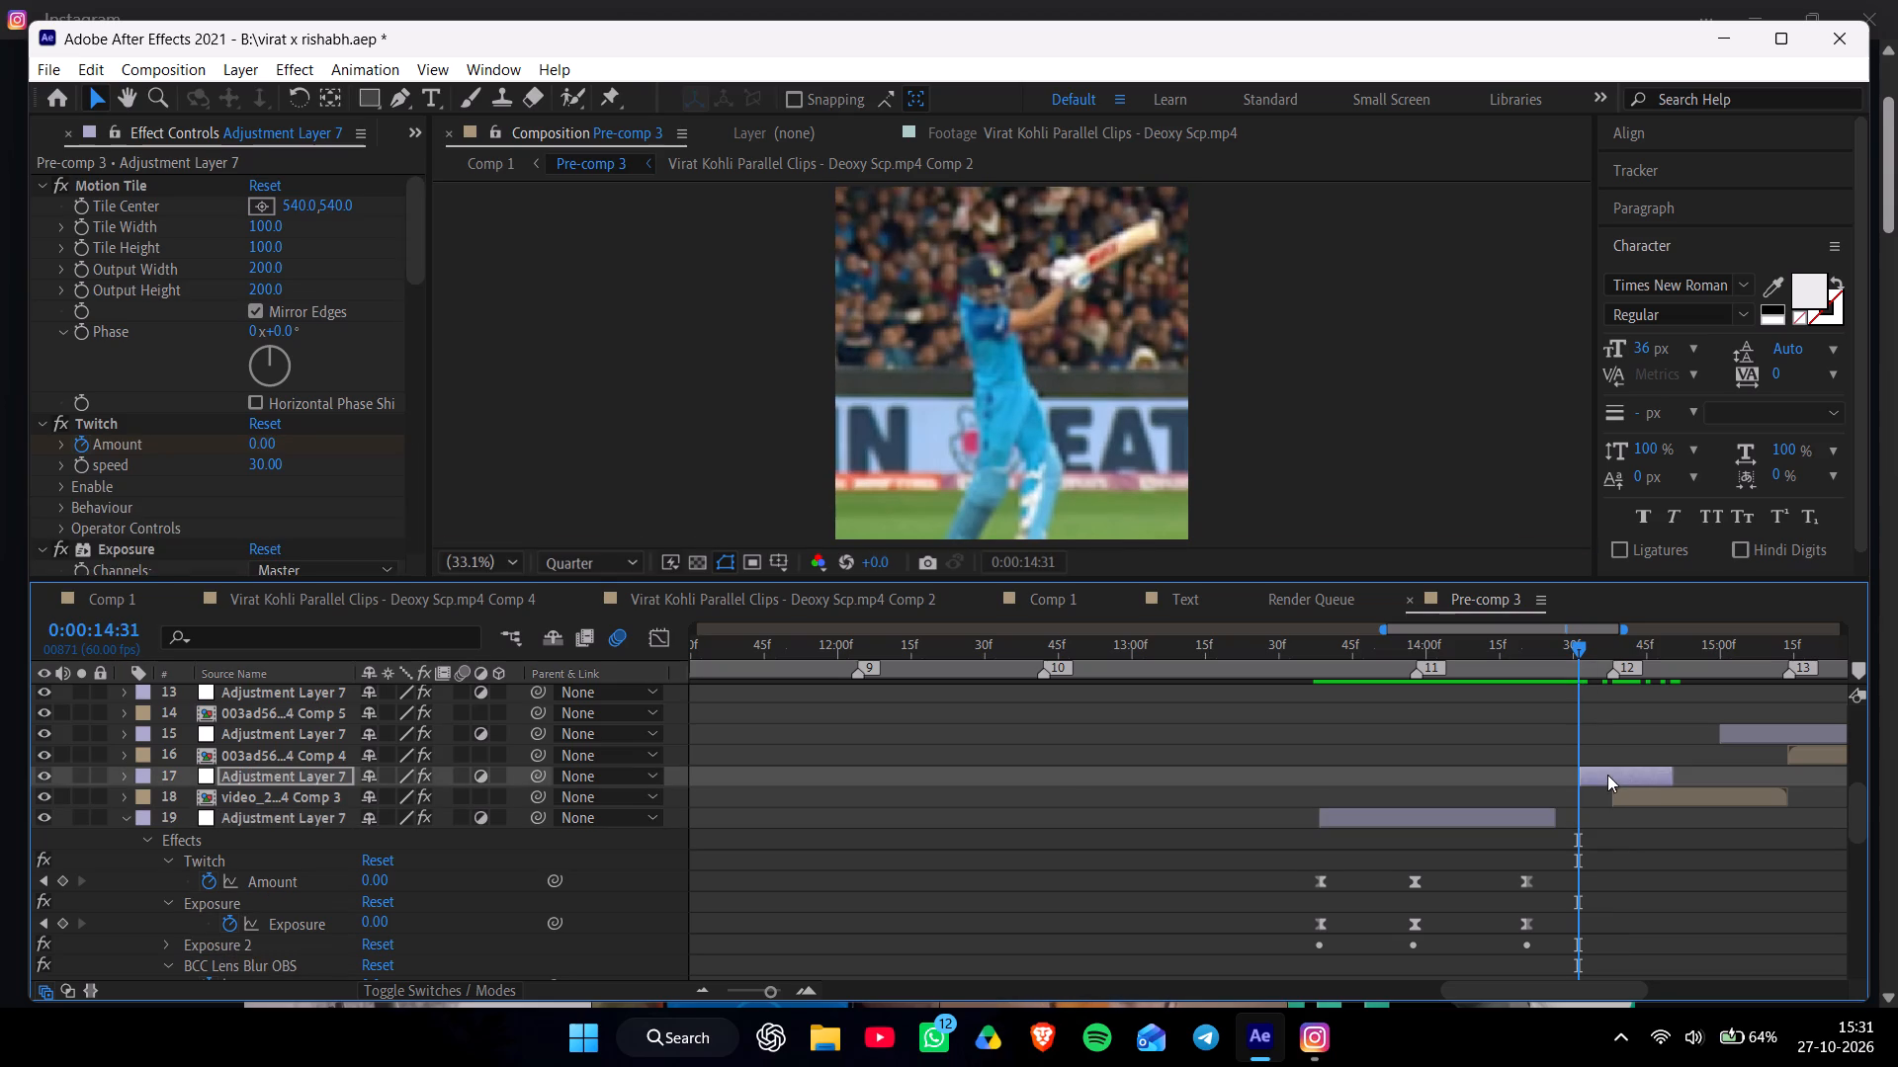
Reveal layer 17's keyframes and compress the Exposure 2 and Exposure 3 keyframes to align with its Twitch keyframes.
key(u)
drag(1533, 990, 1568, 988)
drag(1623, 880, 1374, 972)
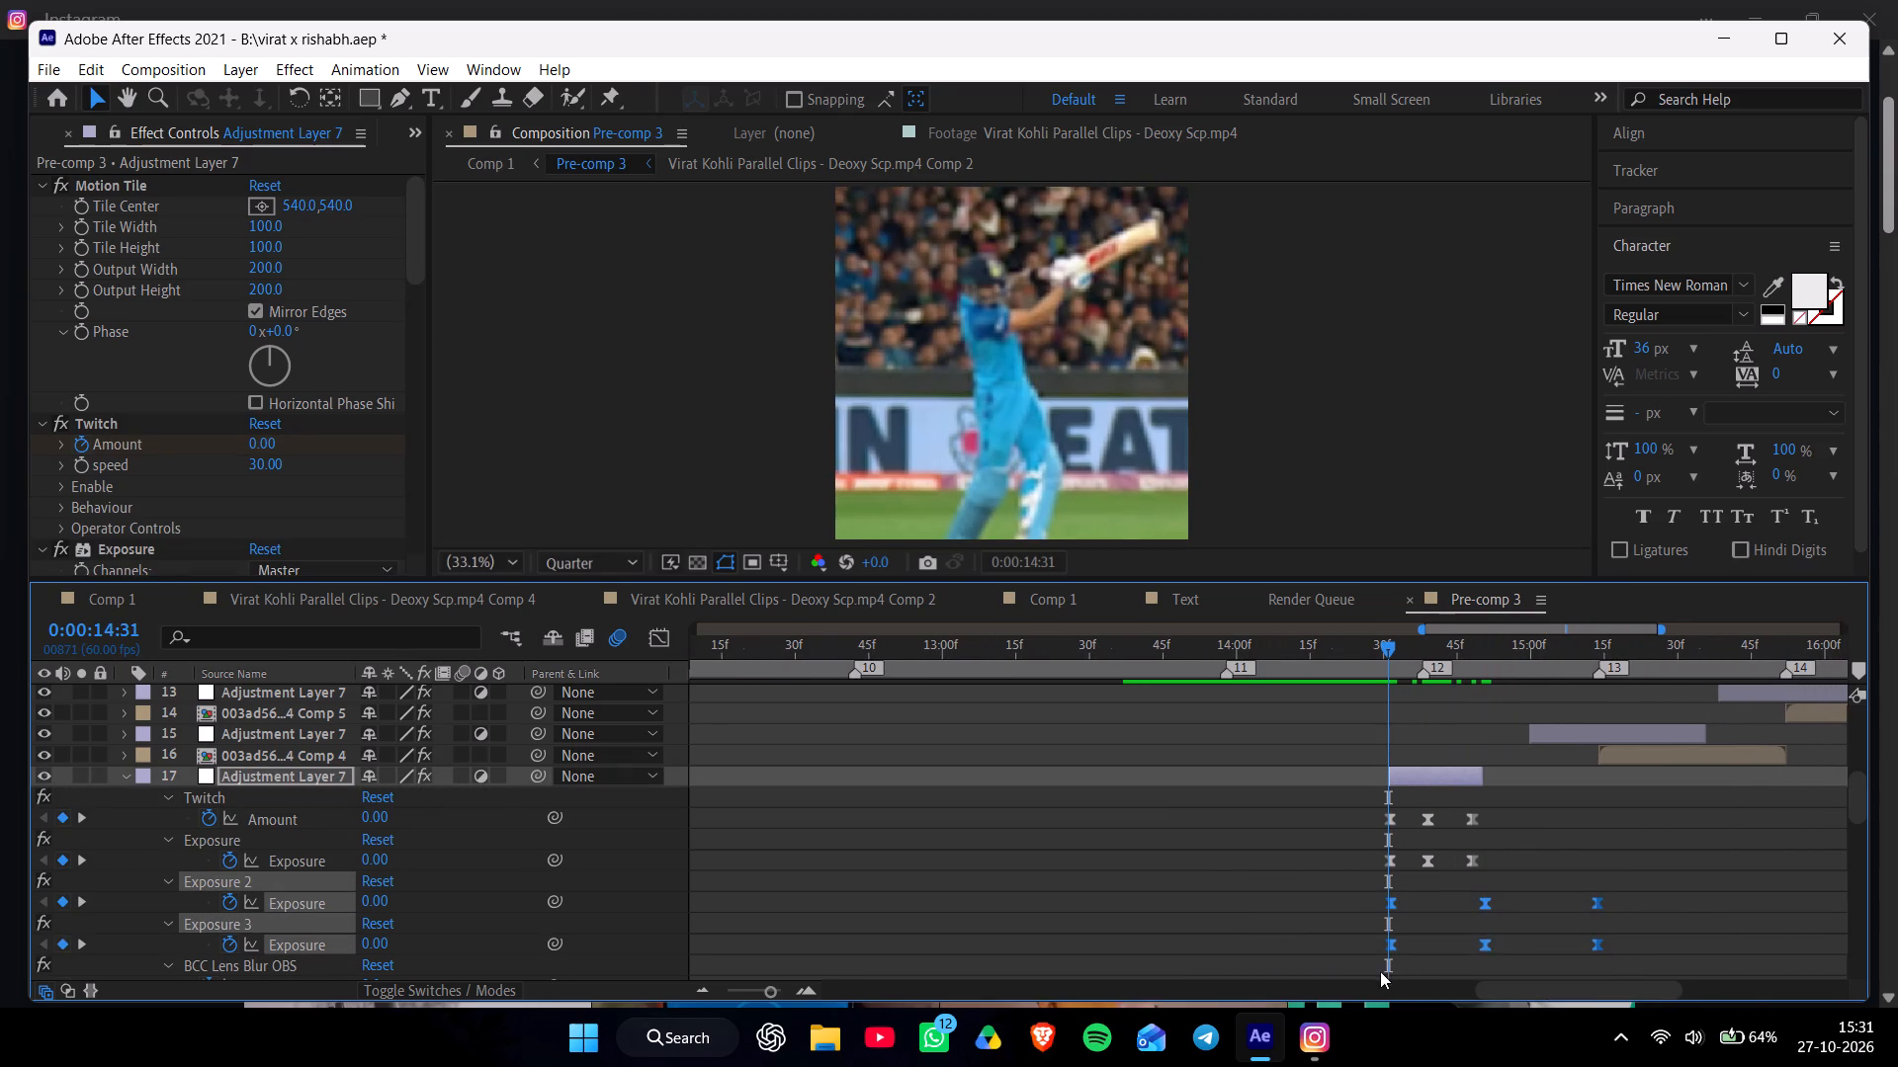
alt+drag(1598, 907, 1489, 913)
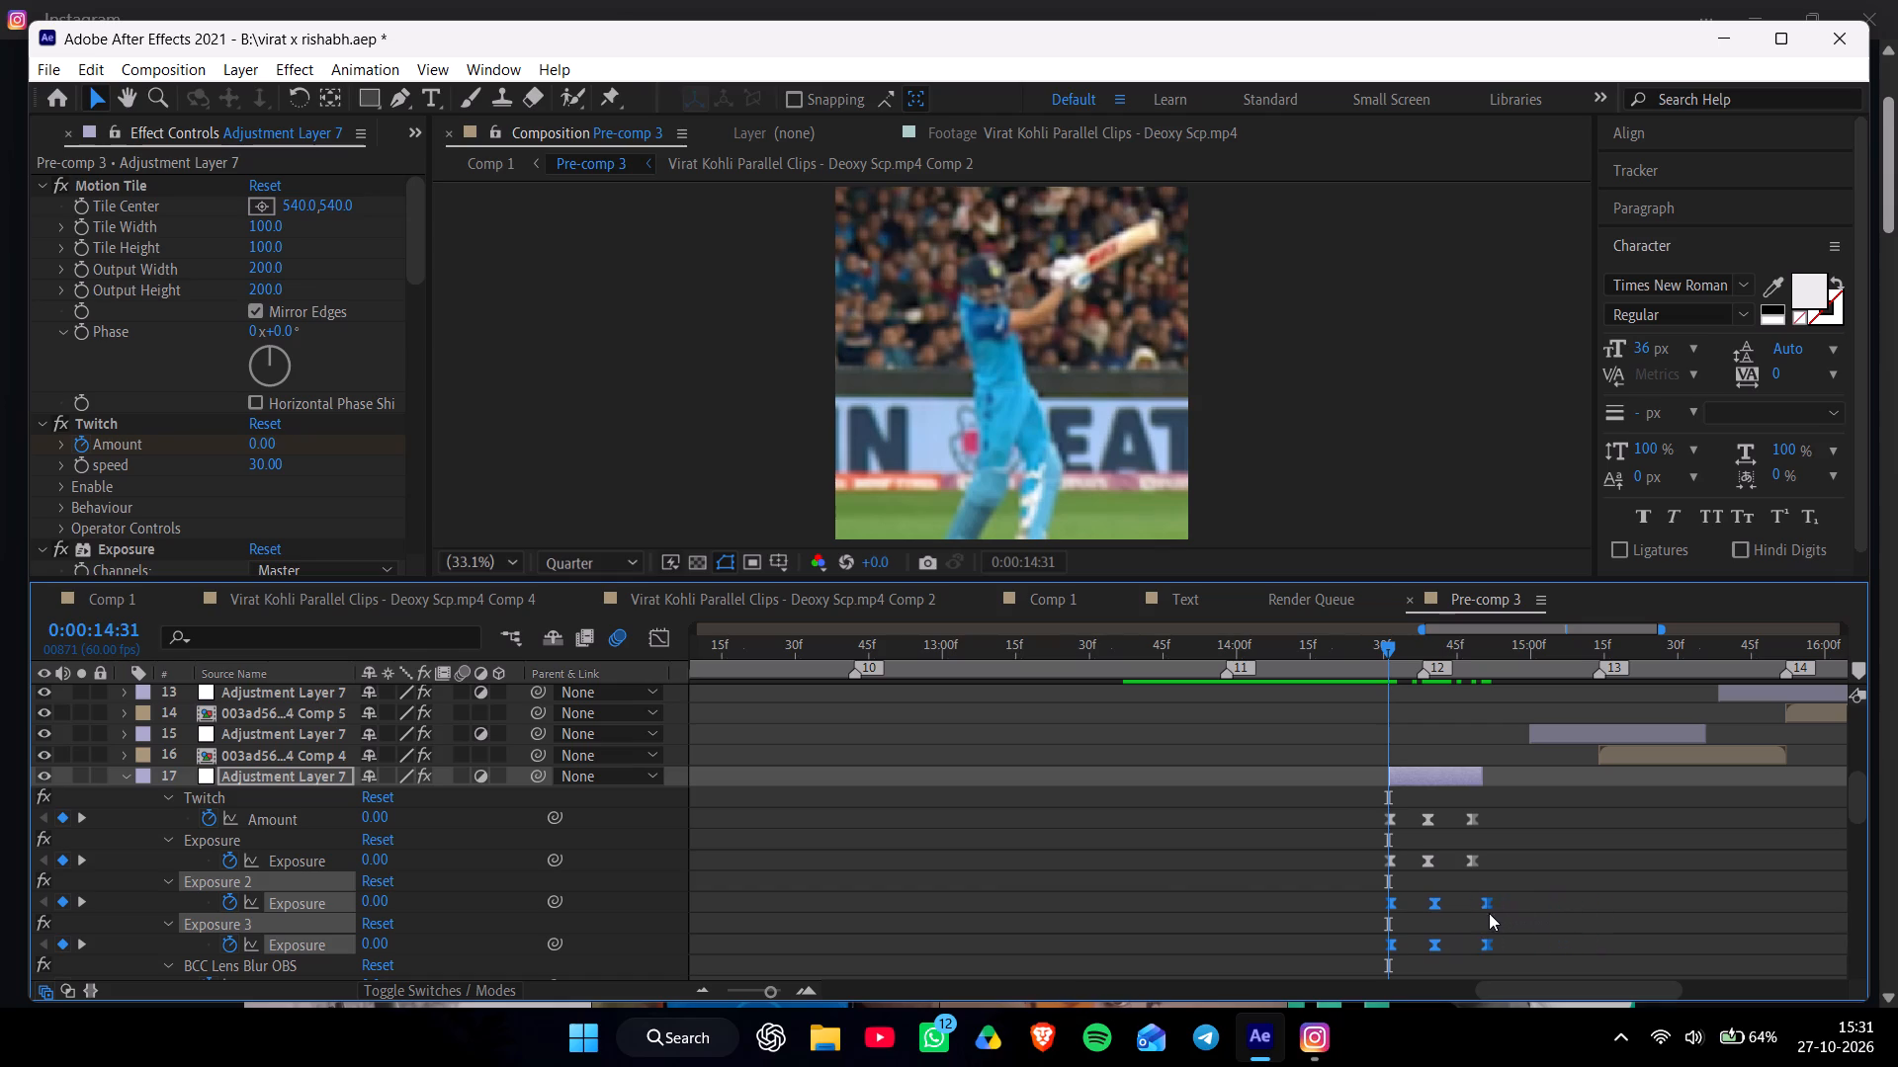
alt+drag(1489, 913, 1474, 913)
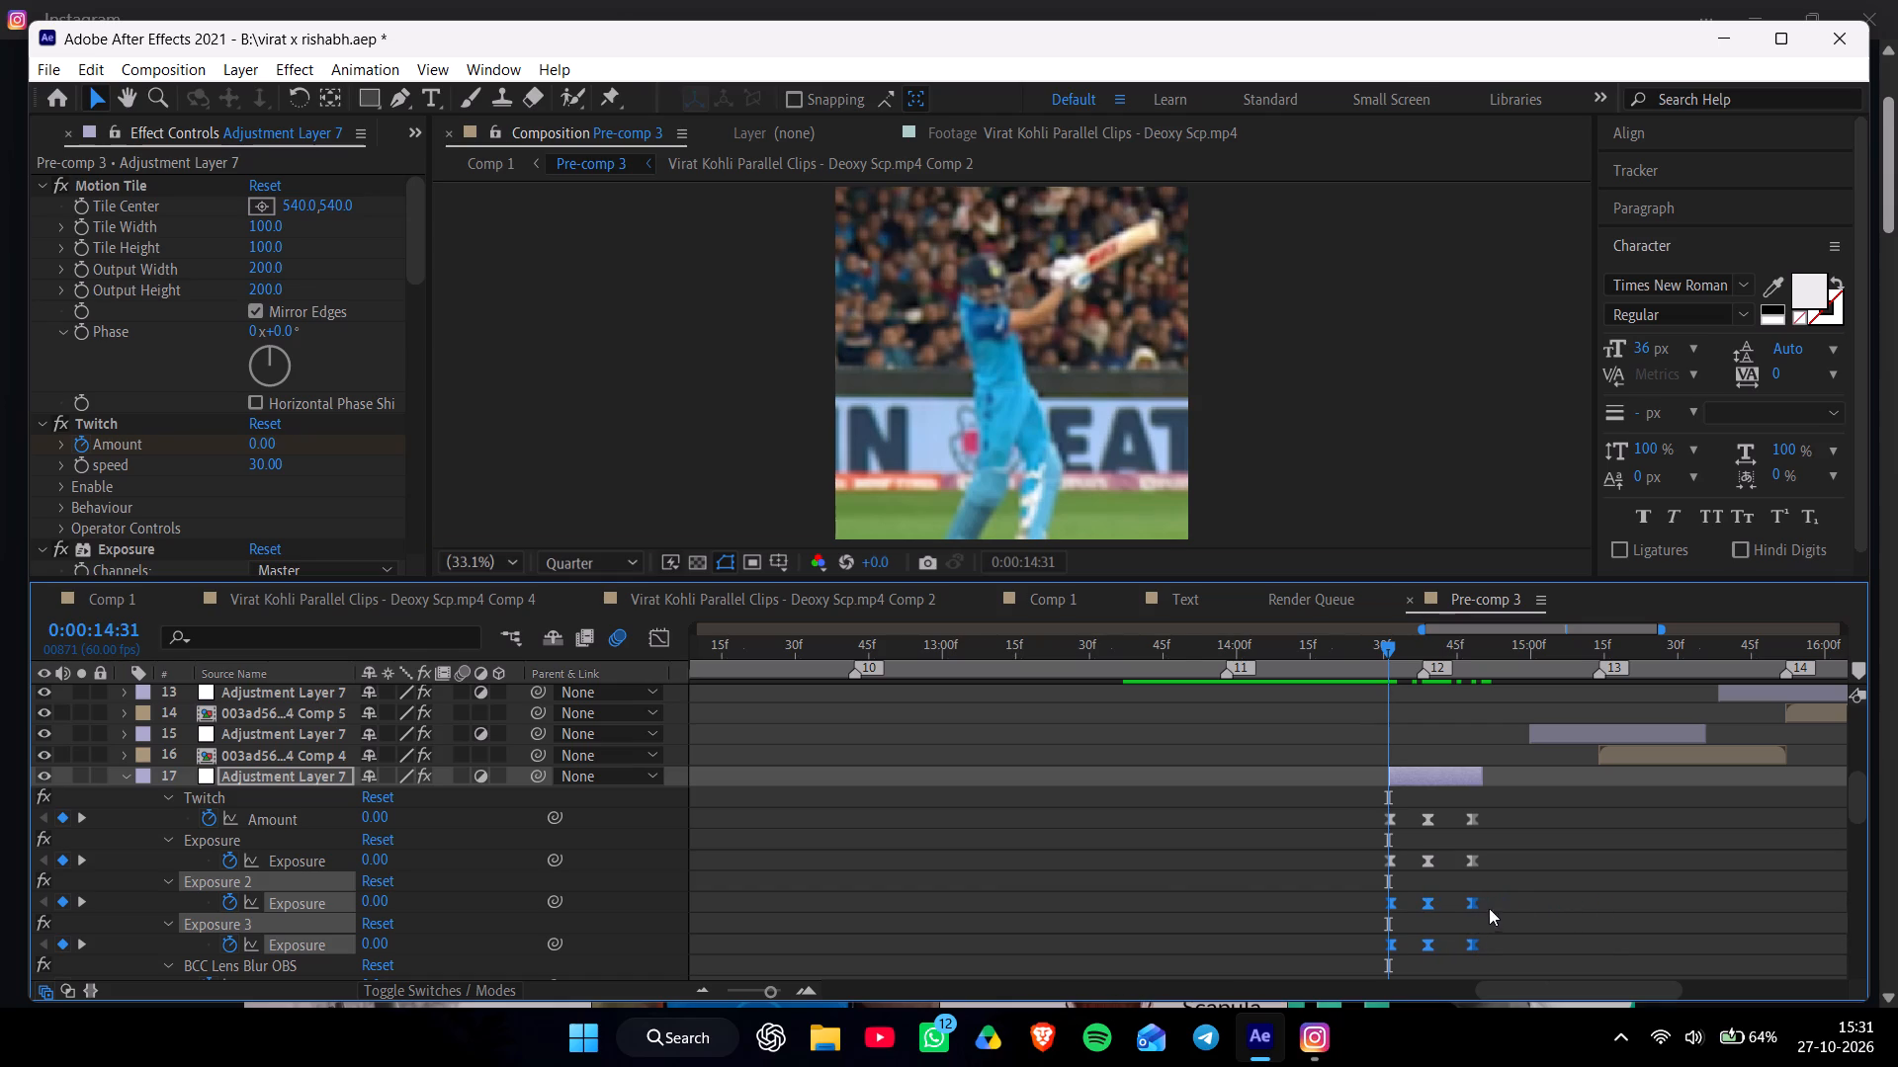
Paste the copied exposure and lens blur effects onto adjustment layer 15 at 0:00:15:00.
click(1524, 661)
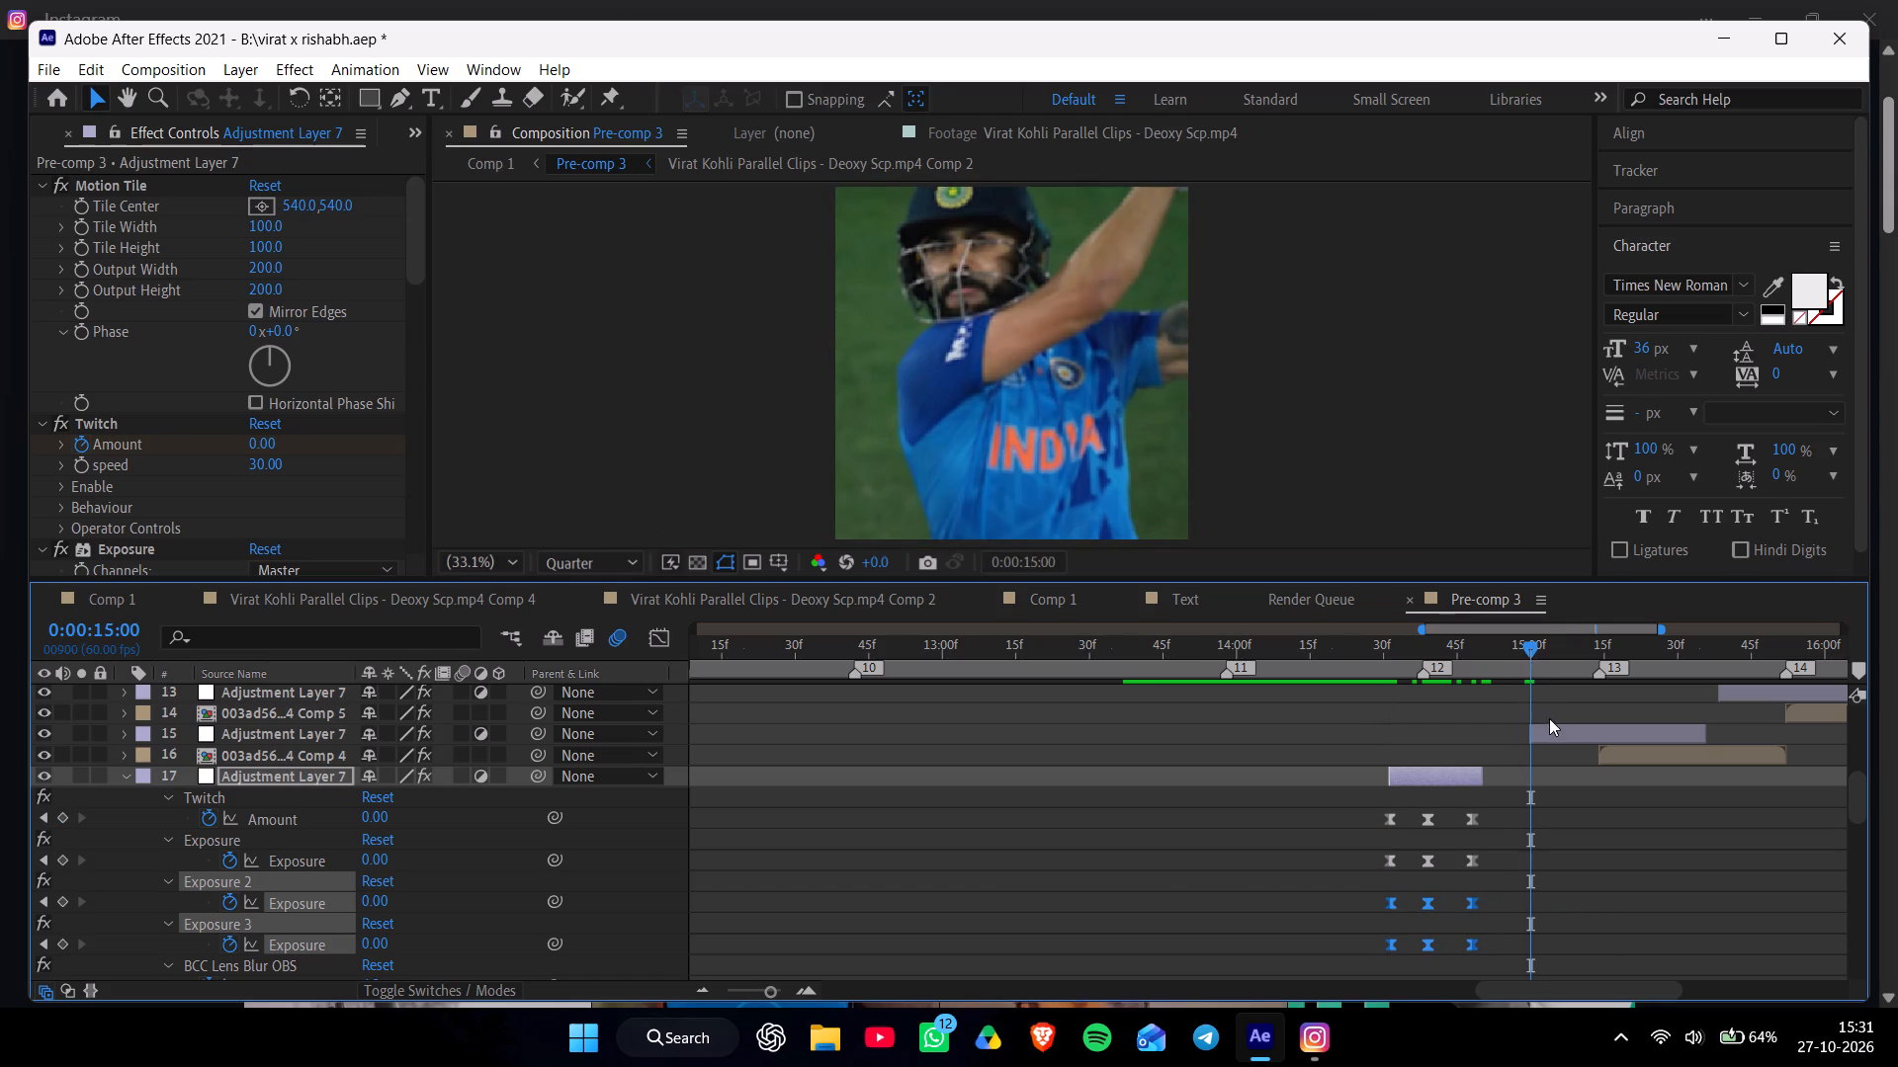
click(1552, 727)
key(ctrl+v)
Reveal layer 15's keyframes and compress those of Exposure 2, Exposure 3 and Iris Scale to match its Twitch timing.
key(u)
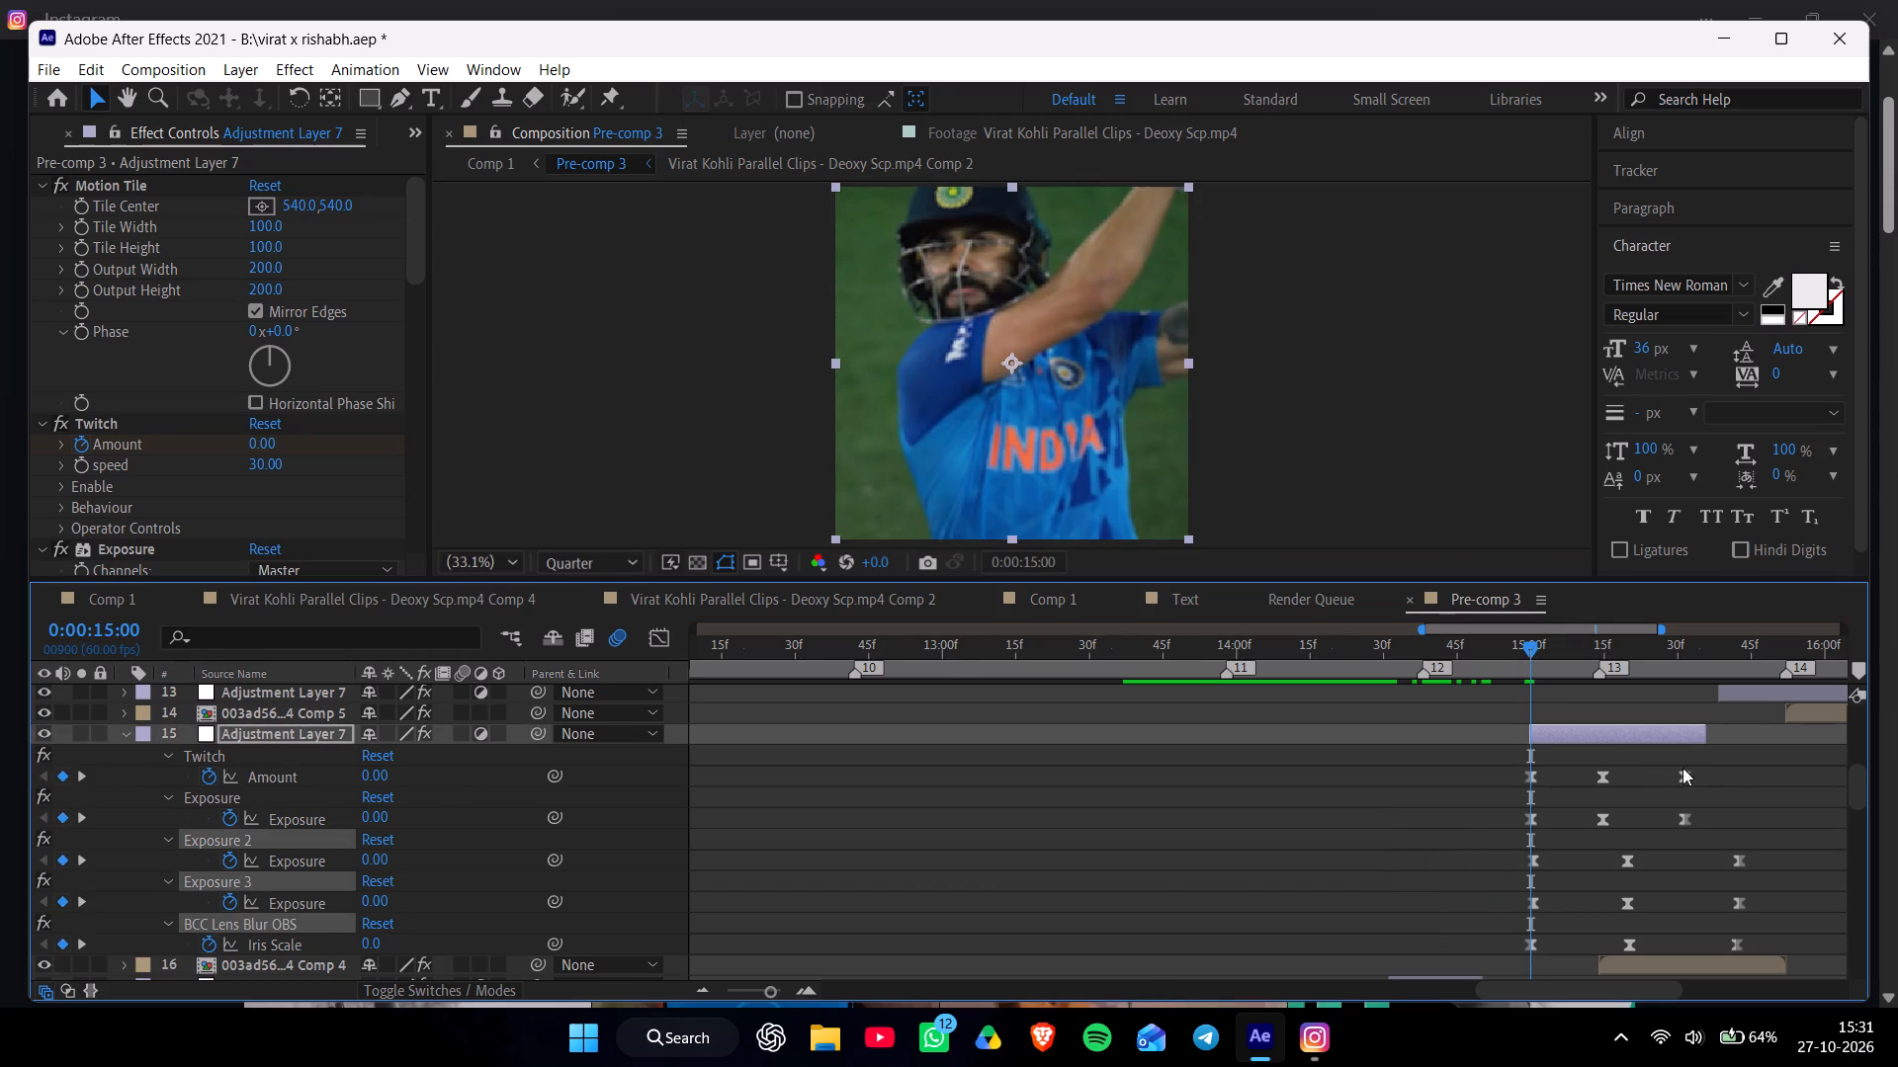
drag(1760, 840, 1454, 909)
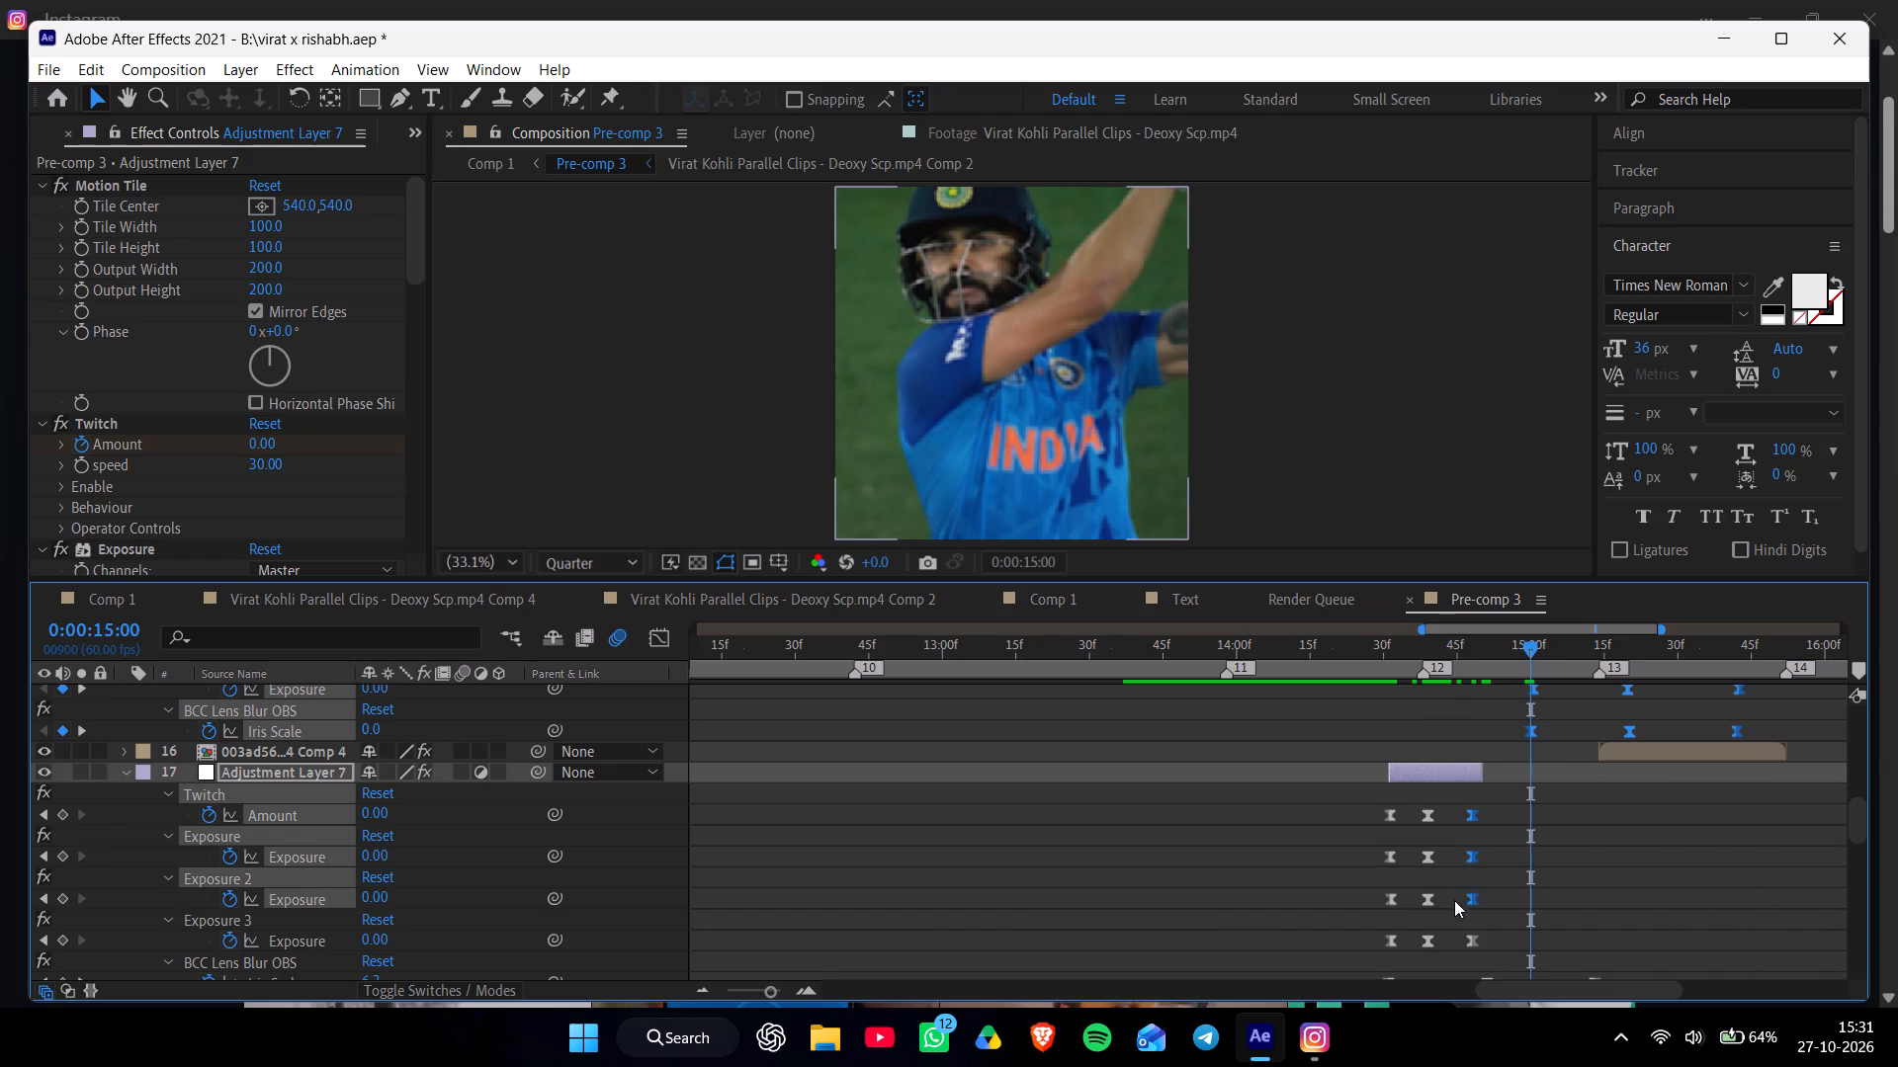
click(1832, 845)
drag(1855, 833, 1852, 797)
drag(1788, 859, 1516, 964)
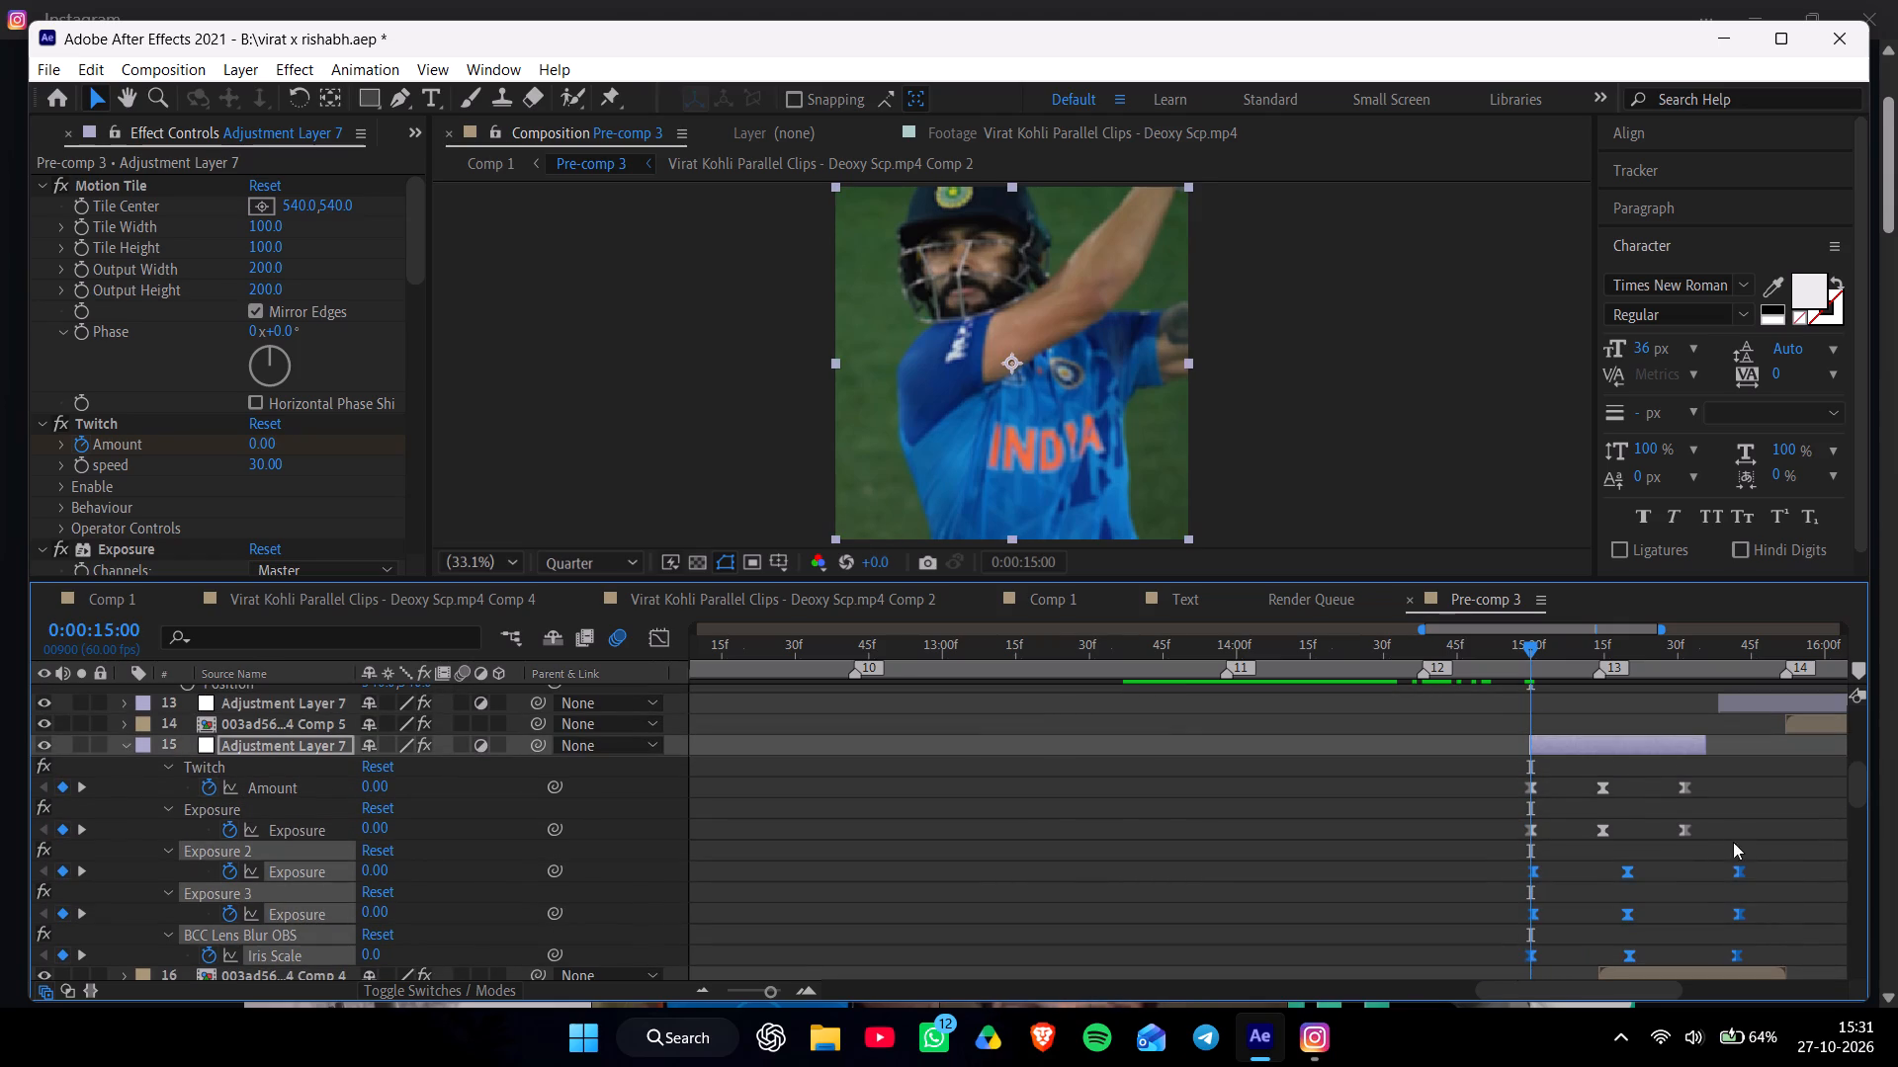
alt+drag(1736, 870, 1680, 877)
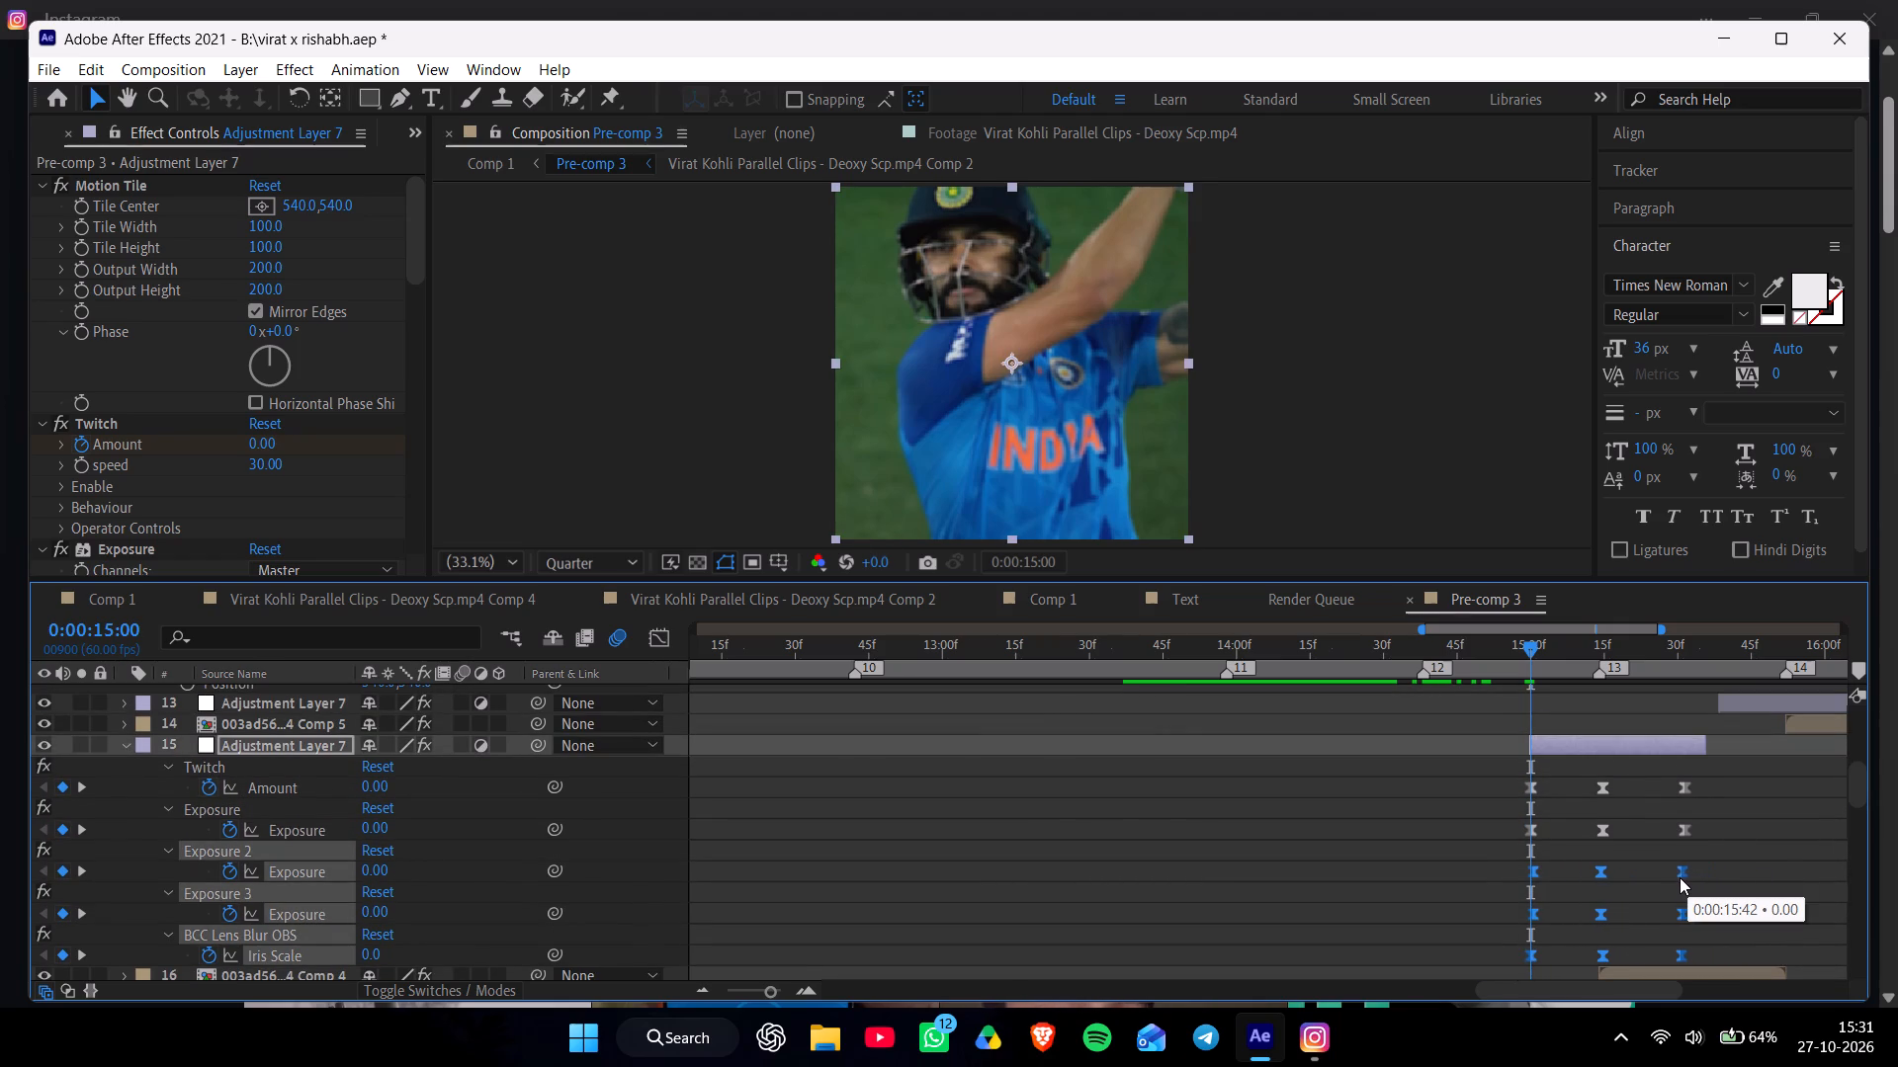
alt+drag(1680, 877, 1684, 878)
Check layer 15's transition and paste the copied exposure and lens blur effects onto adjustment layer 13 at 0:00:15:39.
drag(1540, 984, 1586, 984)
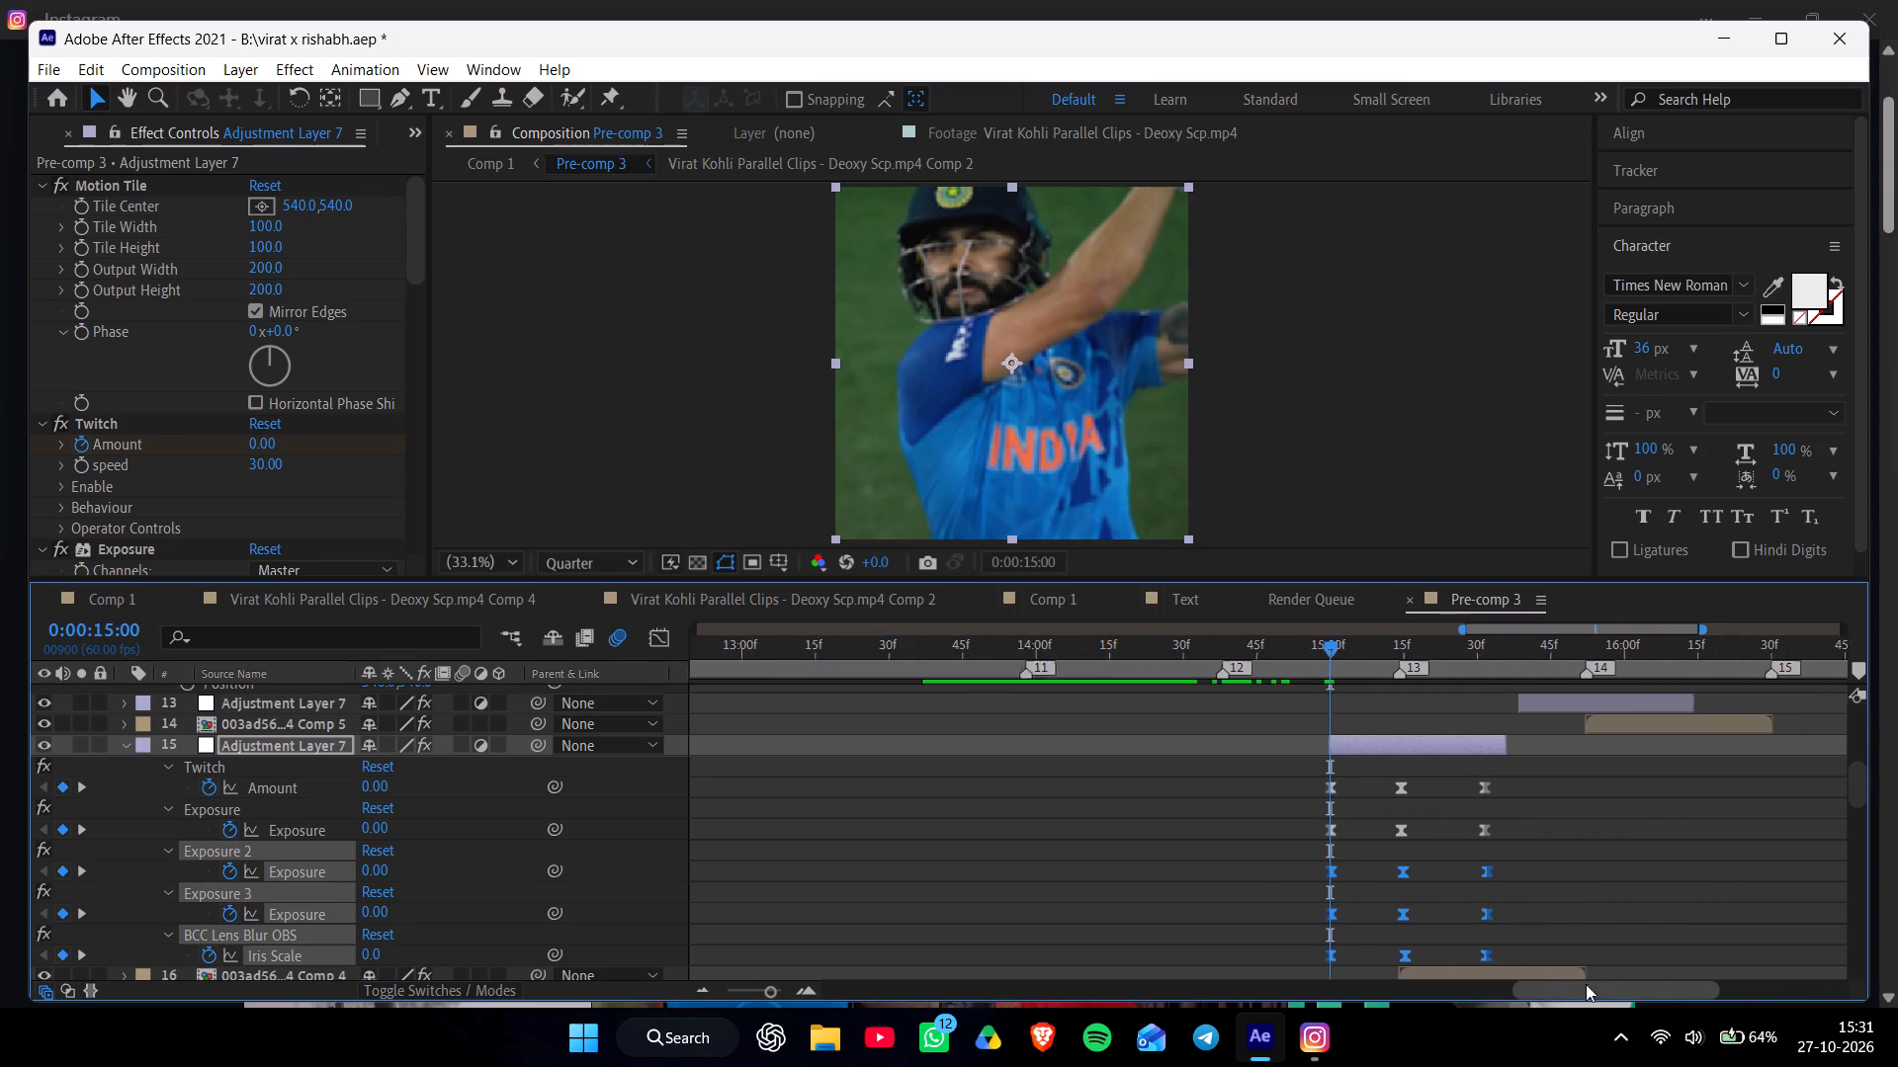
drag(1586, 984, 1616, 982)
drag(1118, 645, 1212, 666)
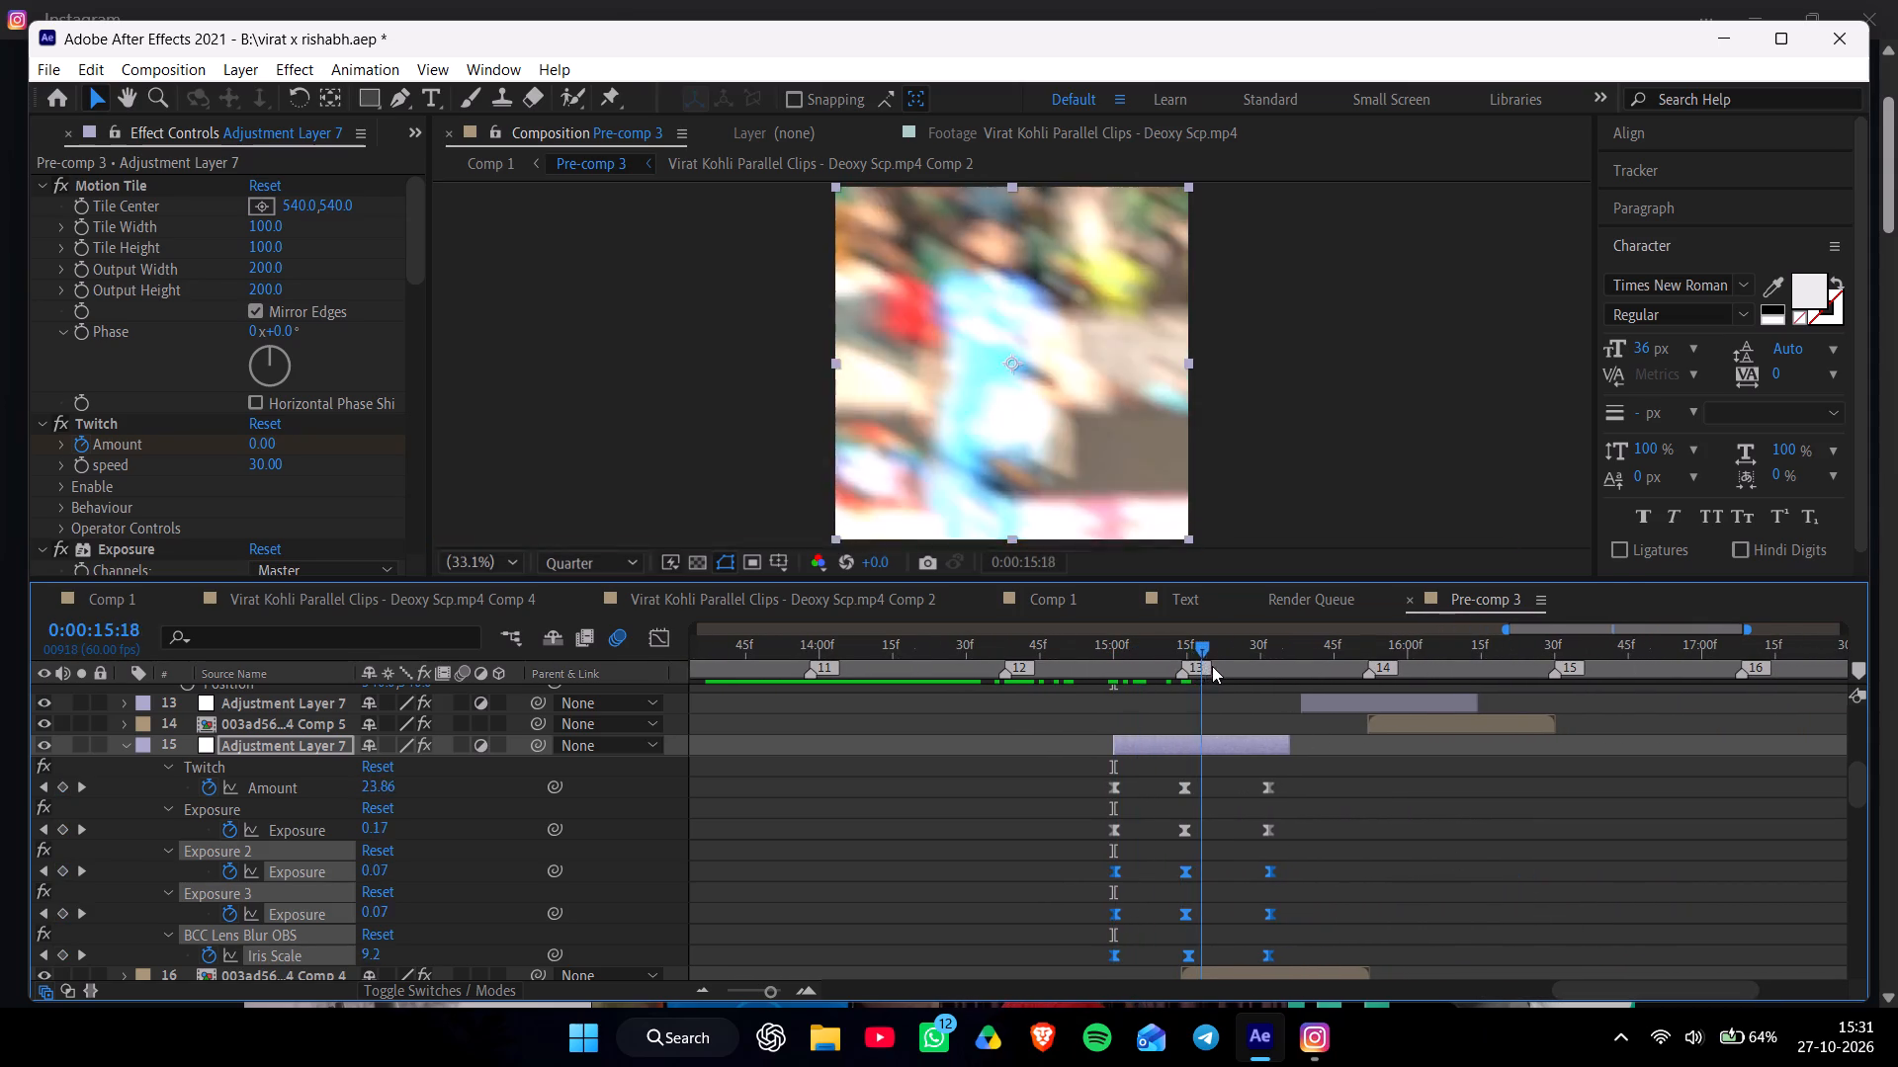
drag(1212, 666, 1331, 681)
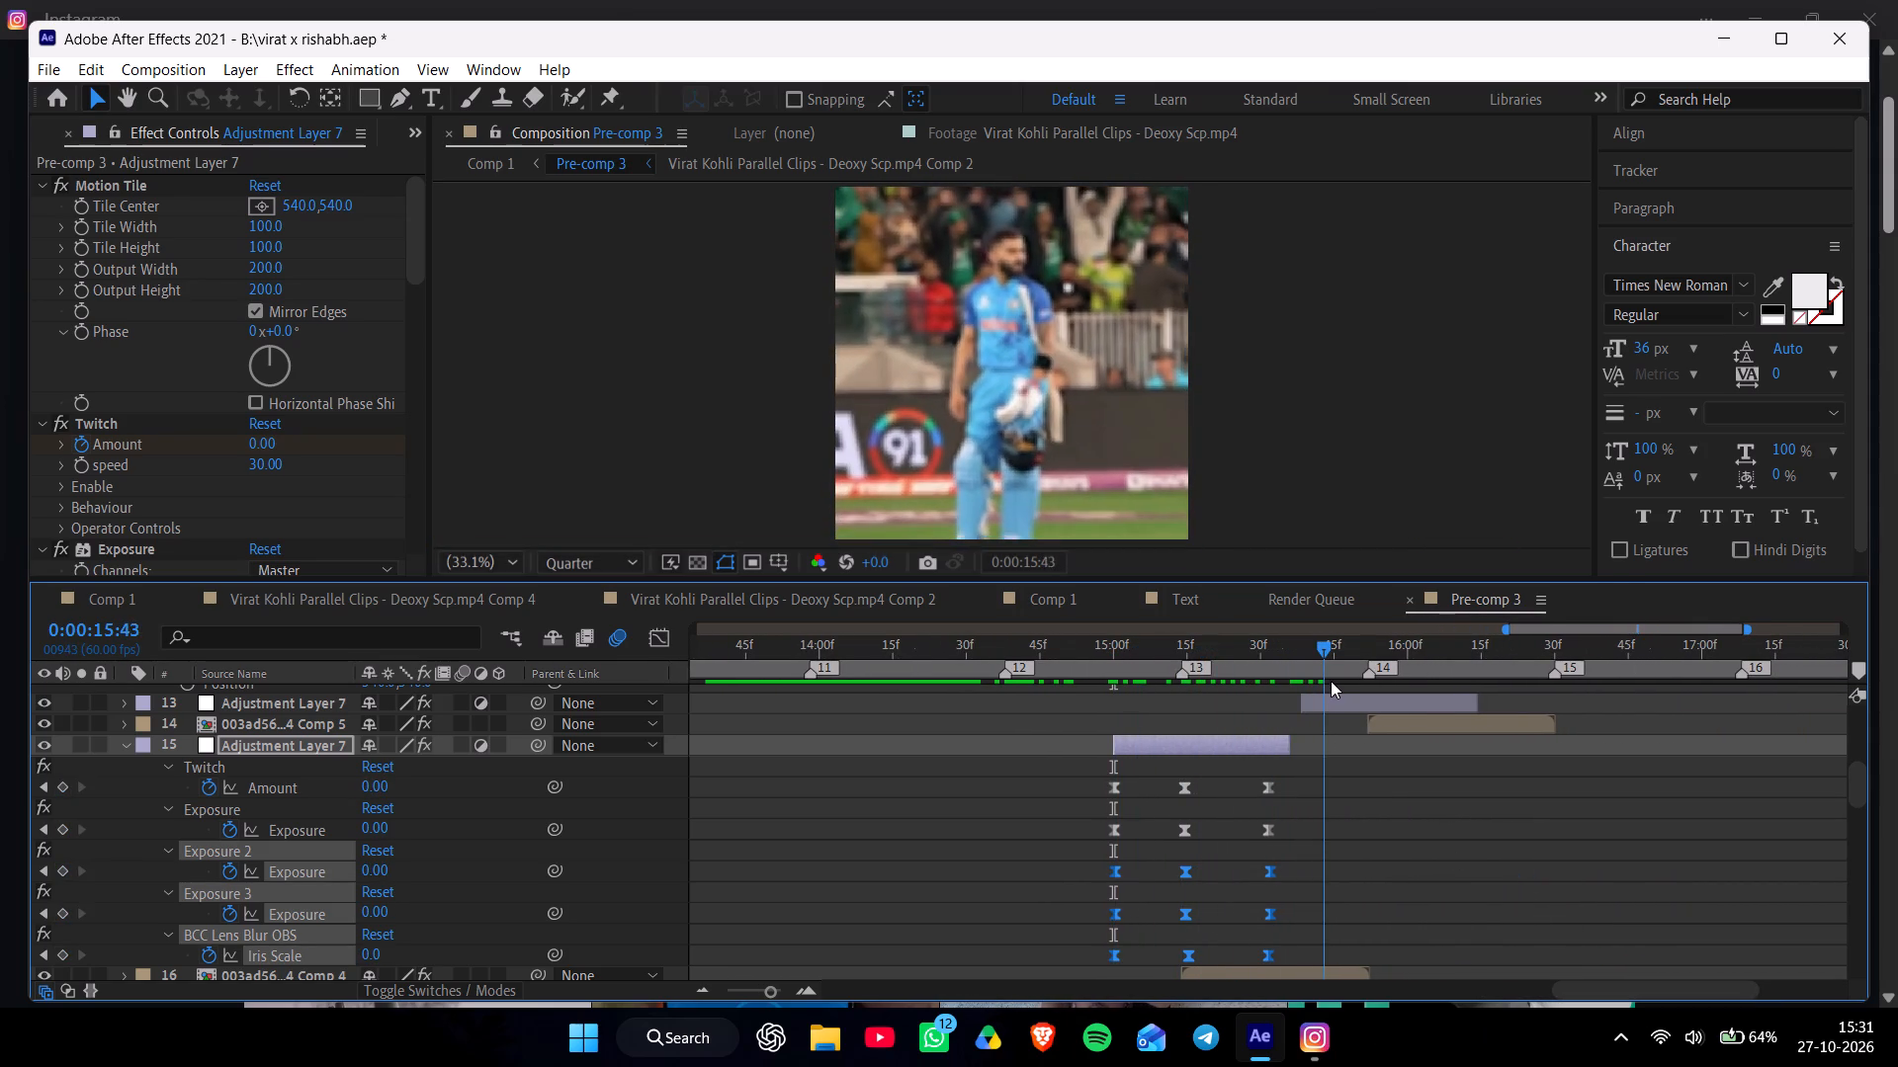
drag(1331, 681, 1308, 690)
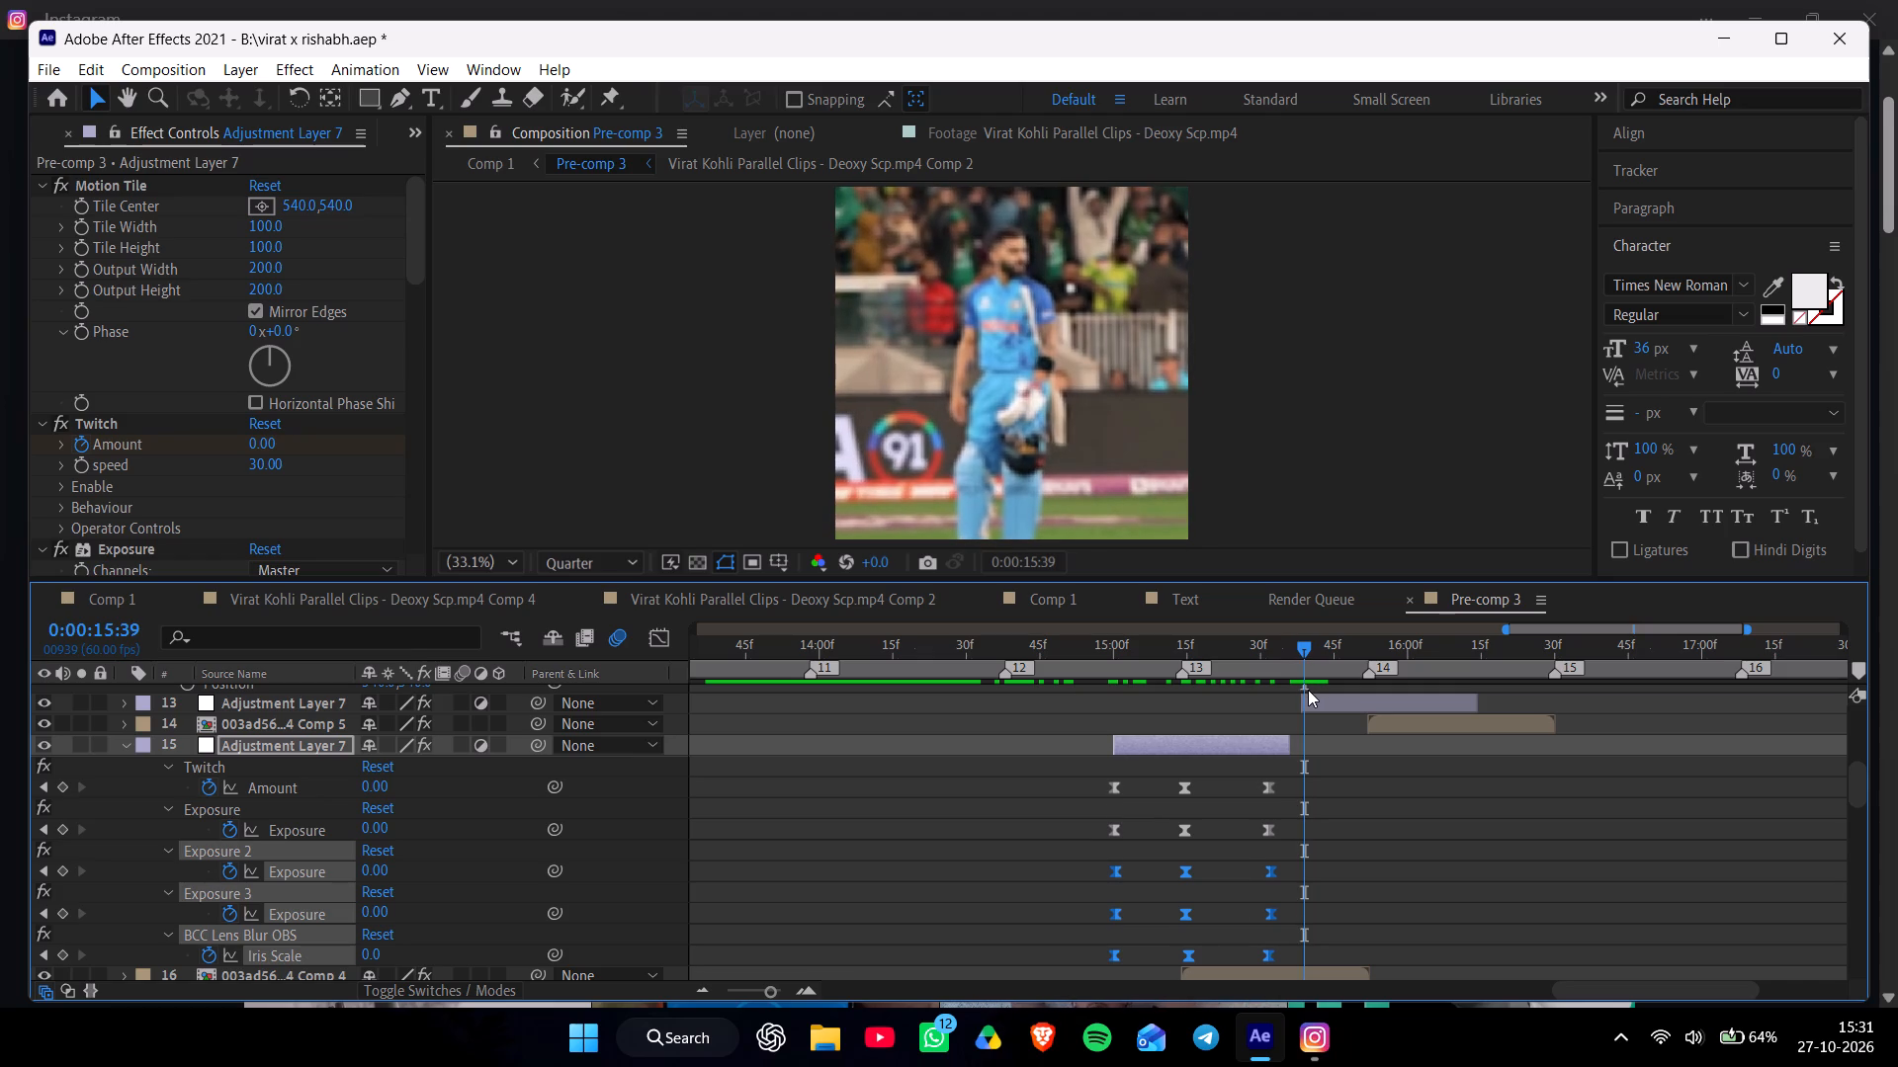
click(1310, 699)
key(ctrl+v)
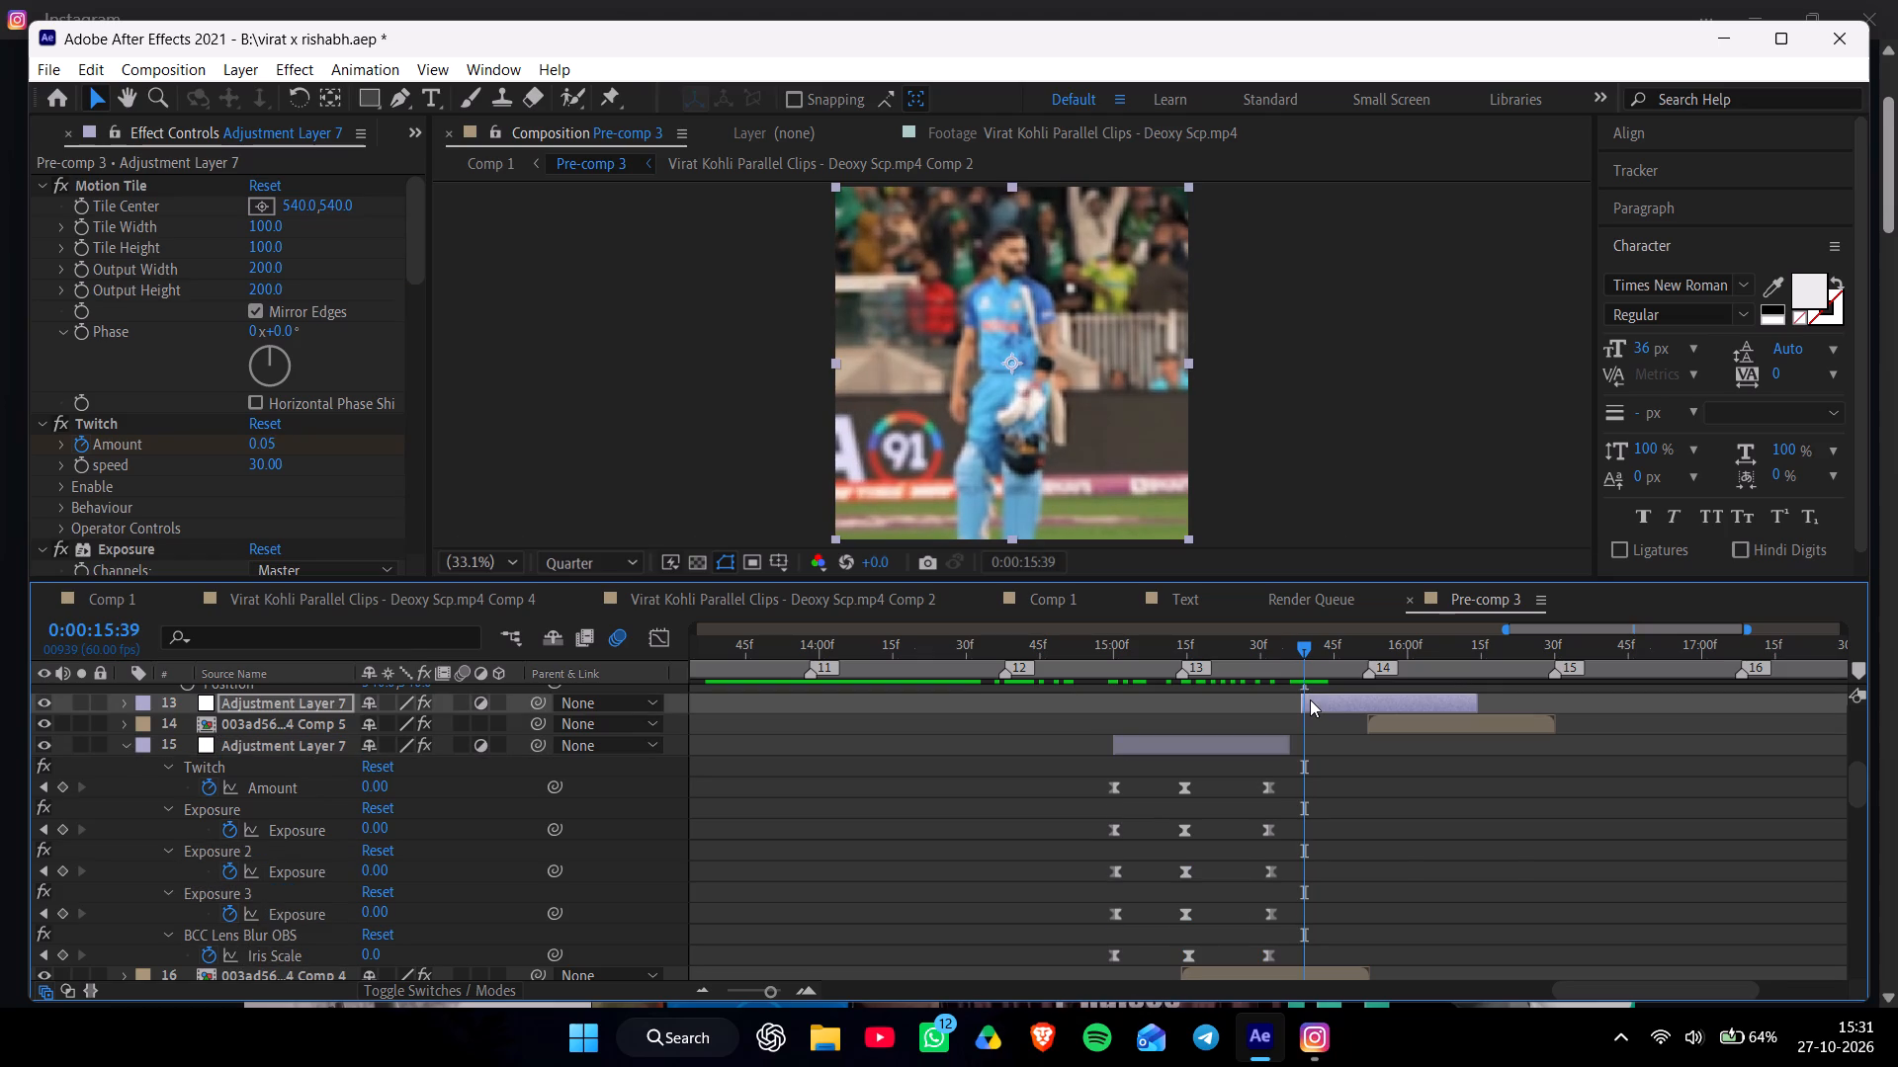
Reveal layer 13's keyframes and compress those of Exposure 2, Exposure 3 and Iris Scale to match its Twitch timing.
key(u)
drag(1585, 808, 1303, 930)
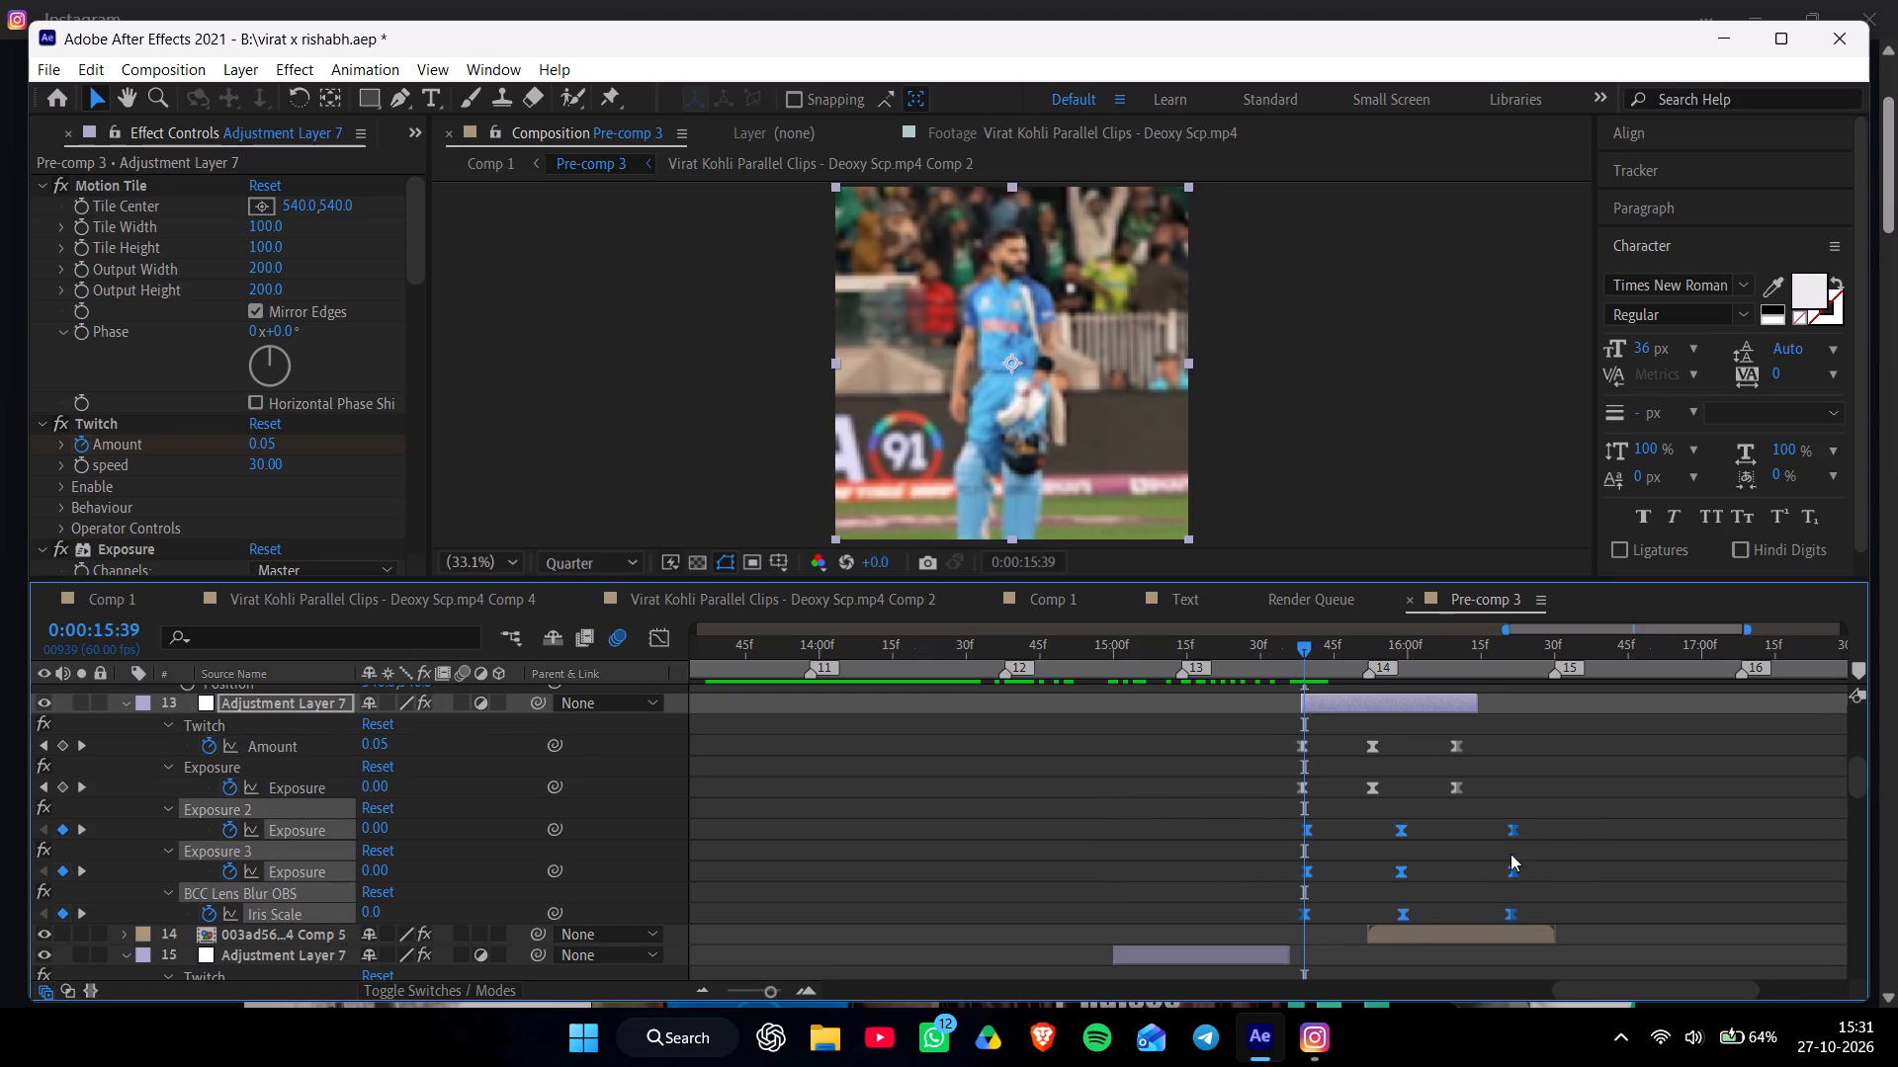
alt+drag(1515, 828, 1457, 840)
Delete the Exposure keyframes of layer 15's Exposure 2 effect.
drag(1860, 770, 1866, 805)
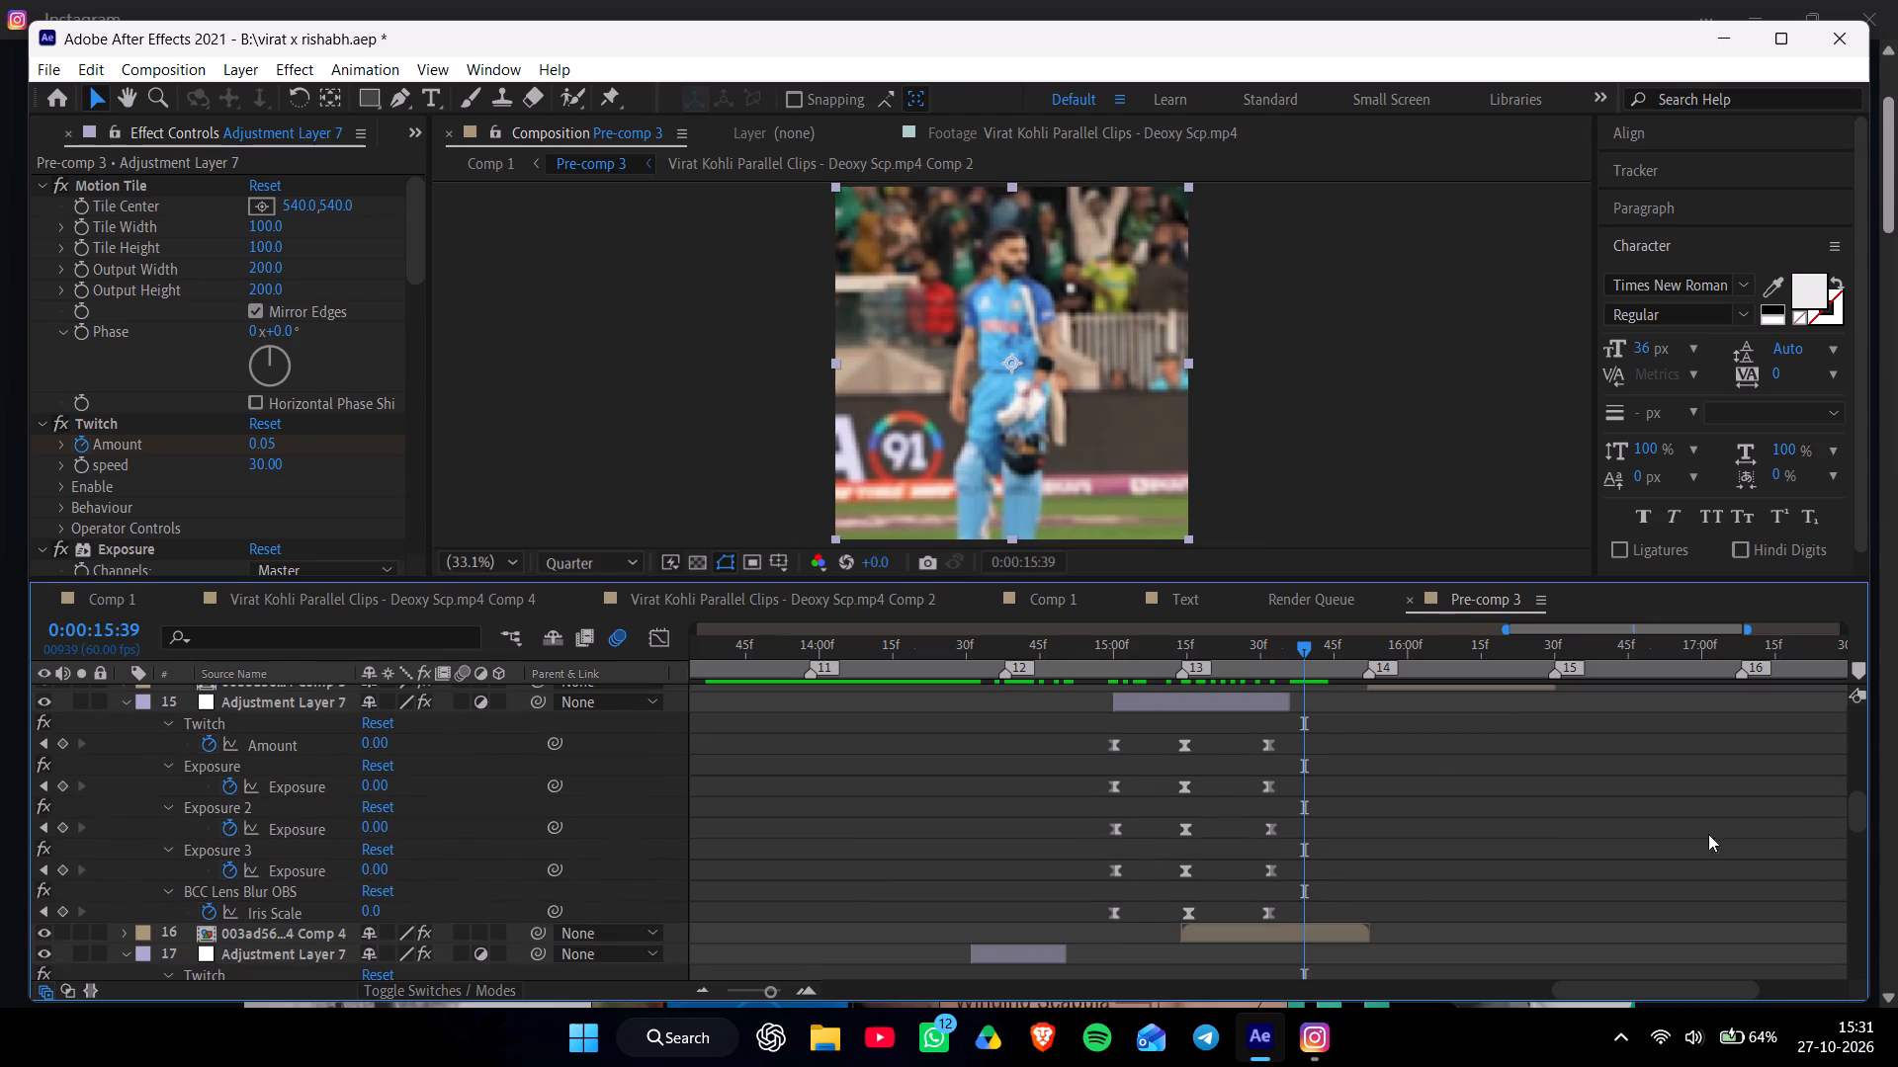
click(300, 869)
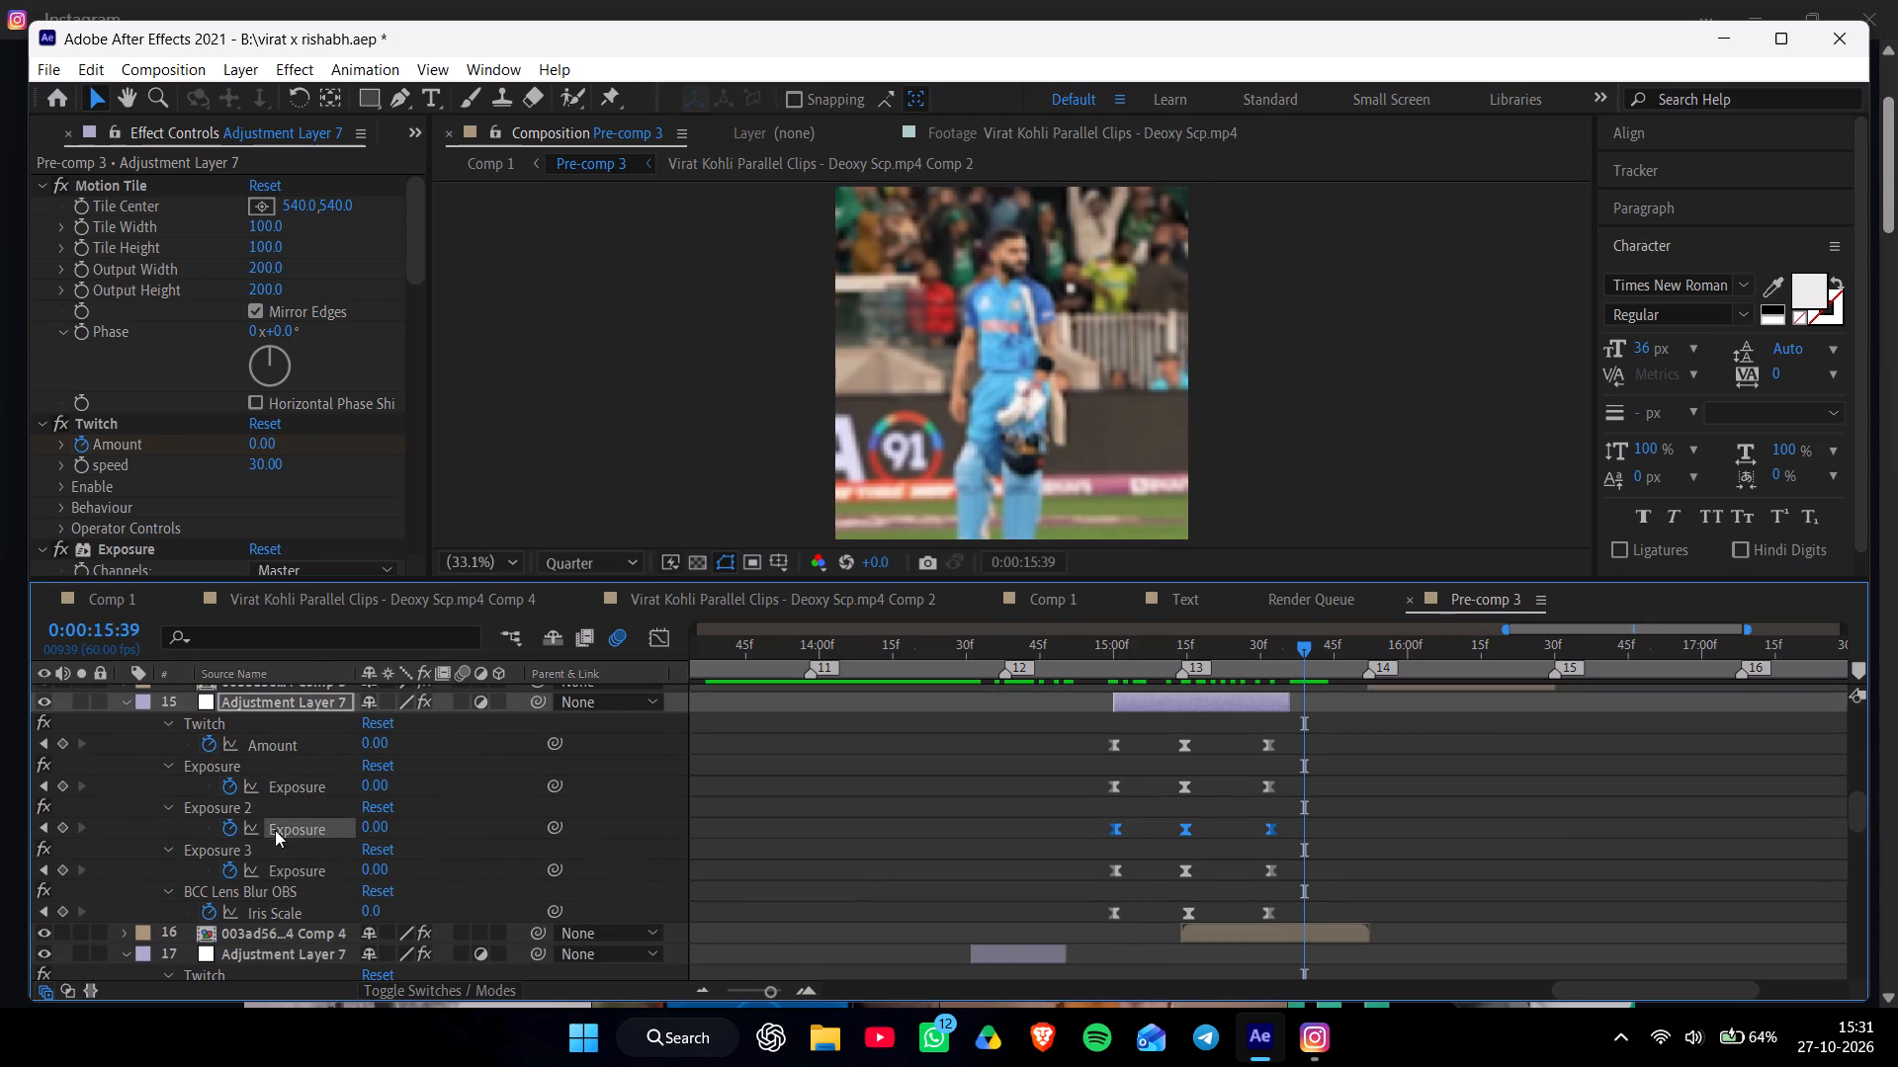
click(275, 830)
click(237, 808)
key(Delete)
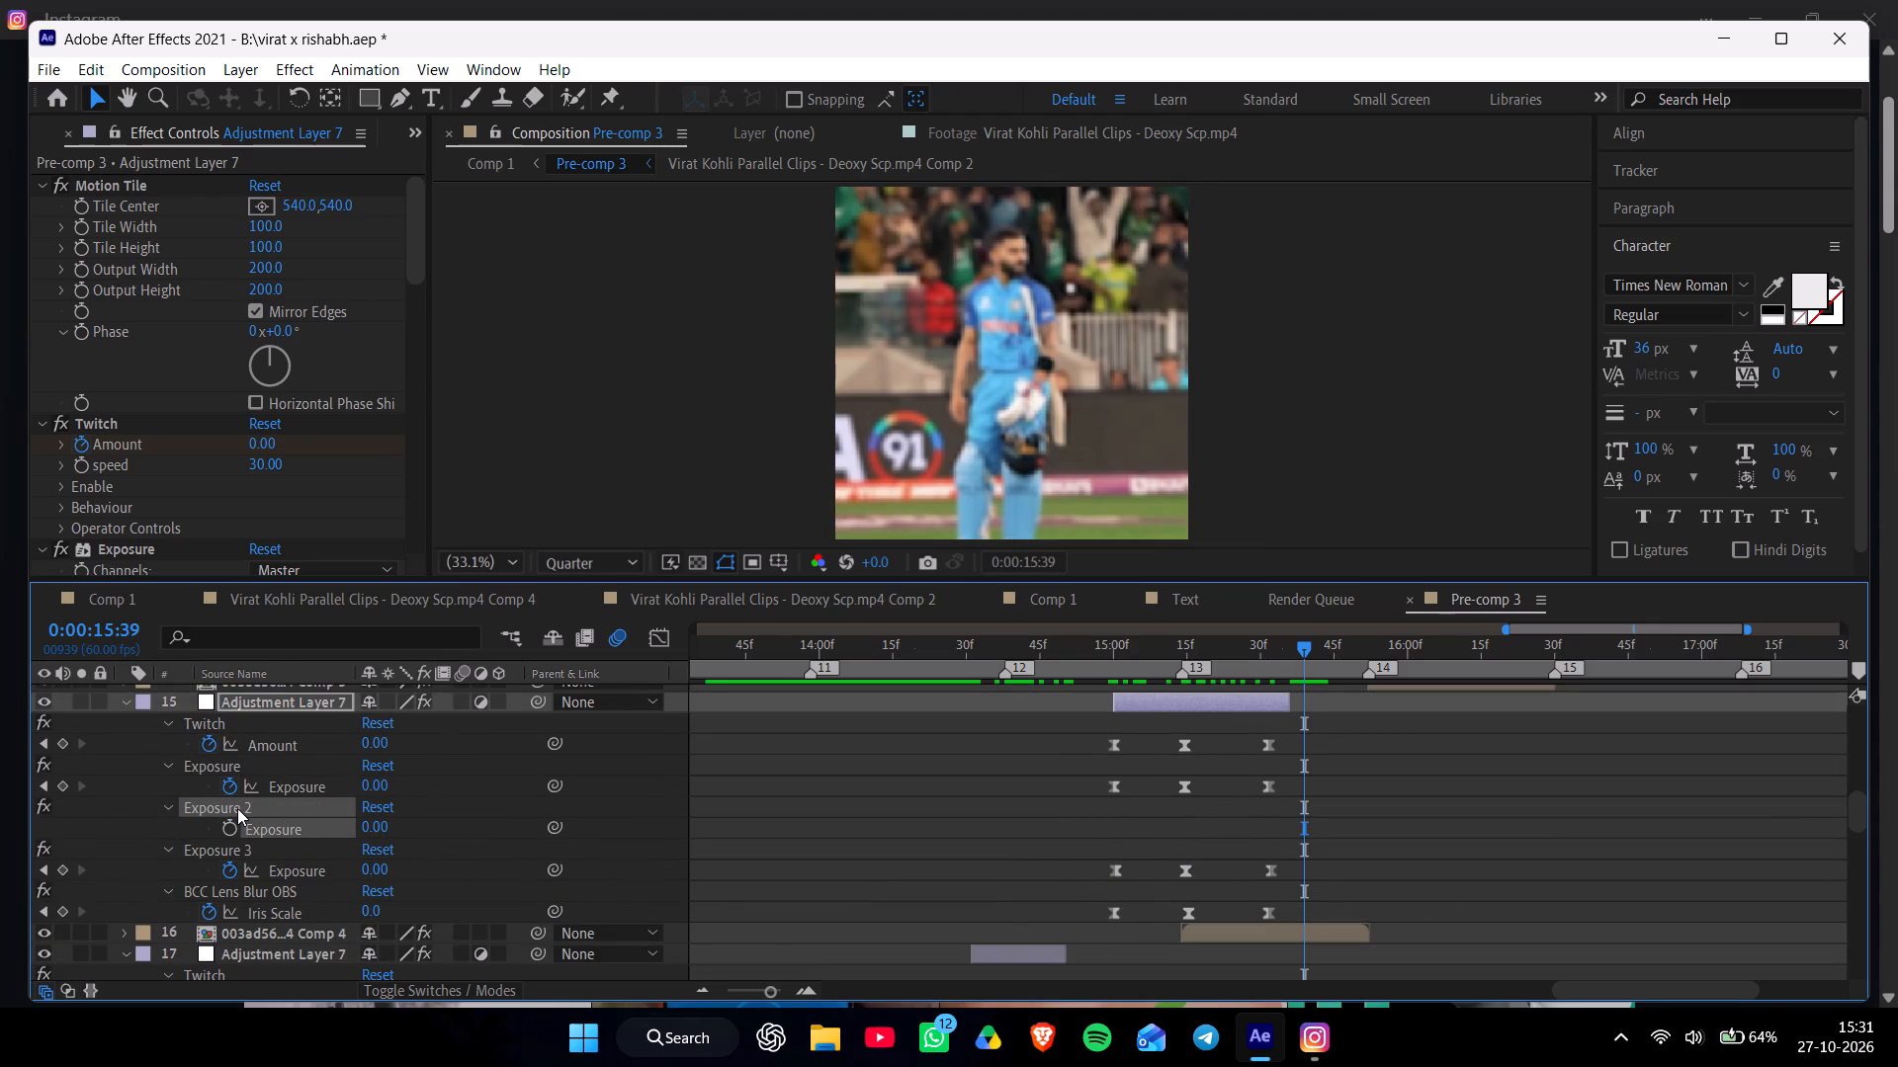
Examine layer 13's transition around 0:00:15:57 to 0:00:16:01 and collapse the layer's keyframed properties.
drag(1860, 803, 1854, 790)
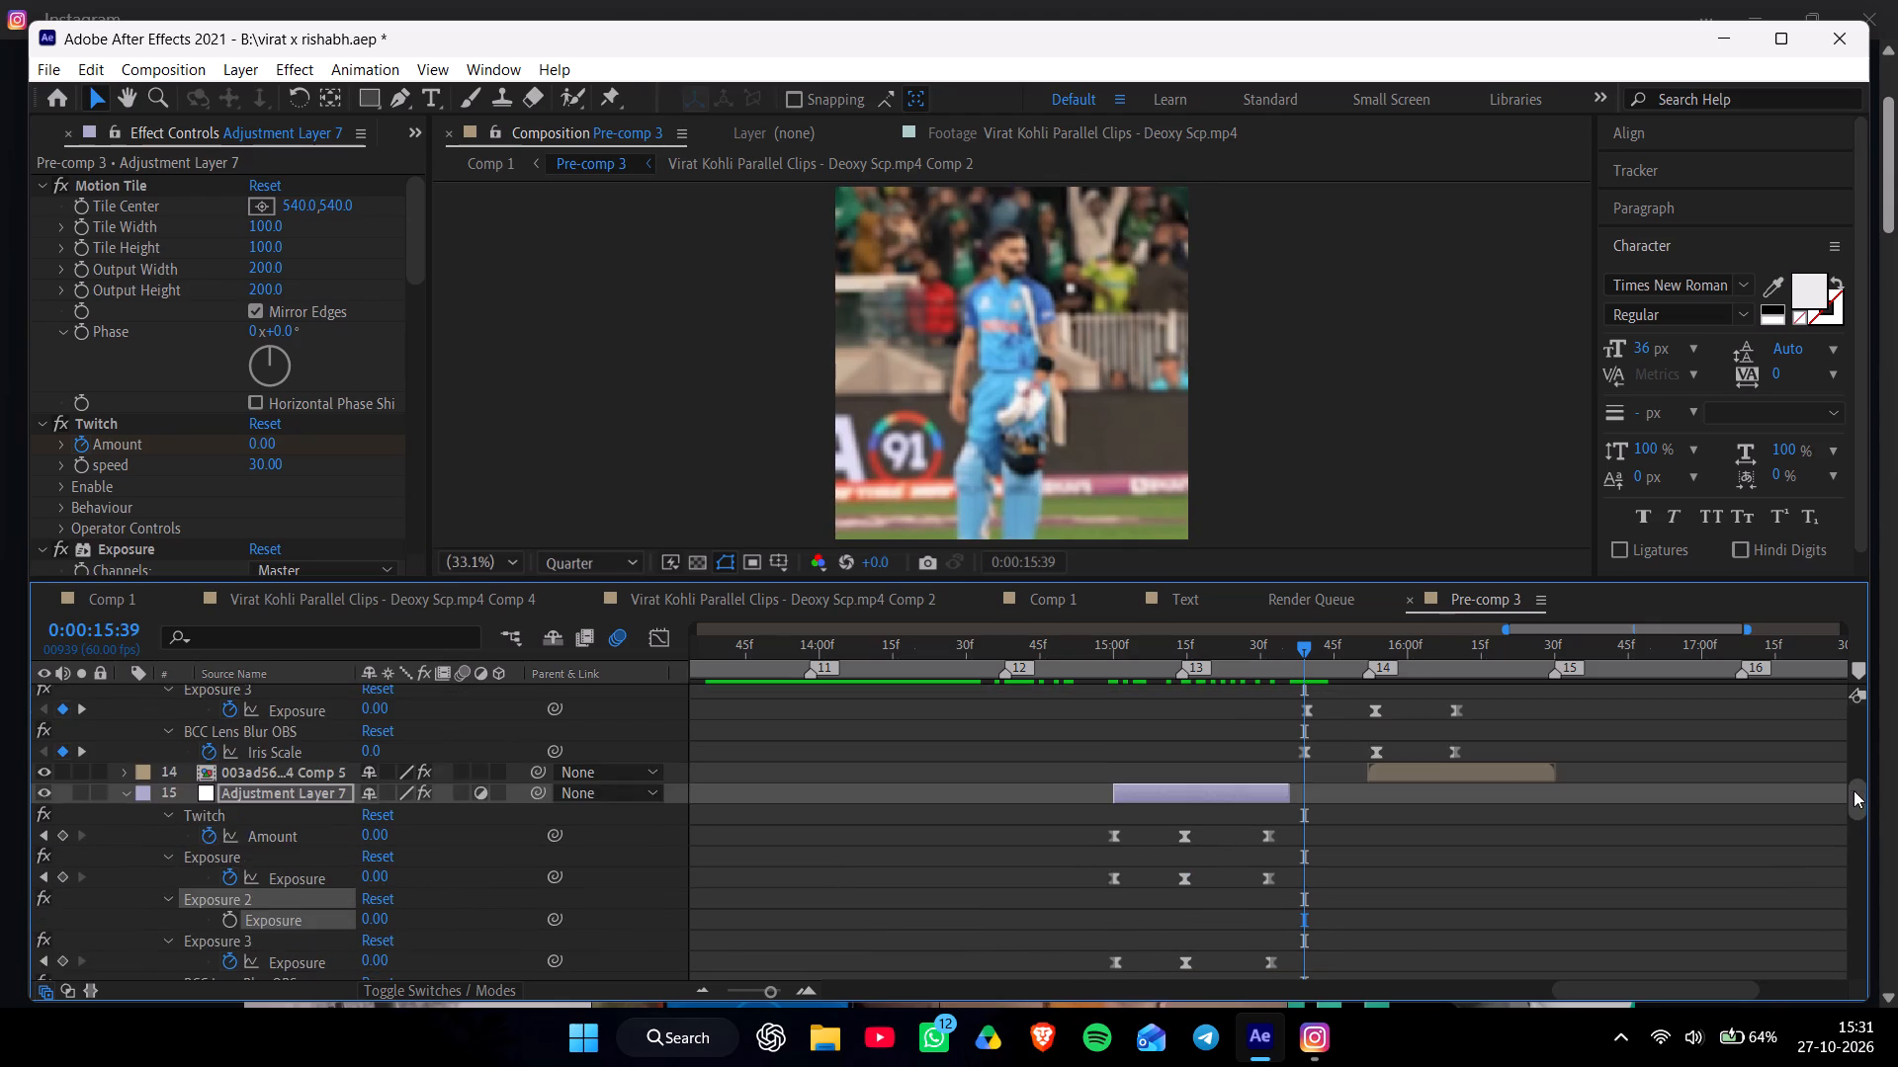
drag(1854, 790, 1848, 774)
drag(1304, 648, 1397, 661)
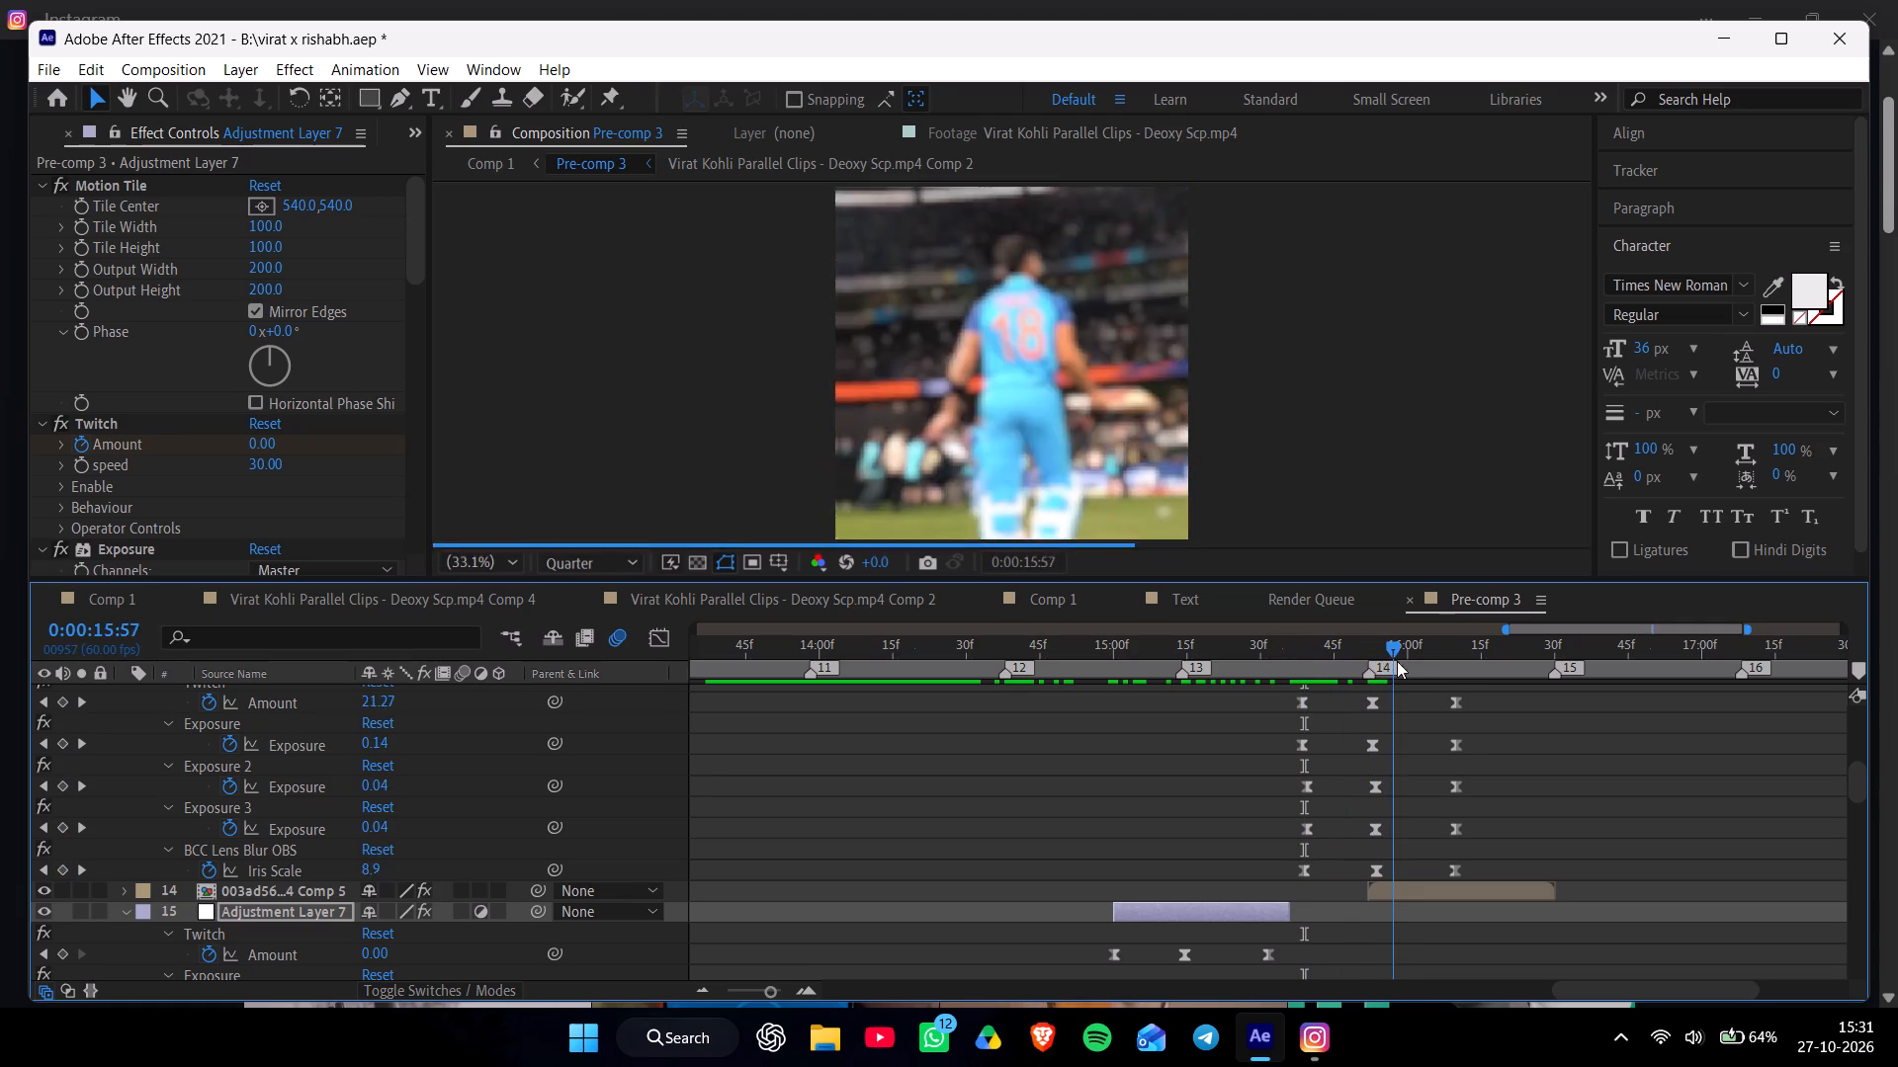
drag(1397, 661, 1403, 686)
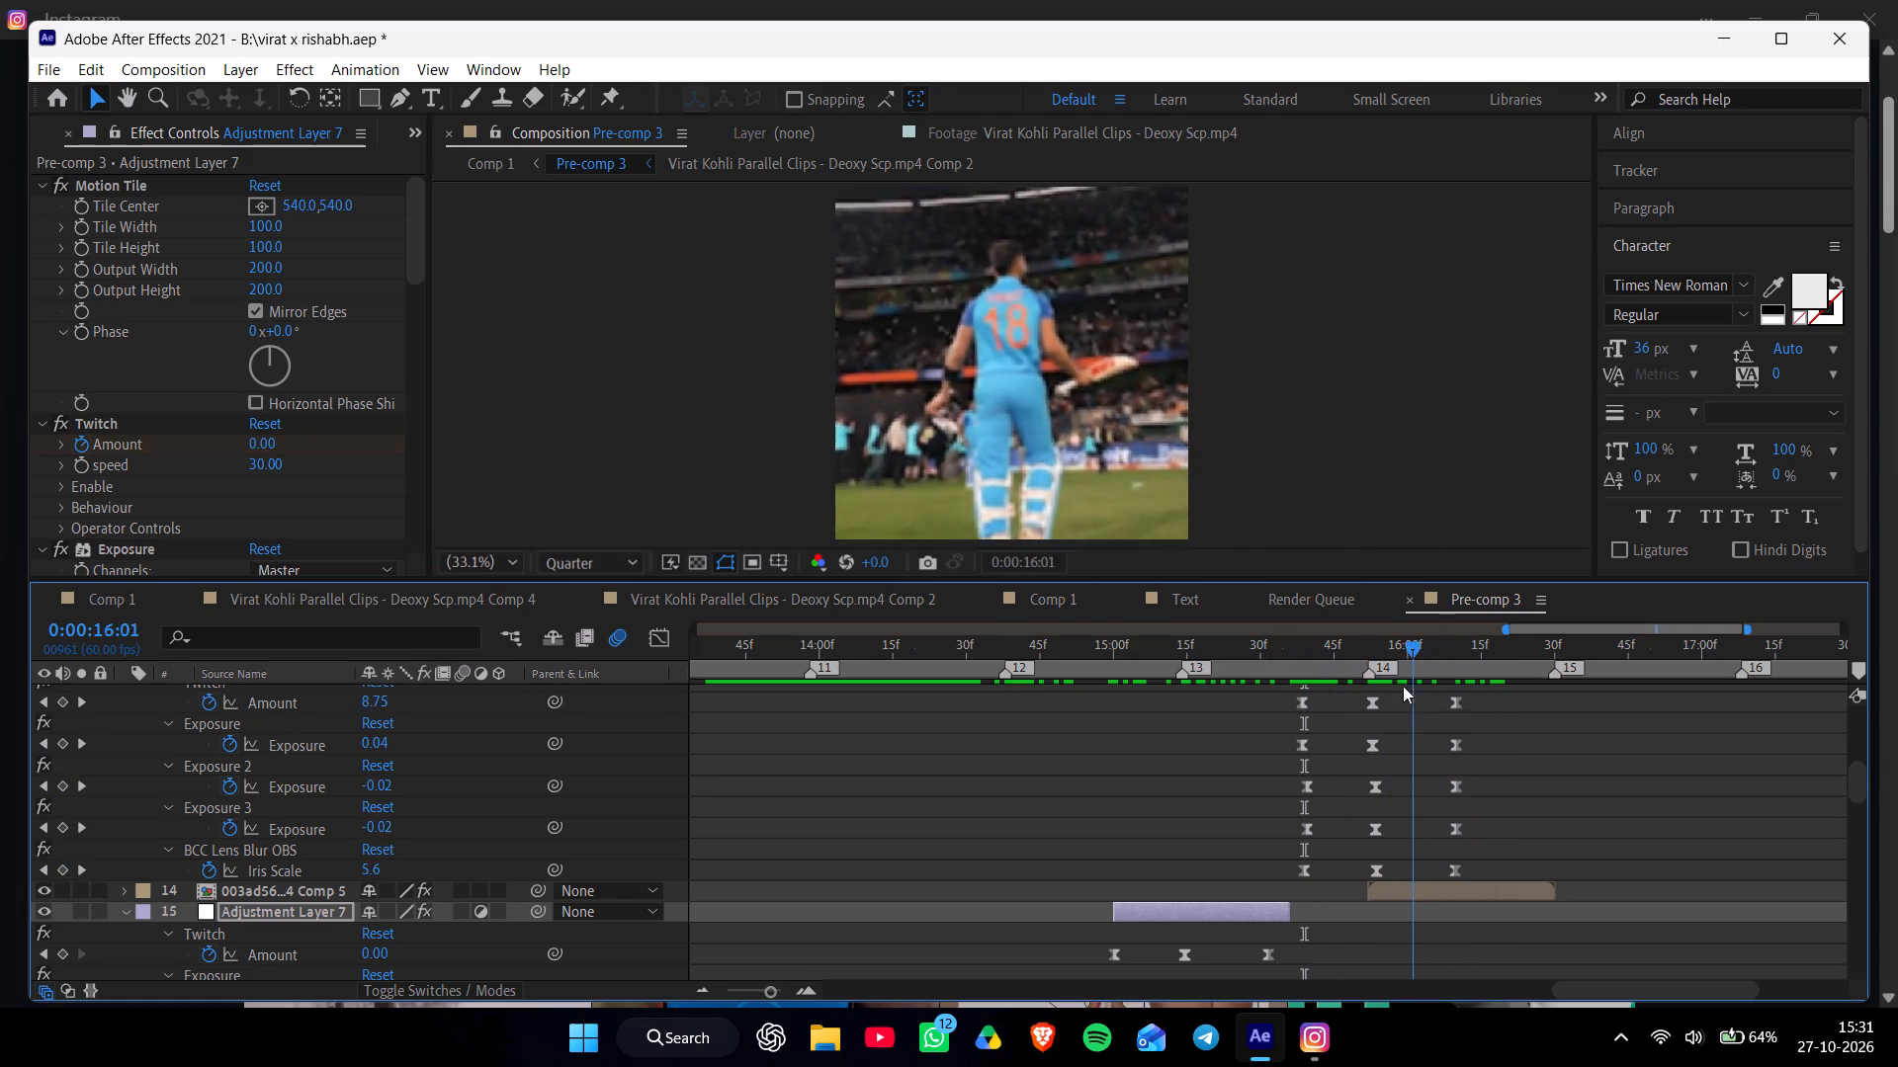
drag(1403, 686, 1402, 687)
drag(1855, 778, 1856, 766)
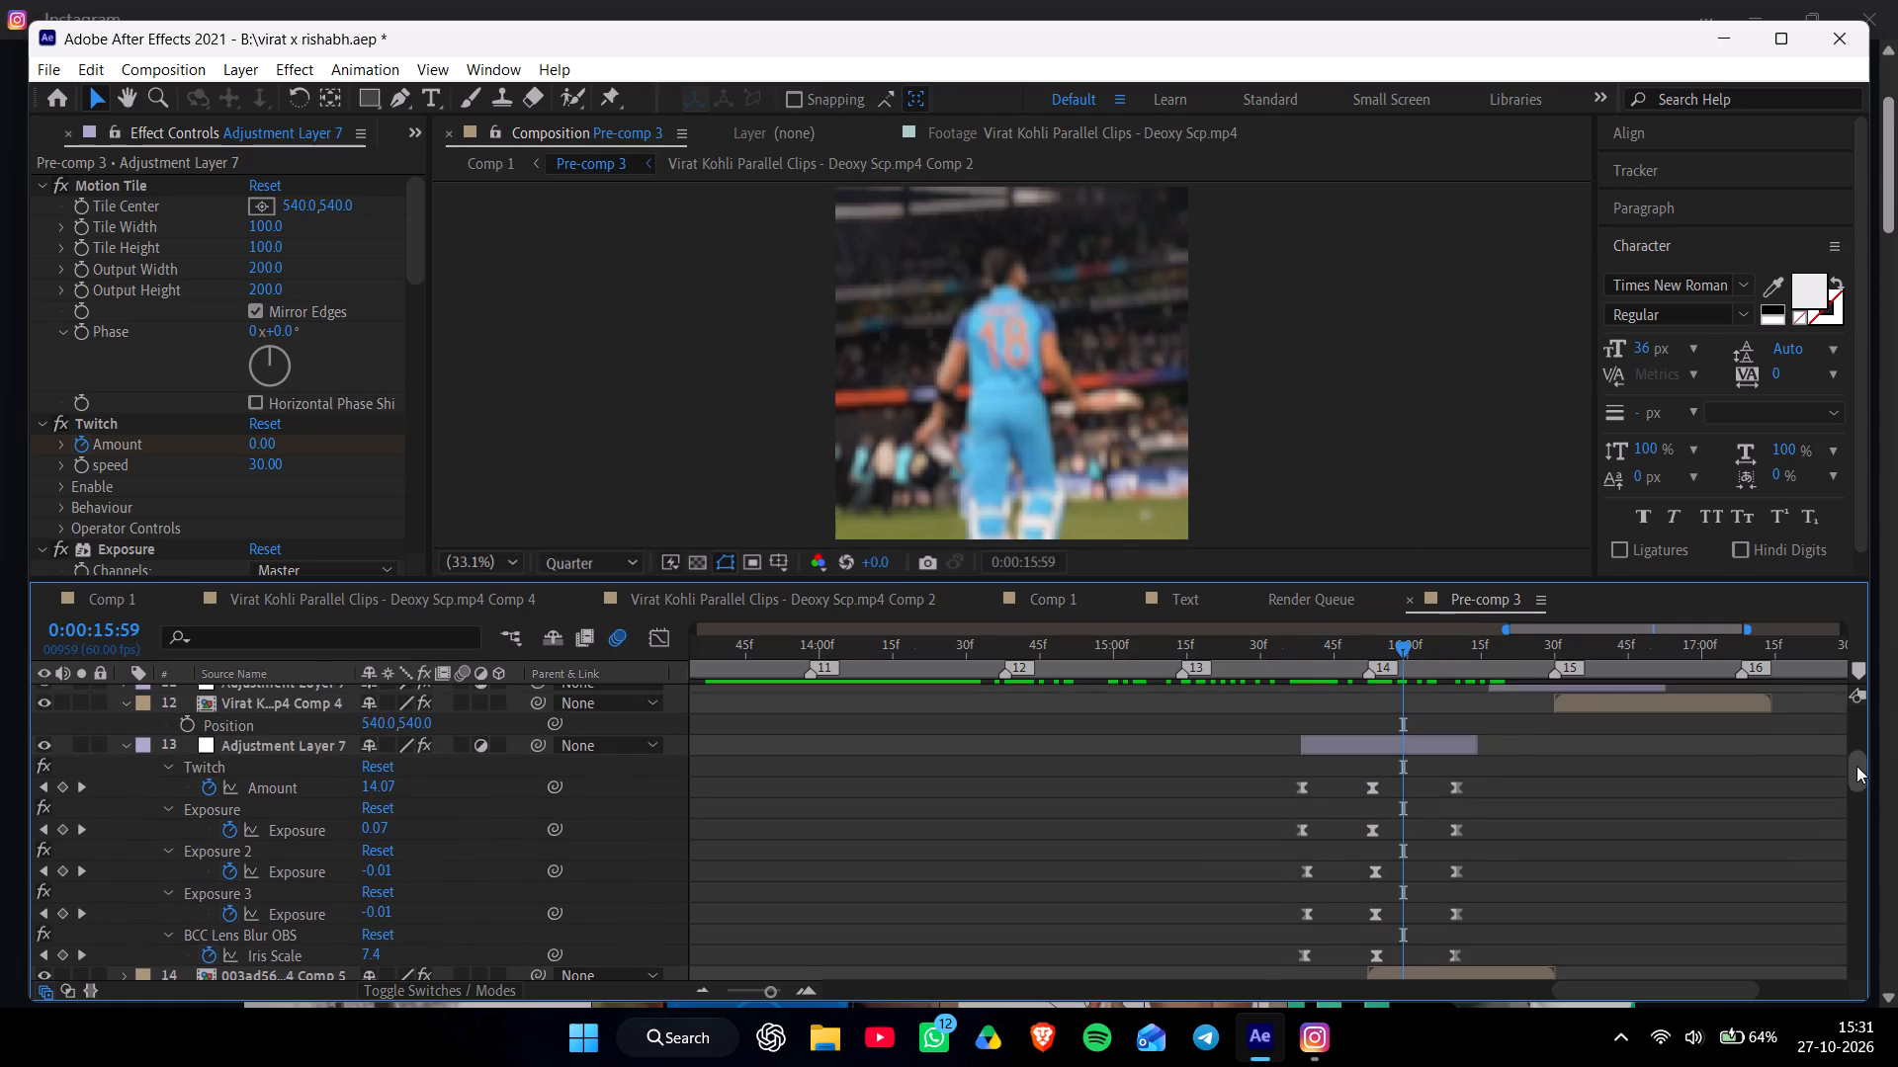
drag(1856, 766, 1856, 763)
click(1427, 769)
key(u)
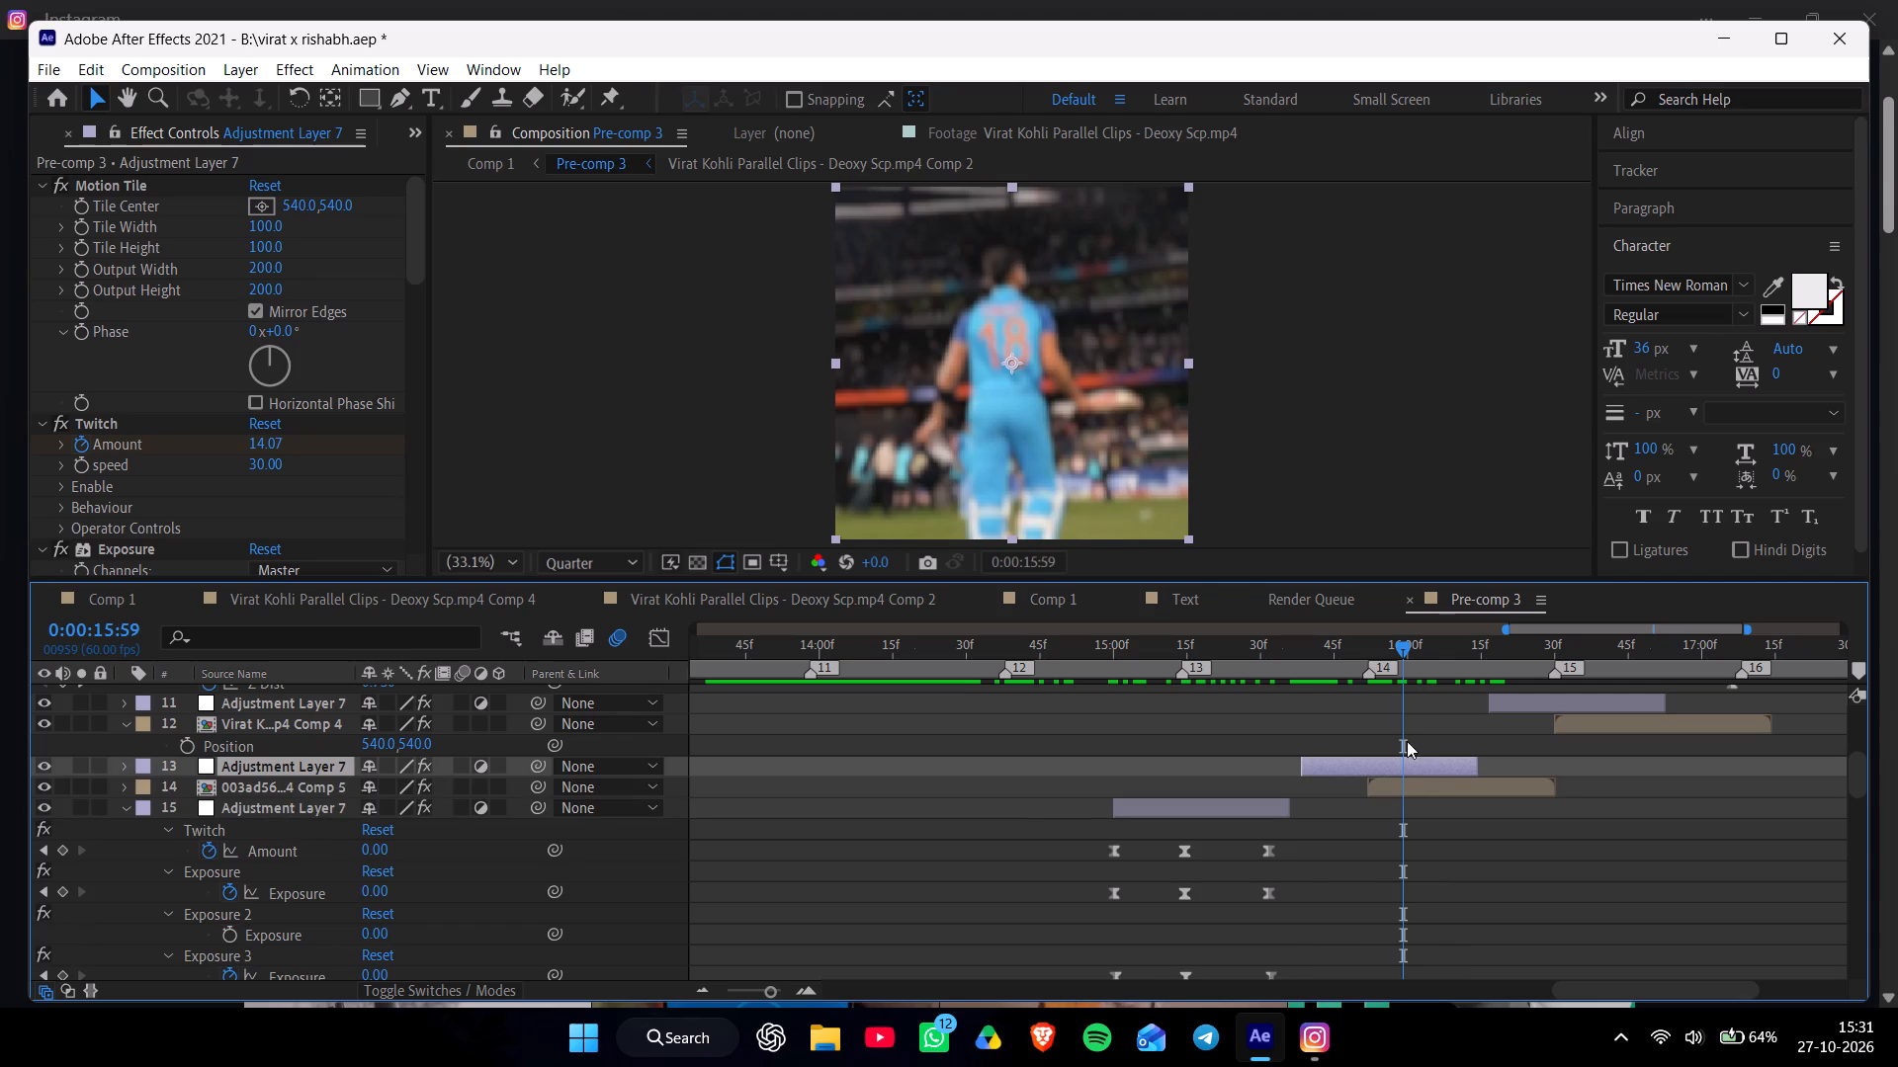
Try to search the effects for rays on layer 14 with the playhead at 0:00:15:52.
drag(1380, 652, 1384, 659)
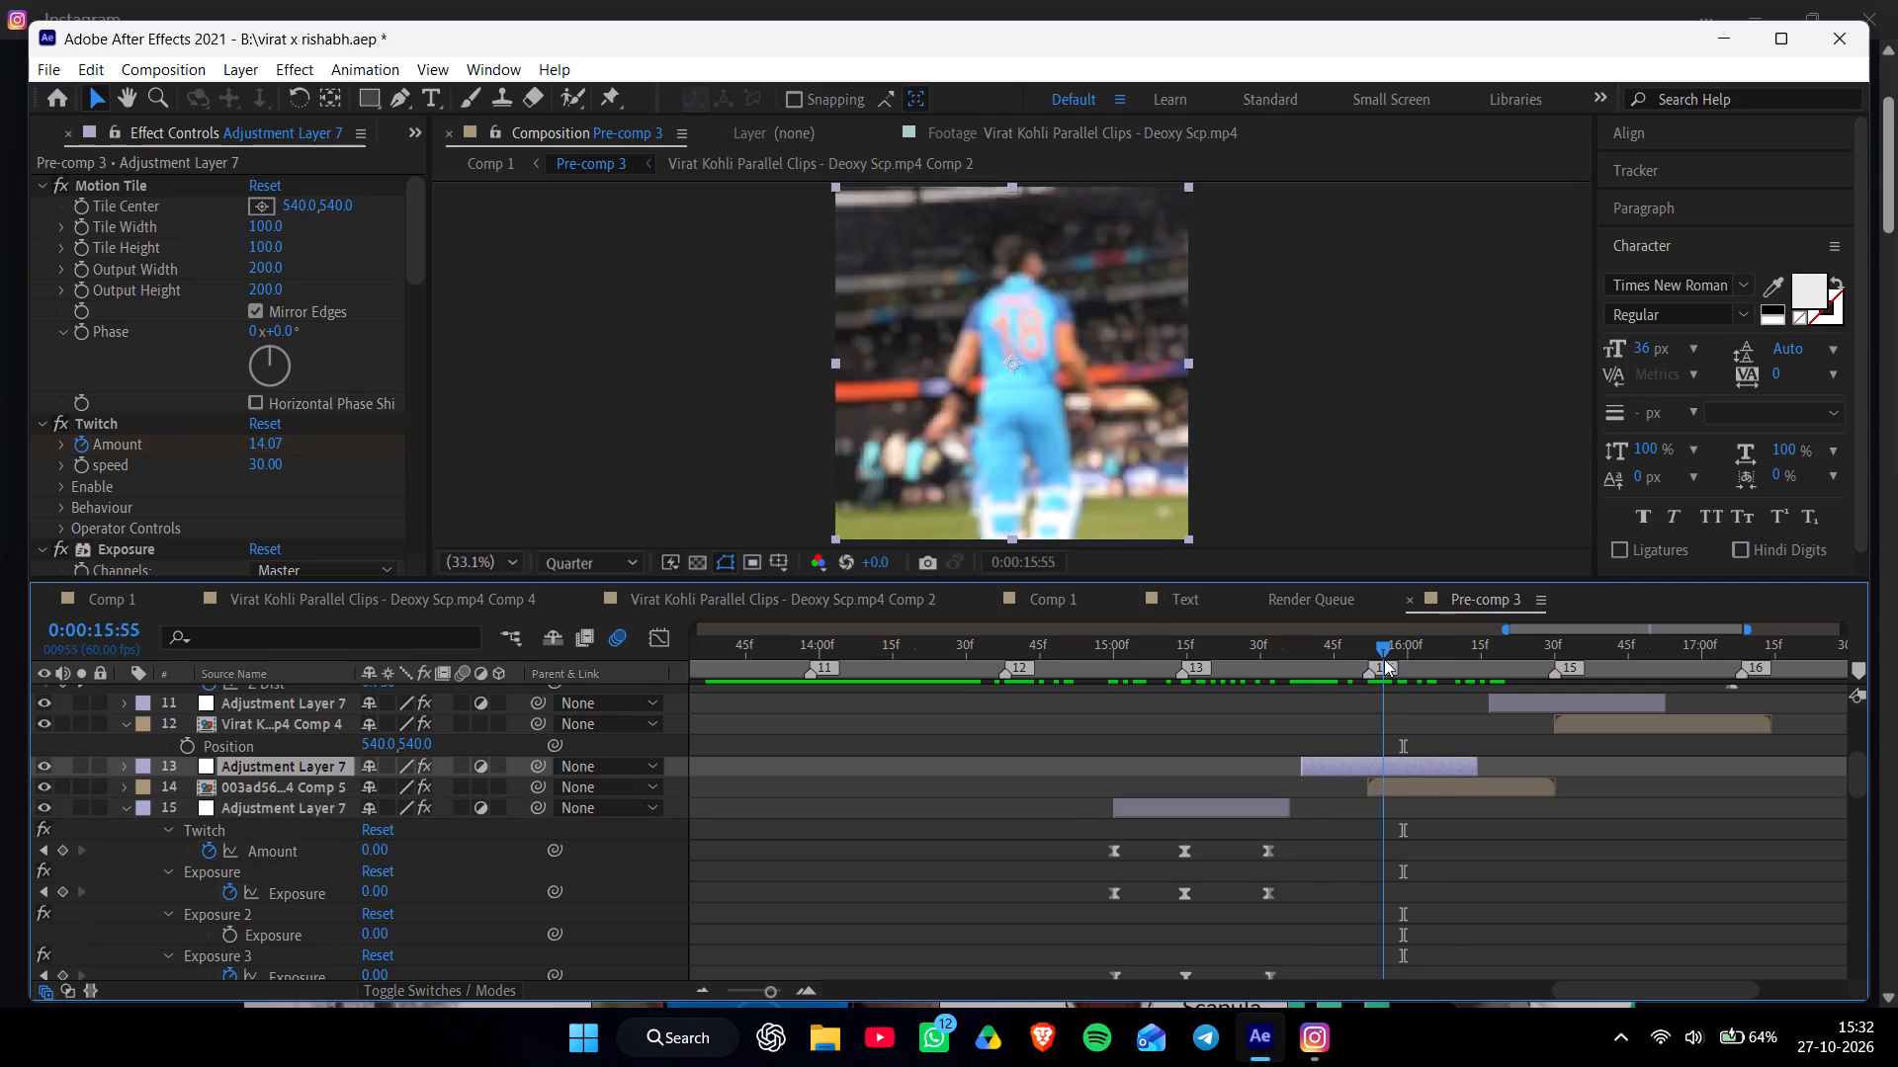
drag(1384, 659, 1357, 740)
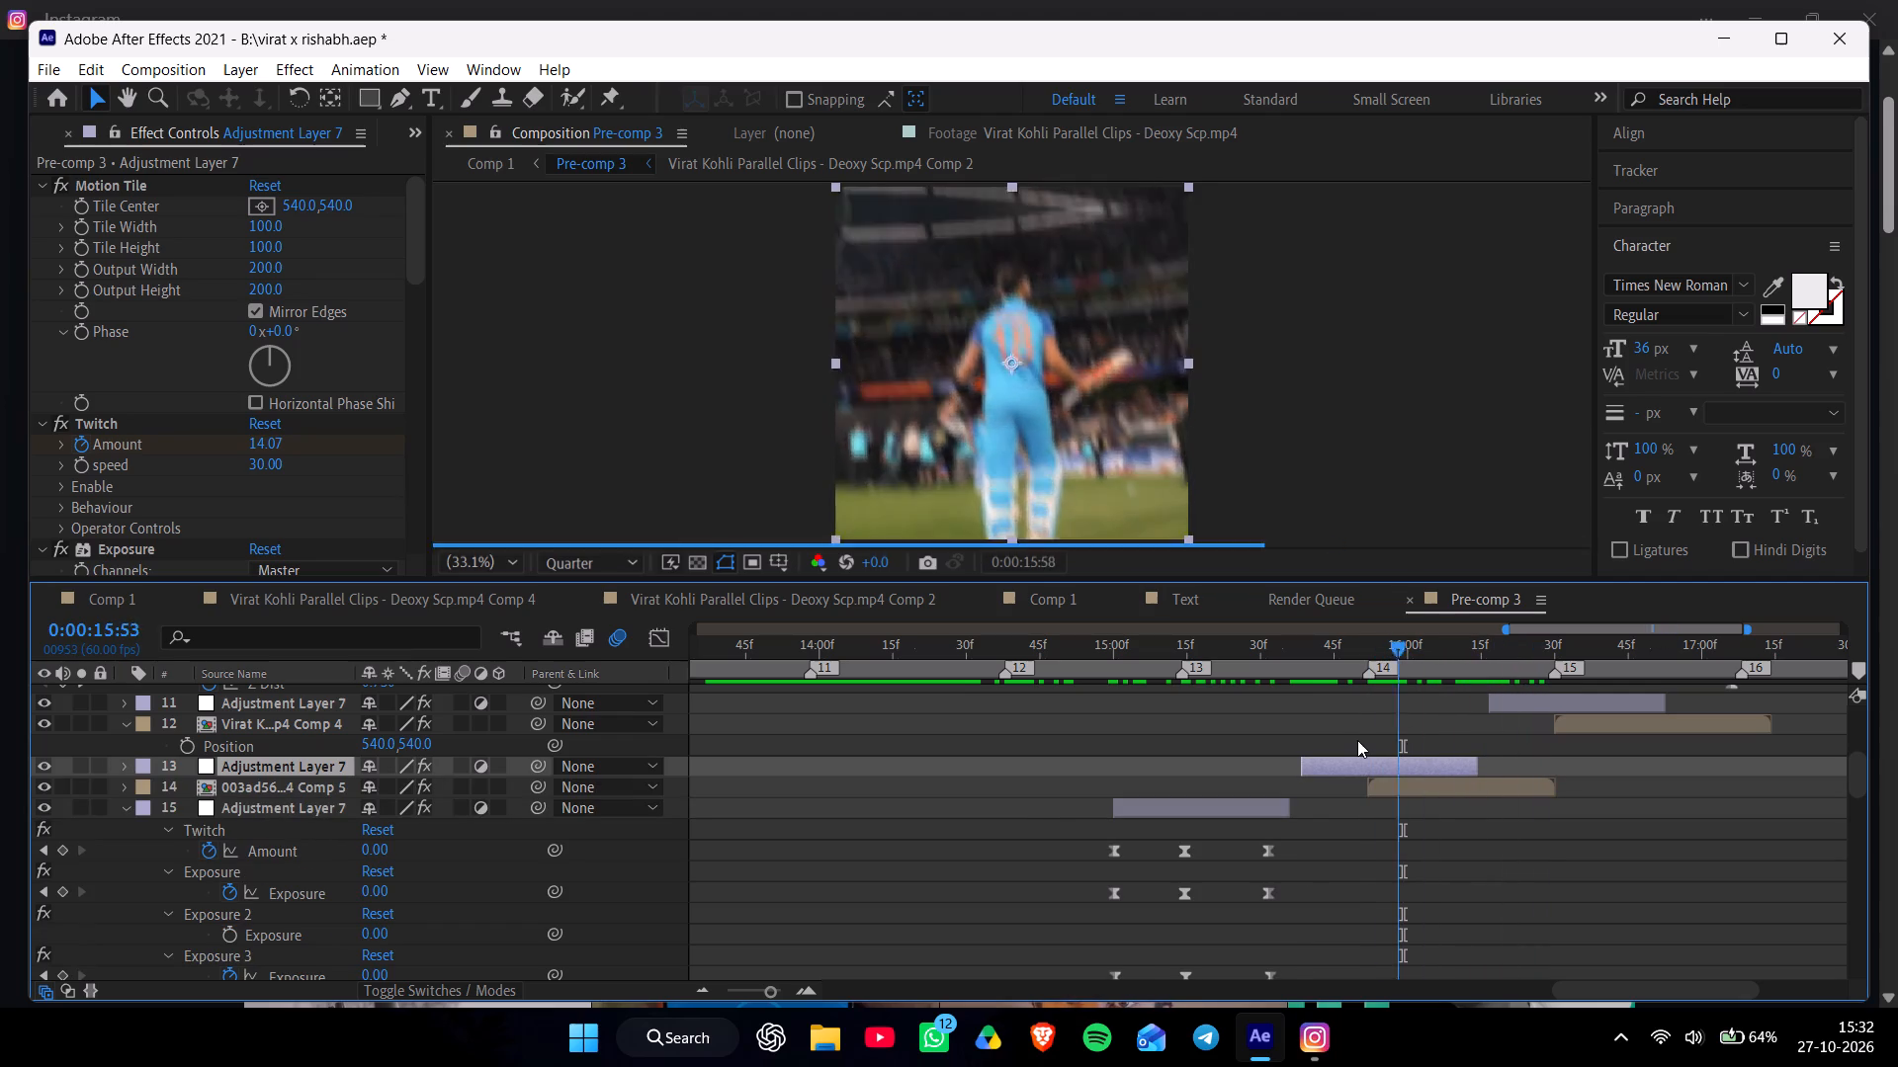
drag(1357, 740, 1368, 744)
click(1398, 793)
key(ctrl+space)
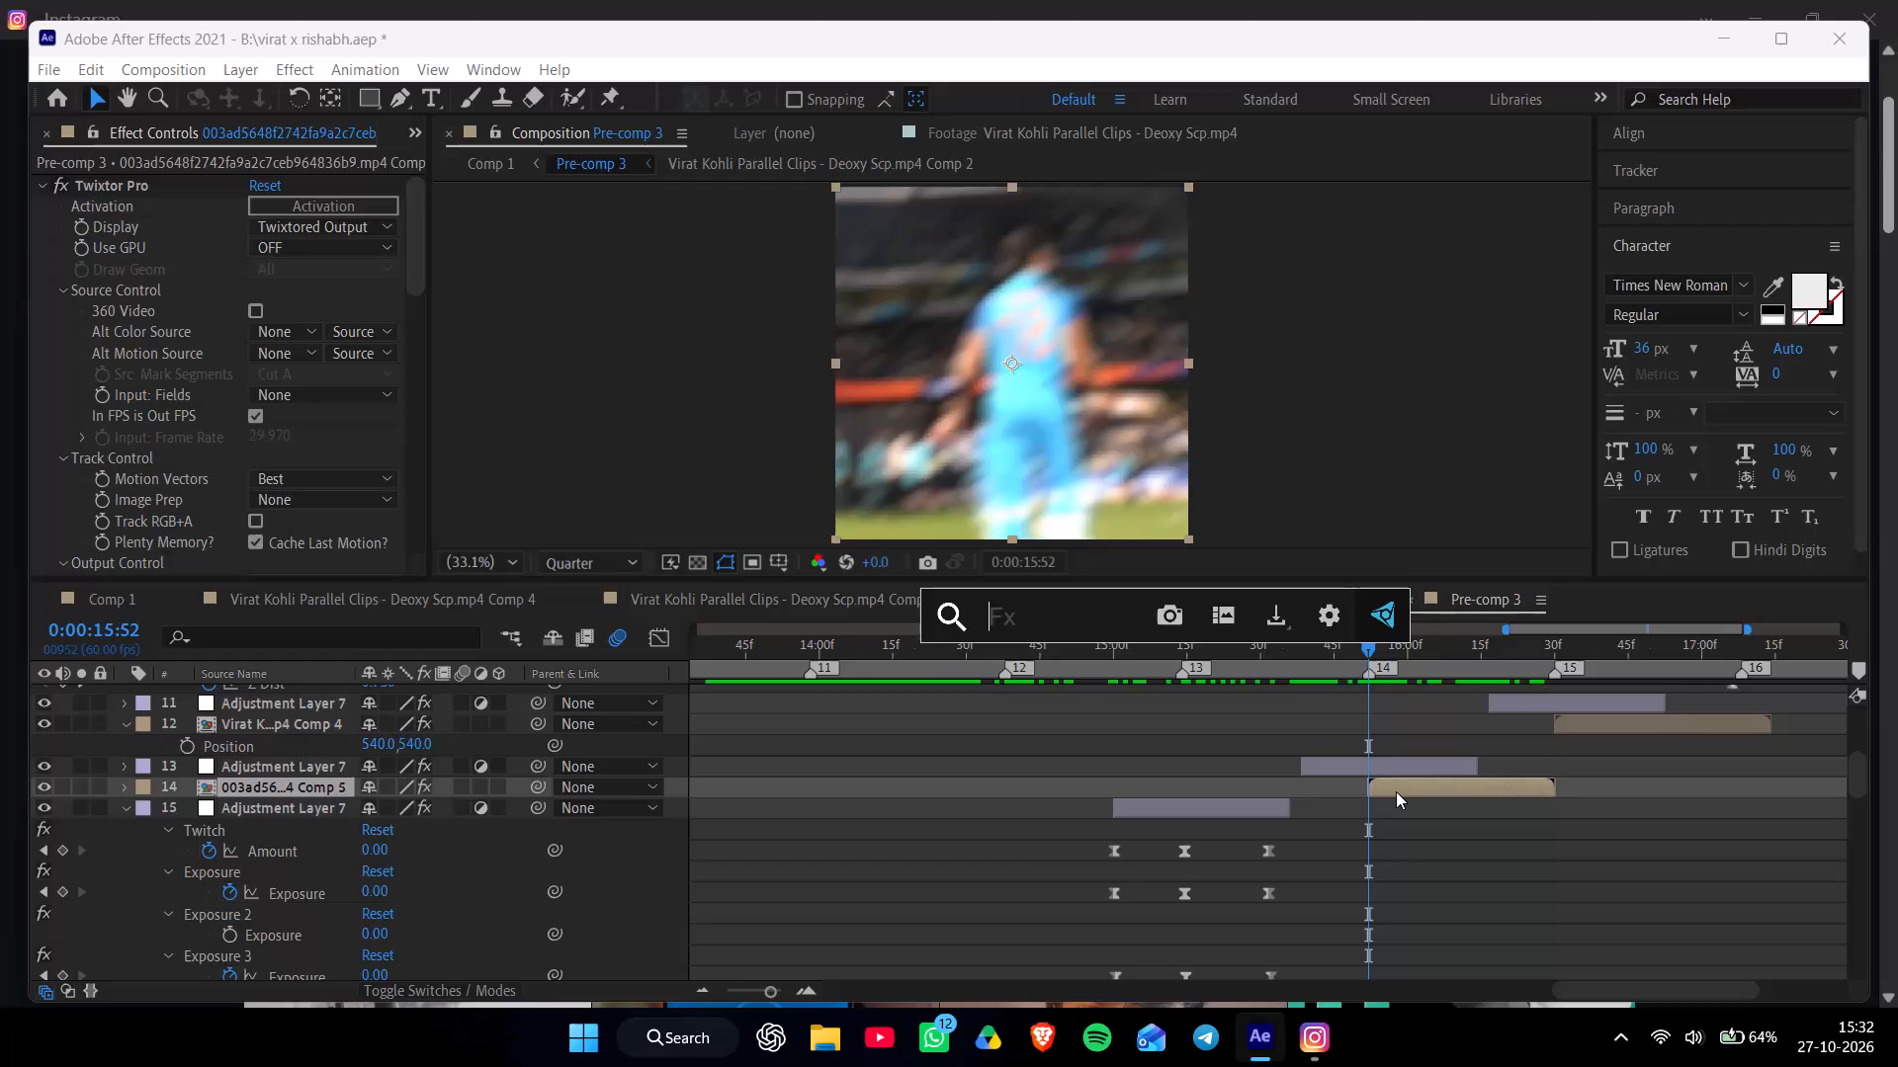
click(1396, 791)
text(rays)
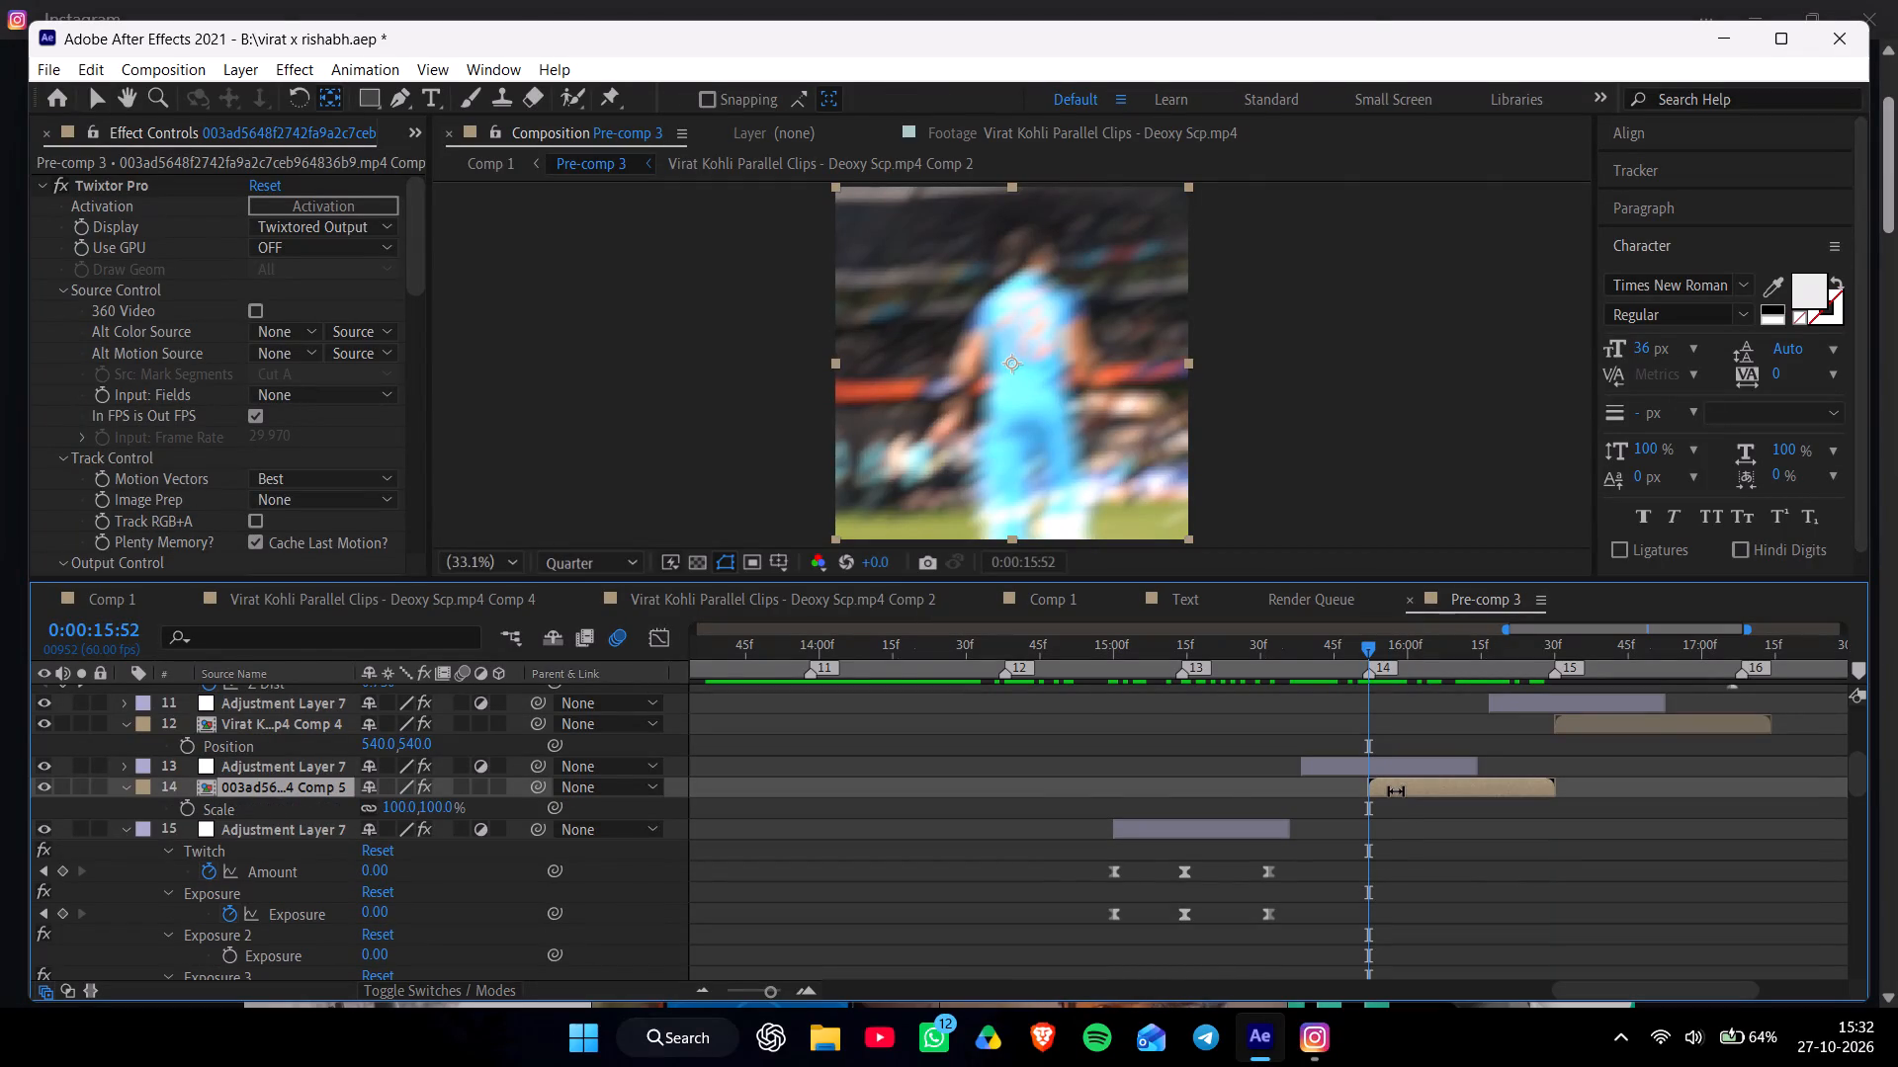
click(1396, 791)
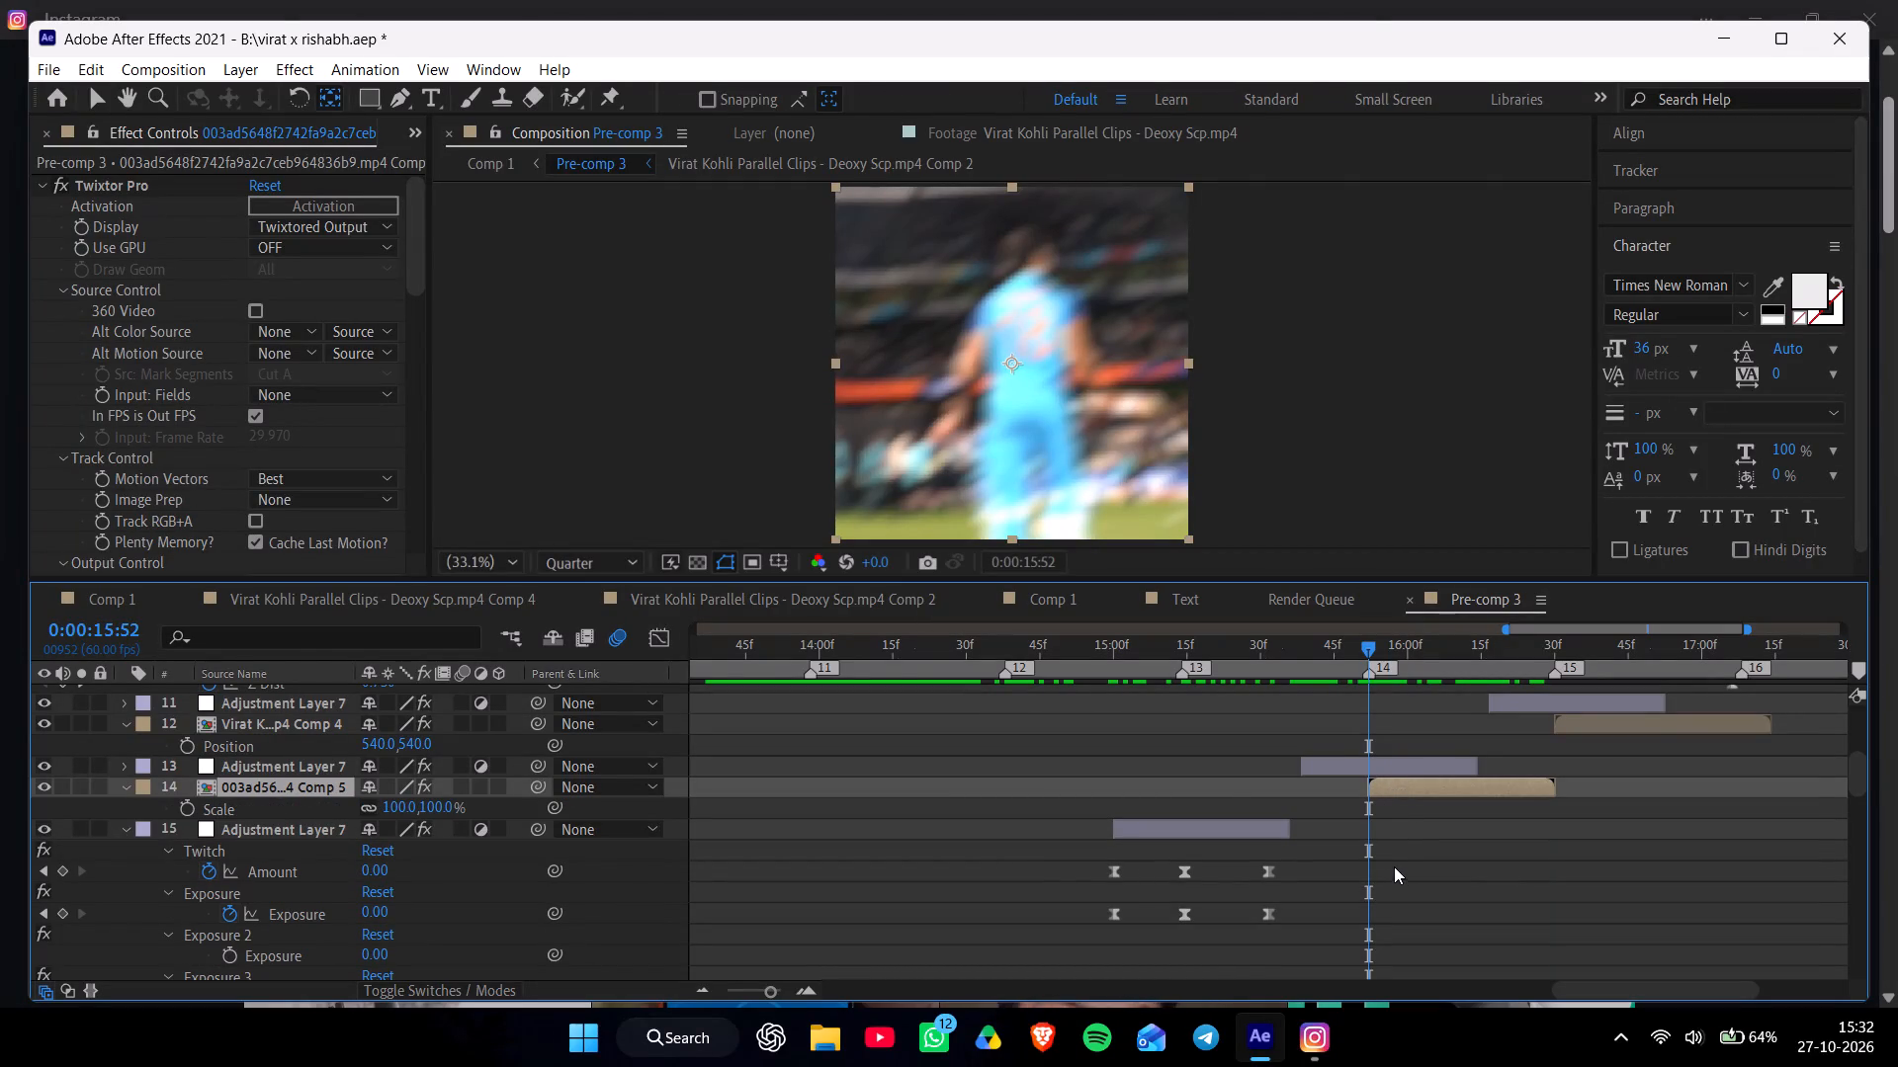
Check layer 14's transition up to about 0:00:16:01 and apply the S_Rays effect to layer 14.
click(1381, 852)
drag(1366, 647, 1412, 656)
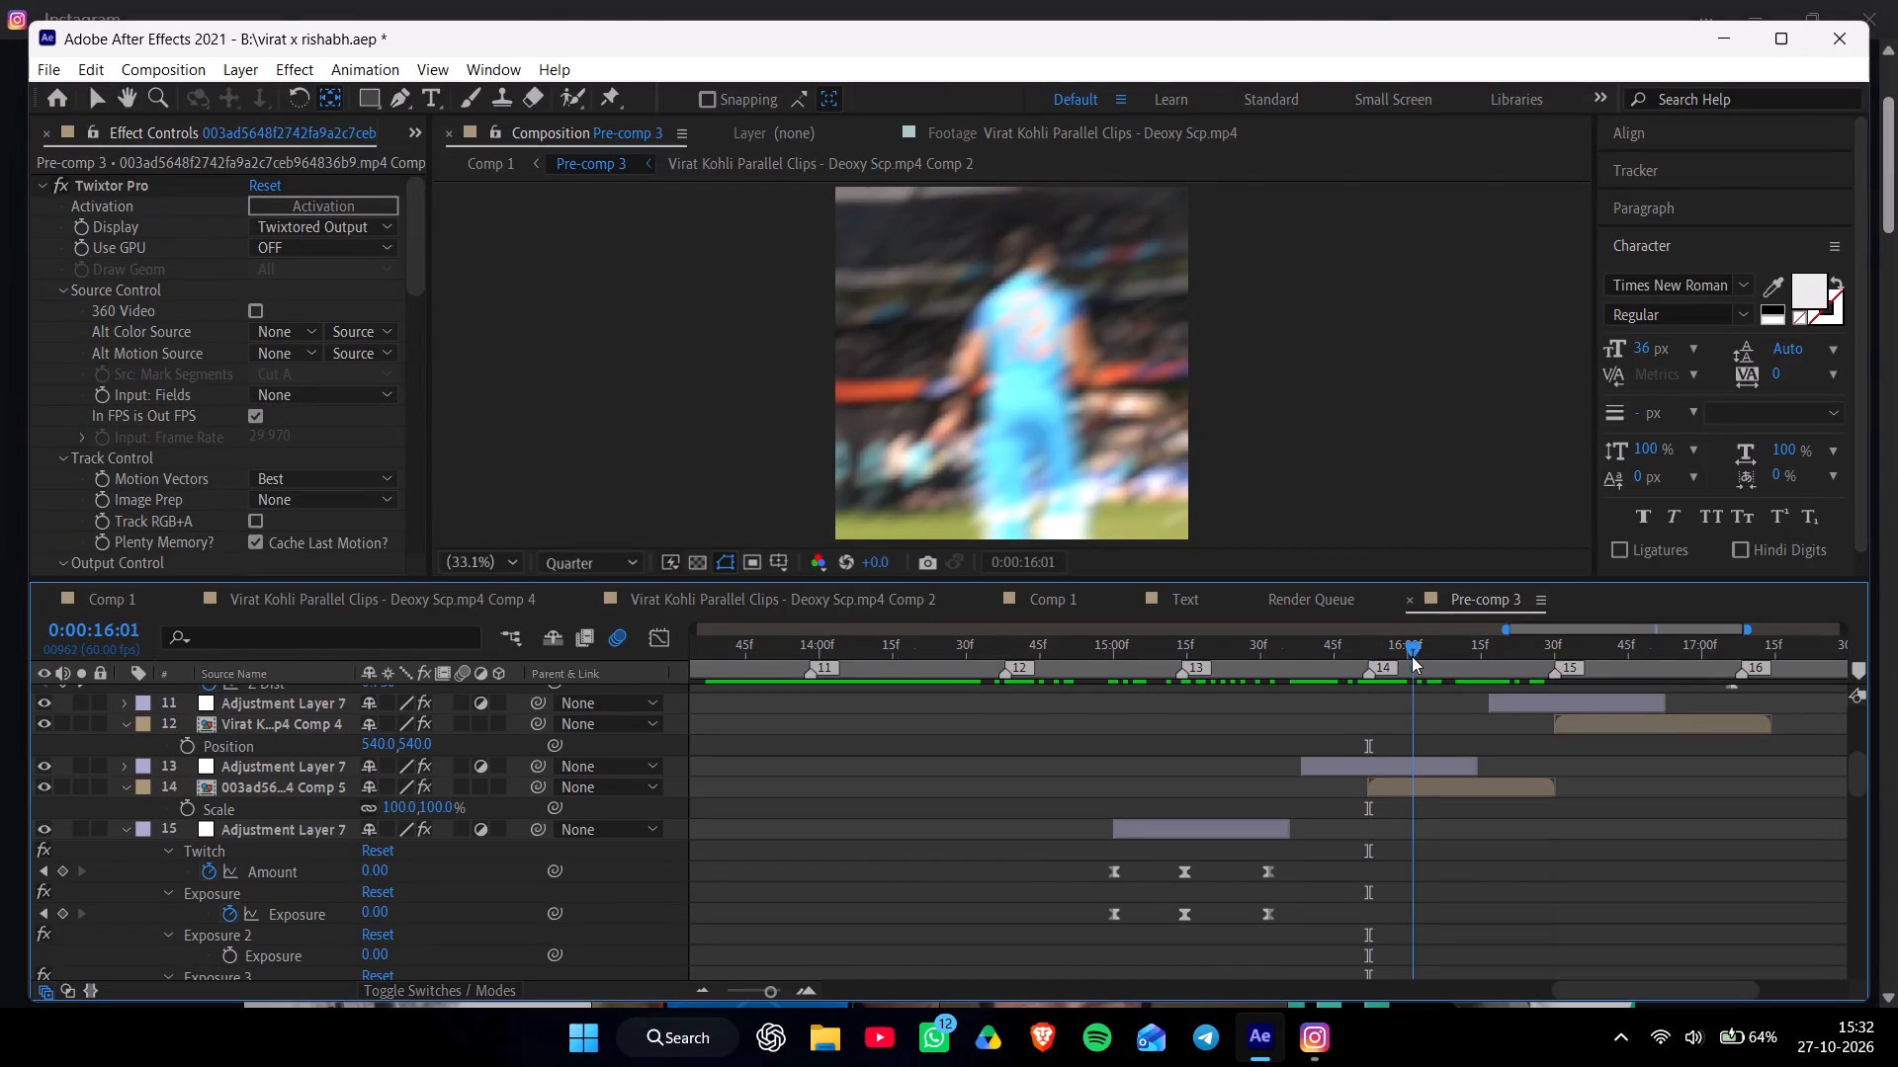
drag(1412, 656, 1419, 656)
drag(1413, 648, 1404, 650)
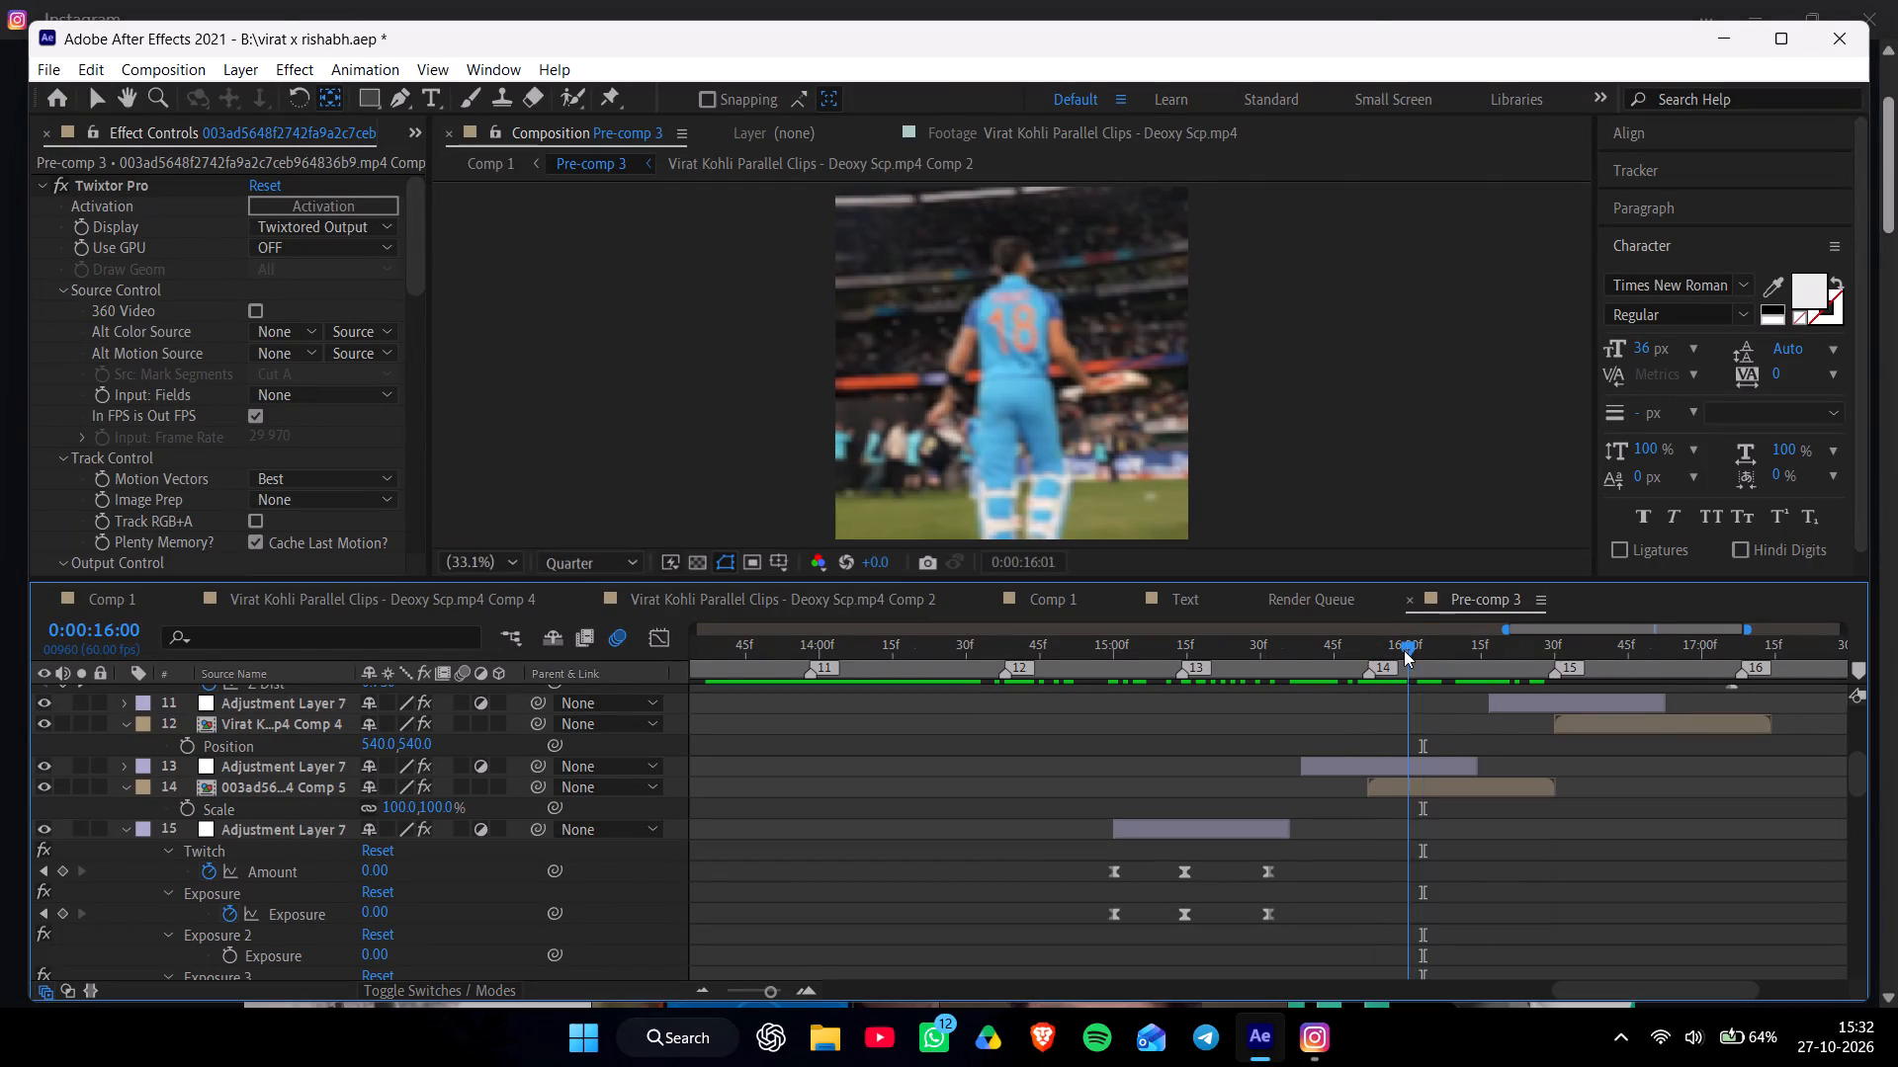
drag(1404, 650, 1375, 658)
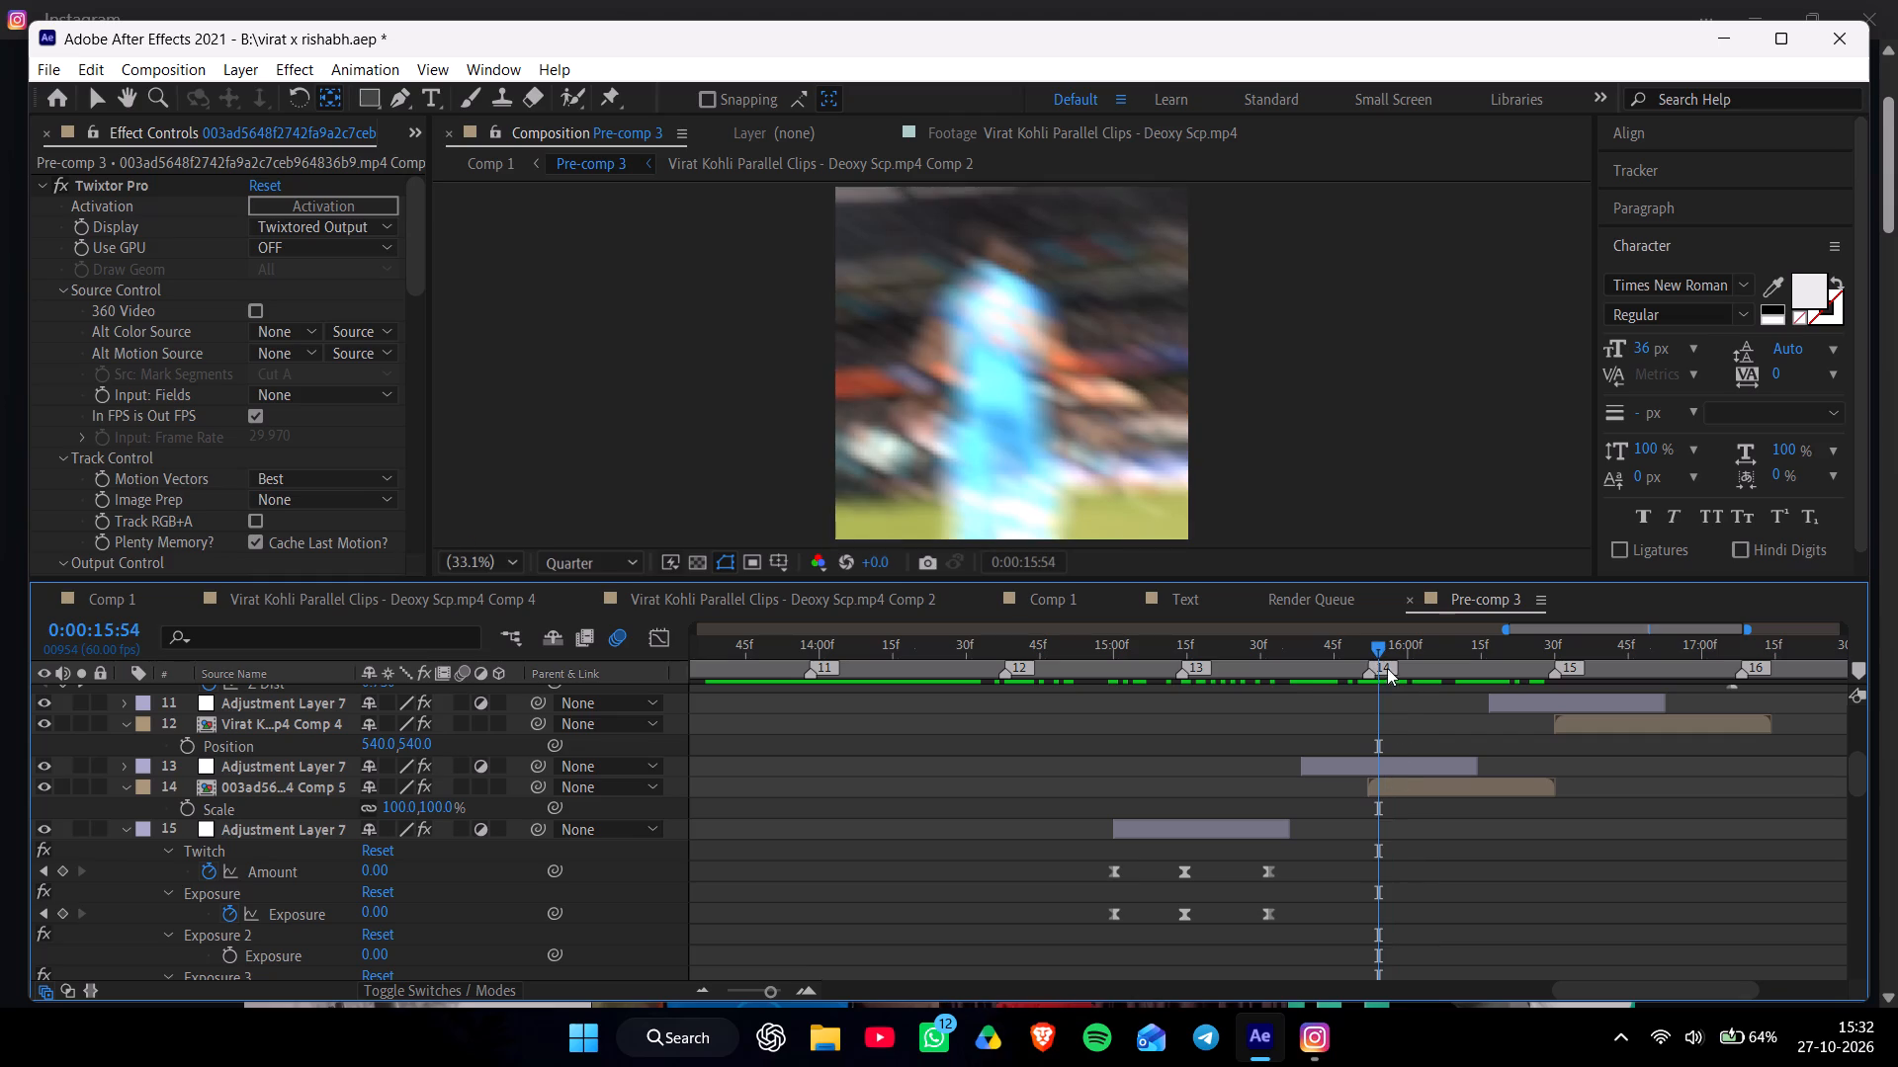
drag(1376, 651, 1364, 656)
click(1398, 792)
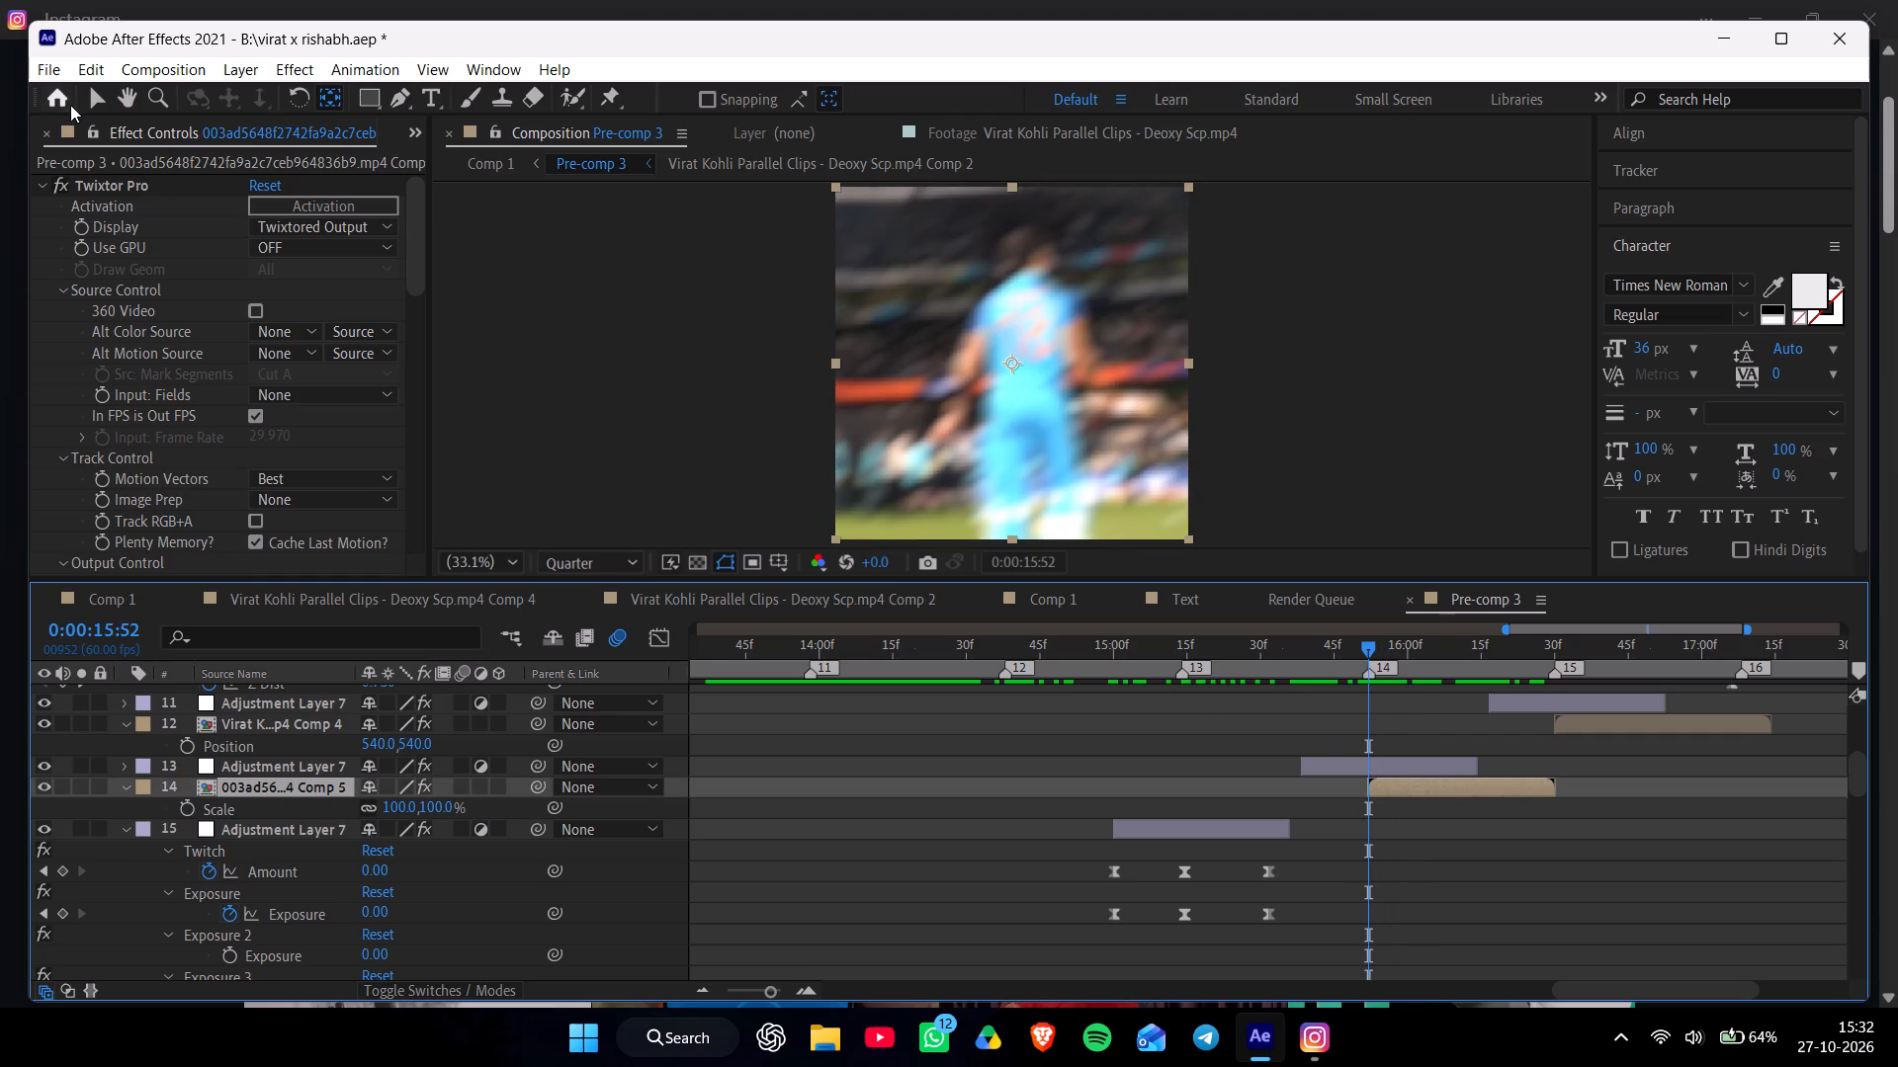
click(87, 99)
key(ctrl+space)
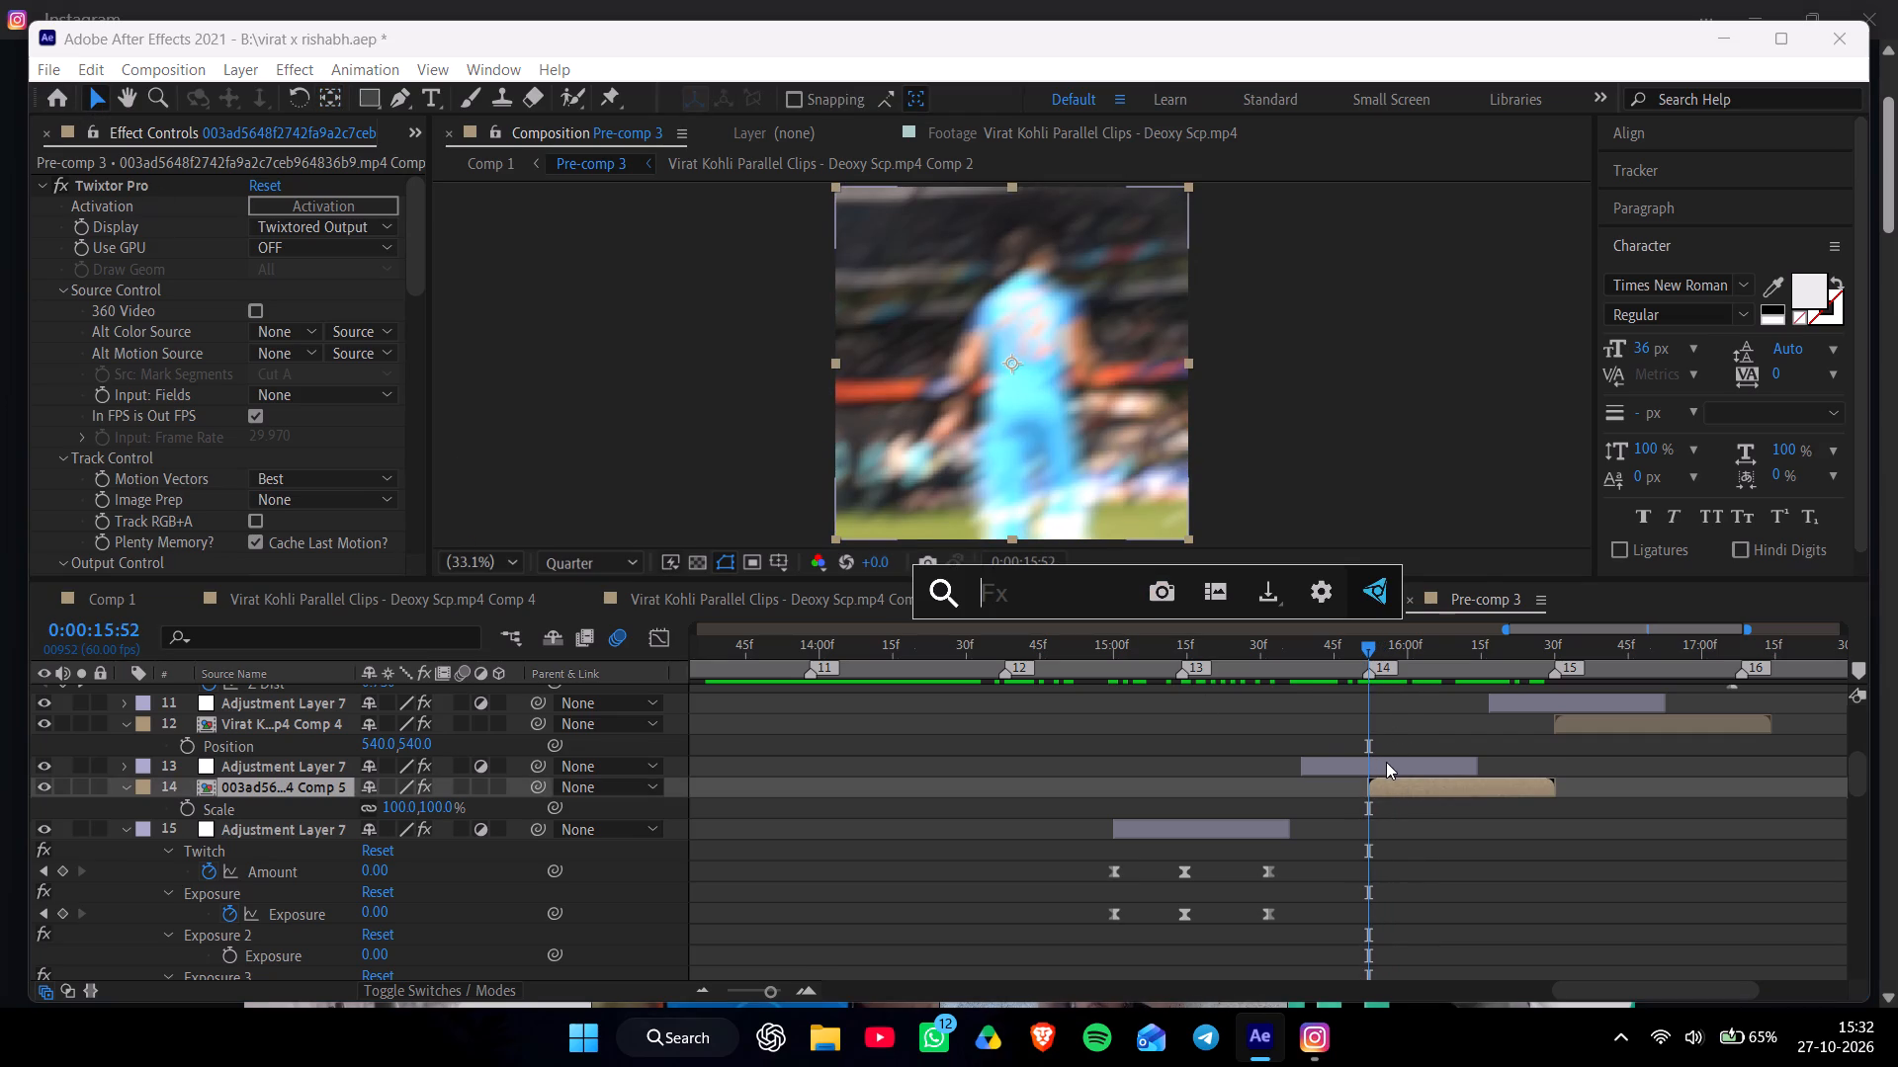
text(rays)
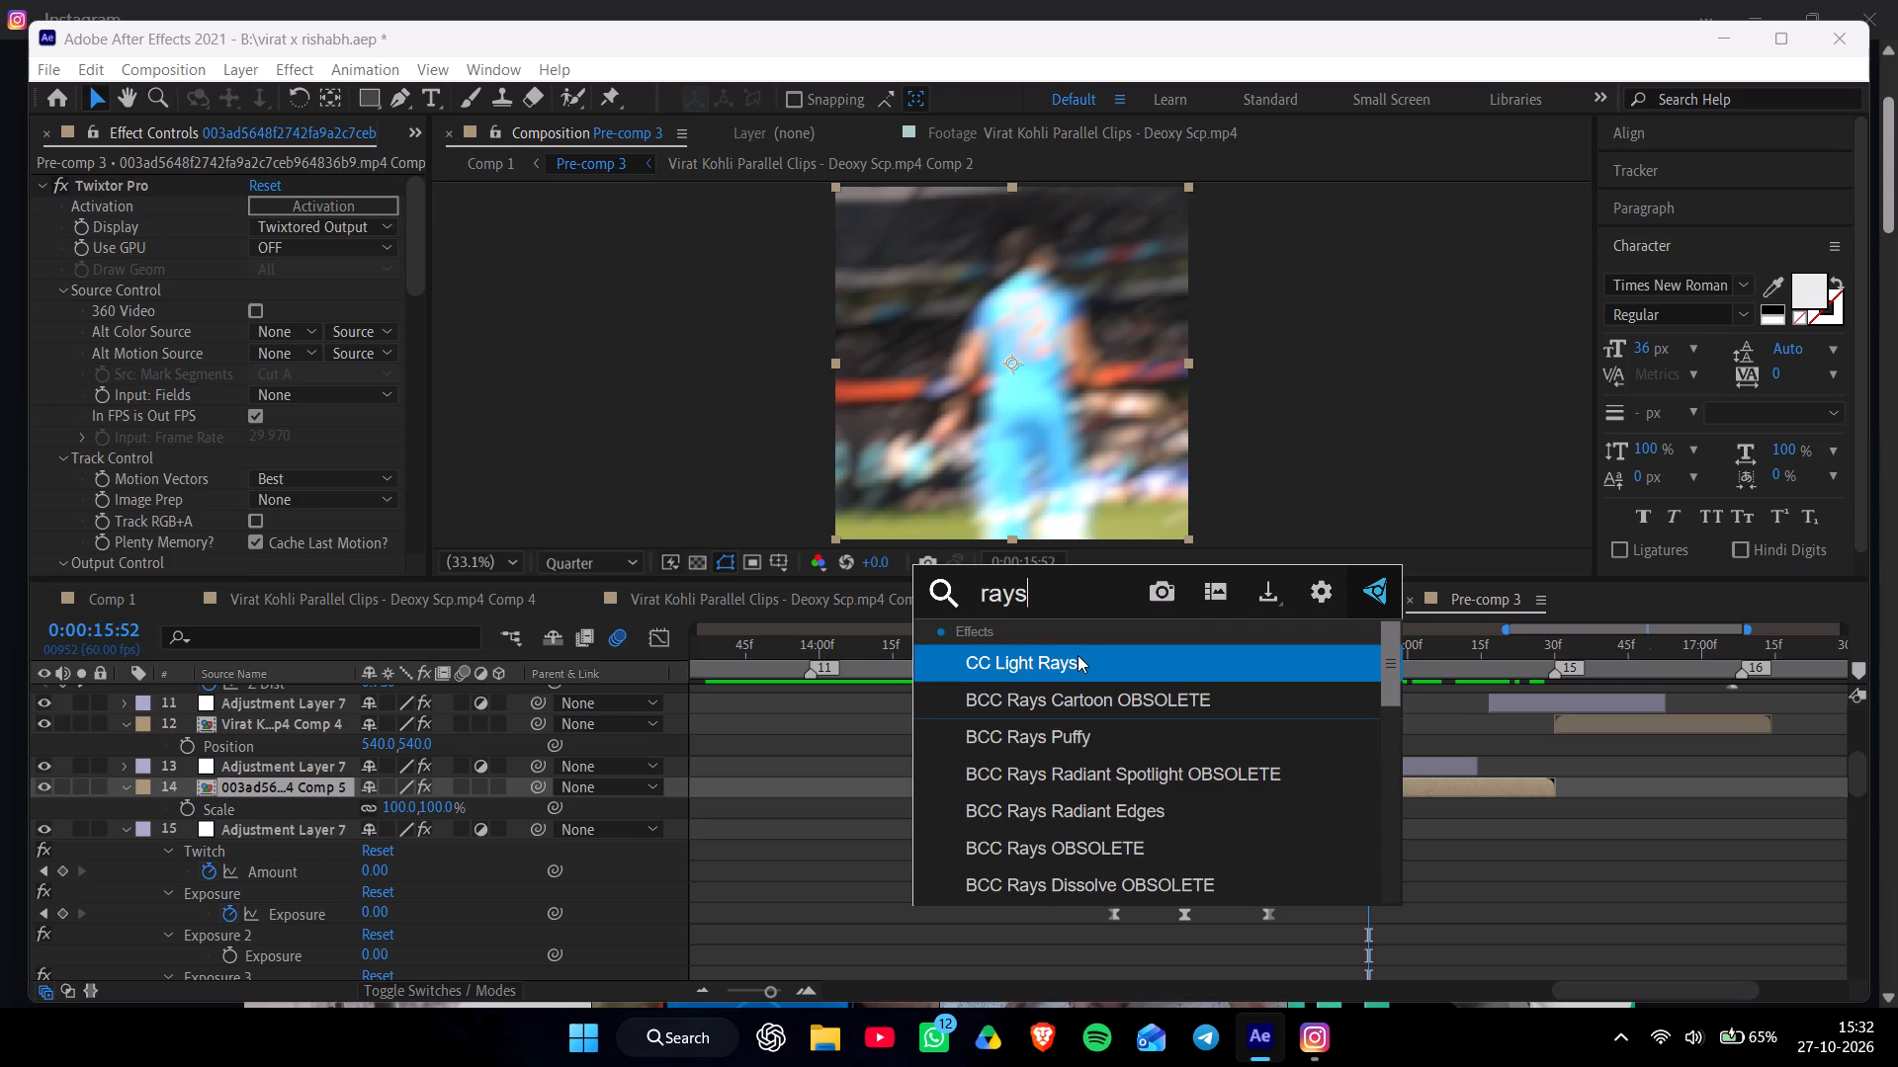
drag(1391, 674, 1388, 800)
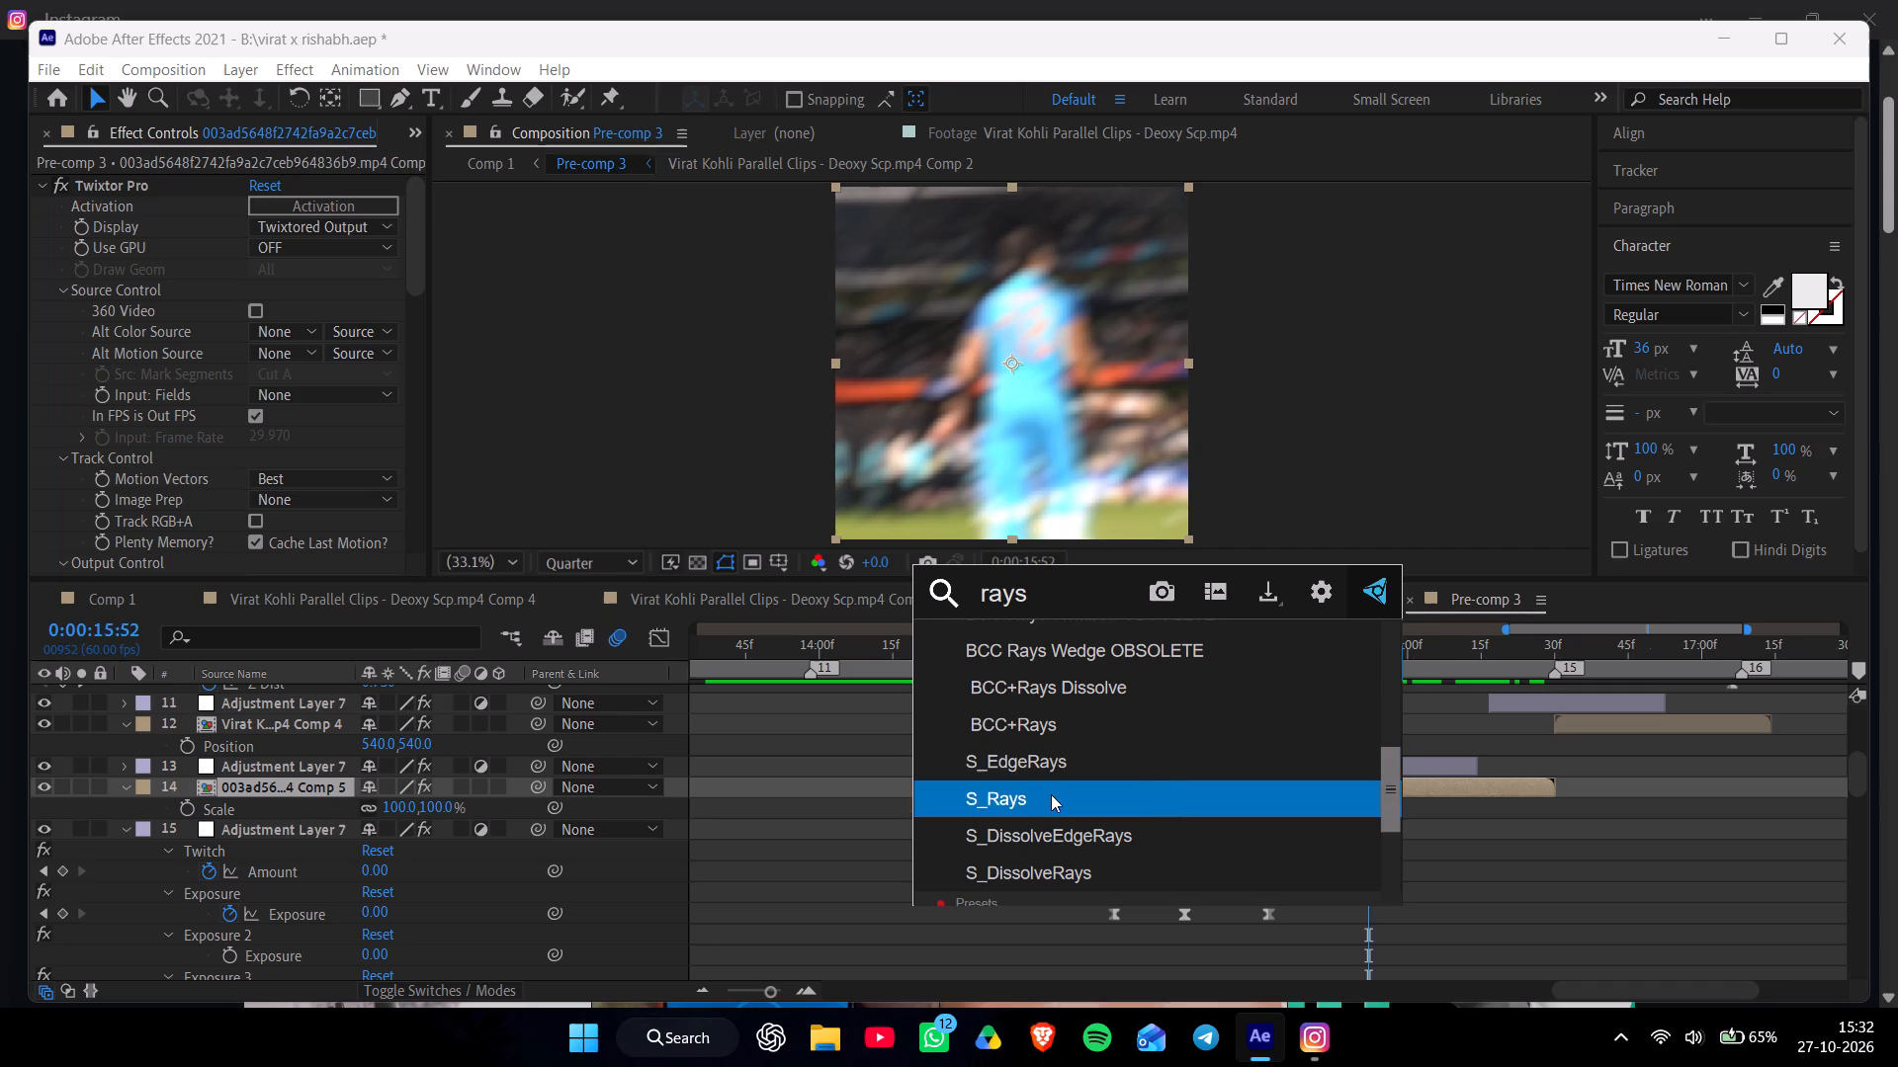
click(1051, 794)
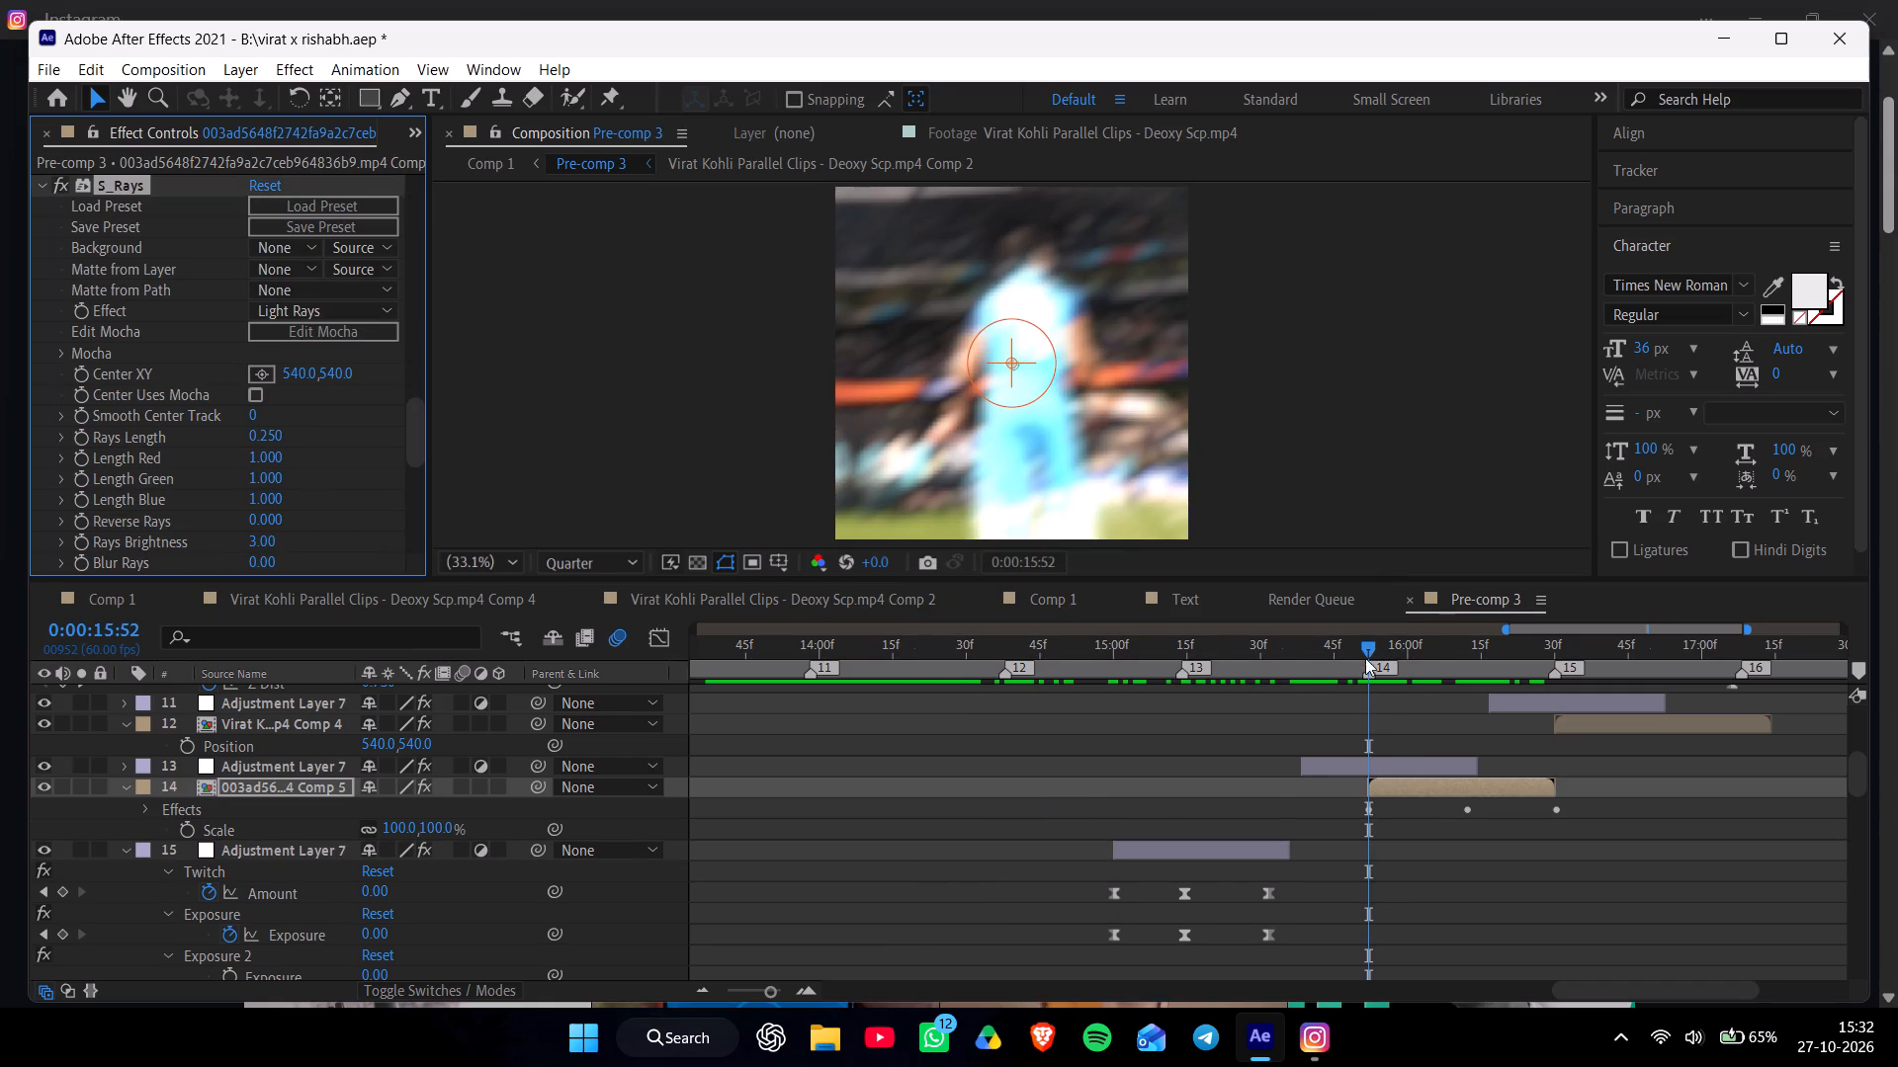
Set the composition preview resolution to Full with the playhead at 0:00:16:19.
drag(1373, 642, 1475, 658)
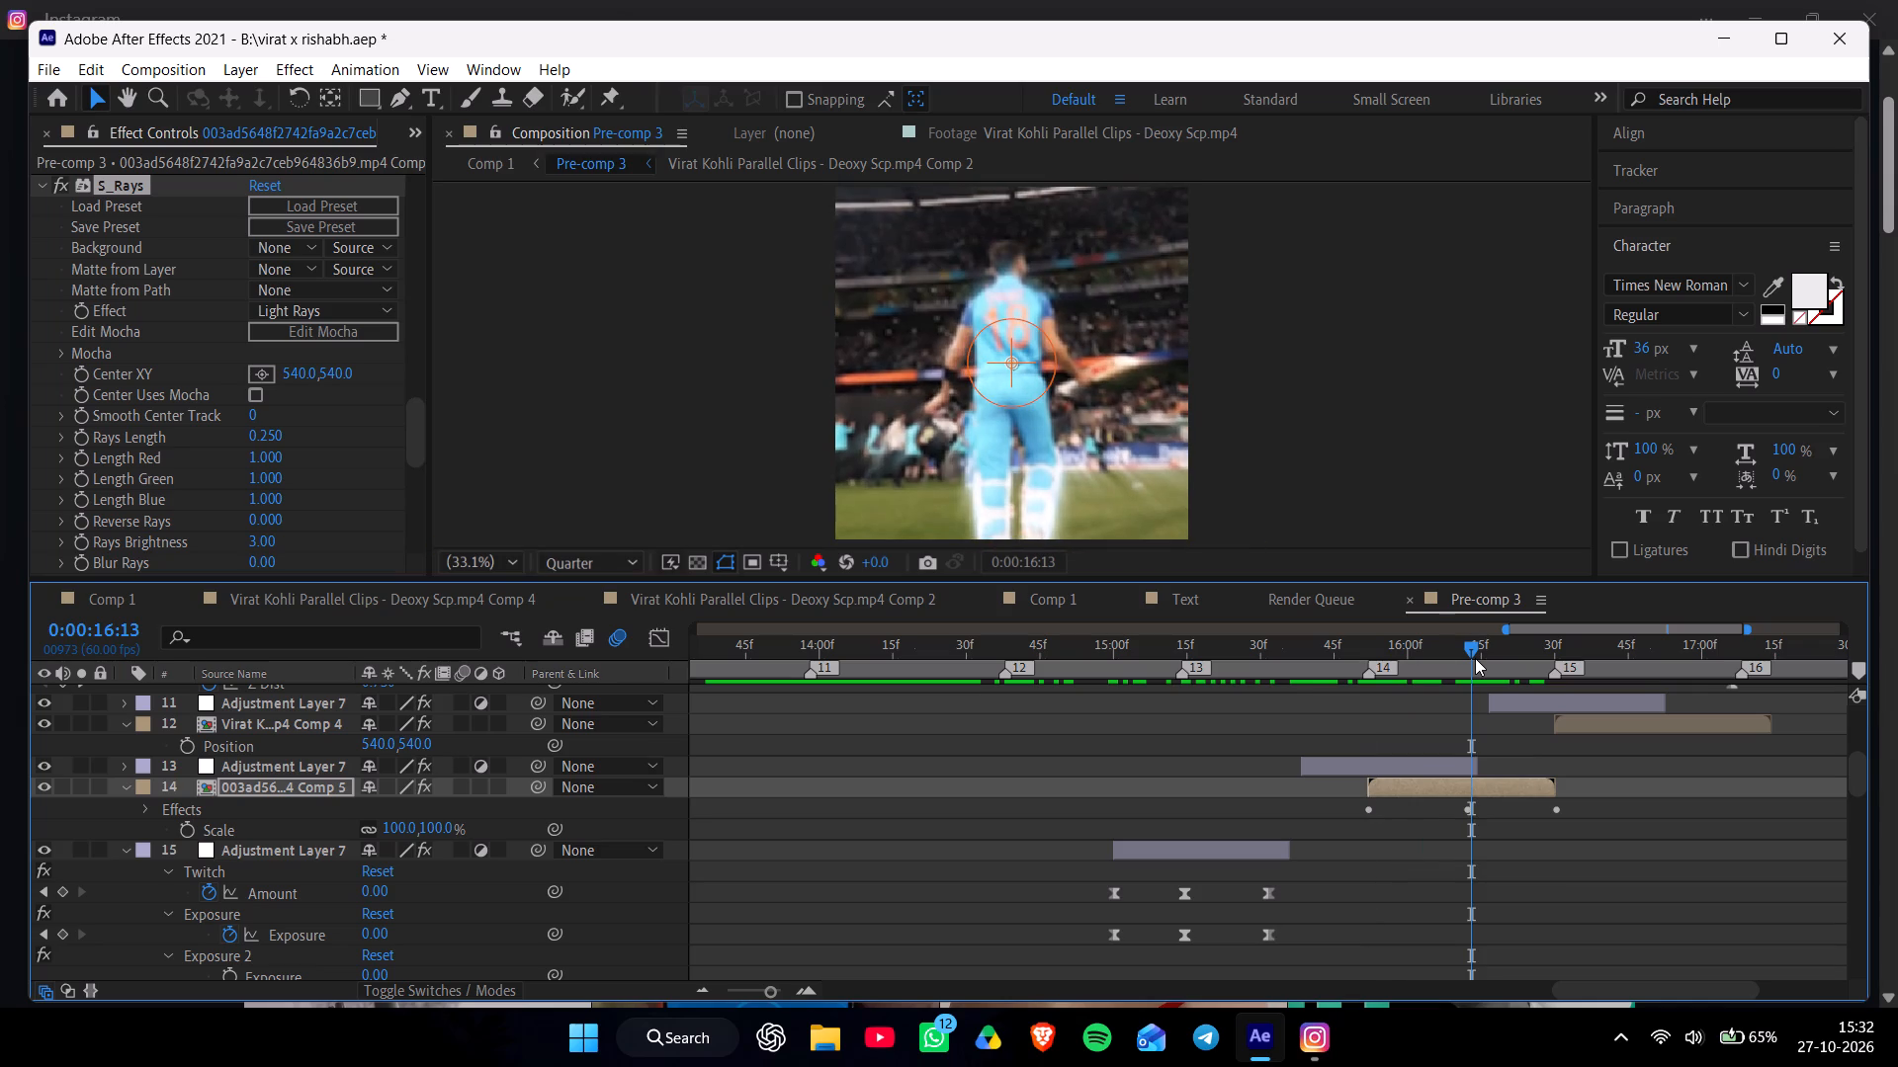
drag(1474, 647, 1503, 649)
click(626, 563)
click(595, 625)
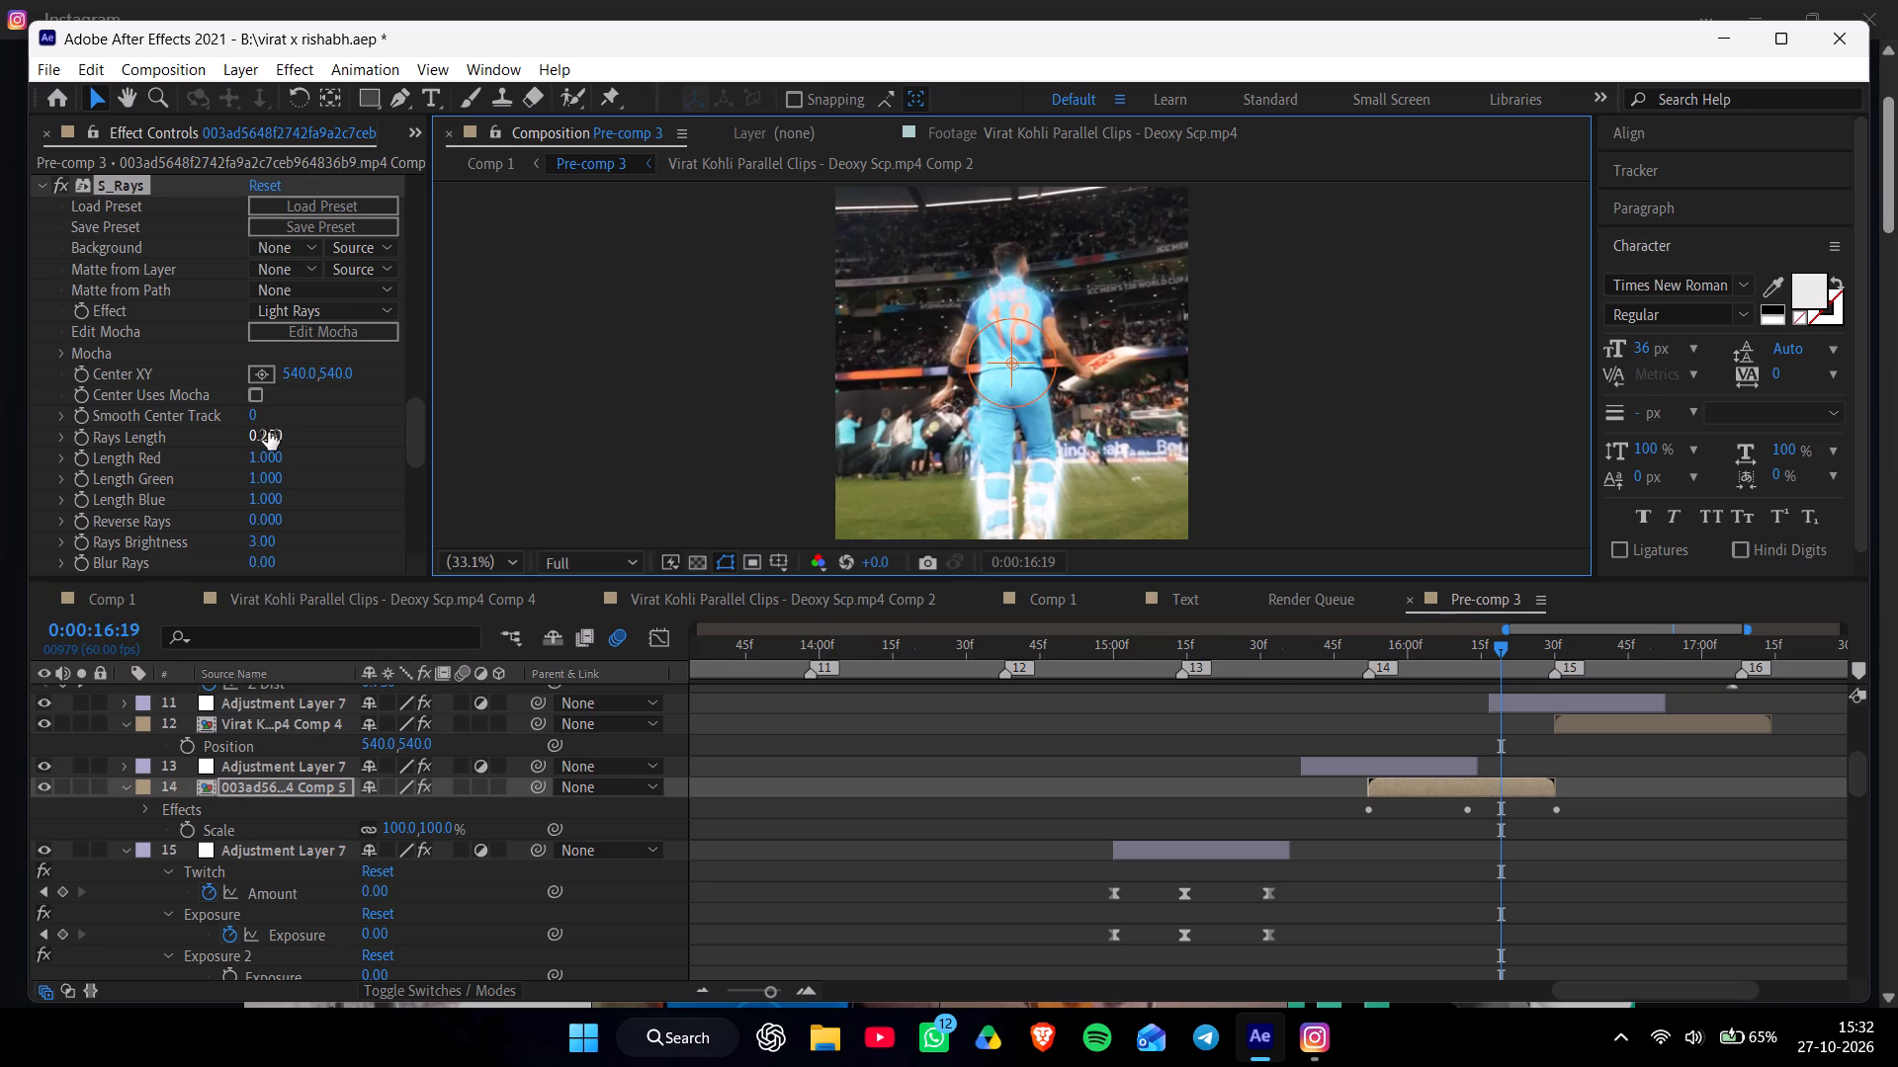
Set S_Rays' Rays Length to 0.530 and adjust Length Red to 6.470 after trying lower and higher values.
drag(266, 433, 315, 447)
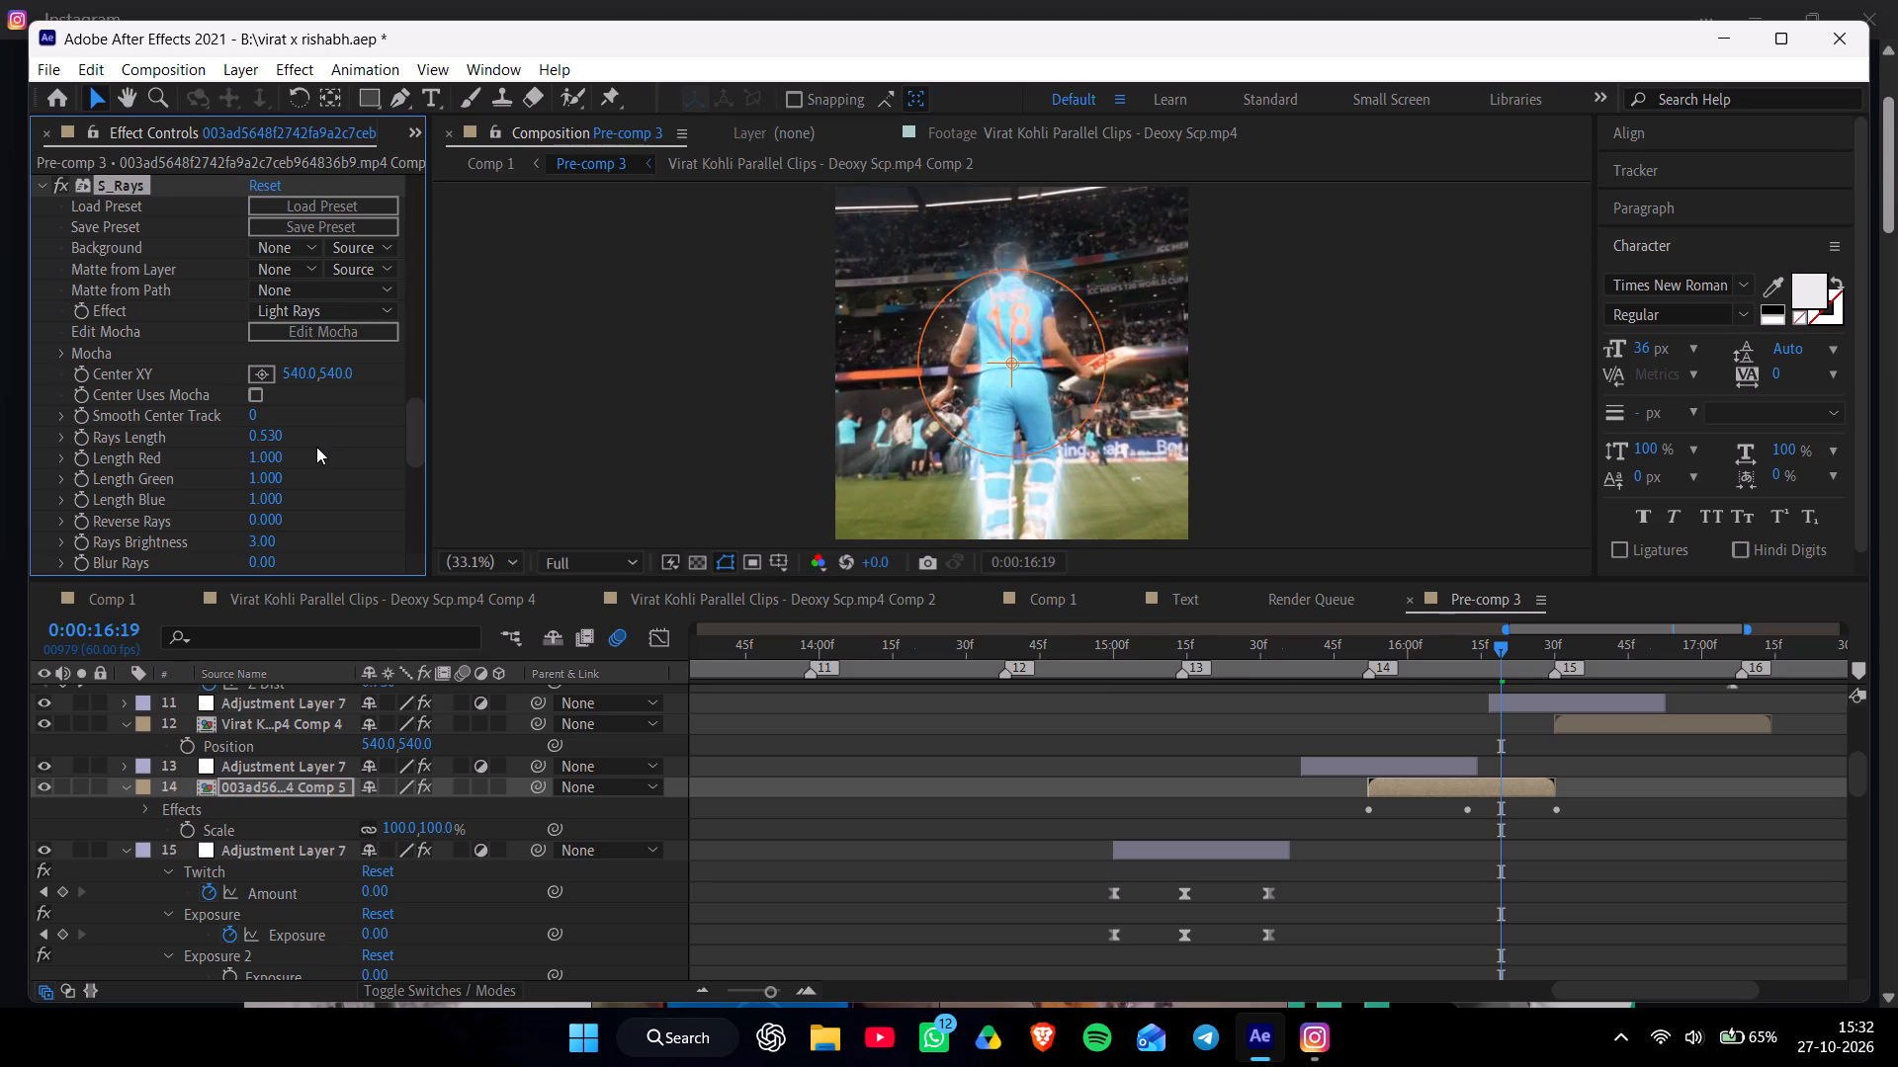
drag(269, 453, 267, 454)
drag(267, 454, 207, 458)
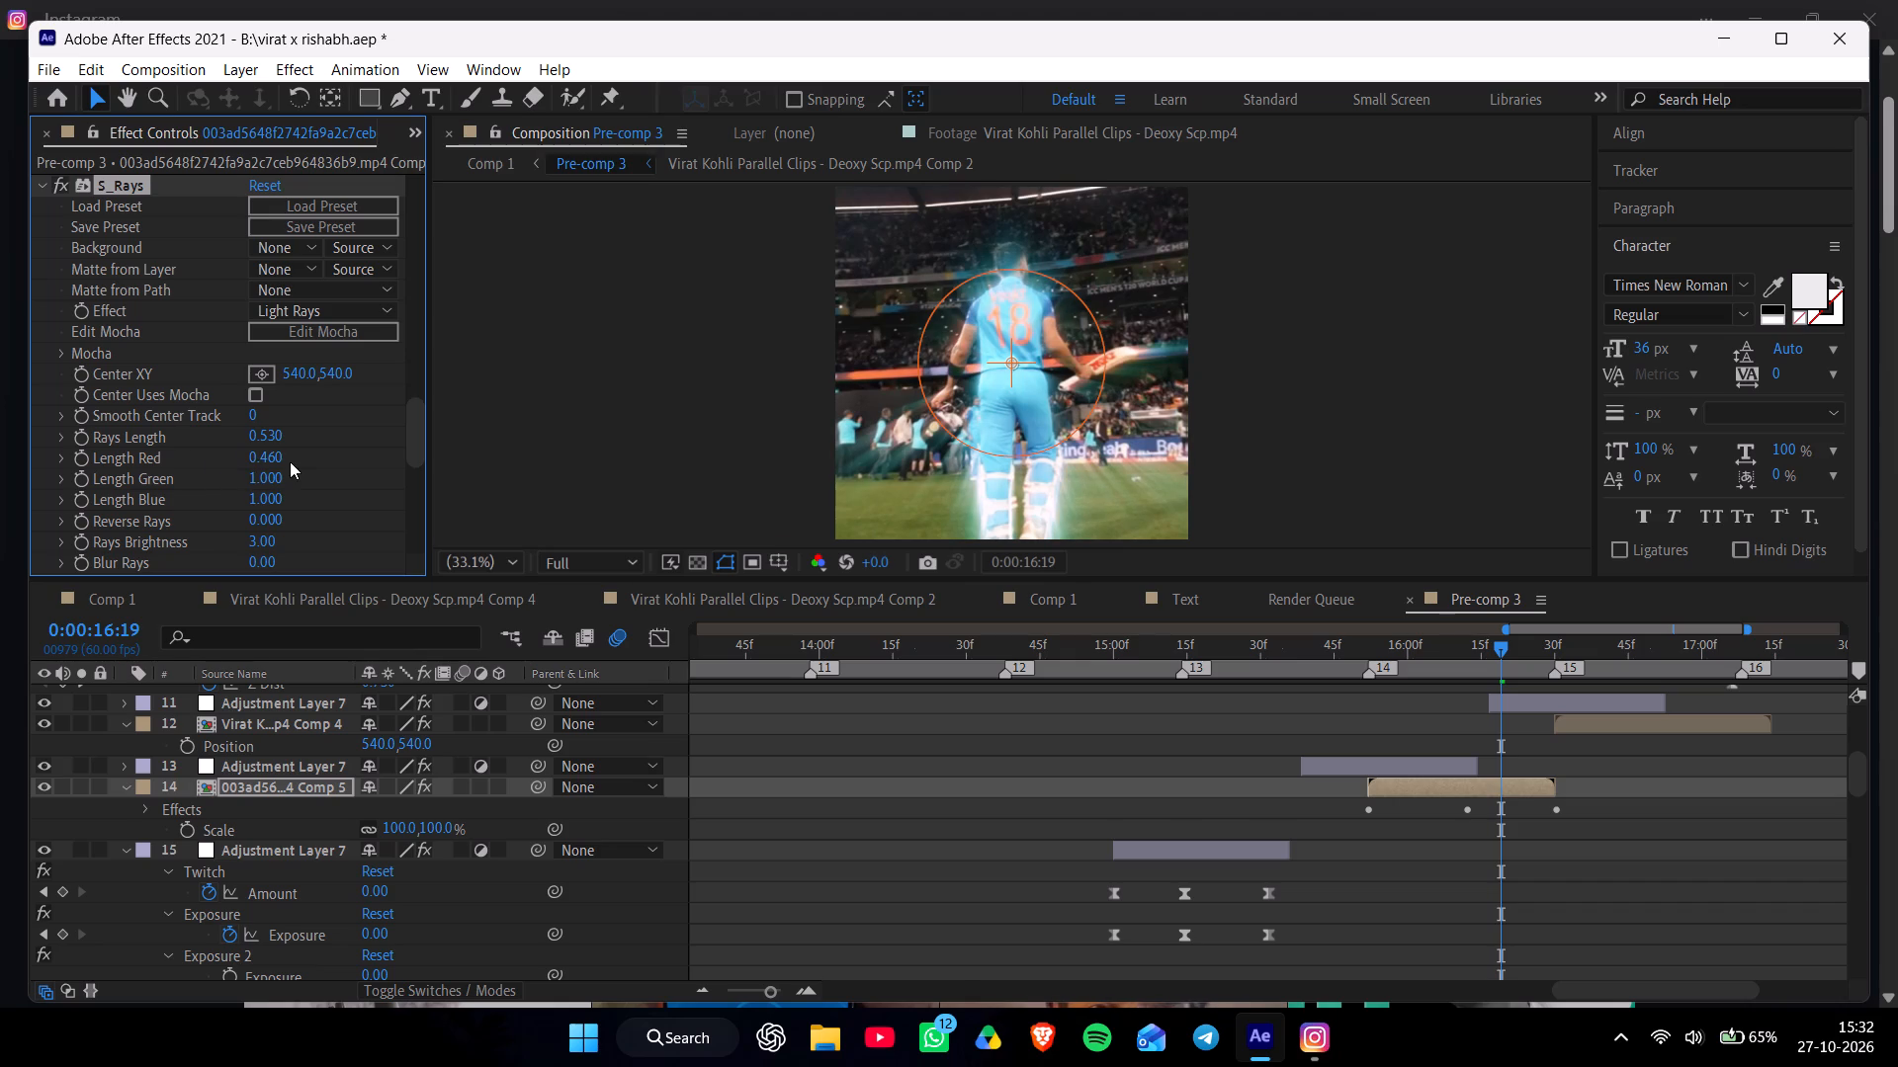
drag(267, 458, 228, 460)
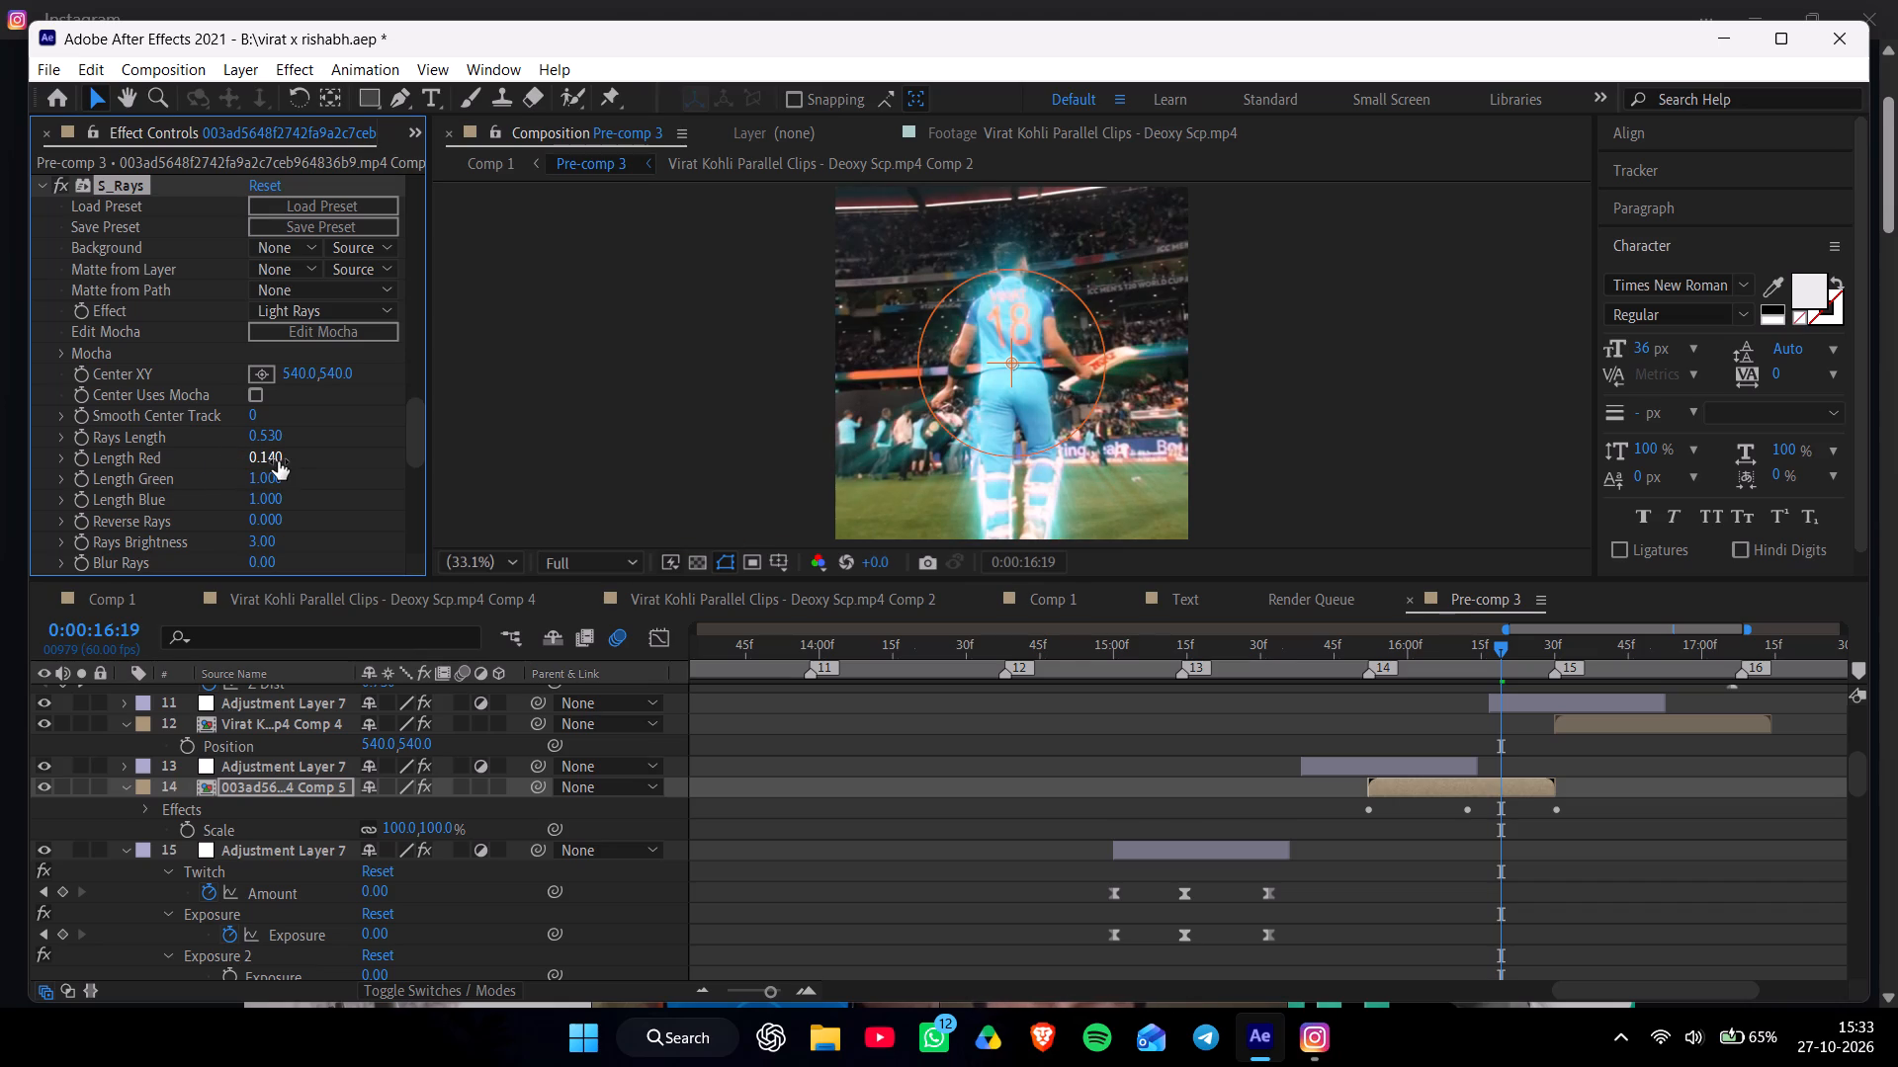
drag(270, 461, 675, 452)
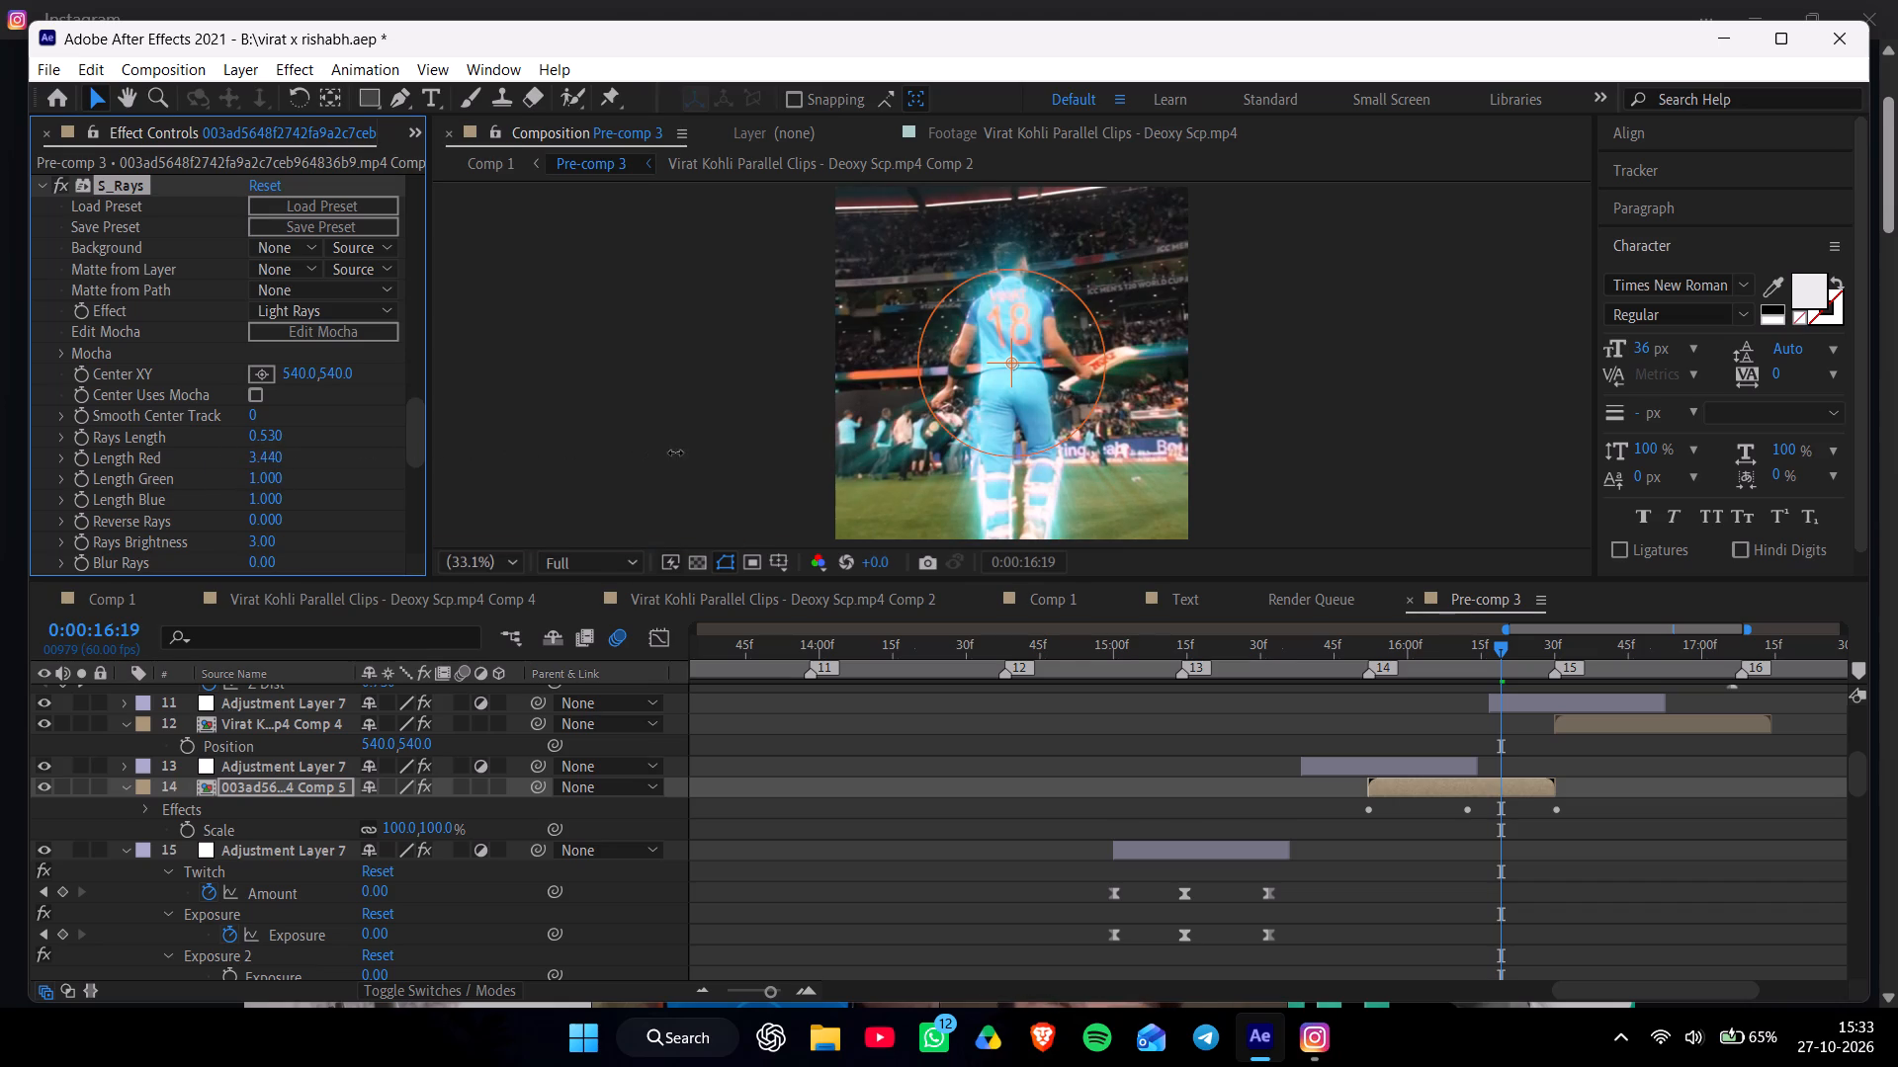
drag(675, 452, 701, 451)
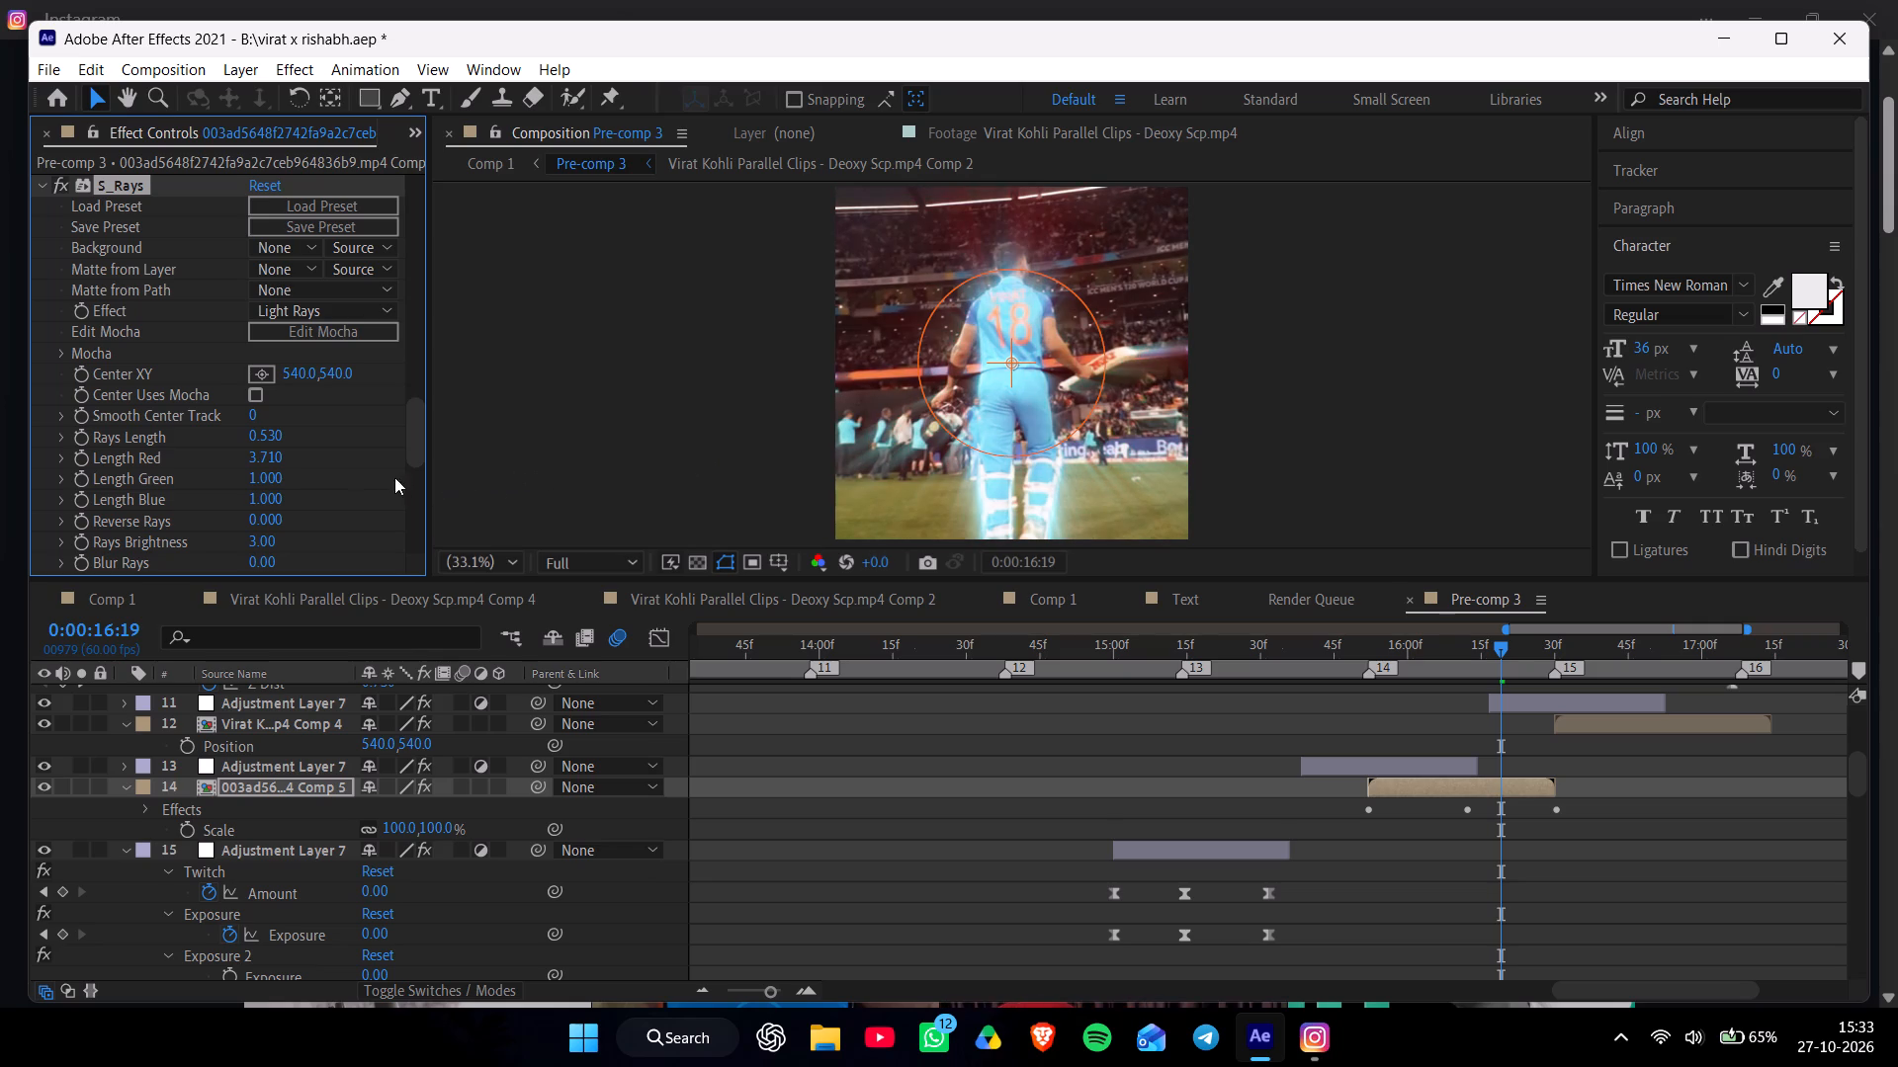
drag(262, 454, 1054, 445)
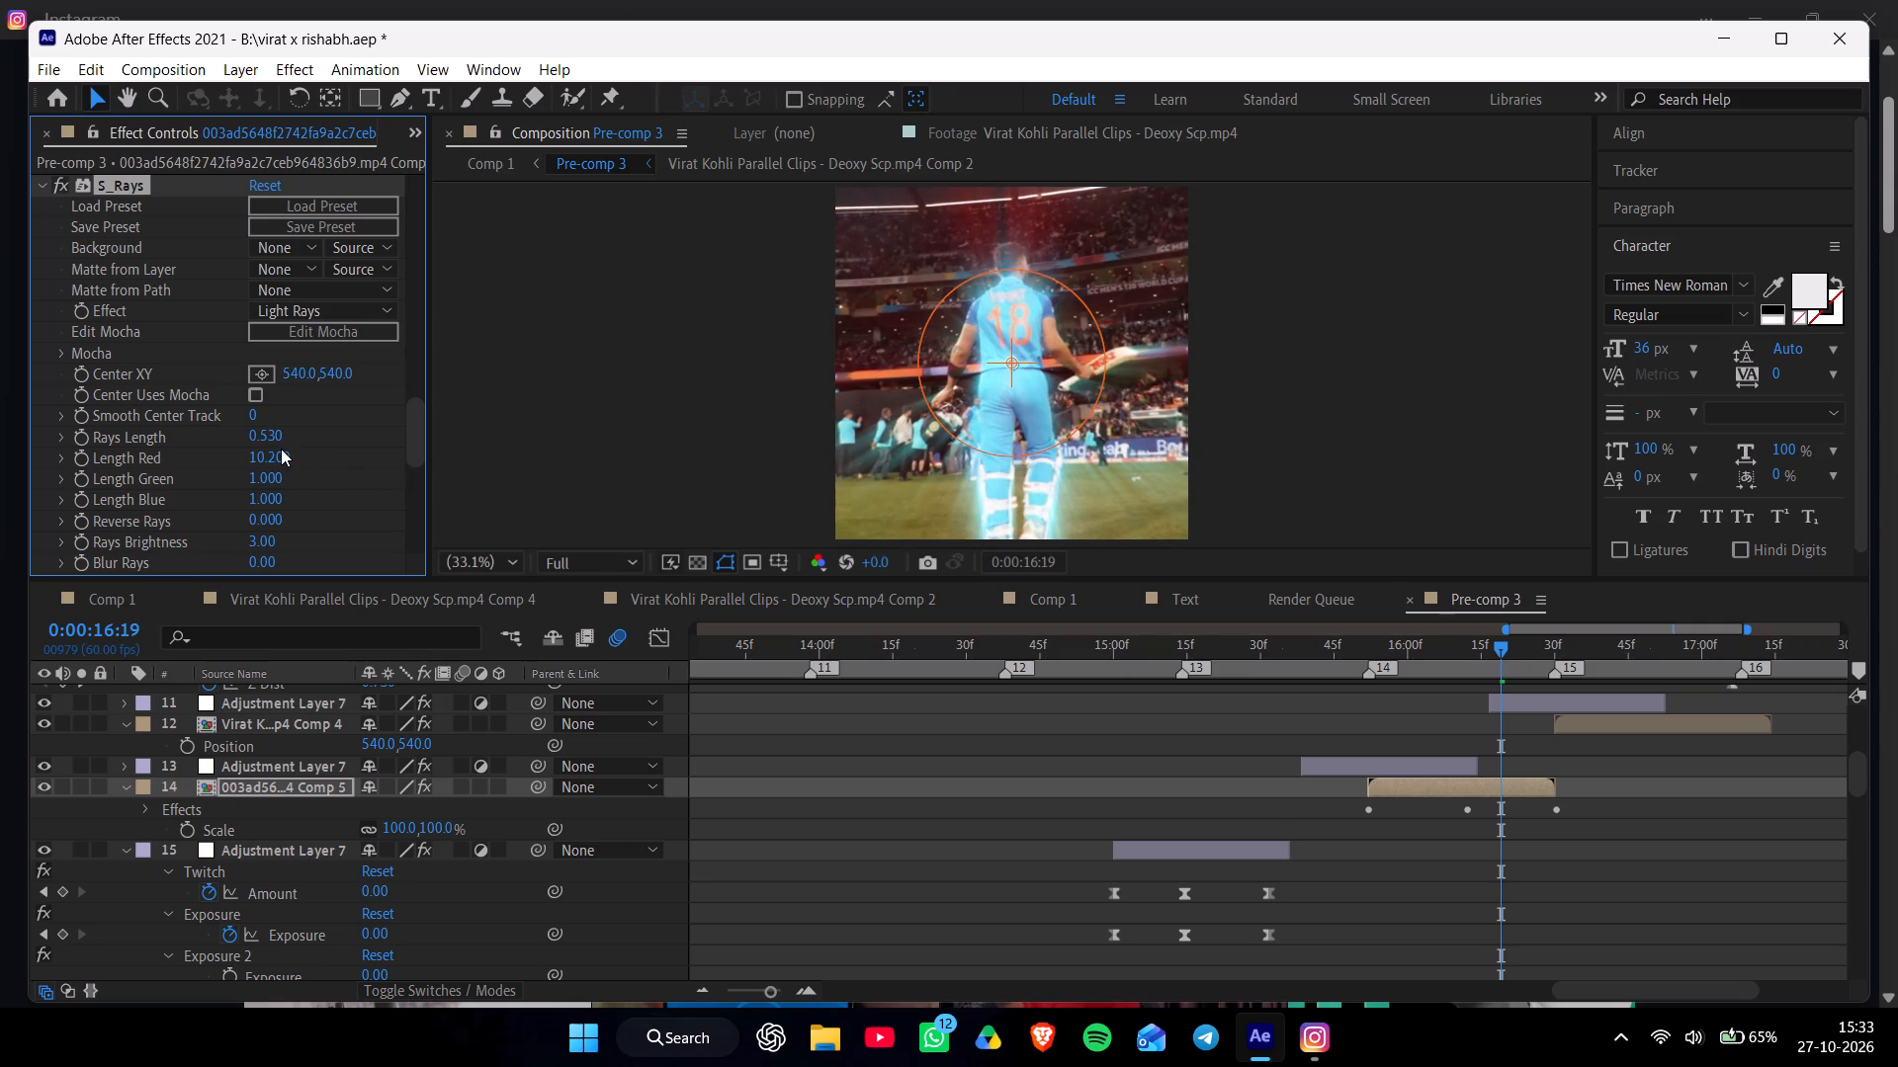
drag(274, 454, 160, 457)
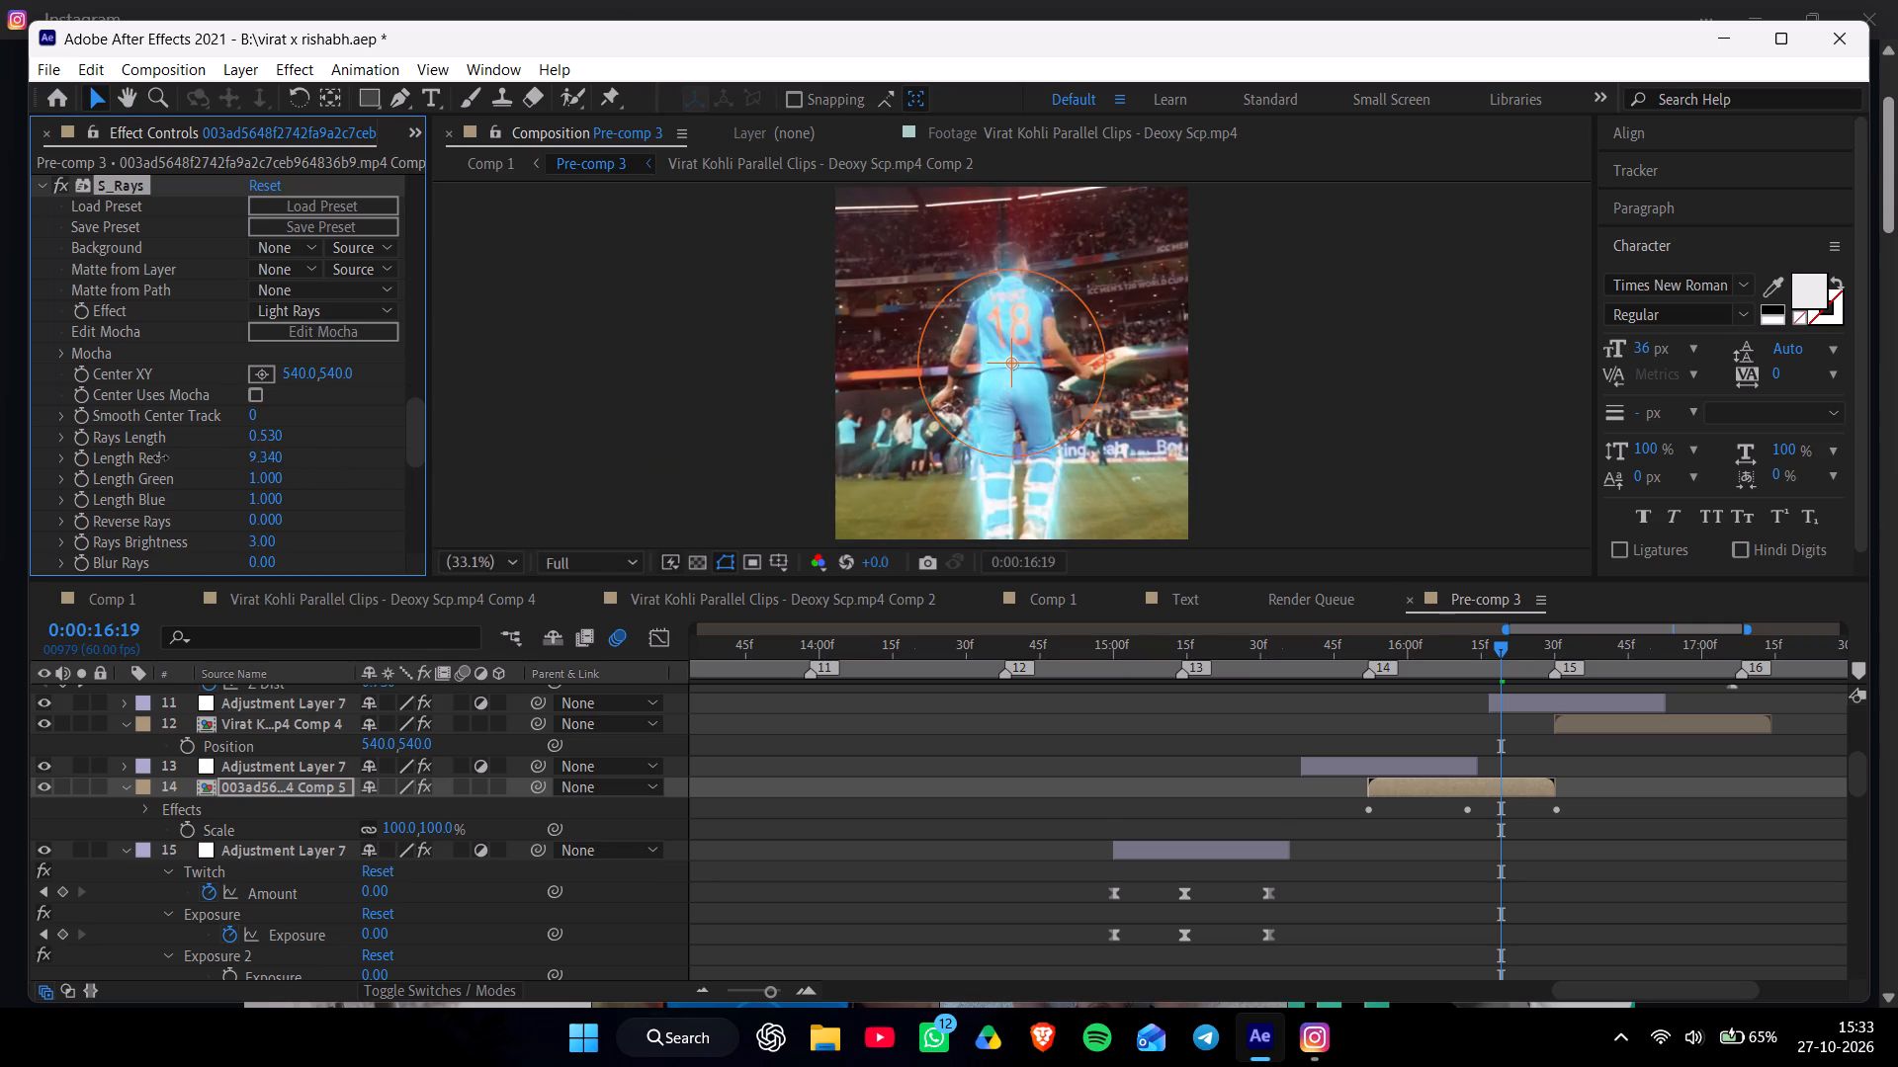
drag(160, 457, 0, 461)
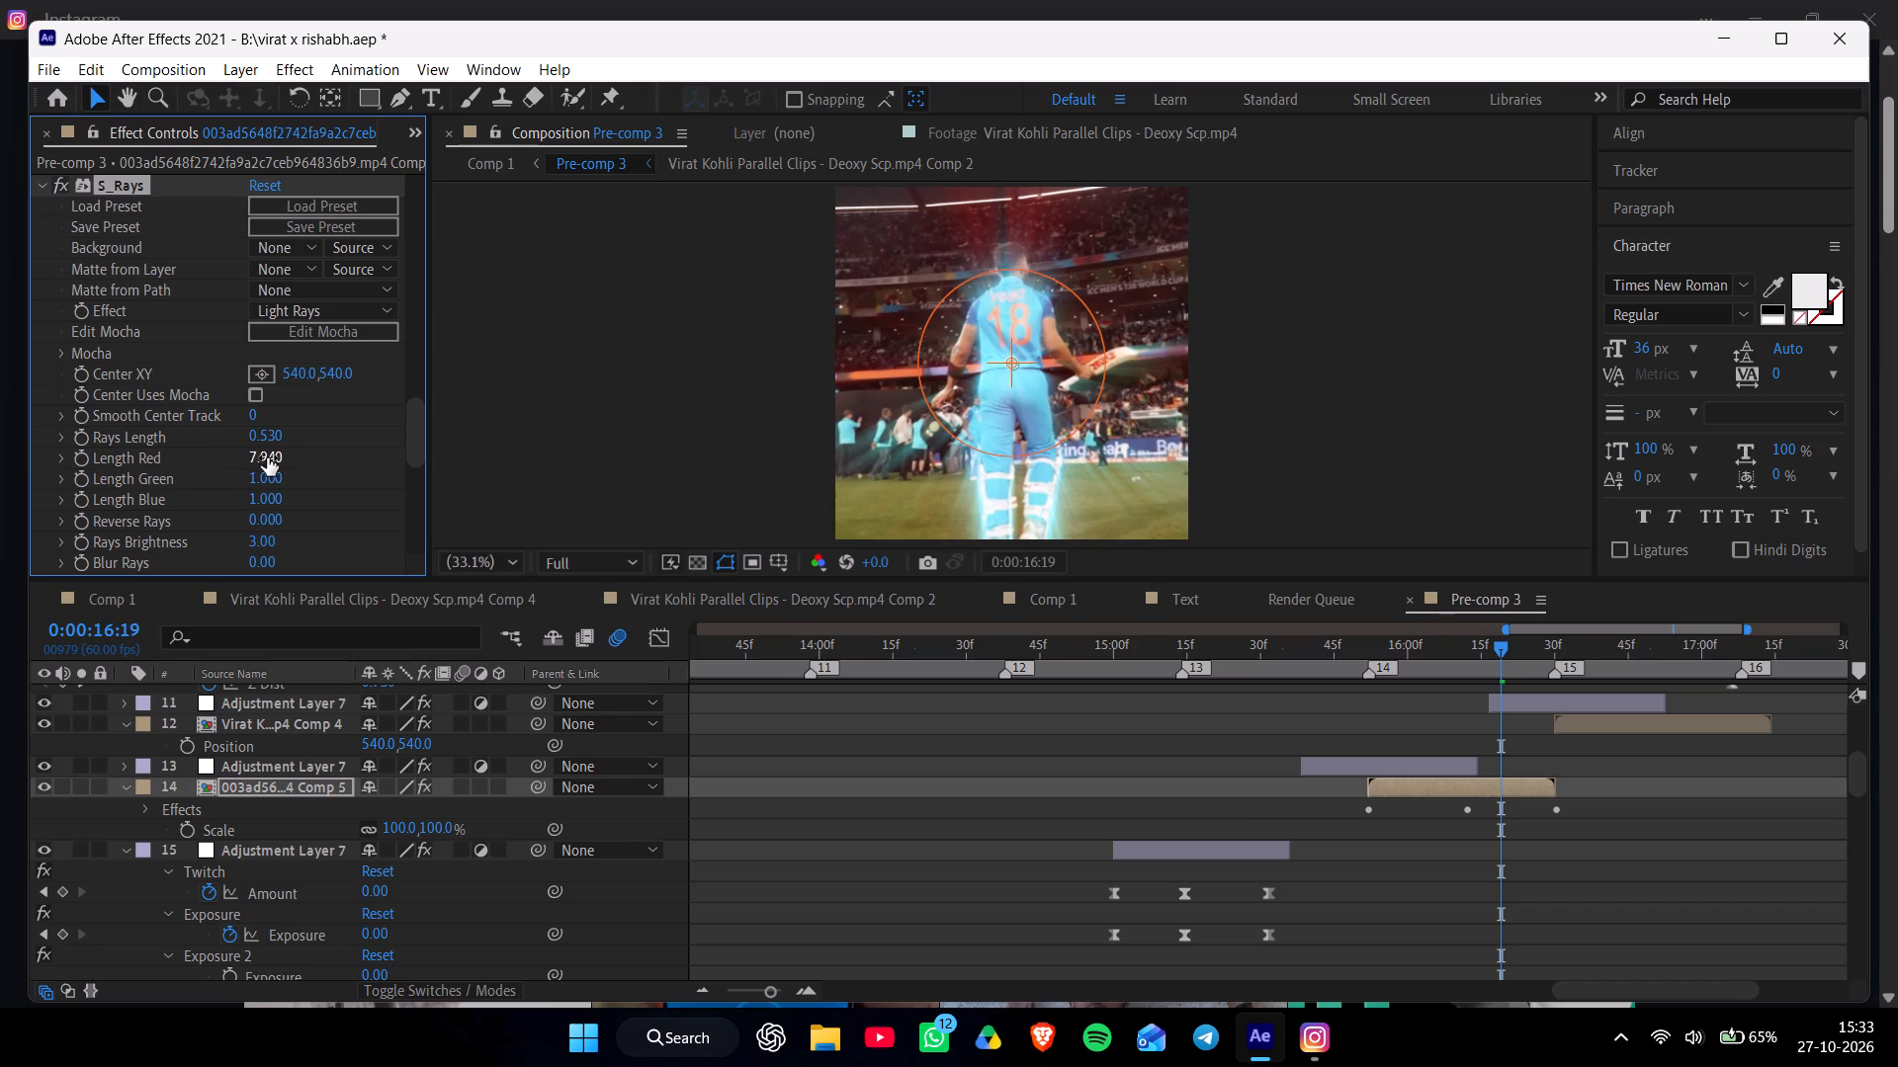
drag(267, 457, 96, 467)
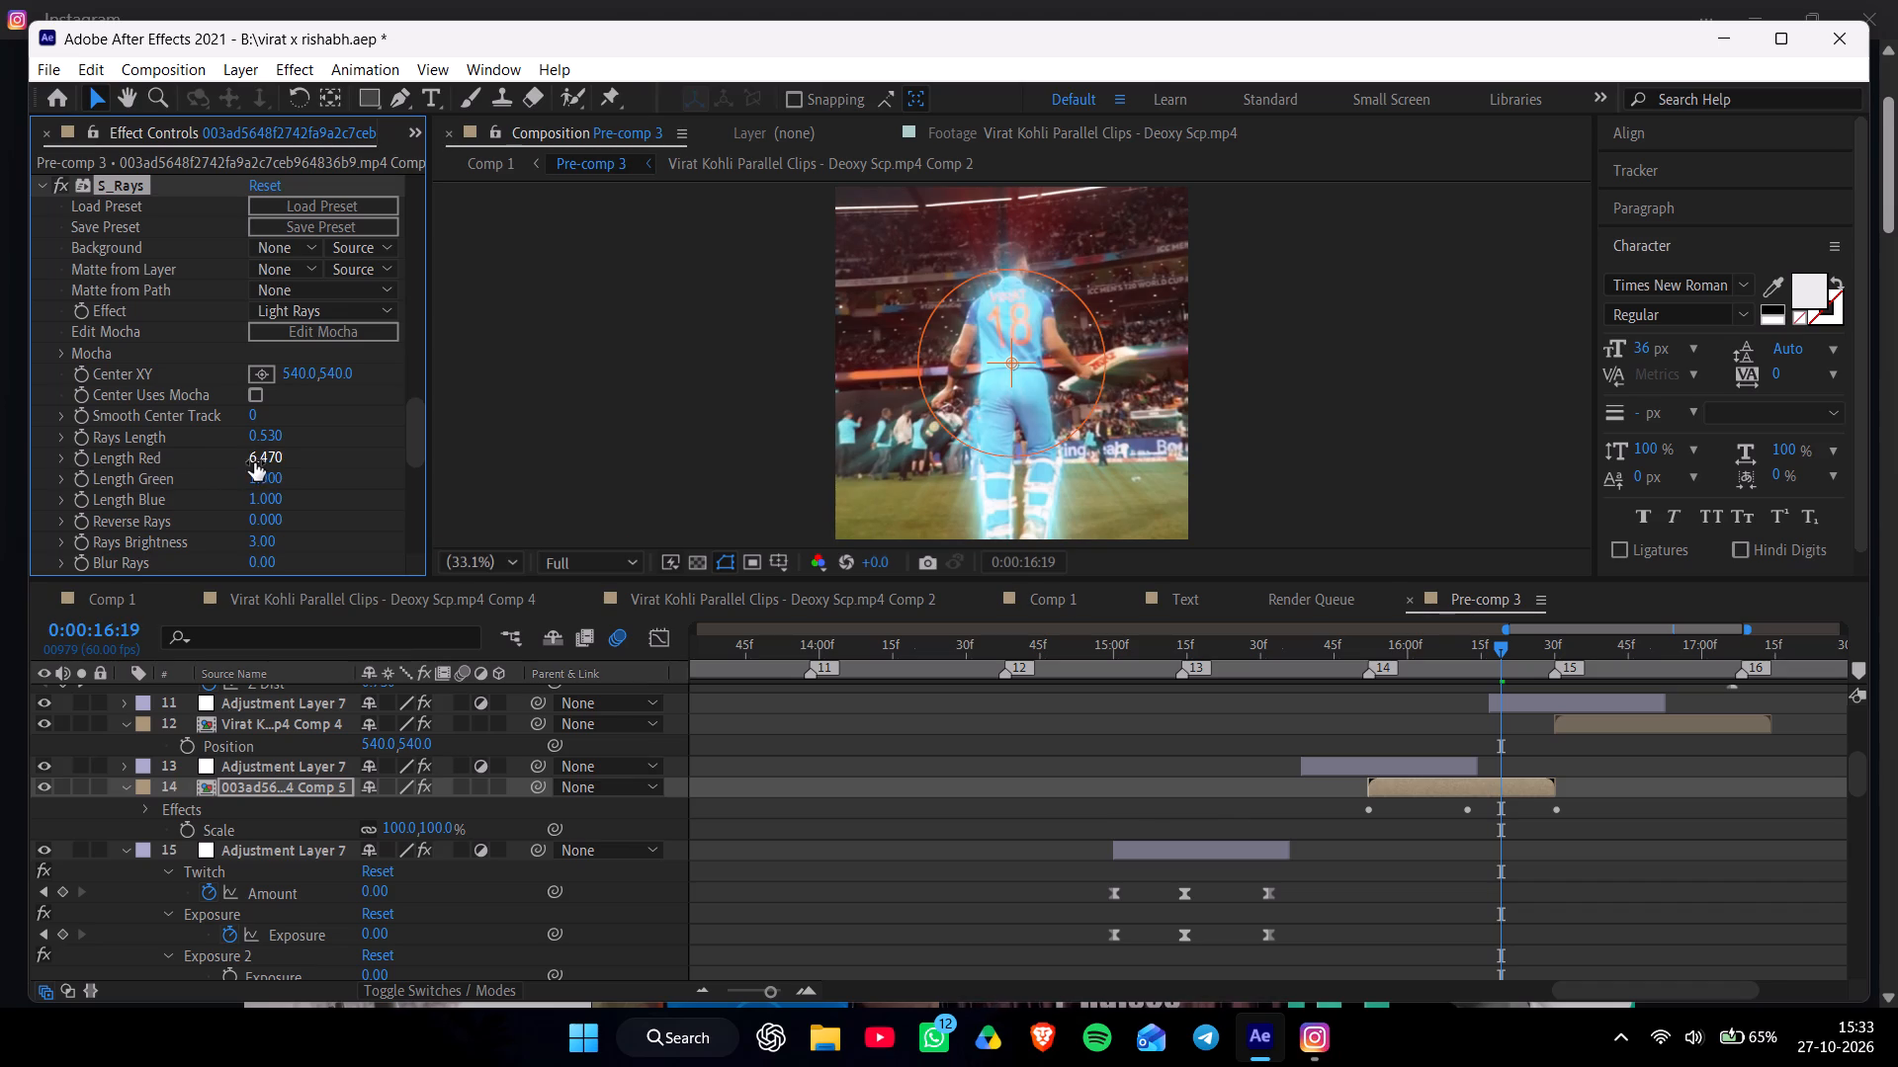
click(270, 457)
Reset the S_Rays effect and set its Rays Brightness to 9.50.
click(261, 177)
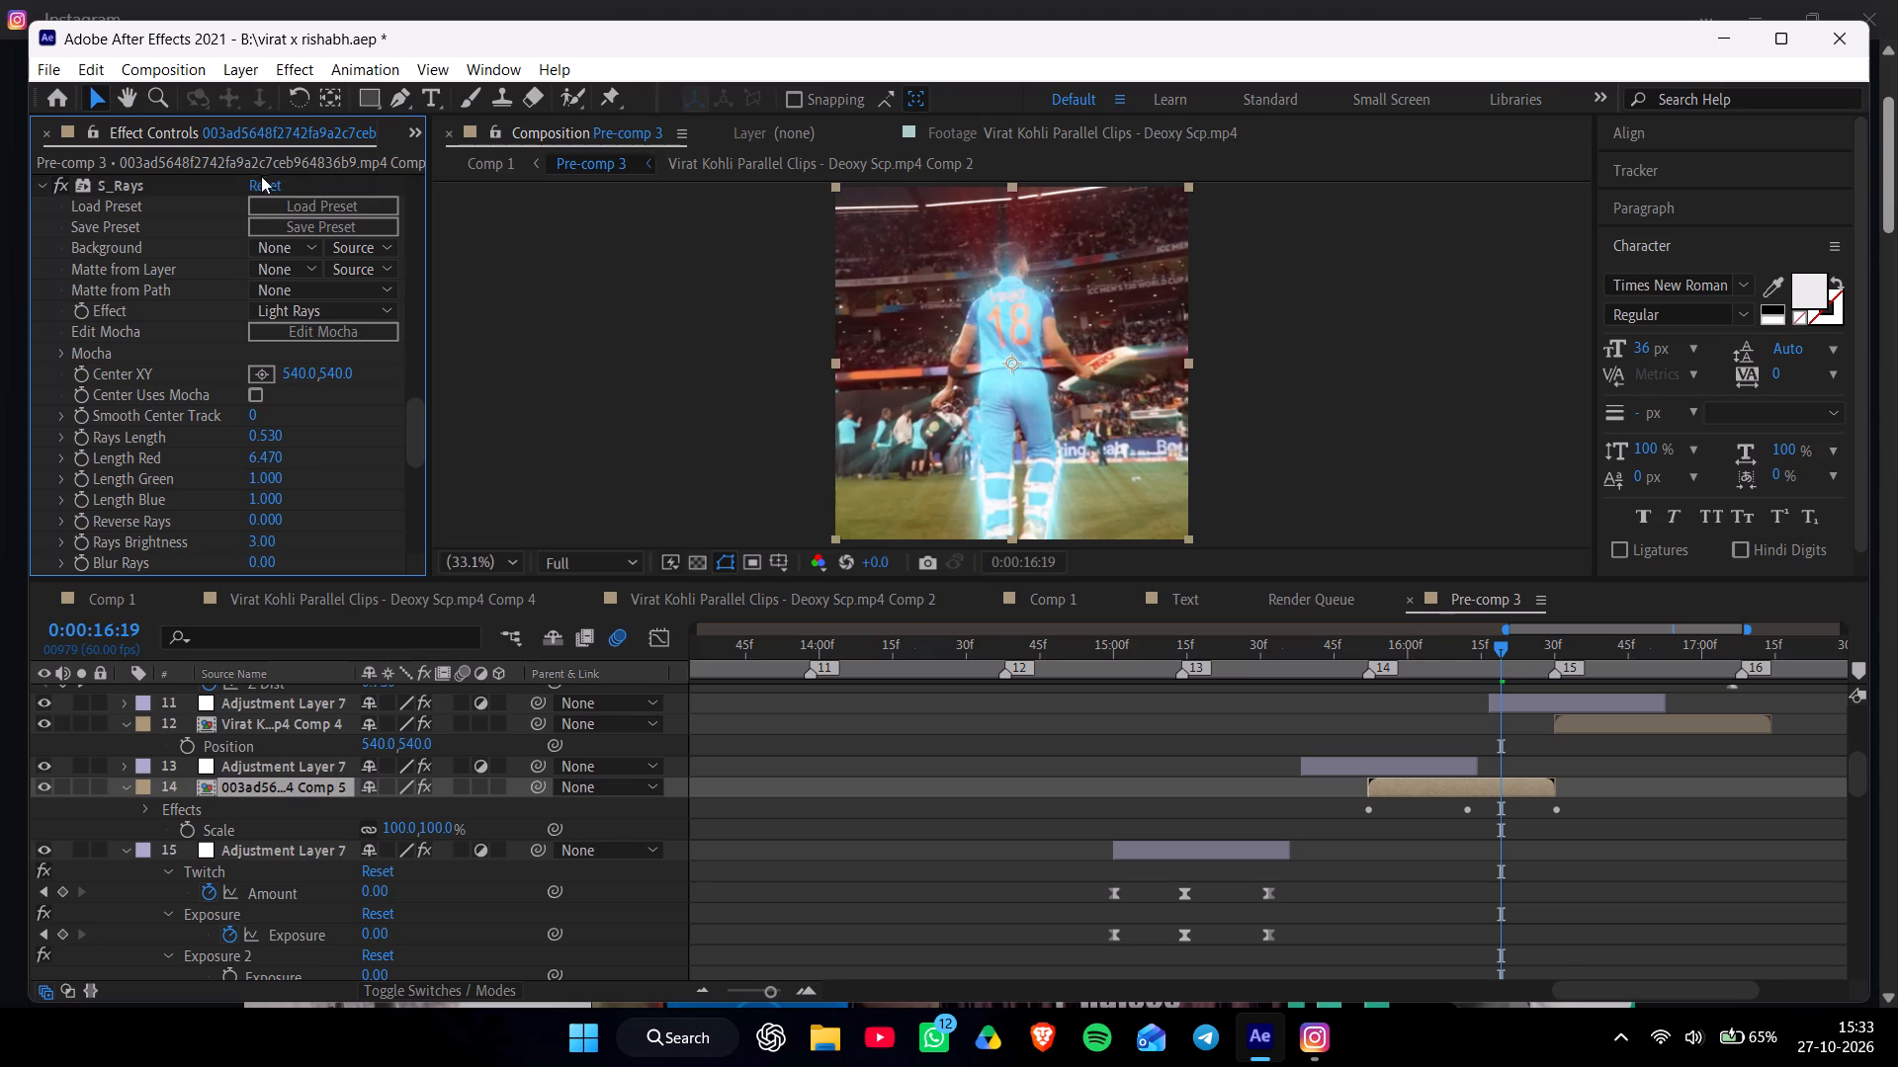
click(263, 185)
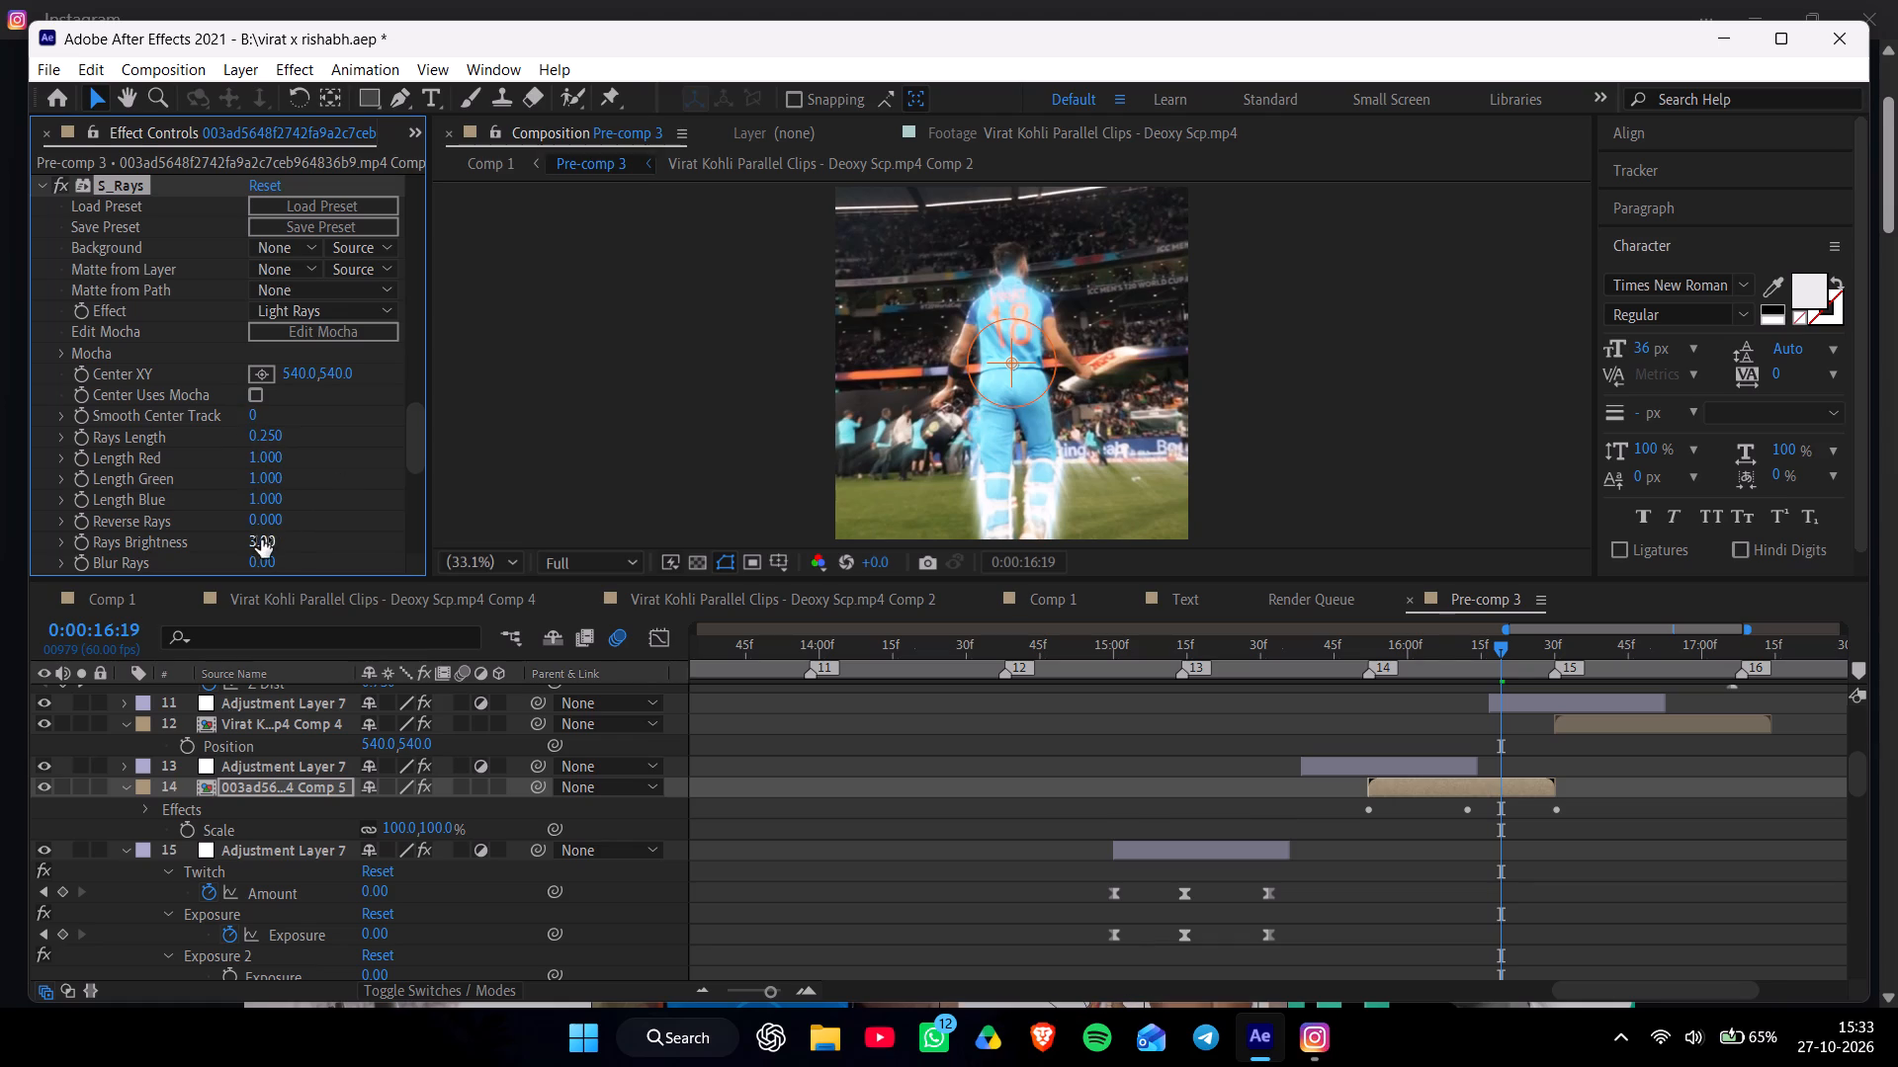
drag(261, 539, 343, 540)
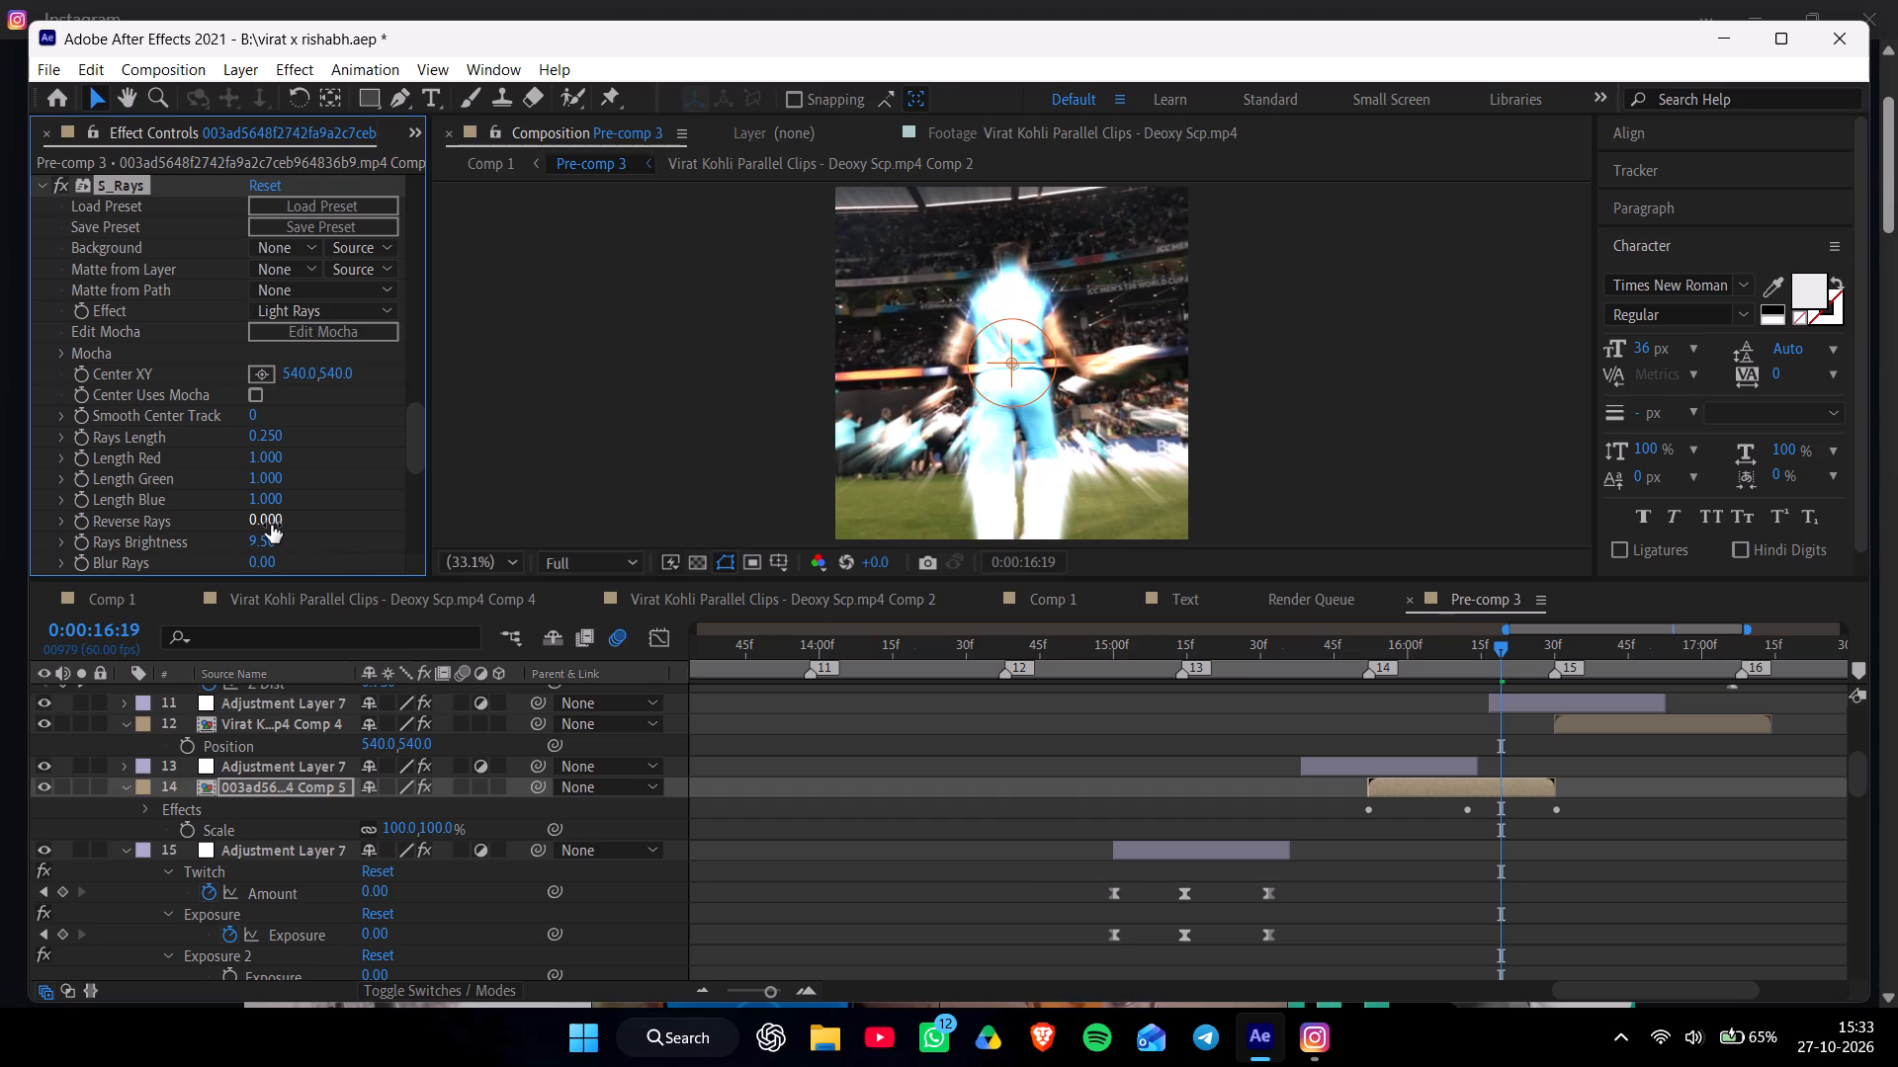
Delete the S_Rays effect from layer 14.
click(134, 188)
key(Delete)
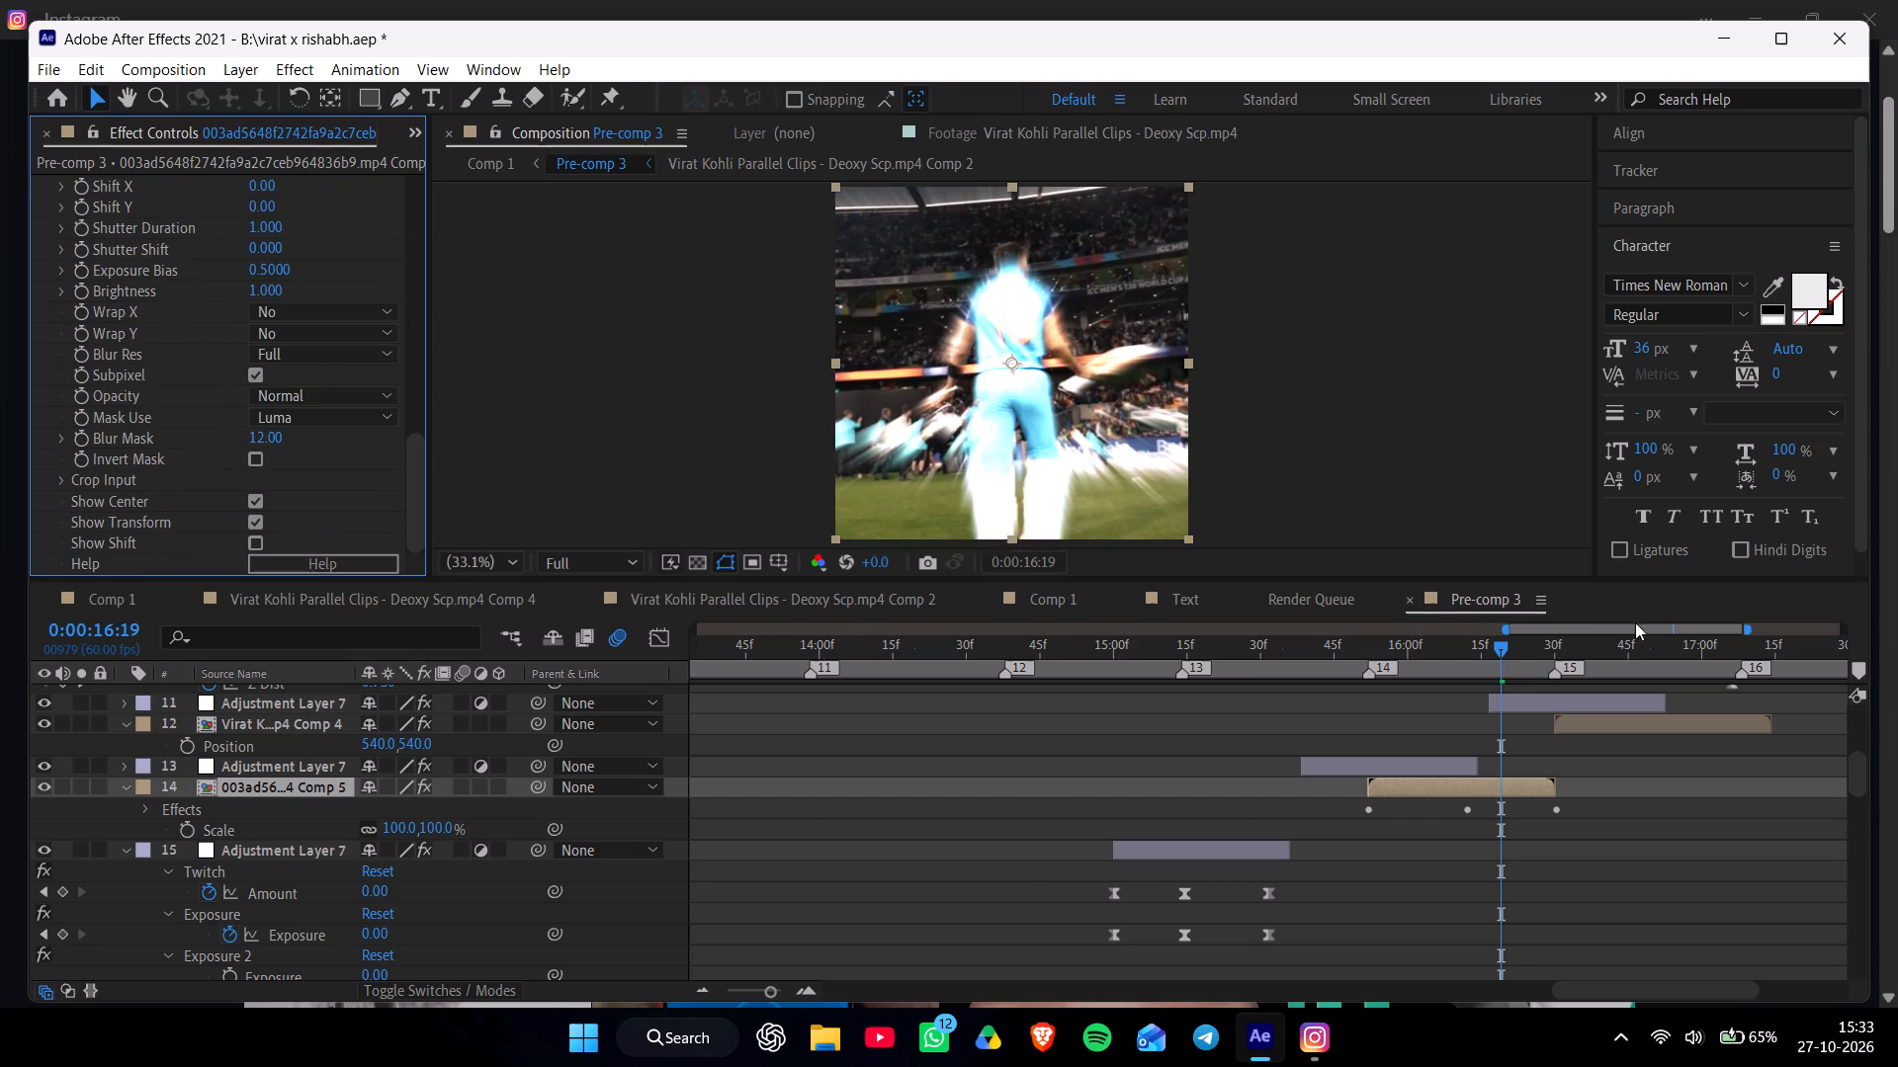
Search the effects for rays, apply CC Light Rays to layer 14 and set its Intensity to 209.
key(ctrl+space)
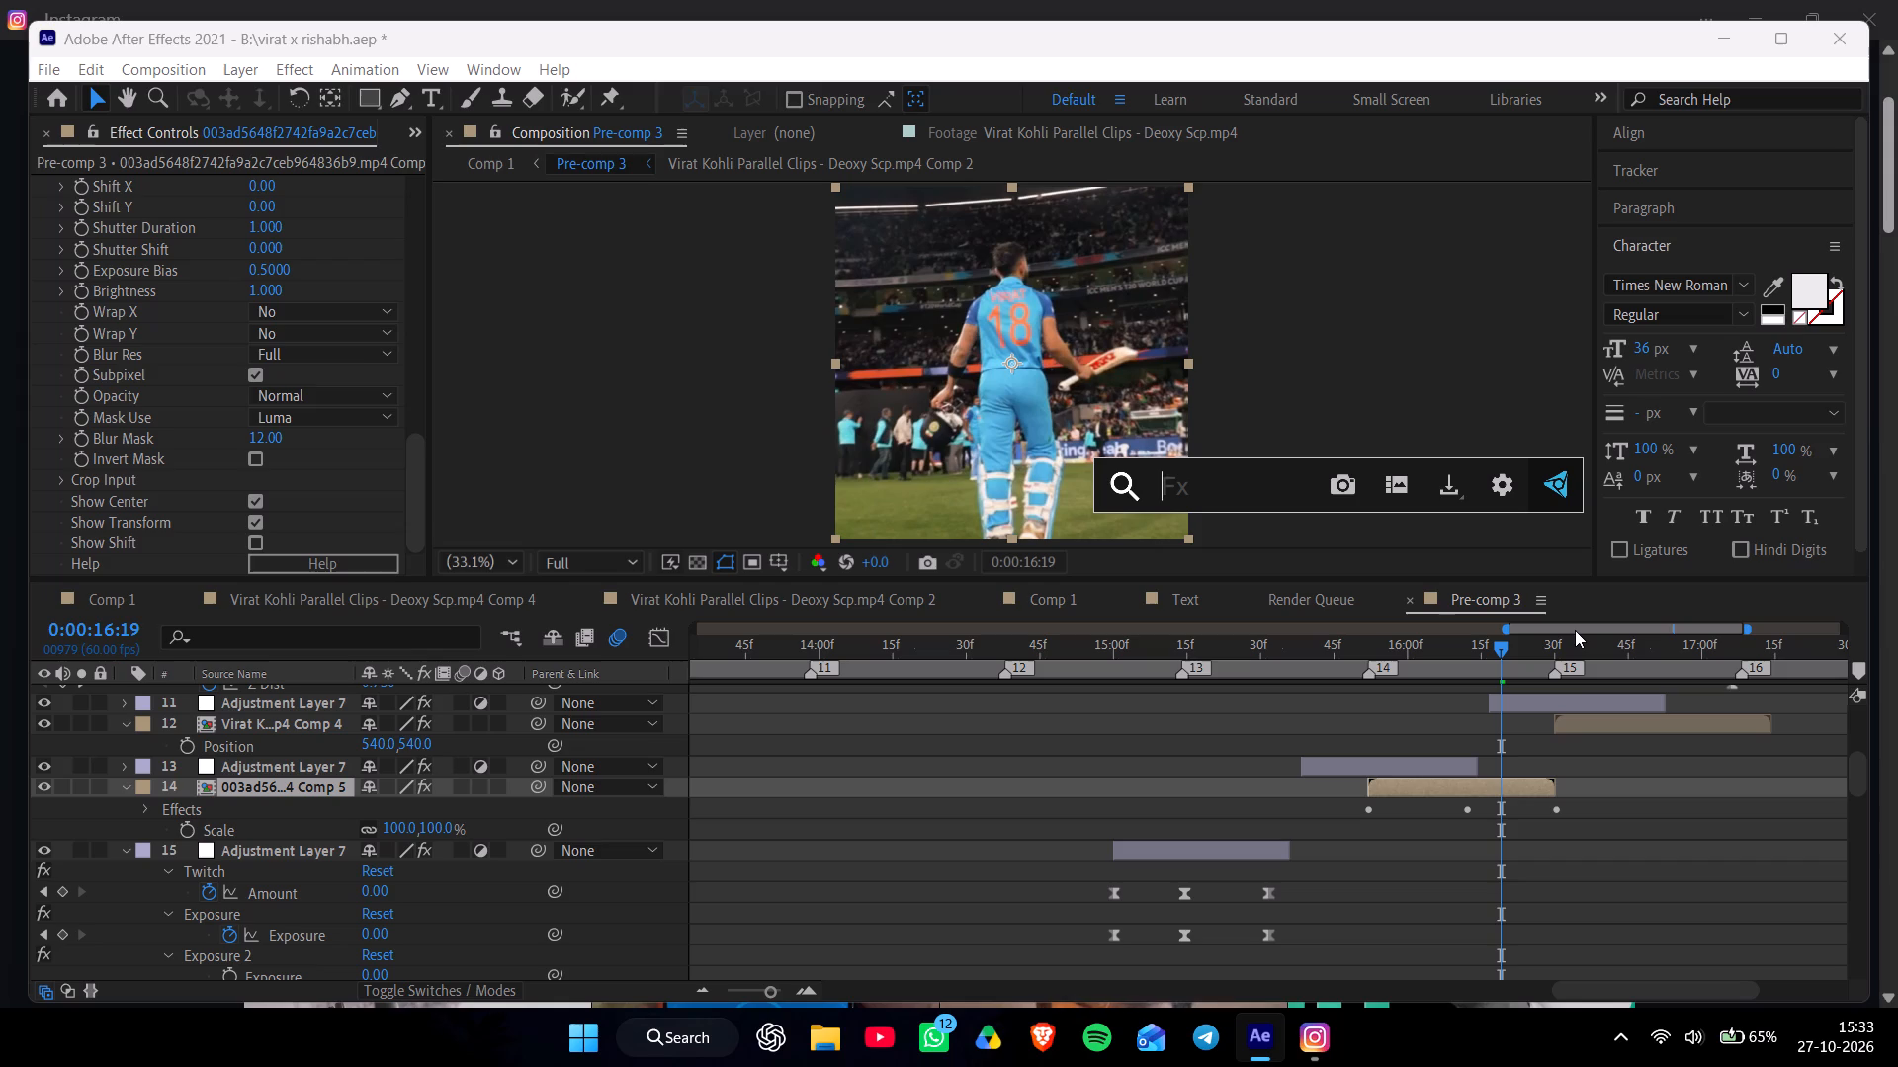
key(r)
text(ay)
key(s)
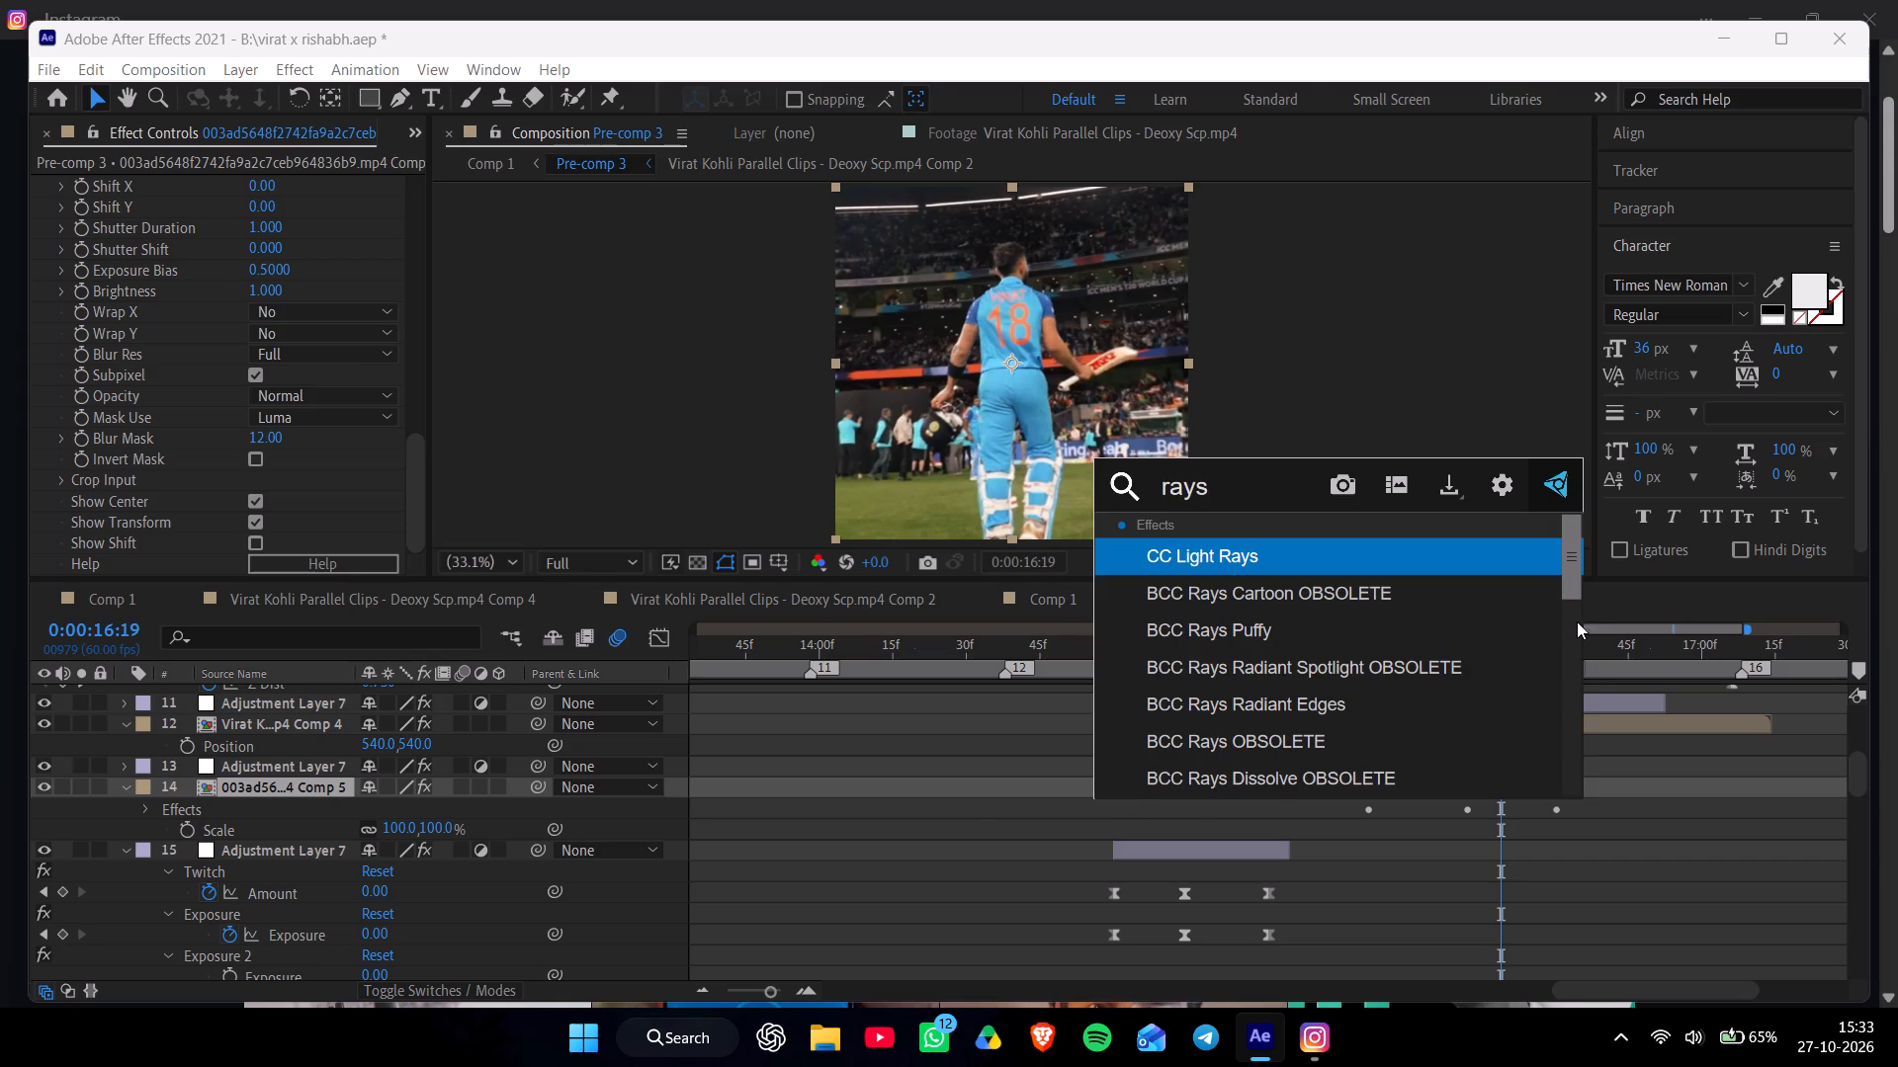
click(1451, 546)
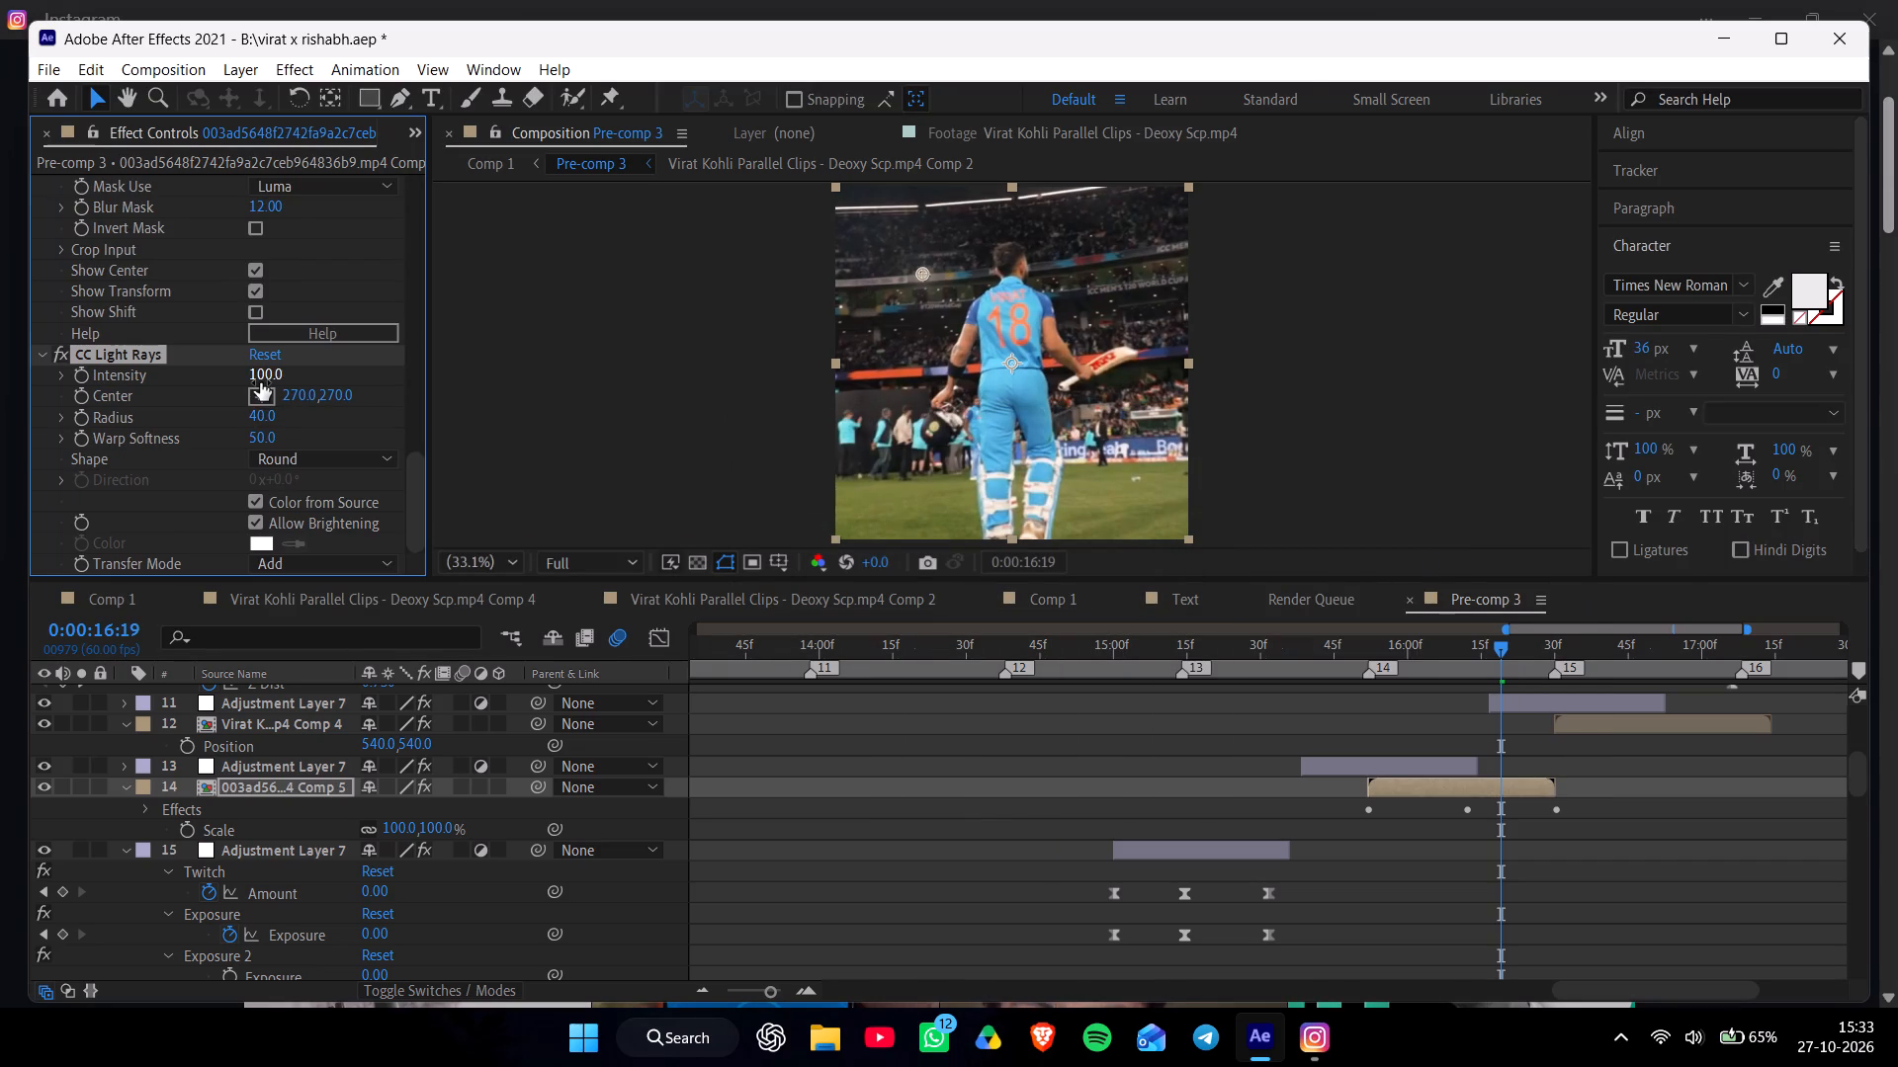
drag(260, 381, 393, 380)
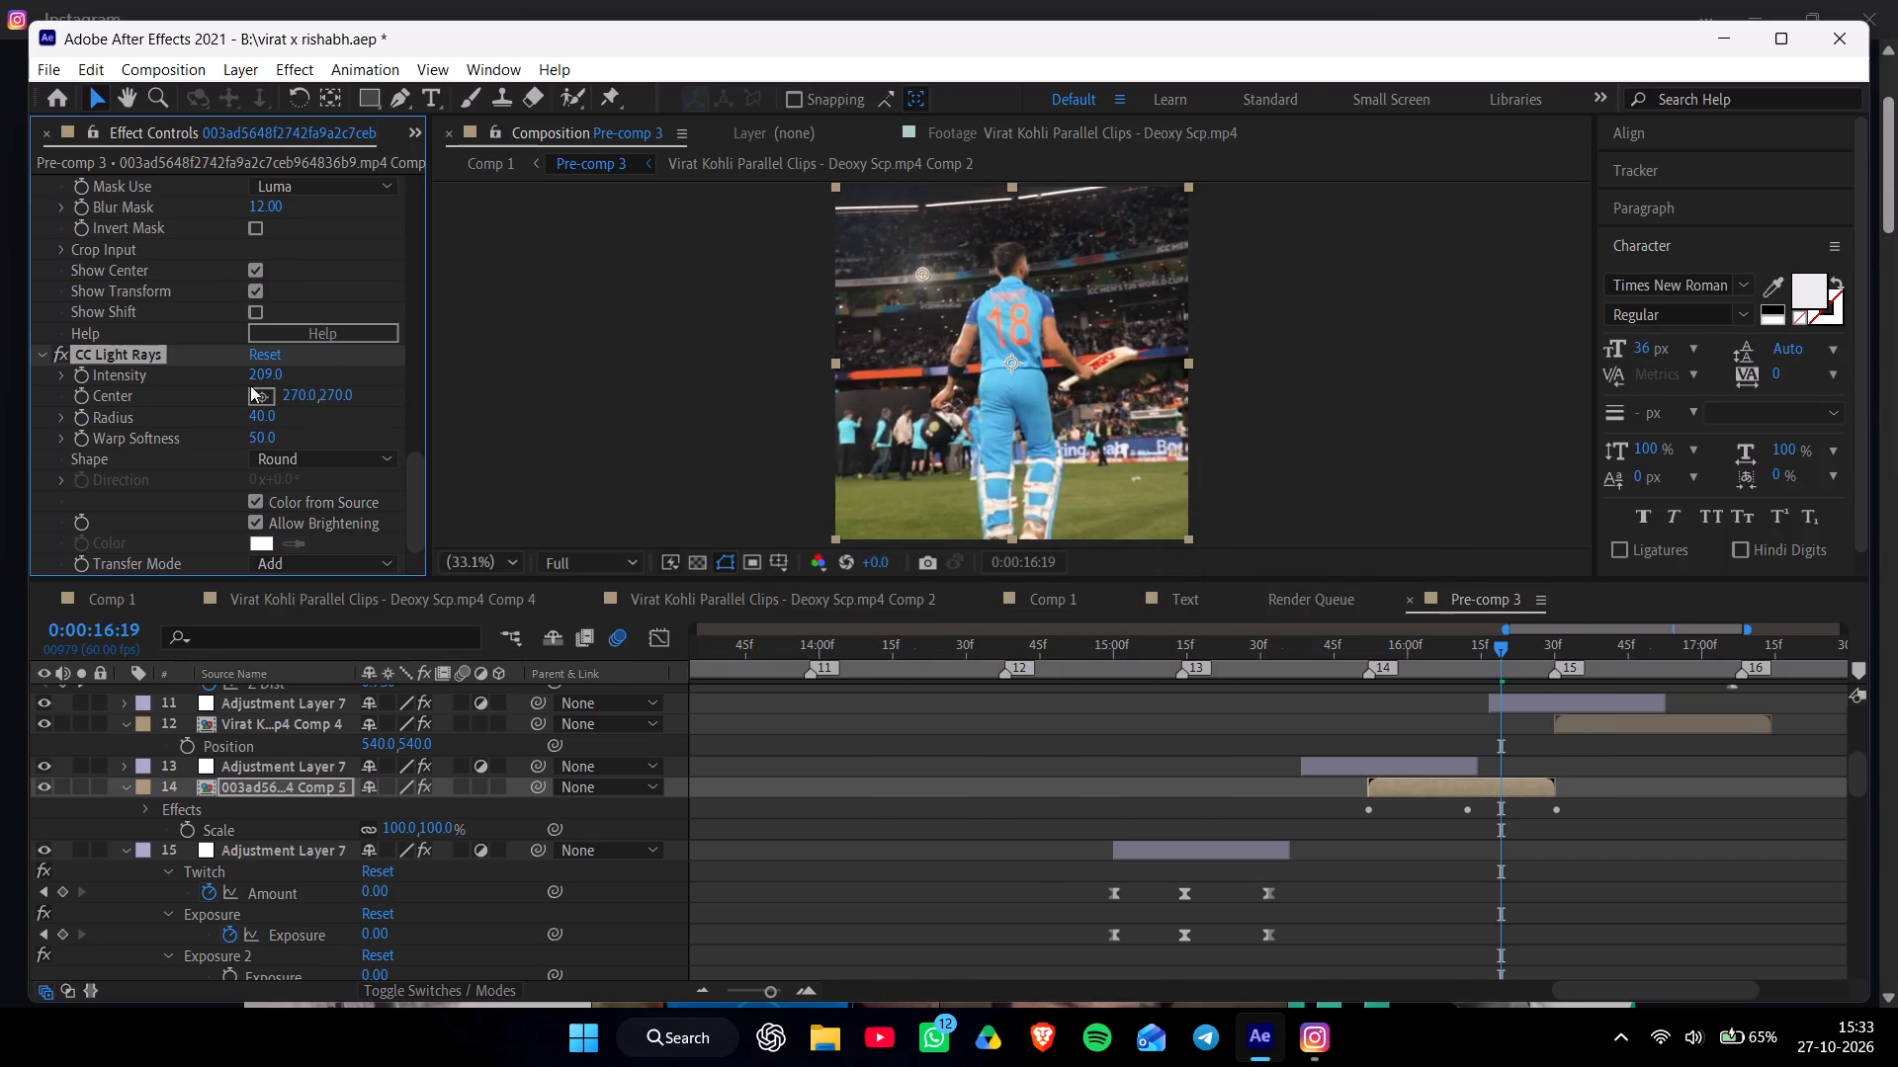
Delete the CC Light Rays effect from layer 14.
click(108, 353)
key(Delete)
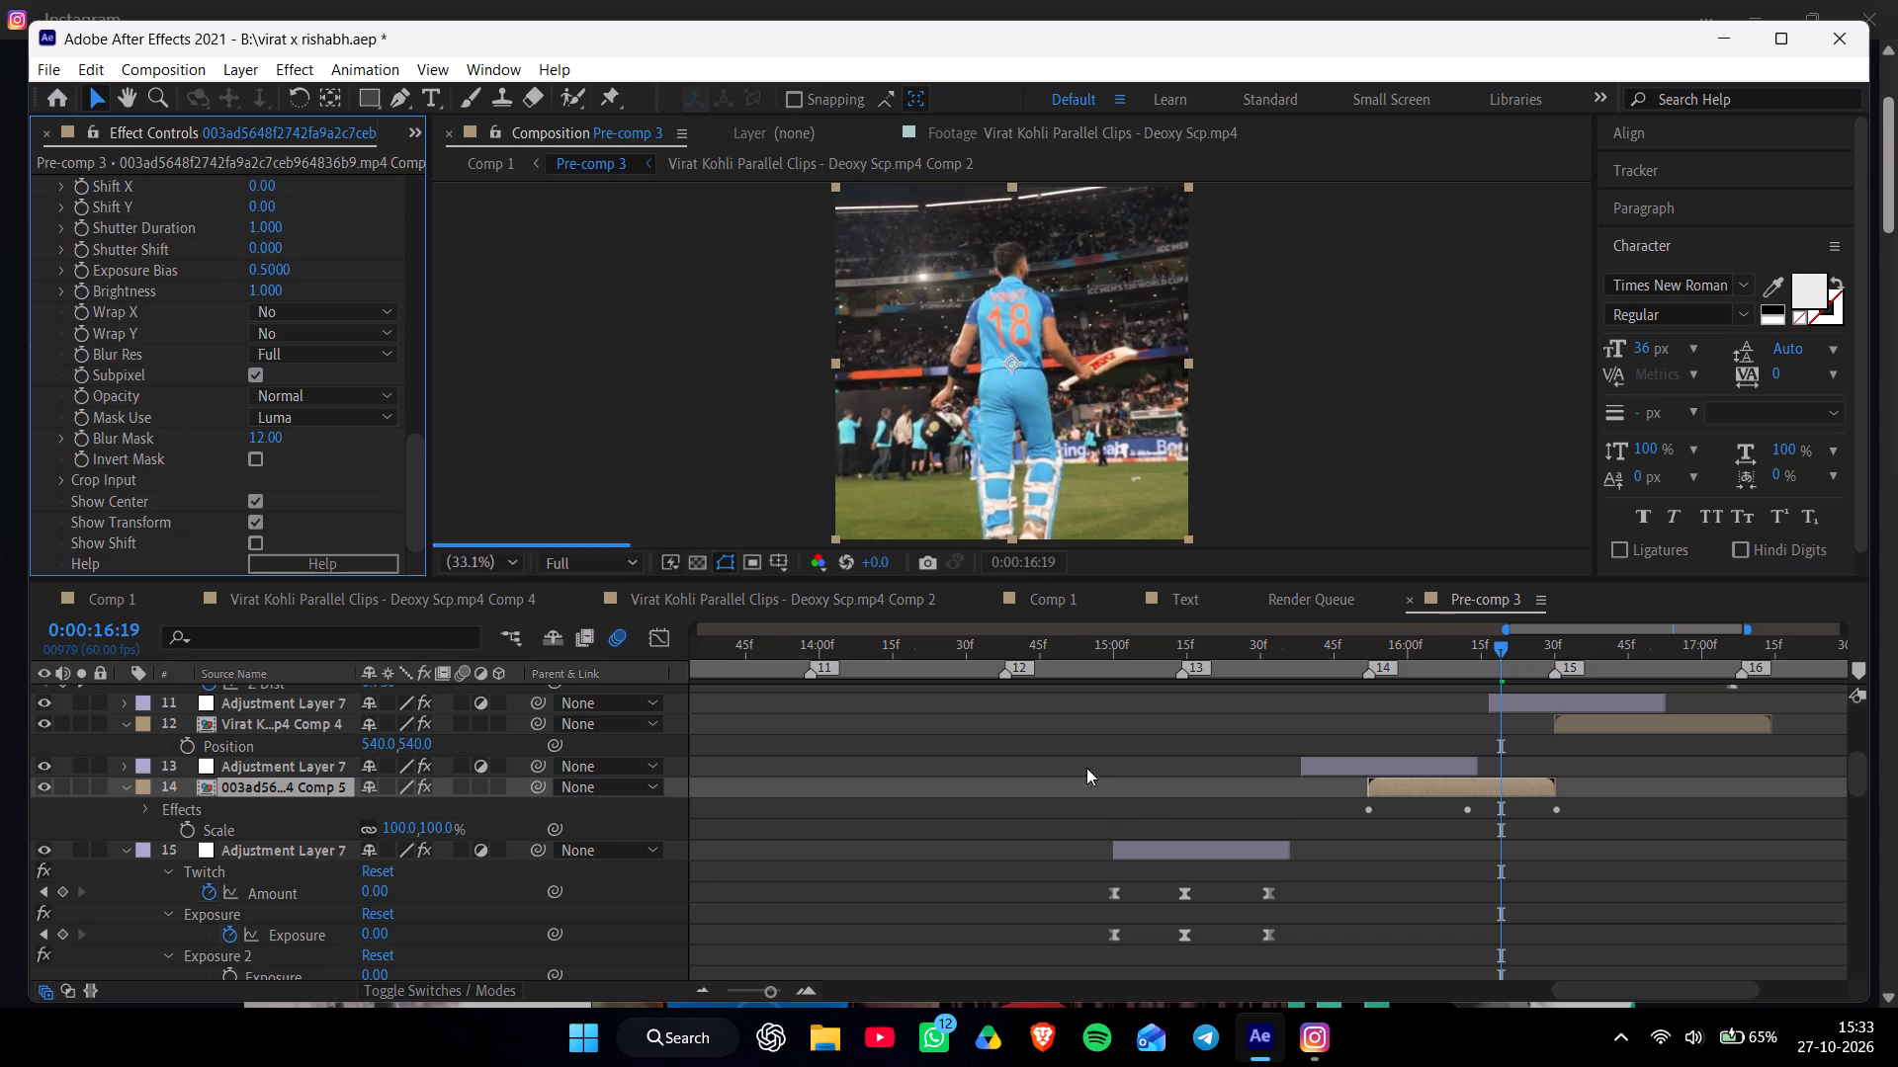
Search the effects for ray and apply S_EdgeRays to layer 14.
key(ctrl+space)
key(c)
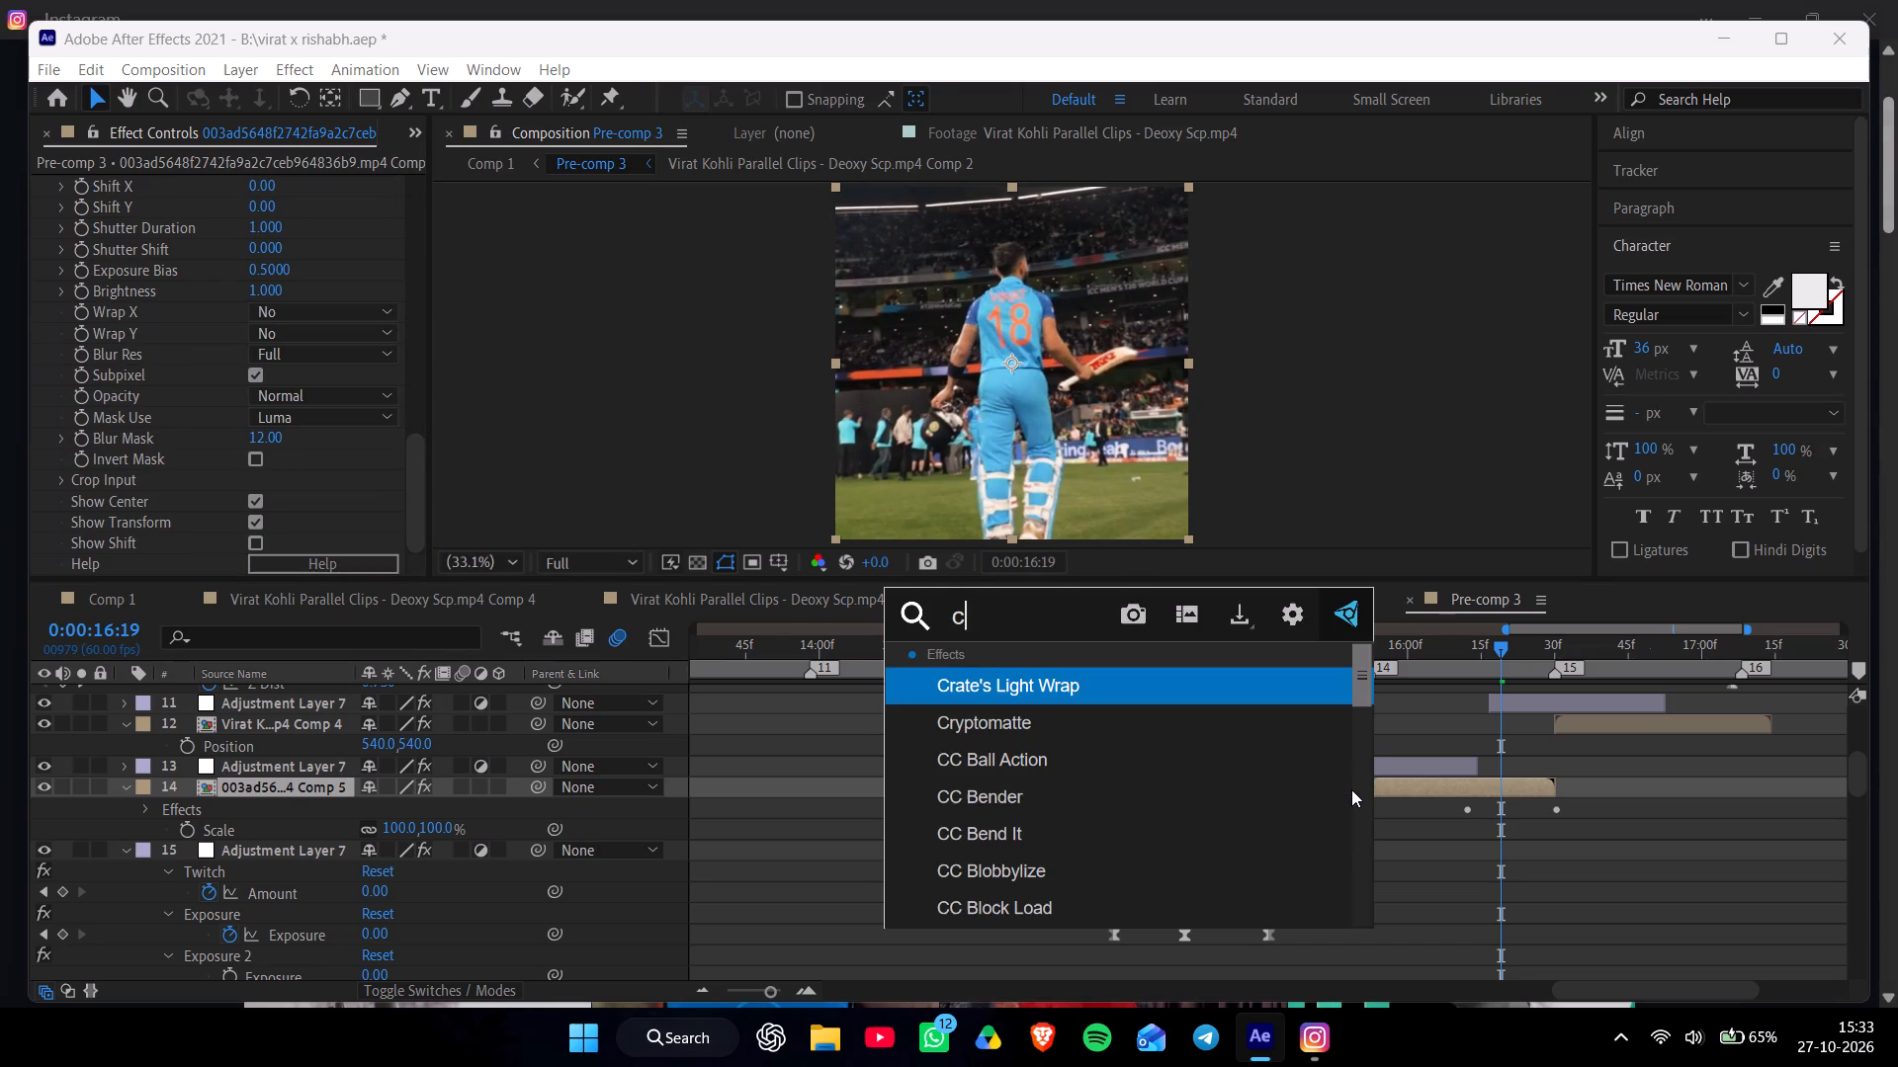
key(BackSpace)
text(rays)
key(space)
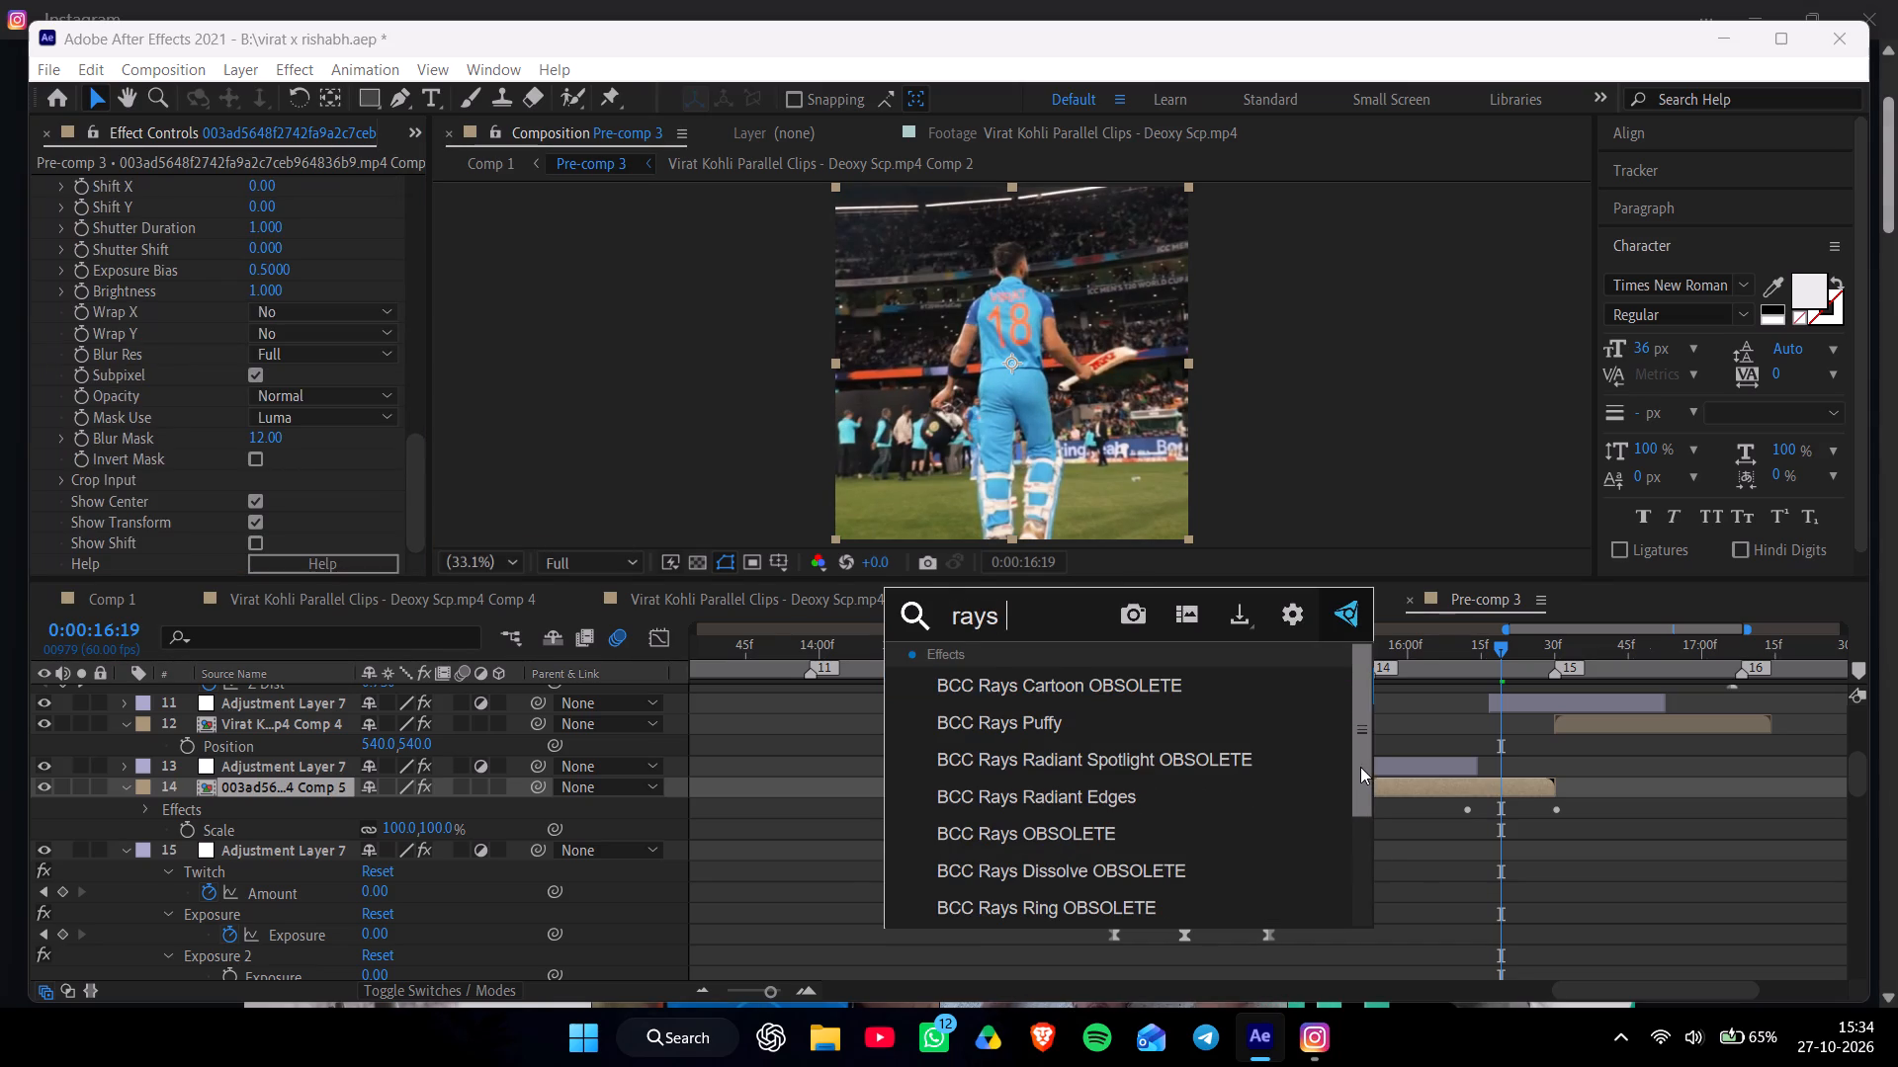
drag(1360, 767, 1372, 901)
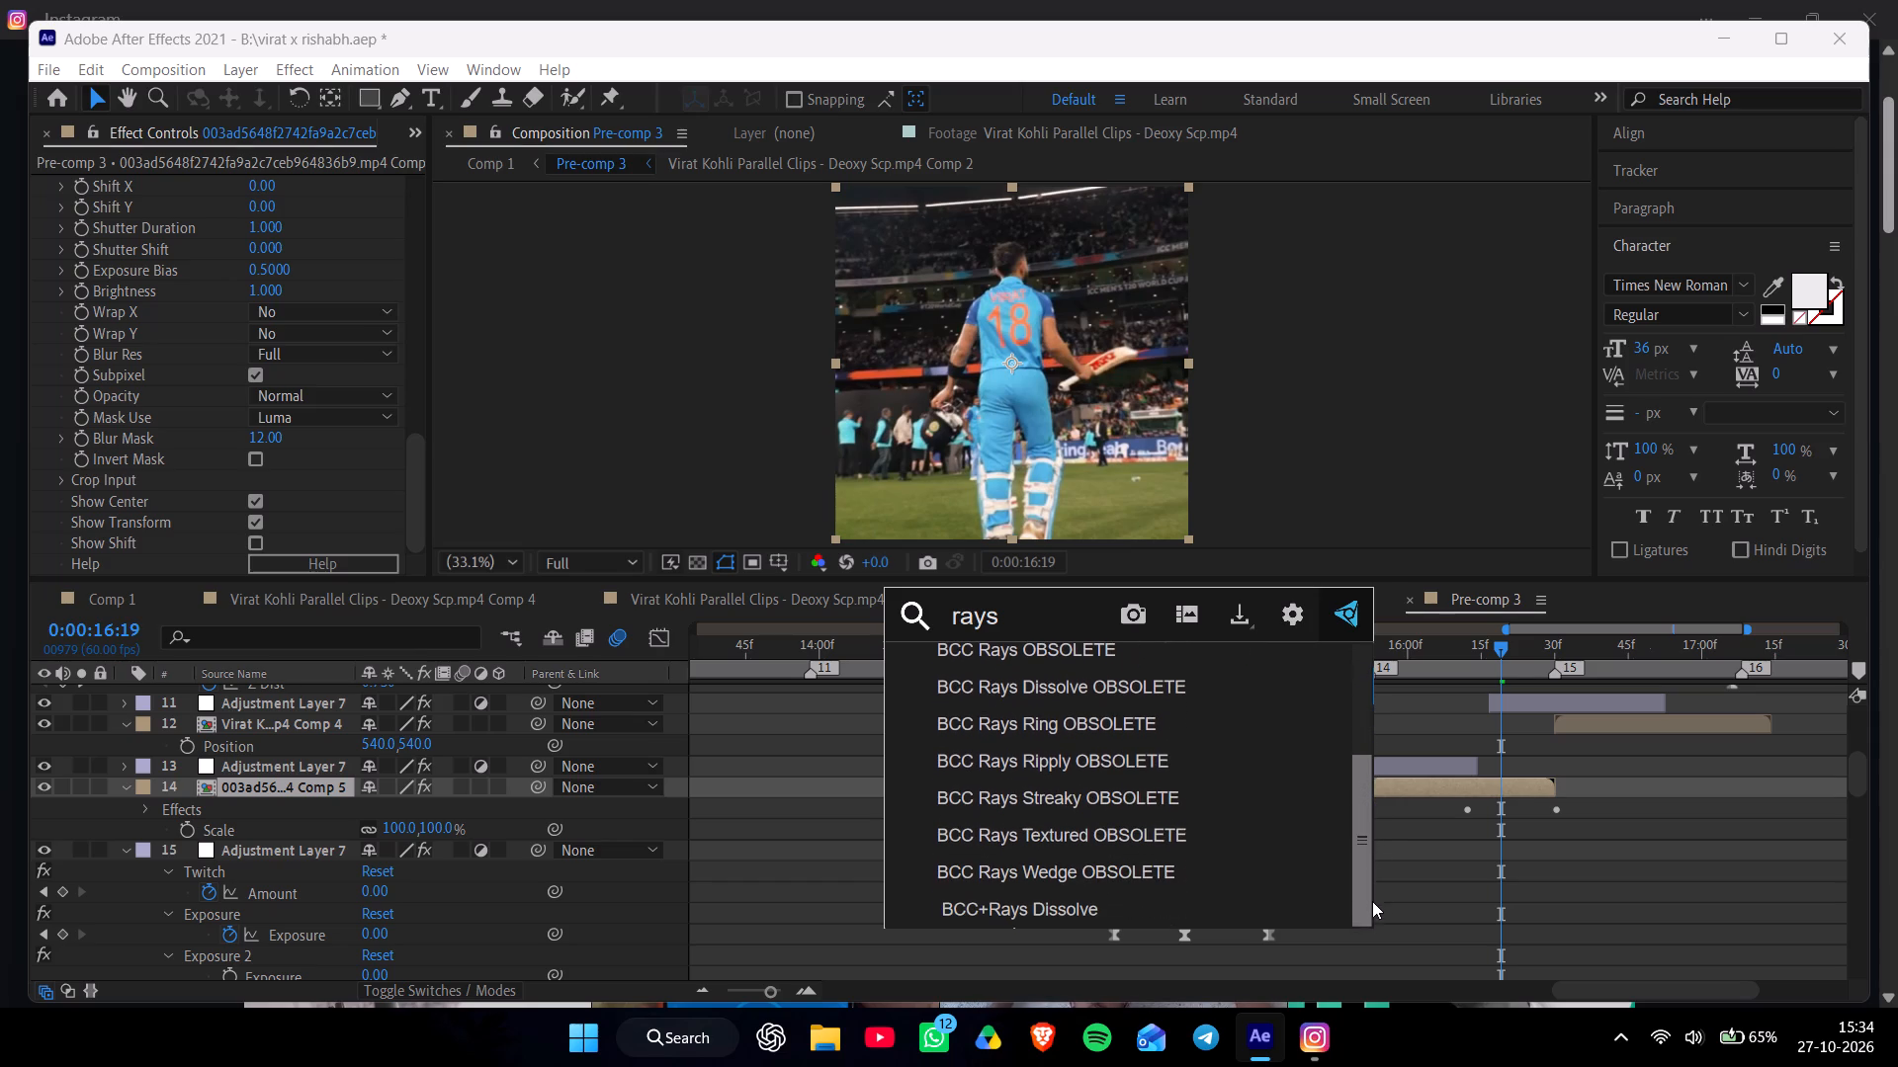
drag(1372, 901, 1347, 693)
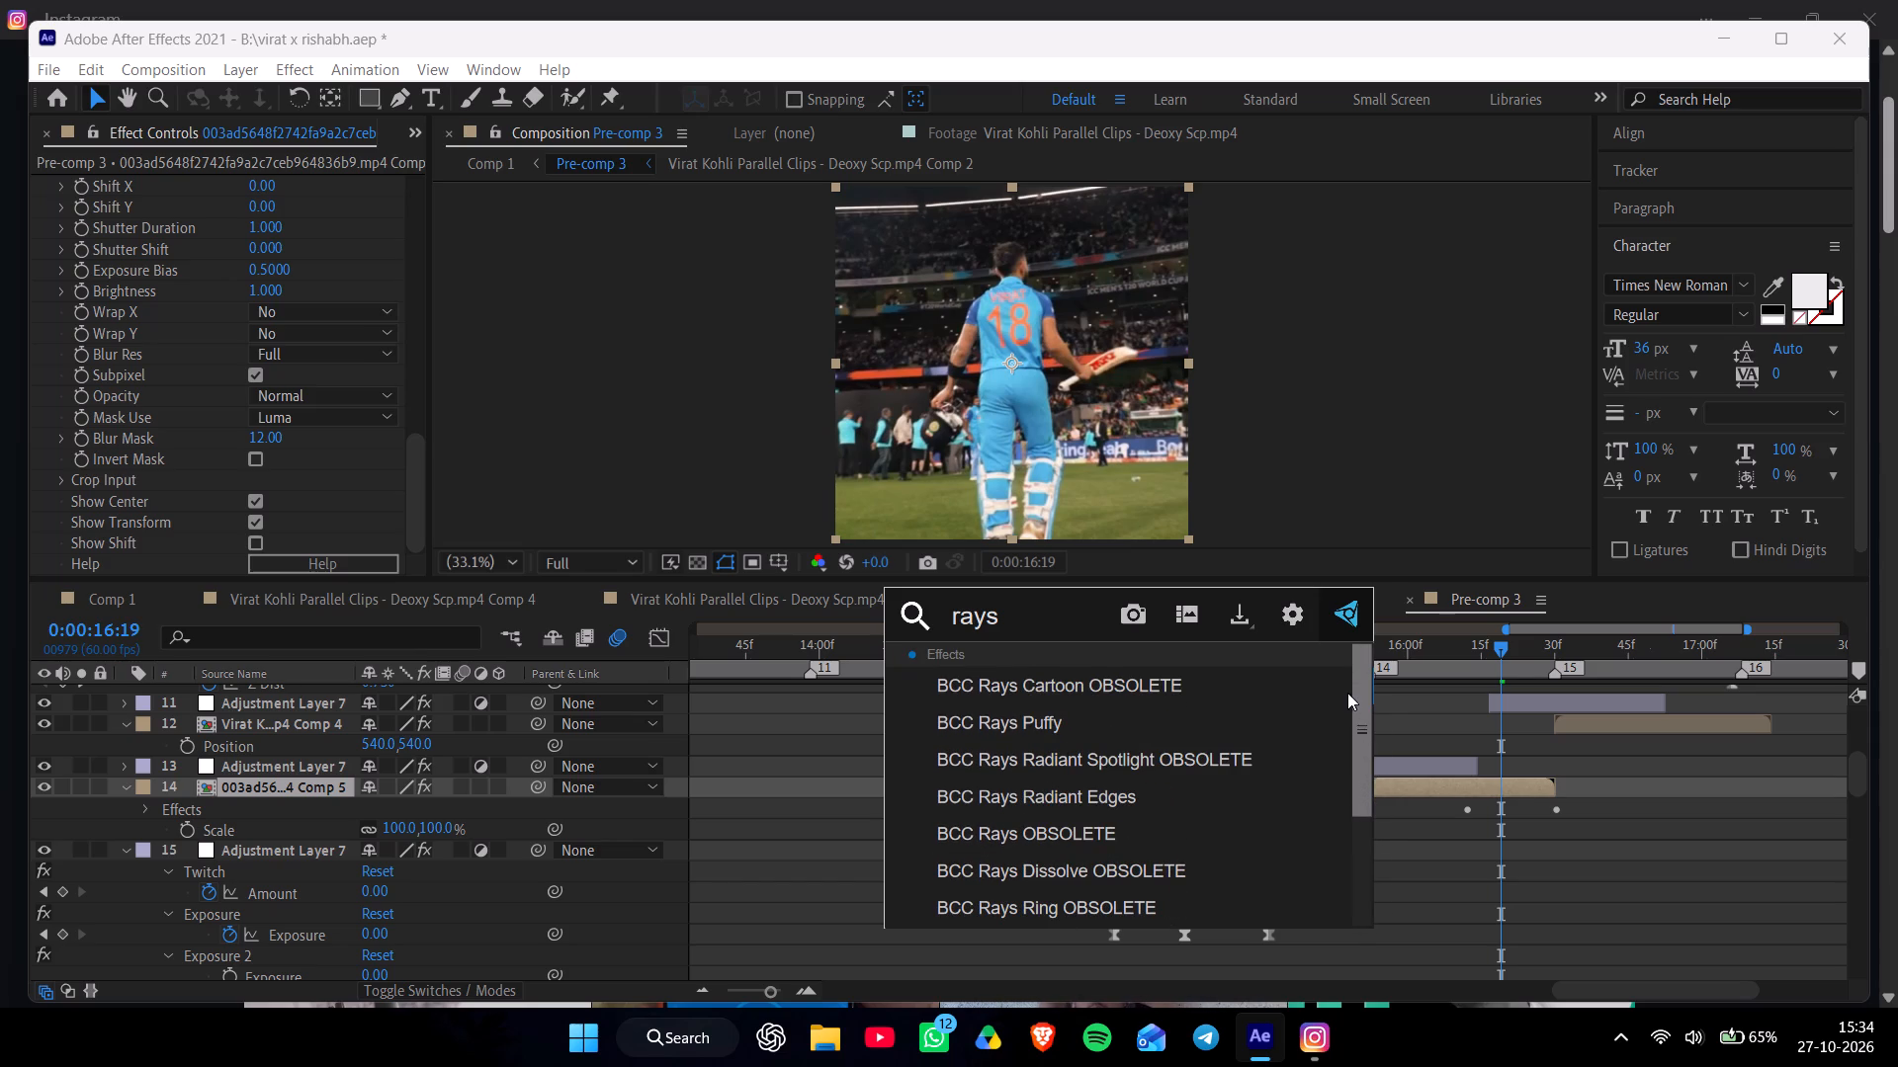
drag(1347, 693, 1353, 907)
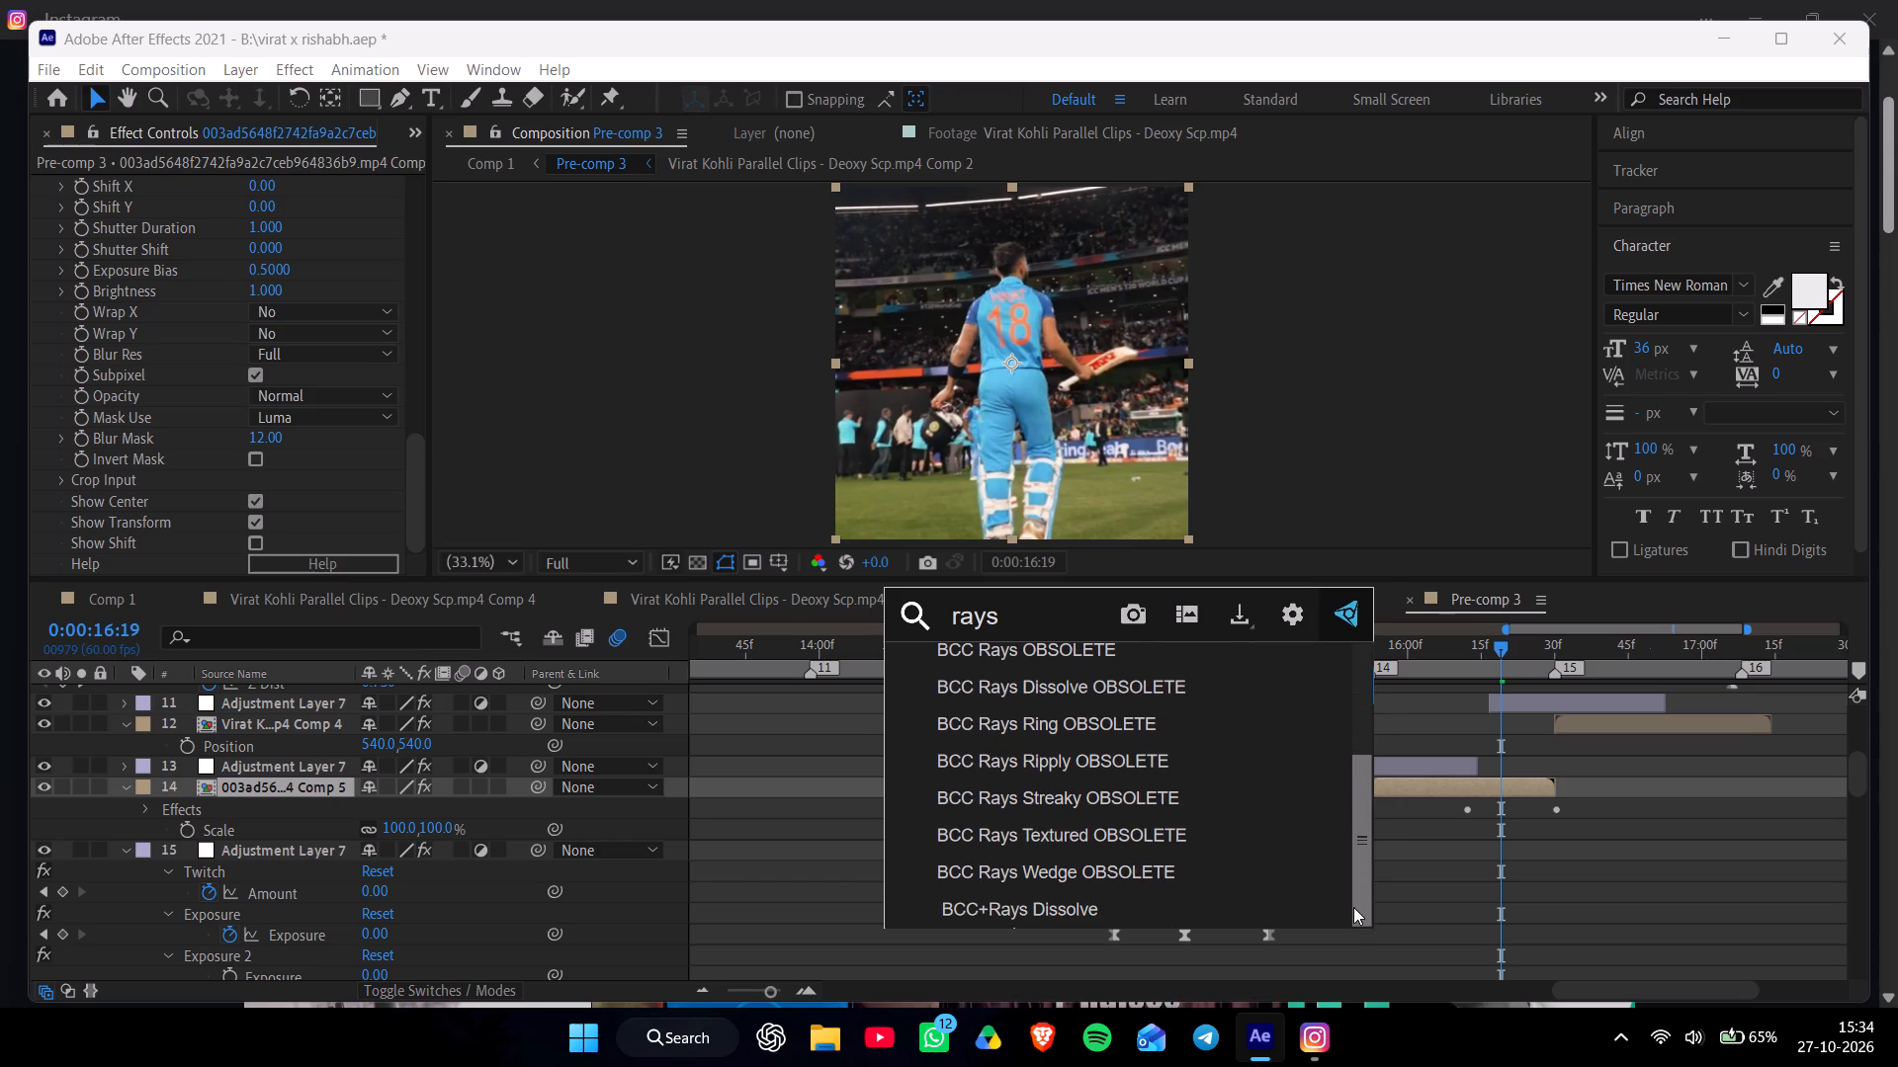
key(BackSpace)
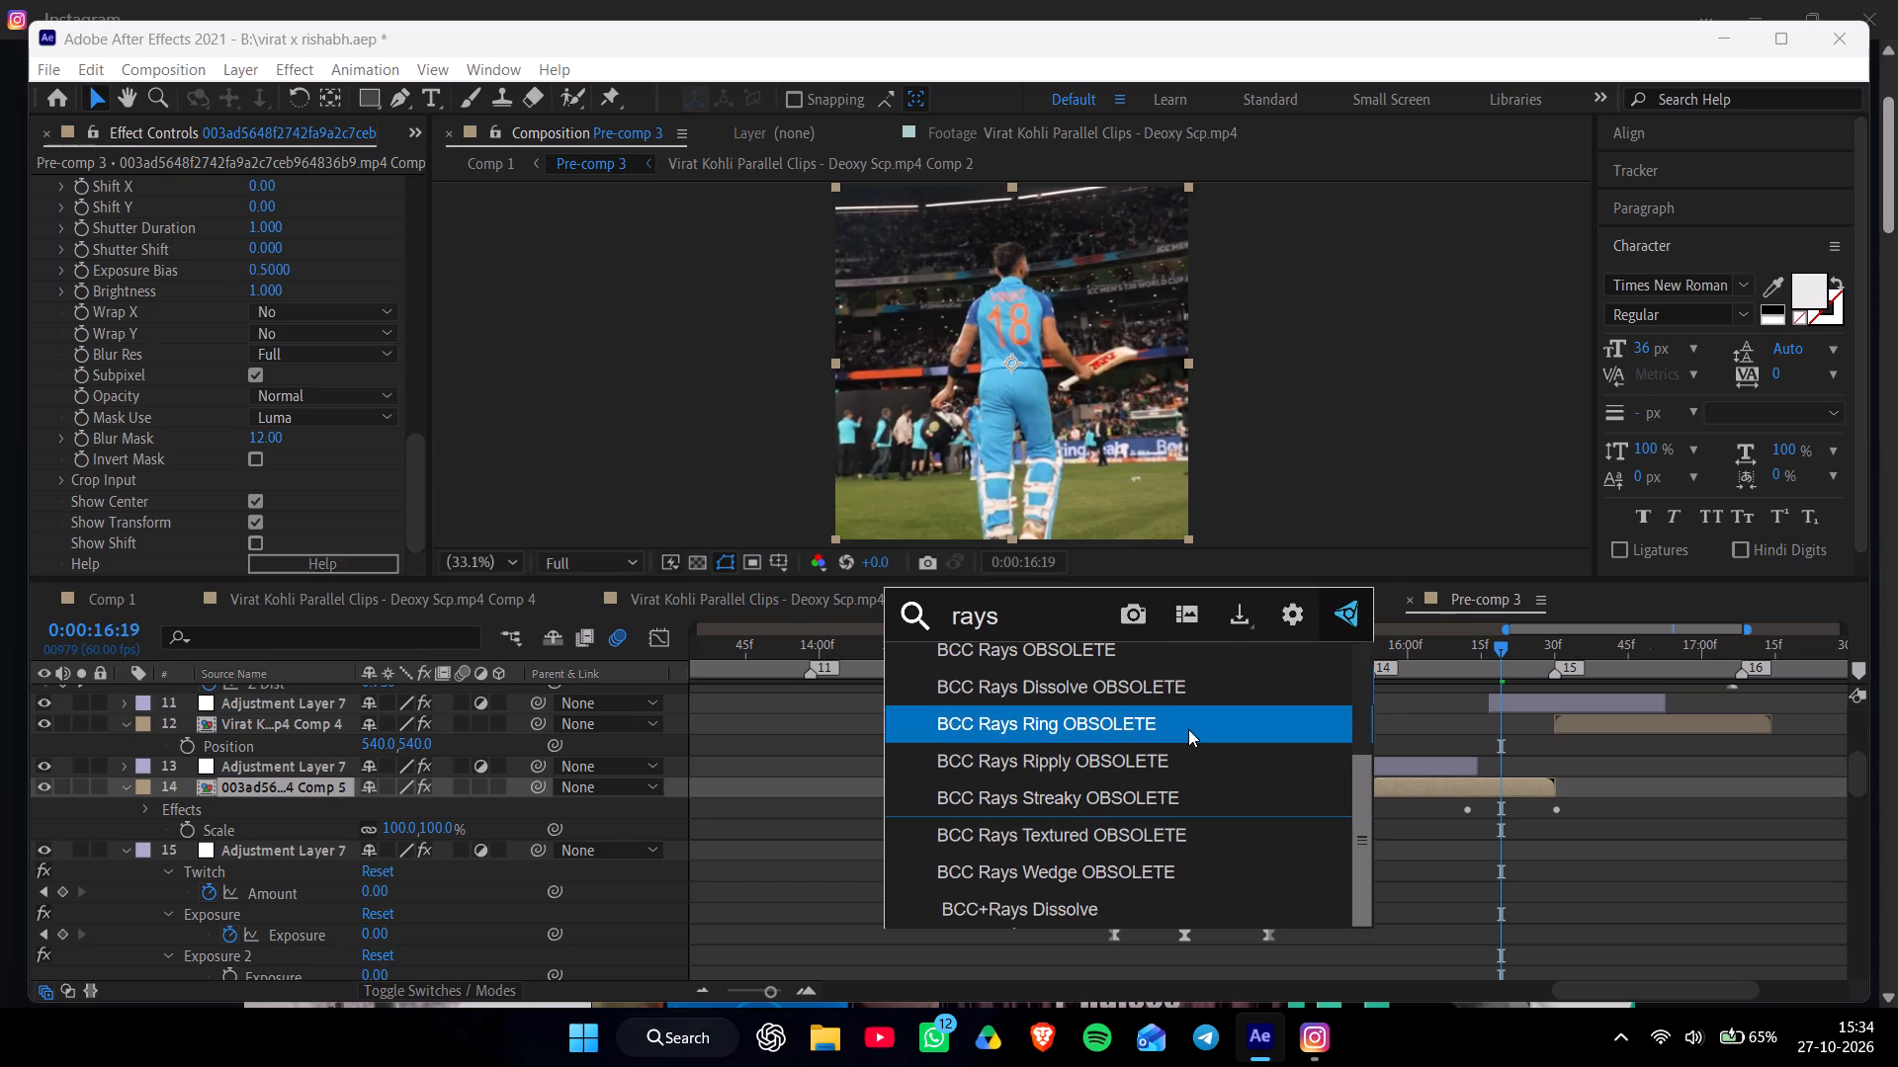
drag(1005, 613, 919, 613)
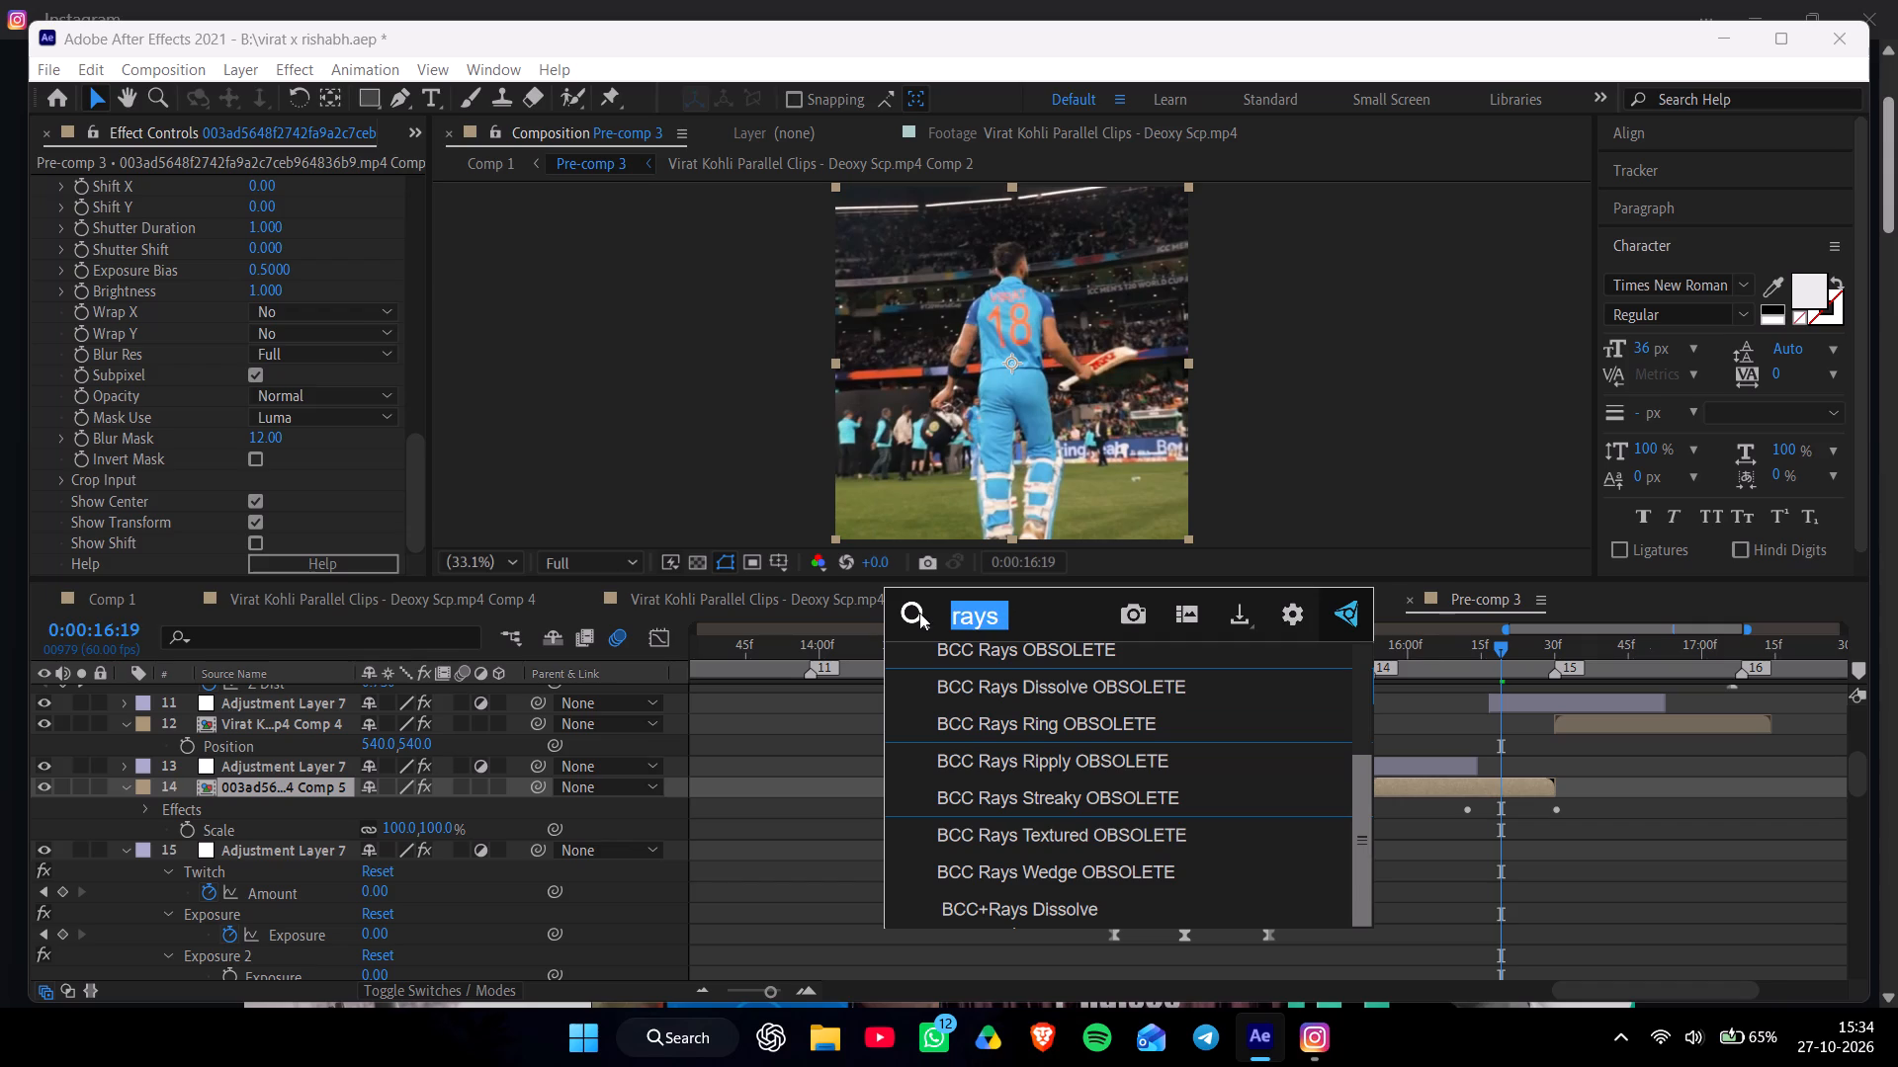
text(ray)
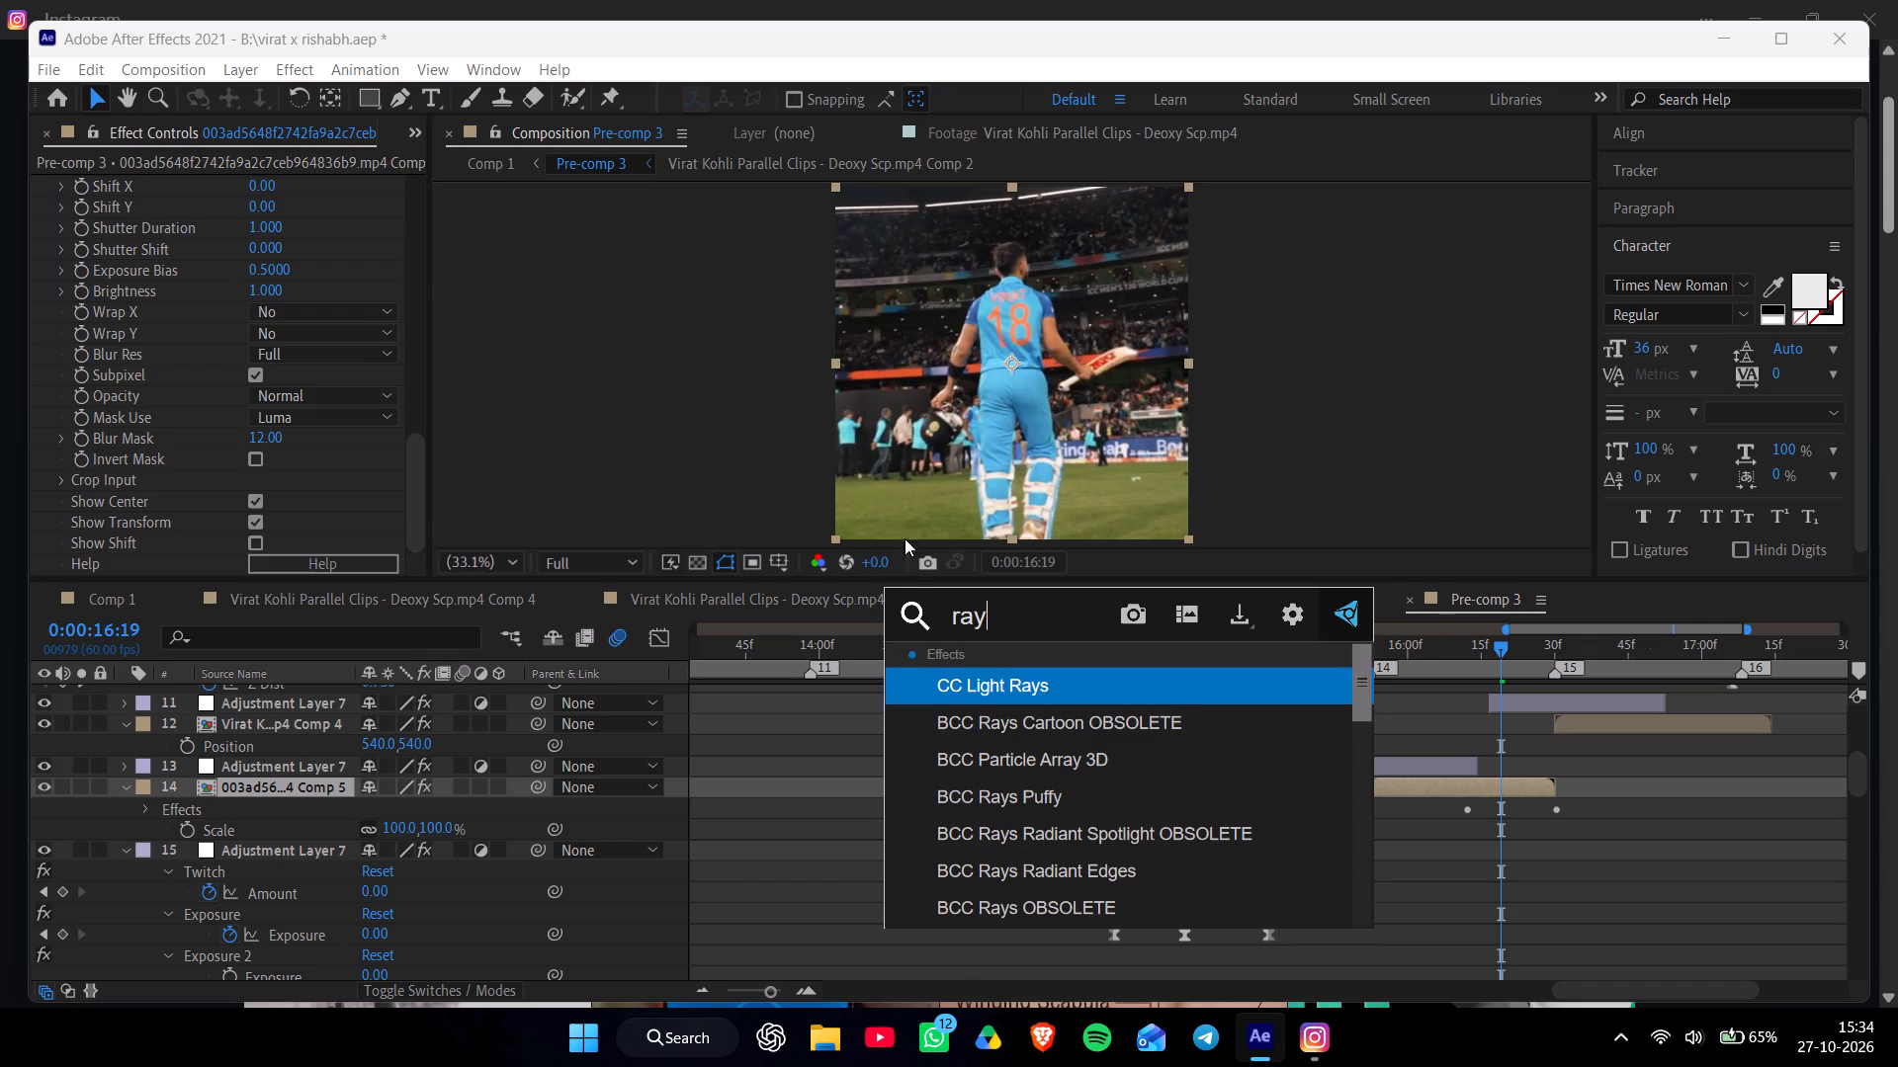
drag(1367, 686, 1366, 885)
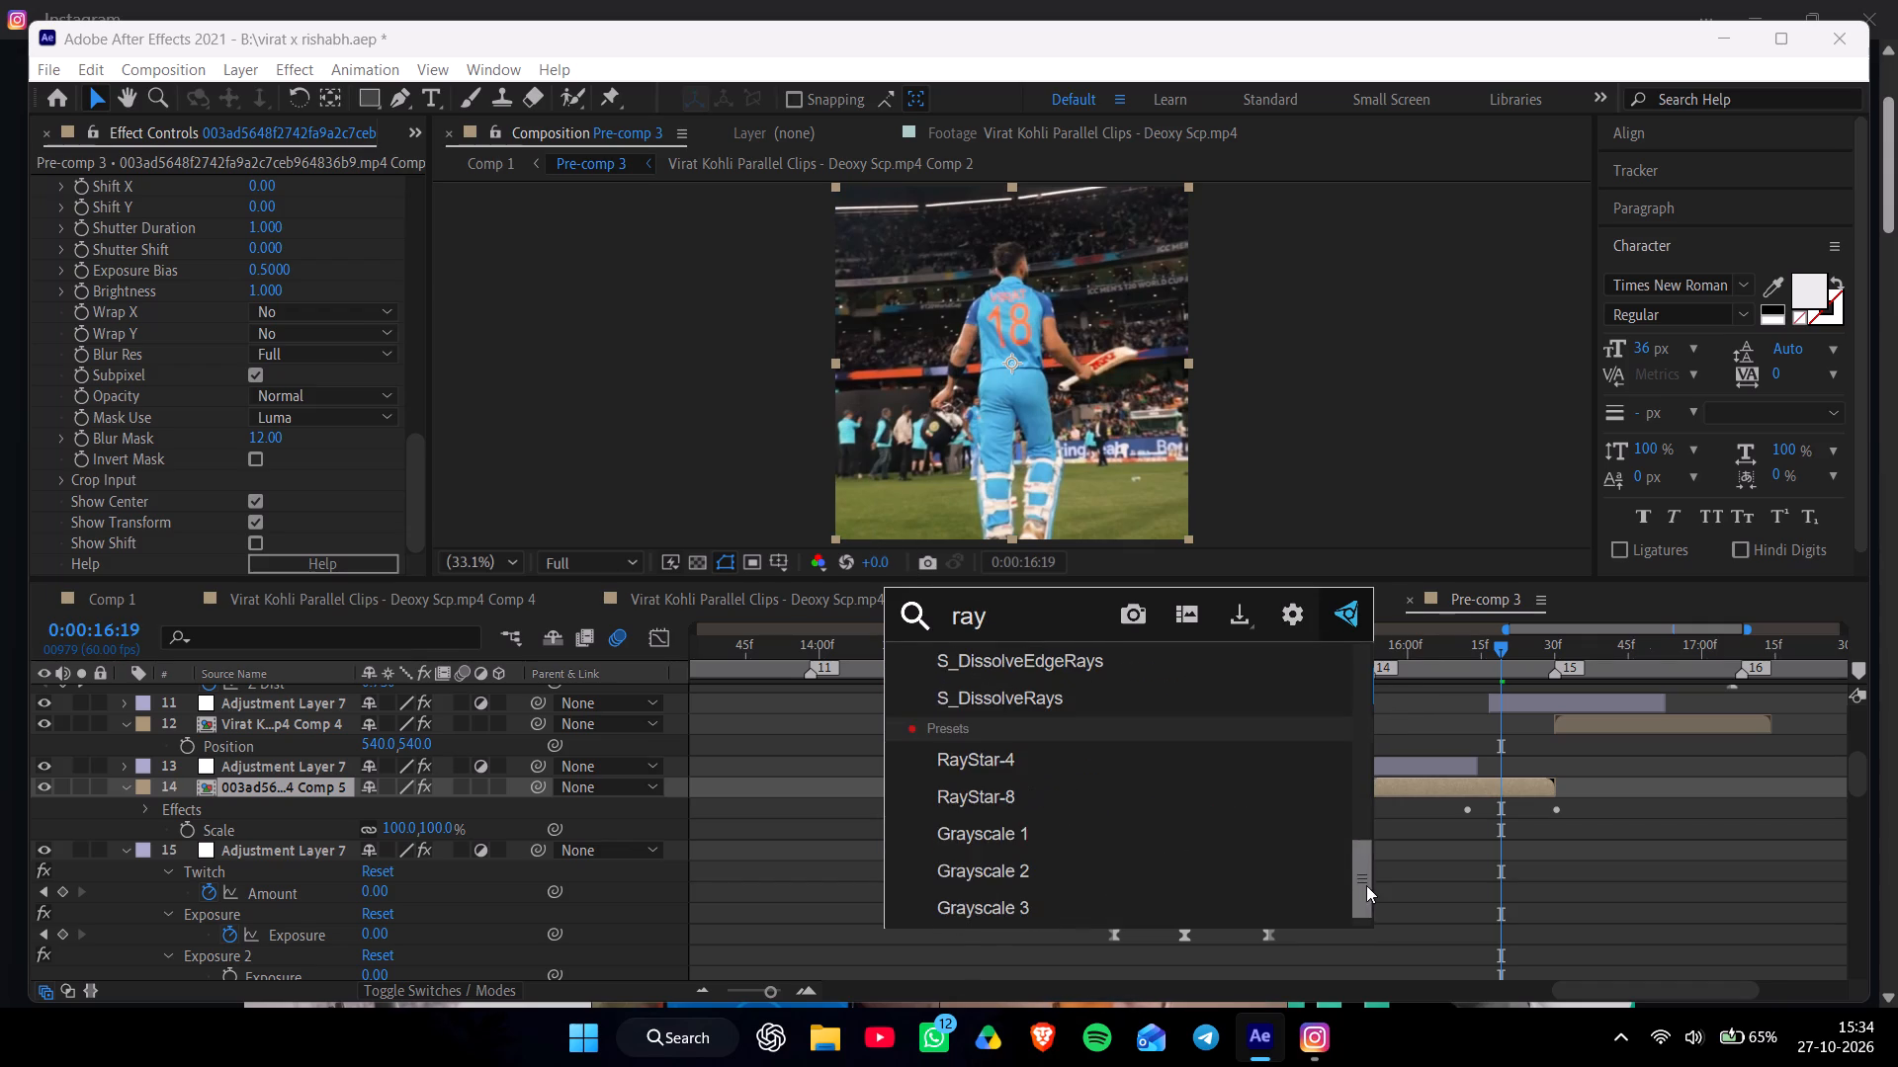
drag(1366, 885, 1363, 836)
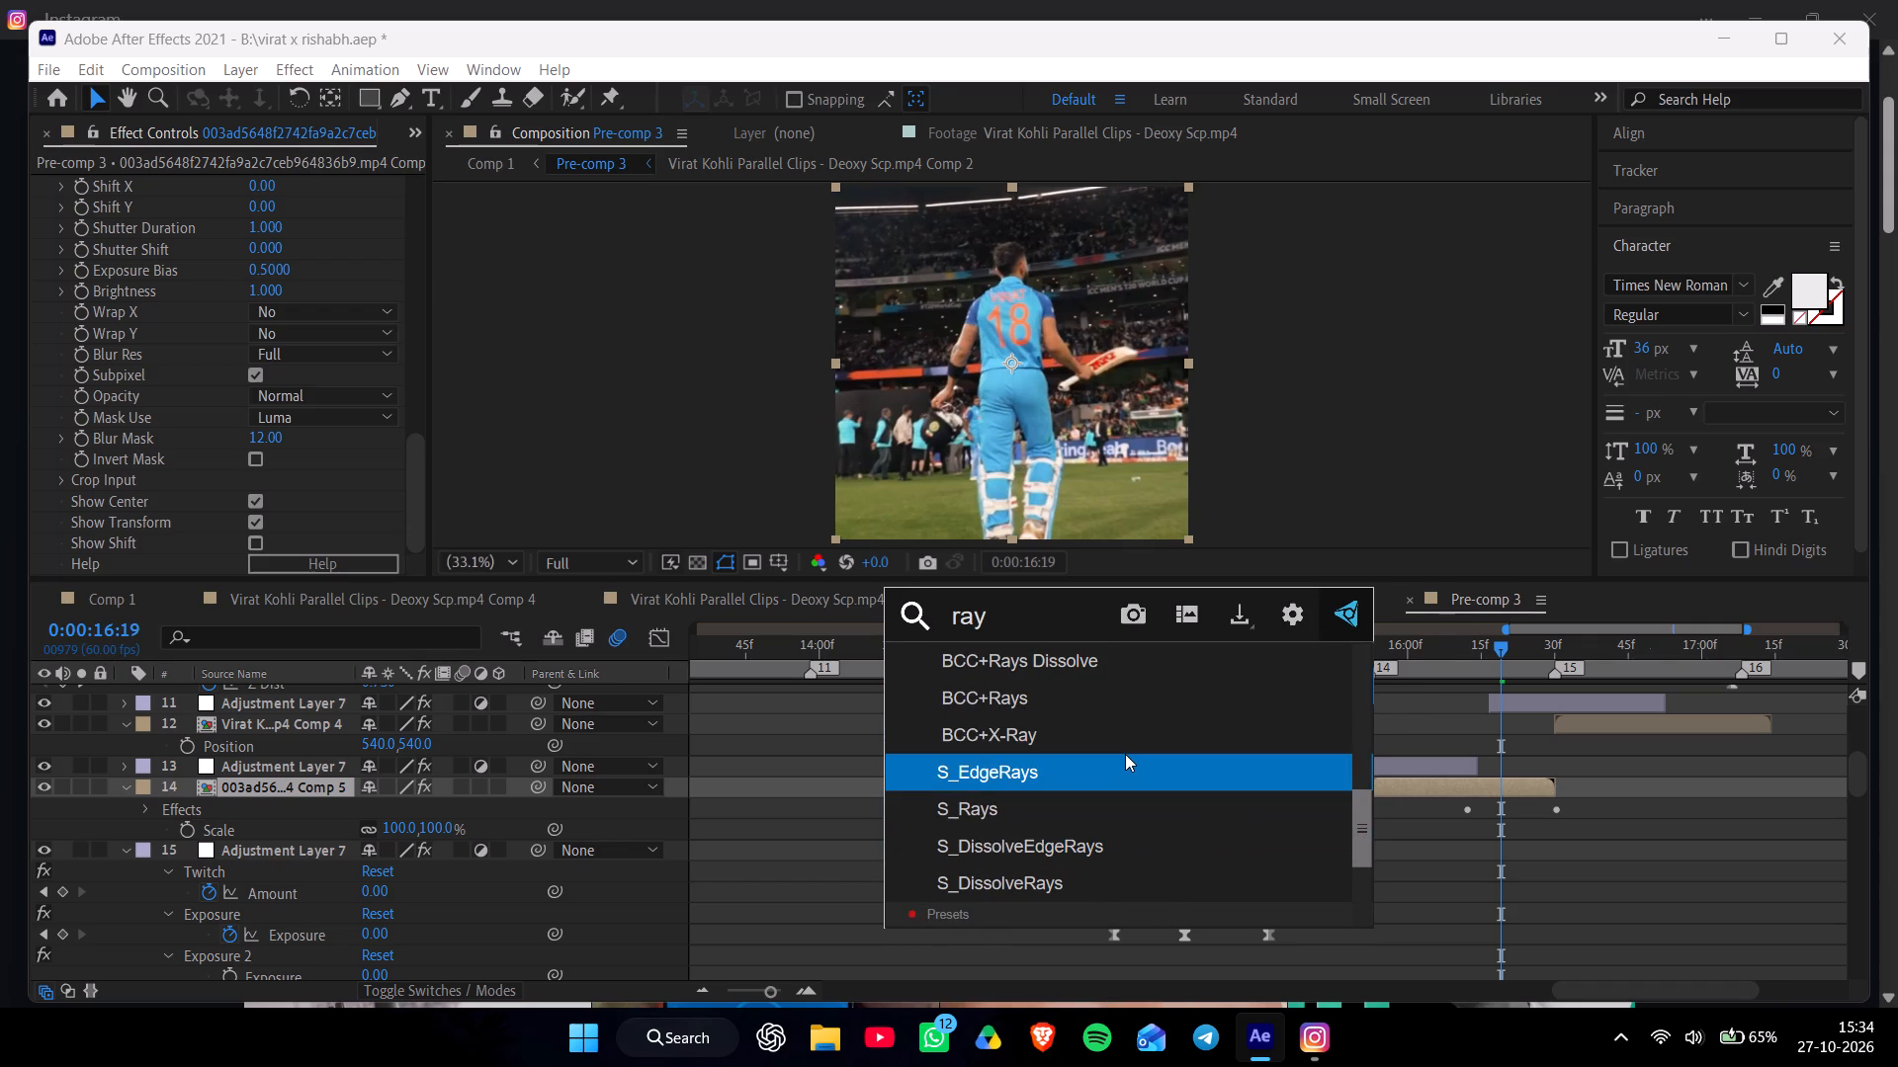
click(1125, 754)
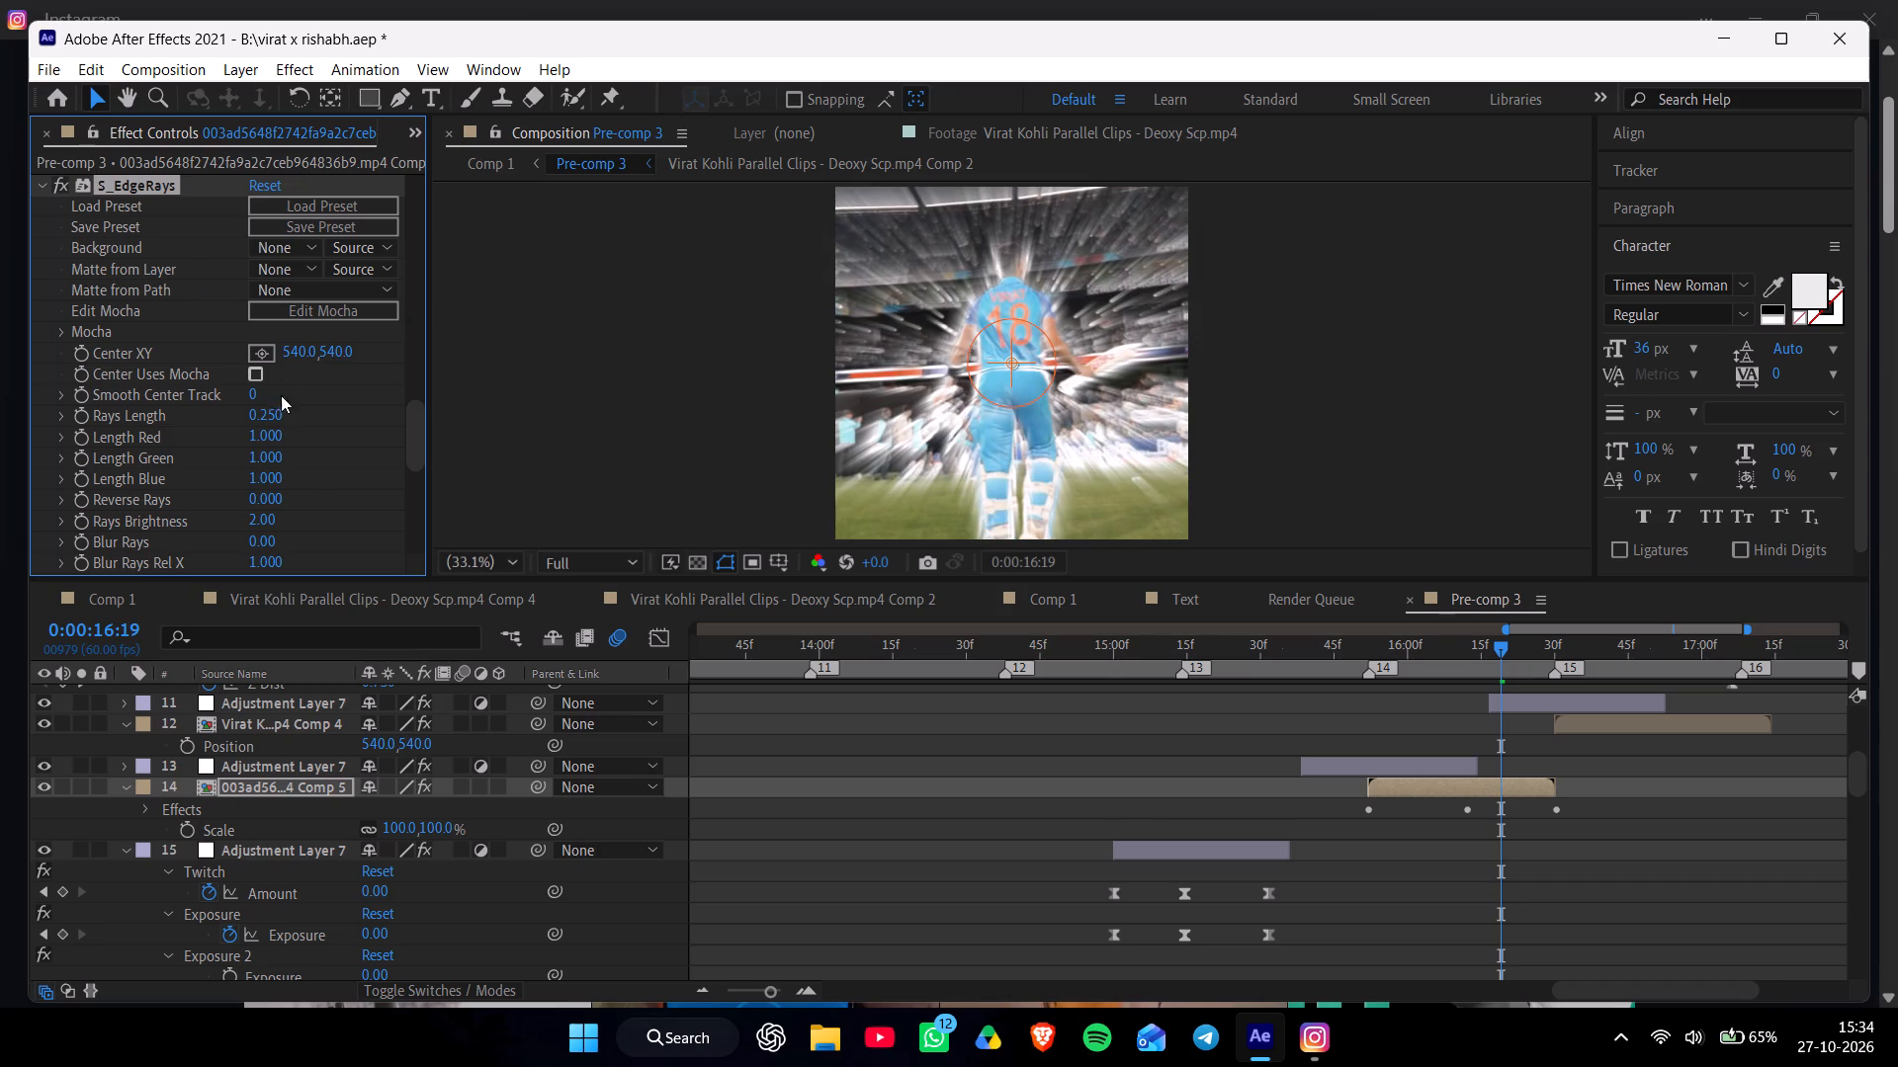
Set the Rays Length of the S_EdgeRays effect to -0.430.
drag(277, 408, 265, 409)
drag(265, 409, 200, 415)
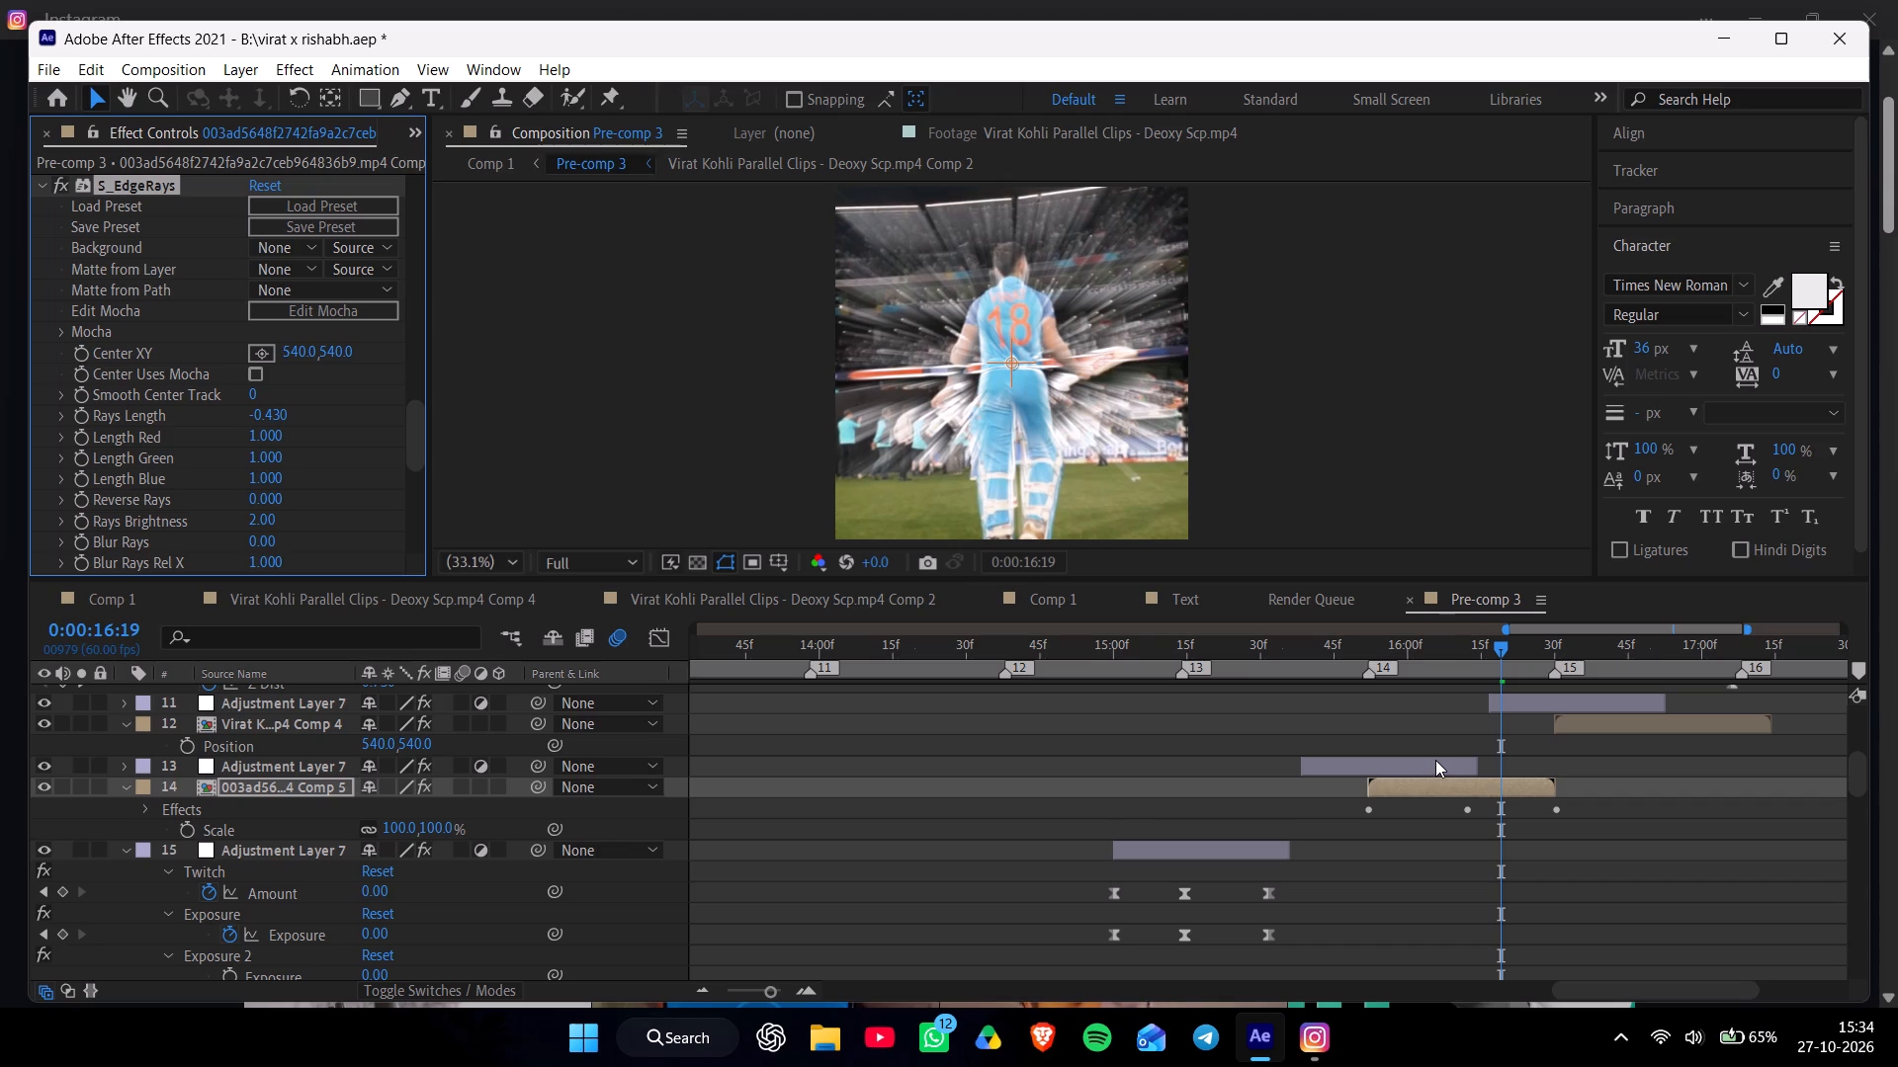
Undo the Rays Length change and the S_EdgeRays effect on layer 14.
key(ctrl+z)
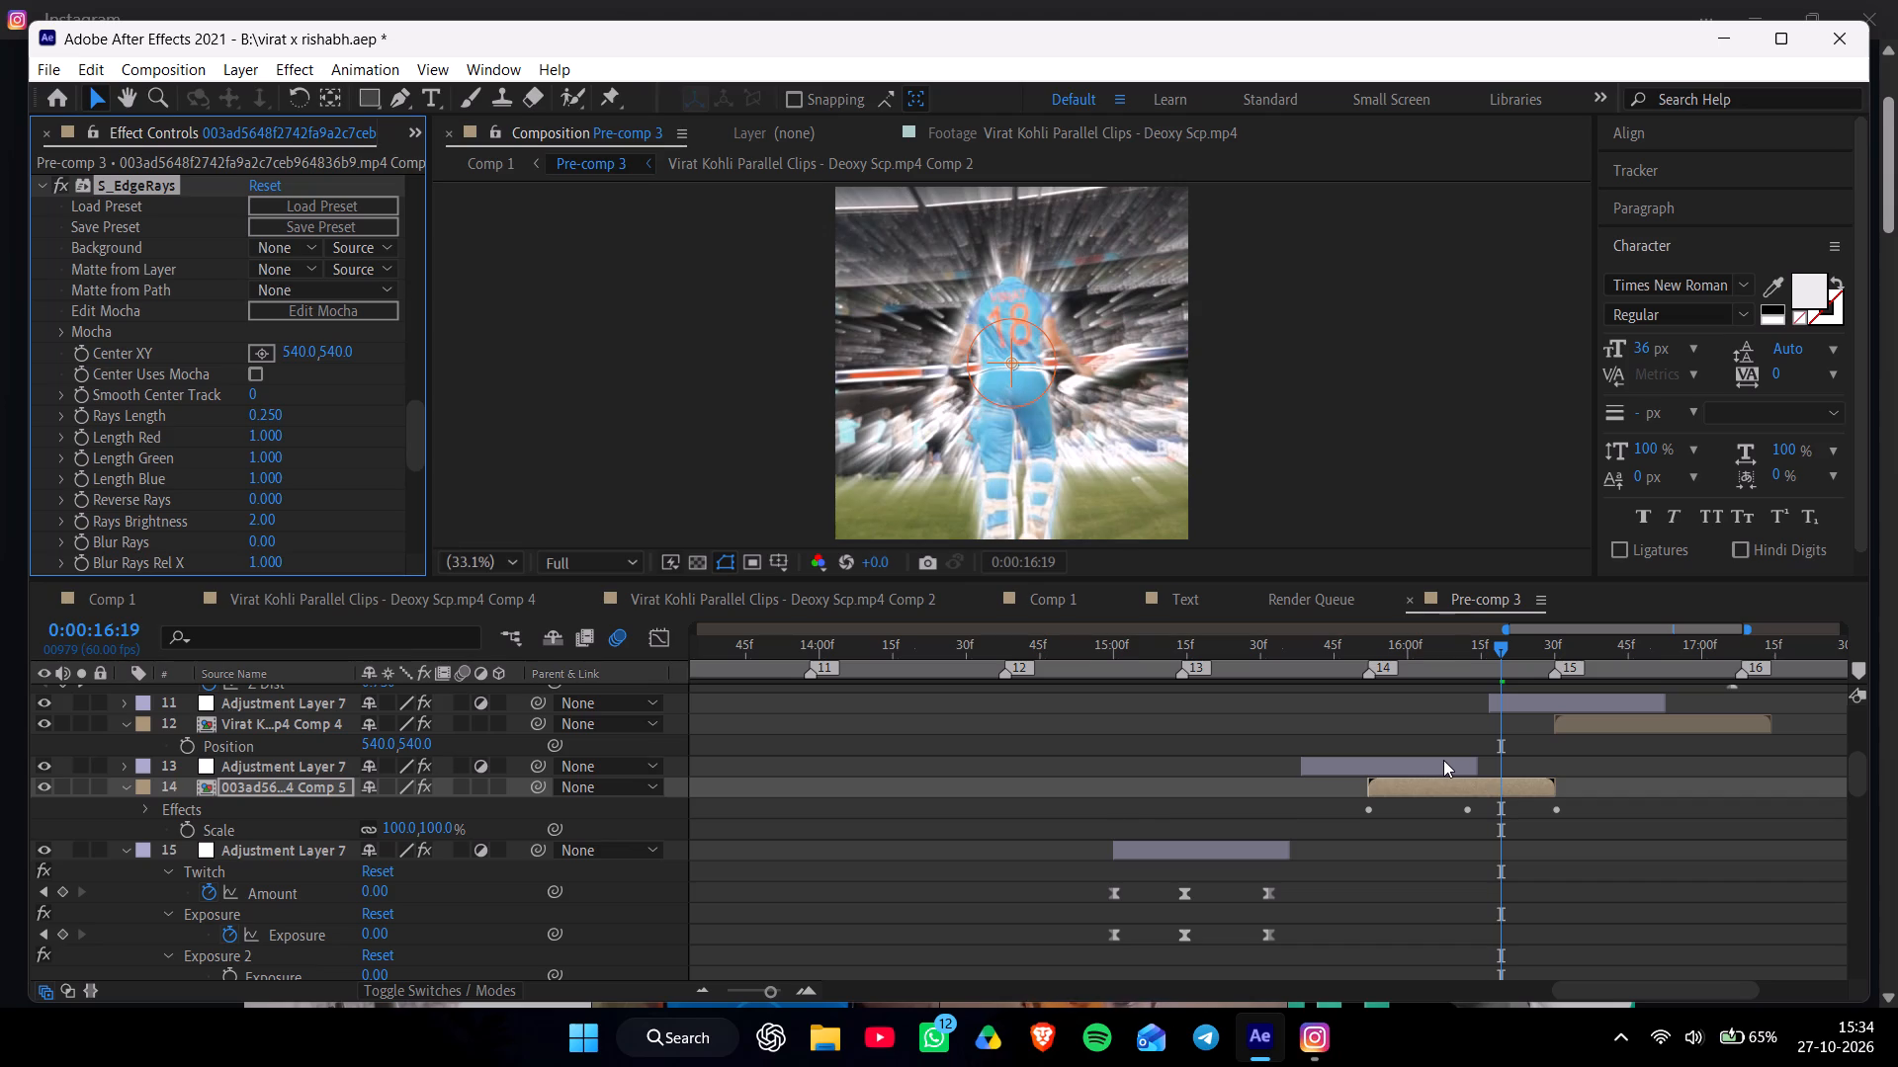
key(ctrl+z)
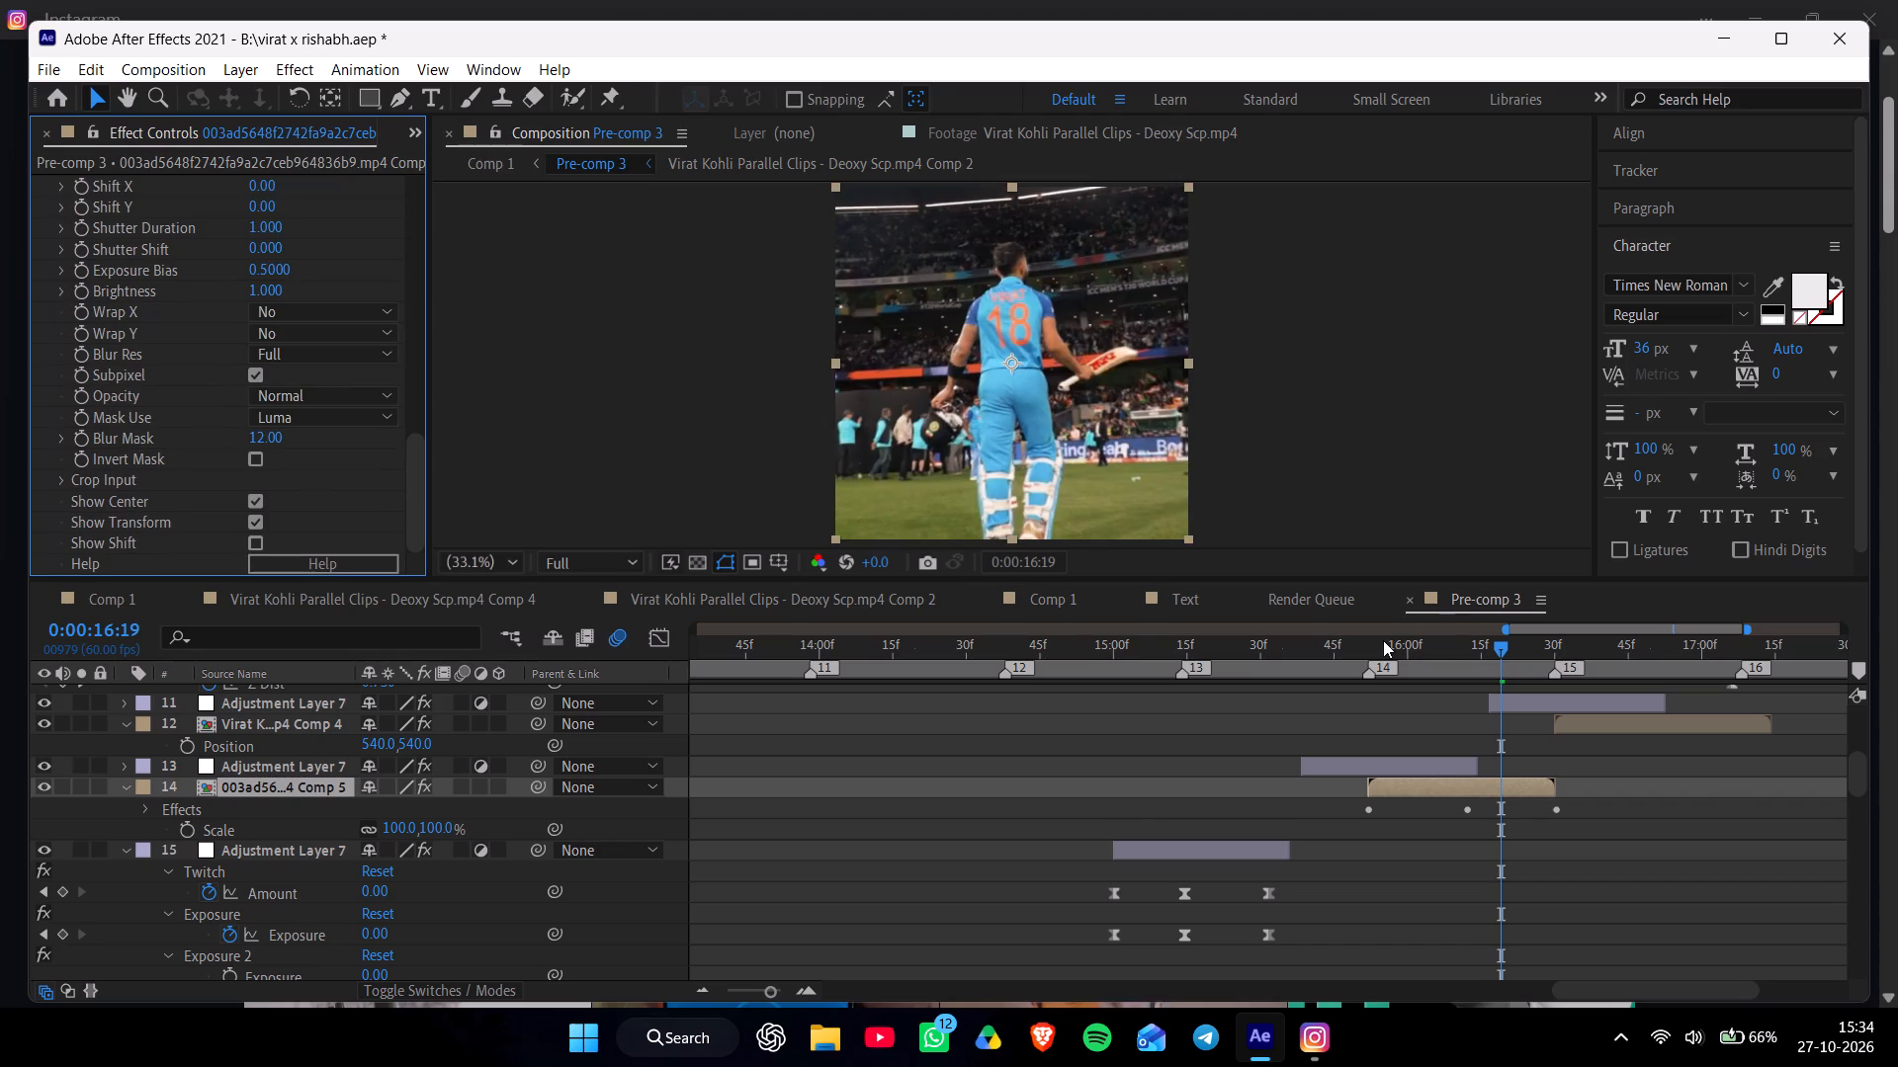
Preview the composition from the start of layer 14 at 0:00:15:52.
click(1382, 640)
click(1375, 643)
drag(1379, 650, 1376, 651)
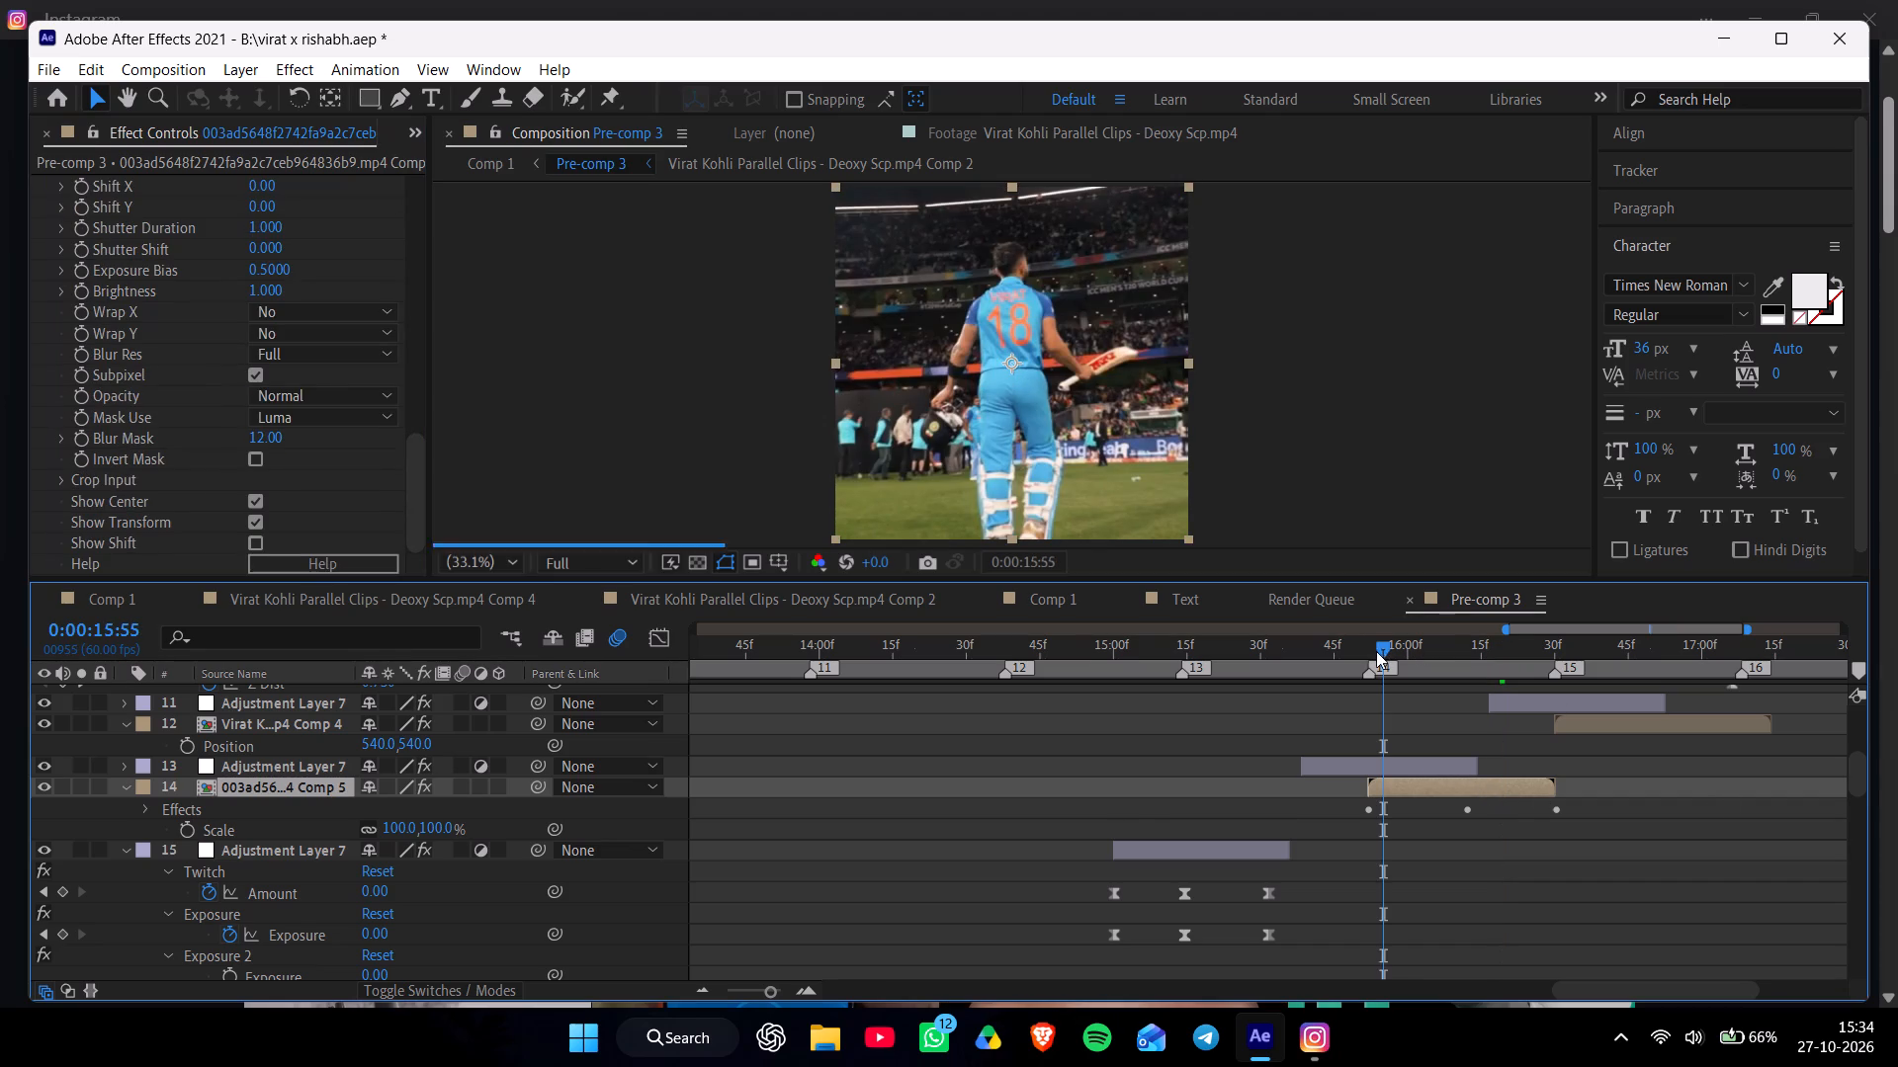
drag(1376, 651, 1365, 653)
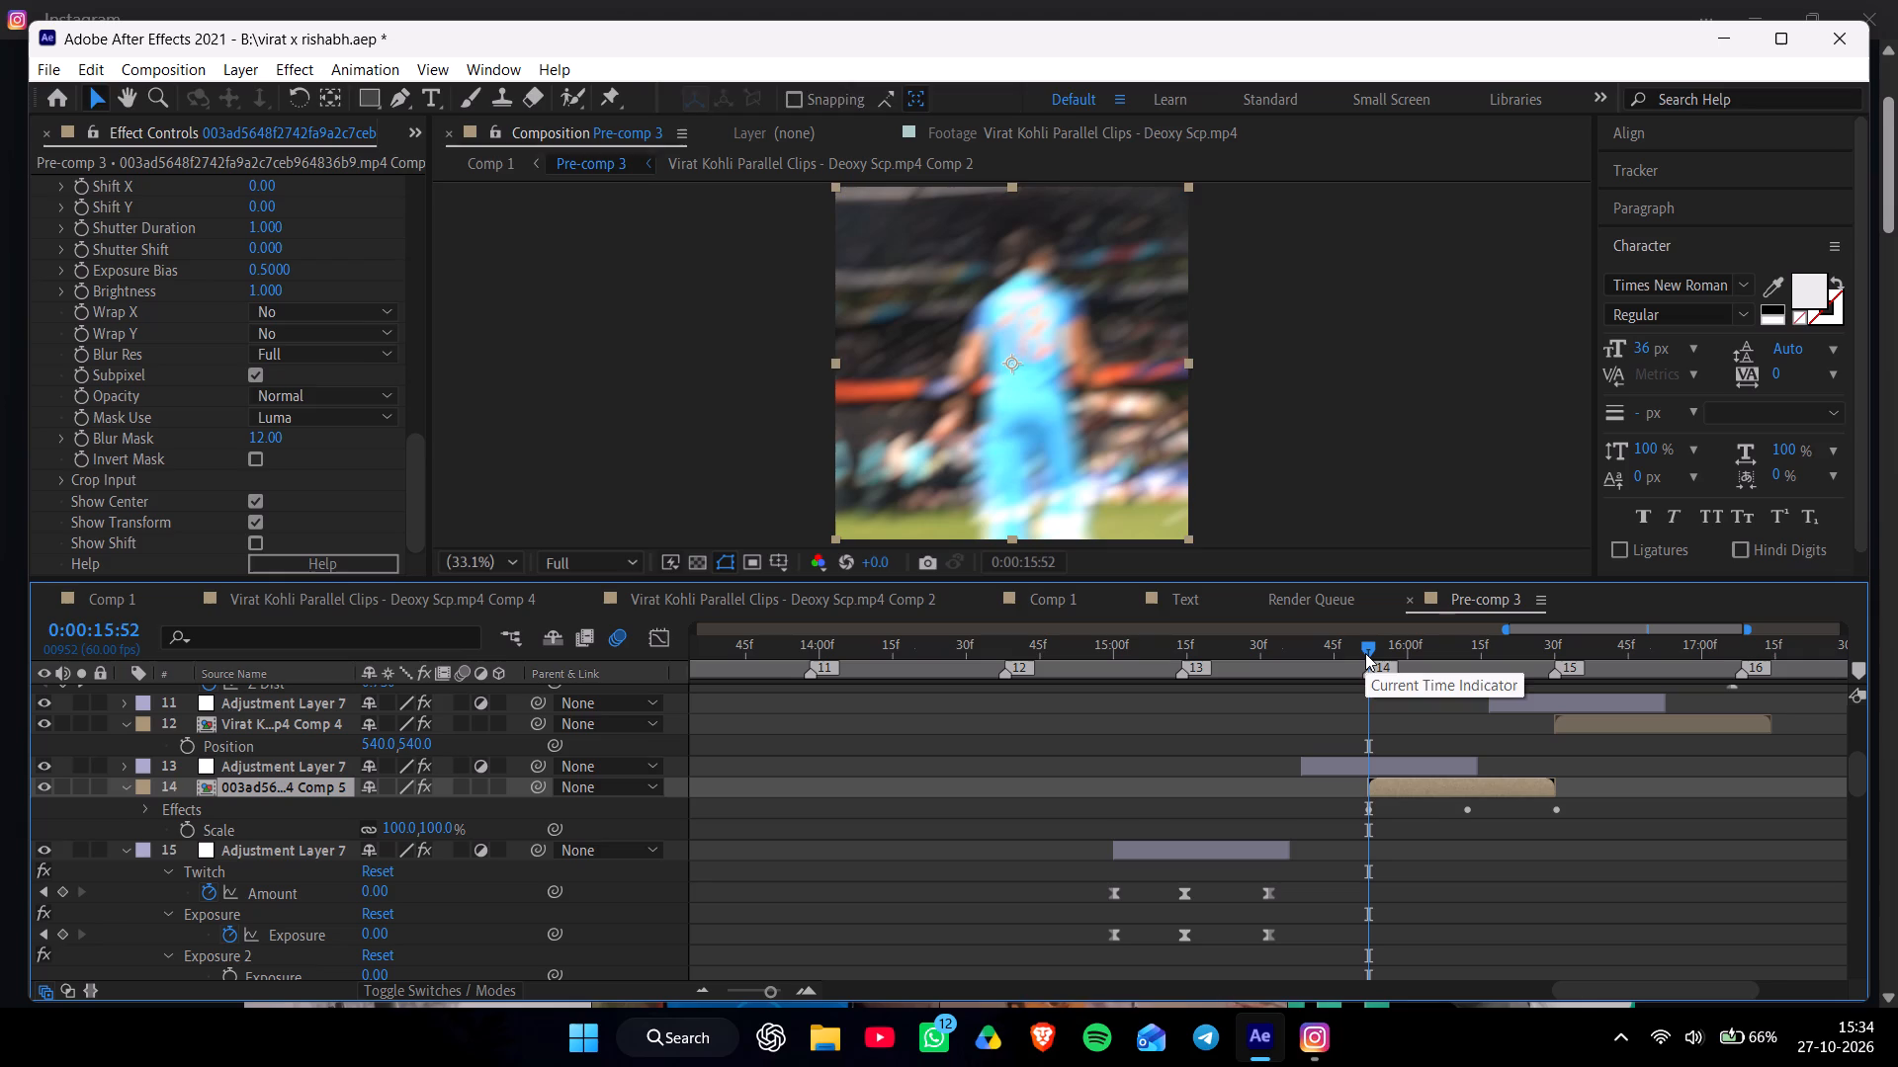
key(space)
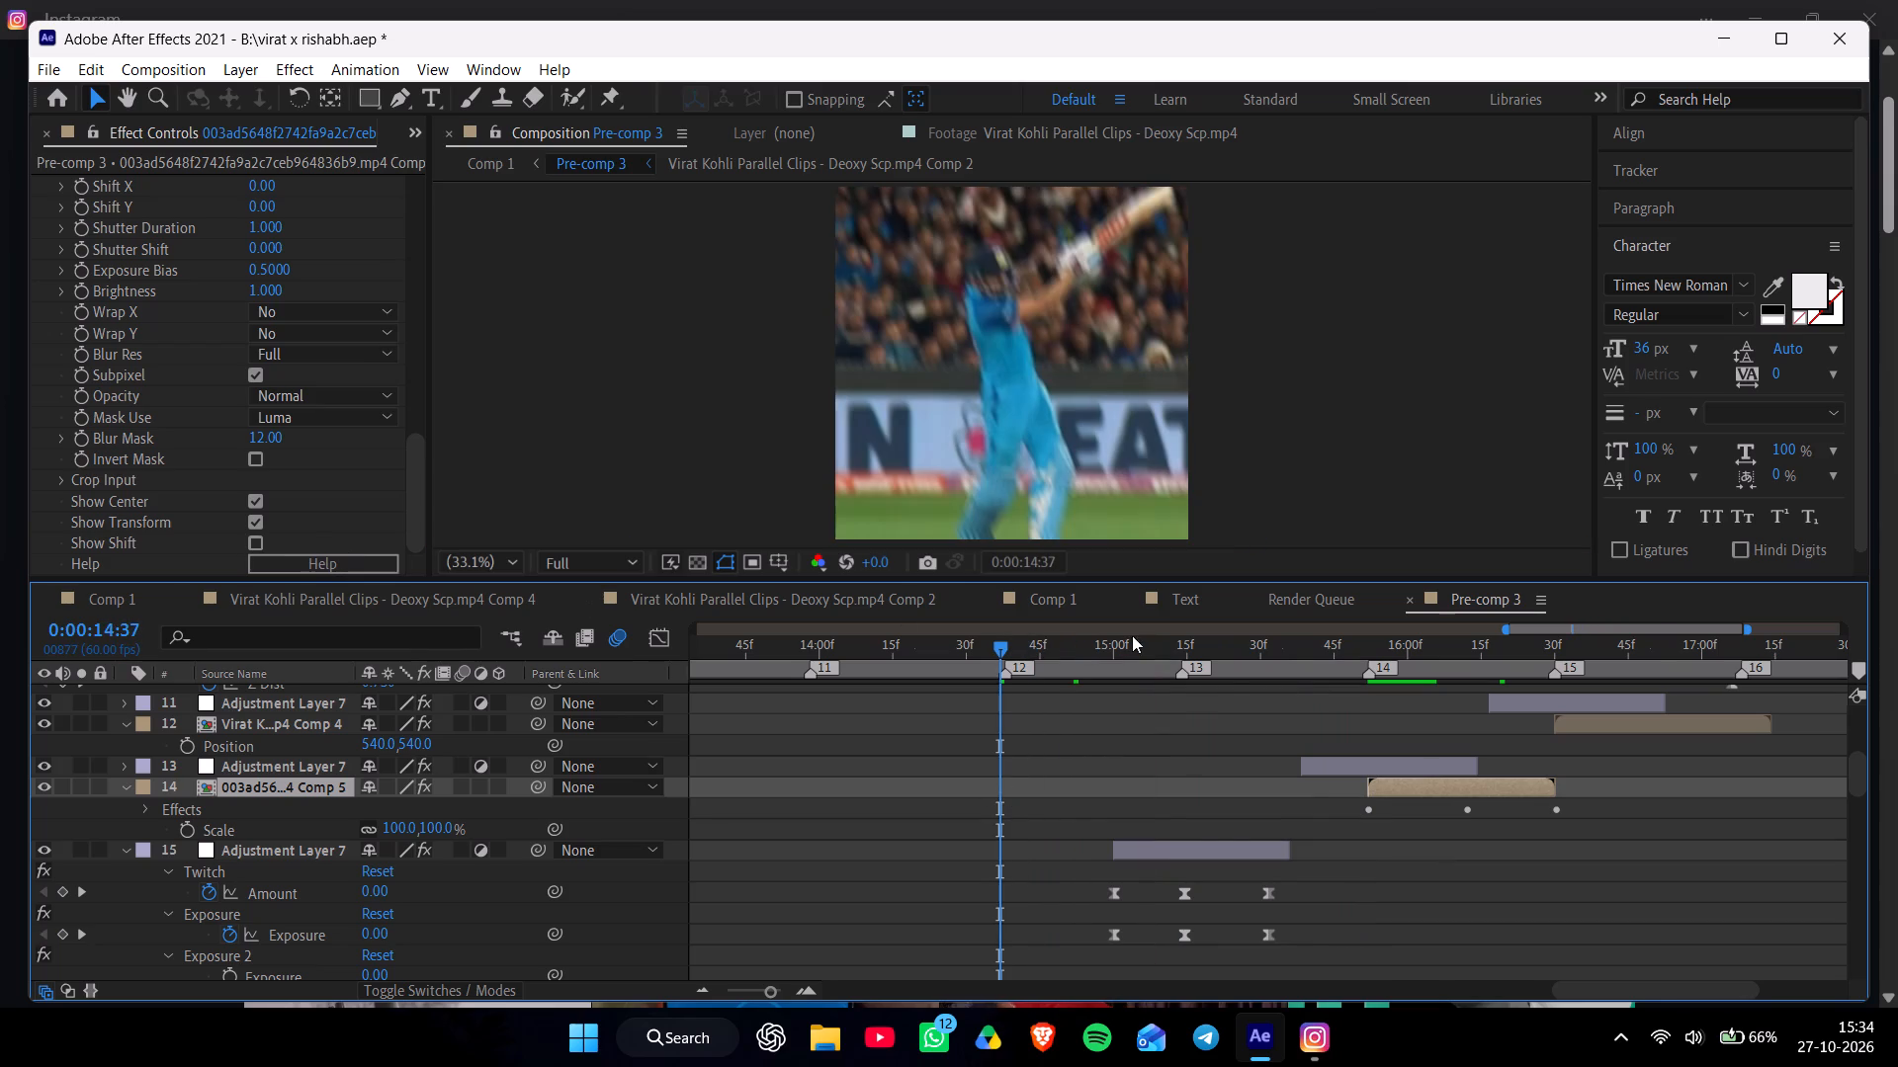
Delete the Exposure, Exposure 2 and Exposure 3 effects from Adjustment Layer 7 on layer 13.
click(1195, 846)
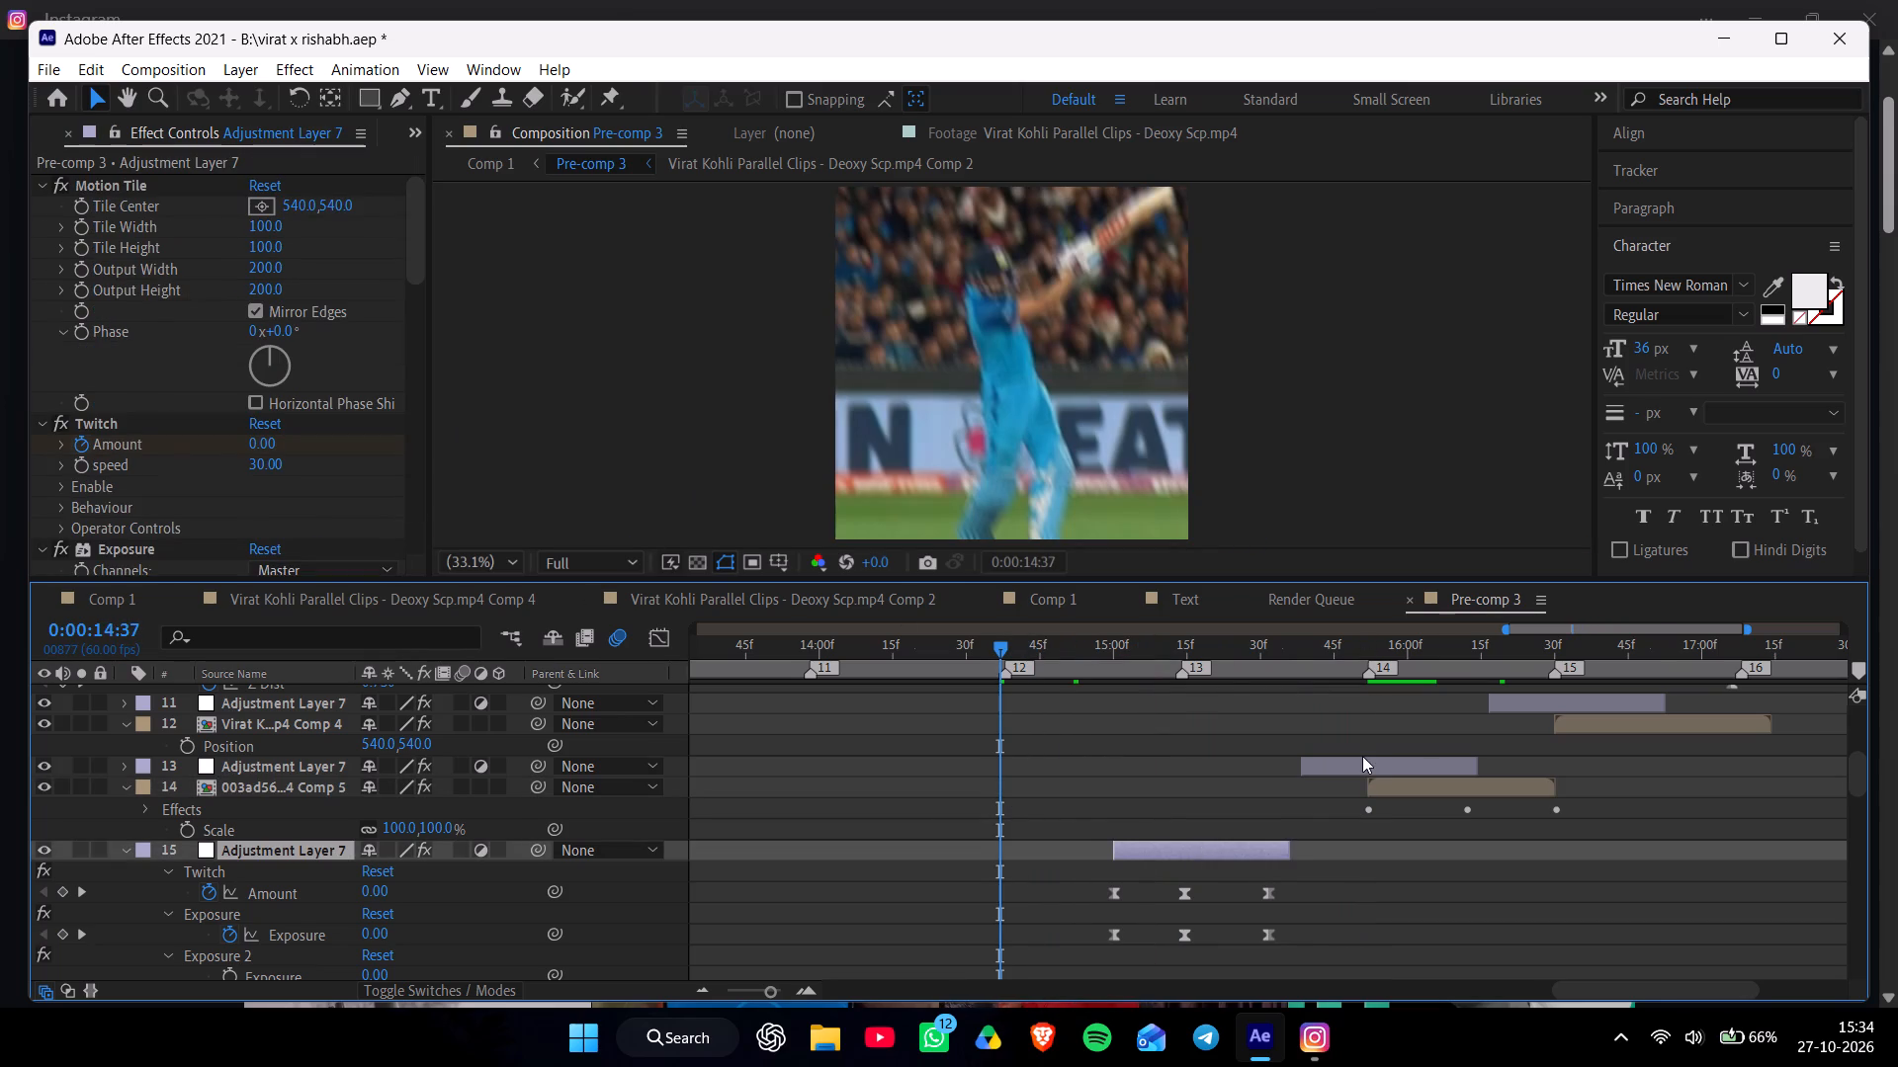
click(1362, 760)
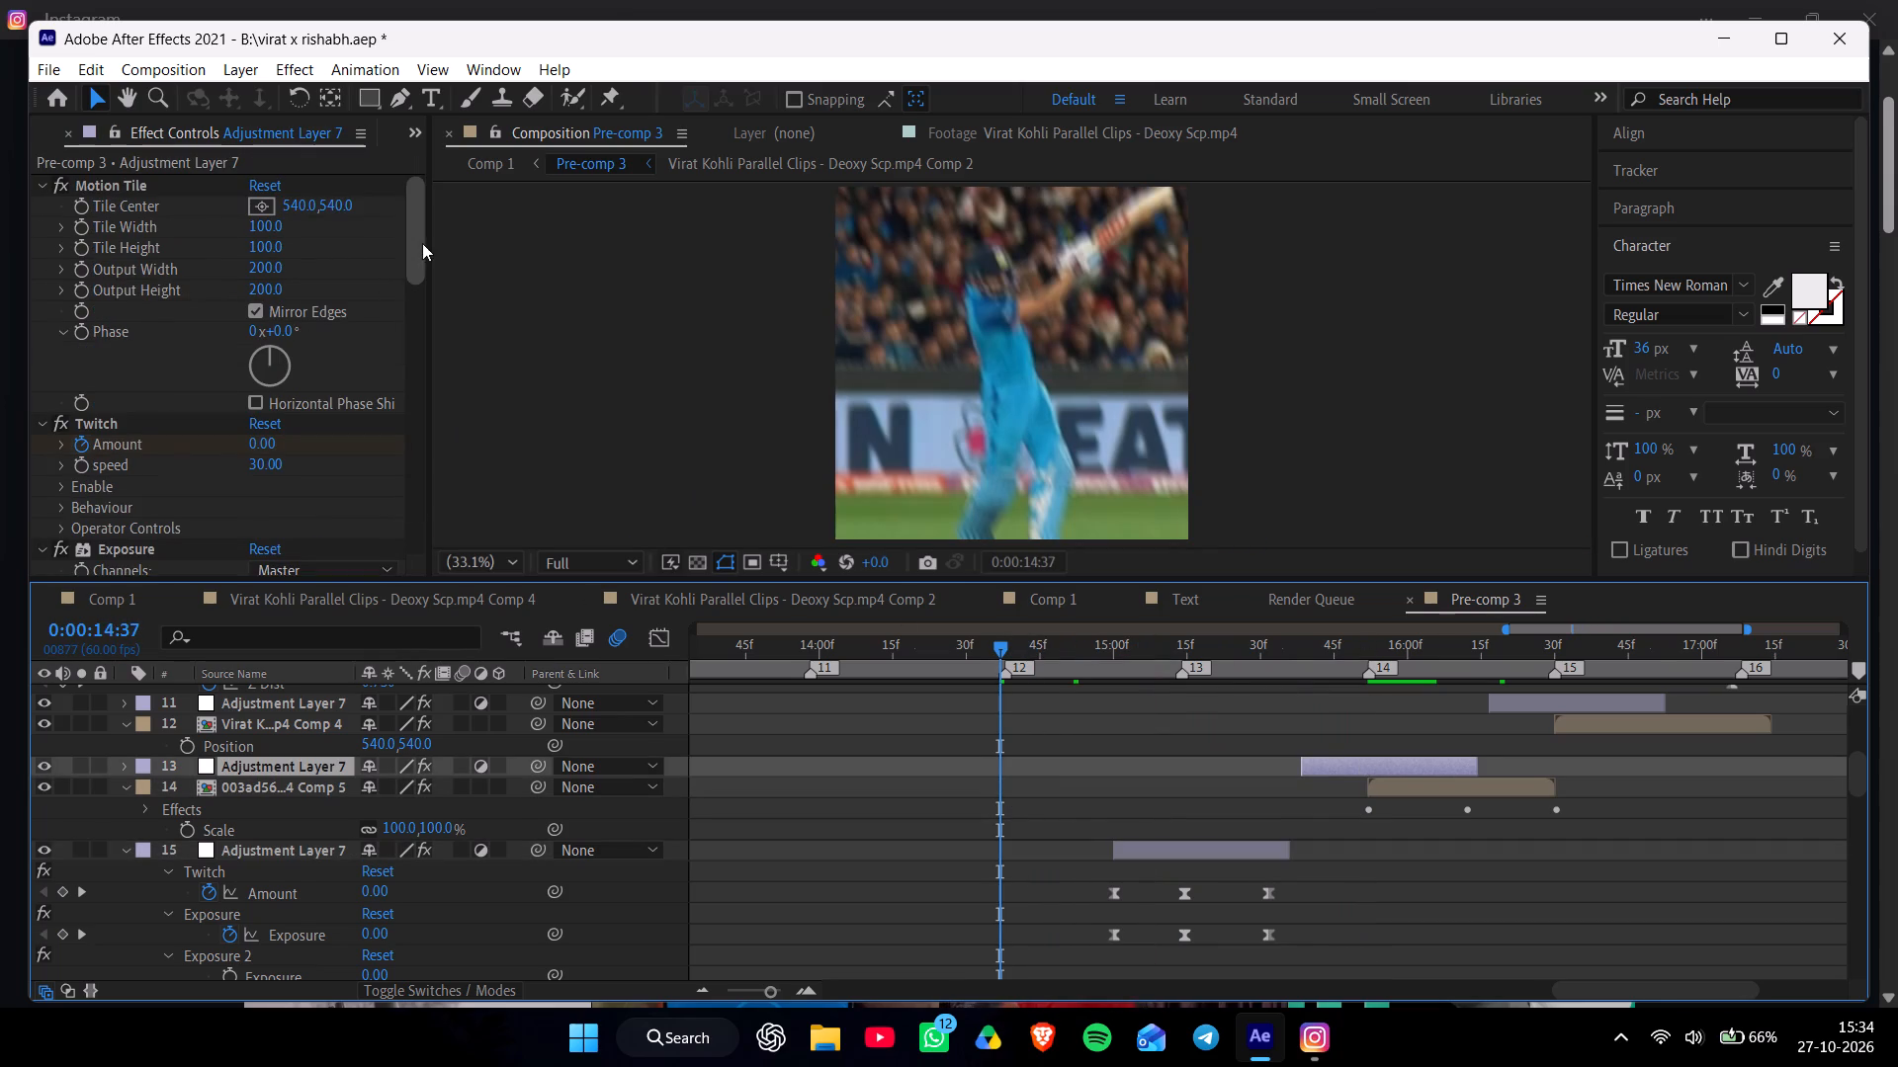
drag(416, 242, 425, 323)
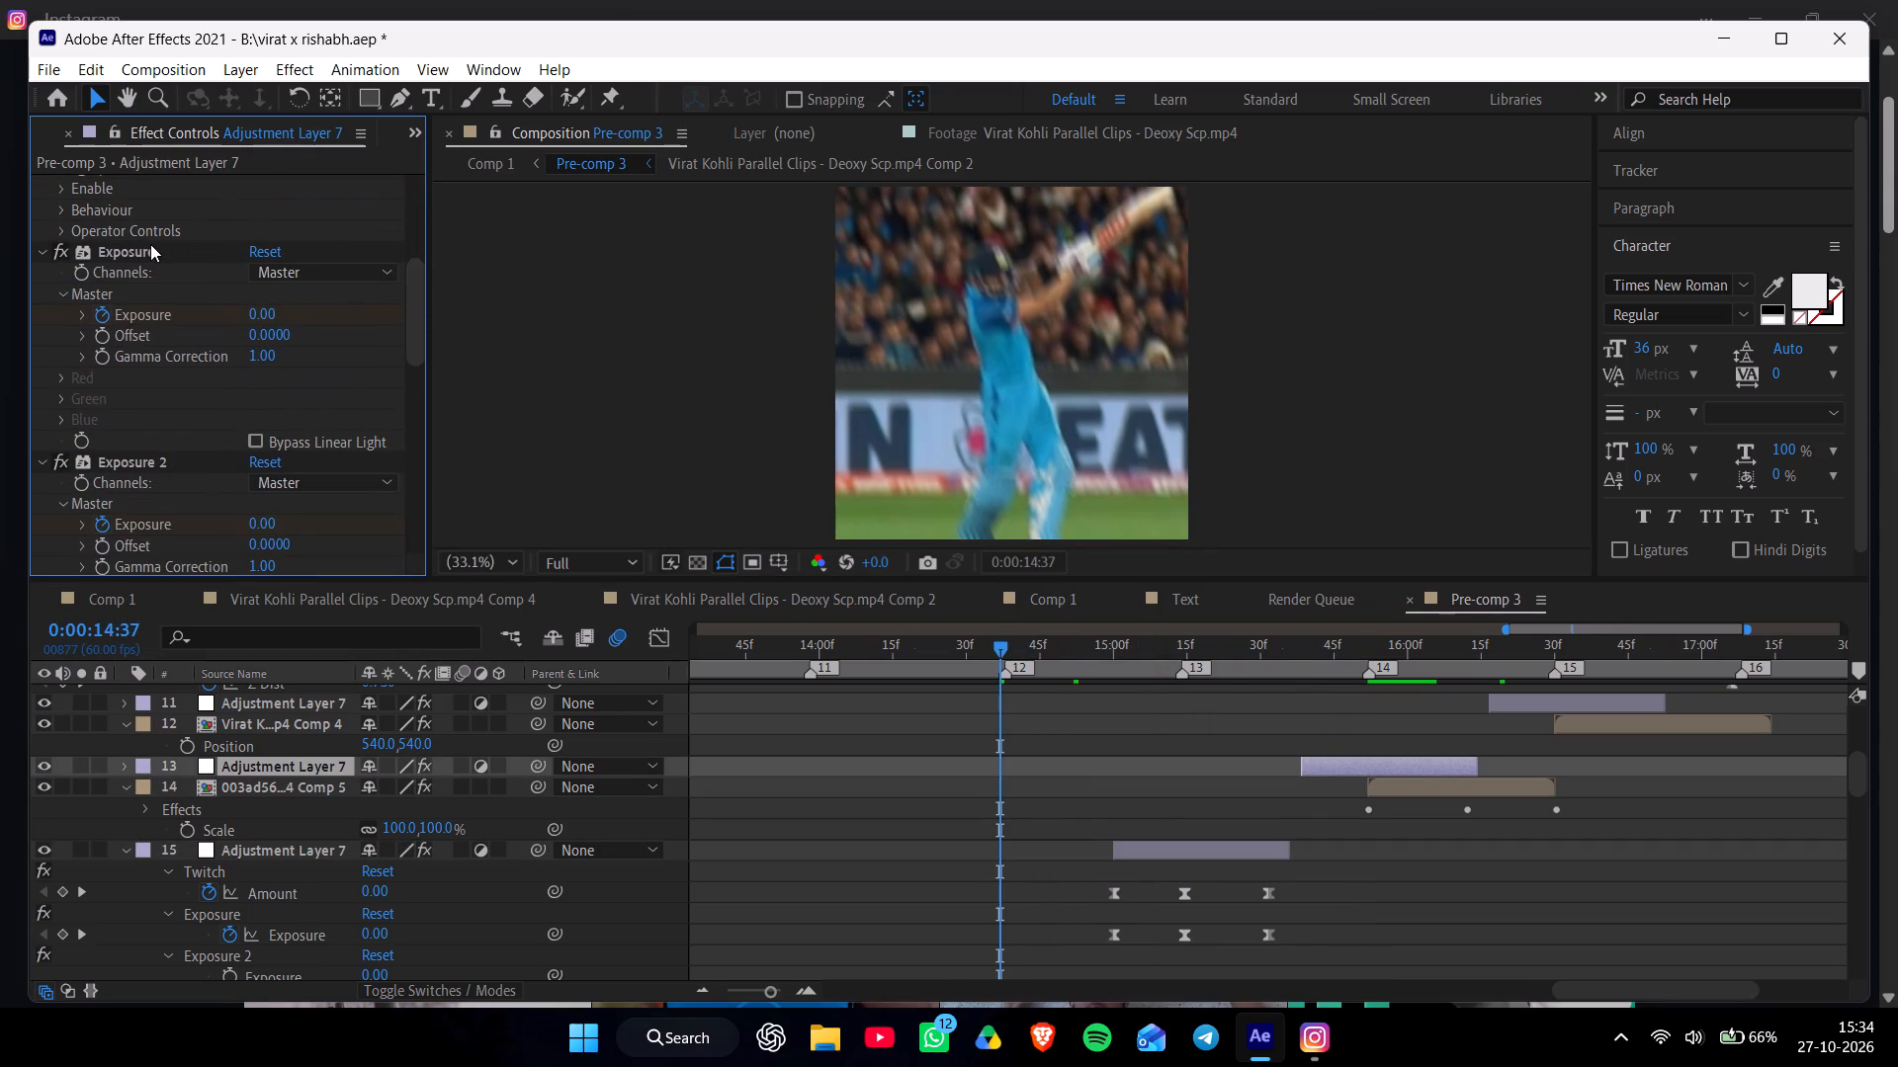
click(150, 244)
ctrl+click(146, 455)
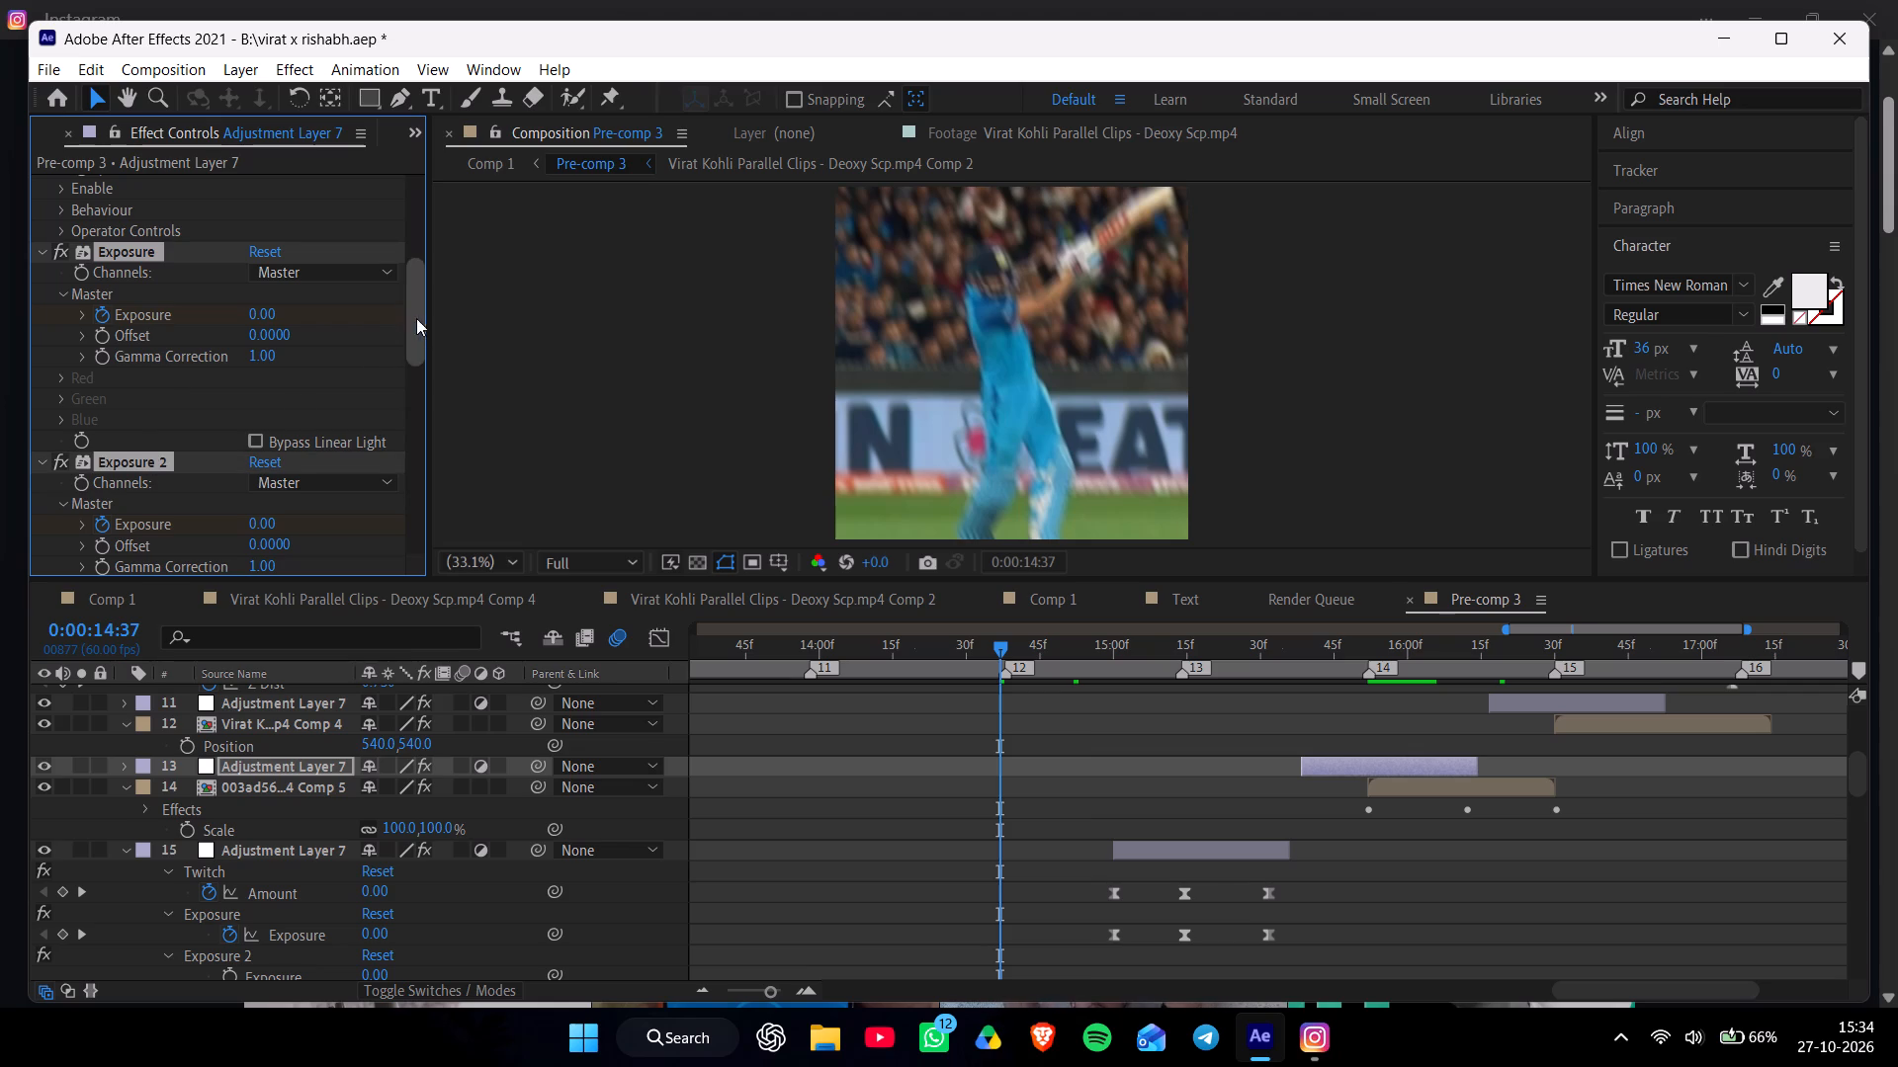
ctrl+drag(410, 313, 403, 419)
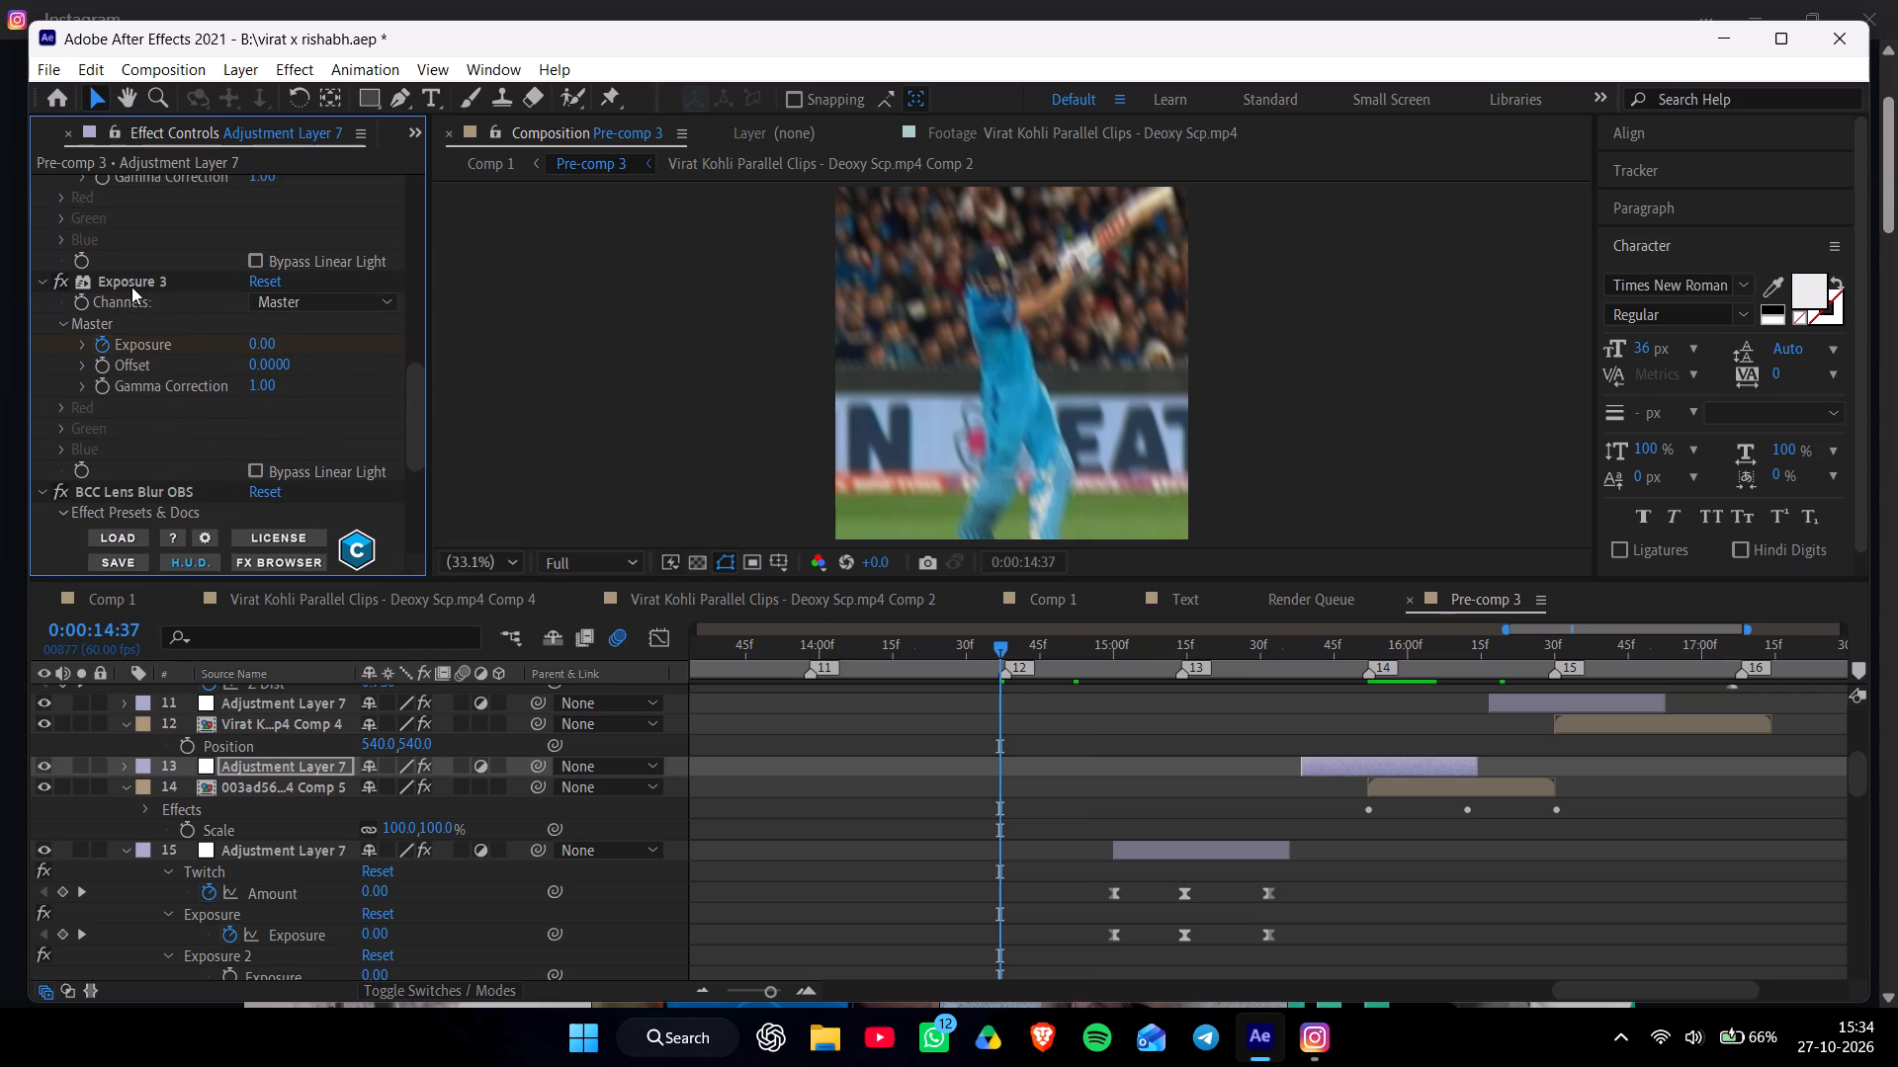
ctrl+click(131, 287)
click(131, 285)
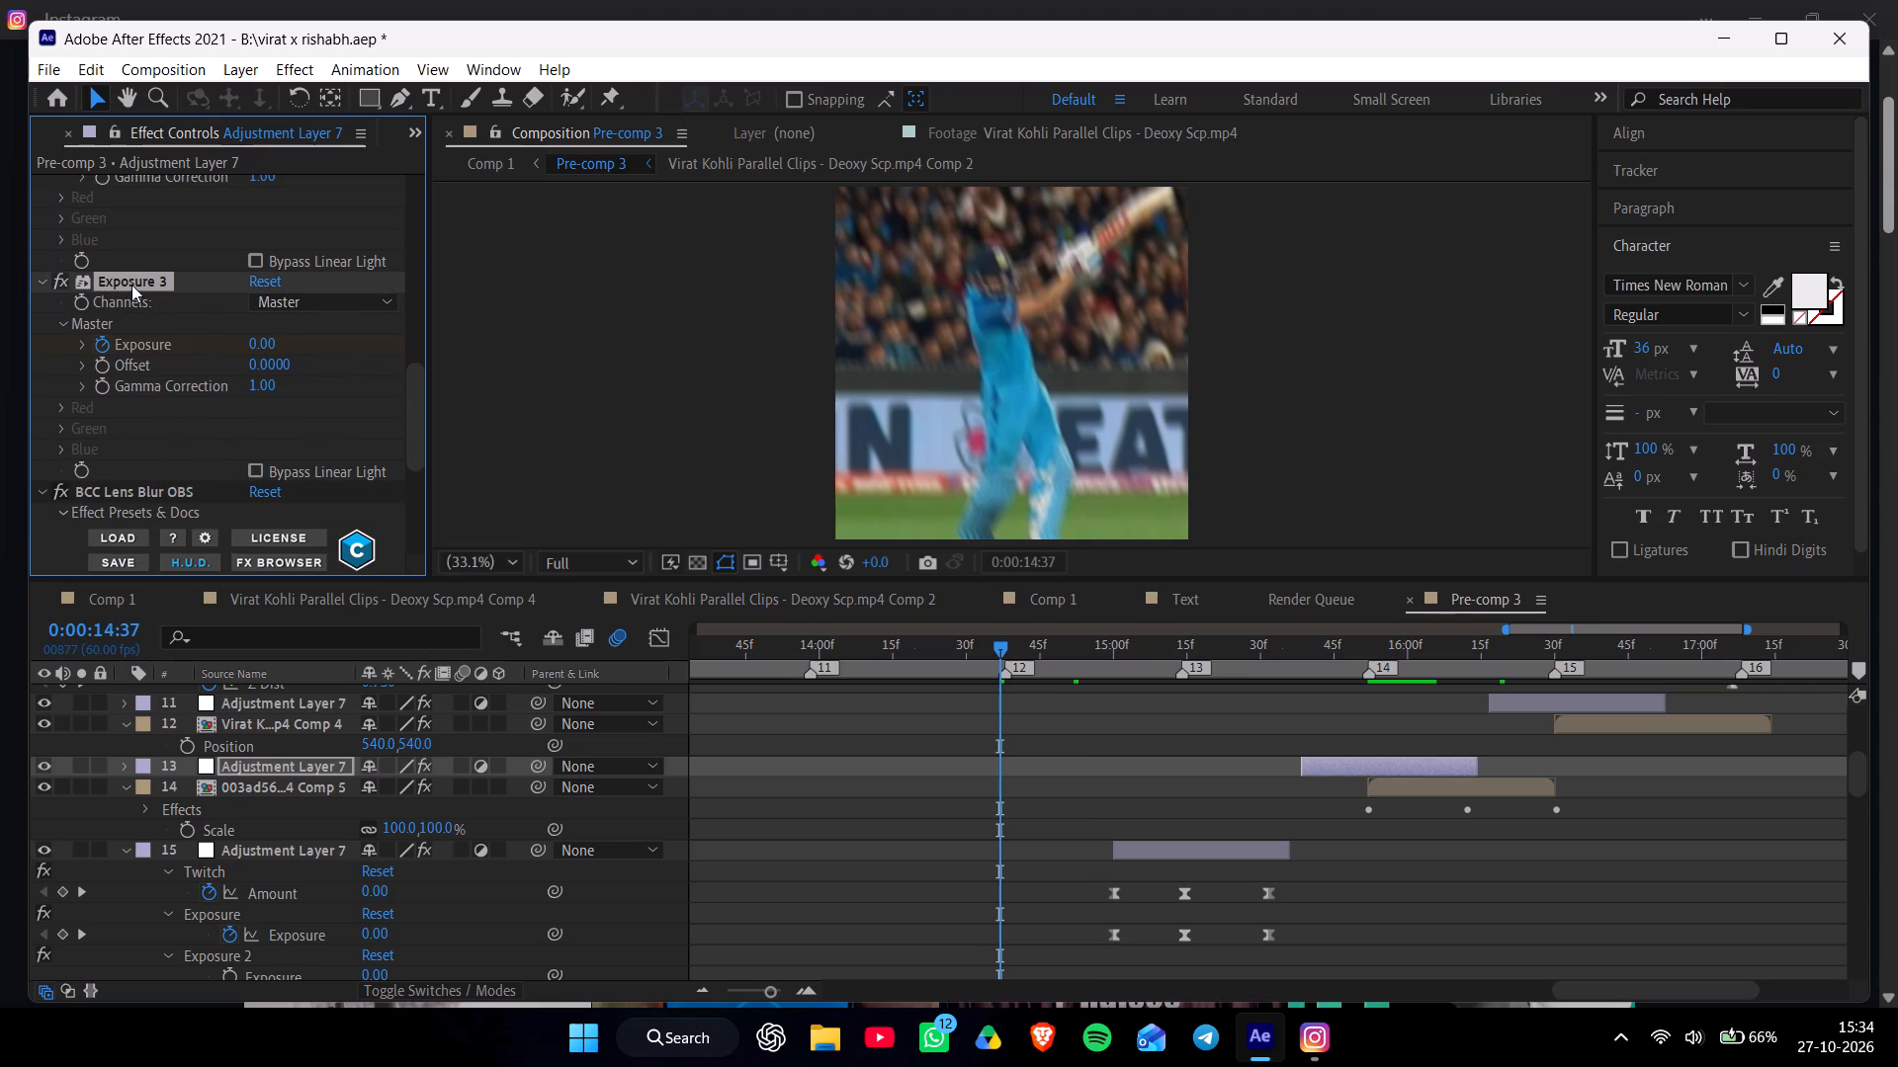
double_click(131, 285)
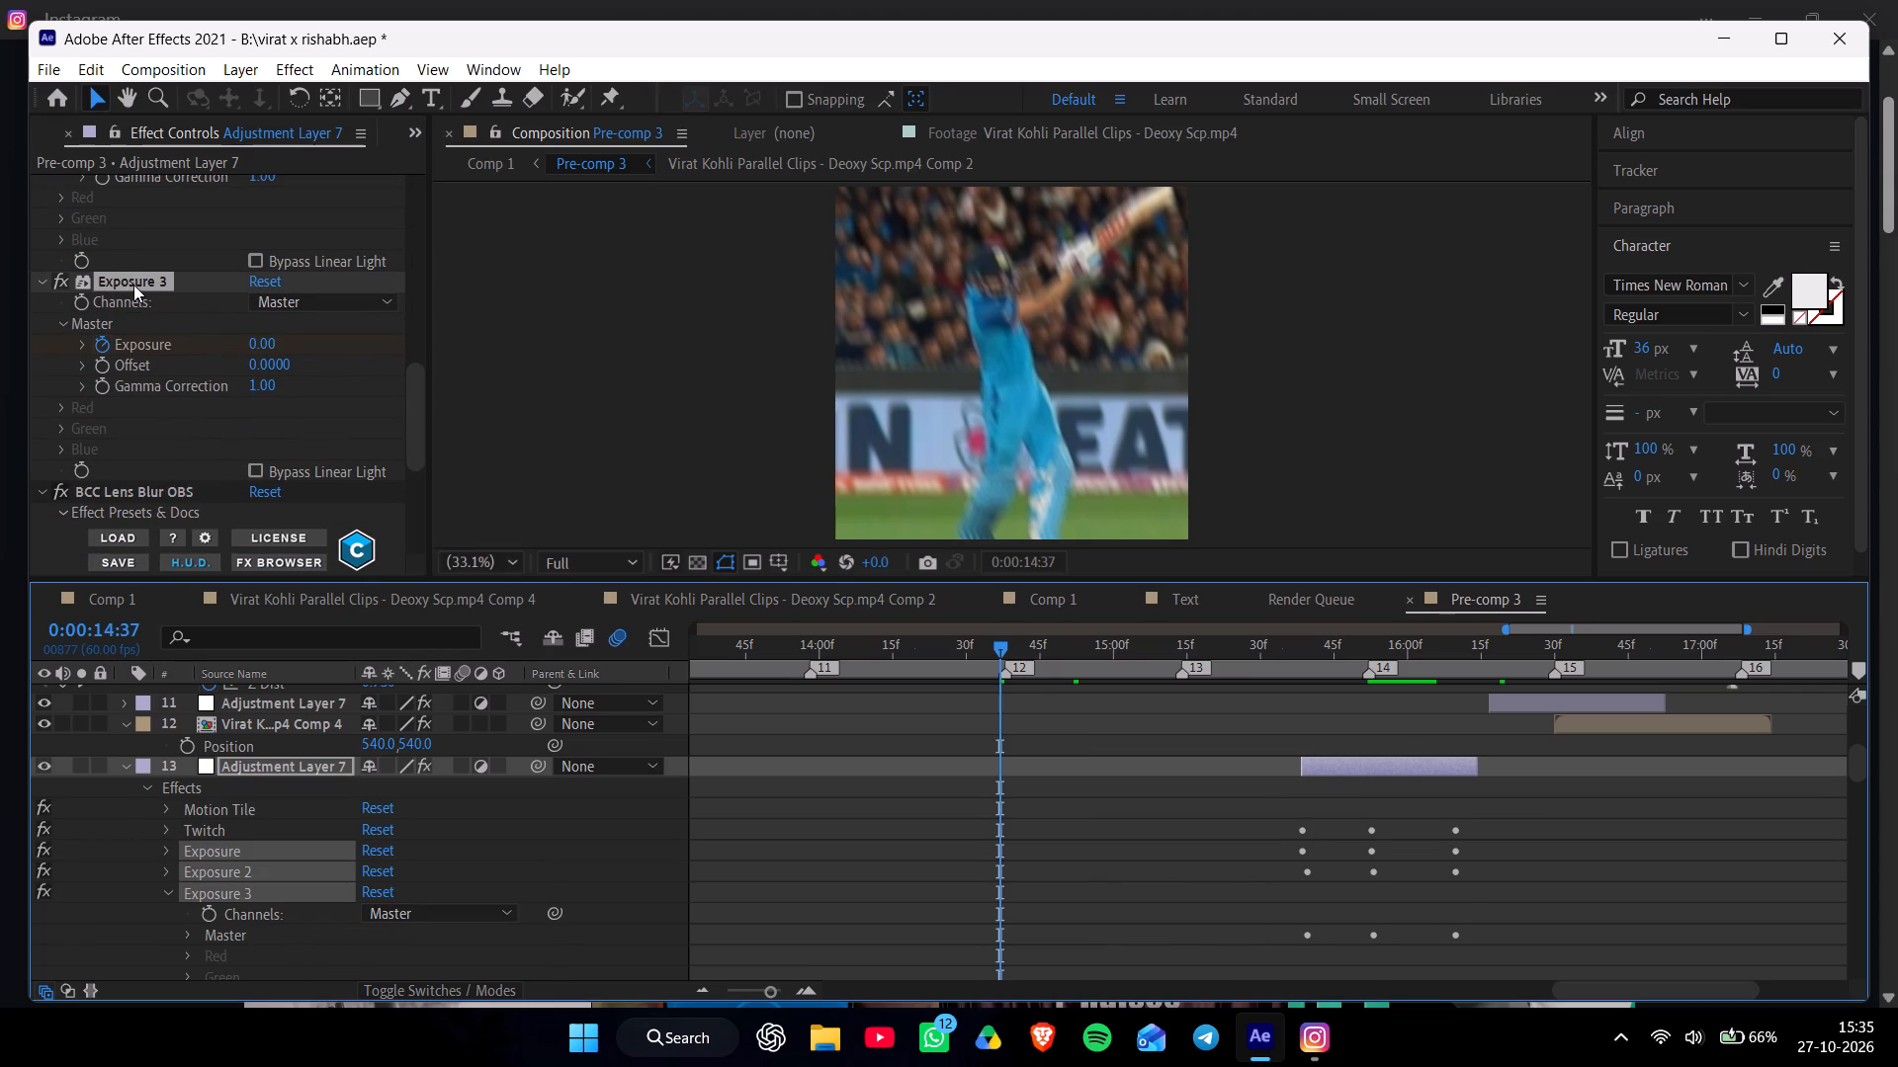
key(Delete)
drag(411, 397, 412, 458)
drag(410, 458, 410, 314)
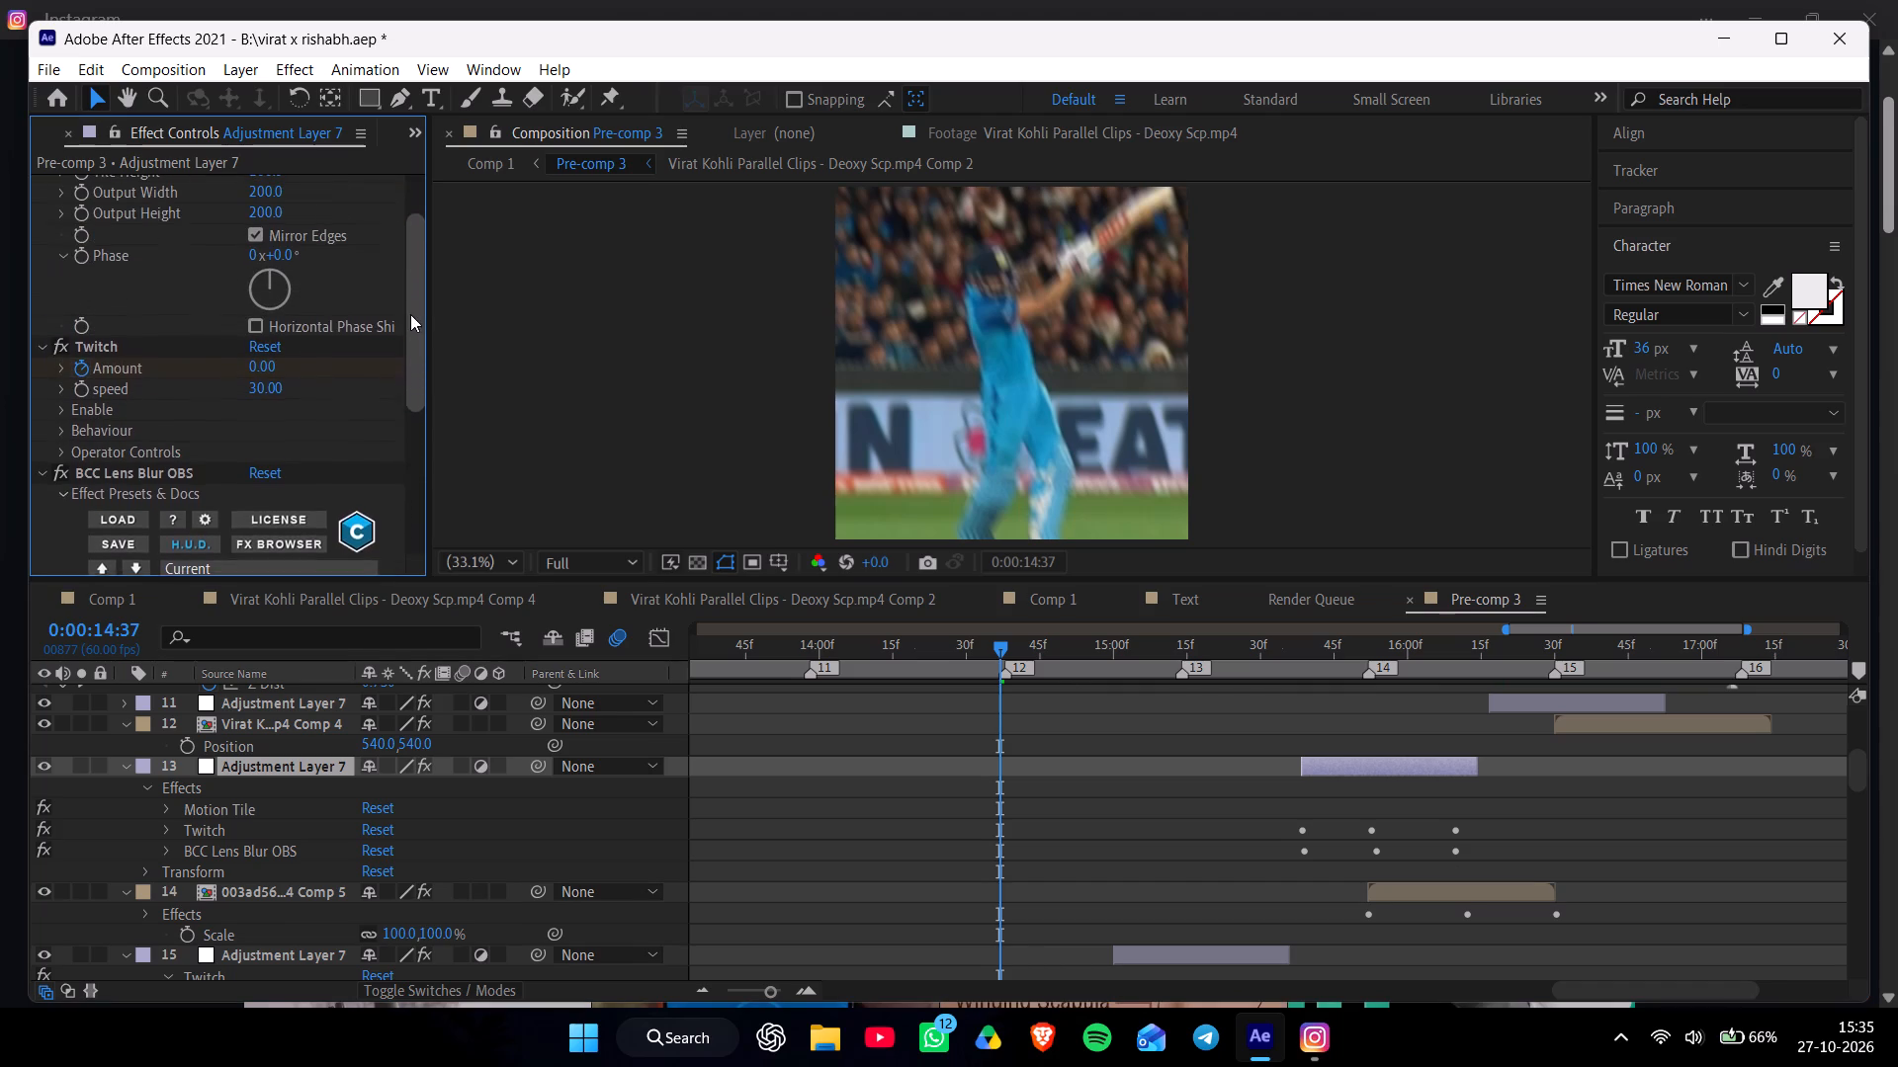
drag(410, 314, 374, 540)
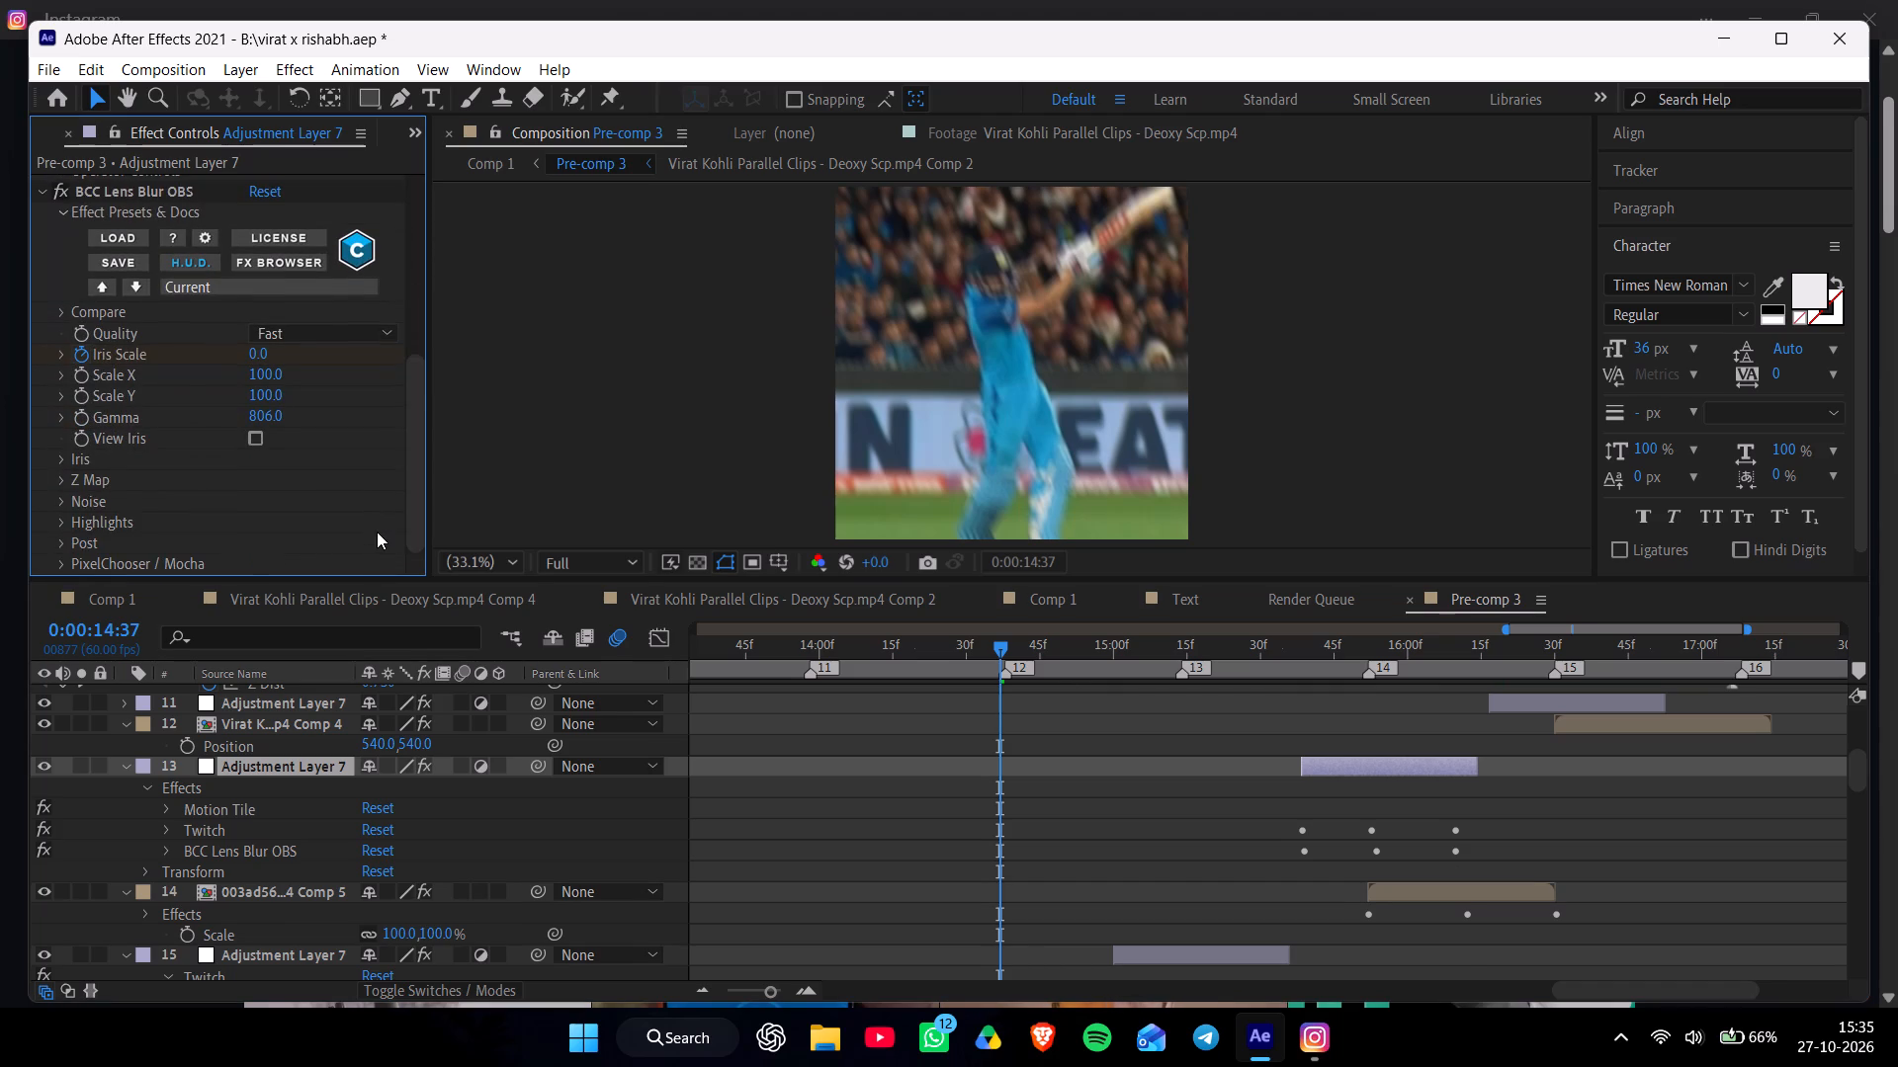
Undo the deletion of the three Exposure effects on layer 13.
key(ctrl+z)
Delete only the Exposure 3 effect from Adjustment Layer 7 on layer 13.
drag(407, 437, 405, 339)
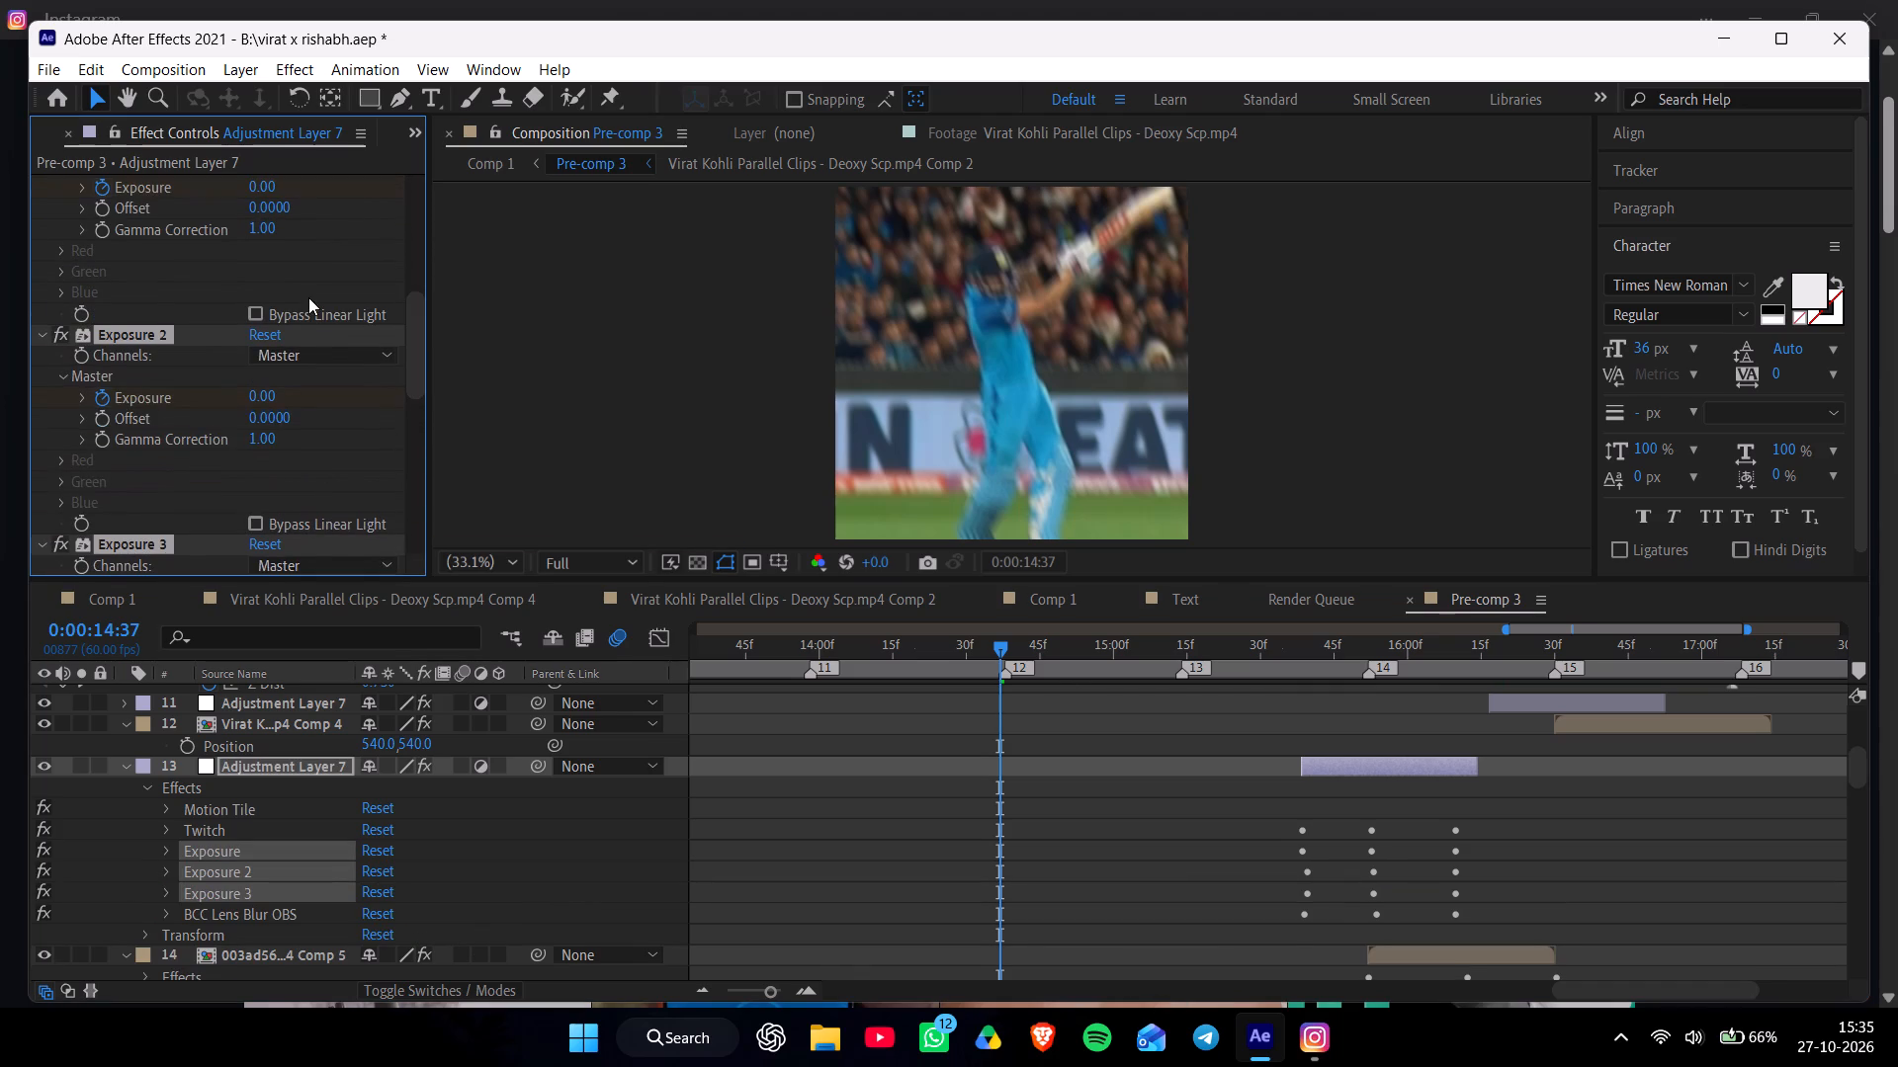
click(322, 263)
click(130, 328)
click(202, 393)
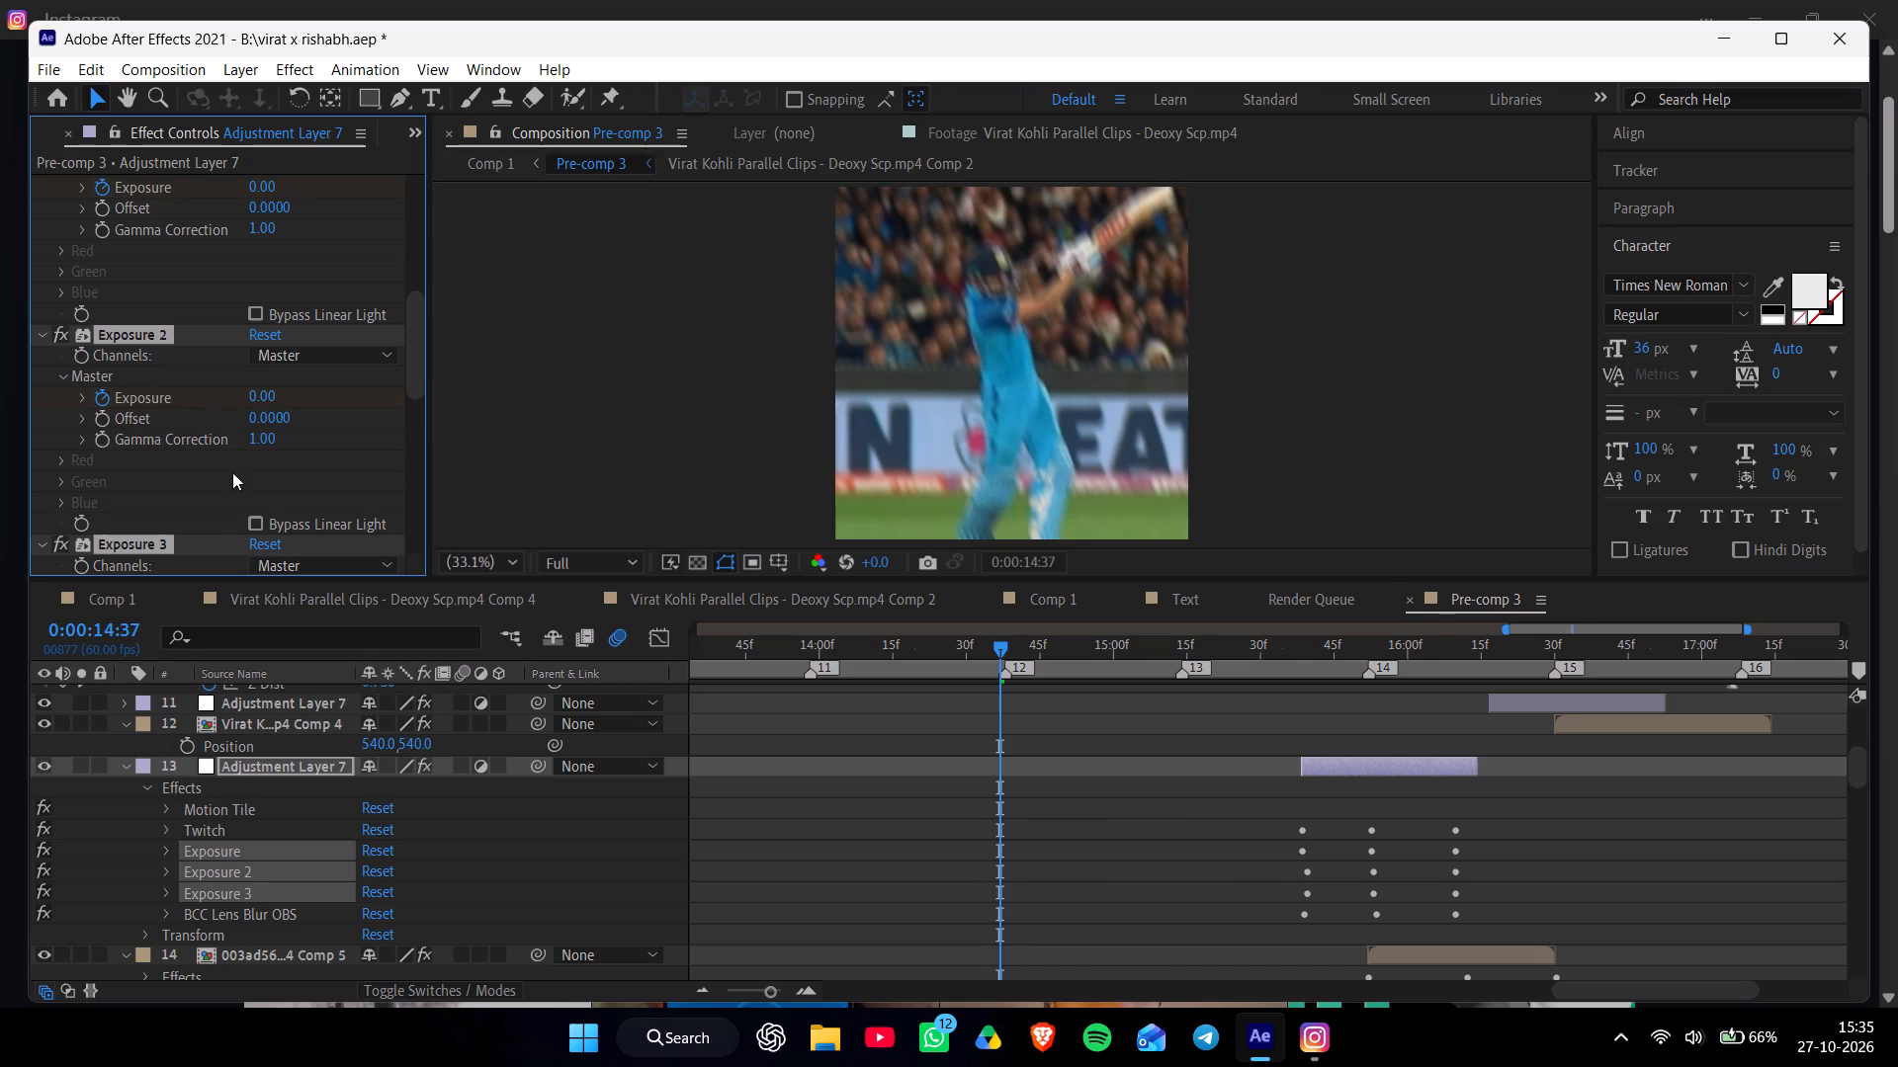
double_click(146, 542)
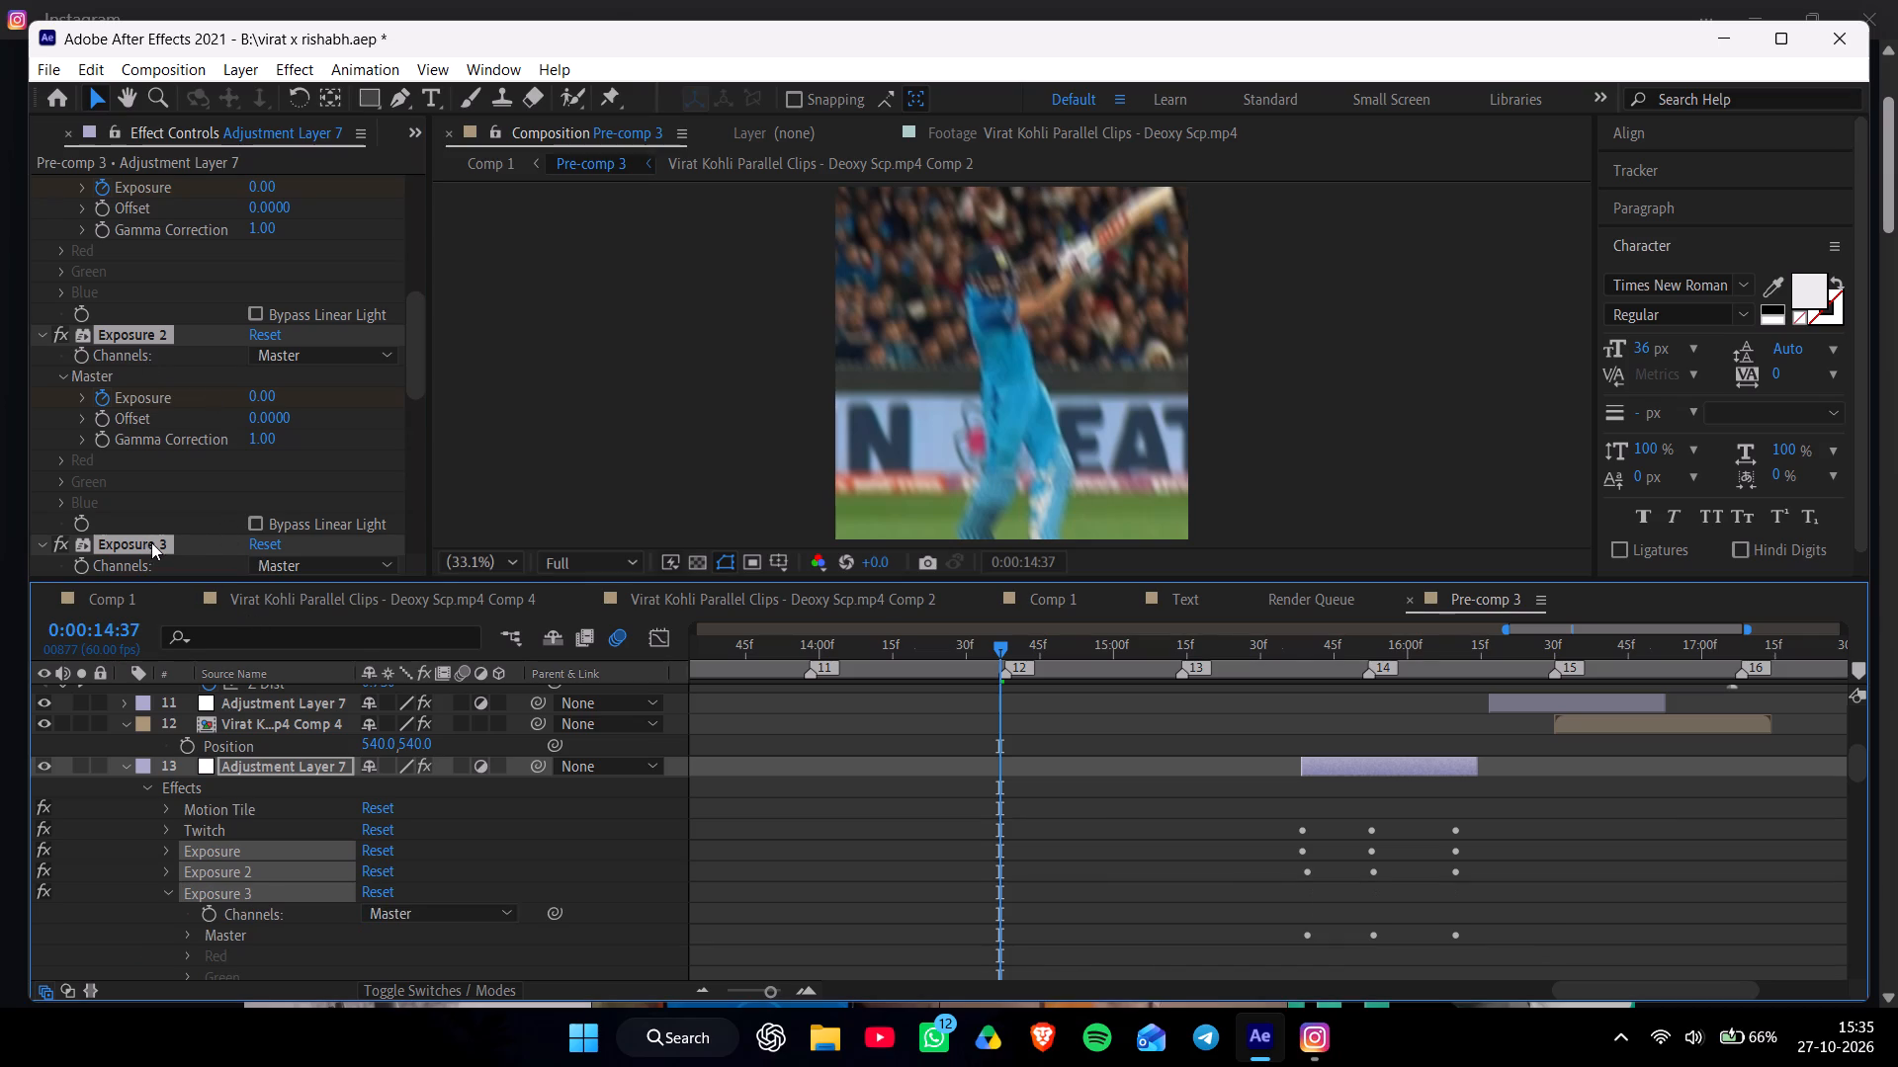
drag(414, 338, 418, 421)
click(127, 450)
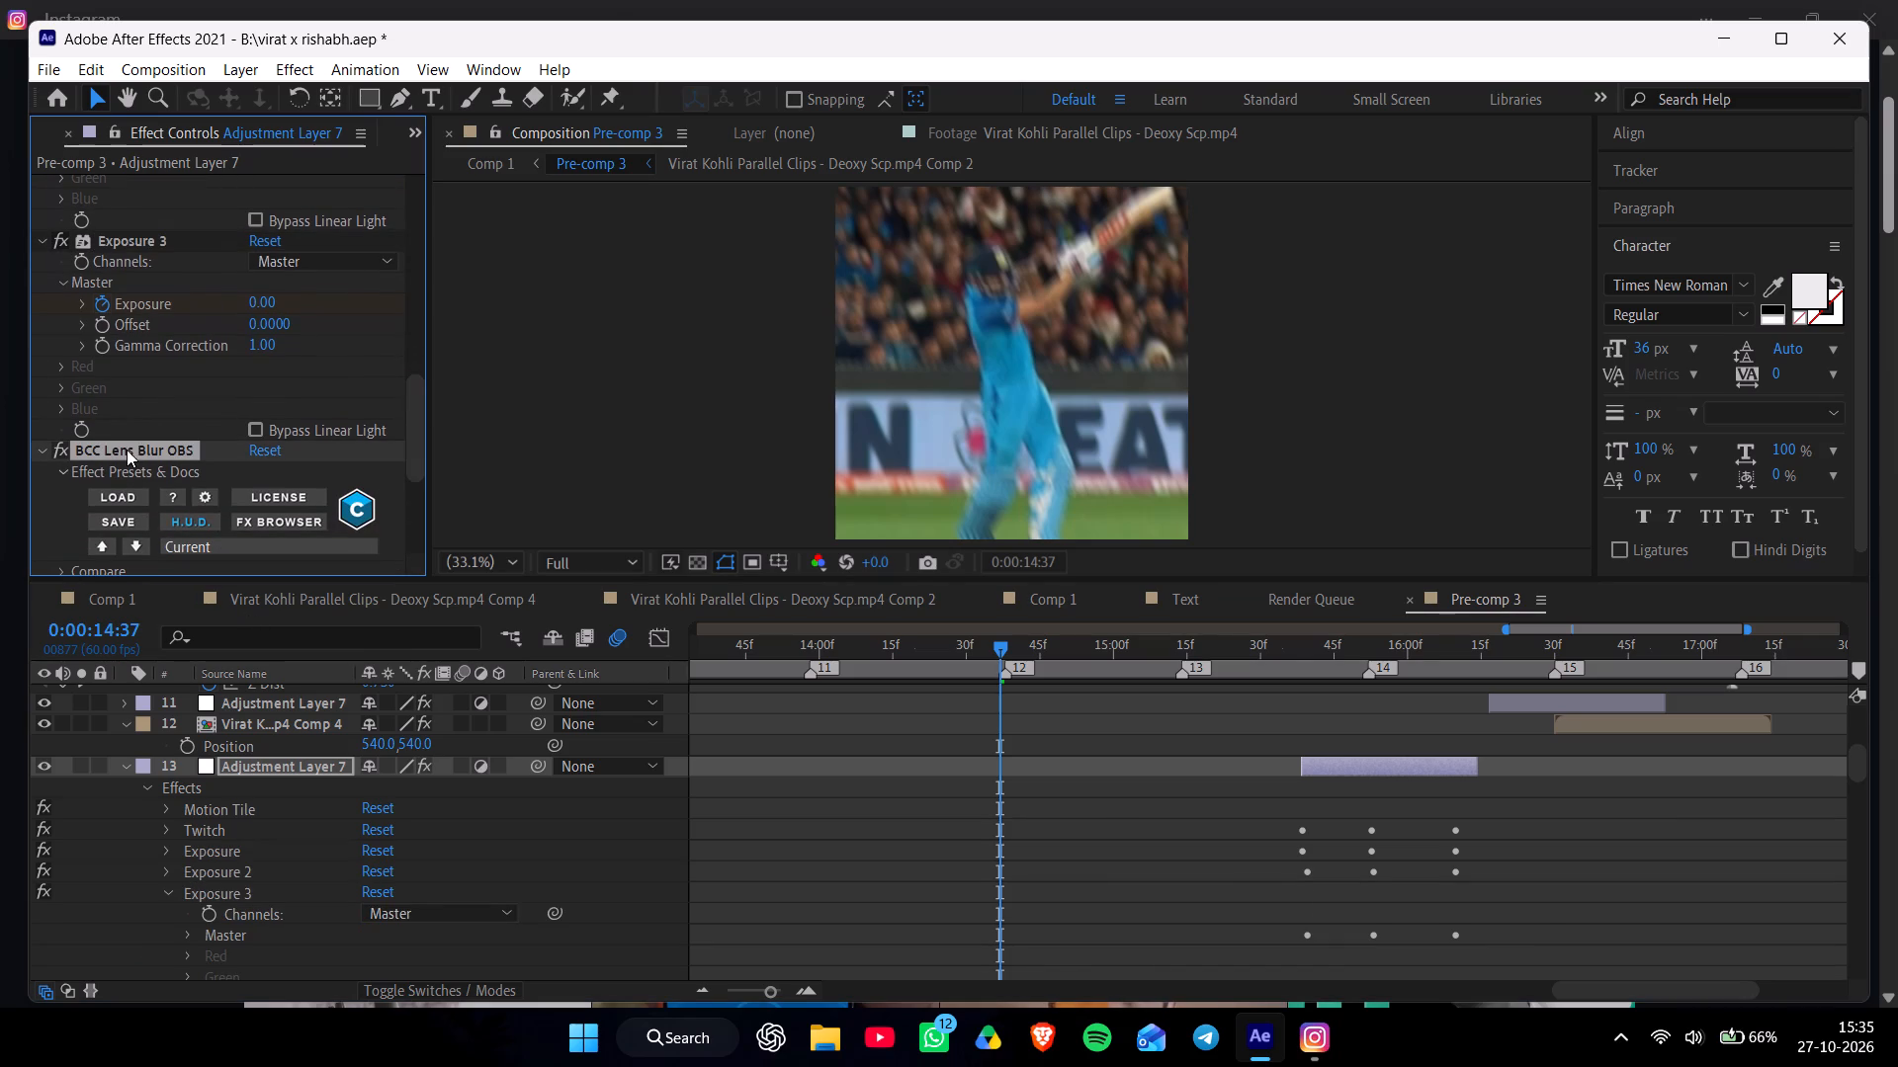
click(131, 234)
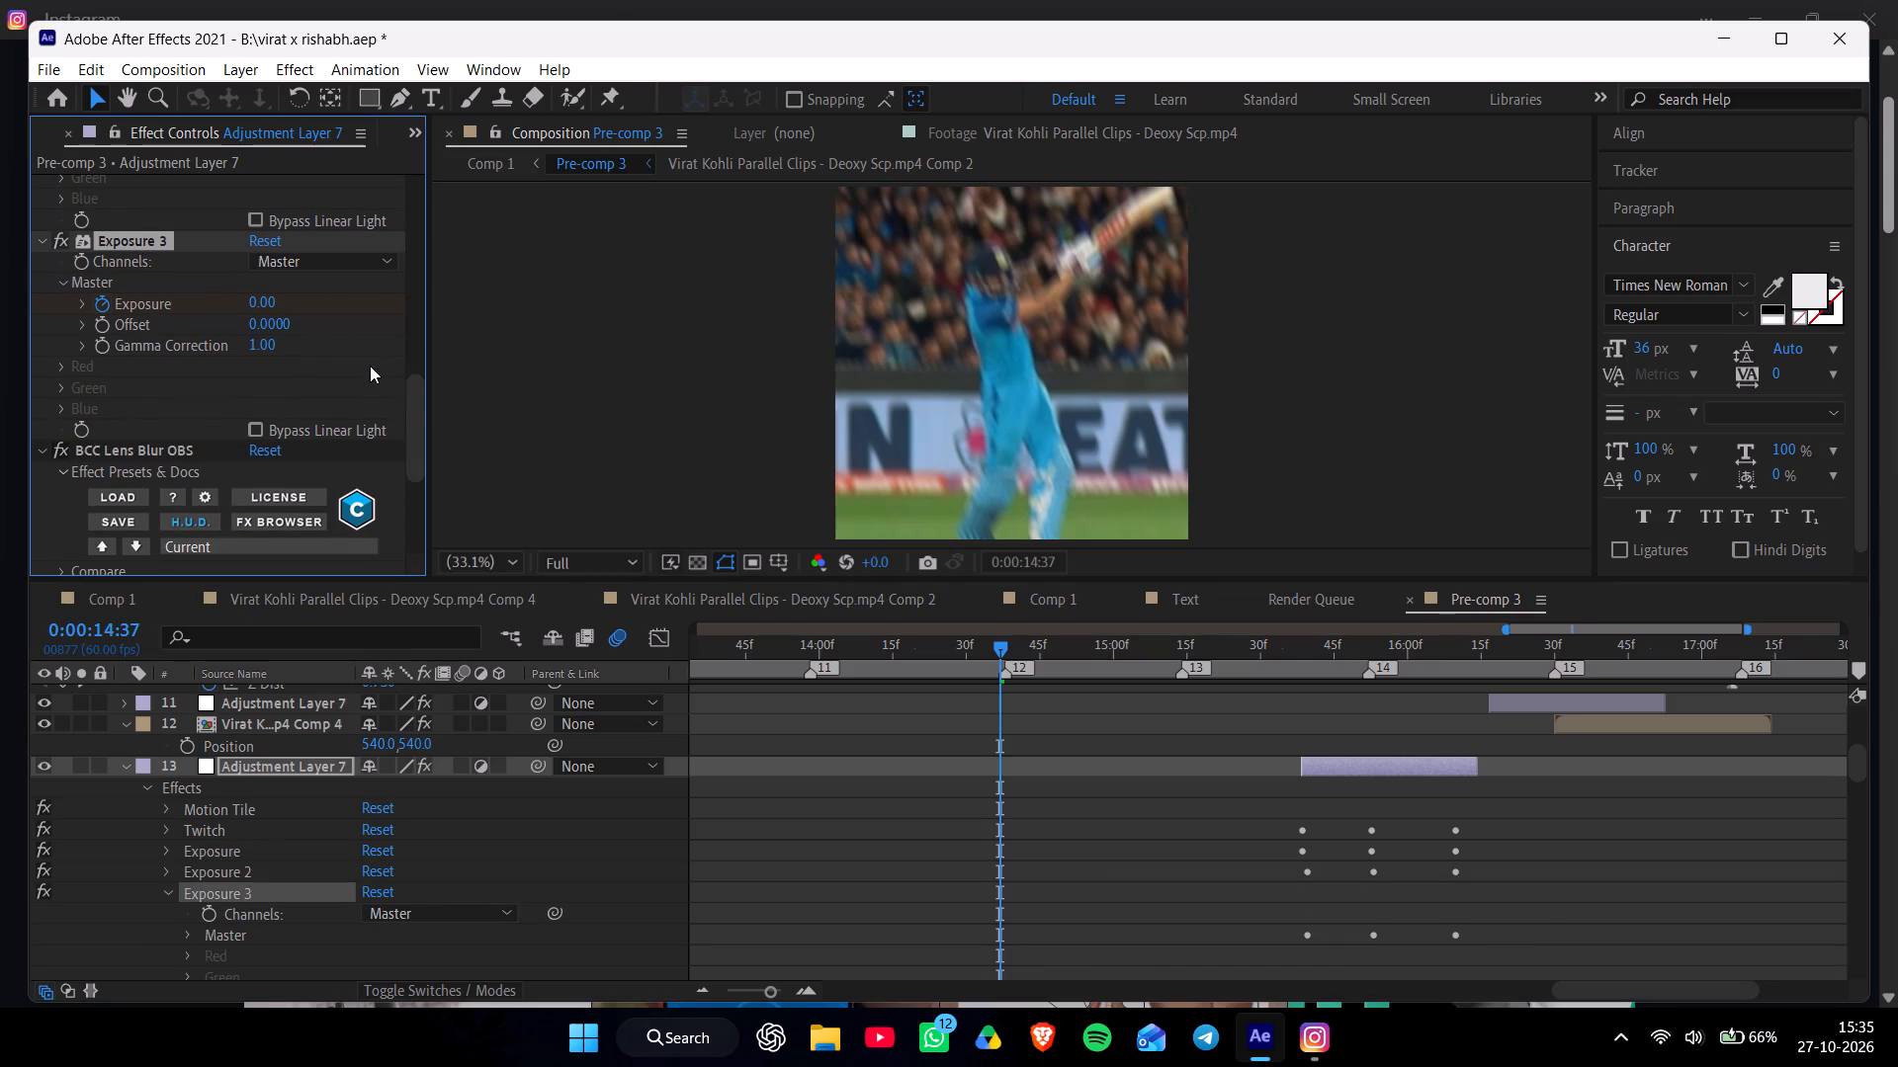
key(Delete)
drag(415, 437, 415, 454)
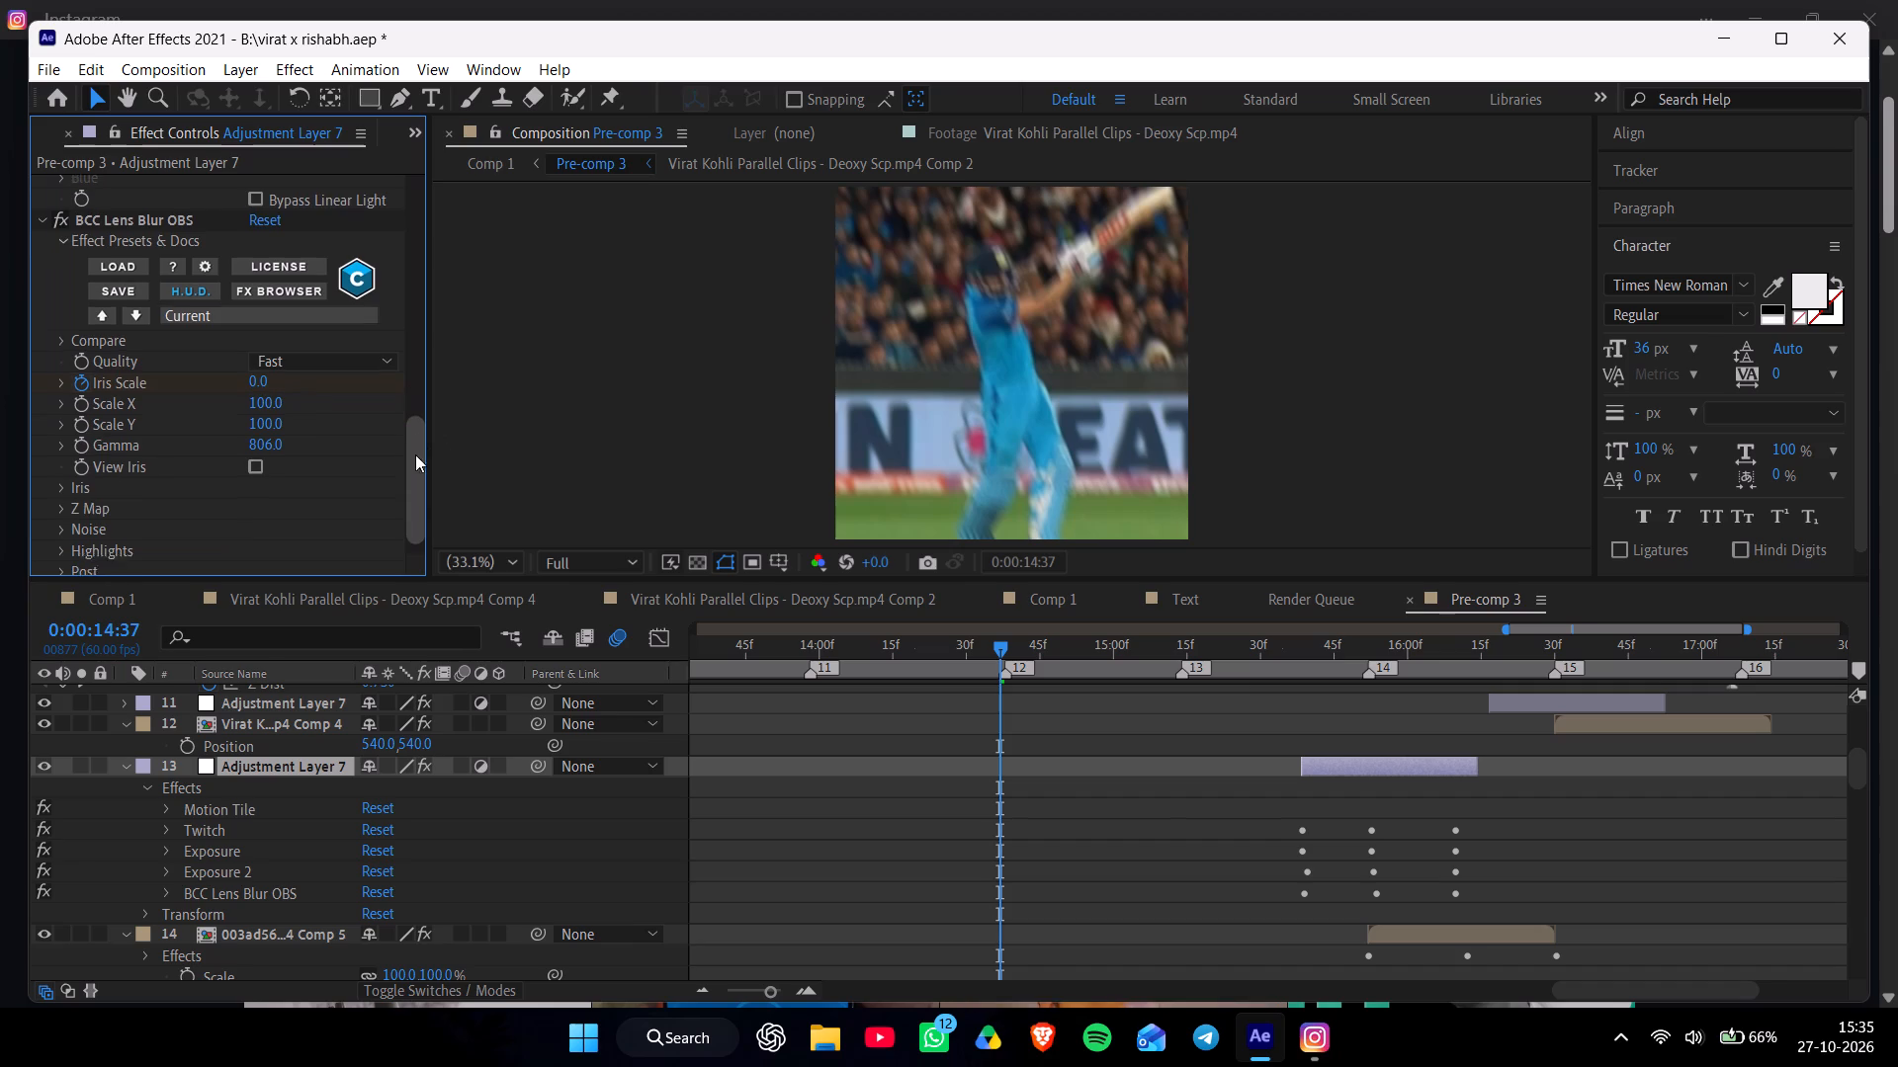
drag(415, 454, 410, 286)
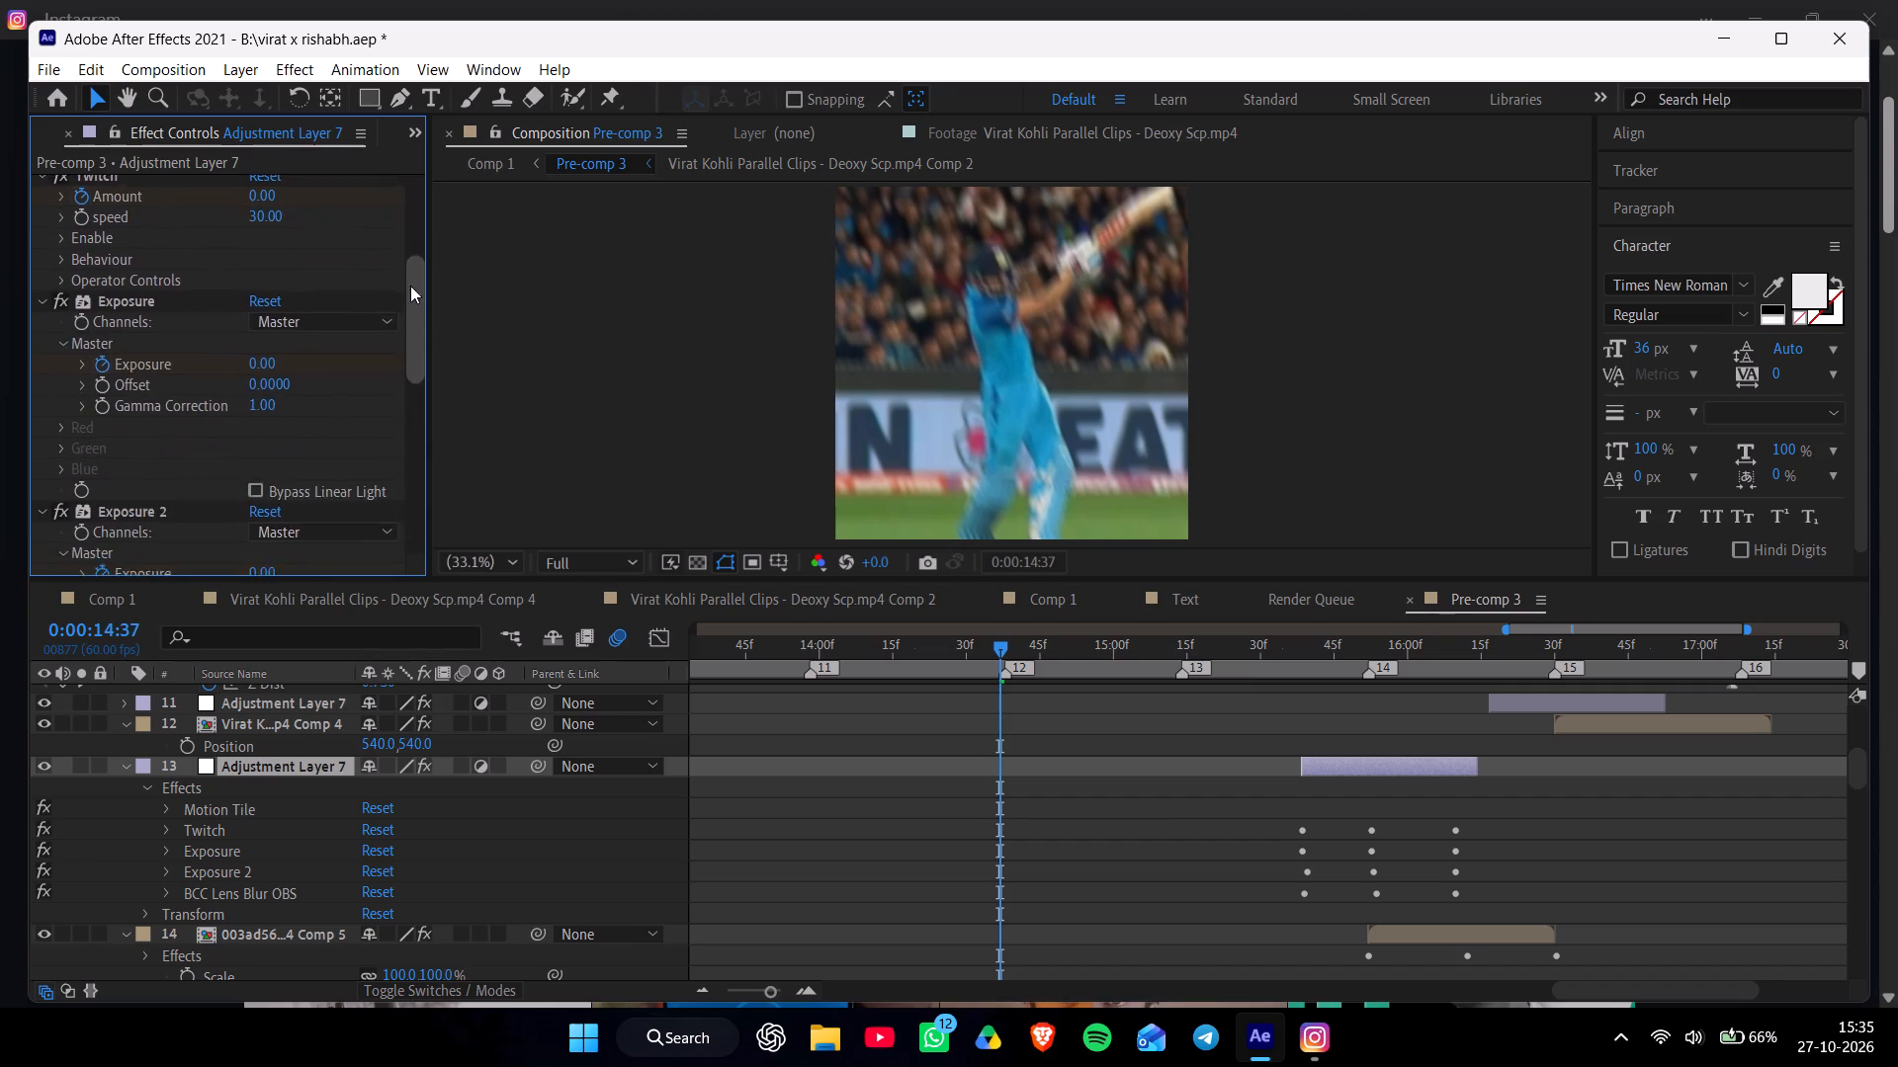
drag(410, 286, 389, 313)
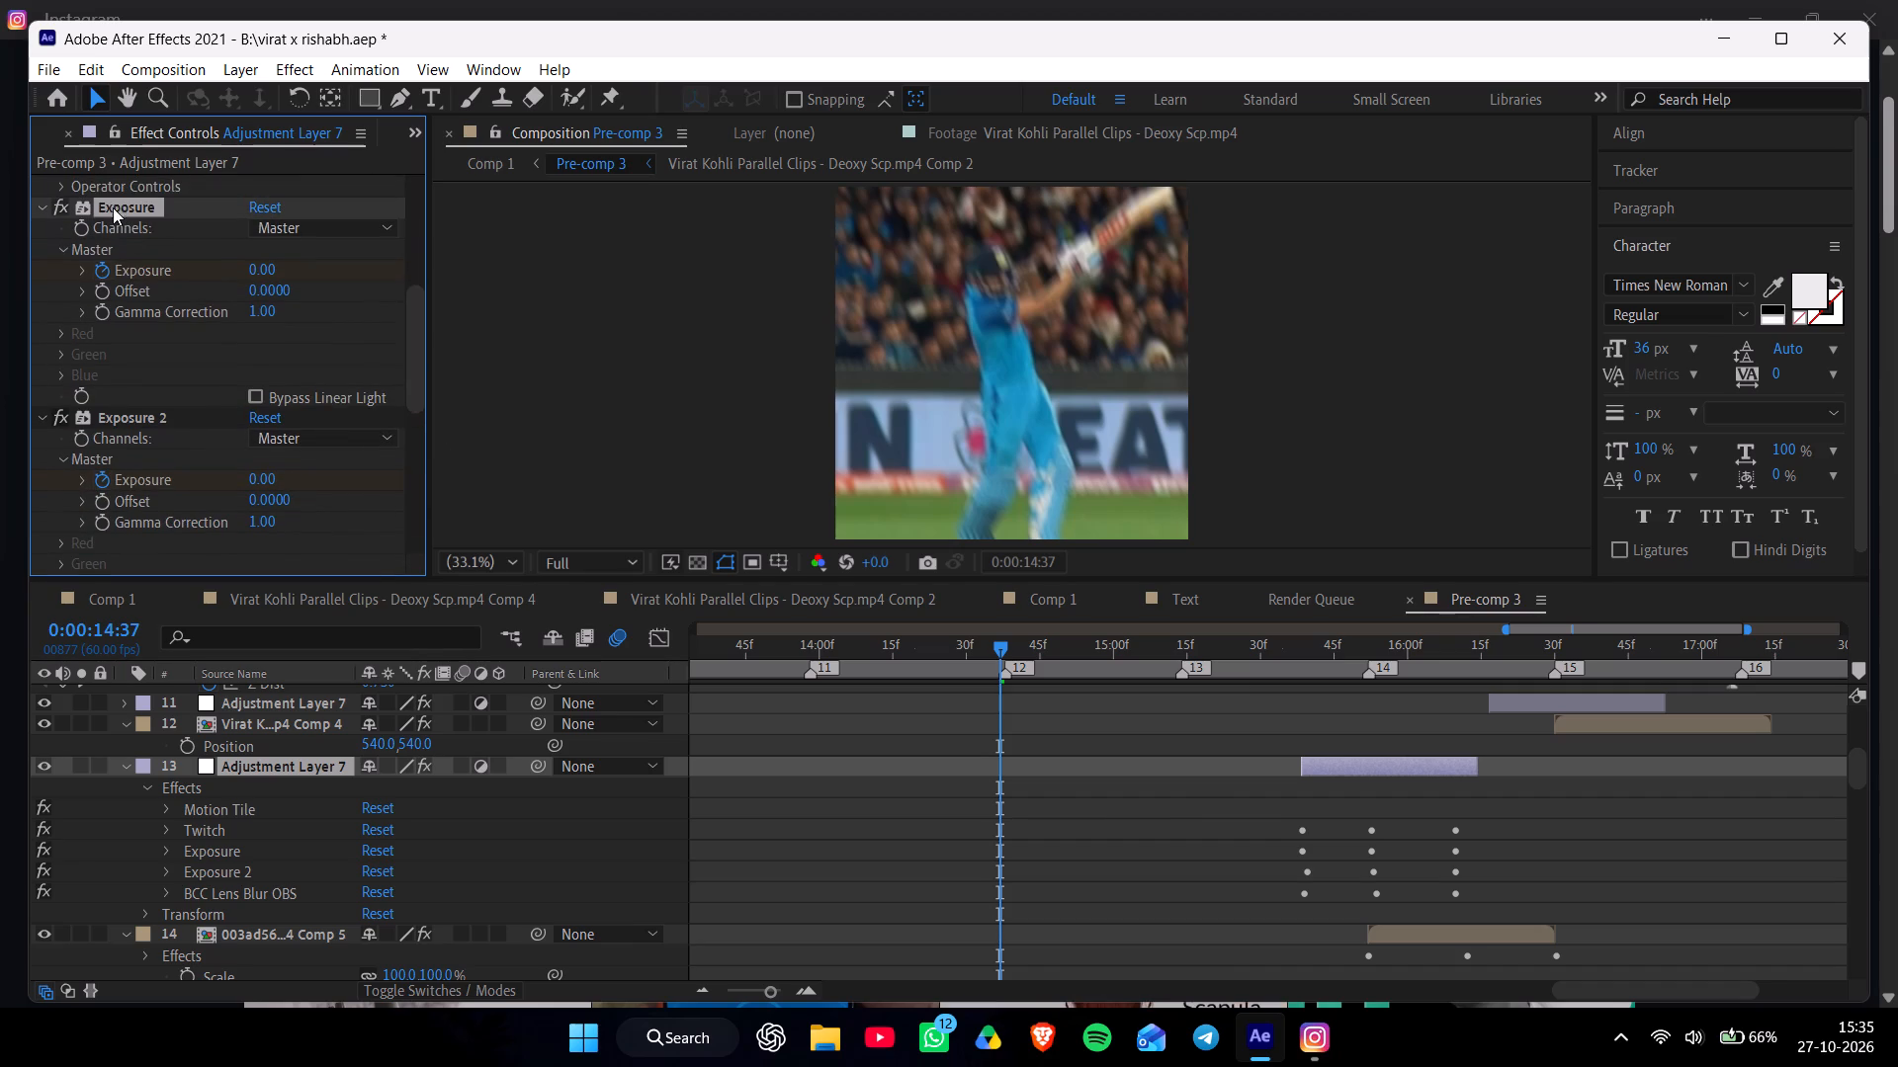
Copy the Exposure, Exposure 2 and BCC Lens Blur OBS effects from Adjustment Layer 7 on layer 13.
ctrl+click(113, 207)
ctrl+click(132, 416)
ctrl+drag(410, 371, 411, 411)
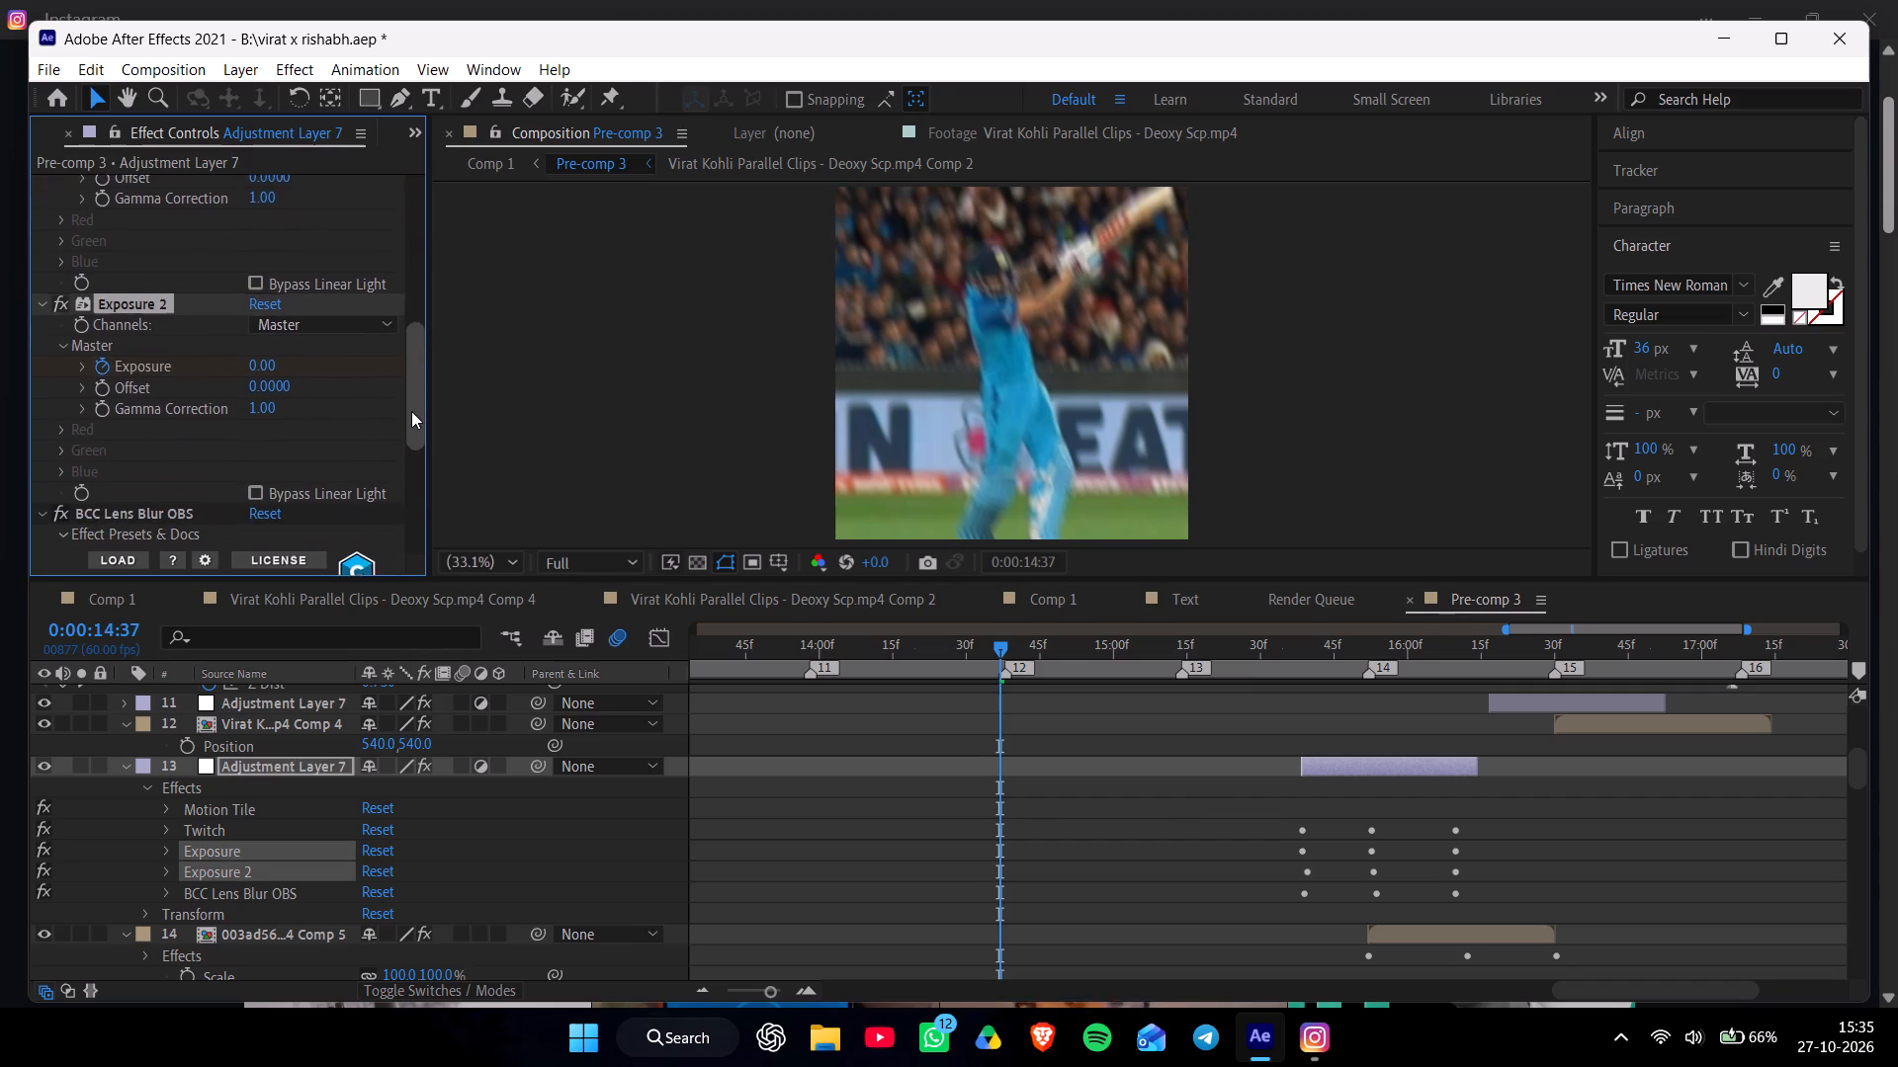
ctrl+drag(411, 411, 400, 433)
ctrl+click(156, 432)
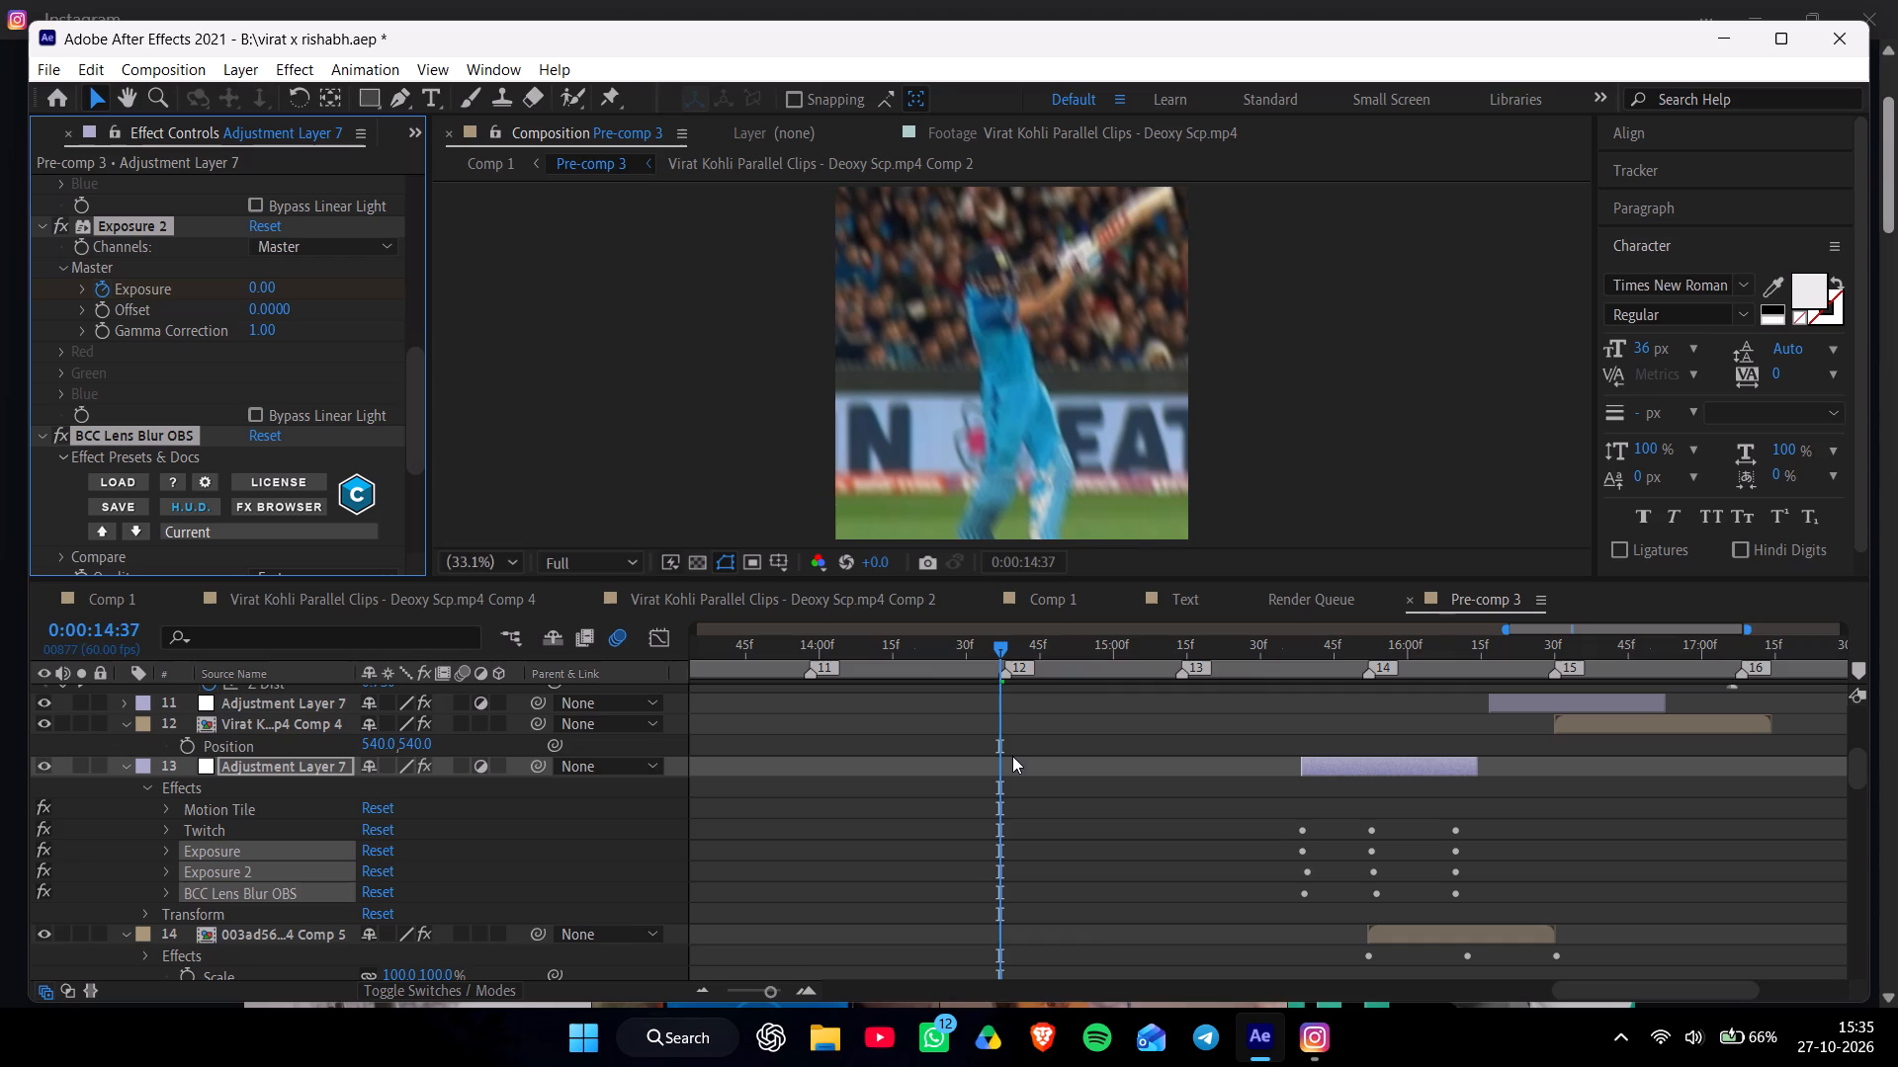
key(ctrl+c)
Collapse the expanded properties of layers 13 through 19 so only their layer bars show in the timeline.
drag(945, 652, 920, 654)
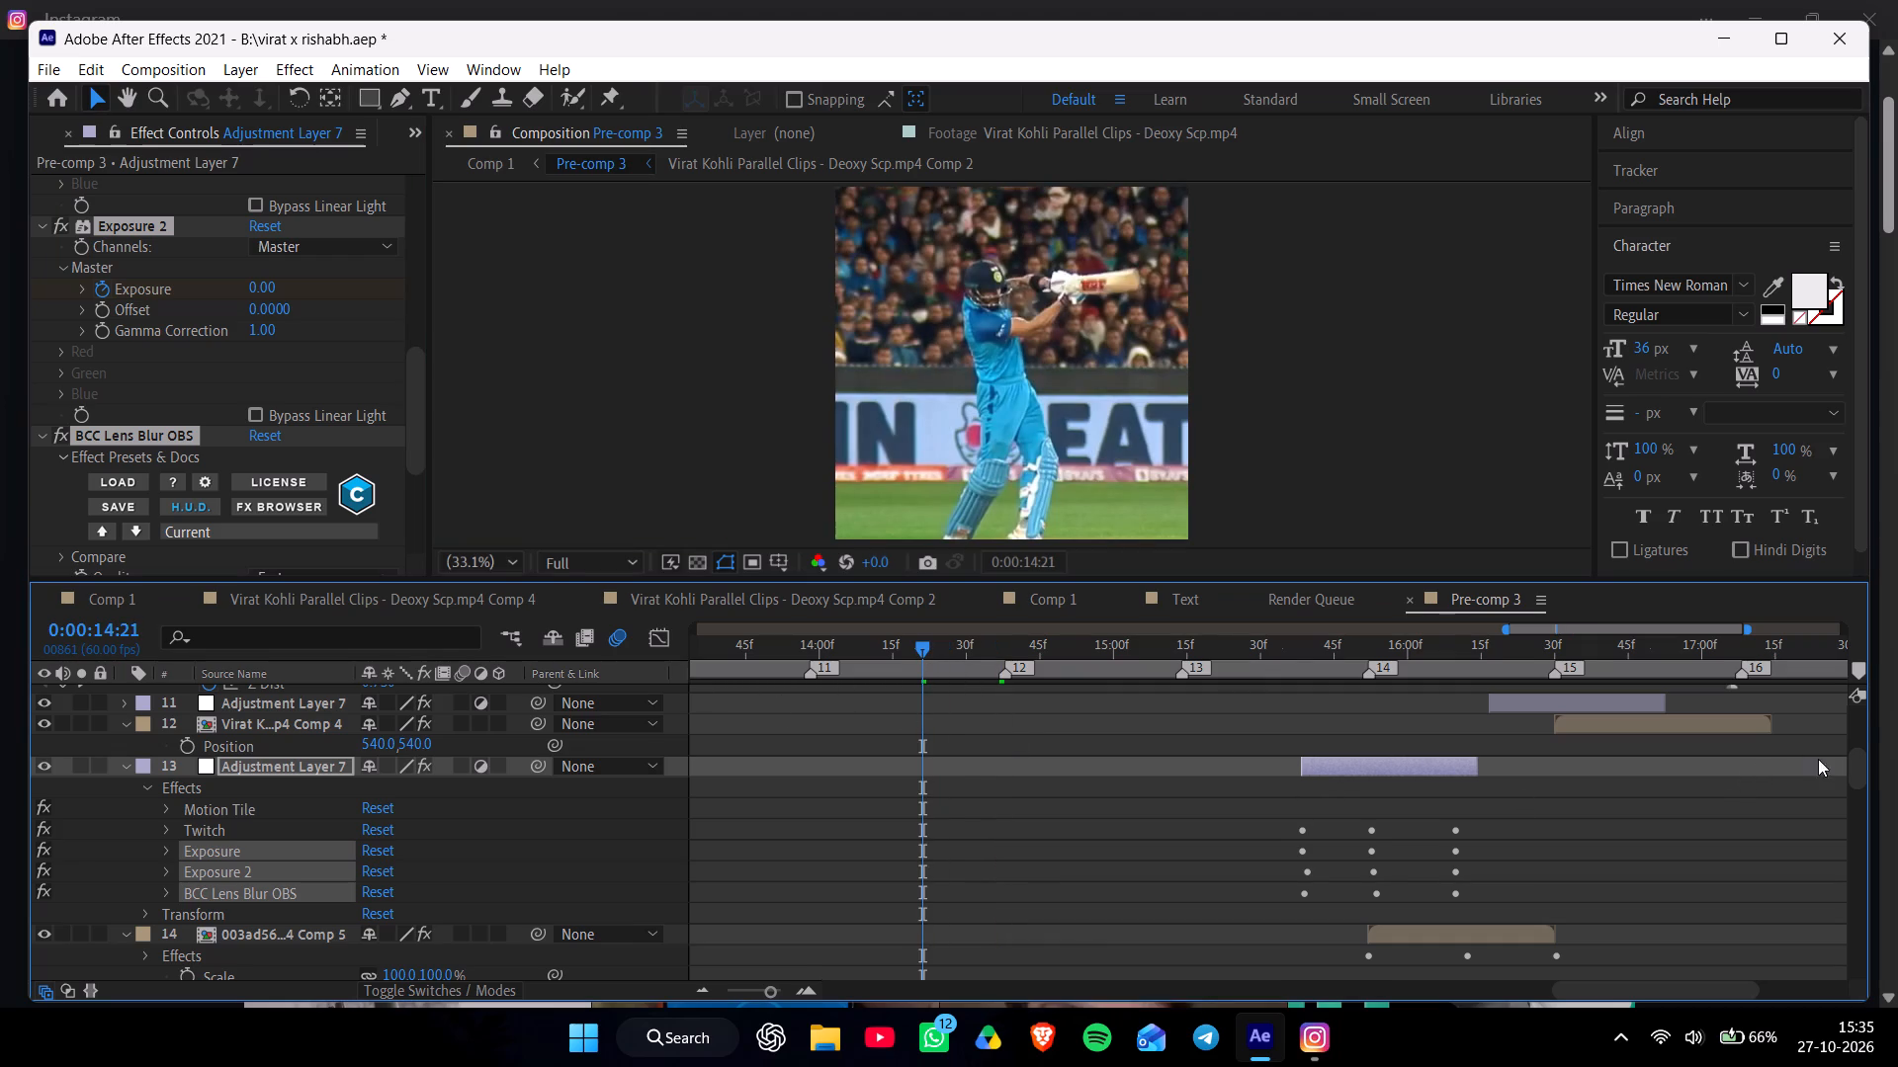
drag(1855, 761, 1843, 795)
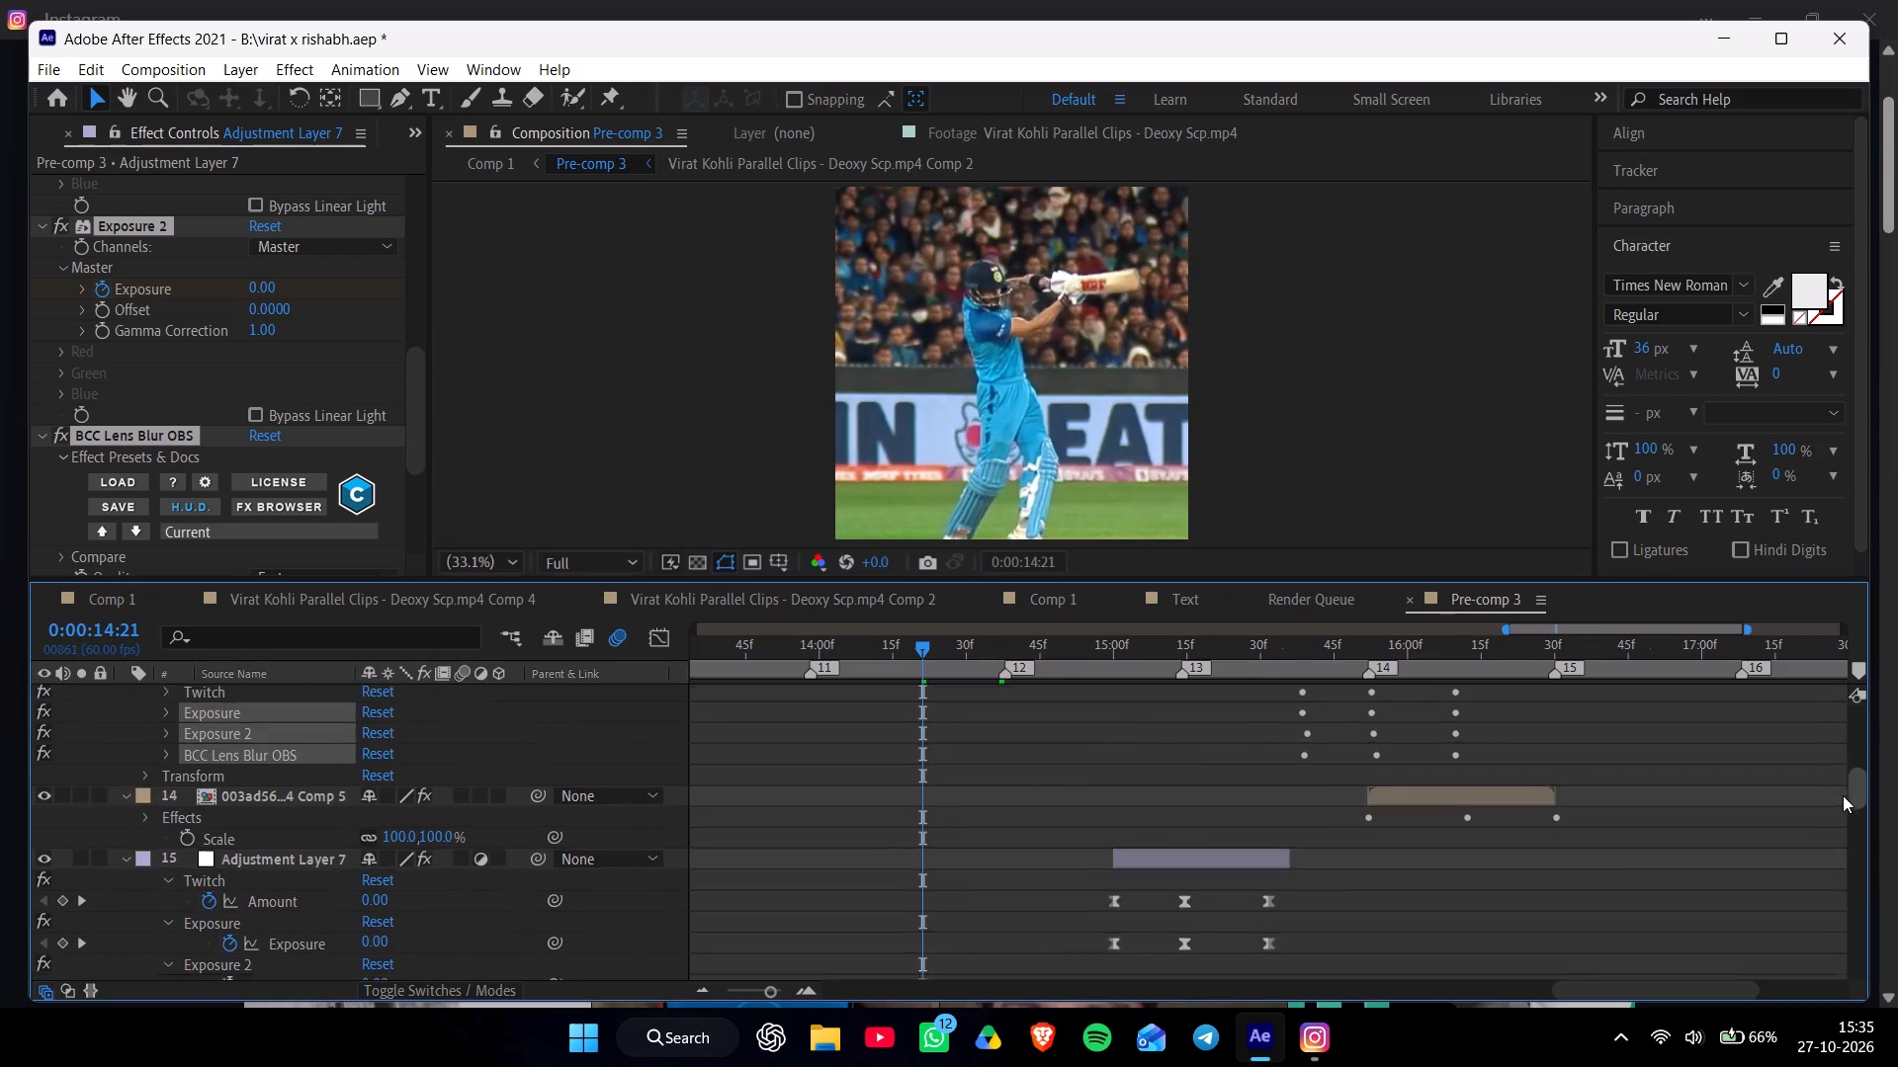
drag(1843, 795, 1829, 779)
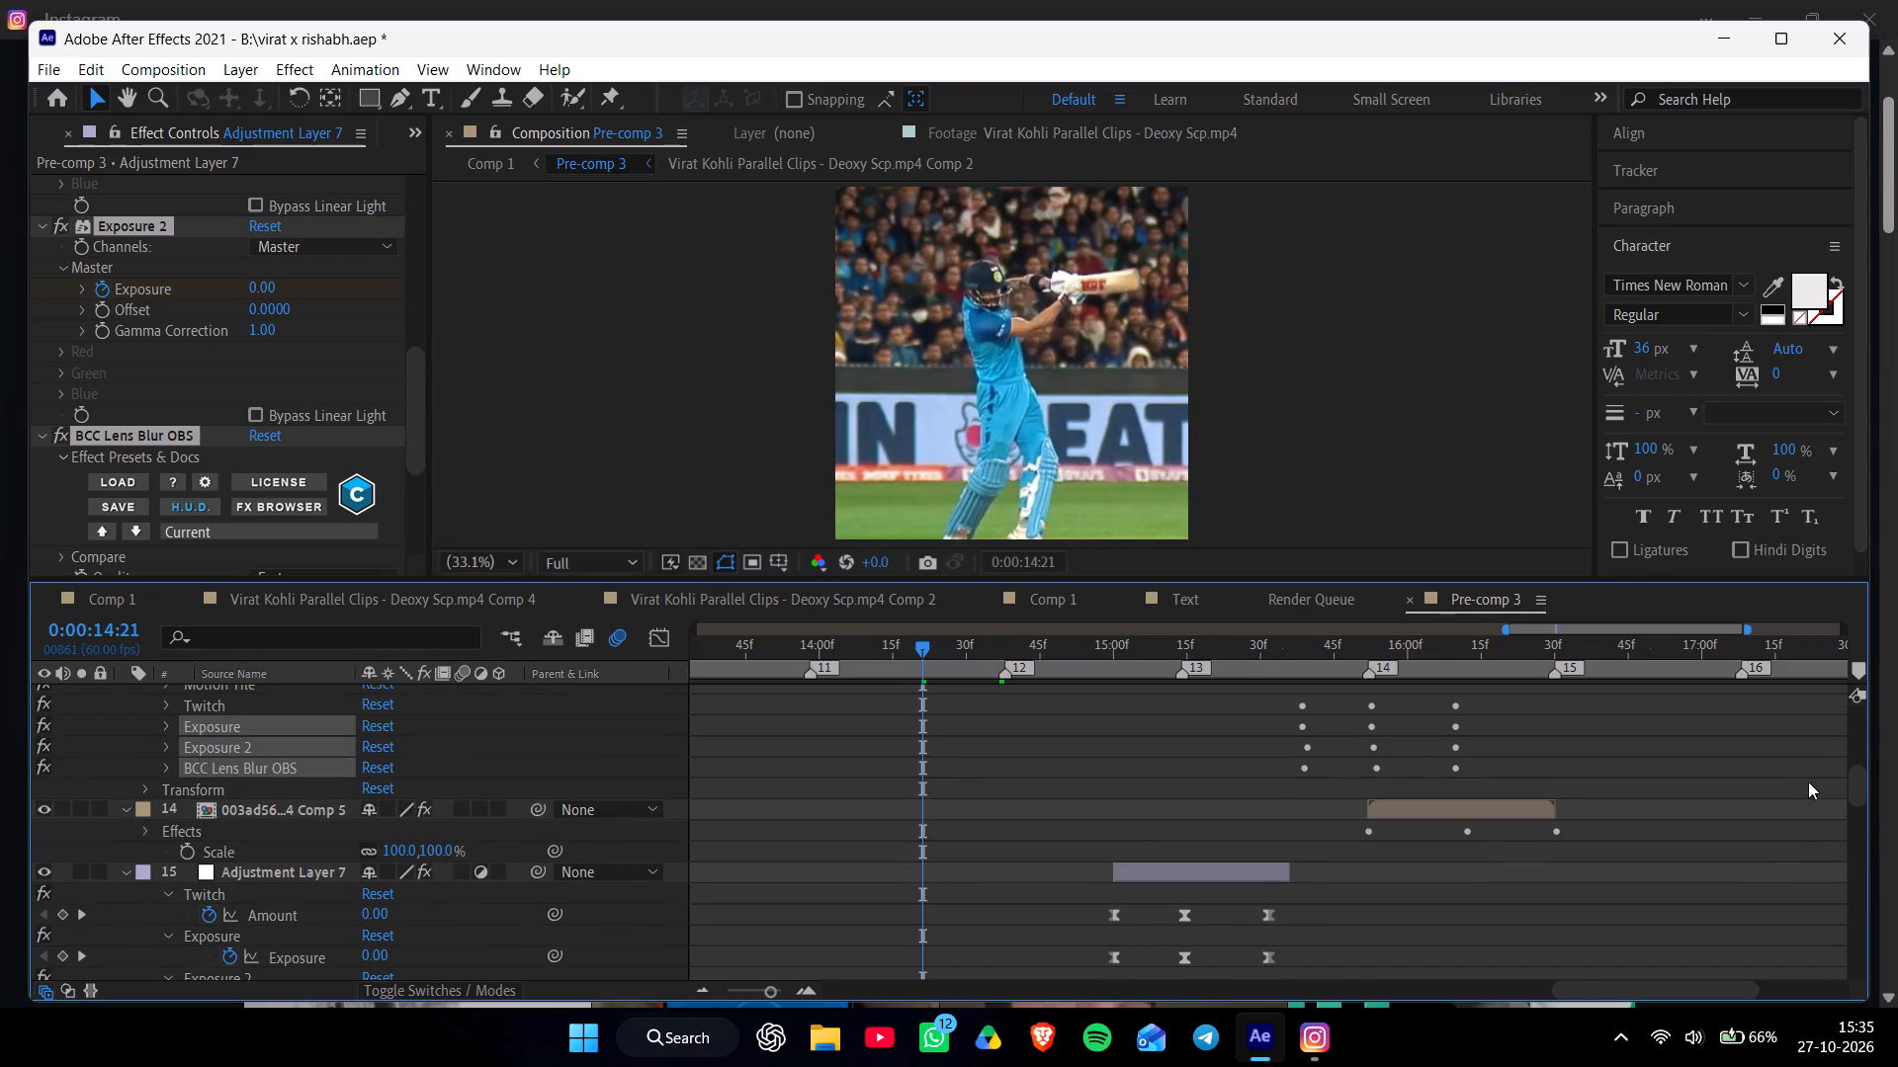
key(u)
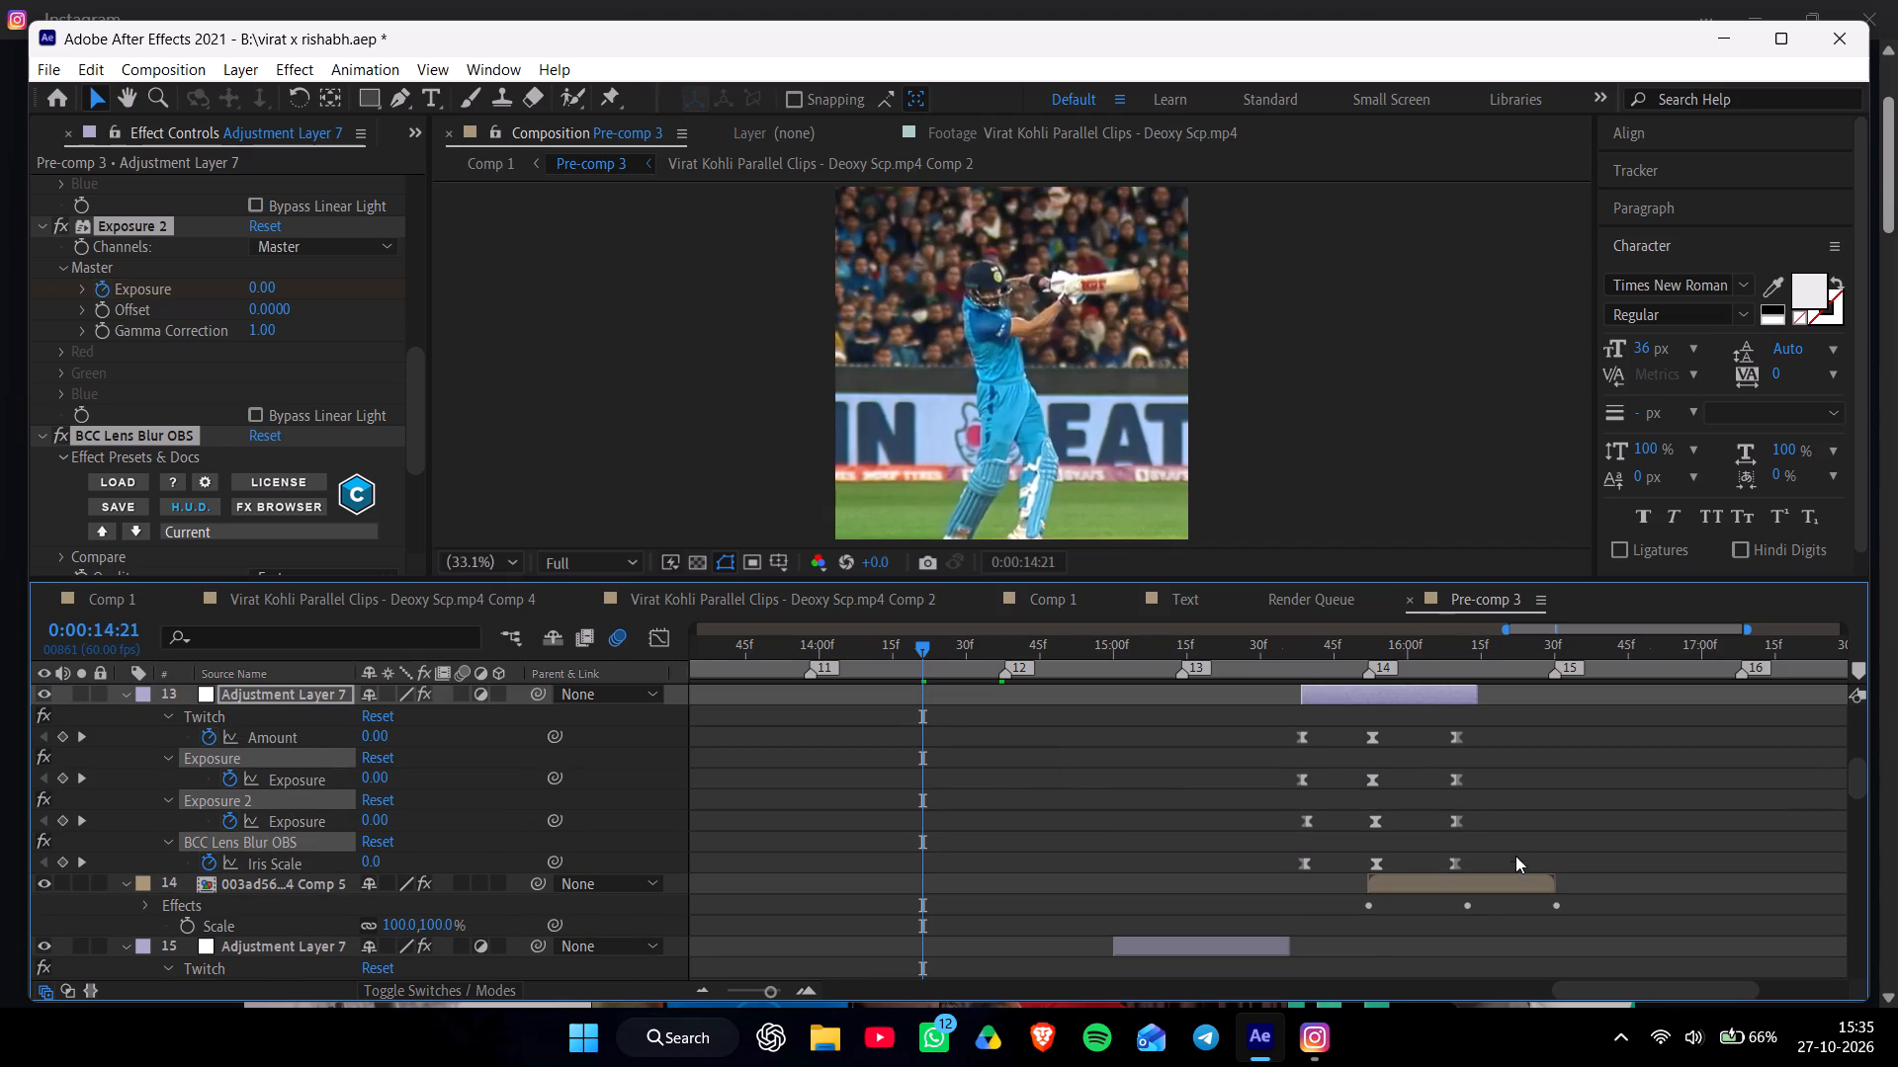
click(1341, 691)
key(u)
click(1415, 720)
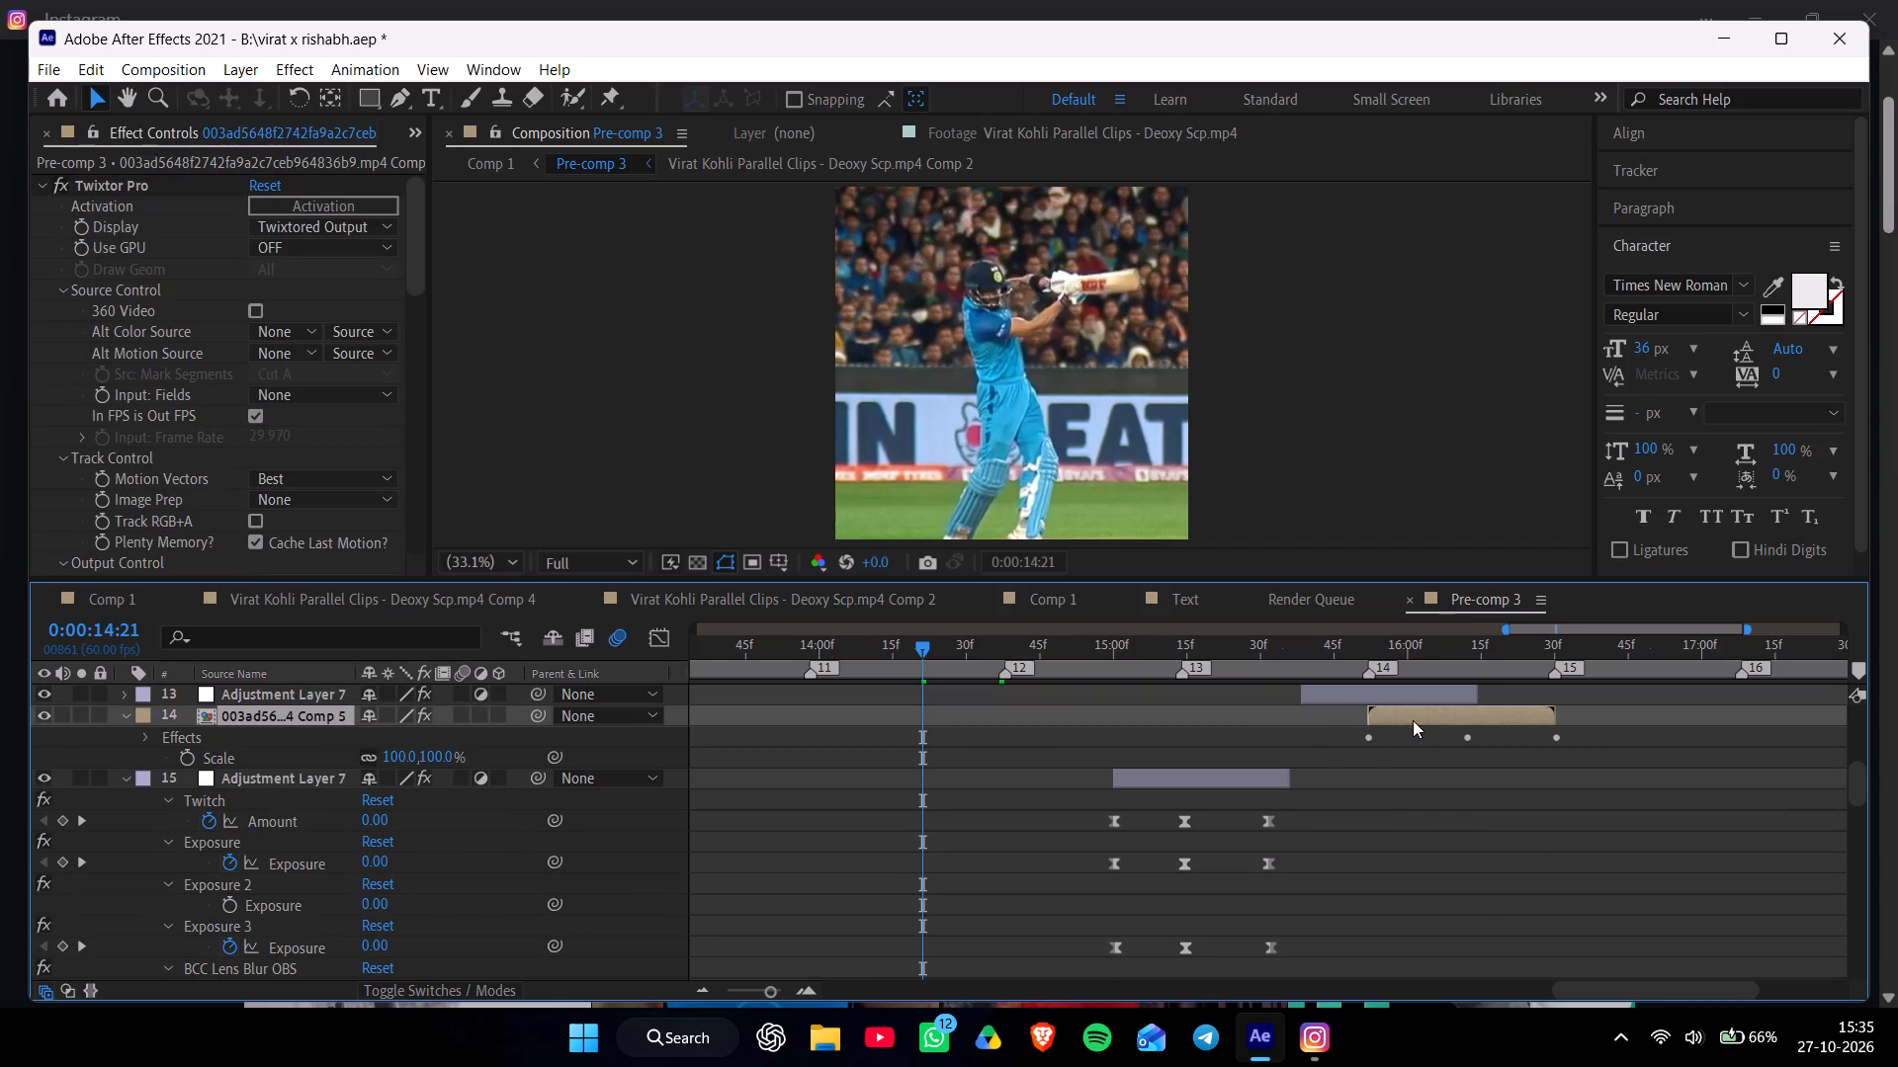
key(u)
click(1236, 817)
key(u)
click(1412, 714)
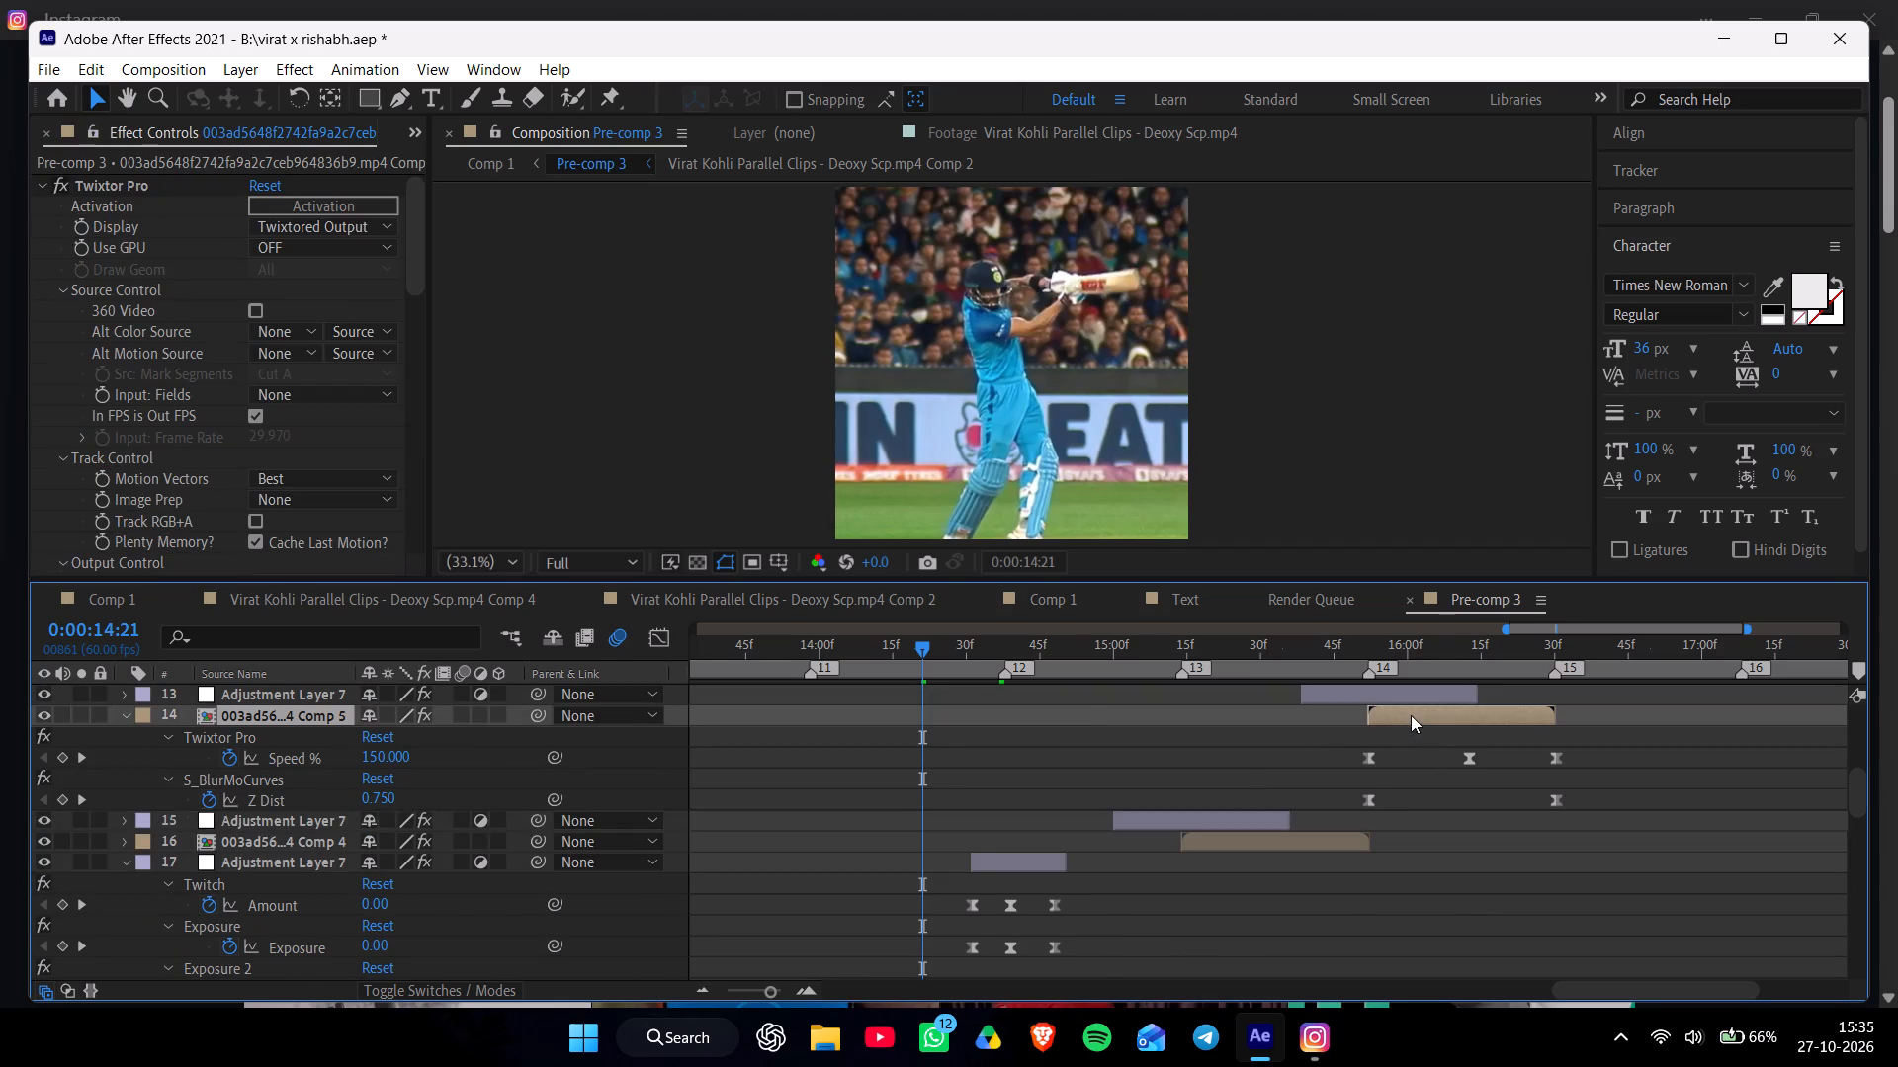
key(u)
click(1027, 779)
key(u)
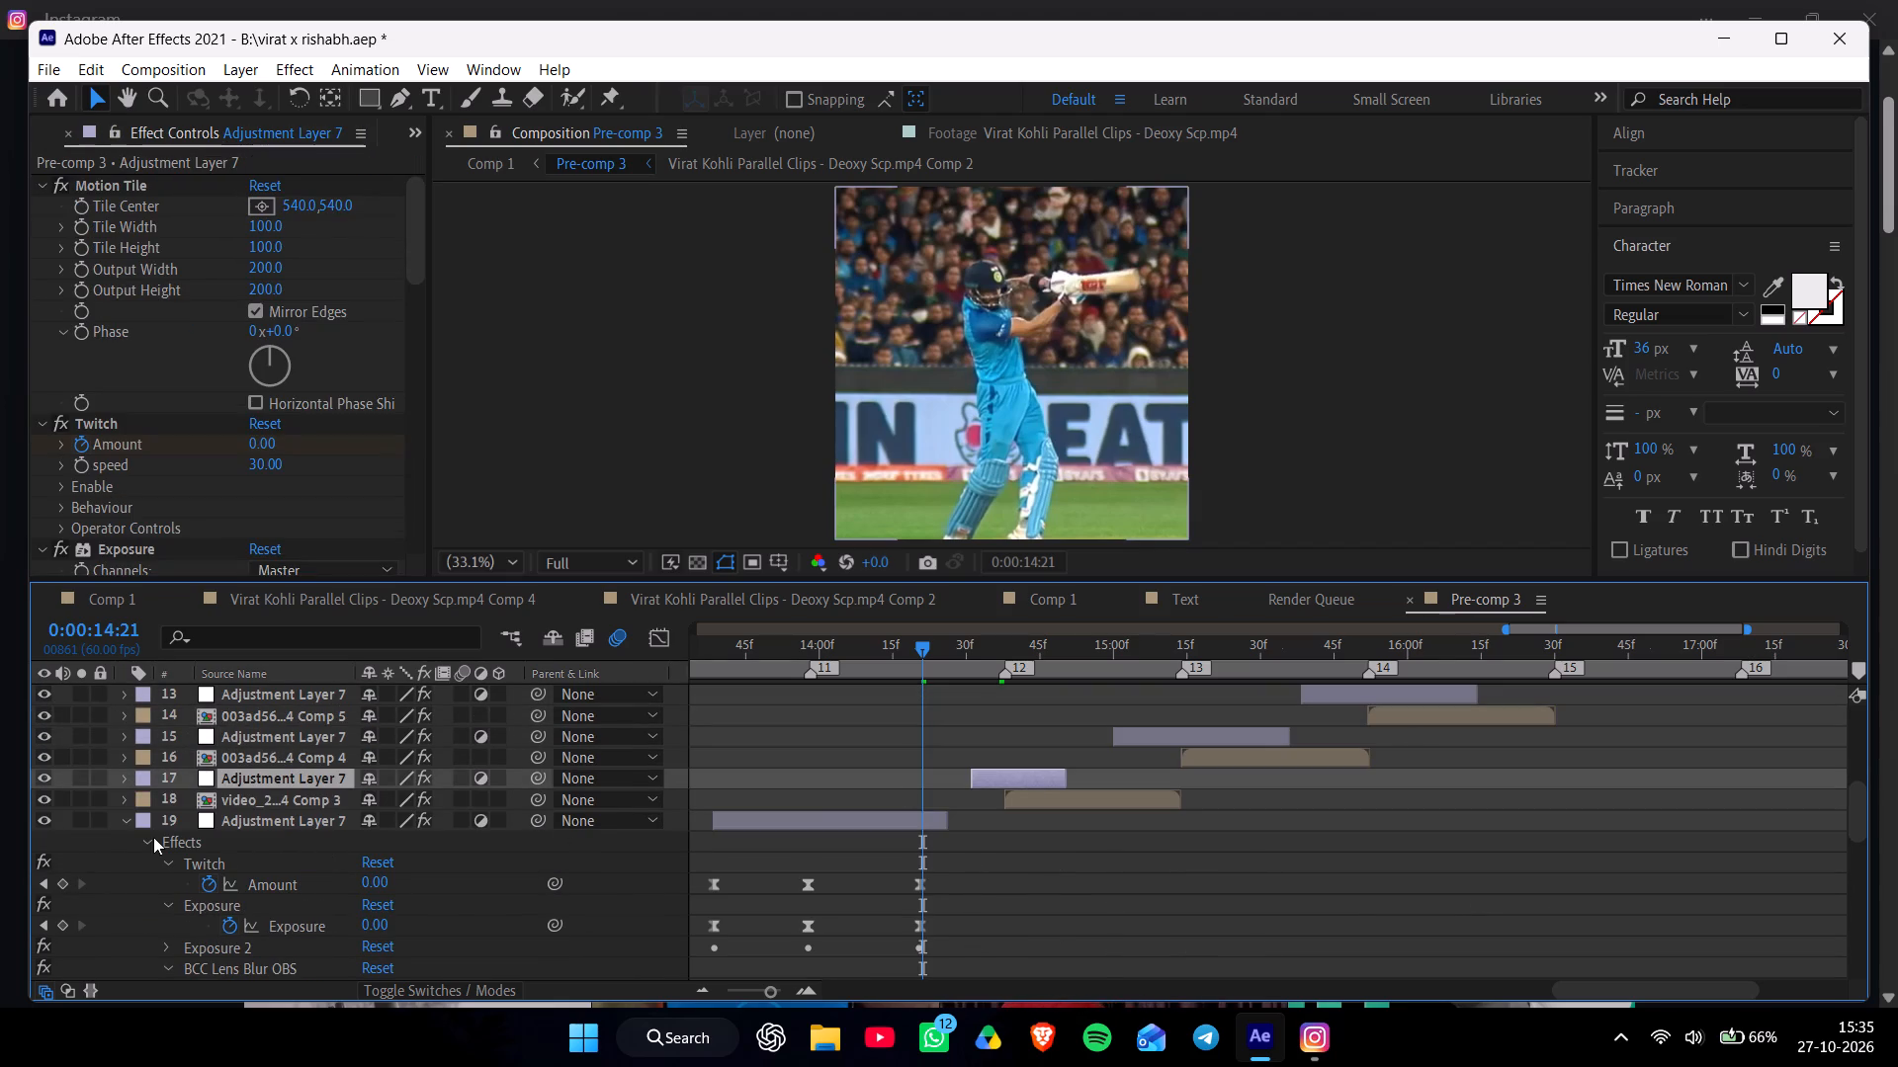
click(121, 823)
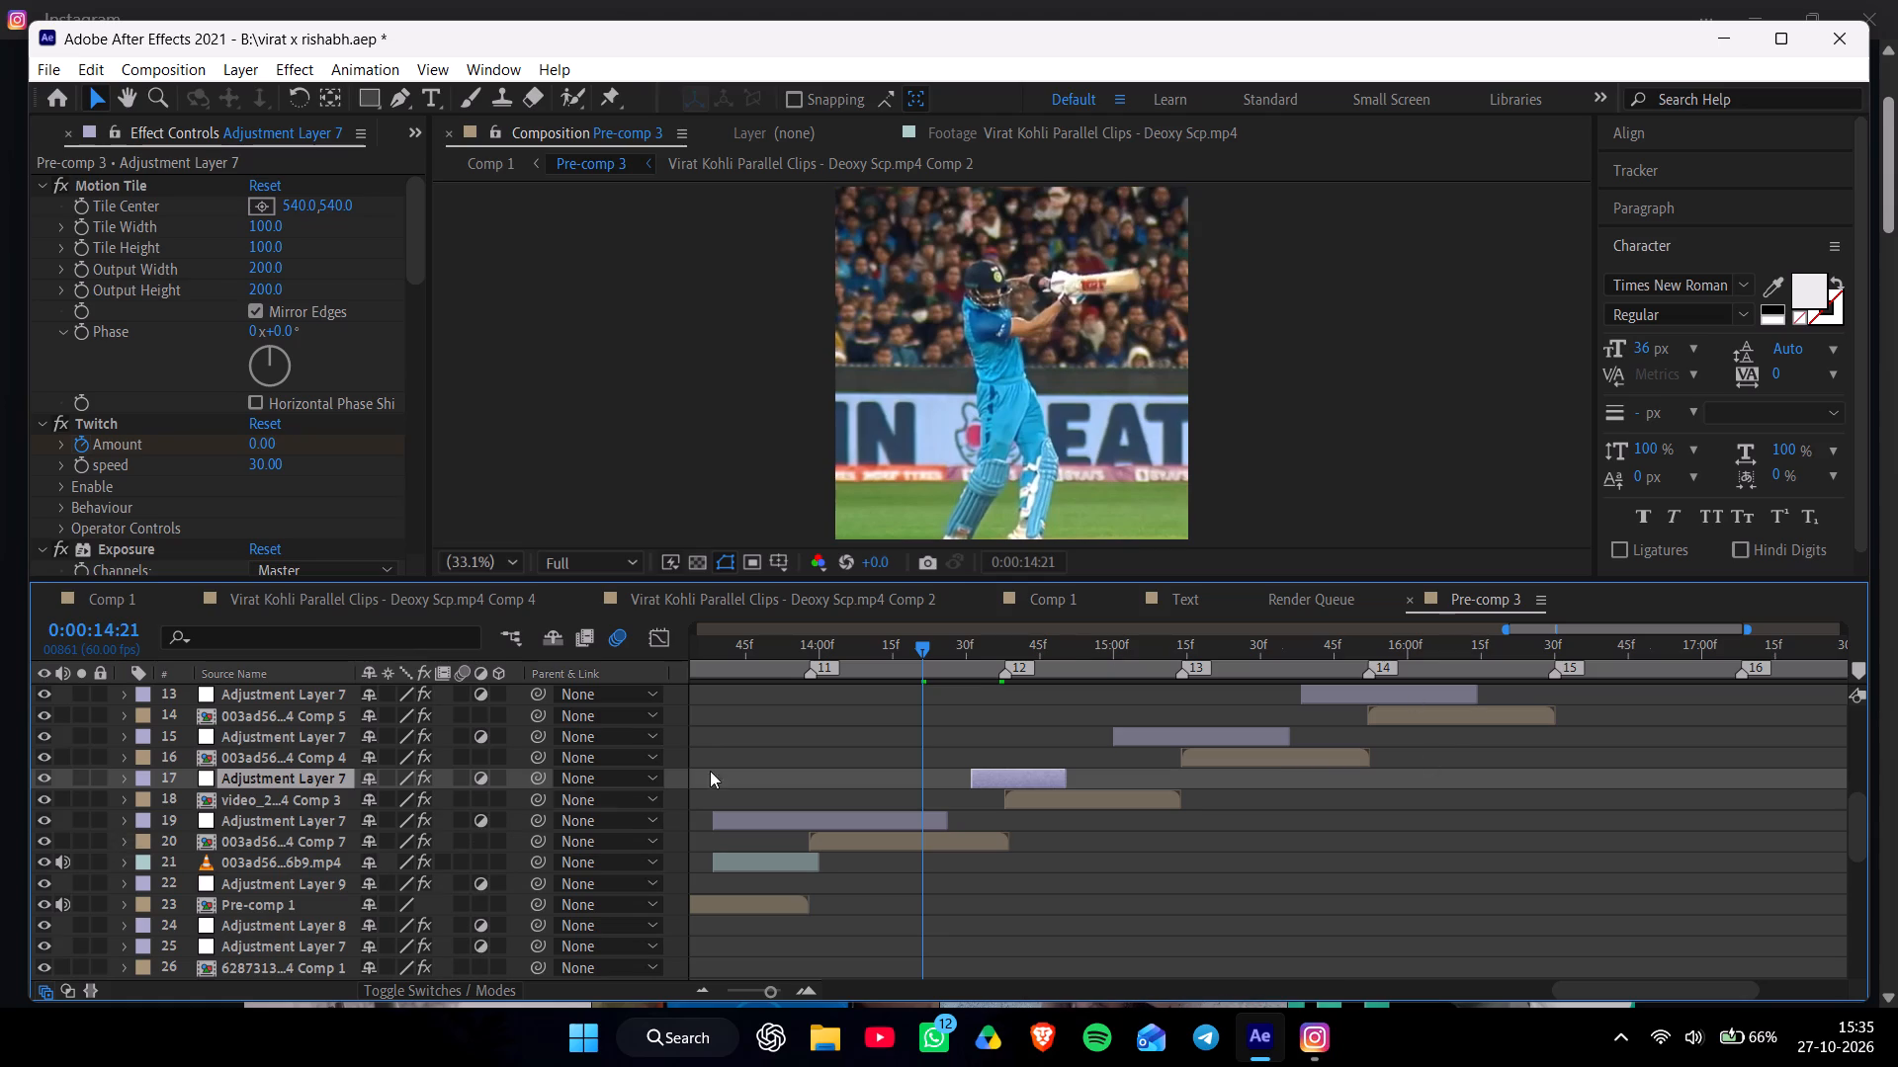
Scrub back through the clips from about 0:00:13:58 to 0:00:10:35 to examine their transitions.
drag(877, 644, 810, 685)
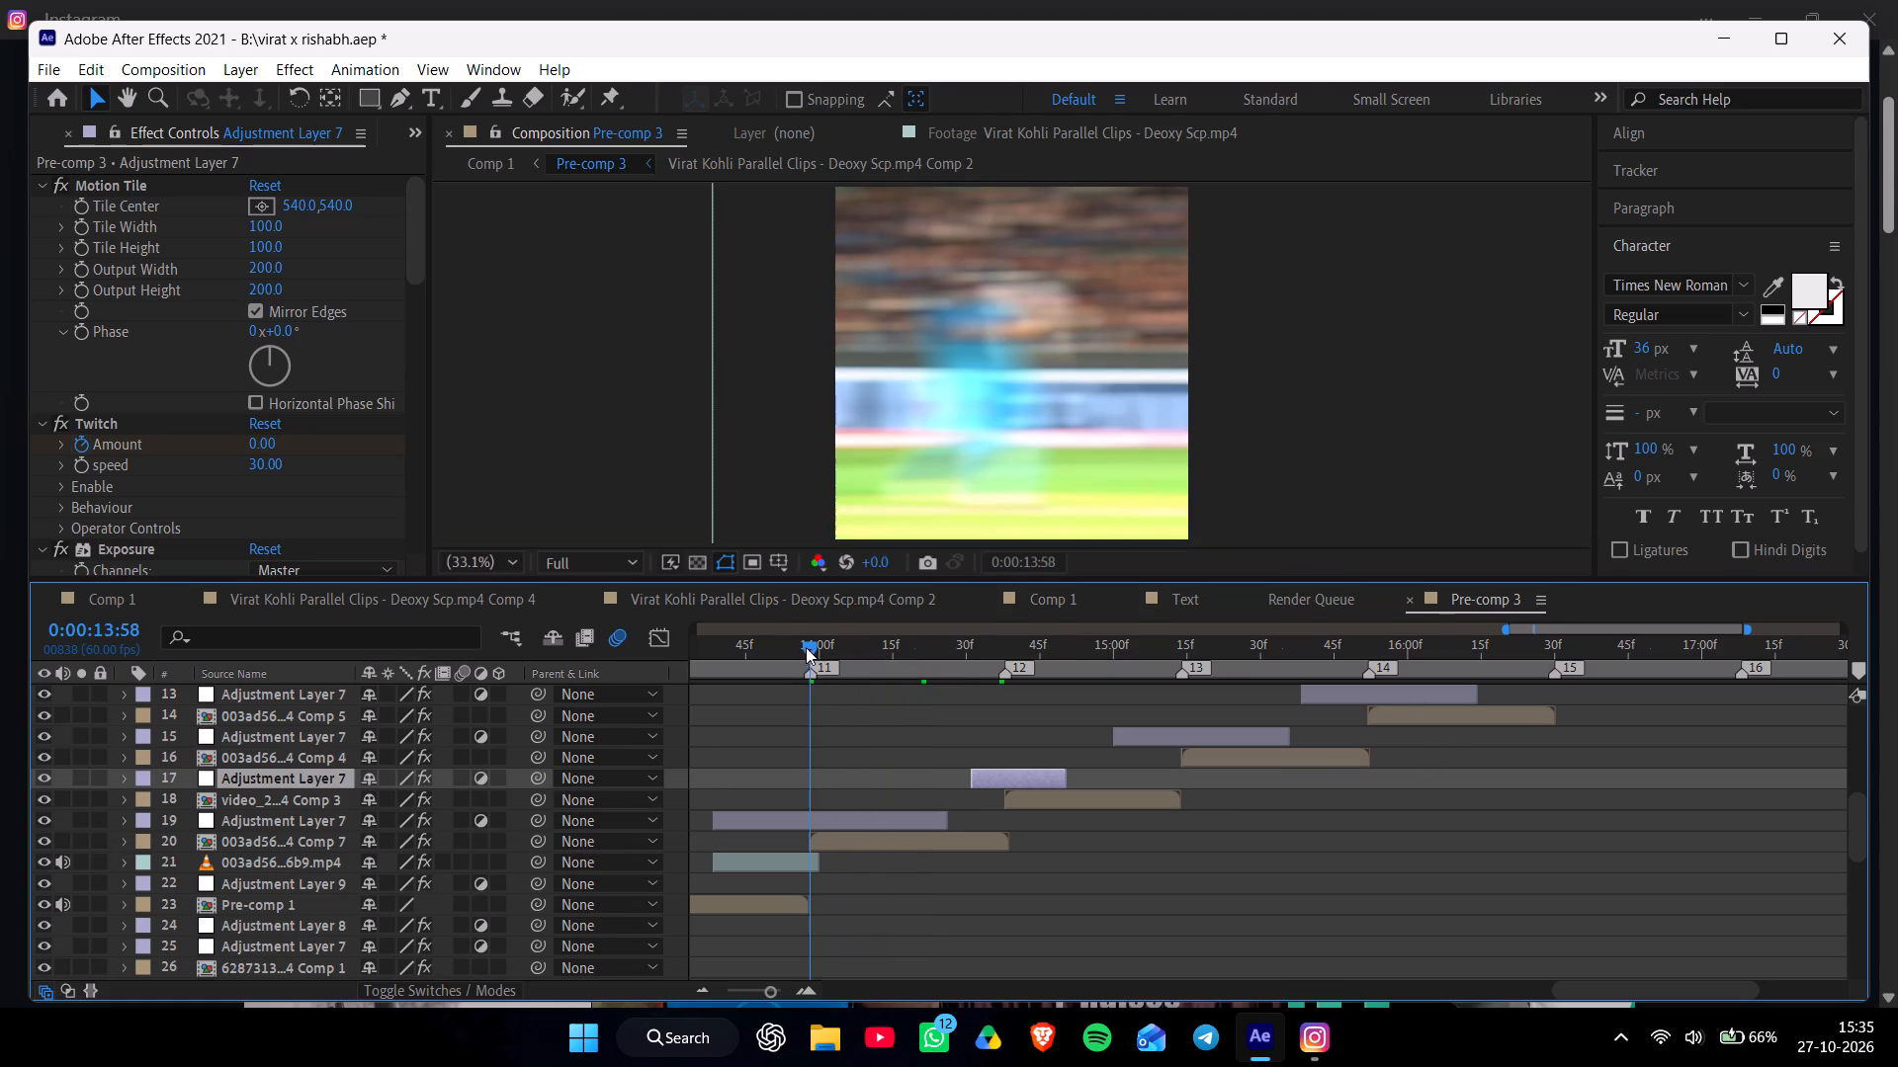
drag(803, 644, 838, 776)
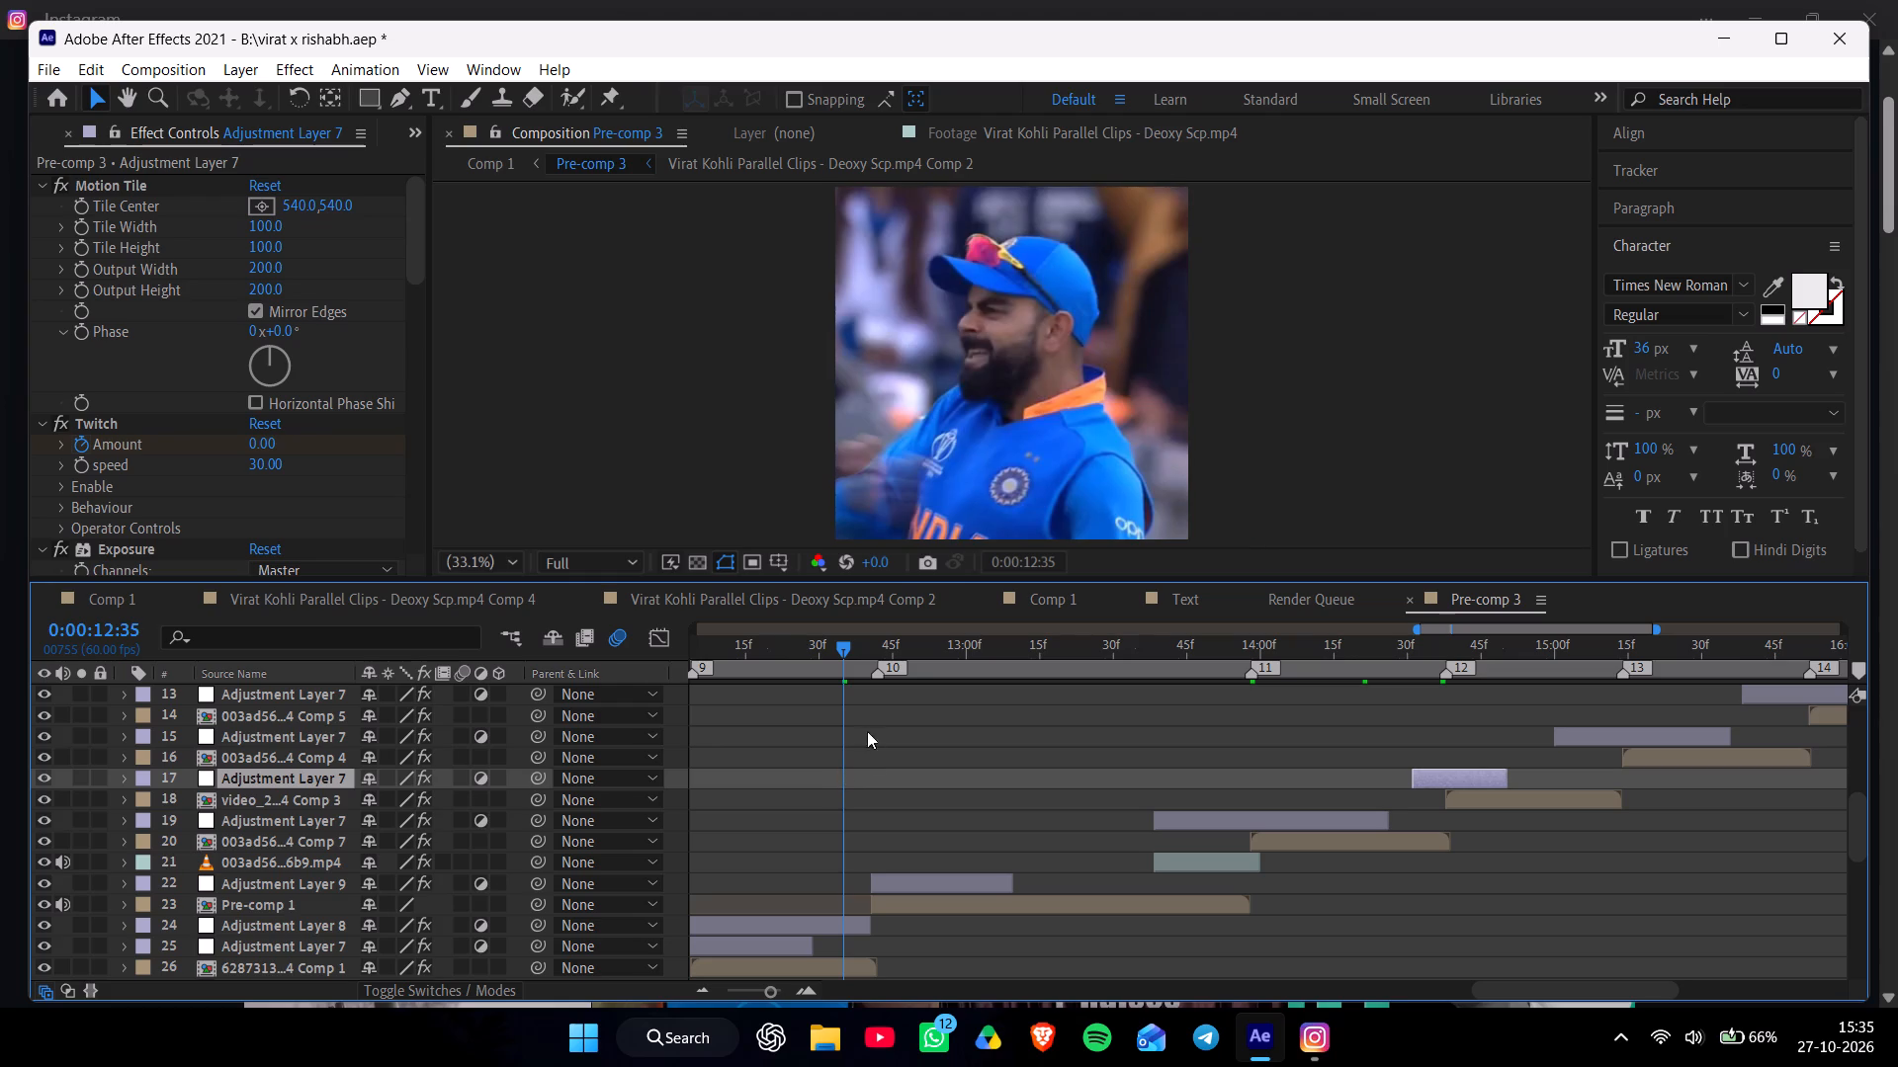
drag(847, 643, 875, 653)
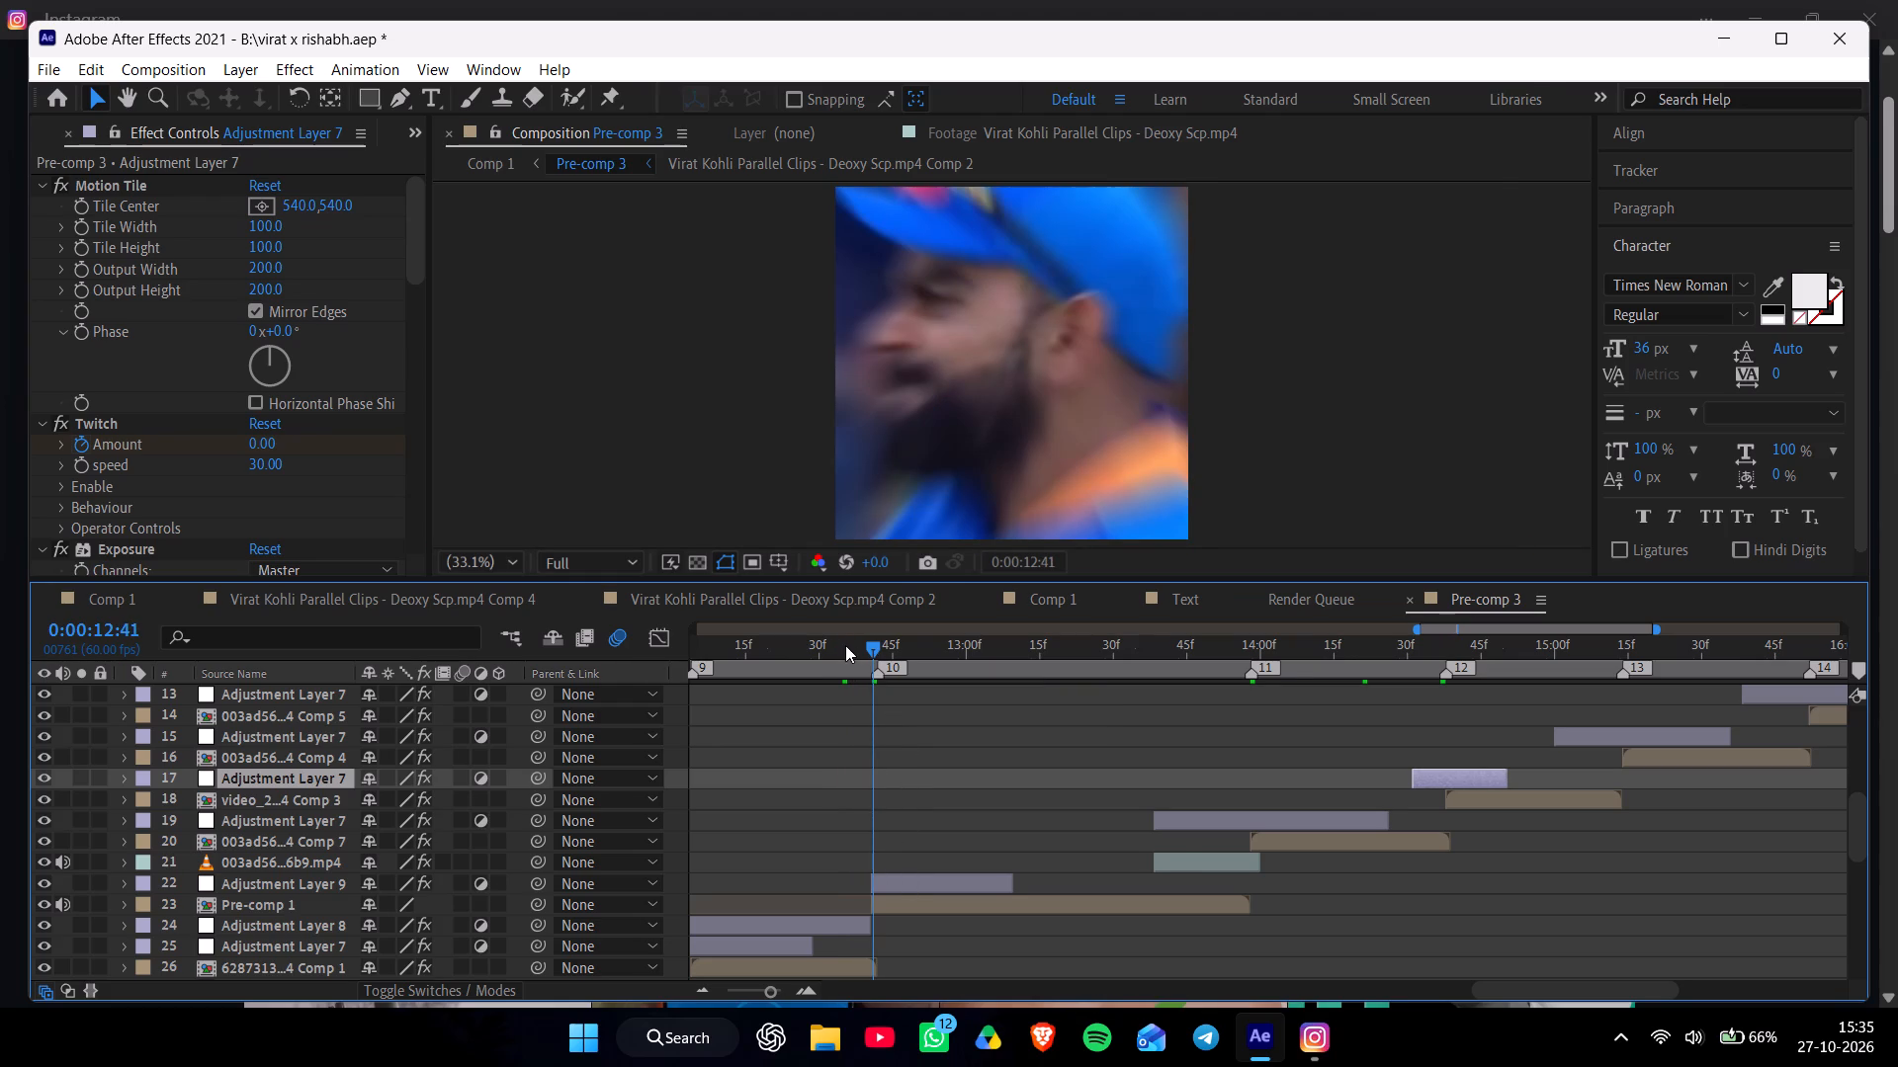
drag(845, 645, 863, 690)
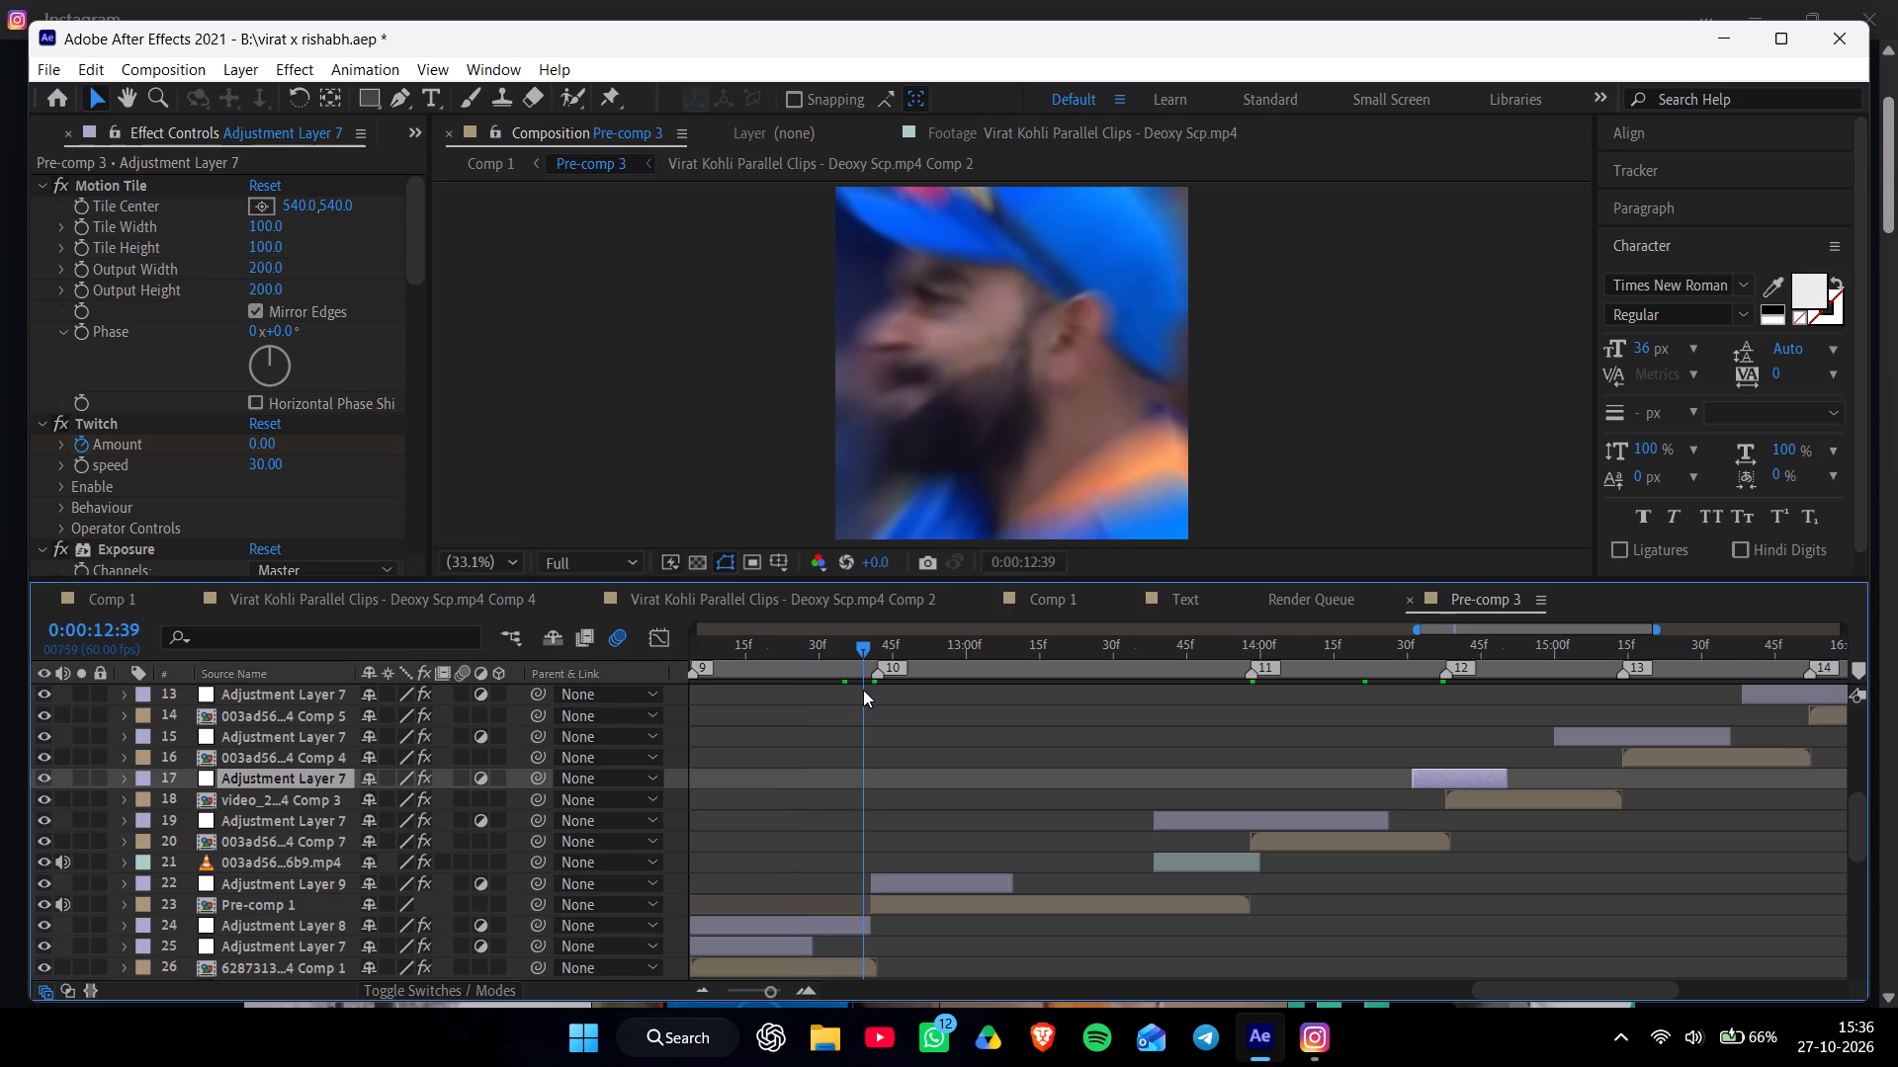
drag(863, 690, 871, 697)
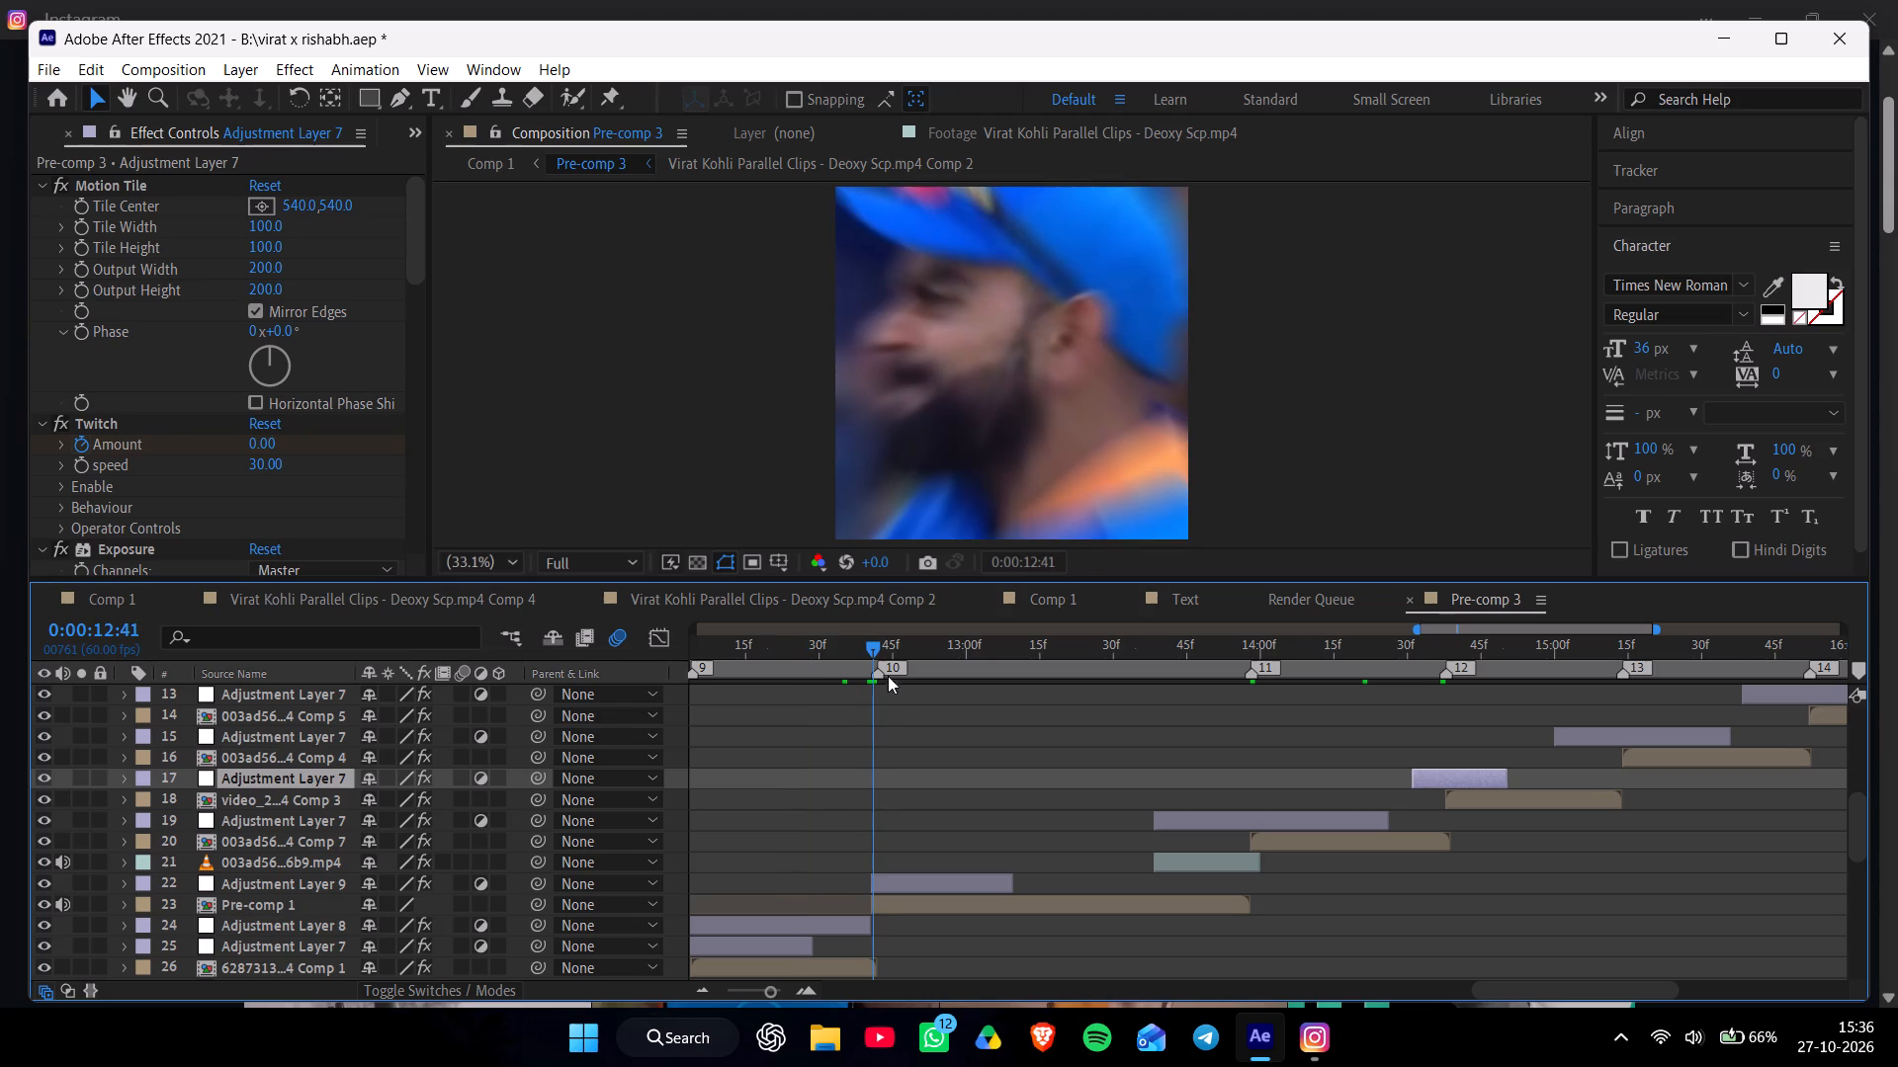
drag(873, 644, 742, 758)
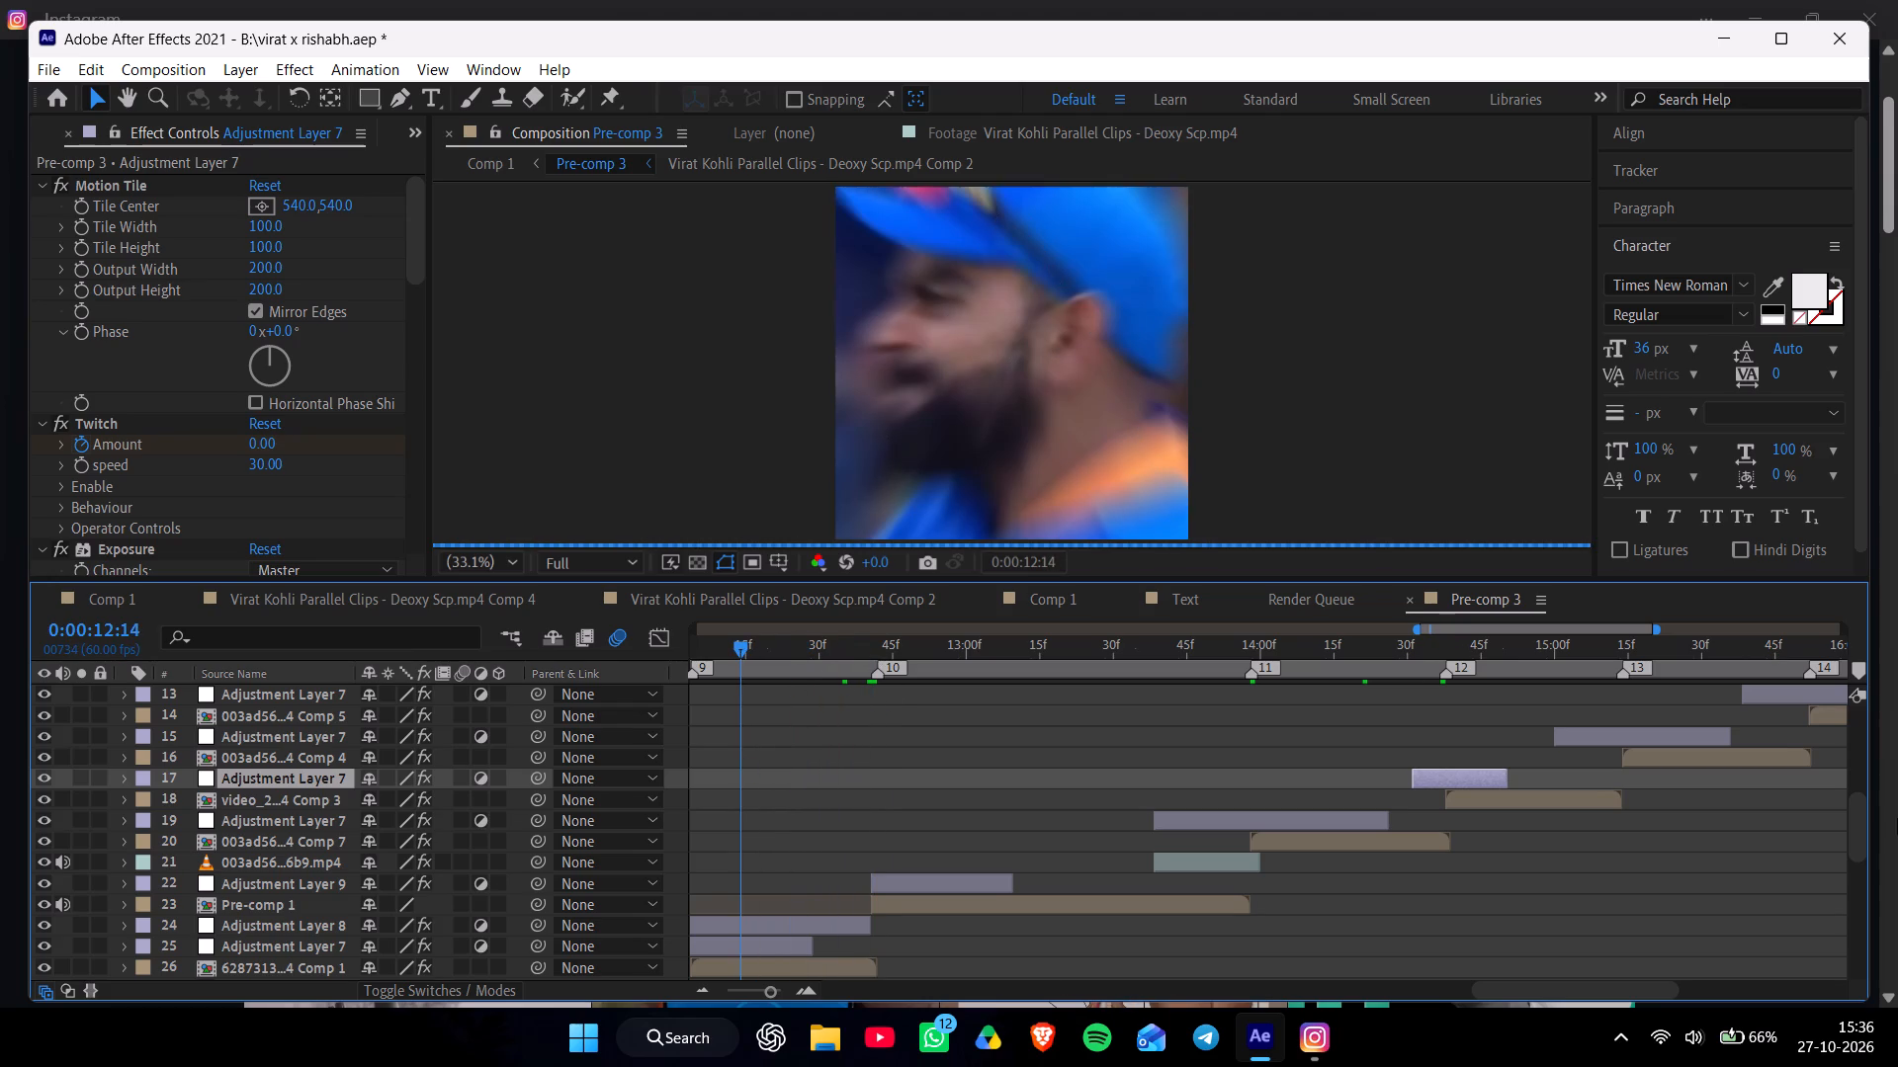
drag(1505, 986, 1289, 1031)
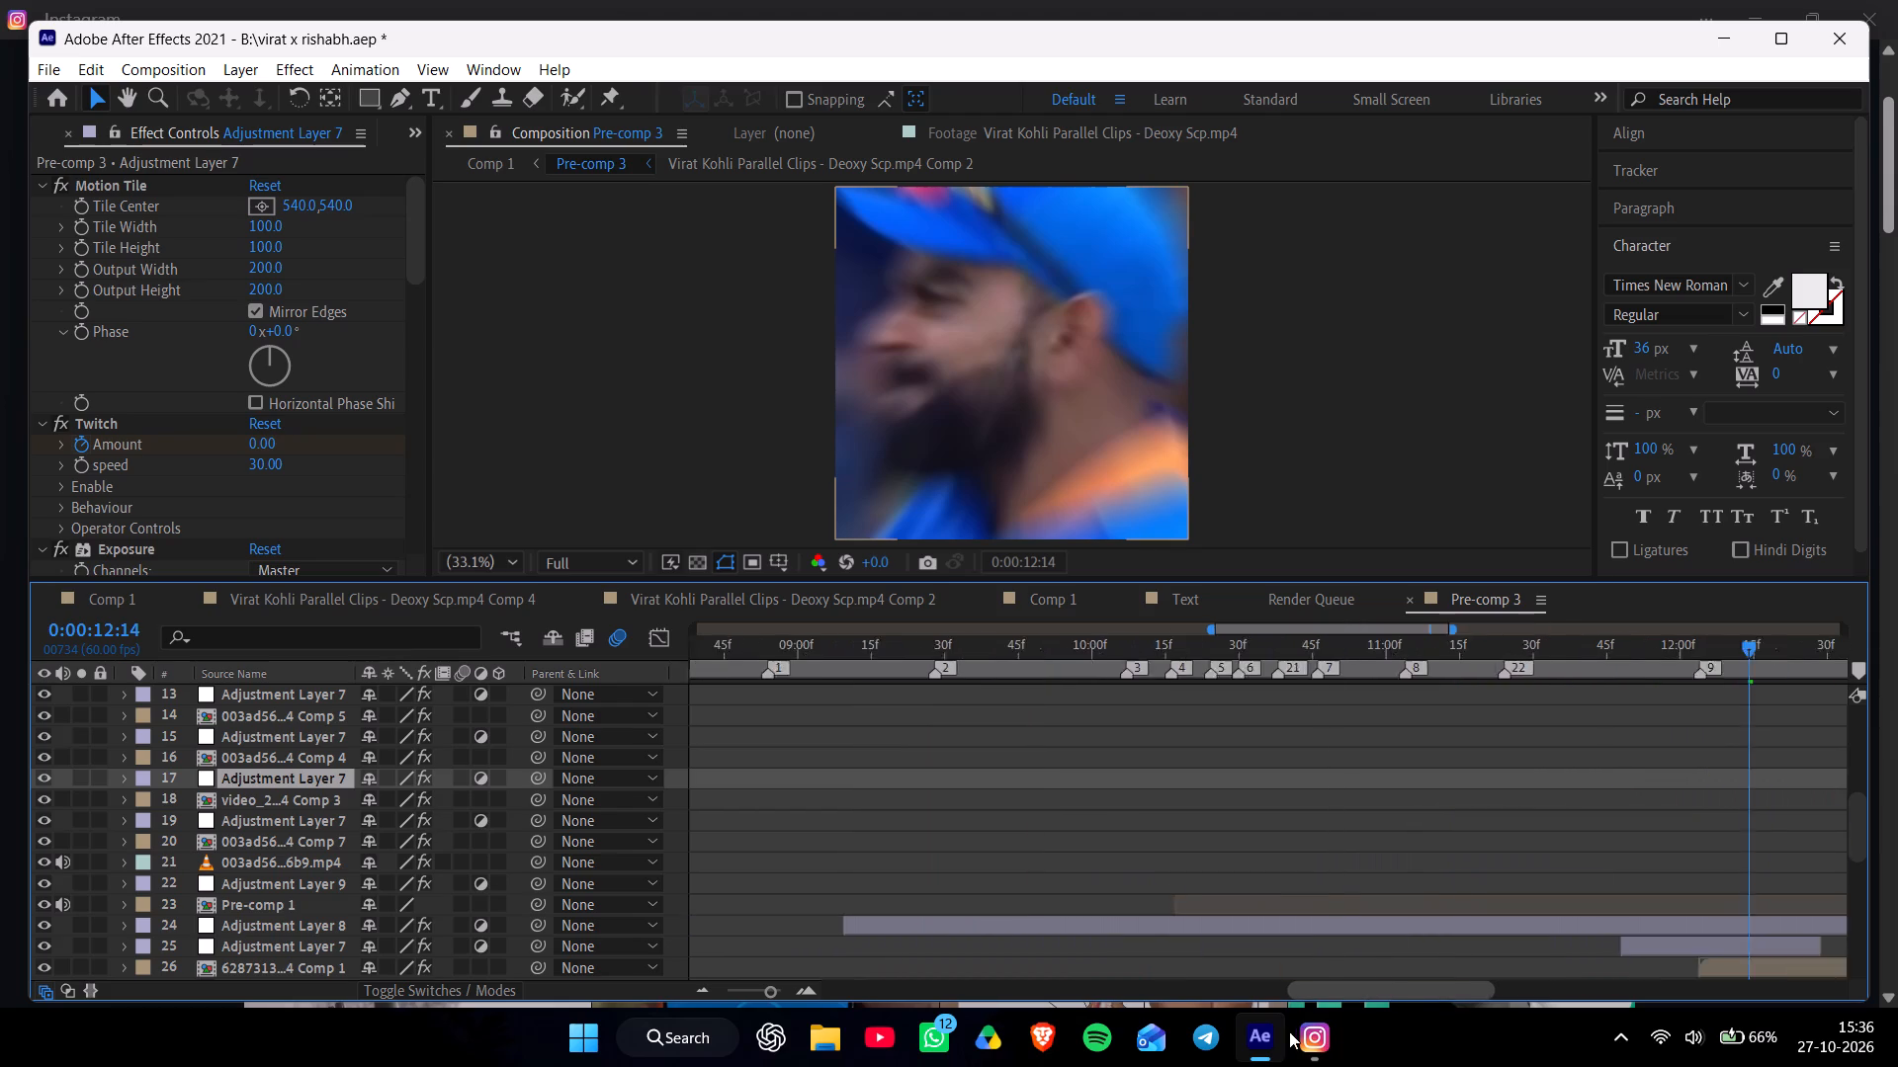
drag(1289, 1031, 1371, 1028)
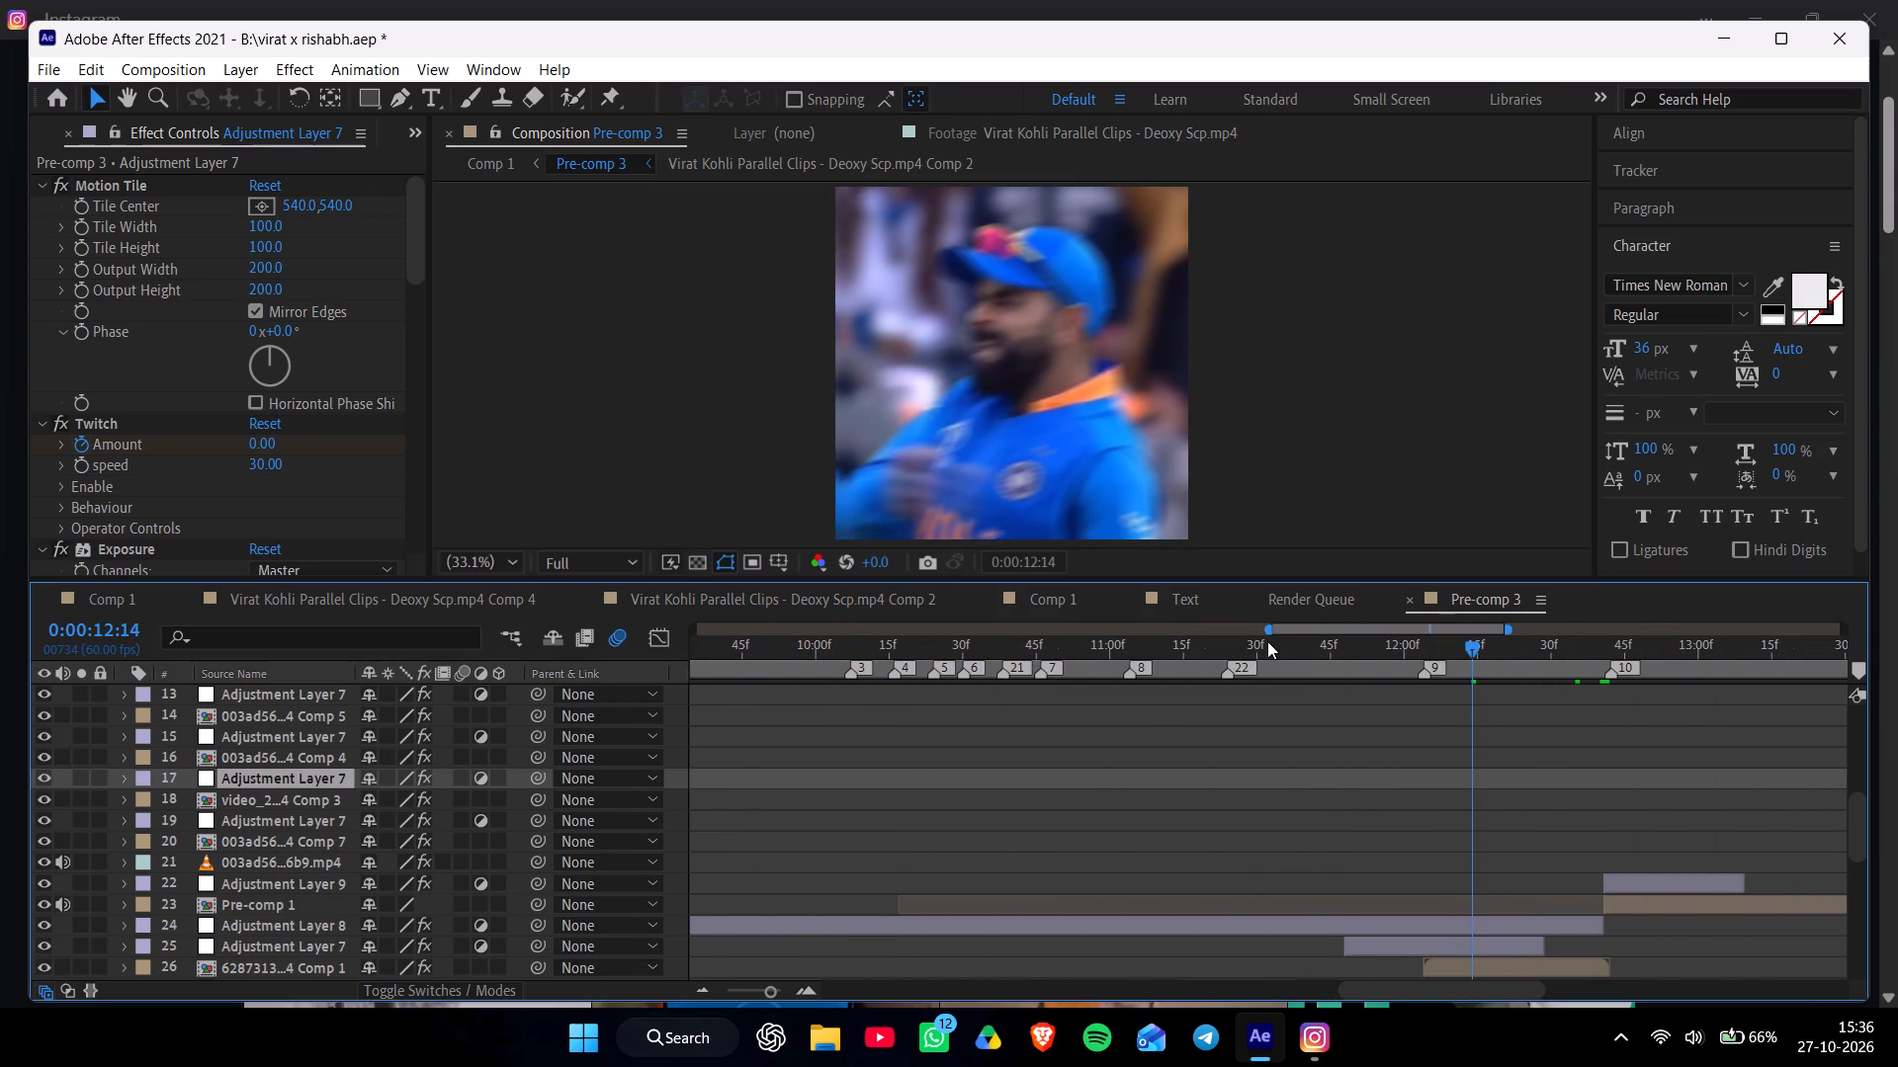
click(1267, 645)
drag(1267, 645, 986, 736)
Paste the copied exposure and lens blur effects onto Adjustment Layer 7 on layer 29 at 0:00:10:55.
drag(1865, 816, 1865, 831)
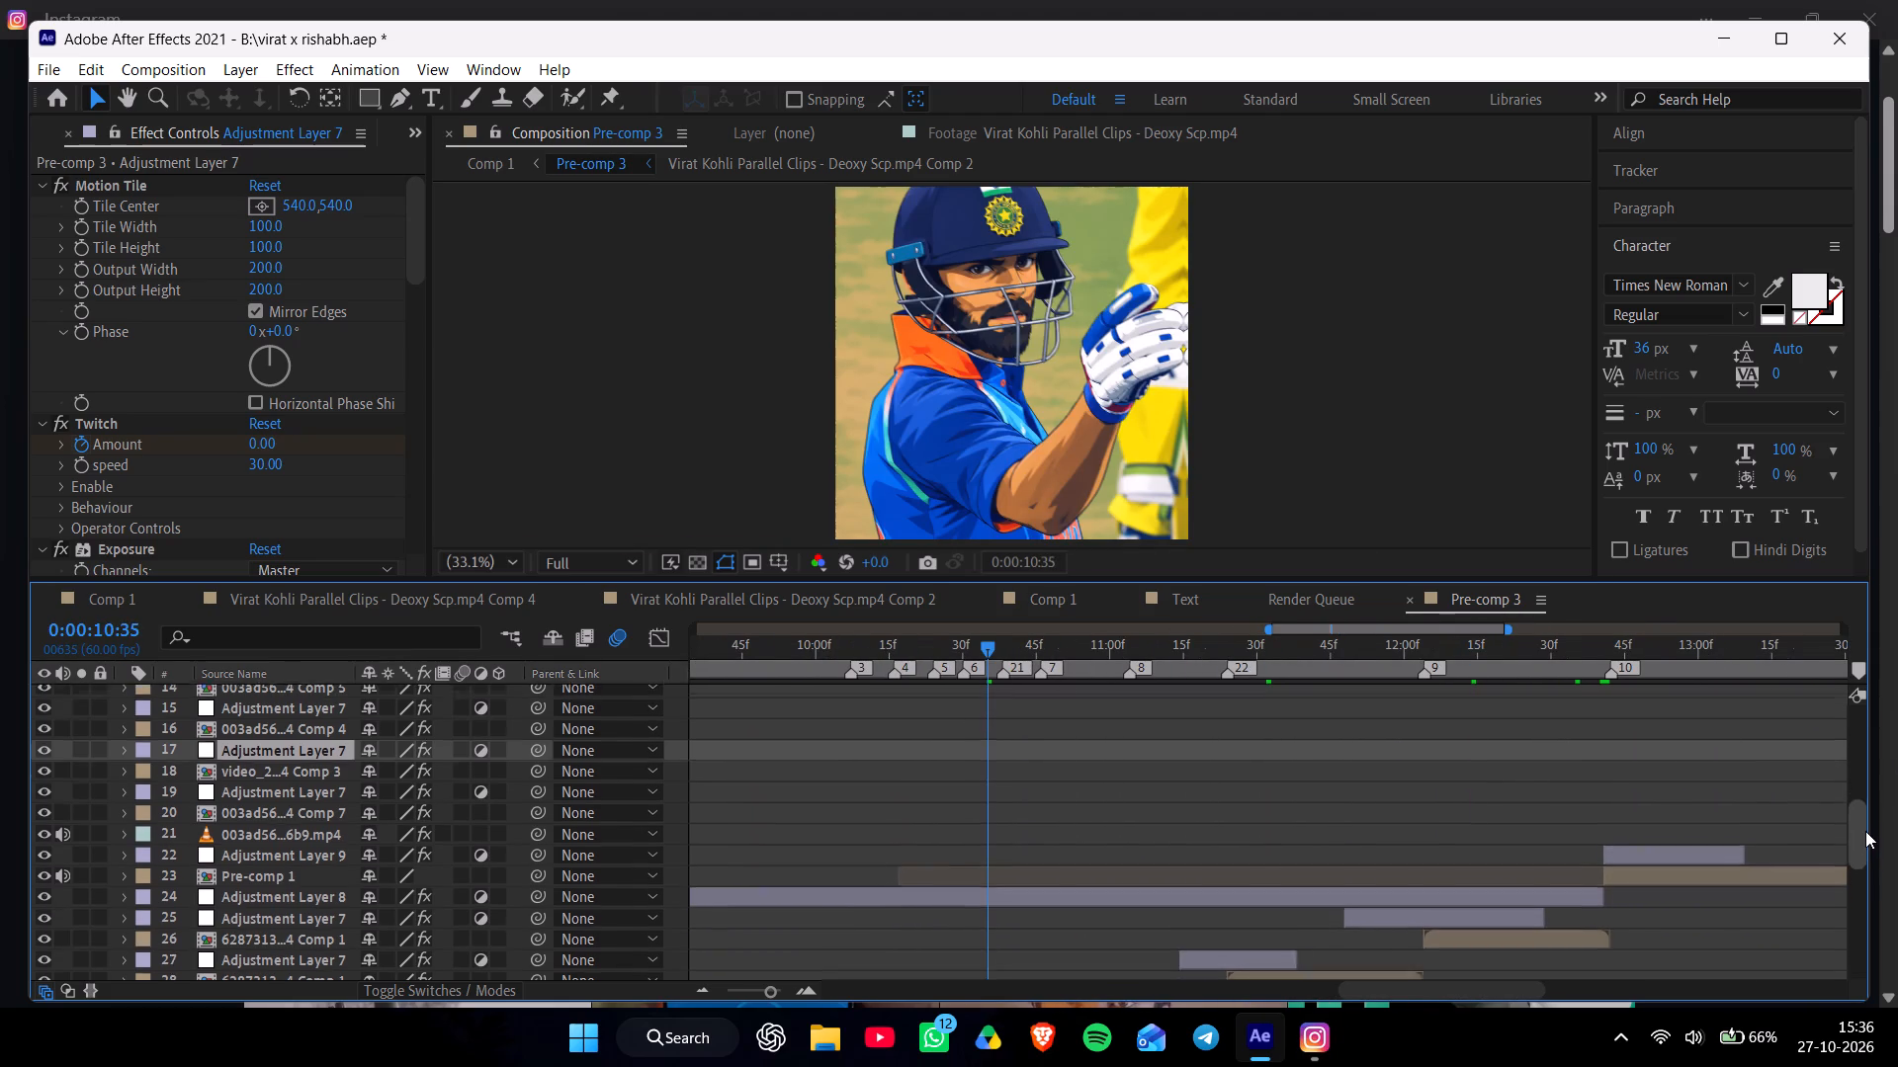
drag(1865, 831, 1868, 876)
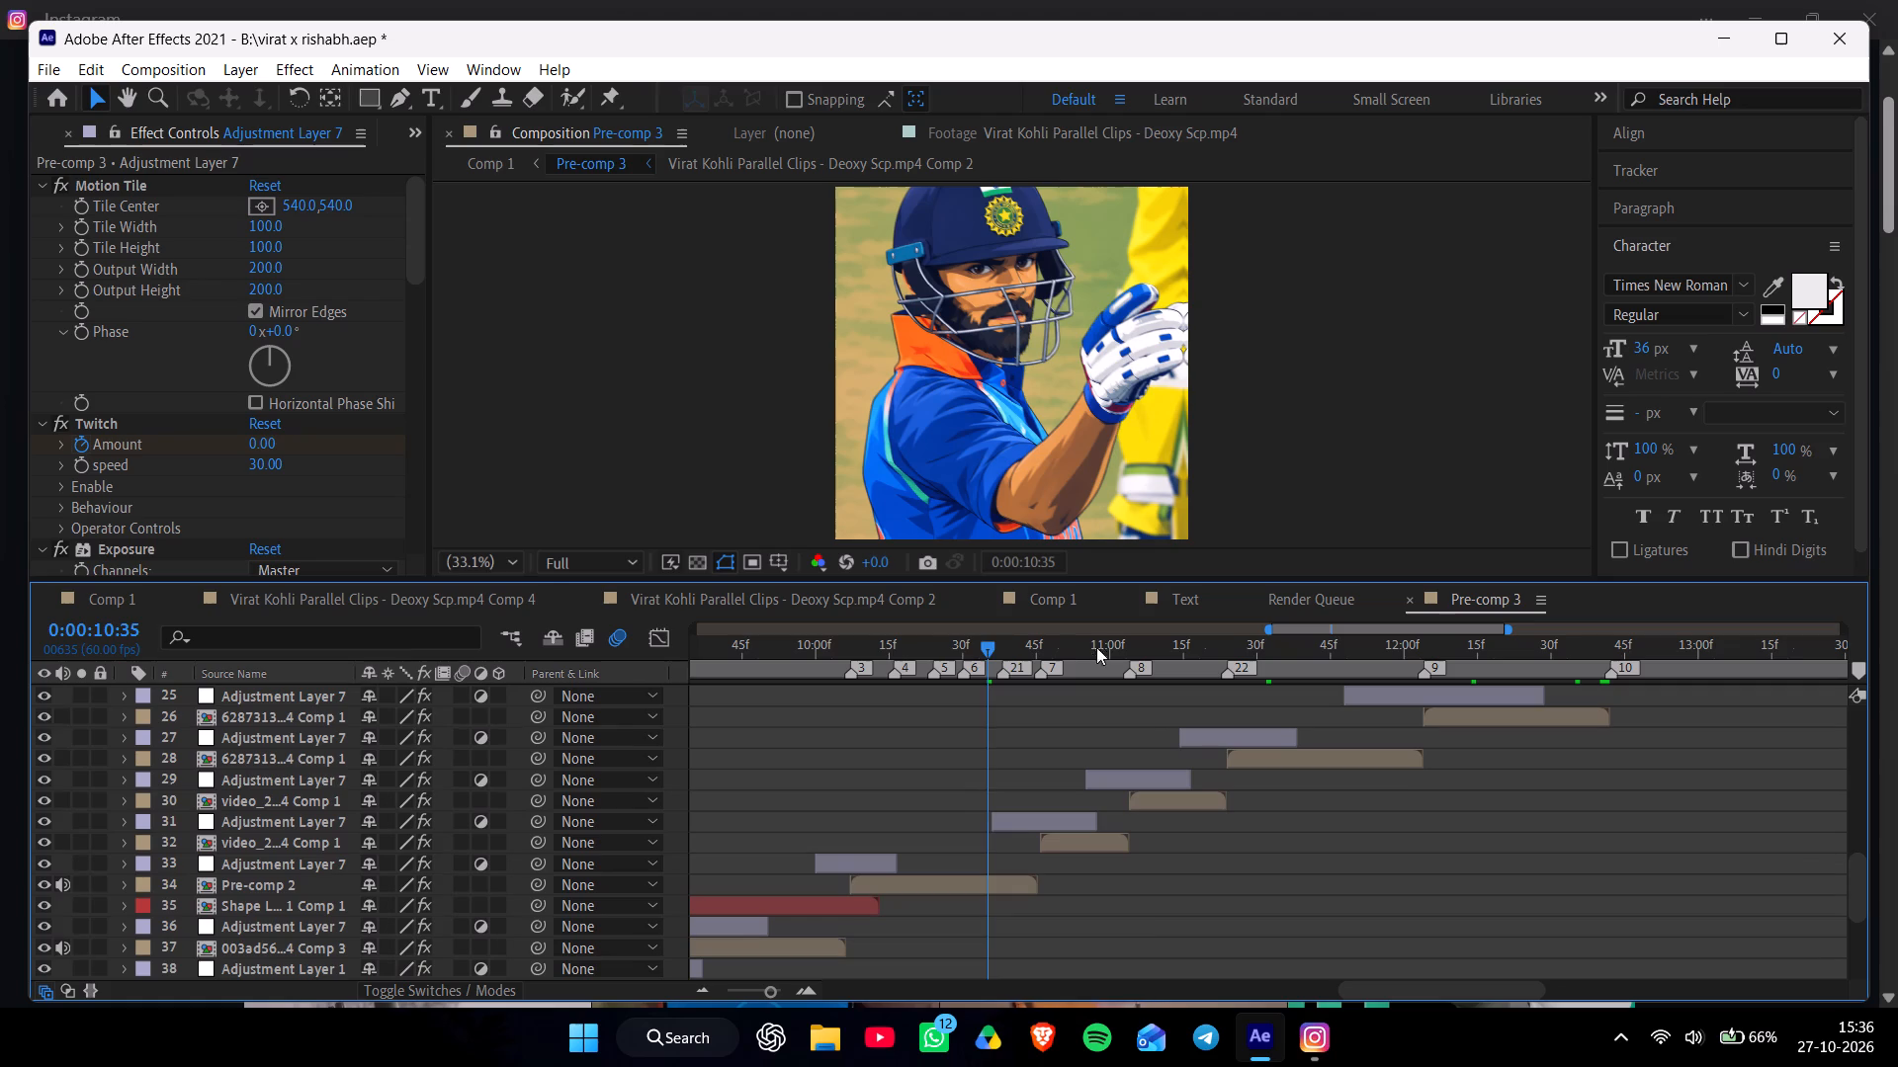
click(1100, 635)
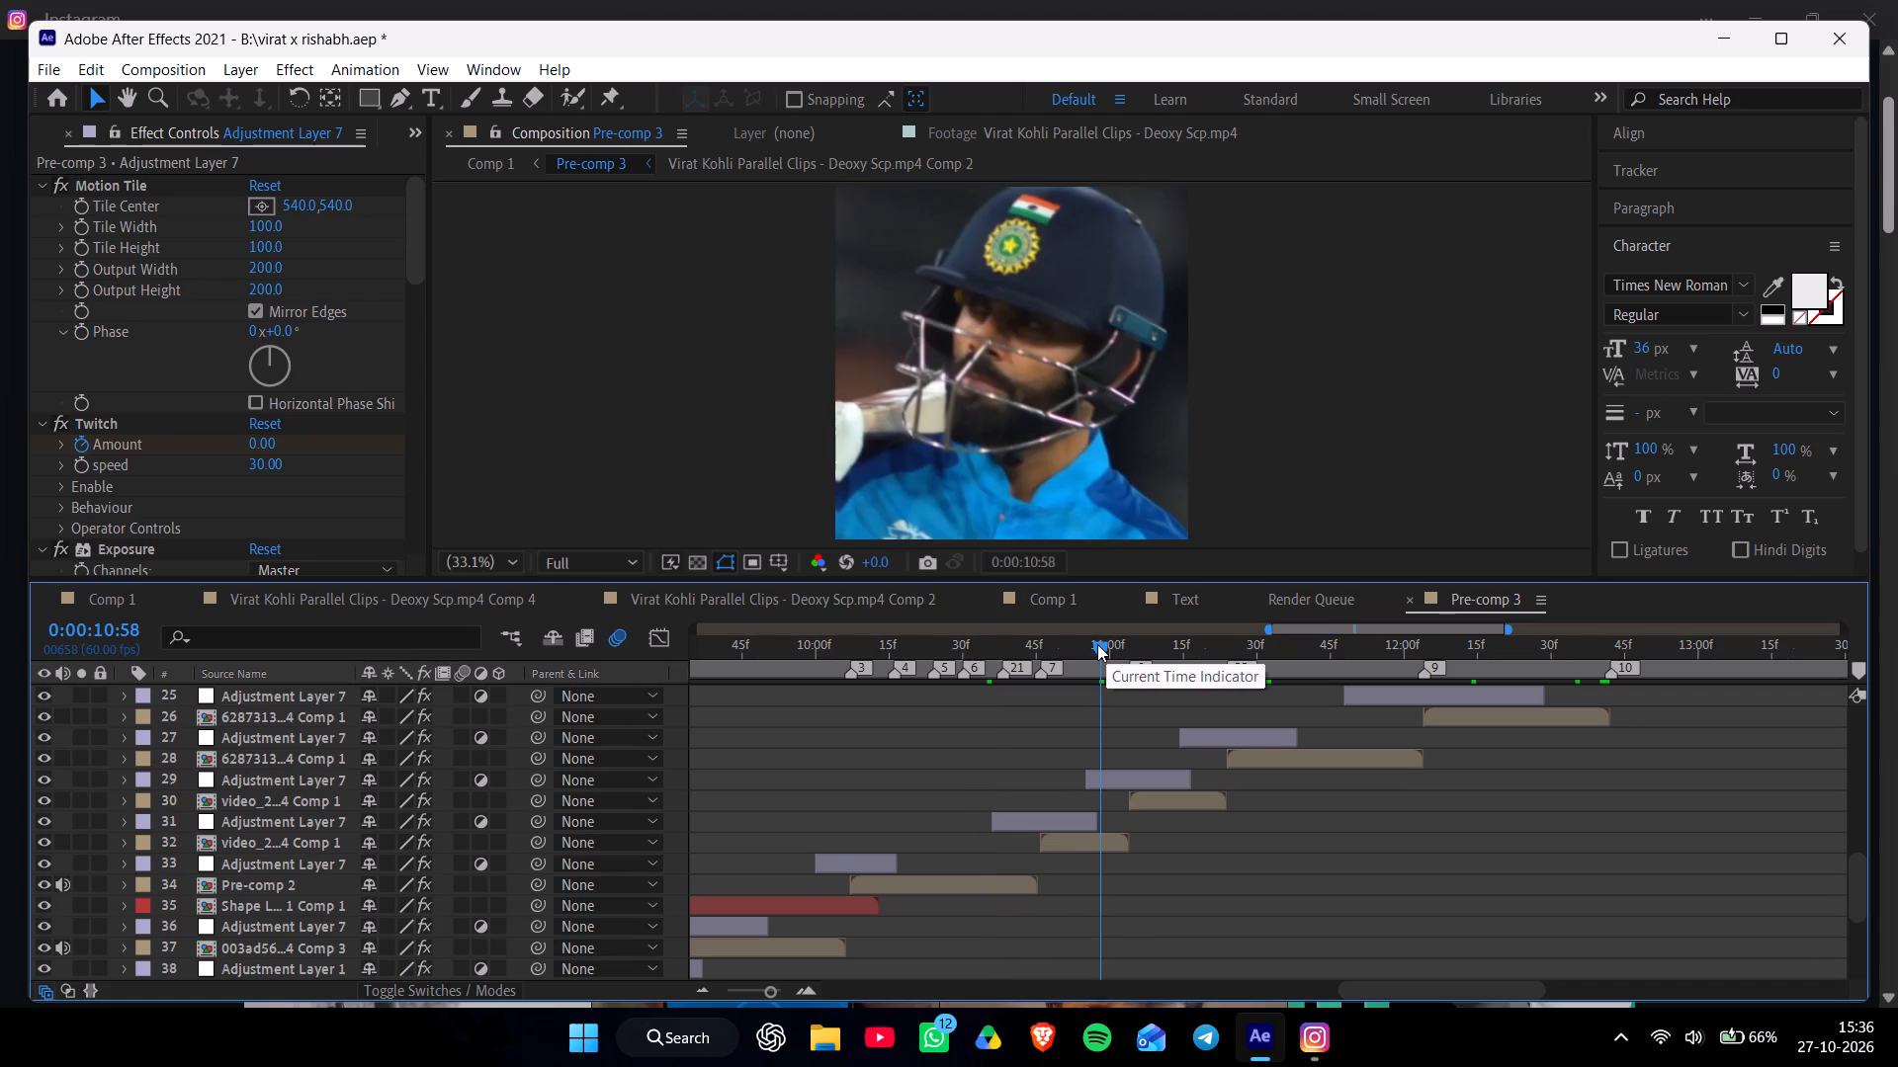
click(1084, 643)
click(1095, 781)
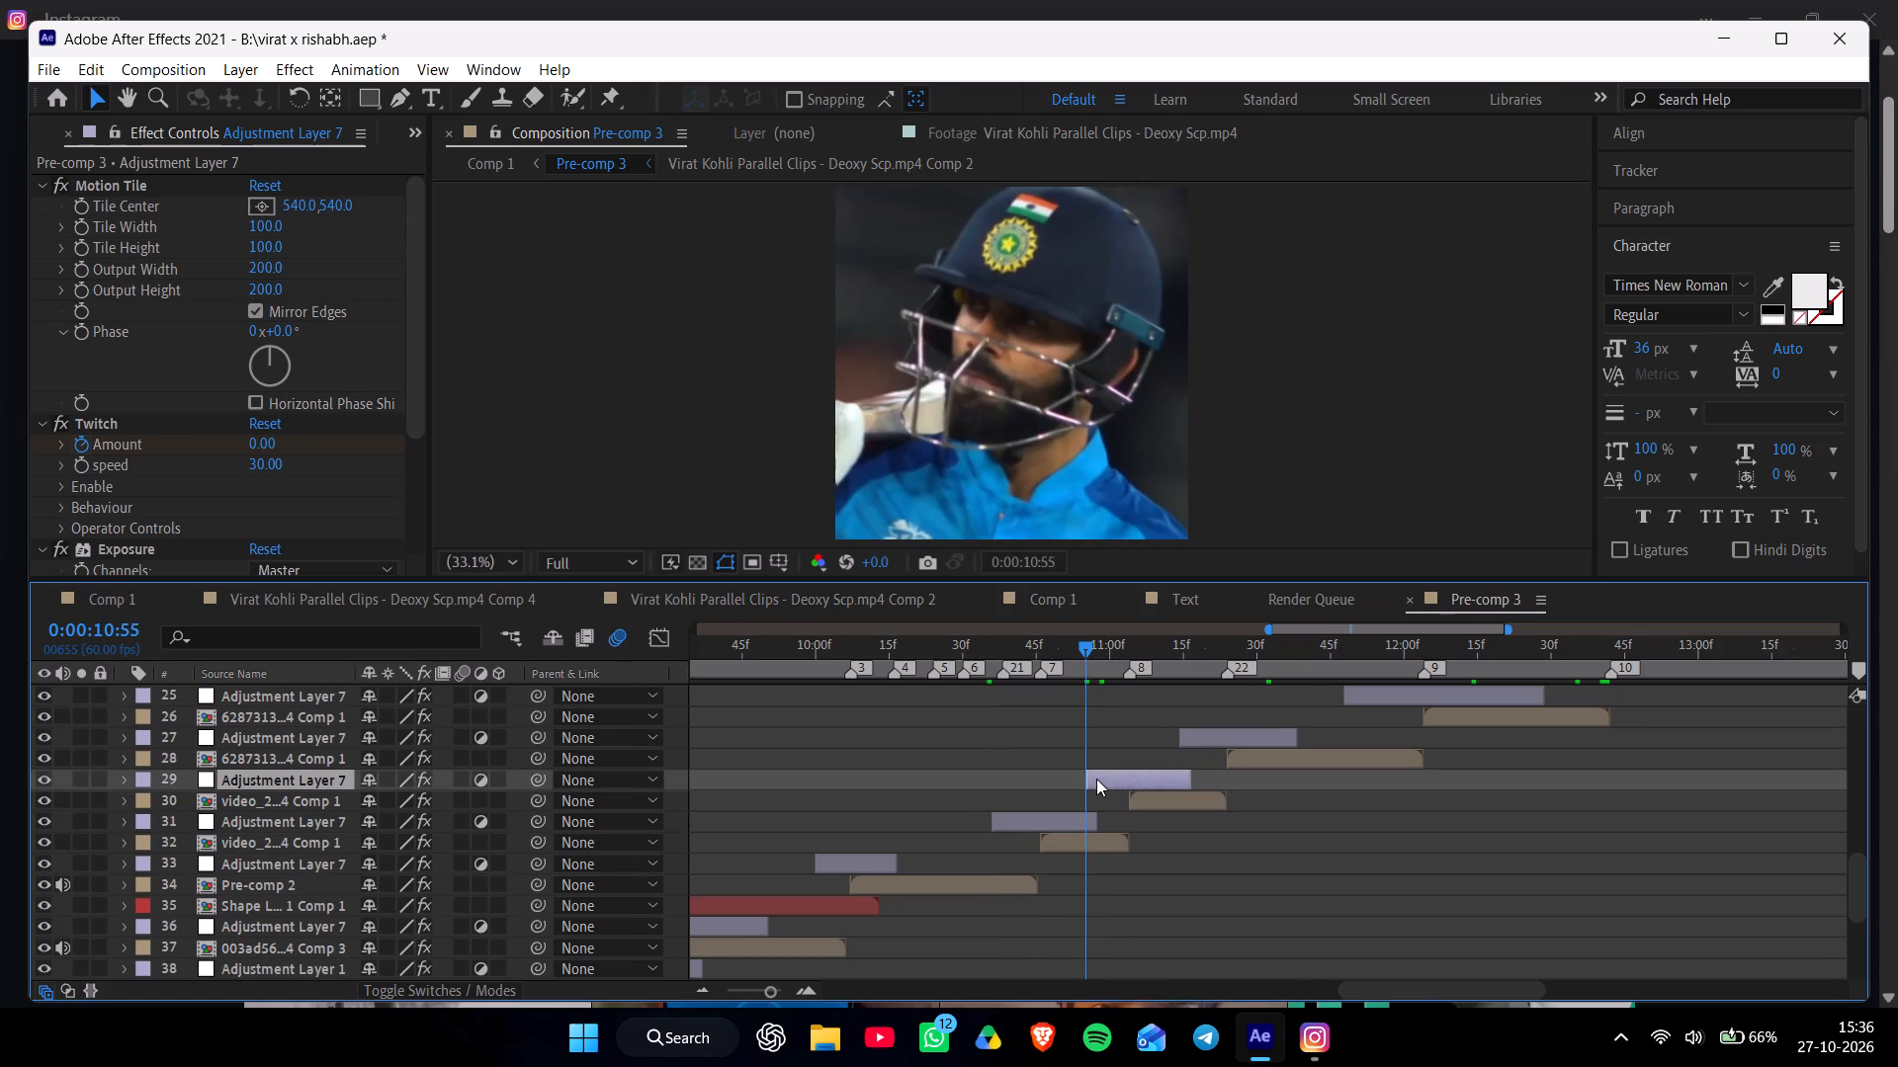
key(ctrl+space)
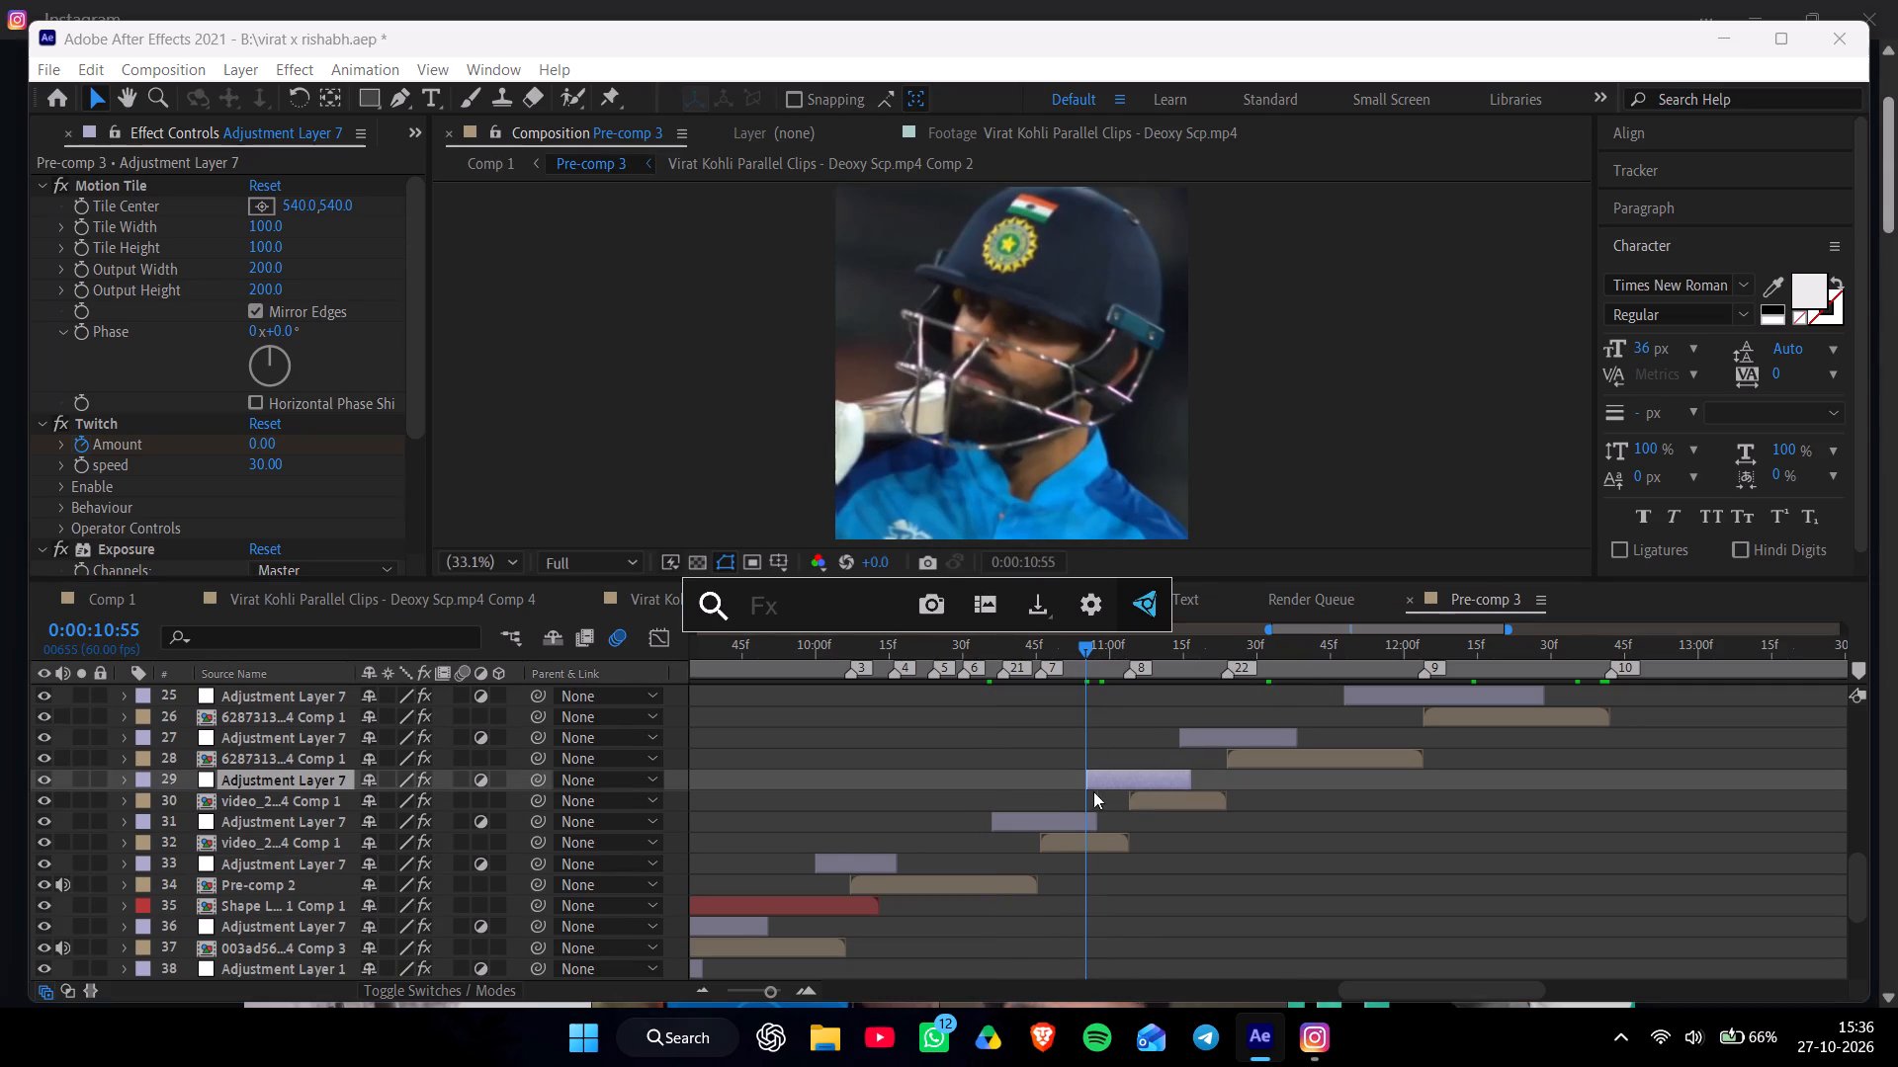
click(1102, 781)
key(ctrl+v)
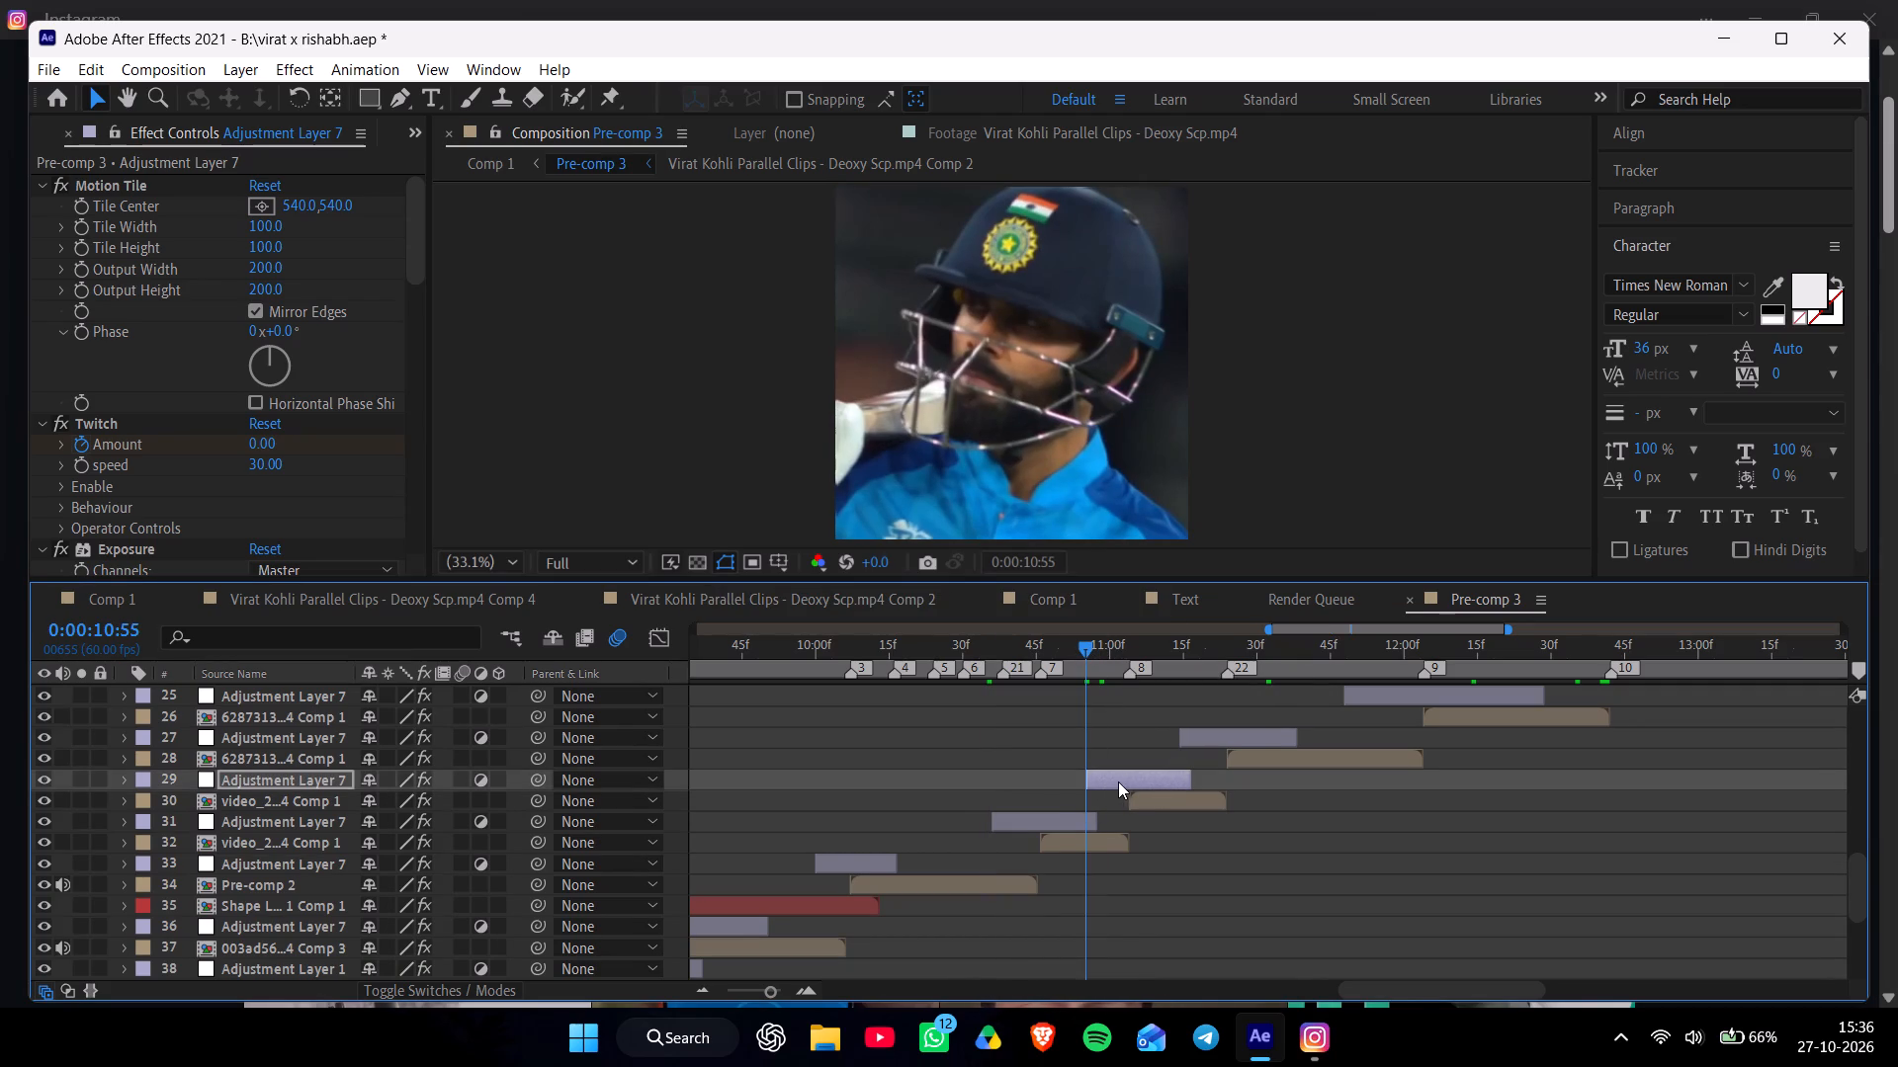
Reveal layer 29's keyframes and adjust the pasted Exposure 2, Exposure 3 and Iris Scale keyframes to start near 0:00:10:55.
key(u)
drag(1282, 891, 1085, 978)
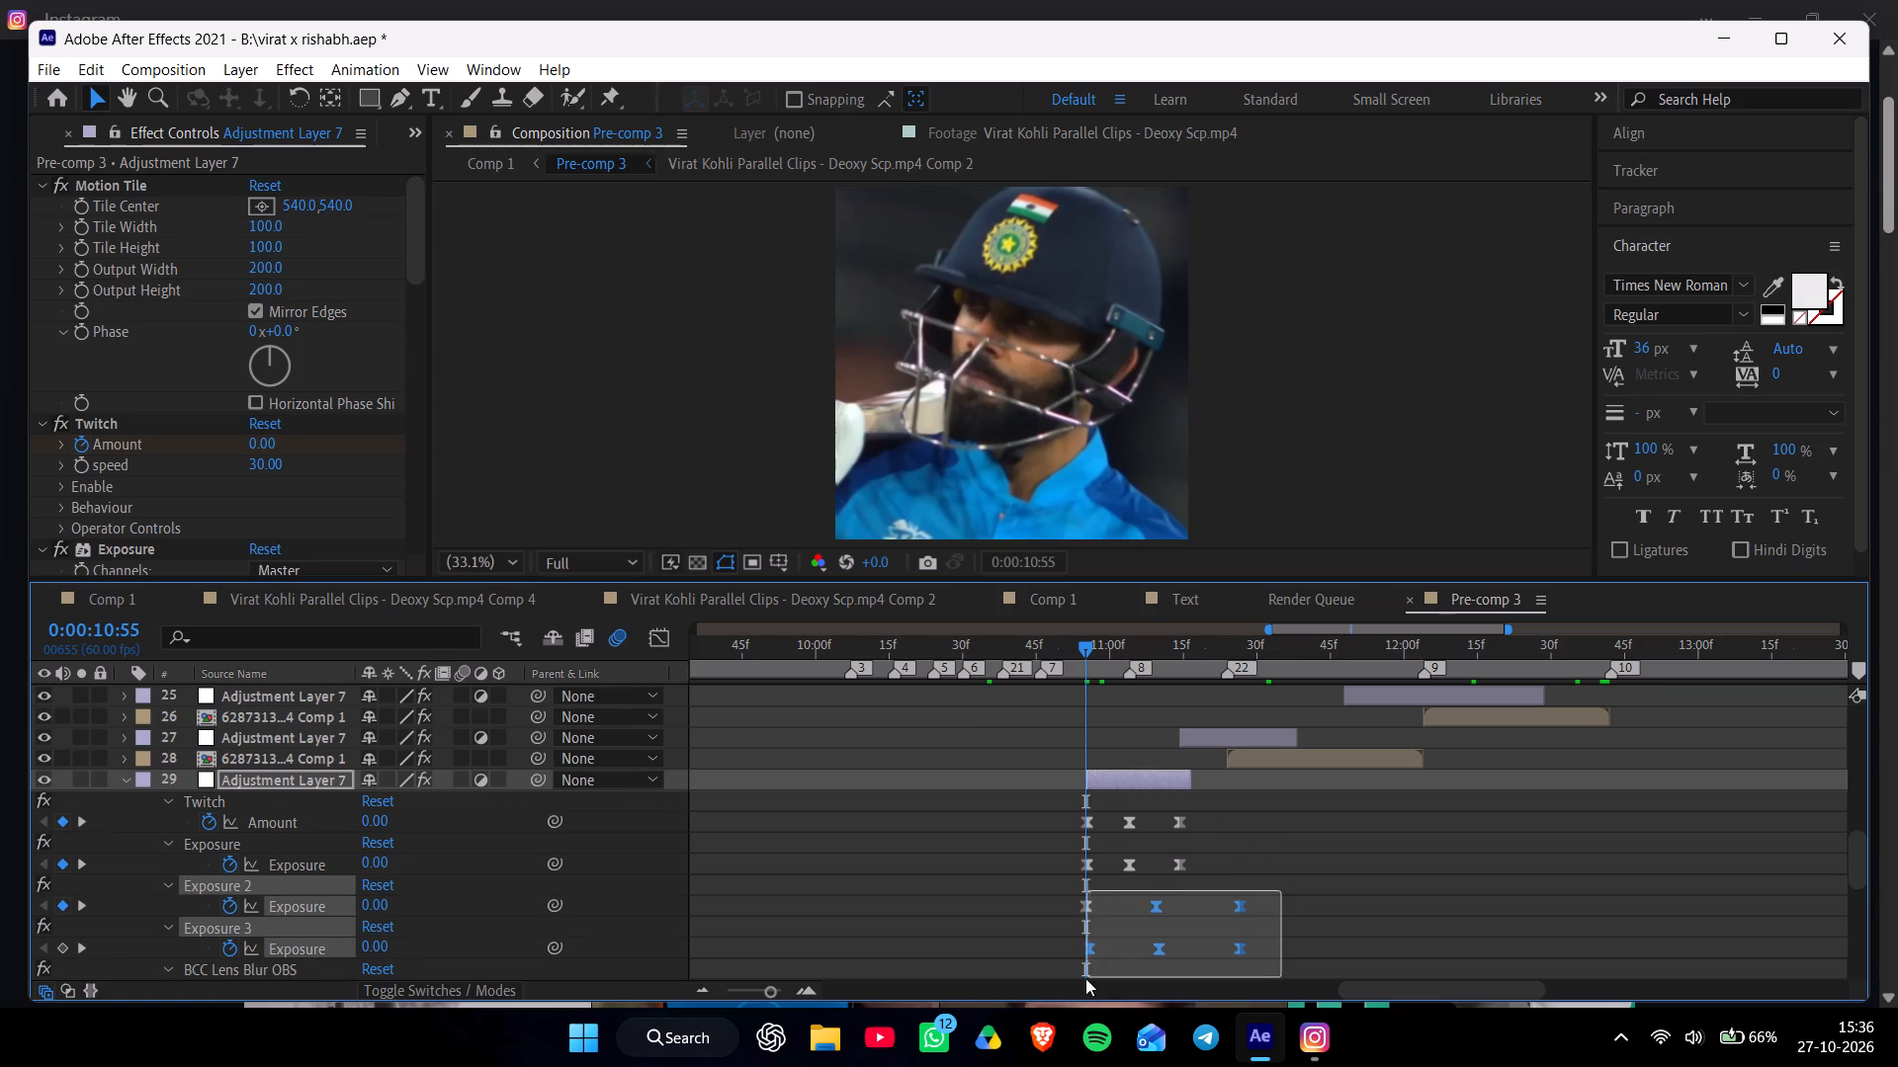
drag(1085, 978, 1071, 940)
alt+drag(1237, 837, 1232, 852)
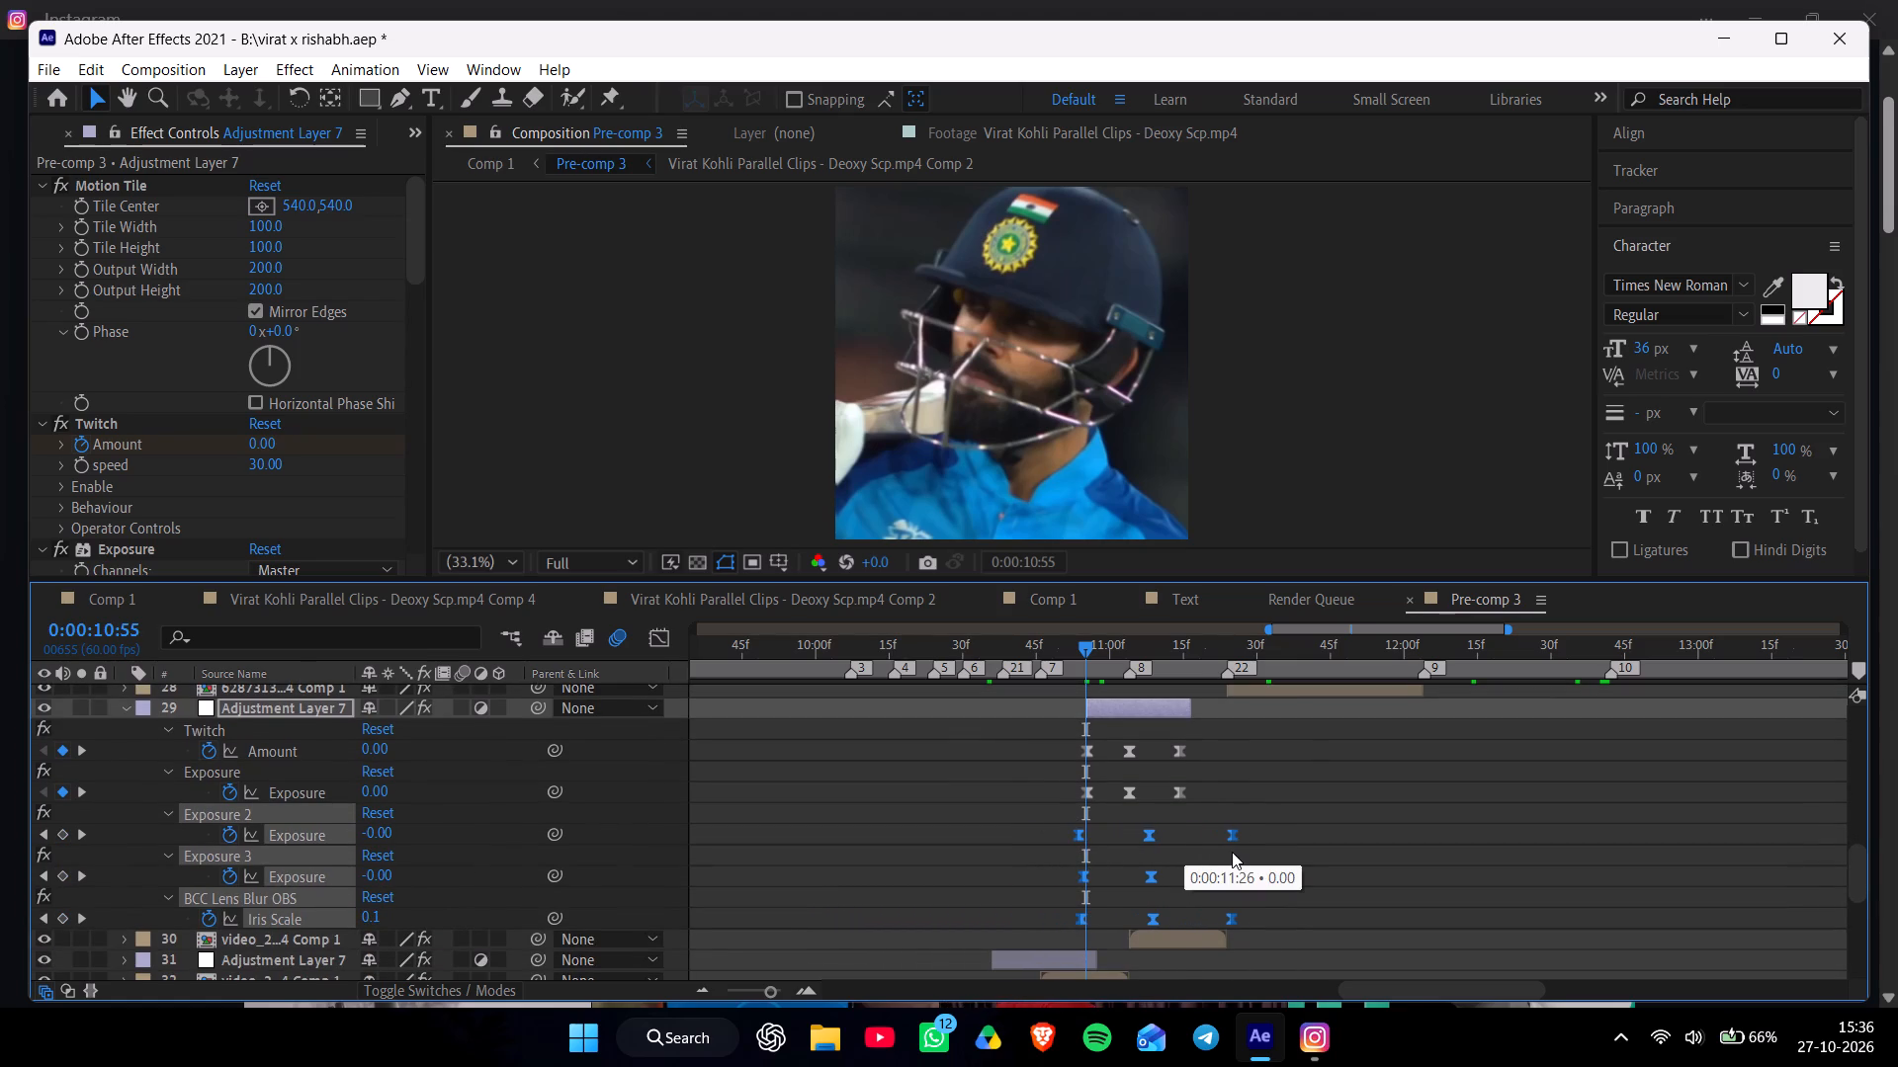
alt+drag(1232, 852, 1235, 852)
click(1277, 850)
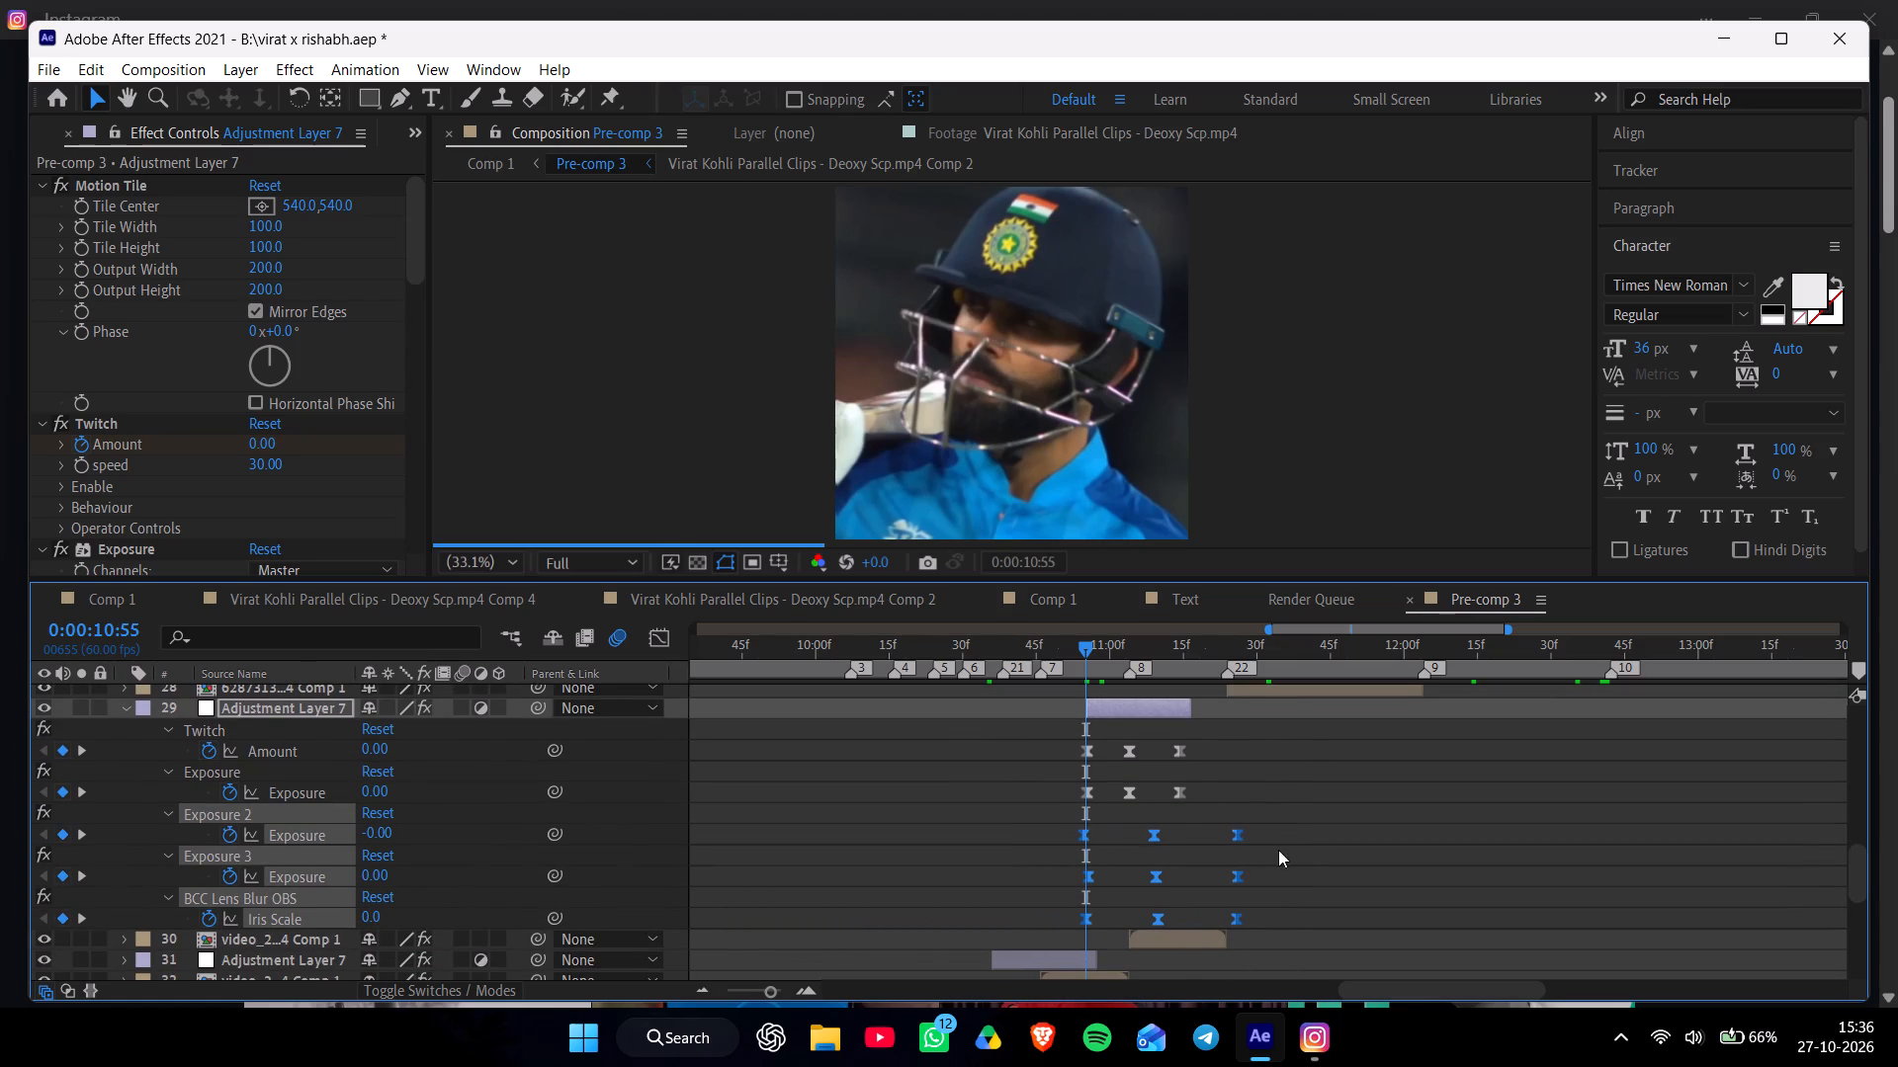
Compress the spacing of the Exposure 2, Exposure 3 and Iris Scale keyframes on layer 29 toward their last keyframes.
drag(1272, 798, 1078, 930)
drag(1042, 824, 1044, 825)
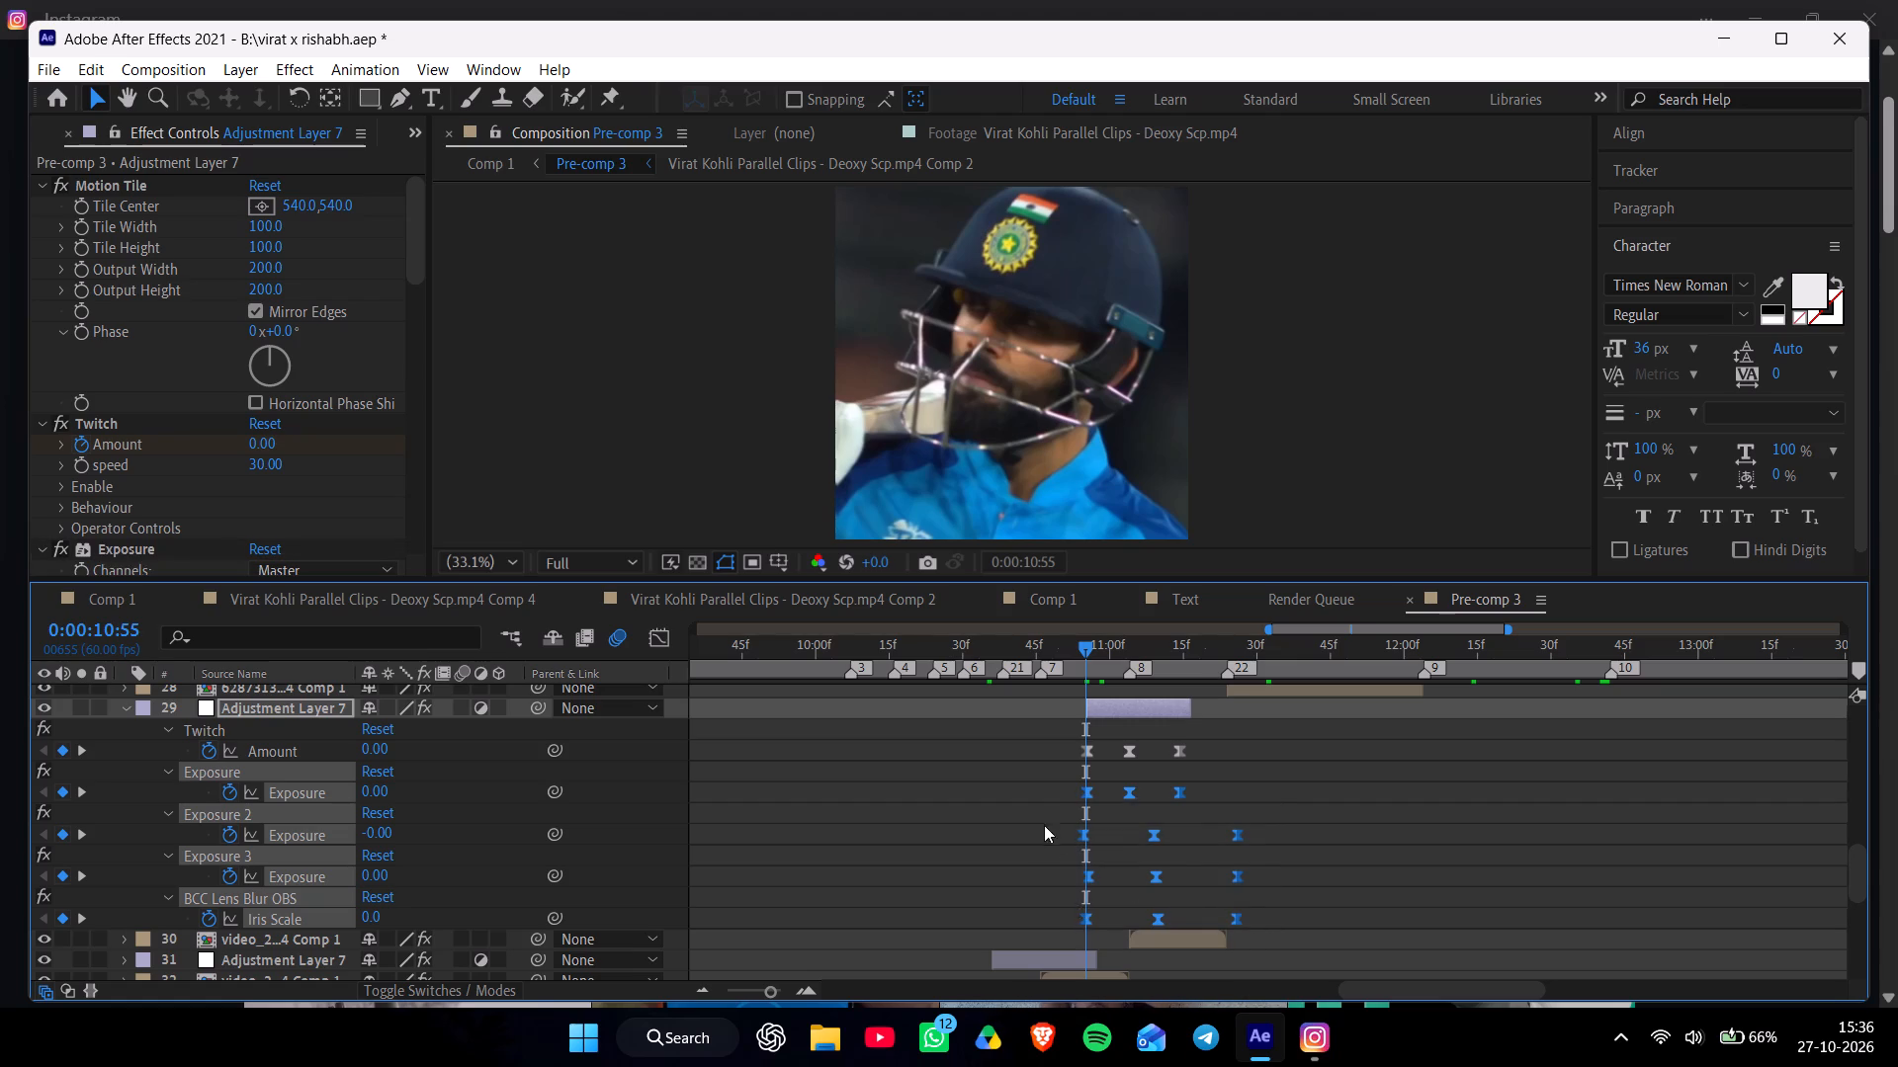
drag(1044, 825, 1298, 938)
alt+drag(1081, 836, 1111, 838)
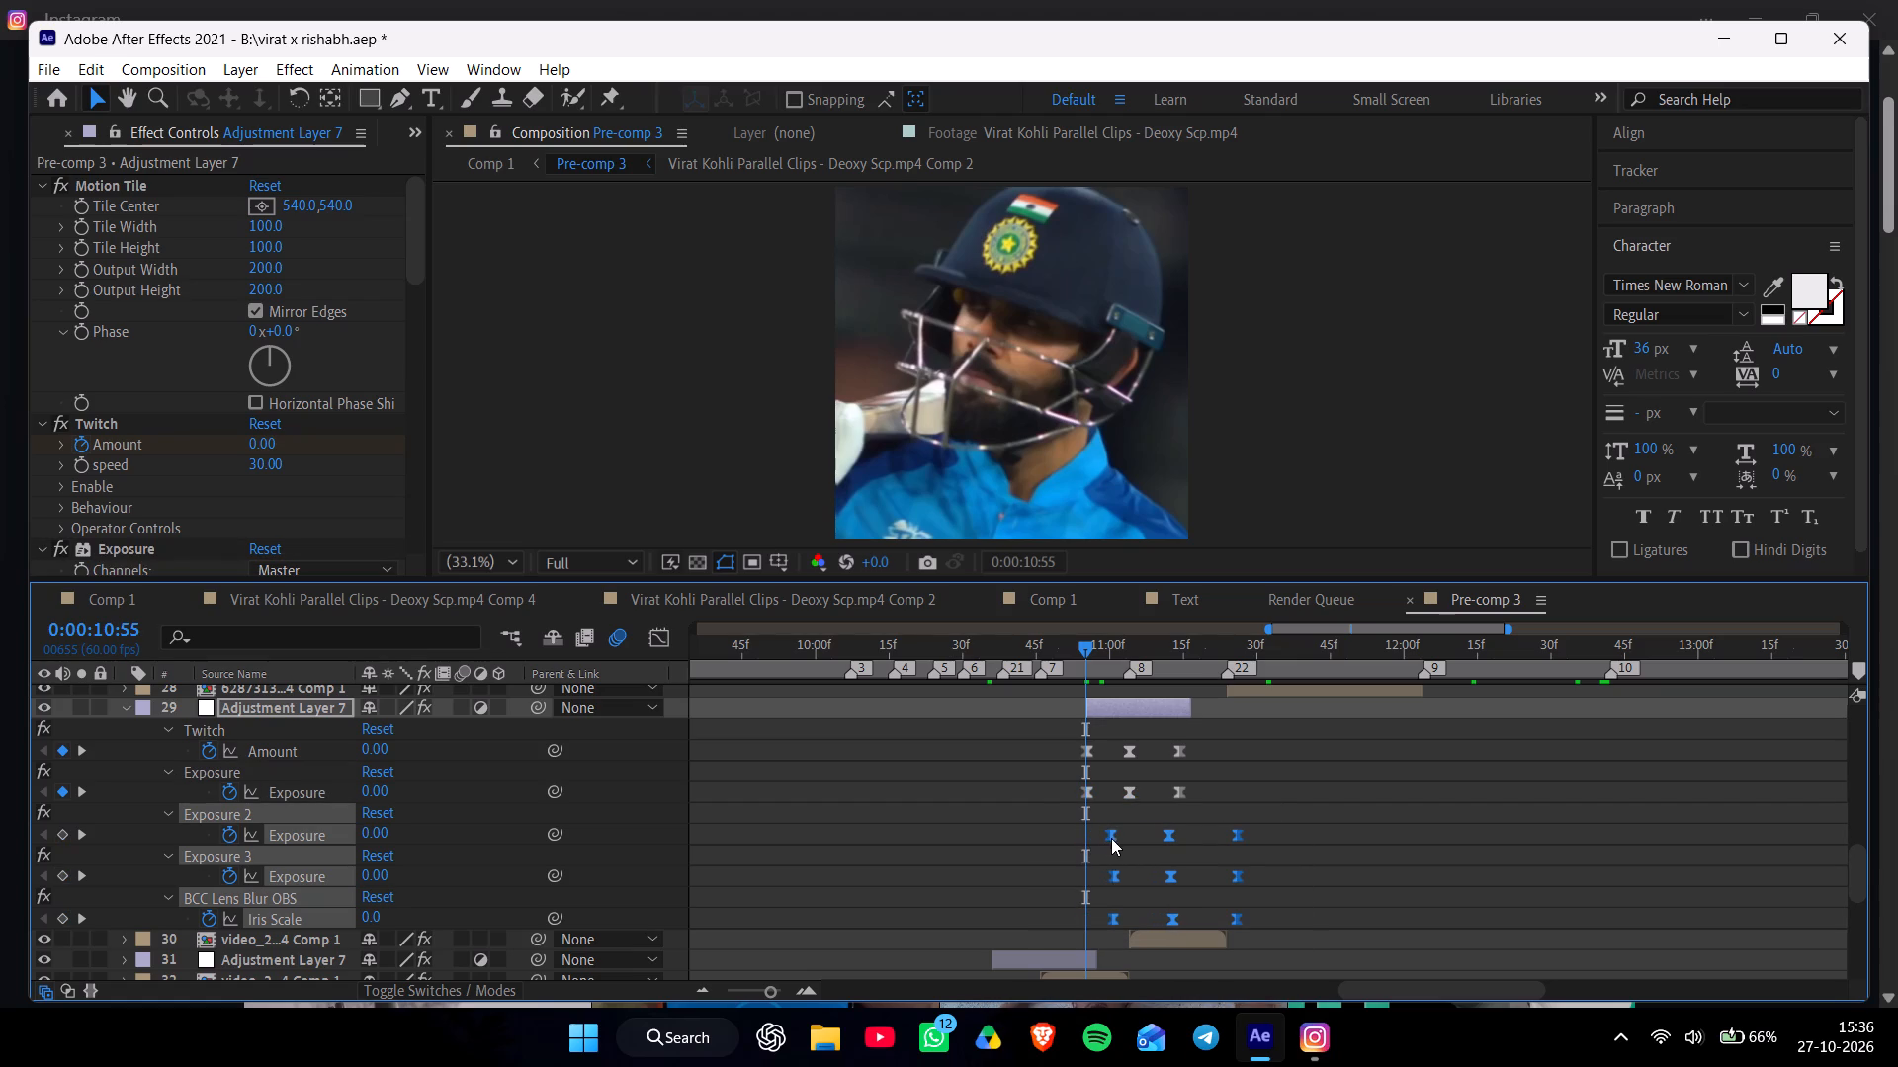
alt+drag(1111, 838, 1125, 842)
Tighten and shift the Exposure 2, Exposure 3 and Iris Scale keyframes on layer 29 so they start near 0:00:10:55.
drag(1237, 835, 1198, 848)
alt+click(1202, 841)
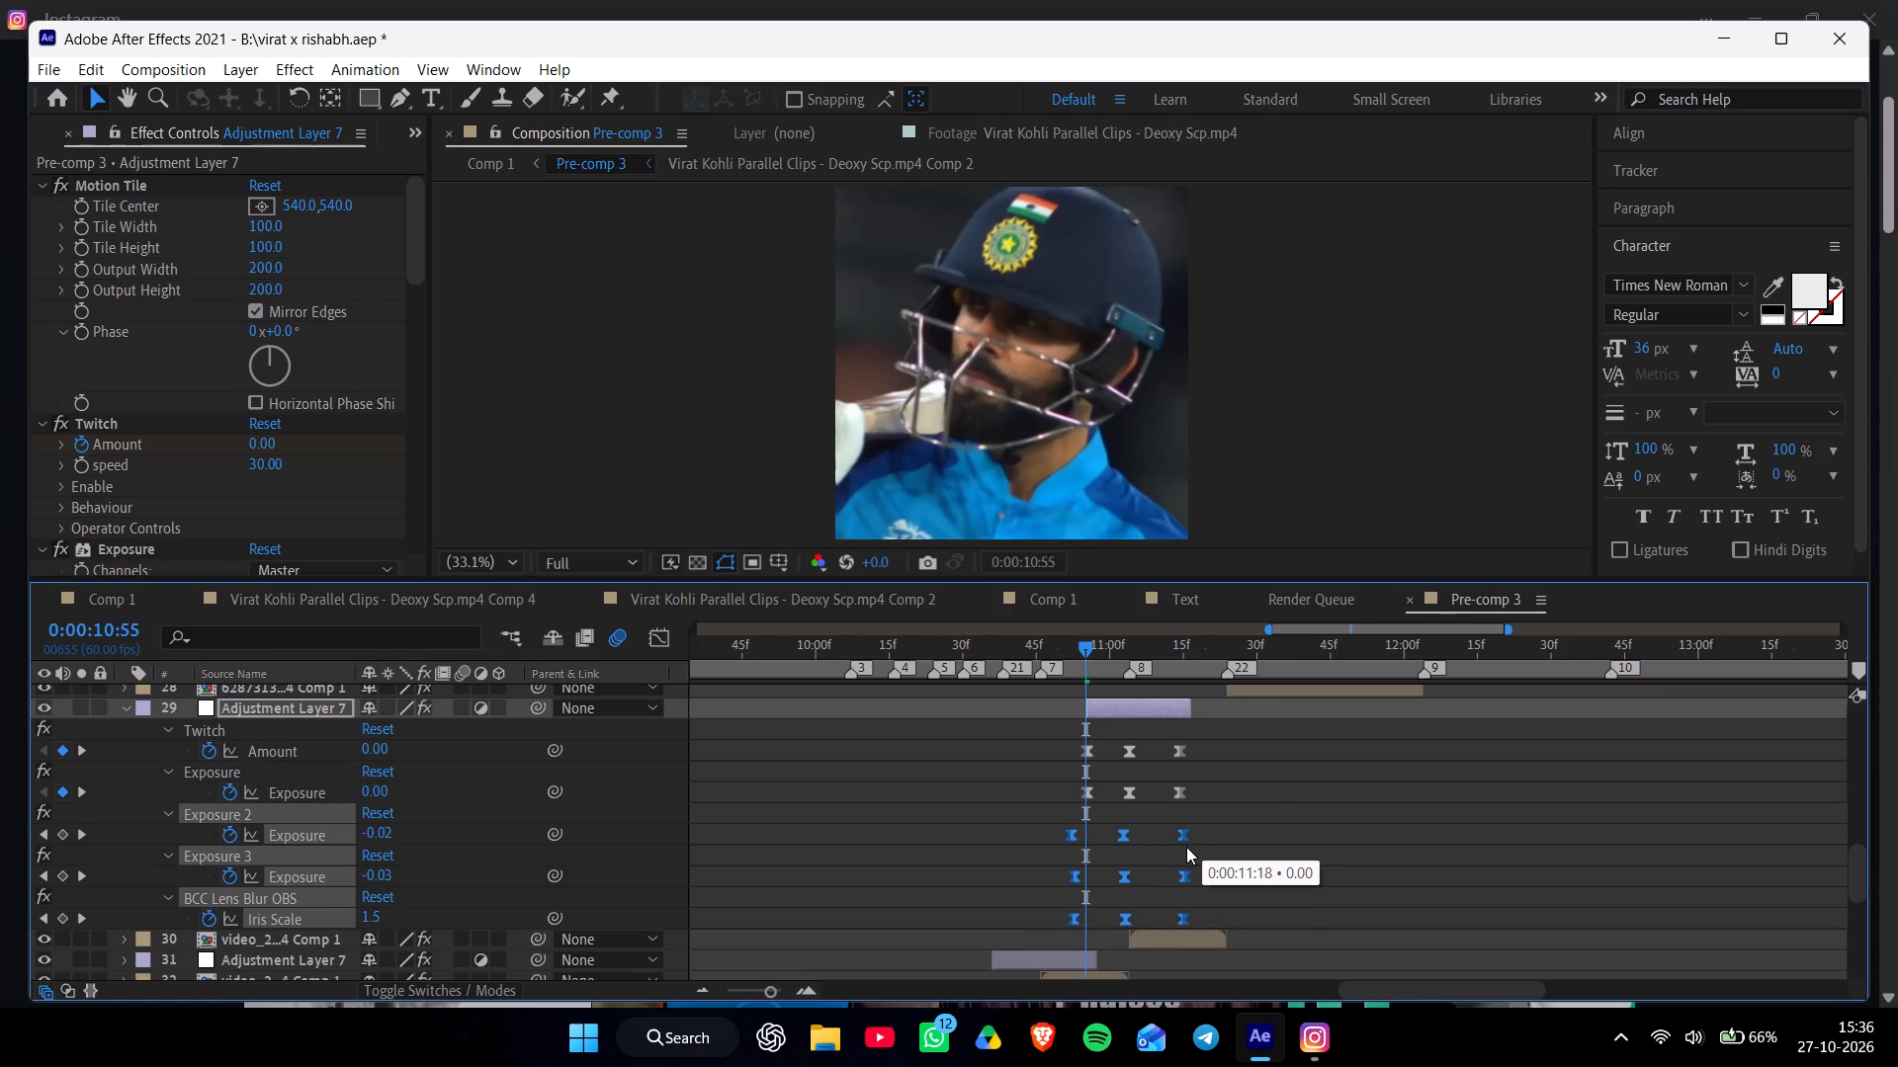
alt+drag(1196, 835, 1194, 835)
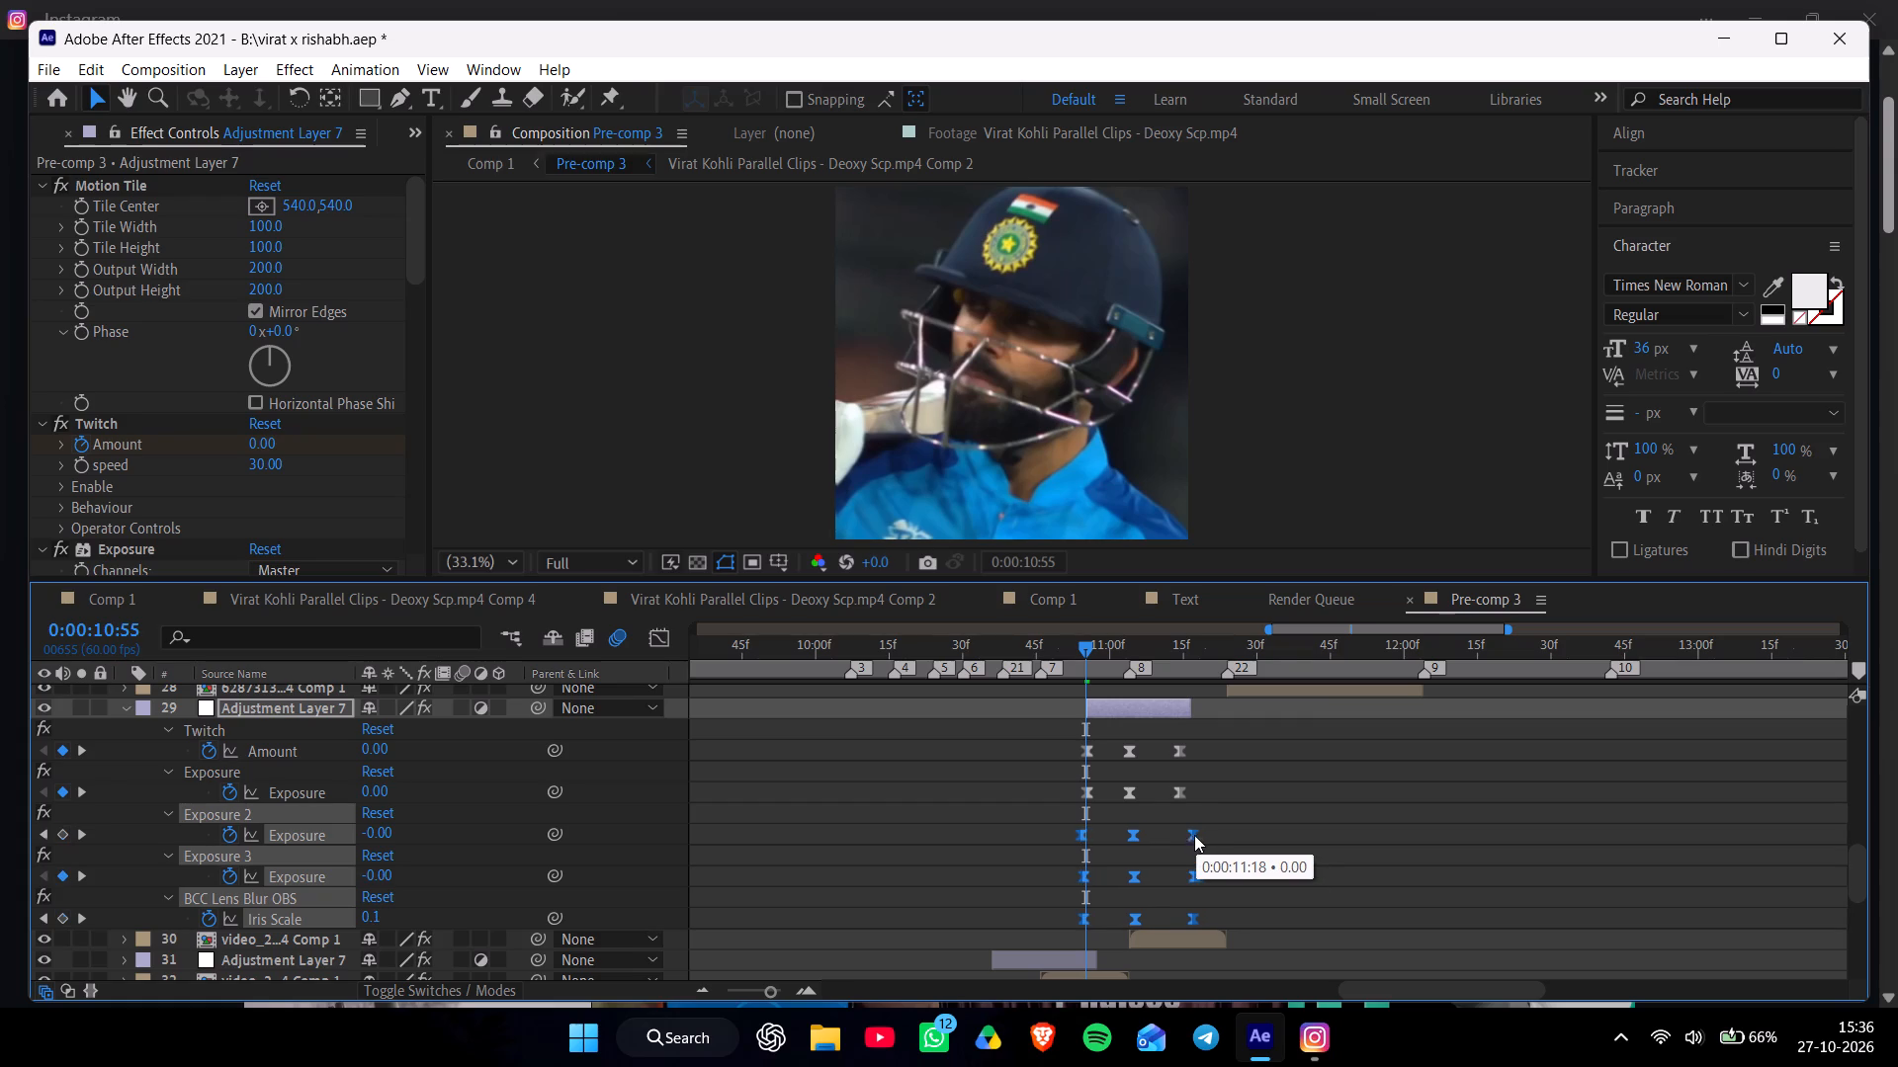
alt+drag(1194, 835, 1194, 846)
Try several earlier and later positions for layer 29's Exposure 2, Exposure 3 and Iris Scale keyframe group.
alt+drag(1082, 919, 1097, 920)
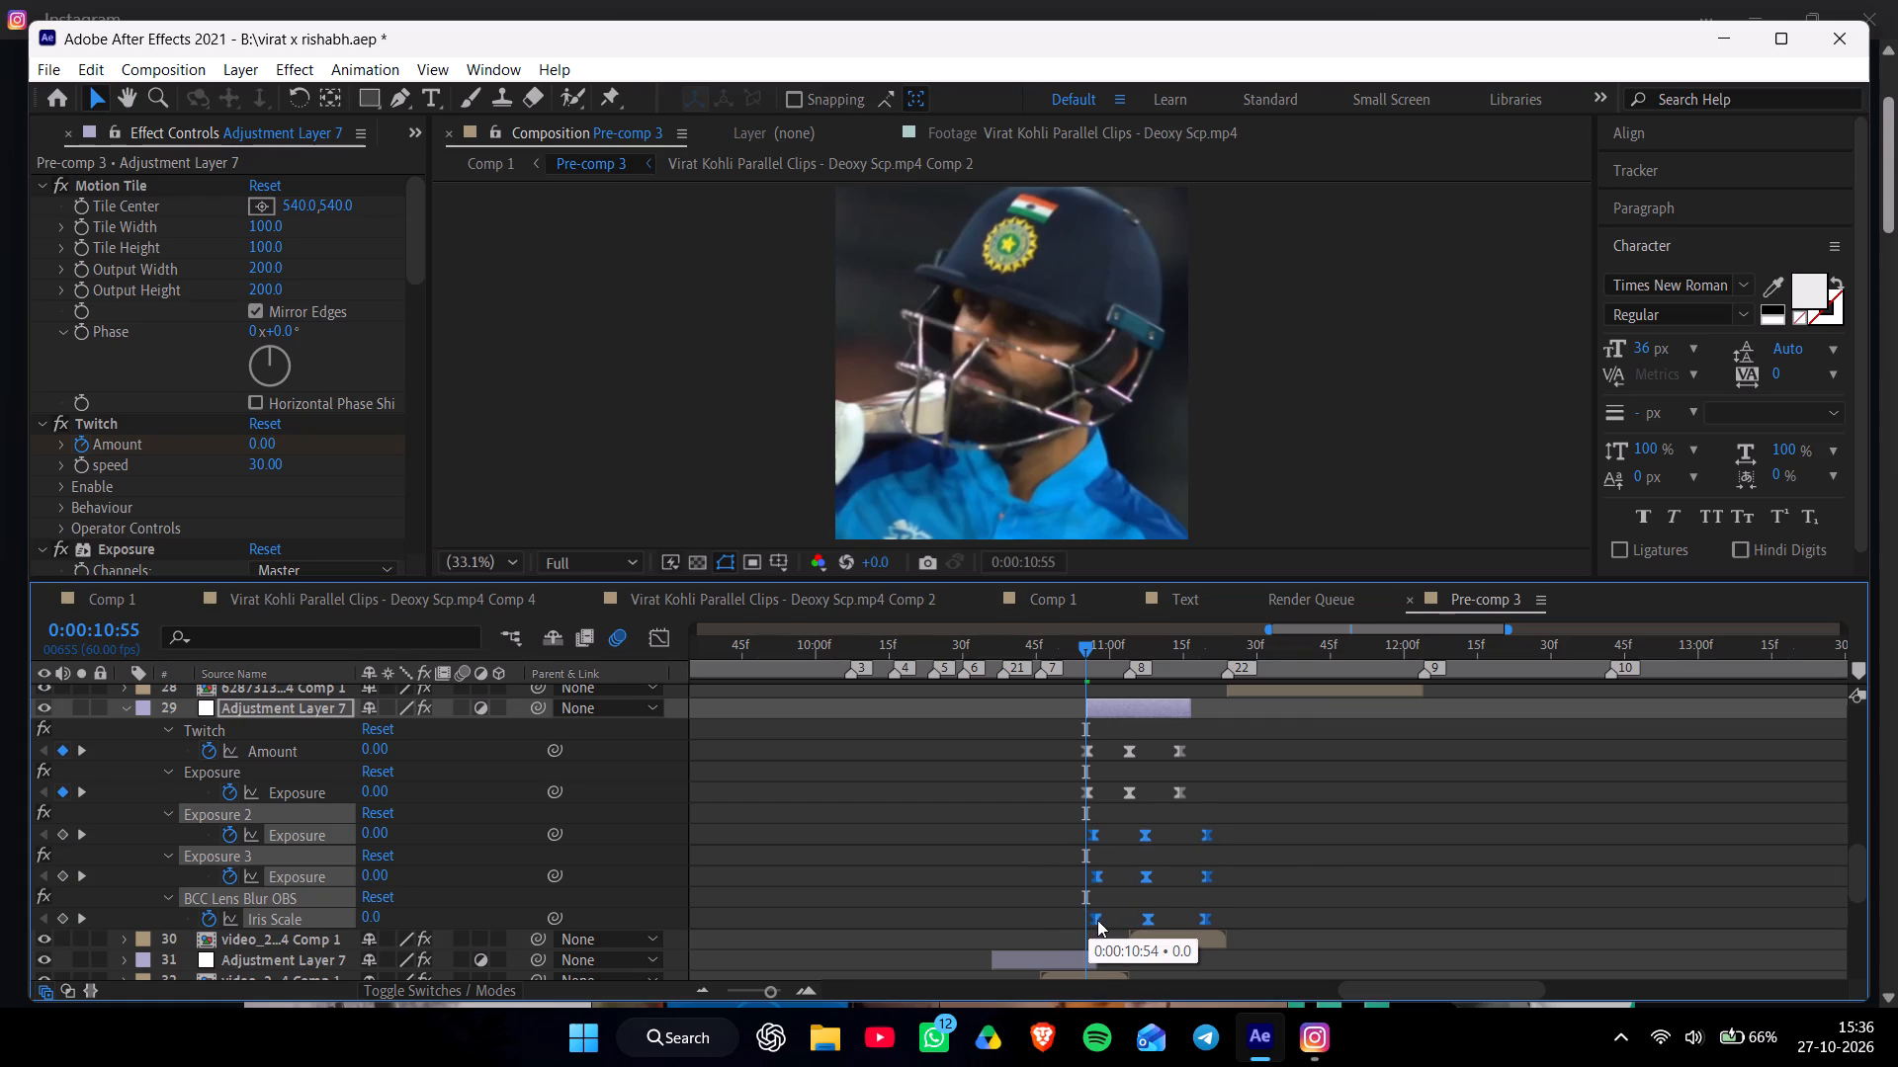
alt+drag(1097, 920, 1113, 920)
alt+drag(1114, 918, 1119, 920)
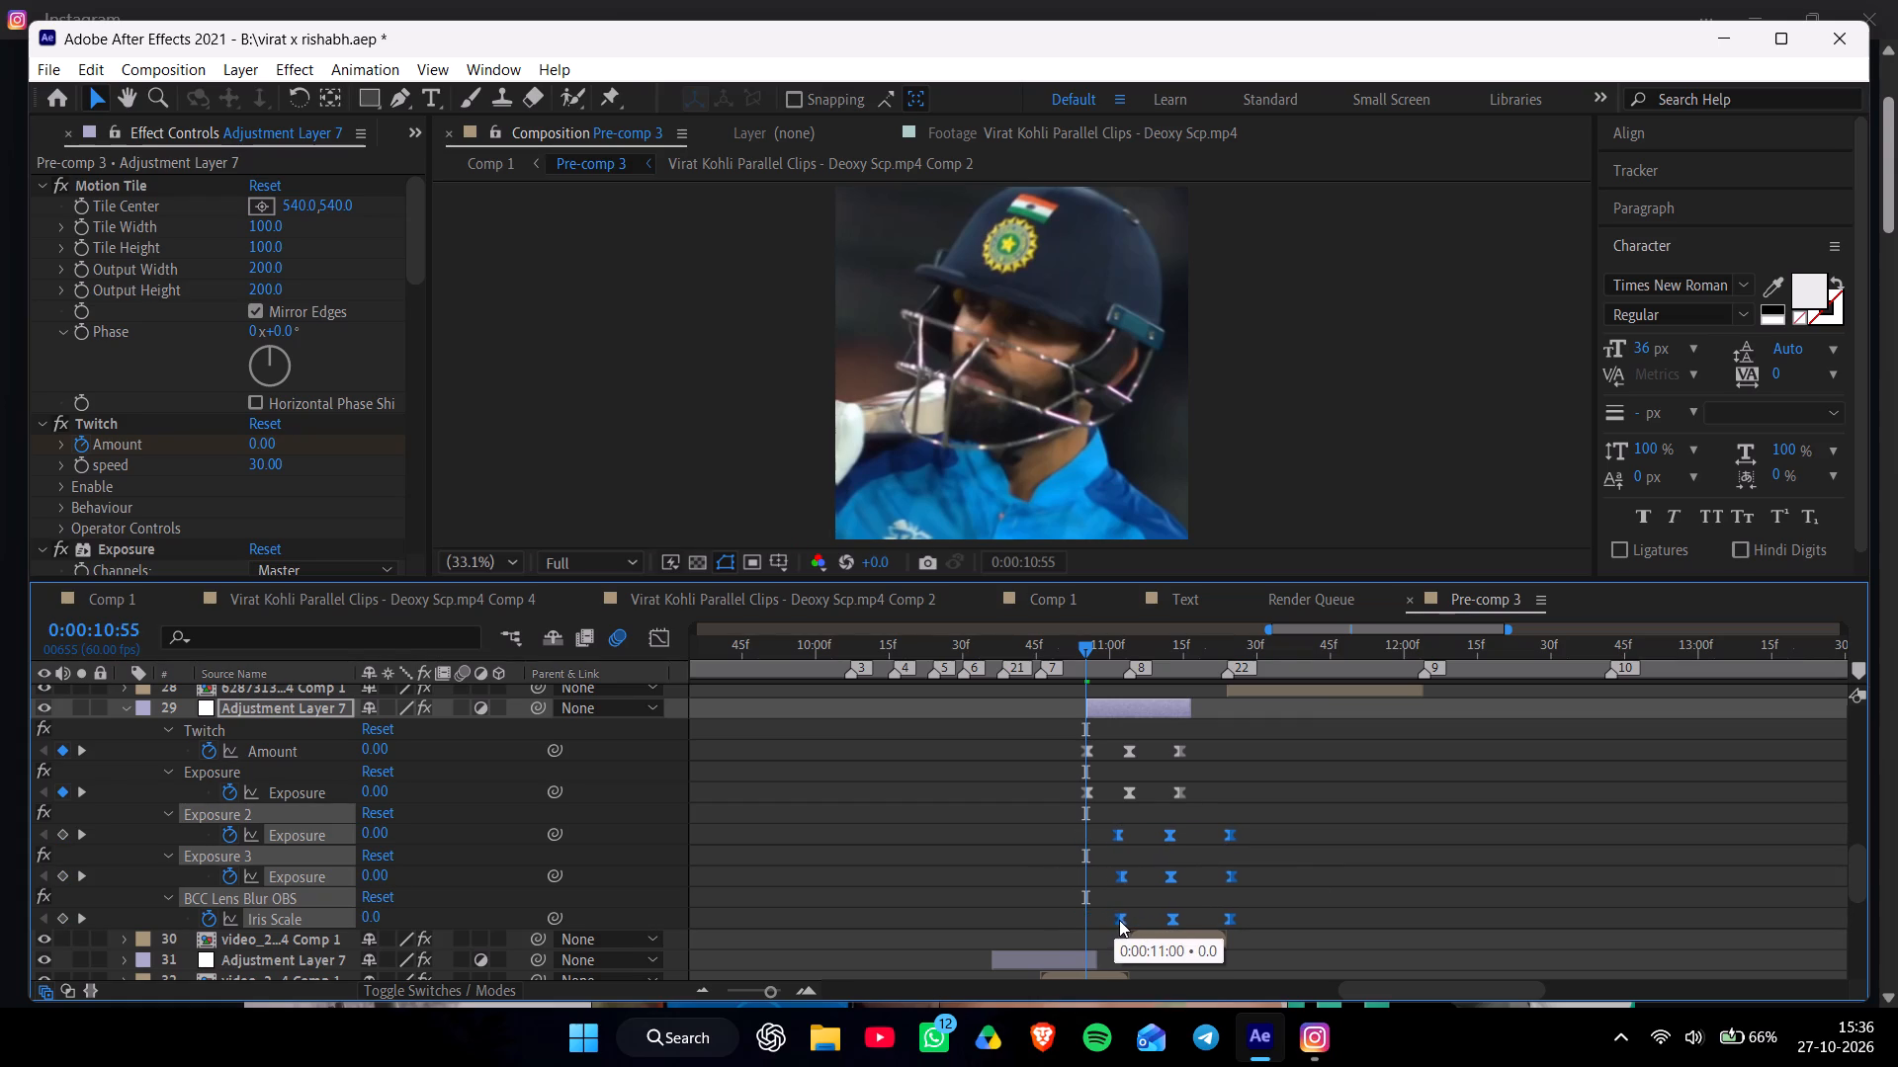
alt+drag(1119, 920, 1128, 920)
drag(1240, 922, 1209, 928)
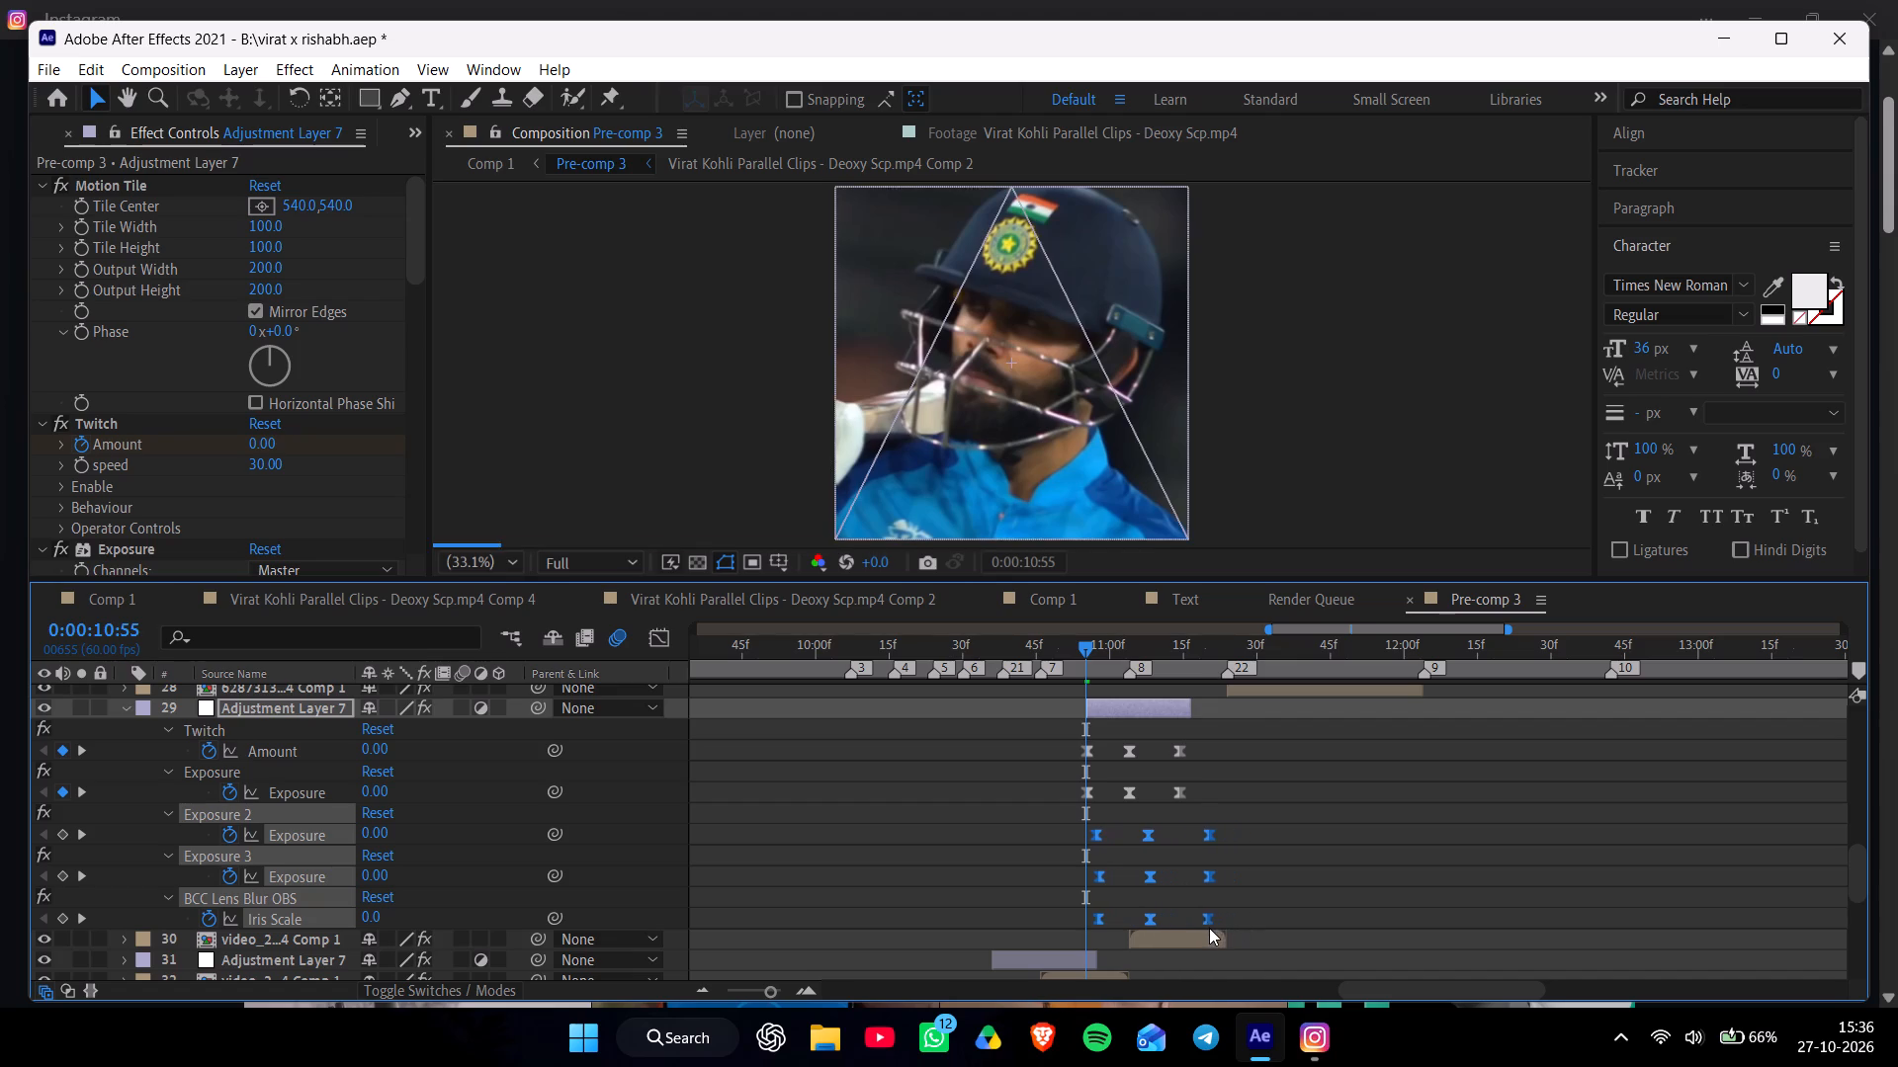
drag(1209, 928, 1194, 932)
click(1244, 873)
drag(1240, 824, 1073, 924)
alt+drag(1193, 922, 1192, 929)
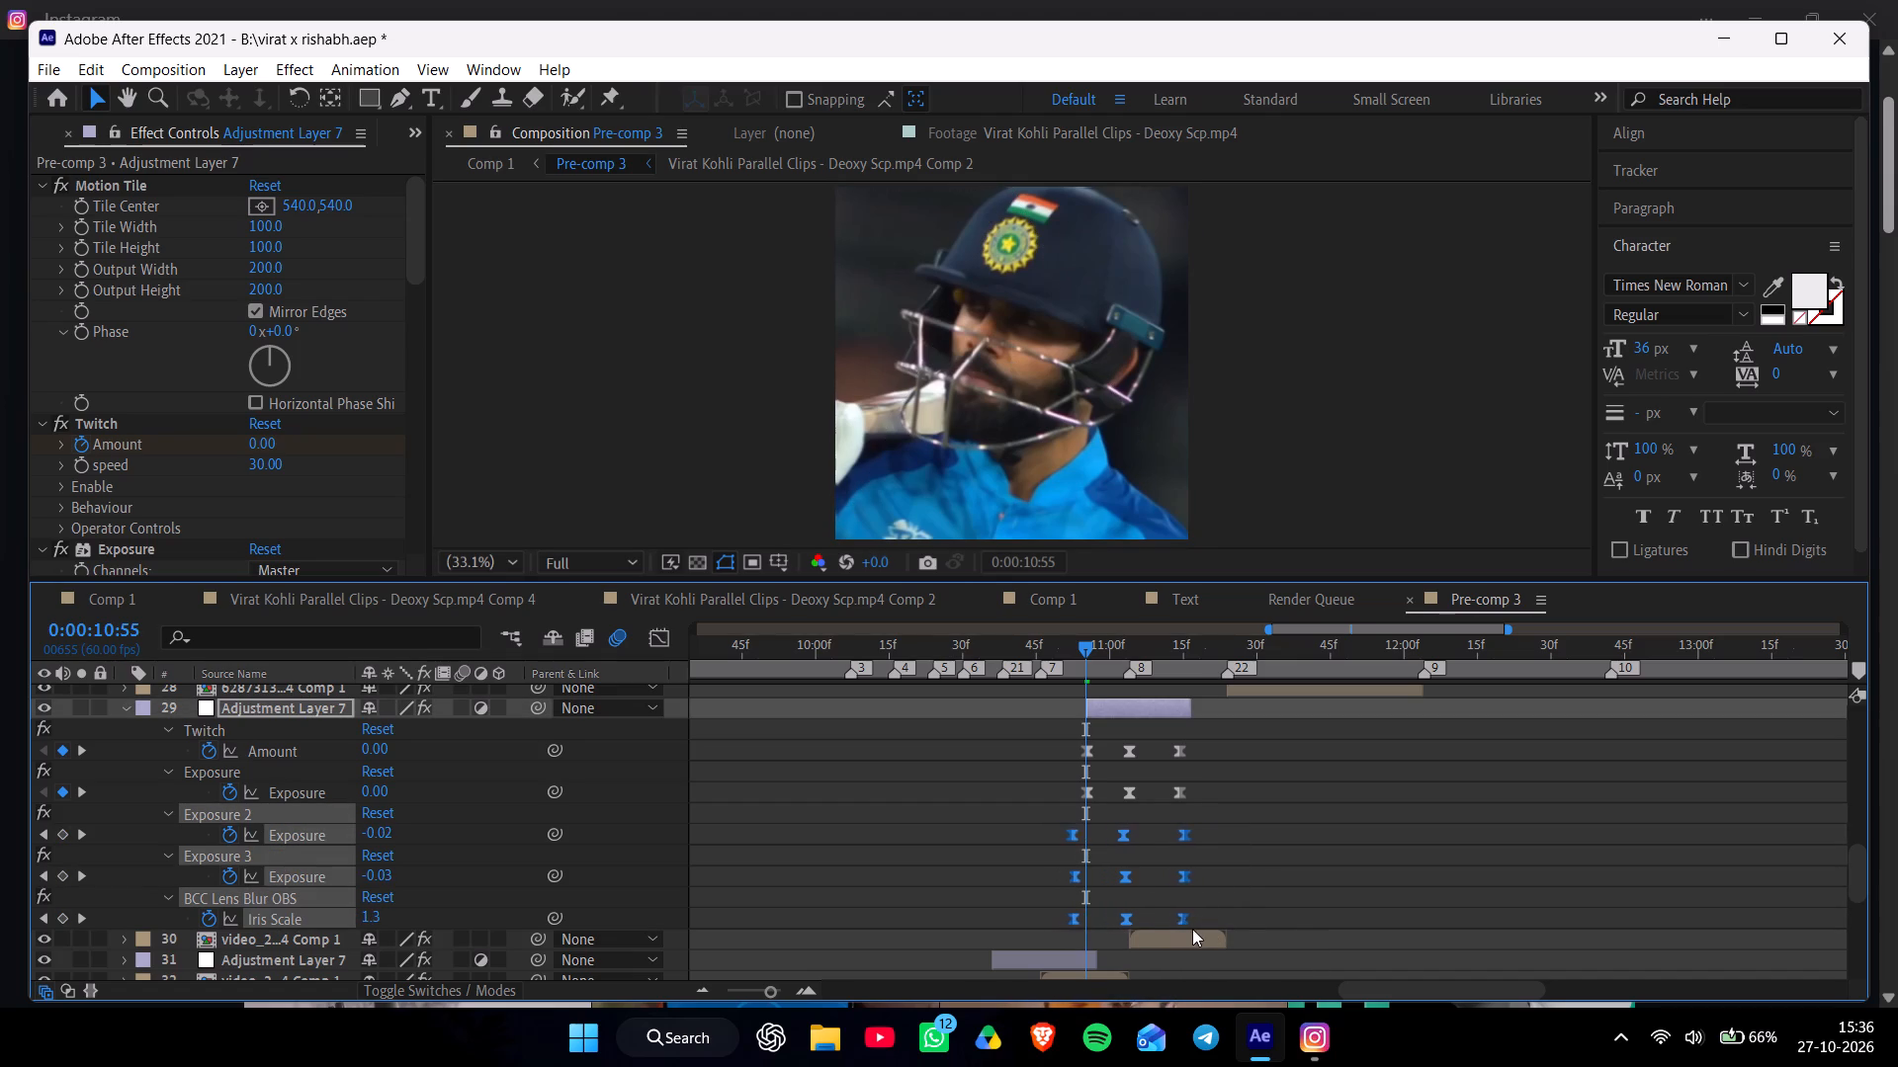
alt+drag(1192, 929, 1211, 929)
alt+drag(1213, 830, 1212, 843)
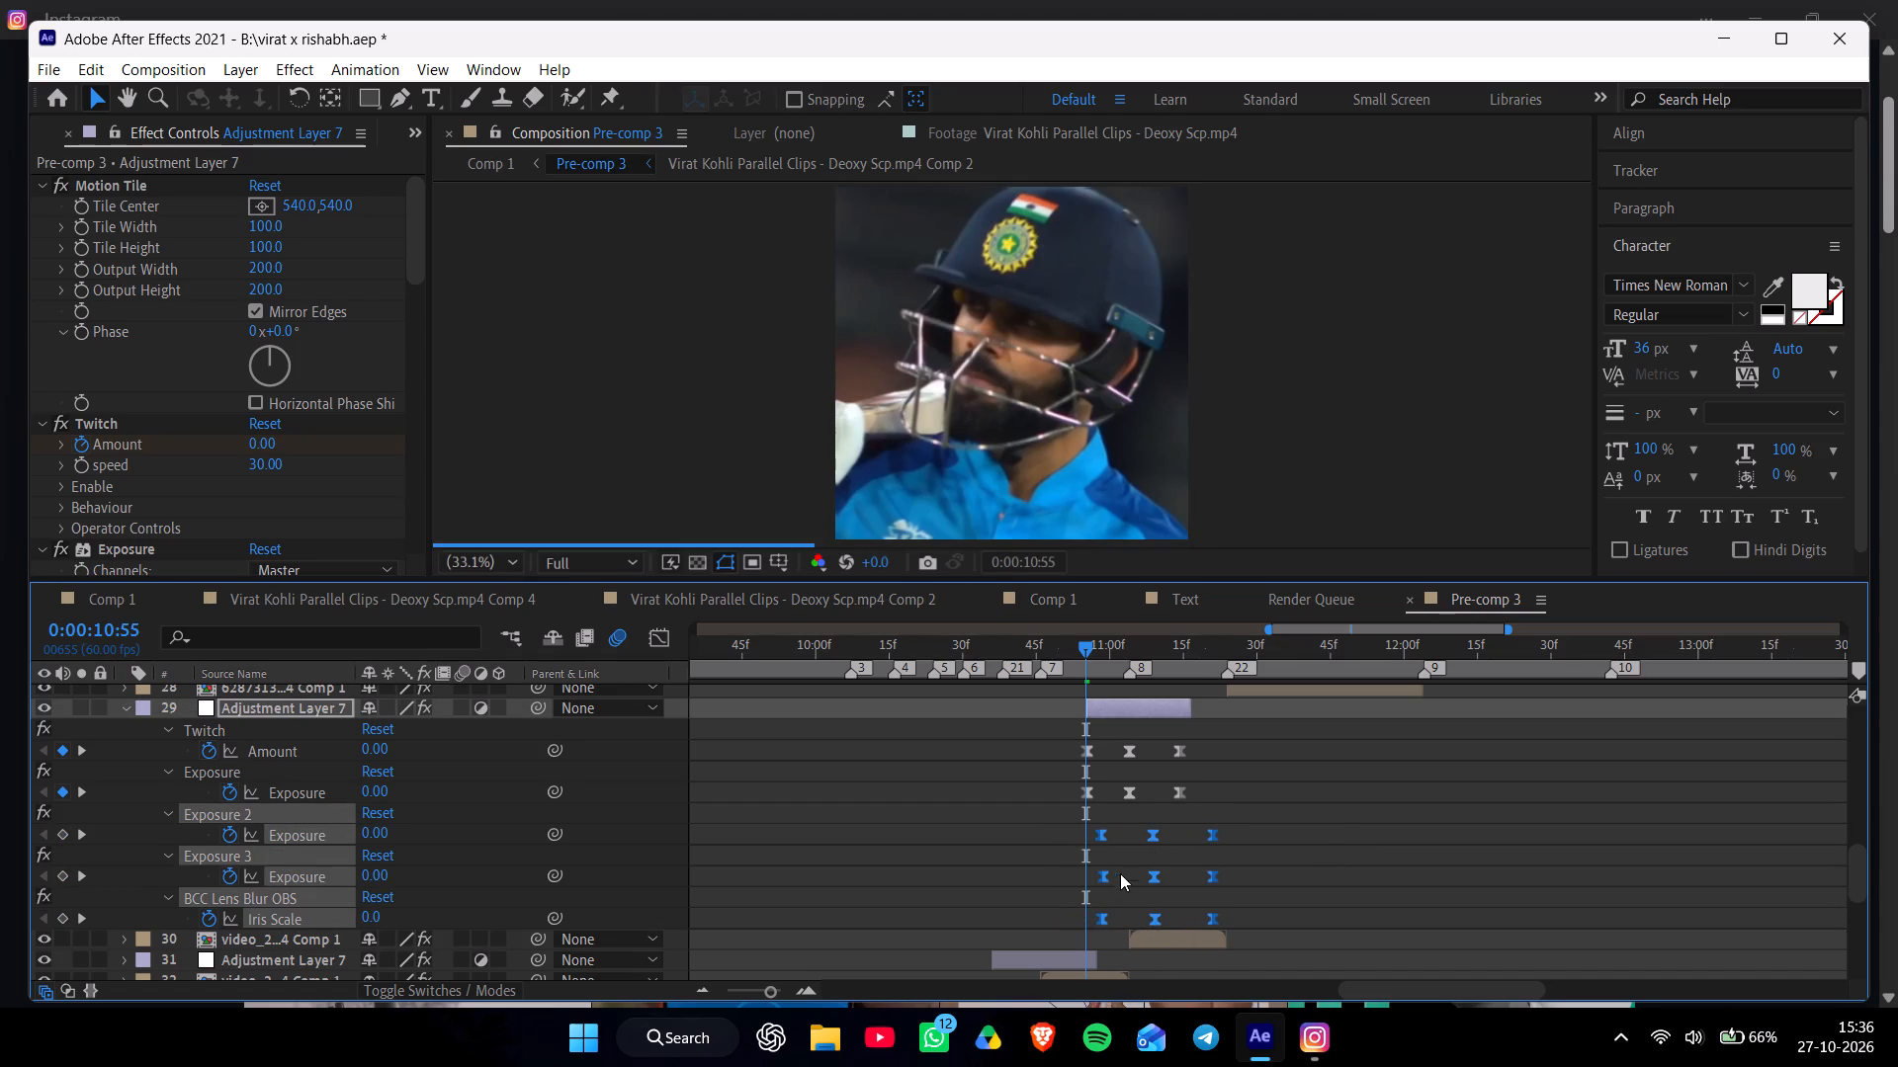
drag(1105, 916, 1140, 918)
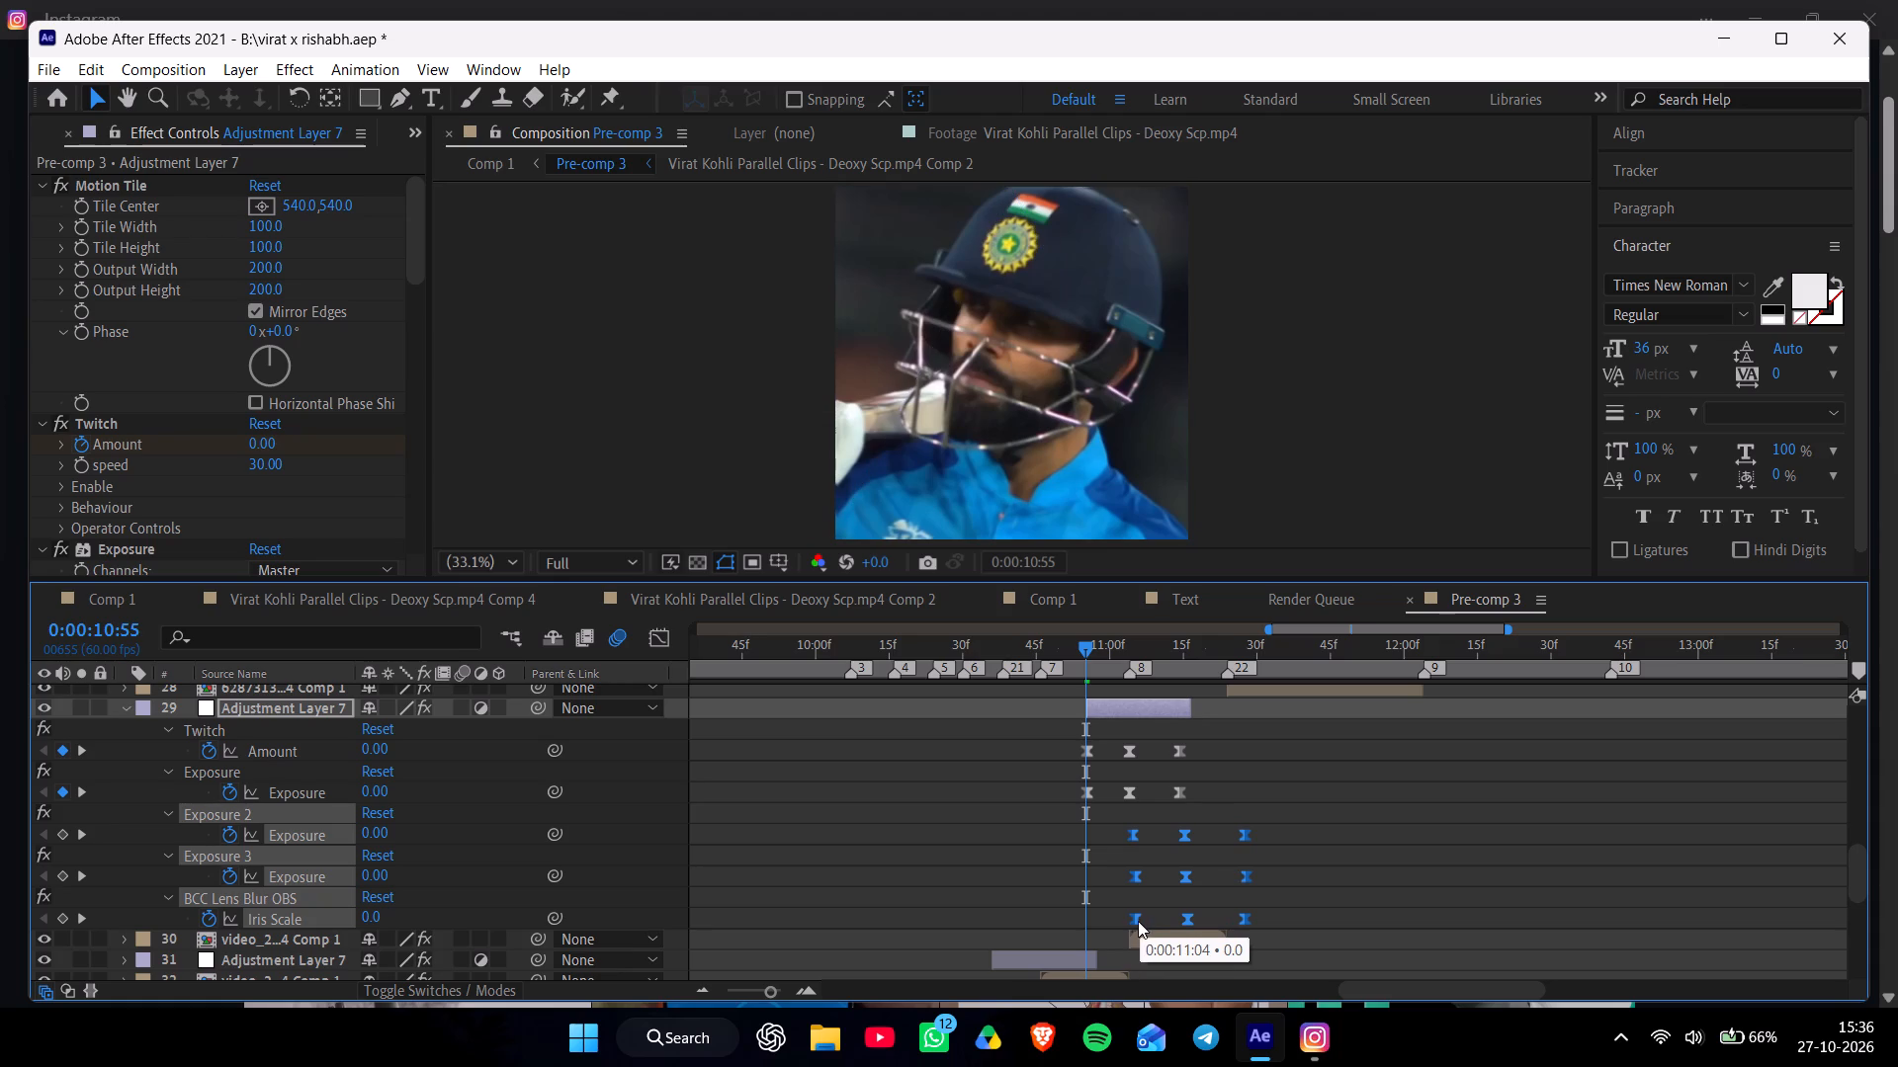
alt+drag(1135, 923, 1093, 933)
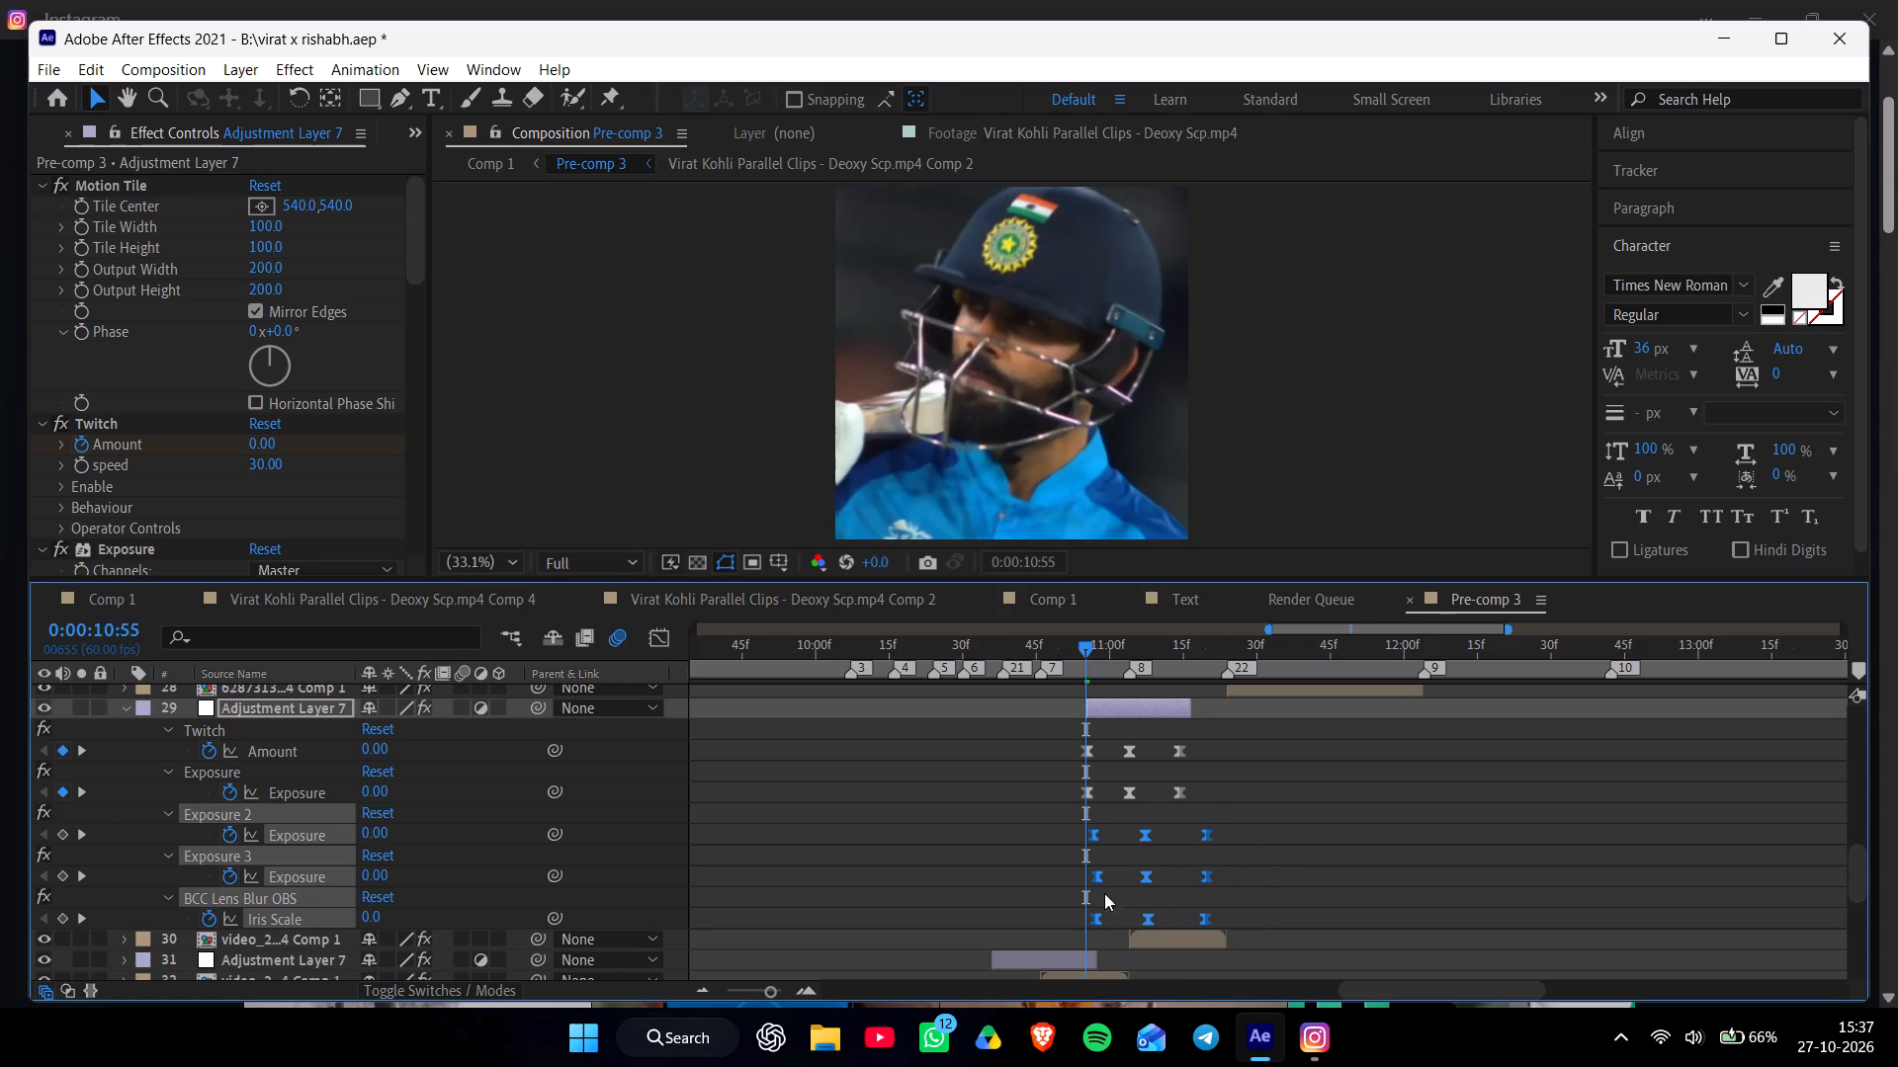
Reposition layer 29's Exposure 2, Exposure 3 and Iris Scale keyframes to start near 0:00:10:55, using the frame at 0:00:11:07 for reference.
drag(1254, 786, 1245, 830)
drag(1261, 835, 1089, 894)
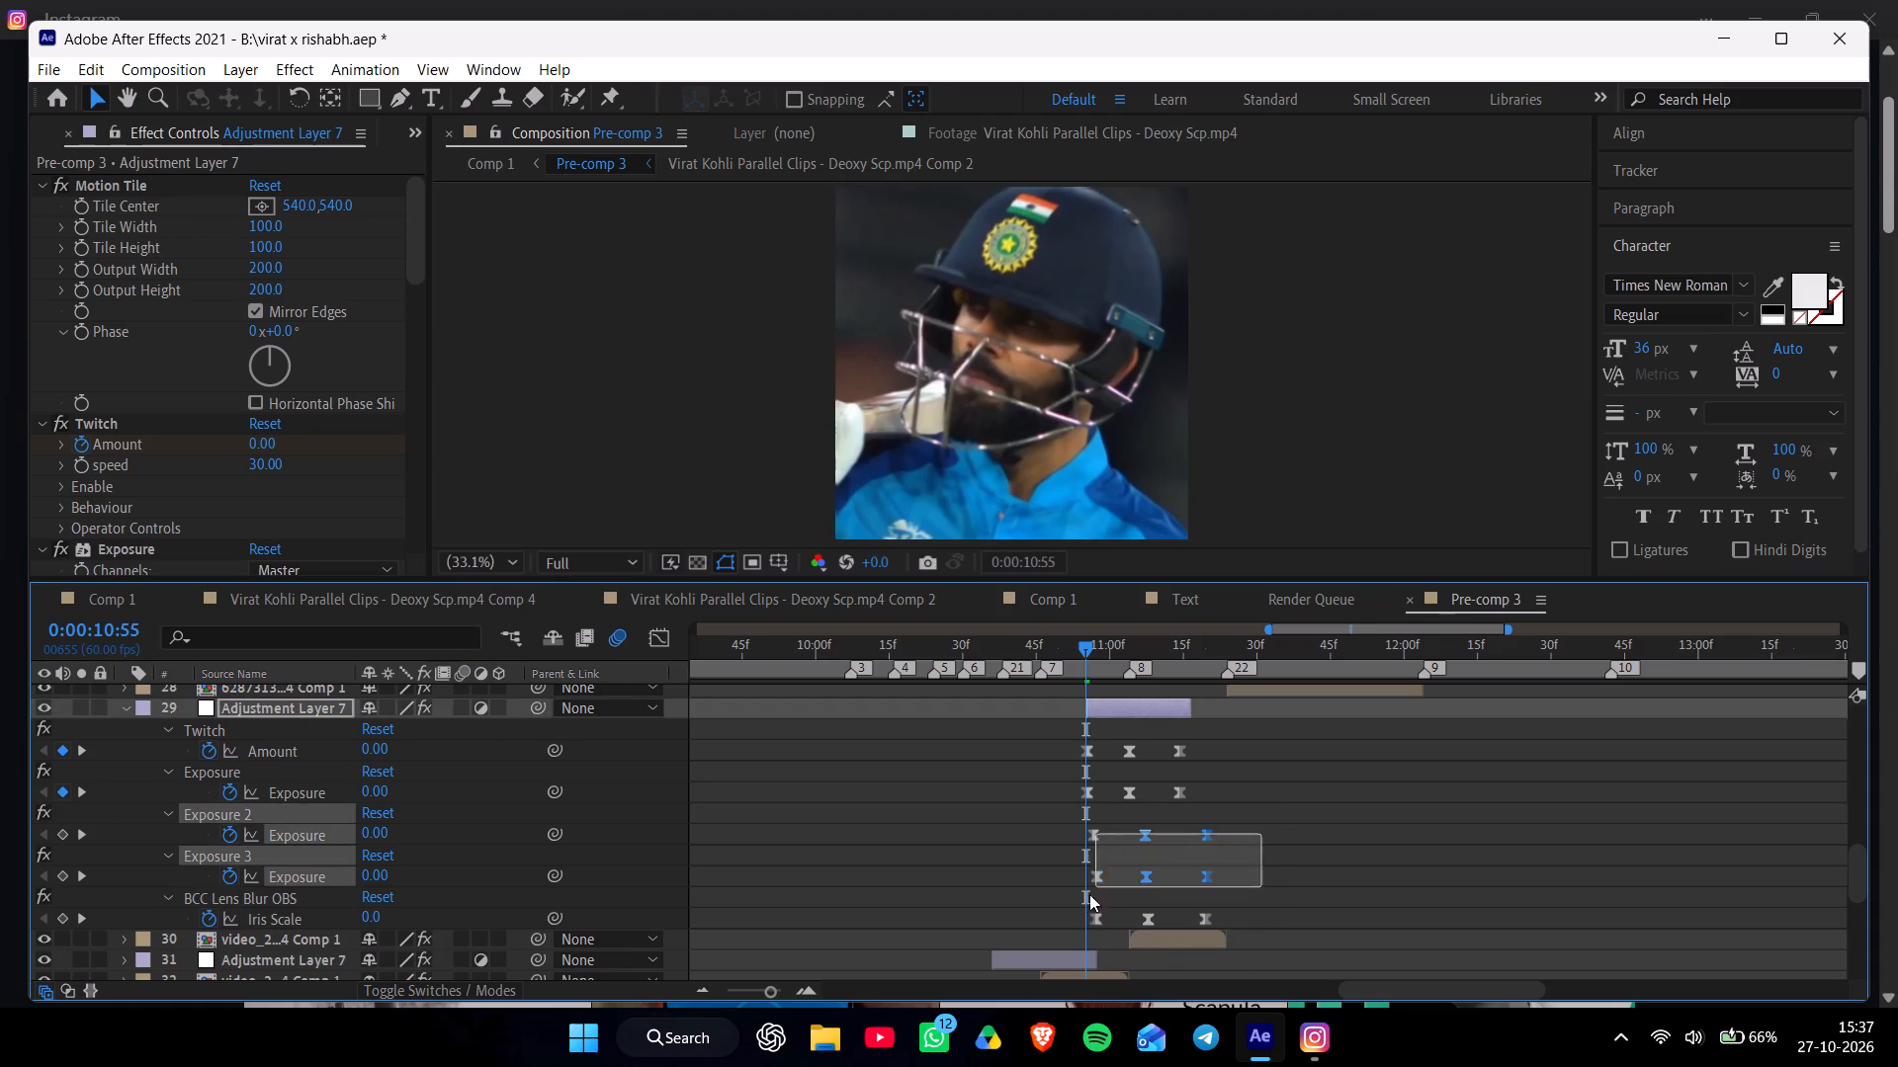
drag(1089, 894, 1078, 925)
drag(1144, 838, 1131, 839)
alt+click(1192, 836)
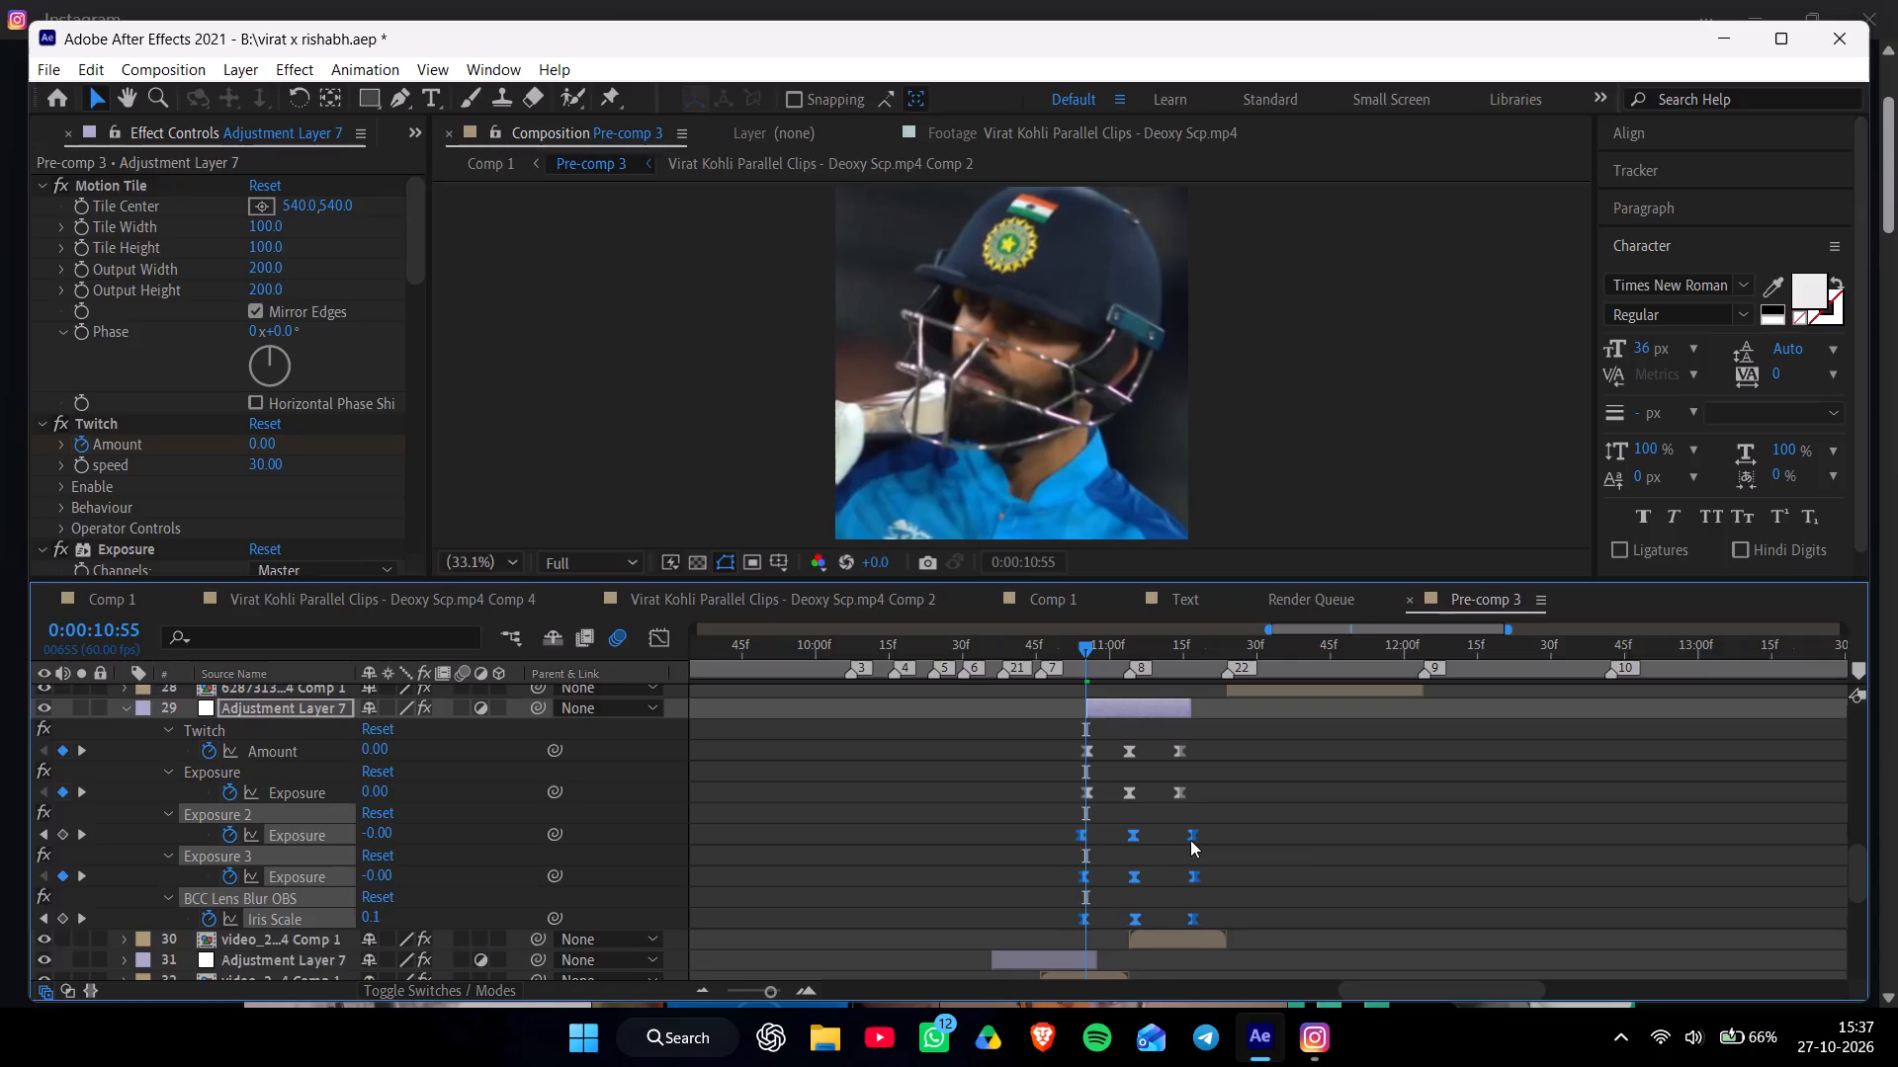
drag(1083, 656, 1127, 679)
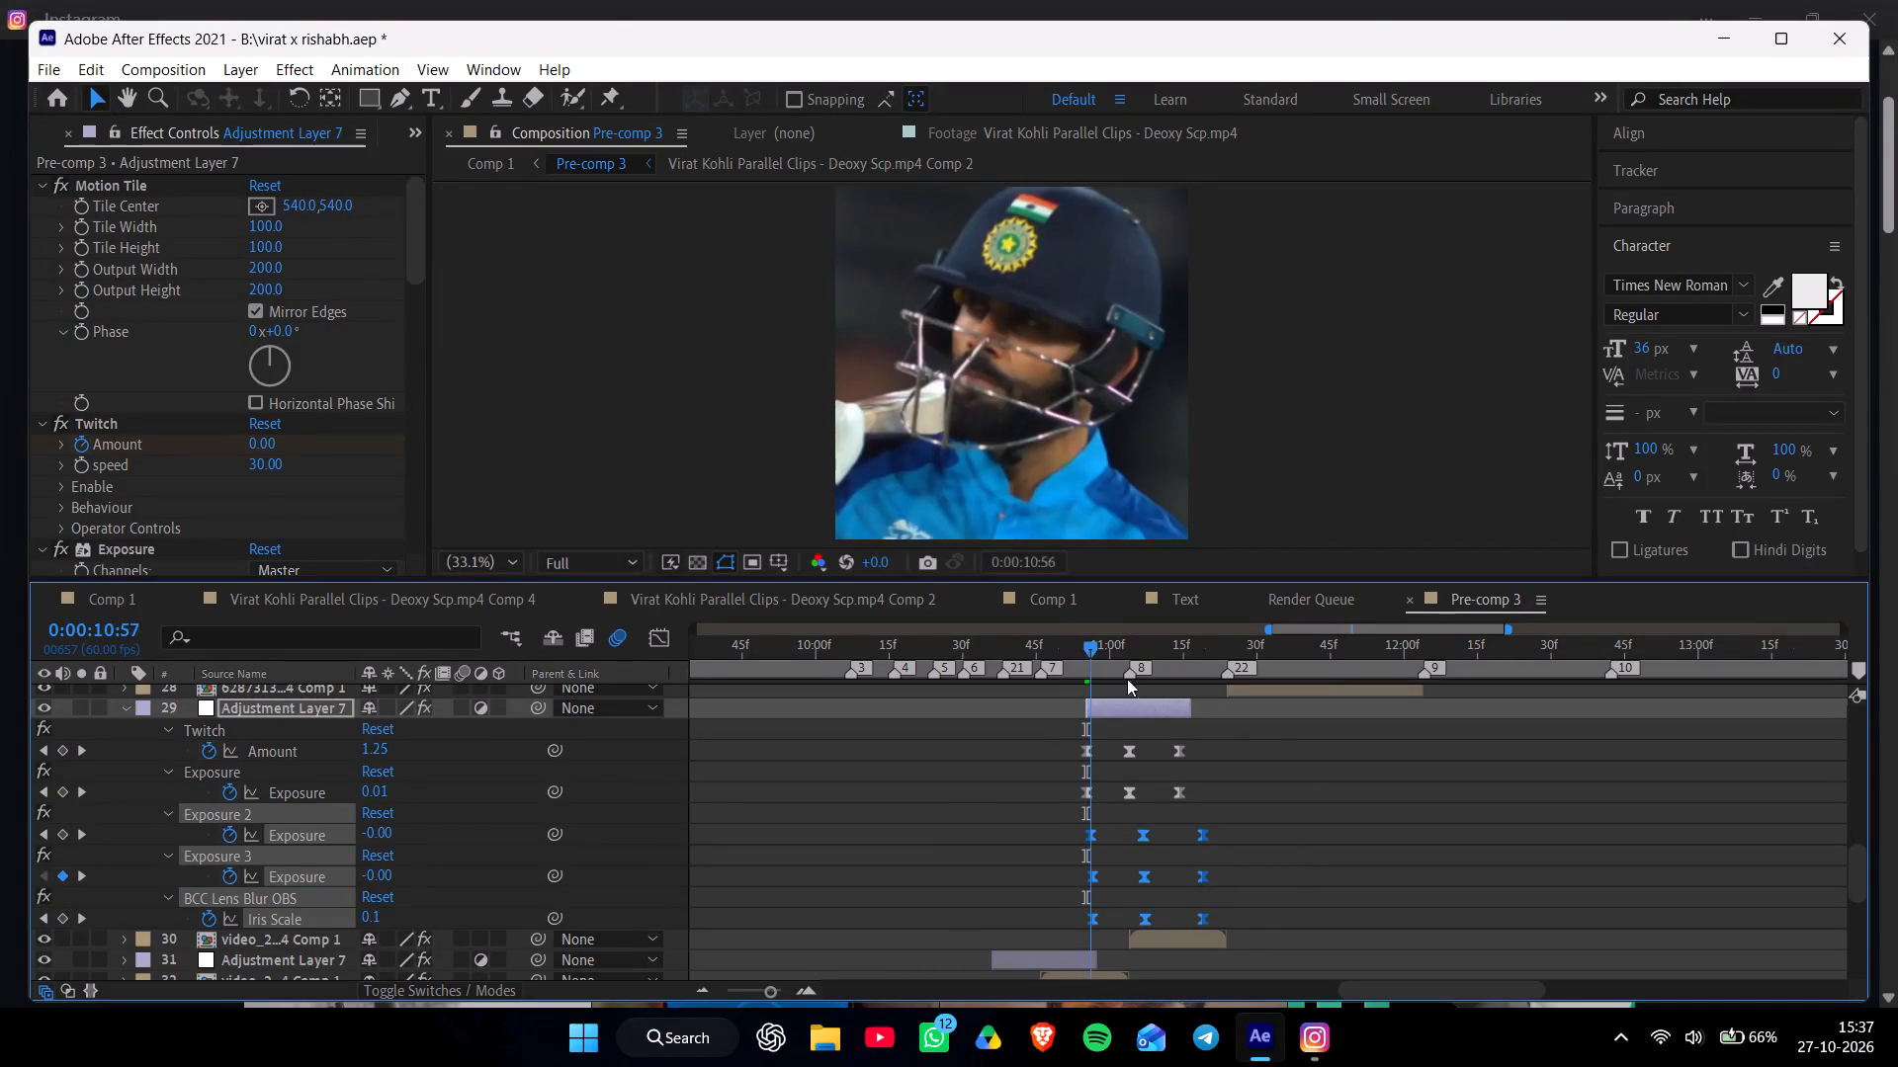
drag(1127, 679, 1142, 706)
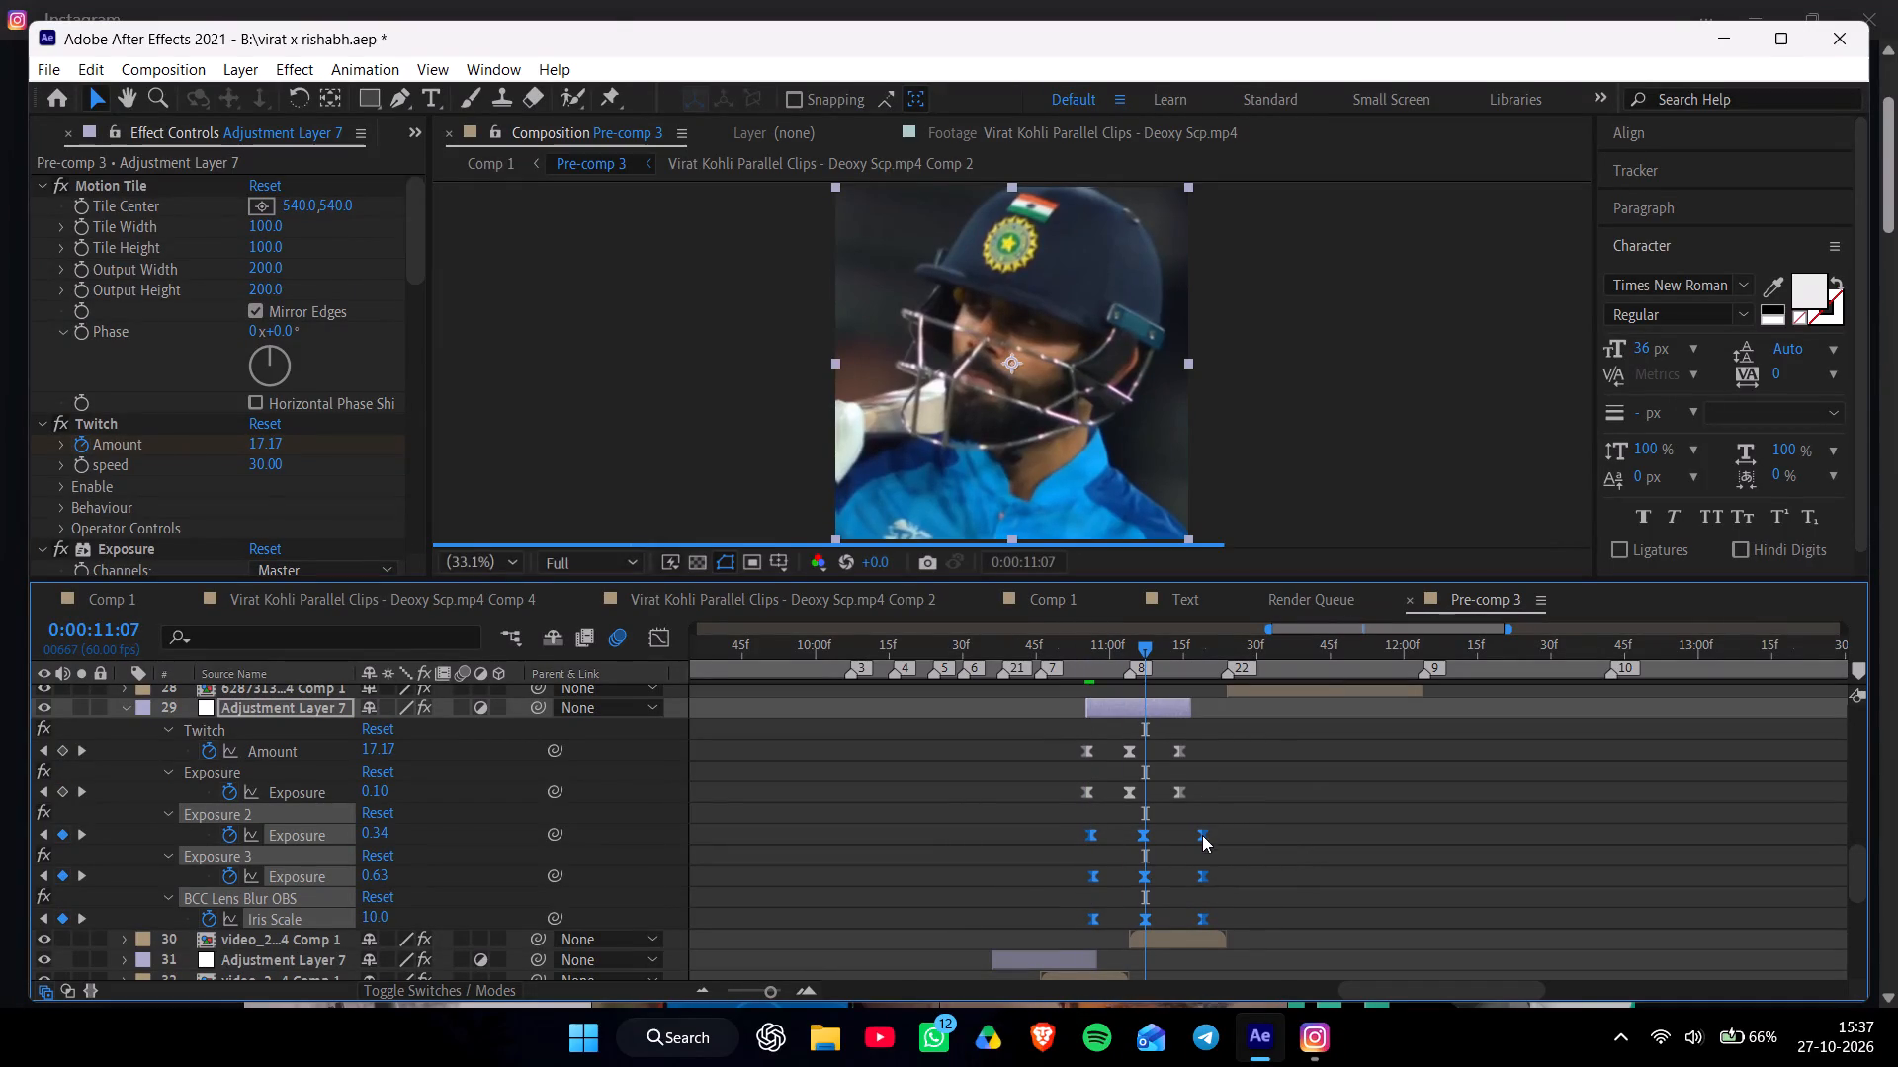
alt+drag(1202, 835, 1047, 859)
alt+drag(1044, 842, 1054, 842)
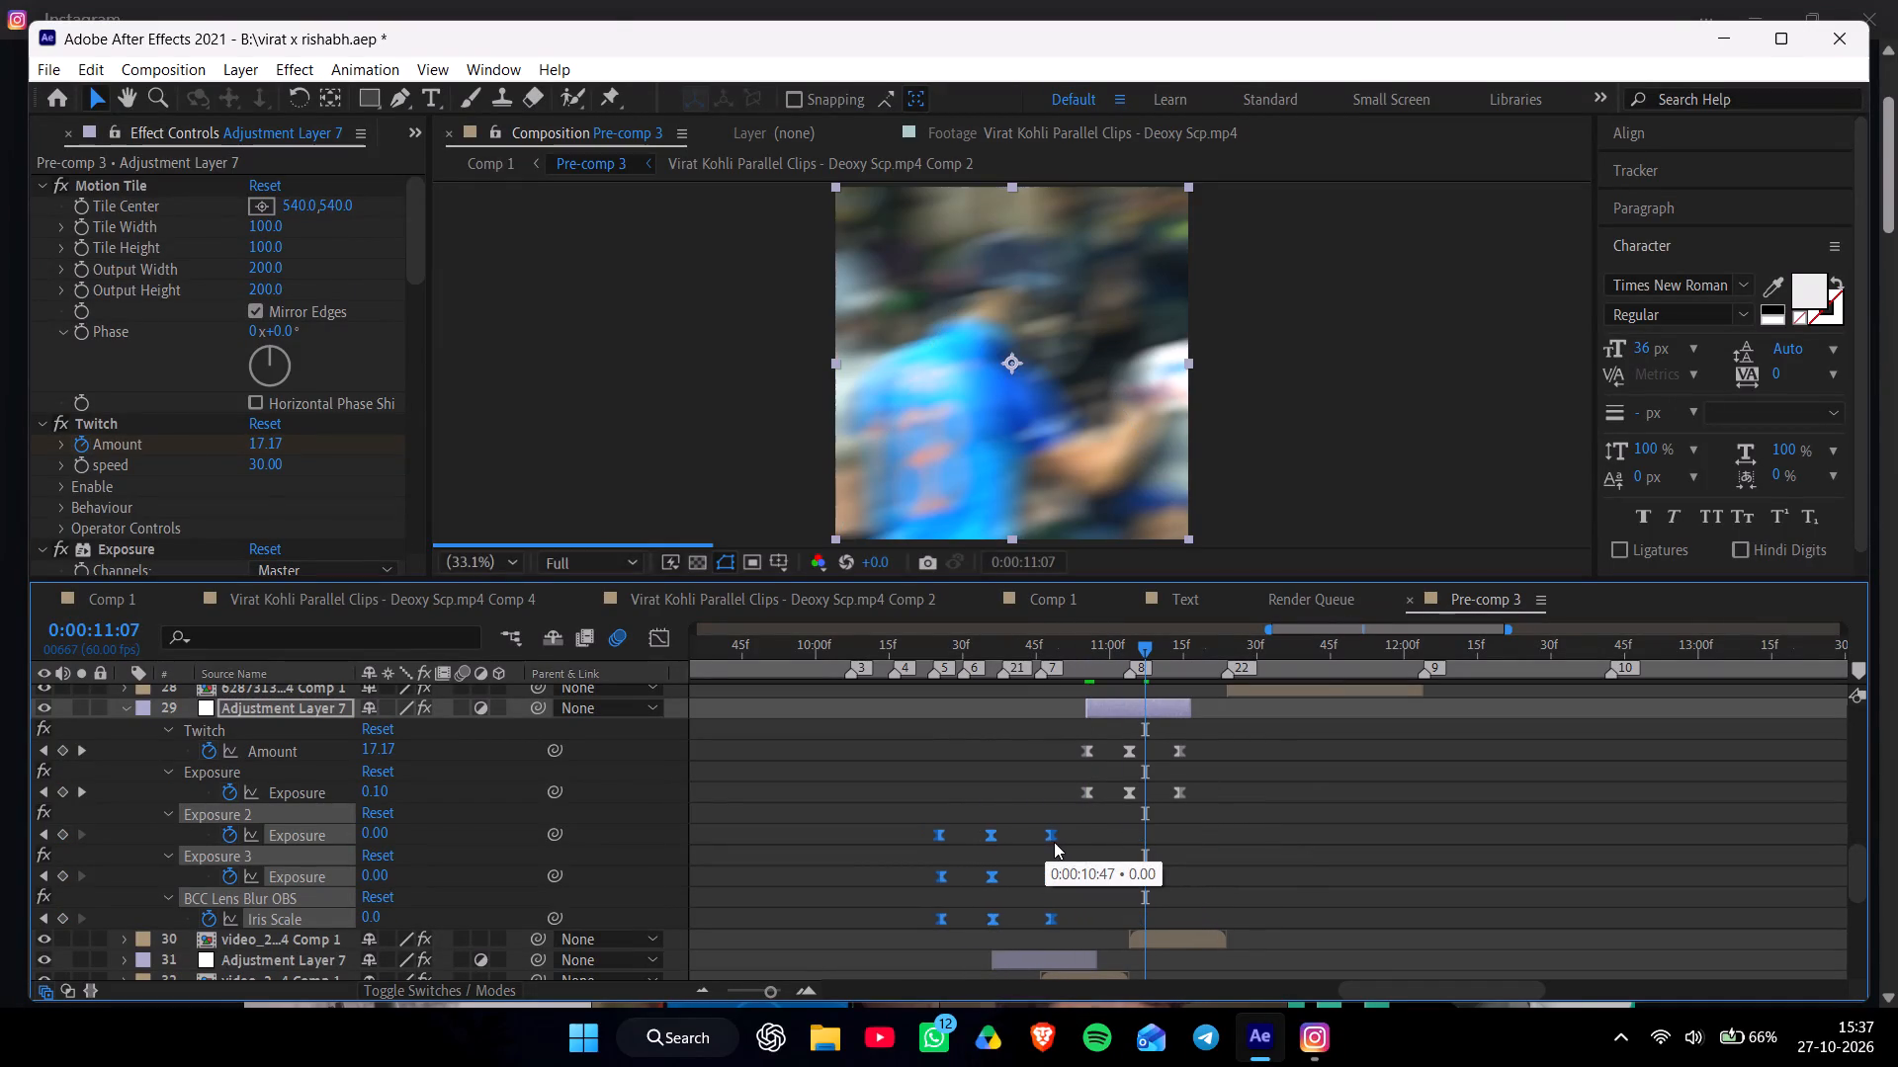
alt+drag(1054, 842, 1197, 852)
Move the last Exposure 2, Exposure 3 and Iris Scale keyframes on layer 29 to about 0:00:11:15 and collapse the layer.
click(1259, 816)
drag(1233, 812, 1176, 912)
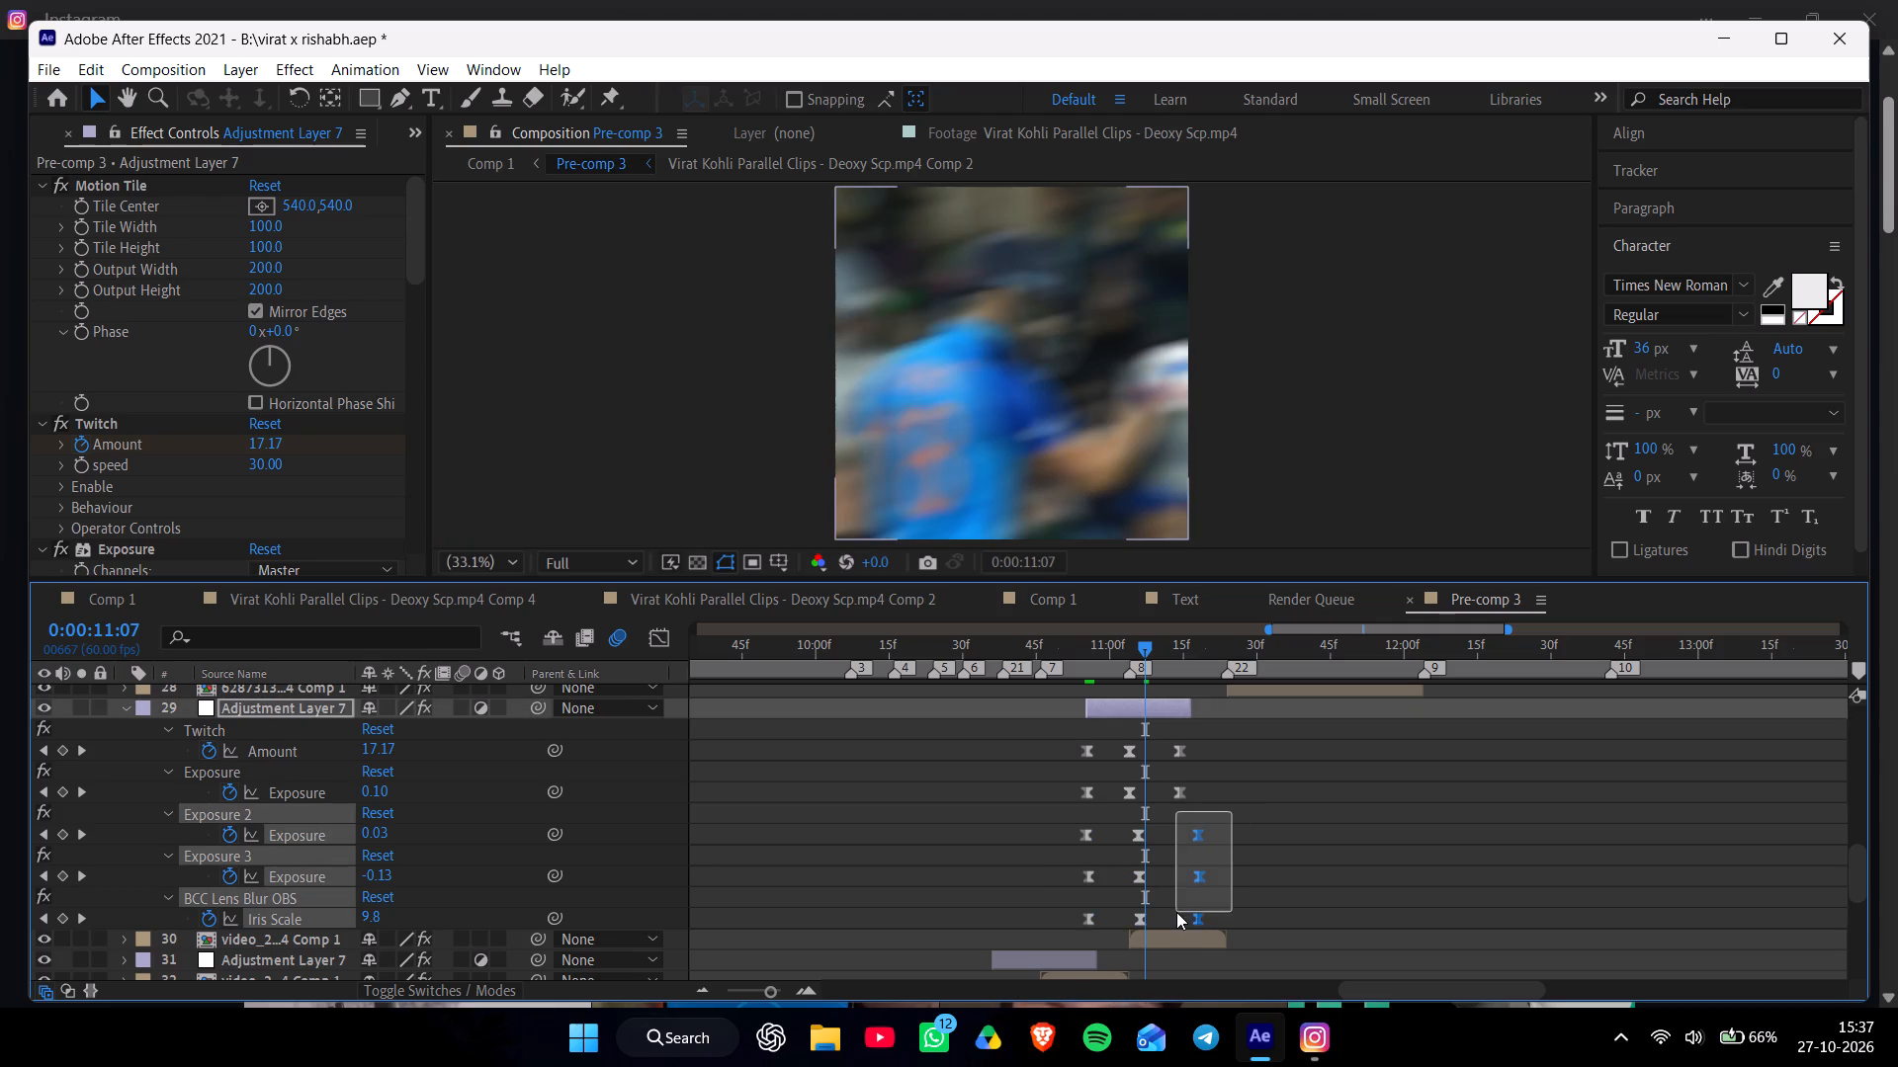
drag(1176, 912, 1183, 932)
alt+click(1200, 913)
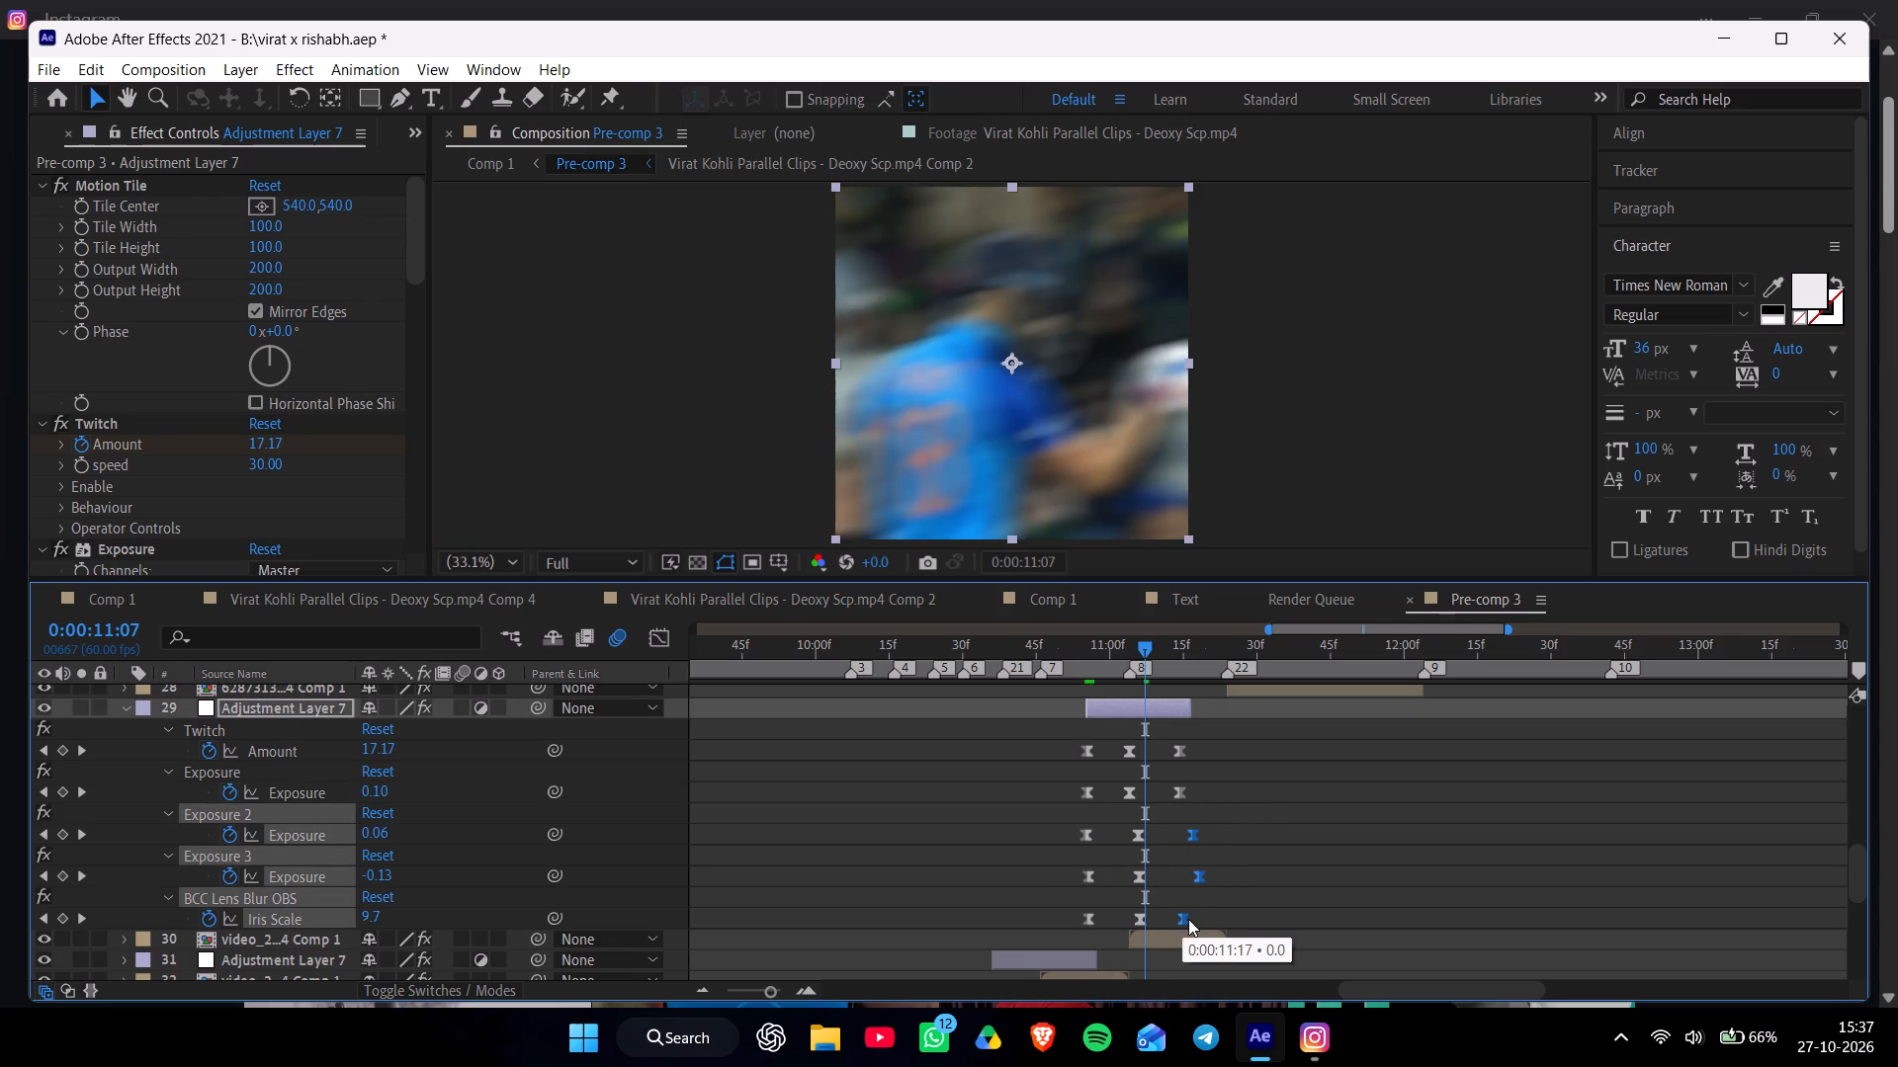
key(ctrl+z)
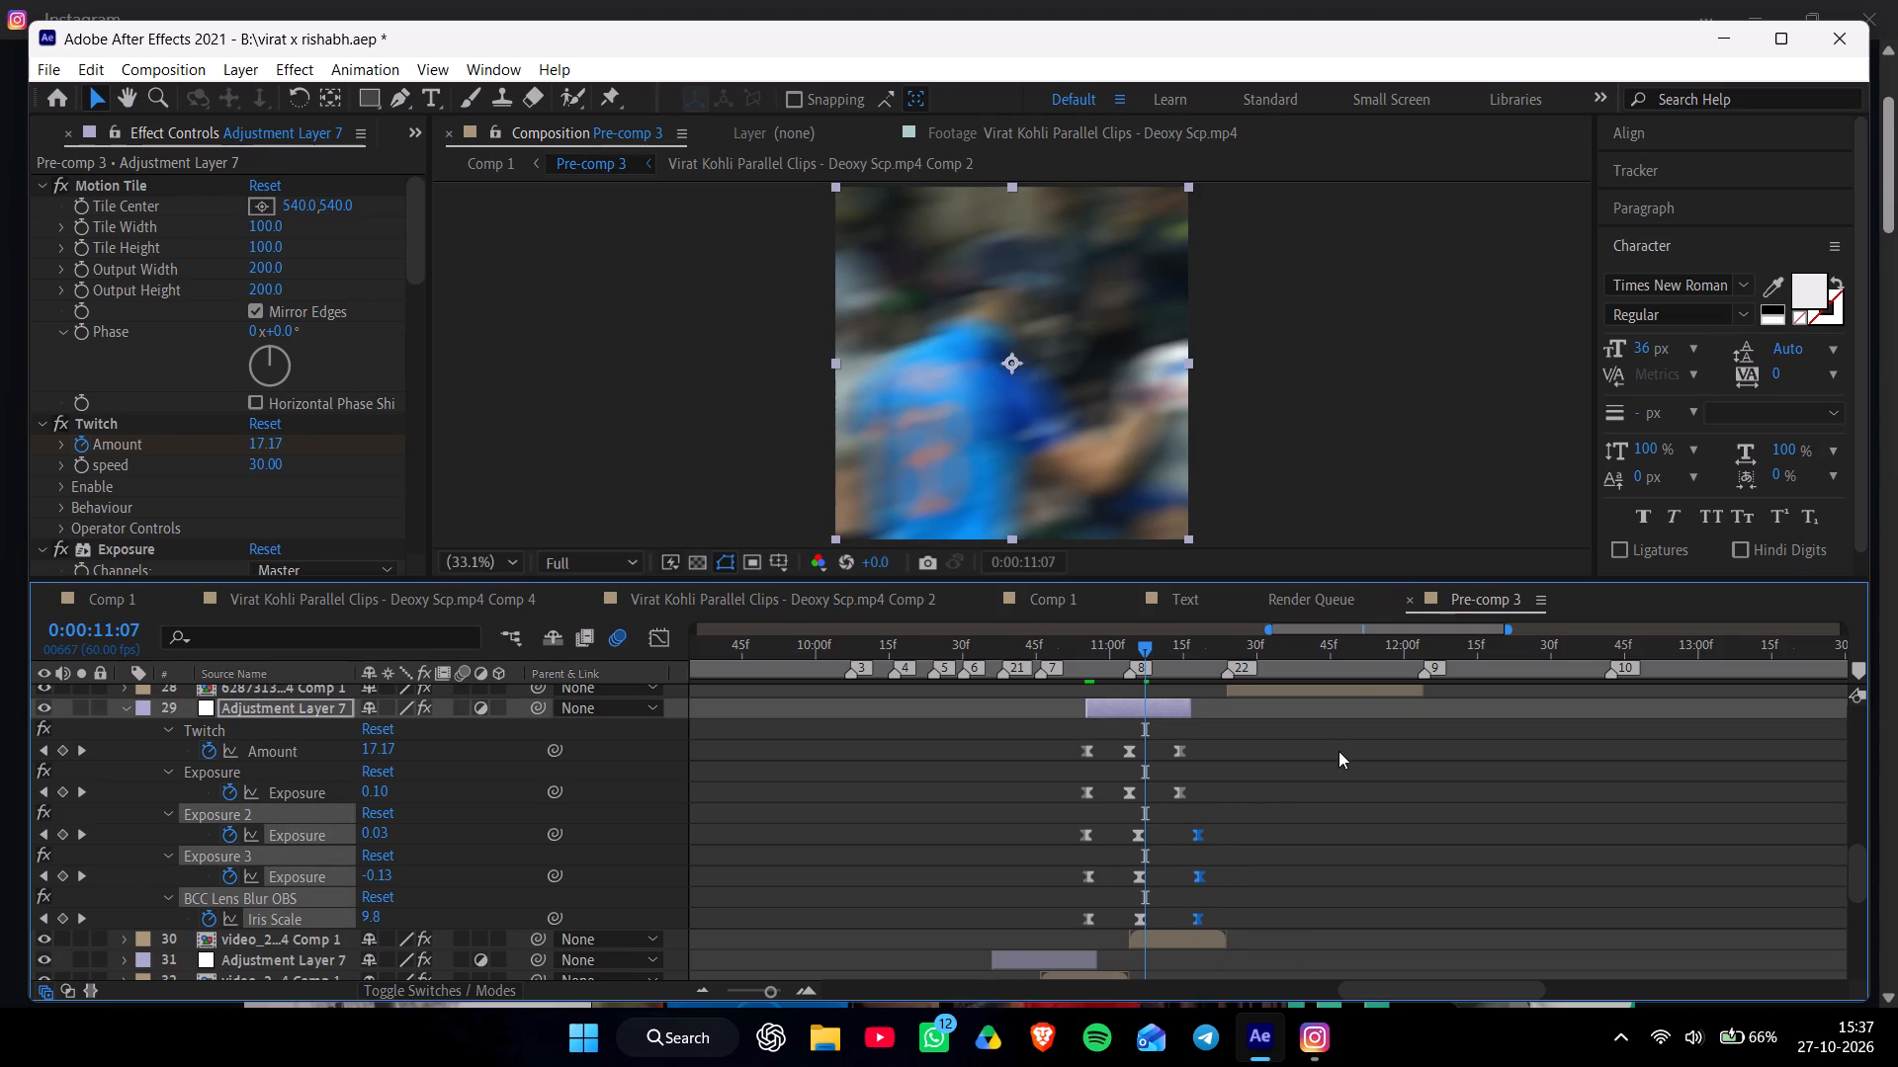
alt+drag(1198, 832, 1181, 835)
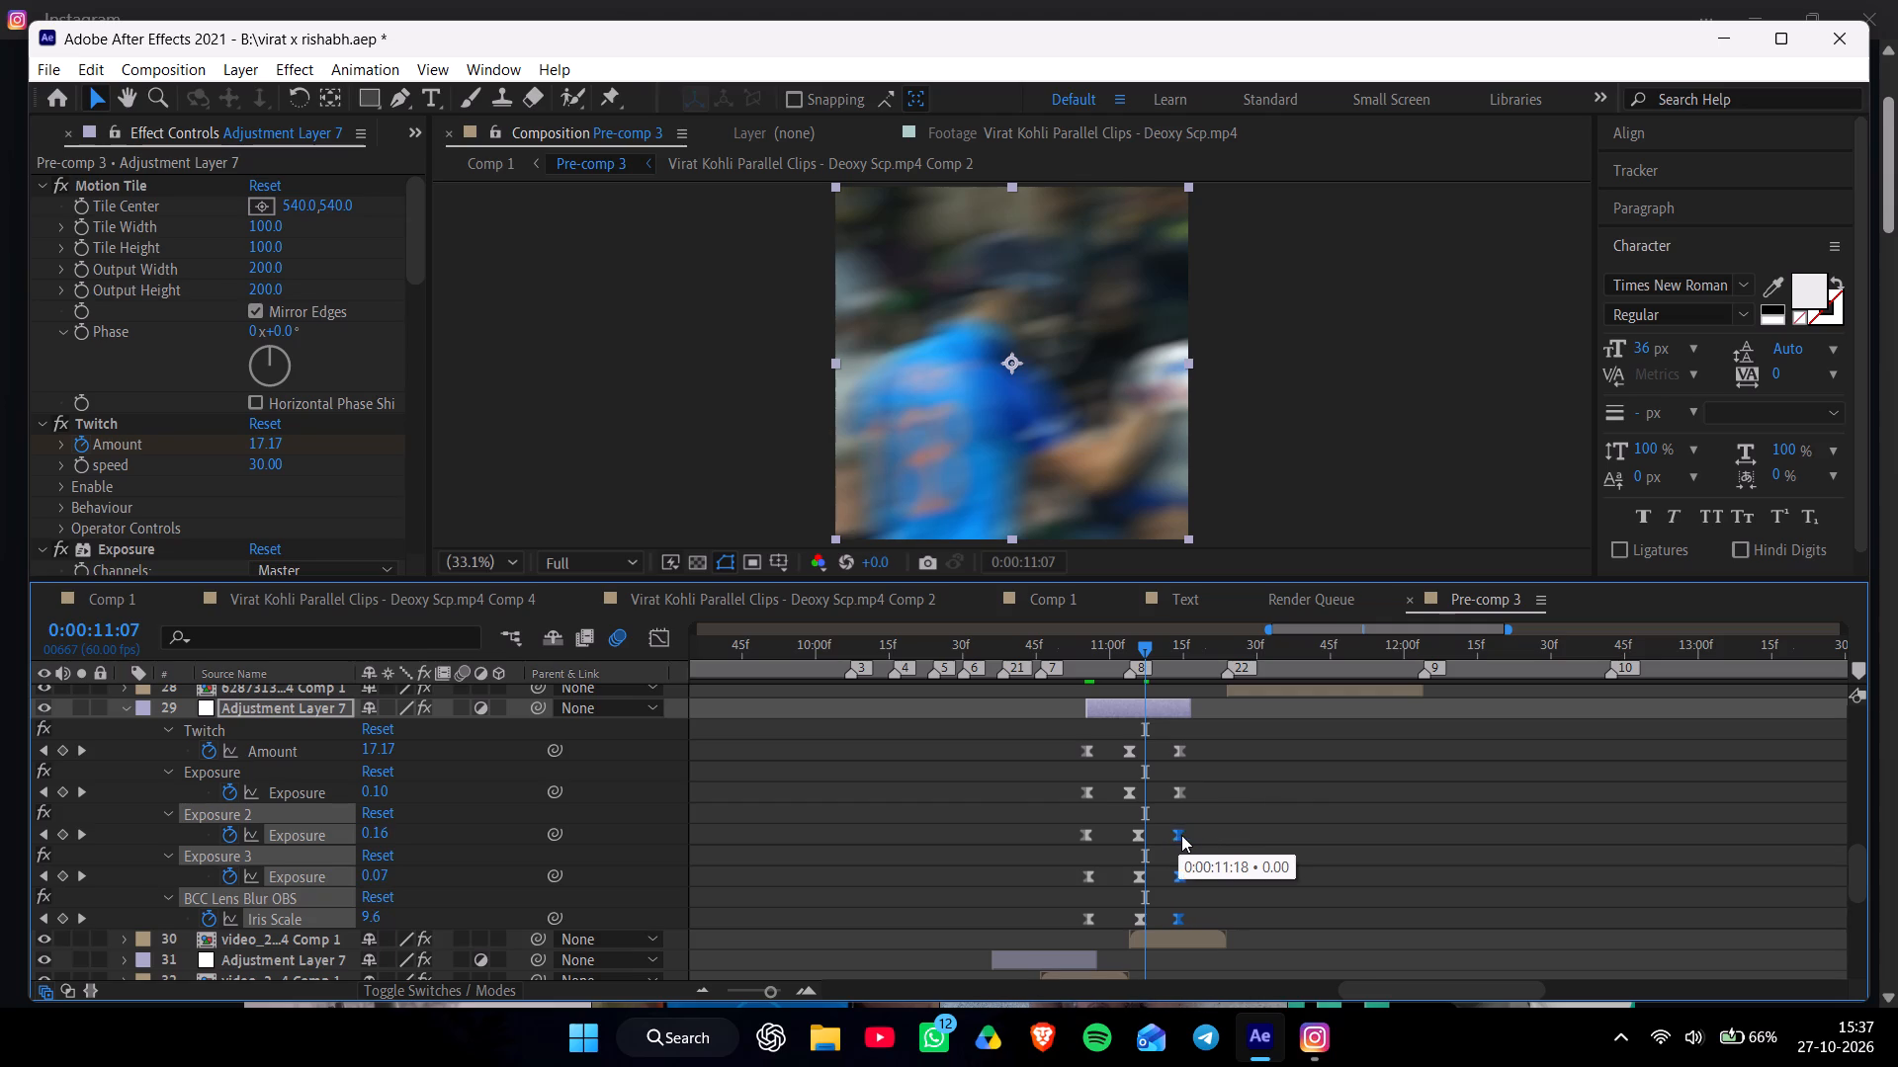
alt+drag(1181, 835, 1183, 835)
key(u)
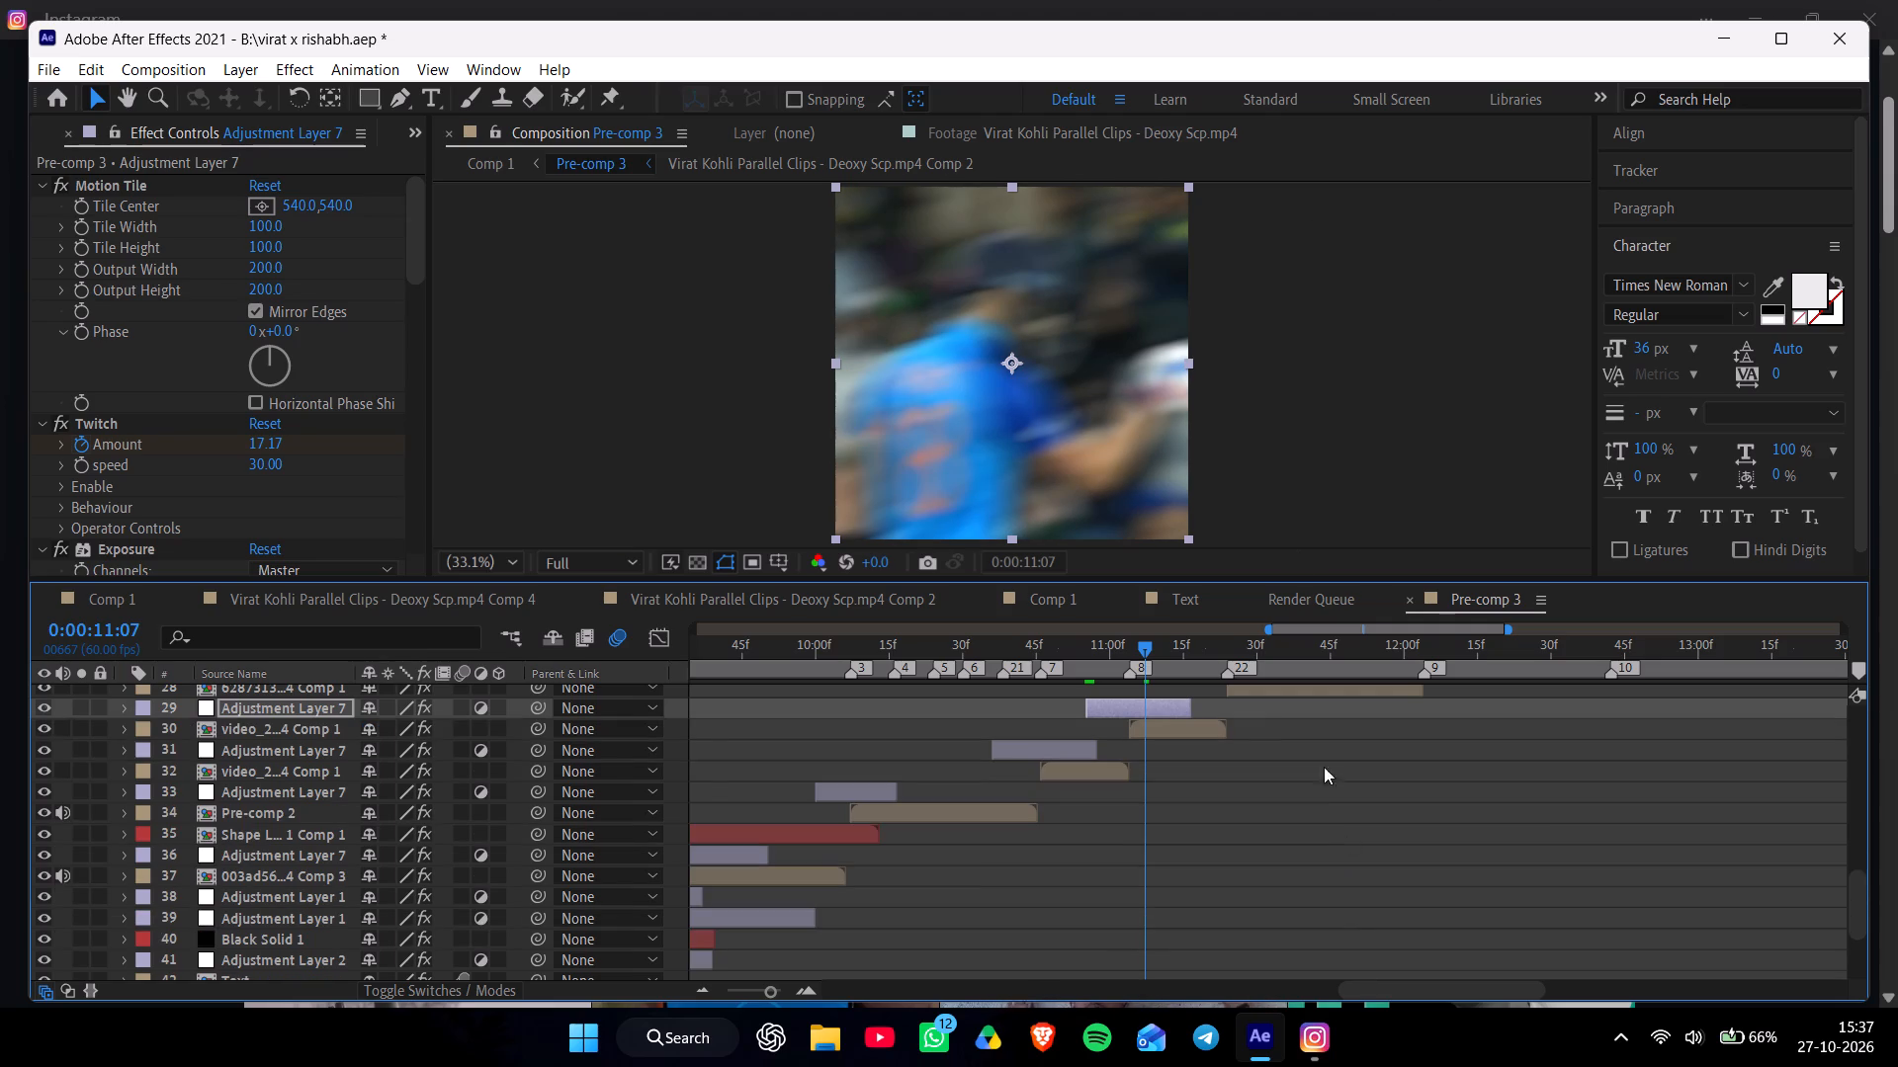
Preview the retimed layer 29 transition from about 0:00:10:57.
drag(1857, 919, 1855, 884)
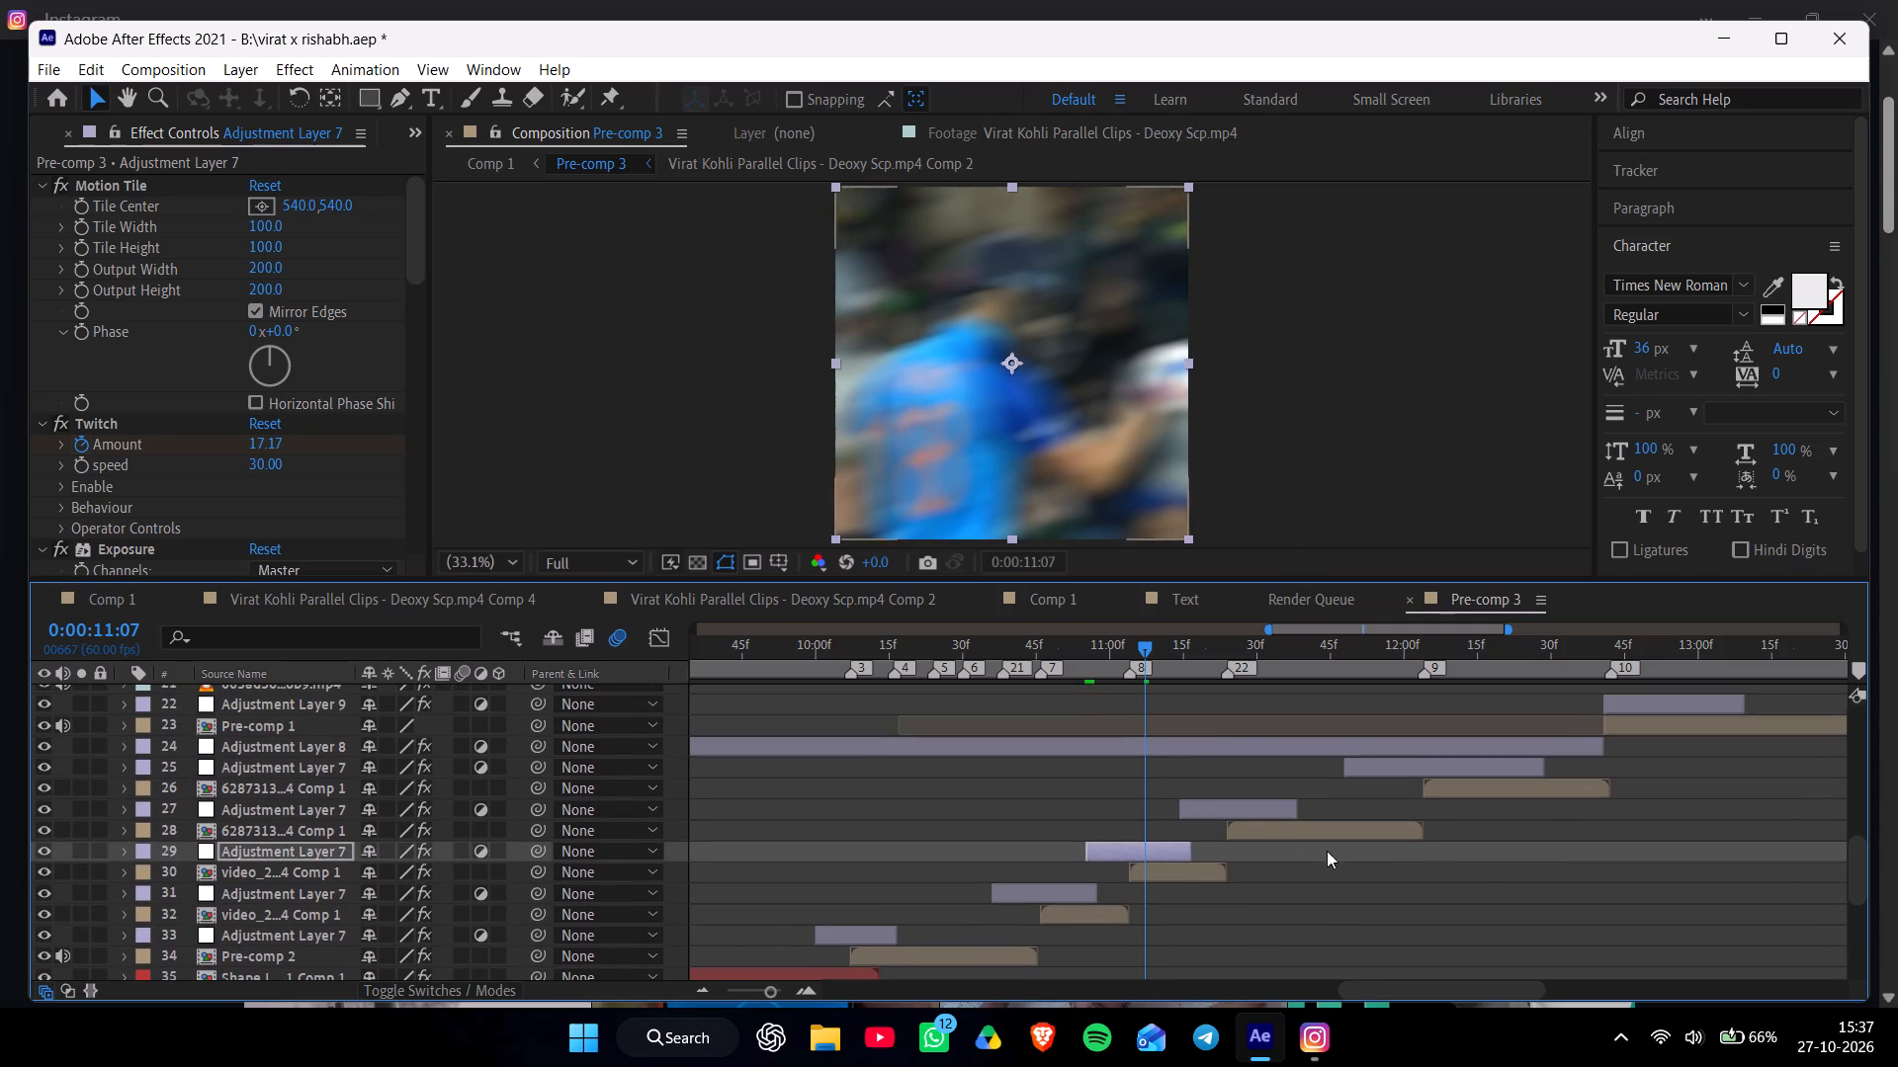
key(space)
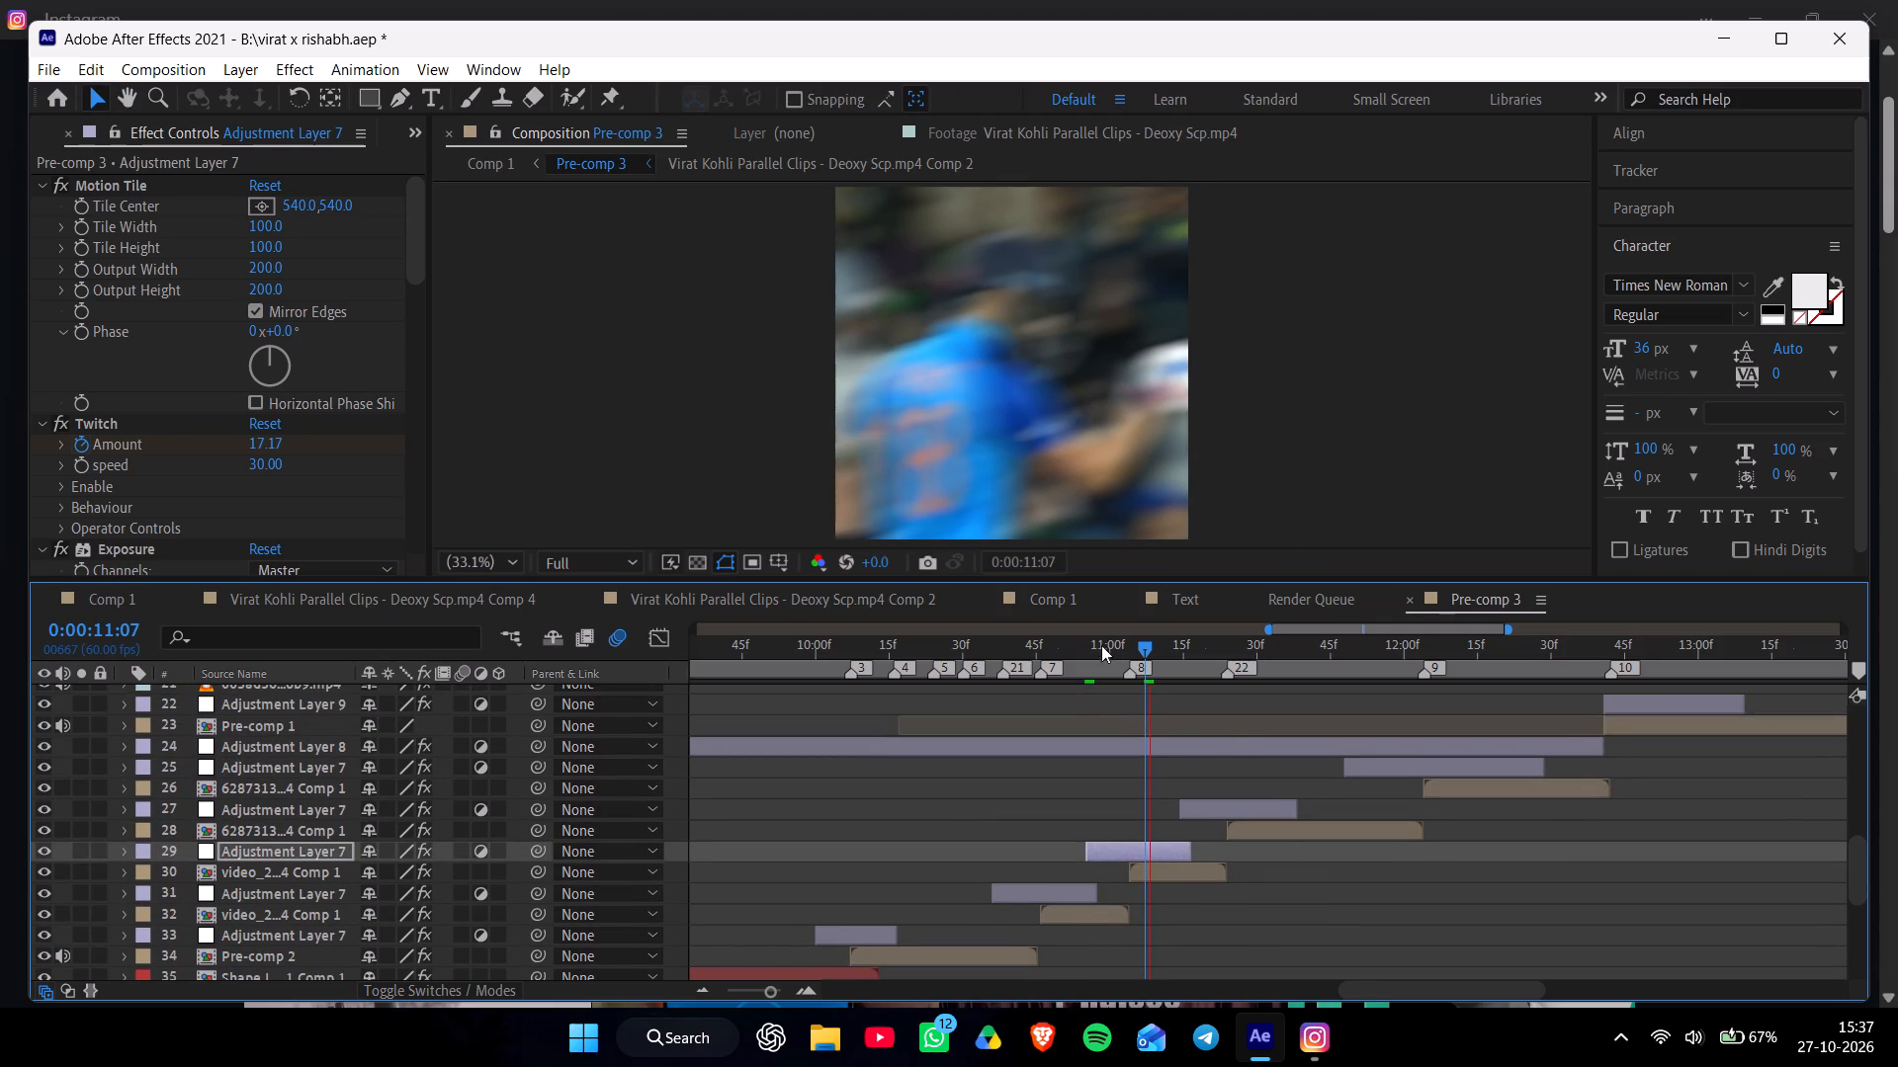
click(1094, 644)
key(space)
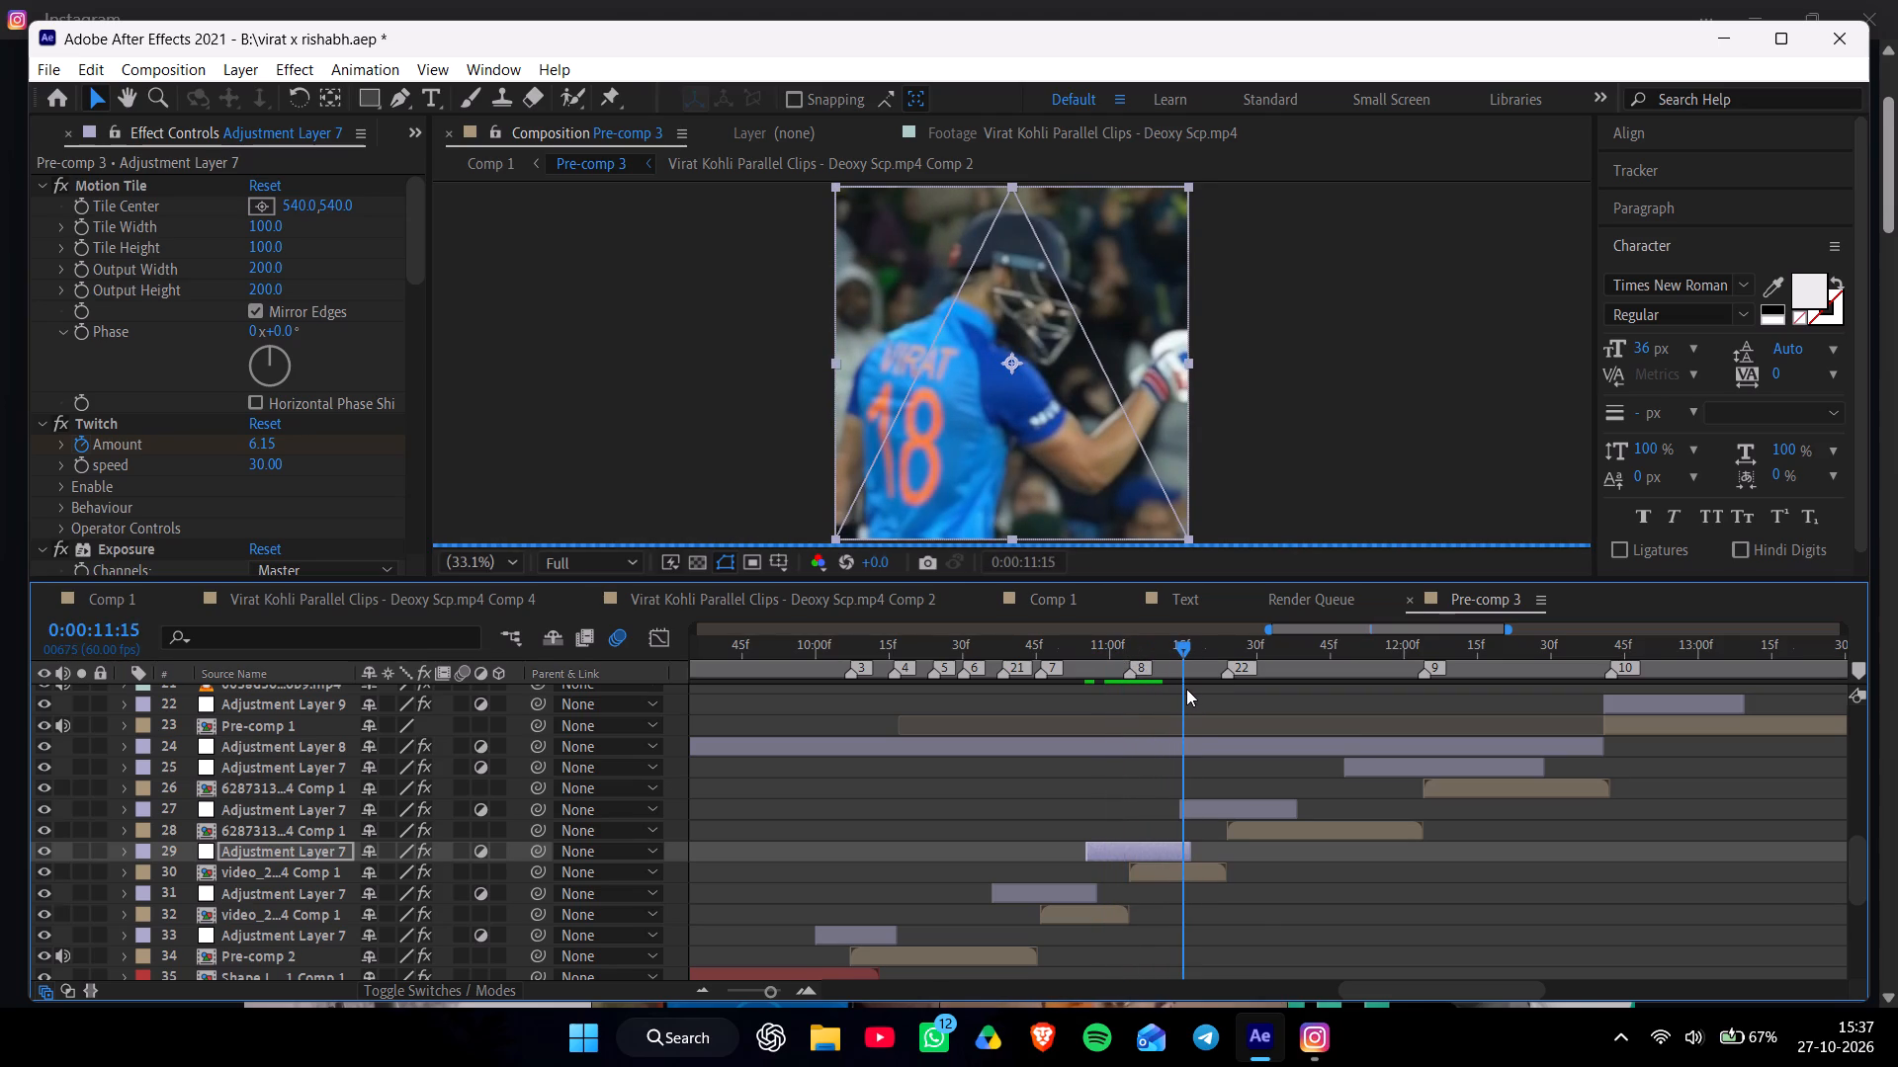
Paste the copied exposure and lens blur effects onto Adjustment Layer 7 on layer 27 at 0:00:11:15.
click(1228, 815)
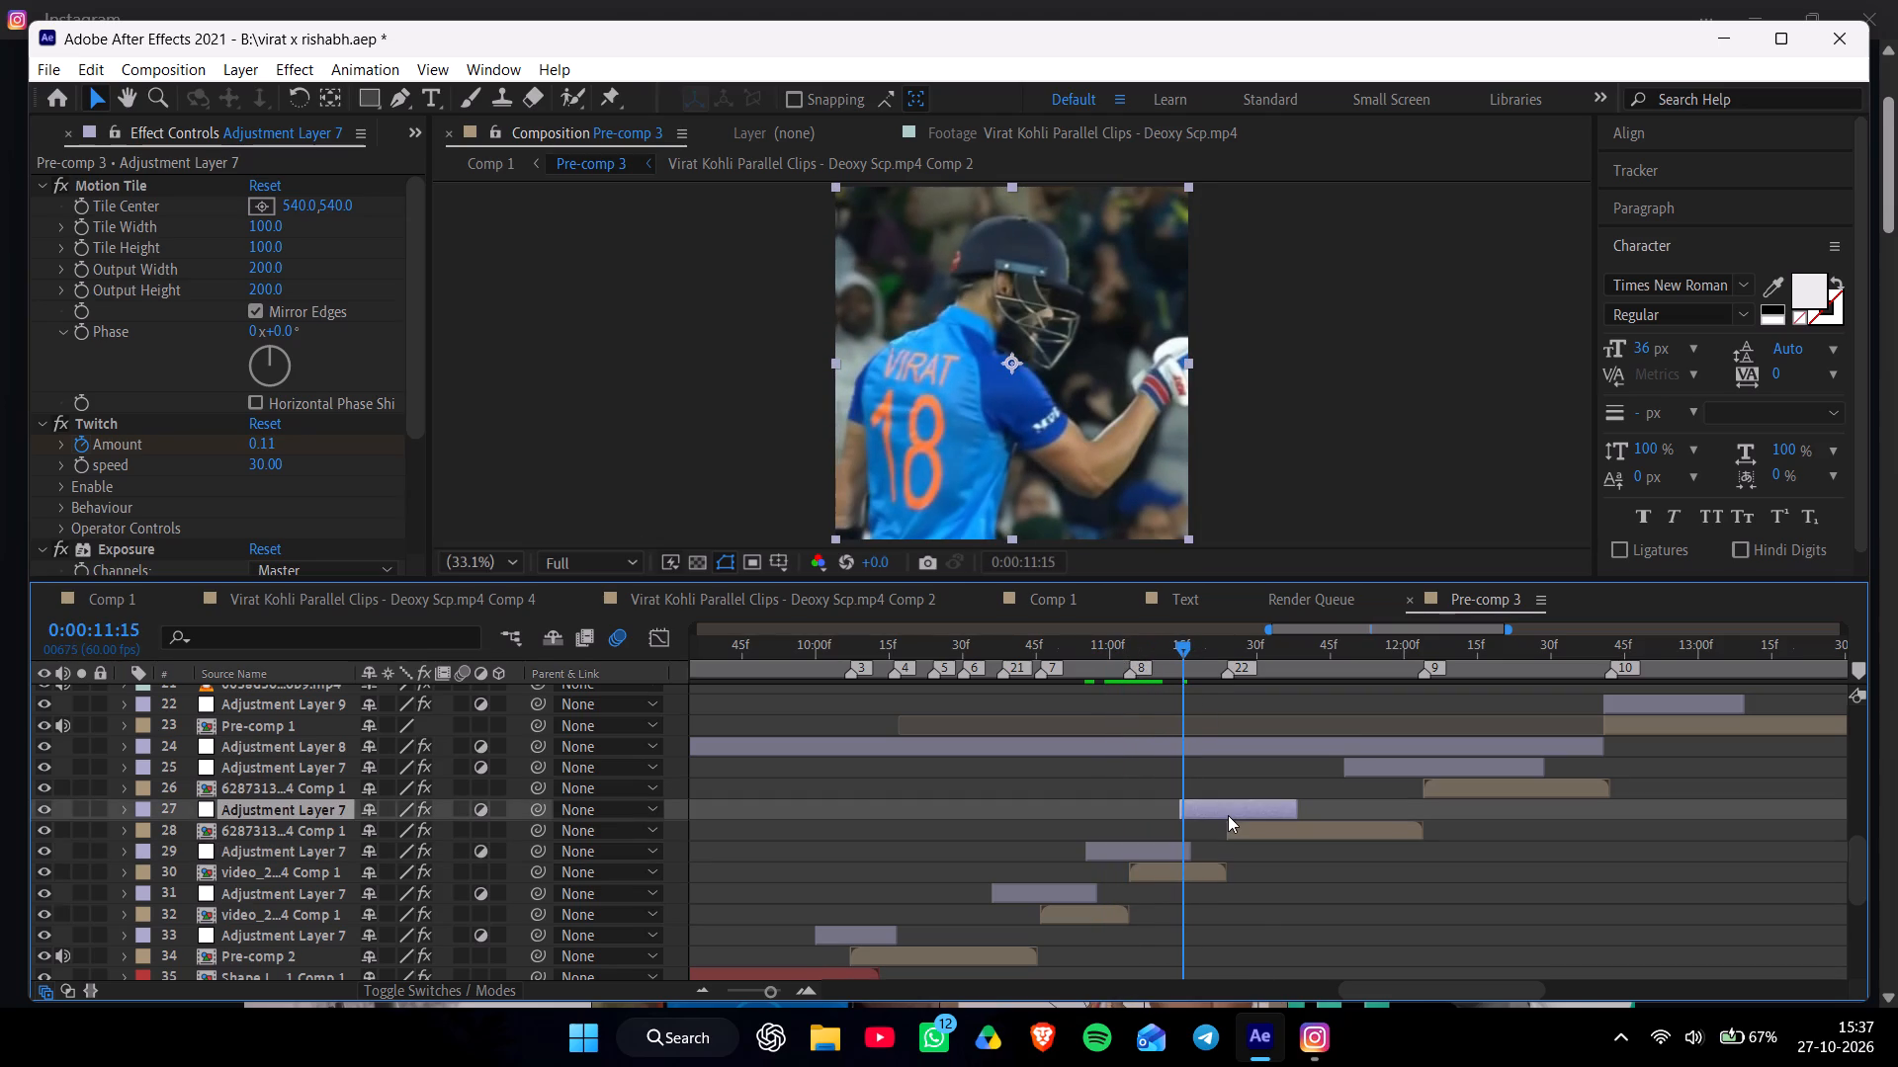
key(ctrl+v)
Reveal layer 27's keyframes and shift the pasted Exposure 2, Exposure 3 and Iris Scale keyframes slightly earlier to start near 0:00:11:15.
key(u)
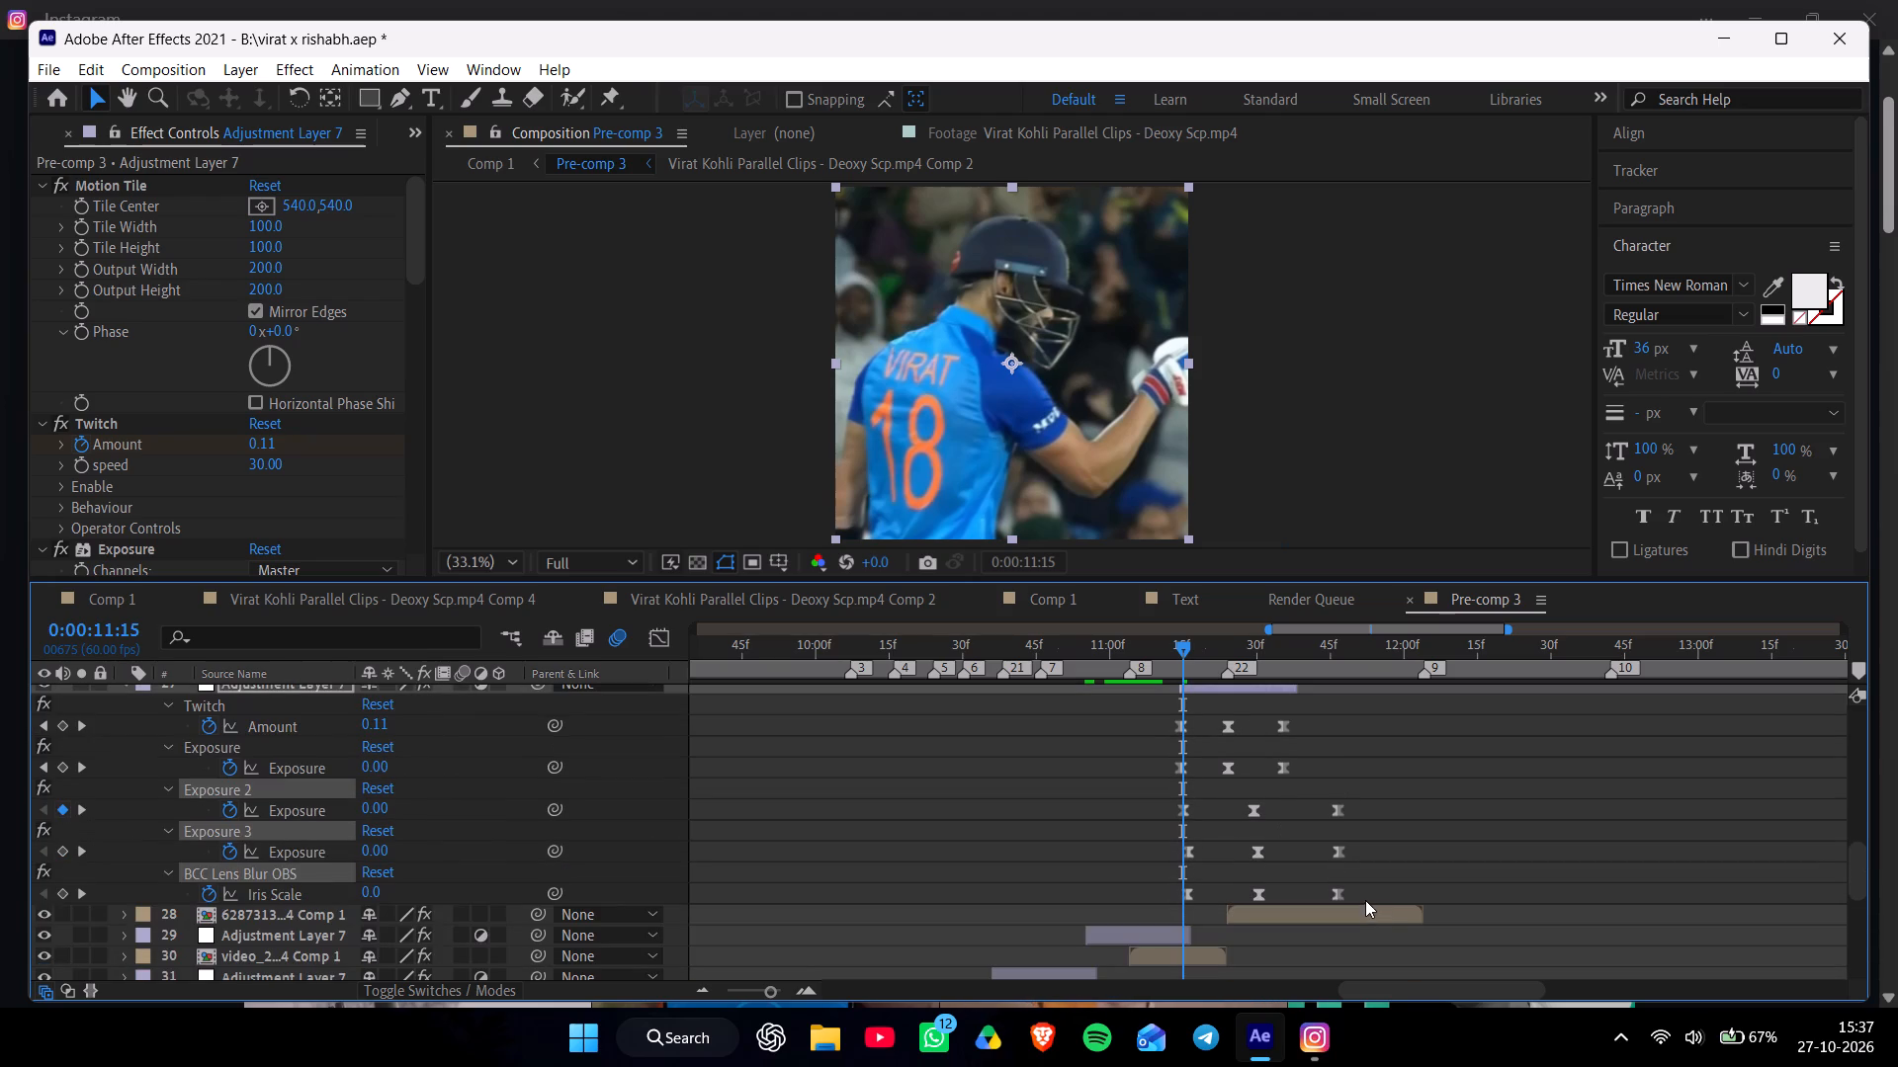
drag(1363, 803, 1085, 911)
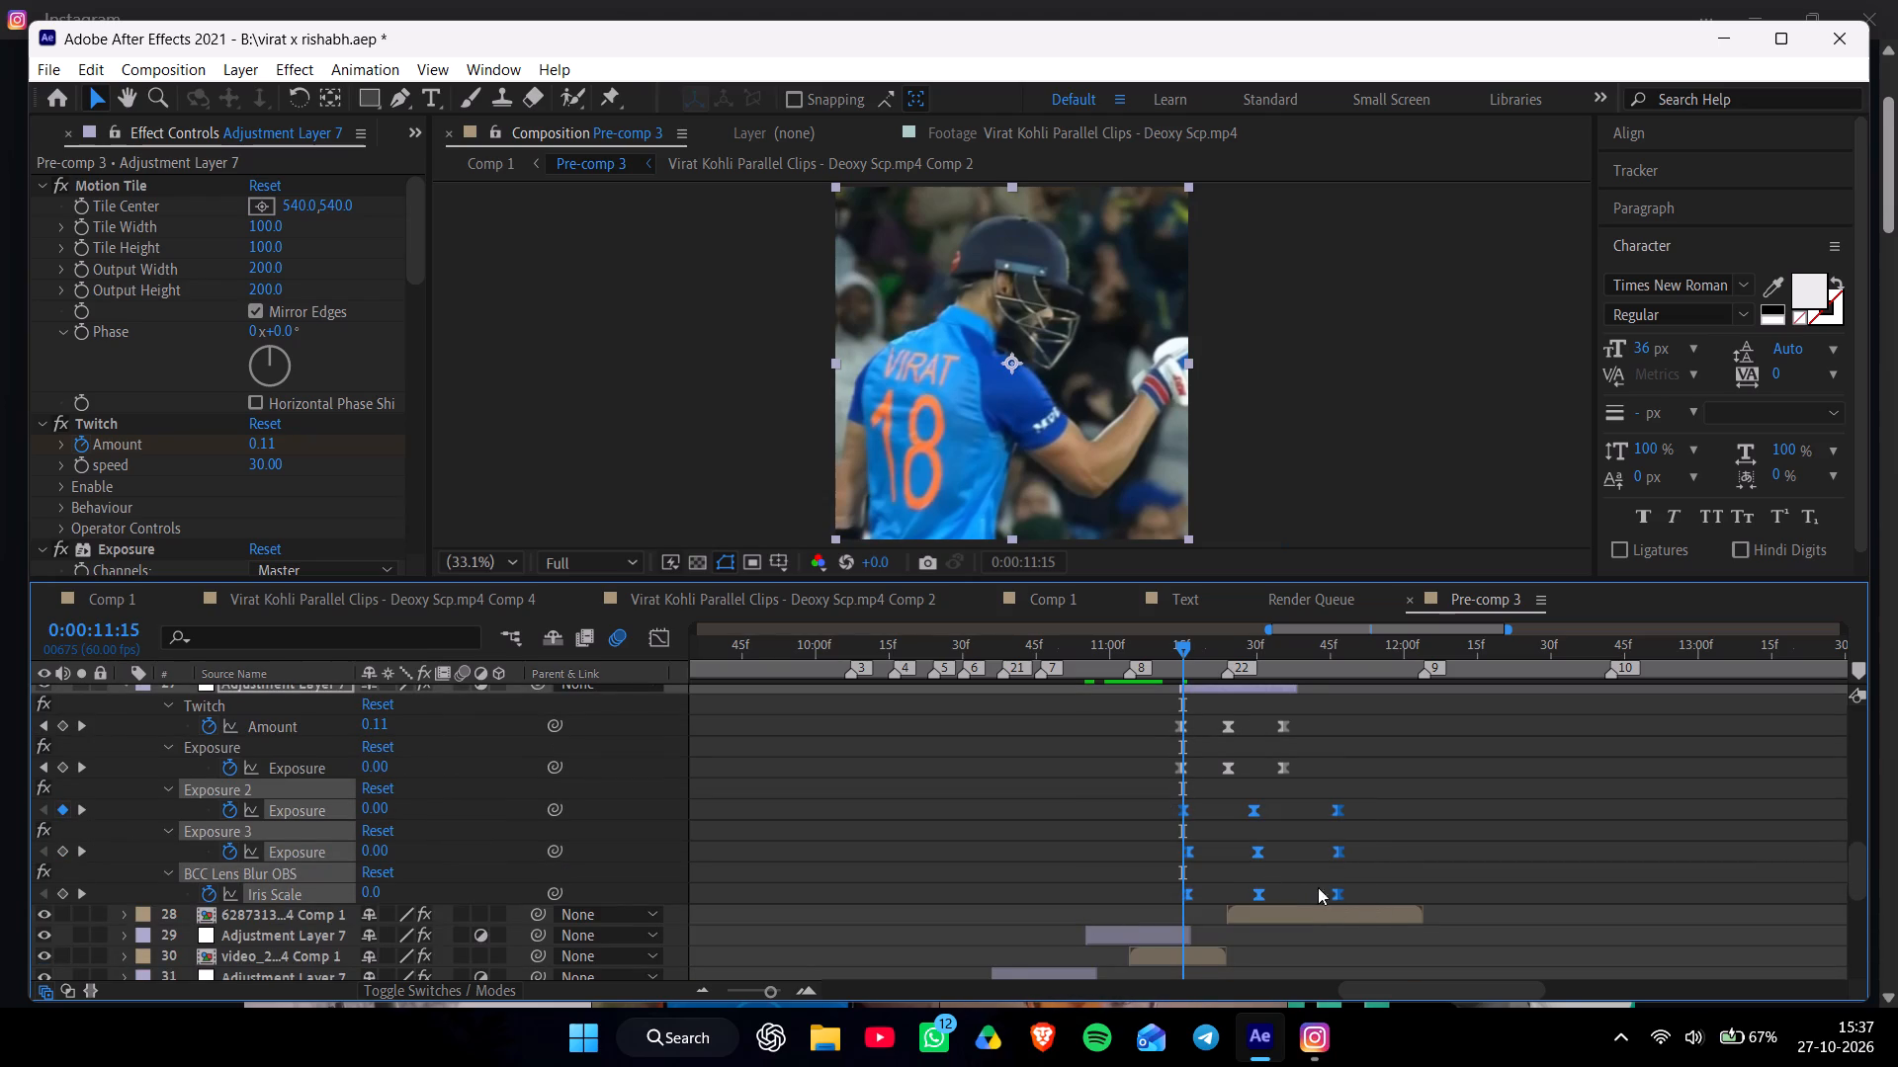
alt+drag(1337, 812, 1336, 830)
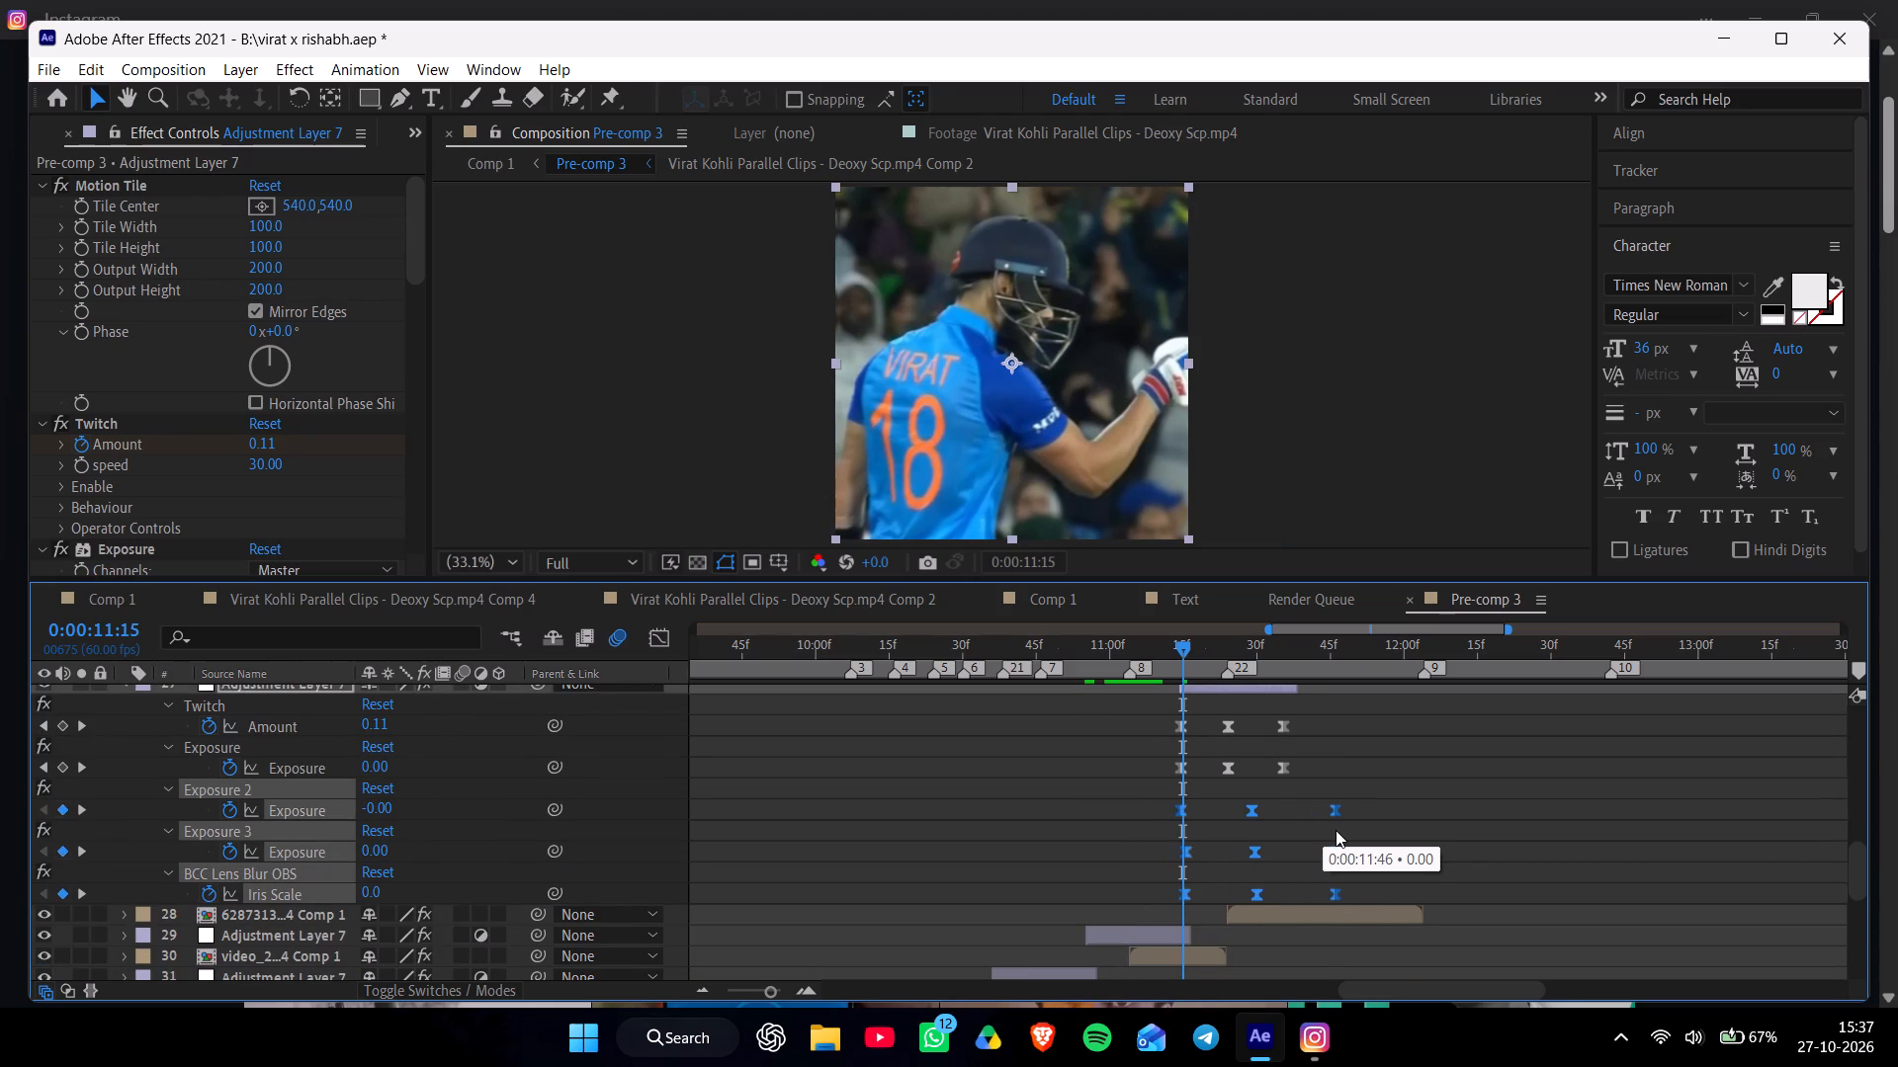
alt+drag(1336, 830, 1331, 833)
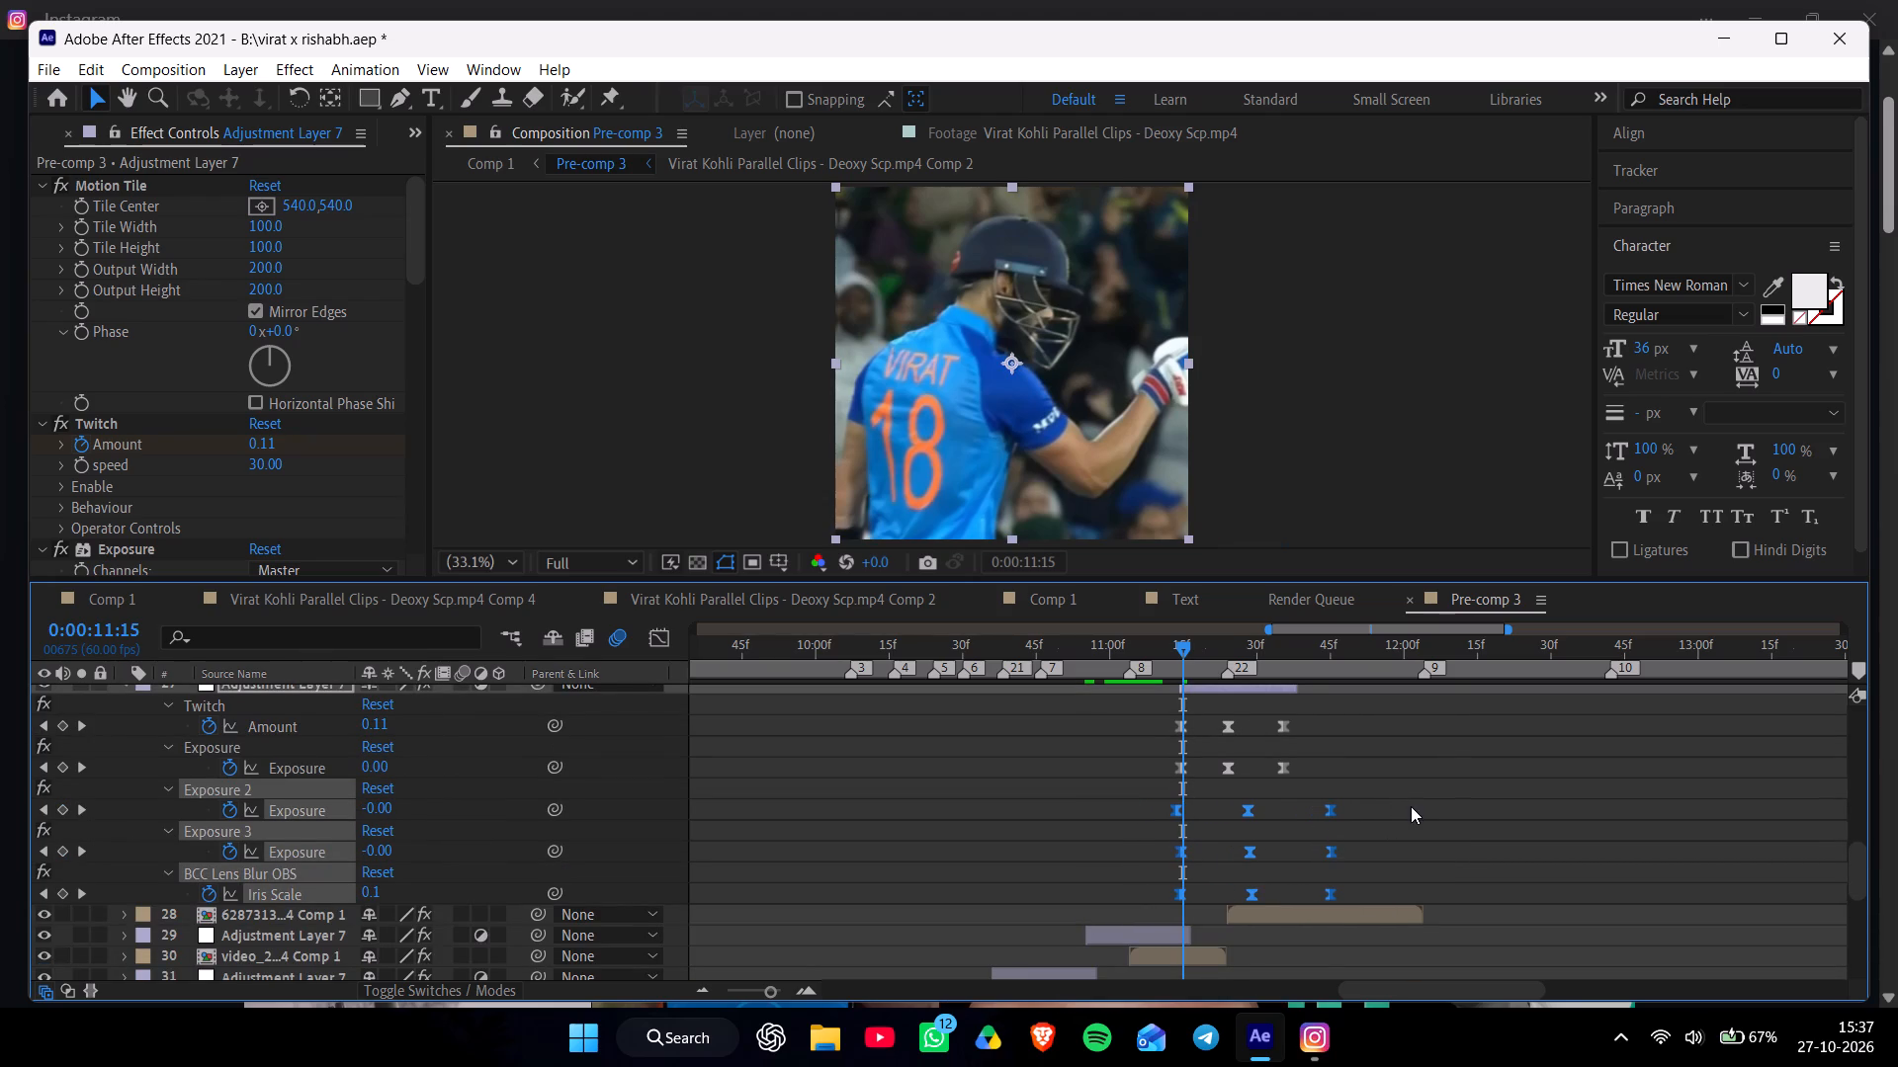
Move the last Exposure 2, Exposure 3 and Iris Scale keyframes on layer 27 to about 0:00:11:36.
click(1411, 806)
drag(1360, 795, 1315, 912)
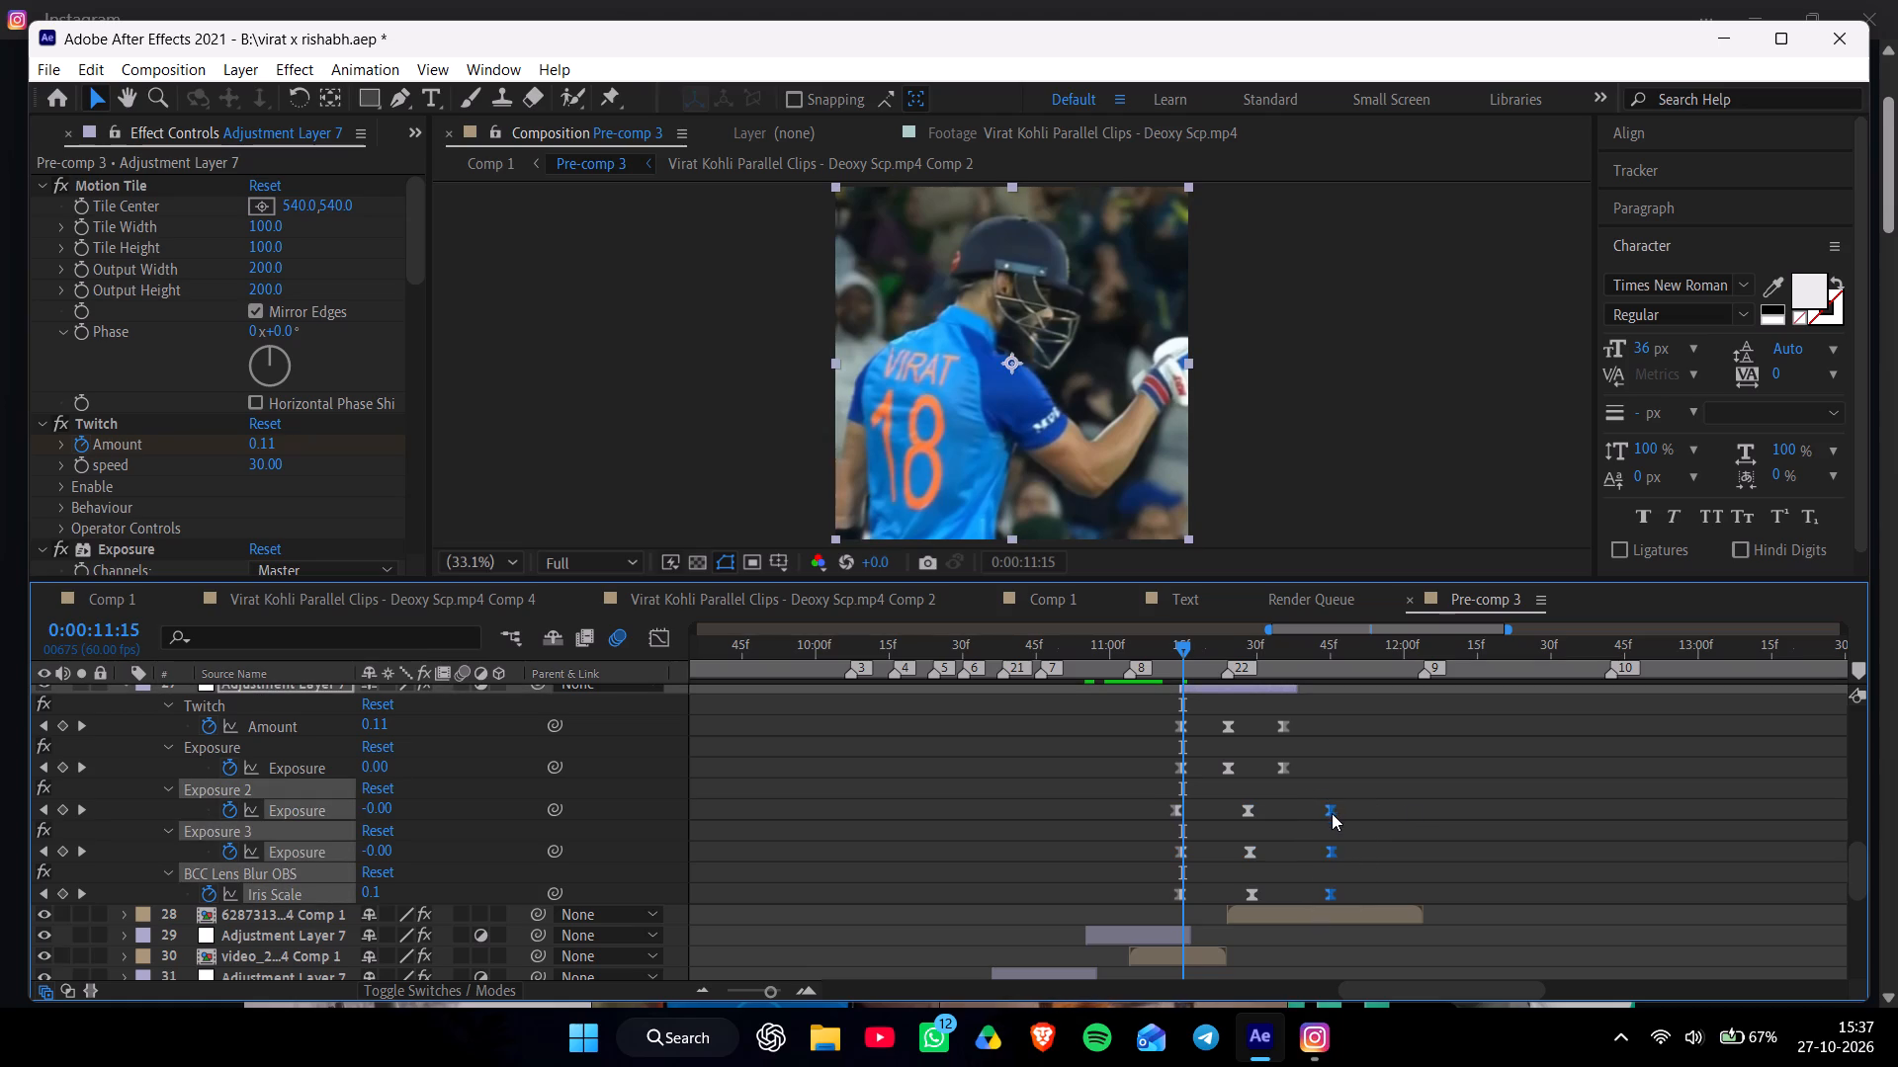
alt+drag(1329, 813, 1287, 821)
Move the middle Exposure 2, Exposure 3 and Iris Scale keyframes on layer 27 to about 0:00:11:25, near the middle Twitch keyframe.
drag(1251, 795, 1254, 806)
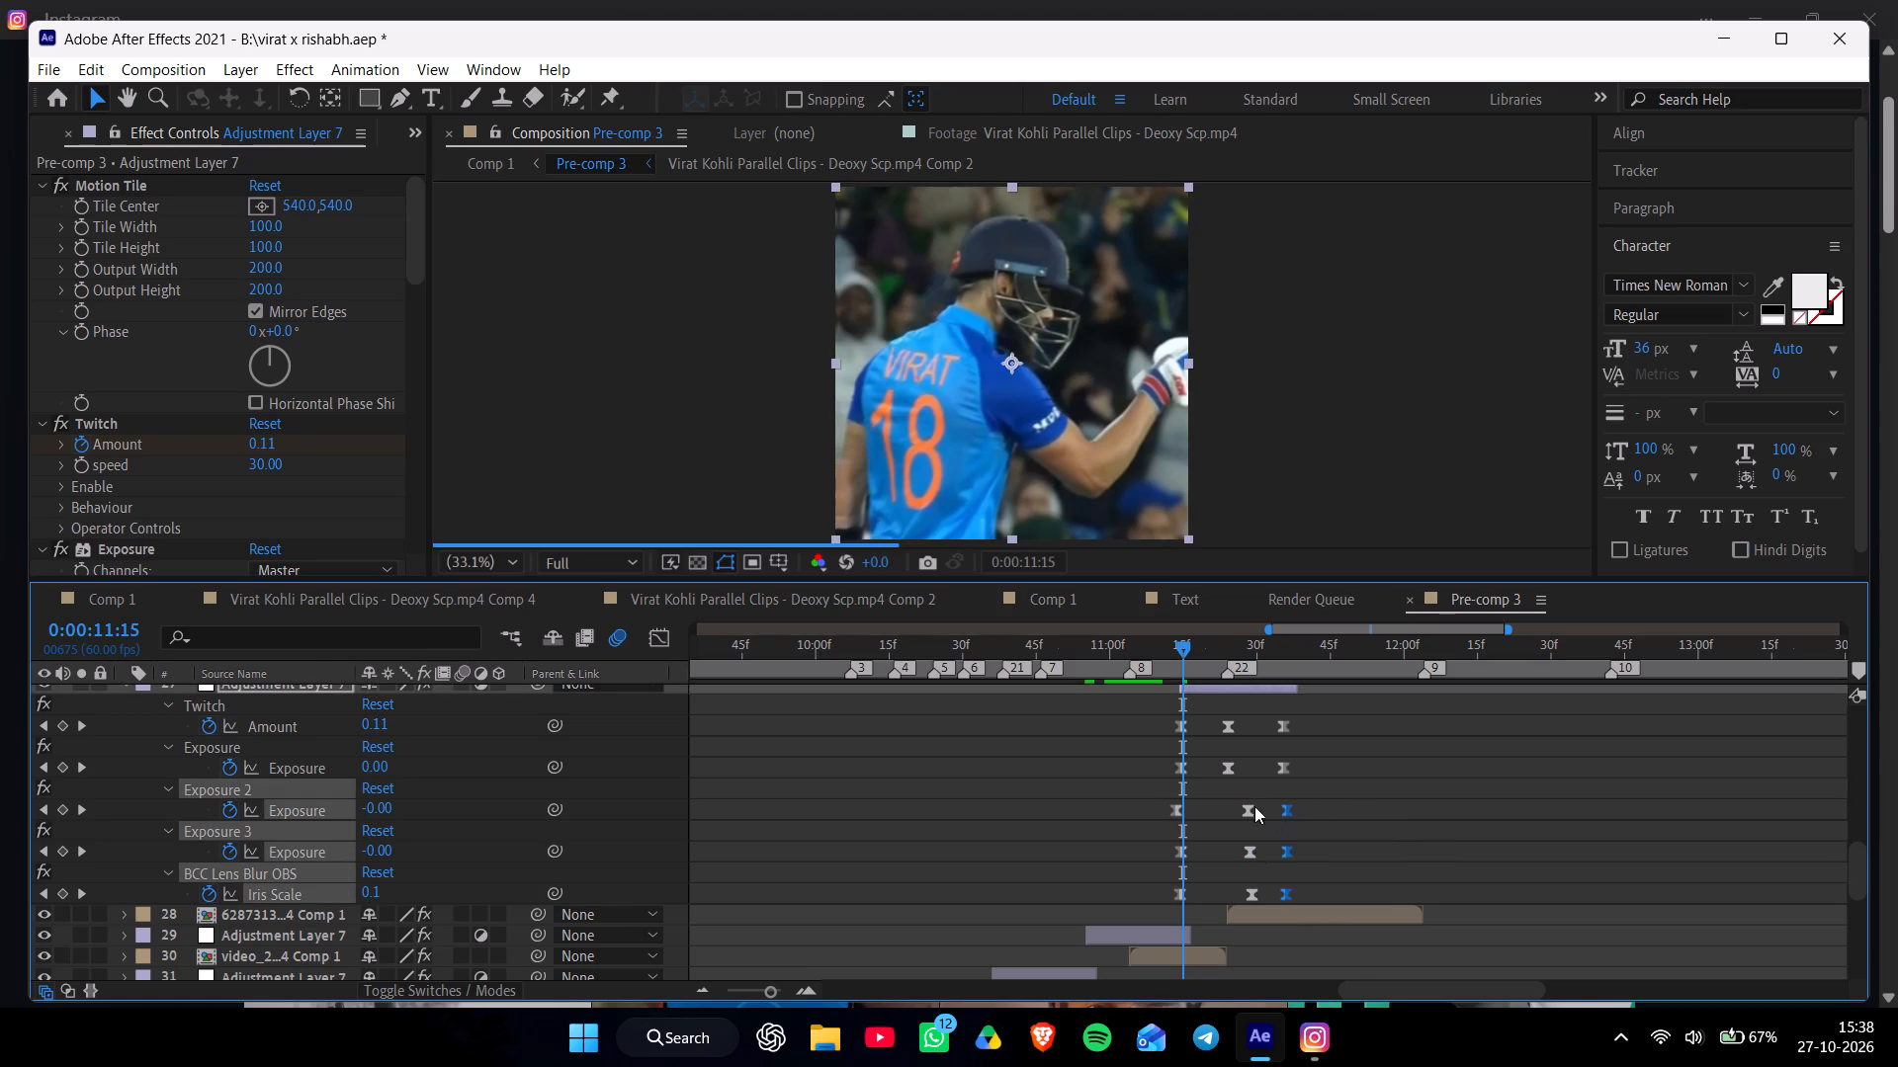
drag(1254, 806, 1246, 912)
alt+drag(1247, 813, 1243, 815)
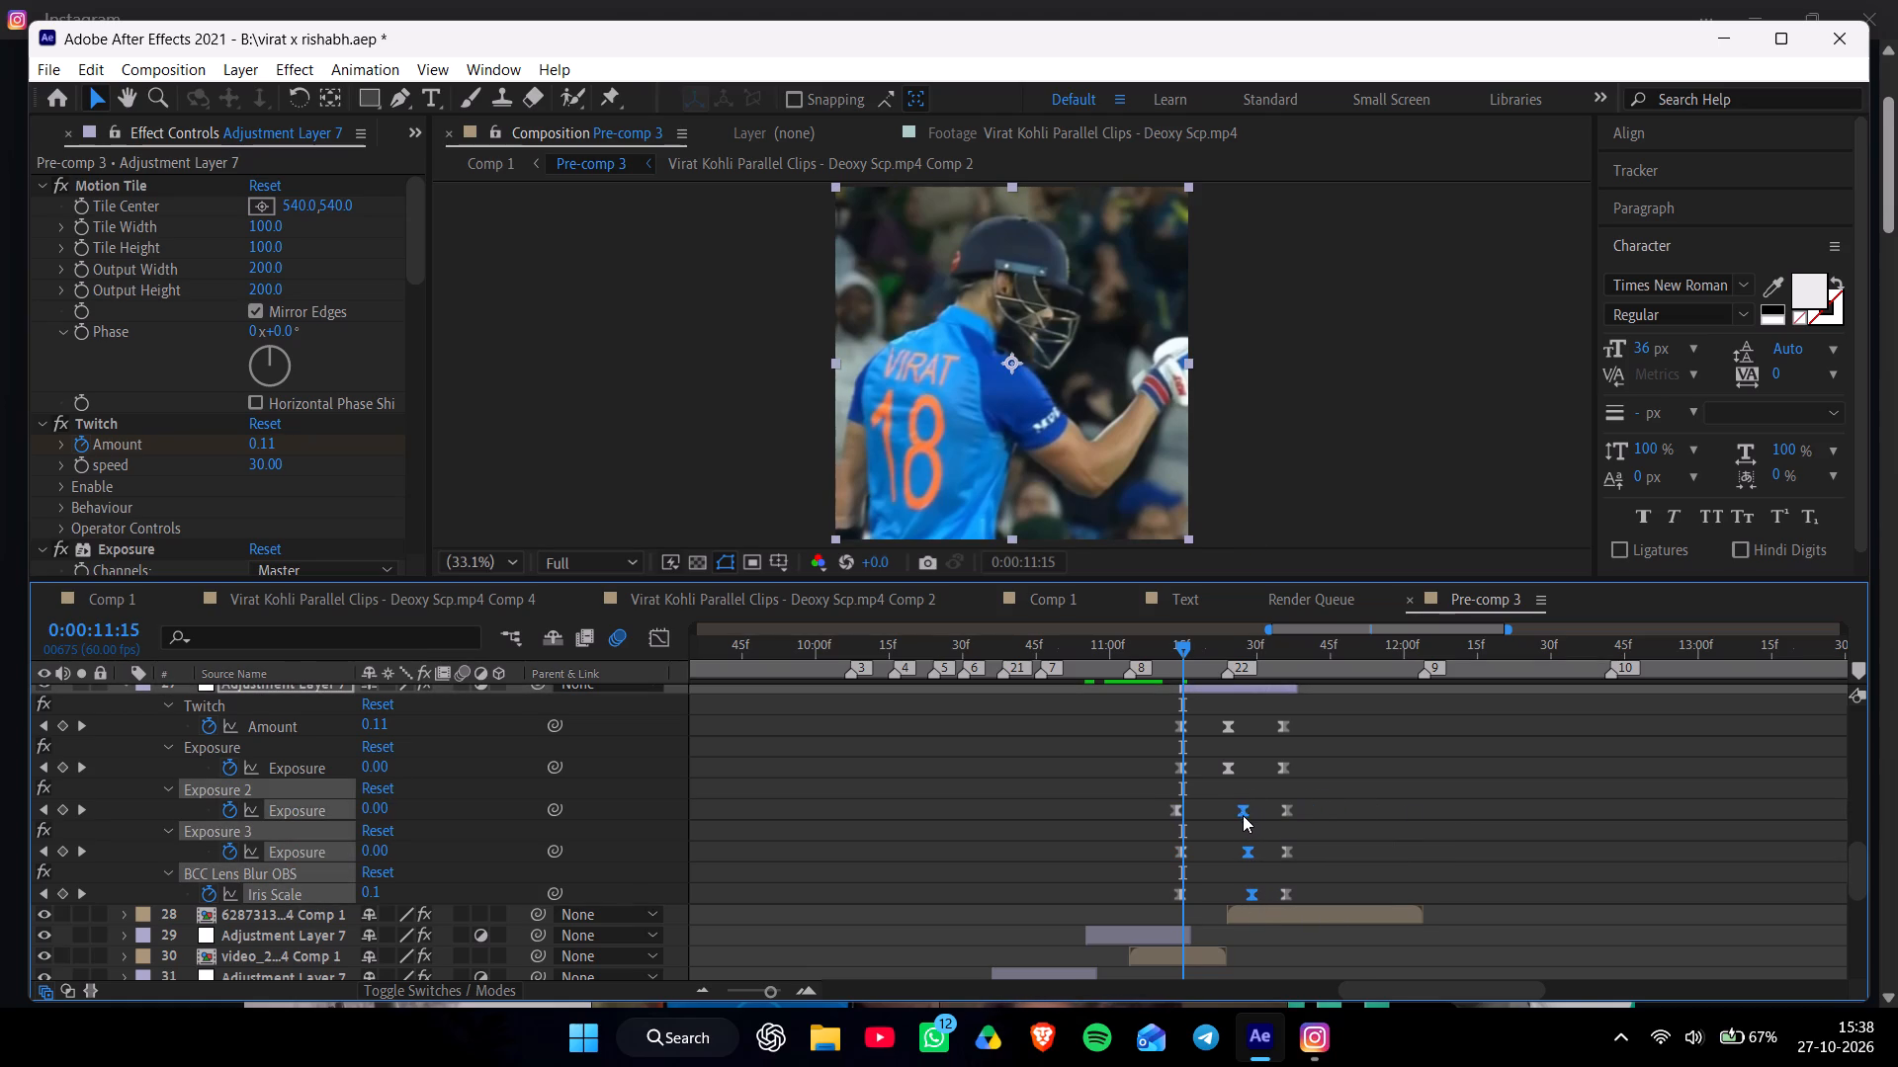
alt+drag(1243, 815, 1228, 819)
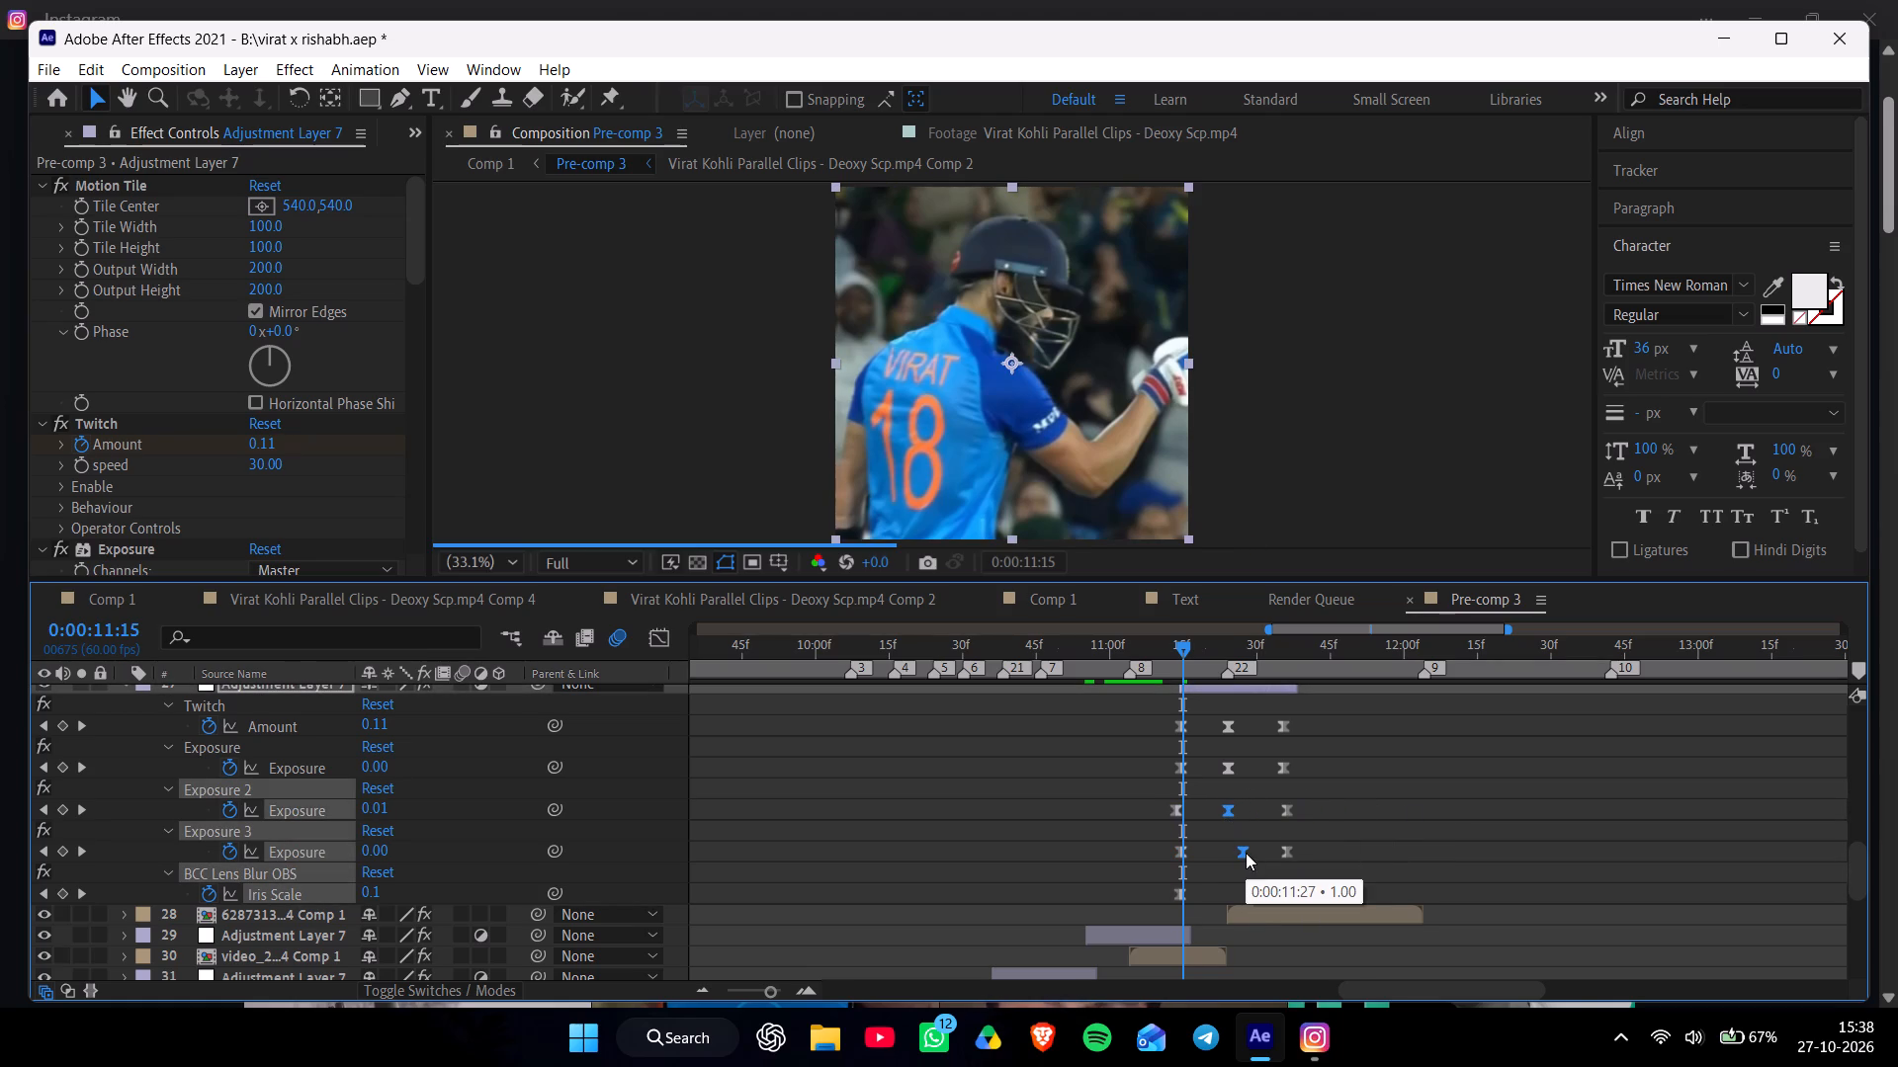
alt+click(1244, 854)
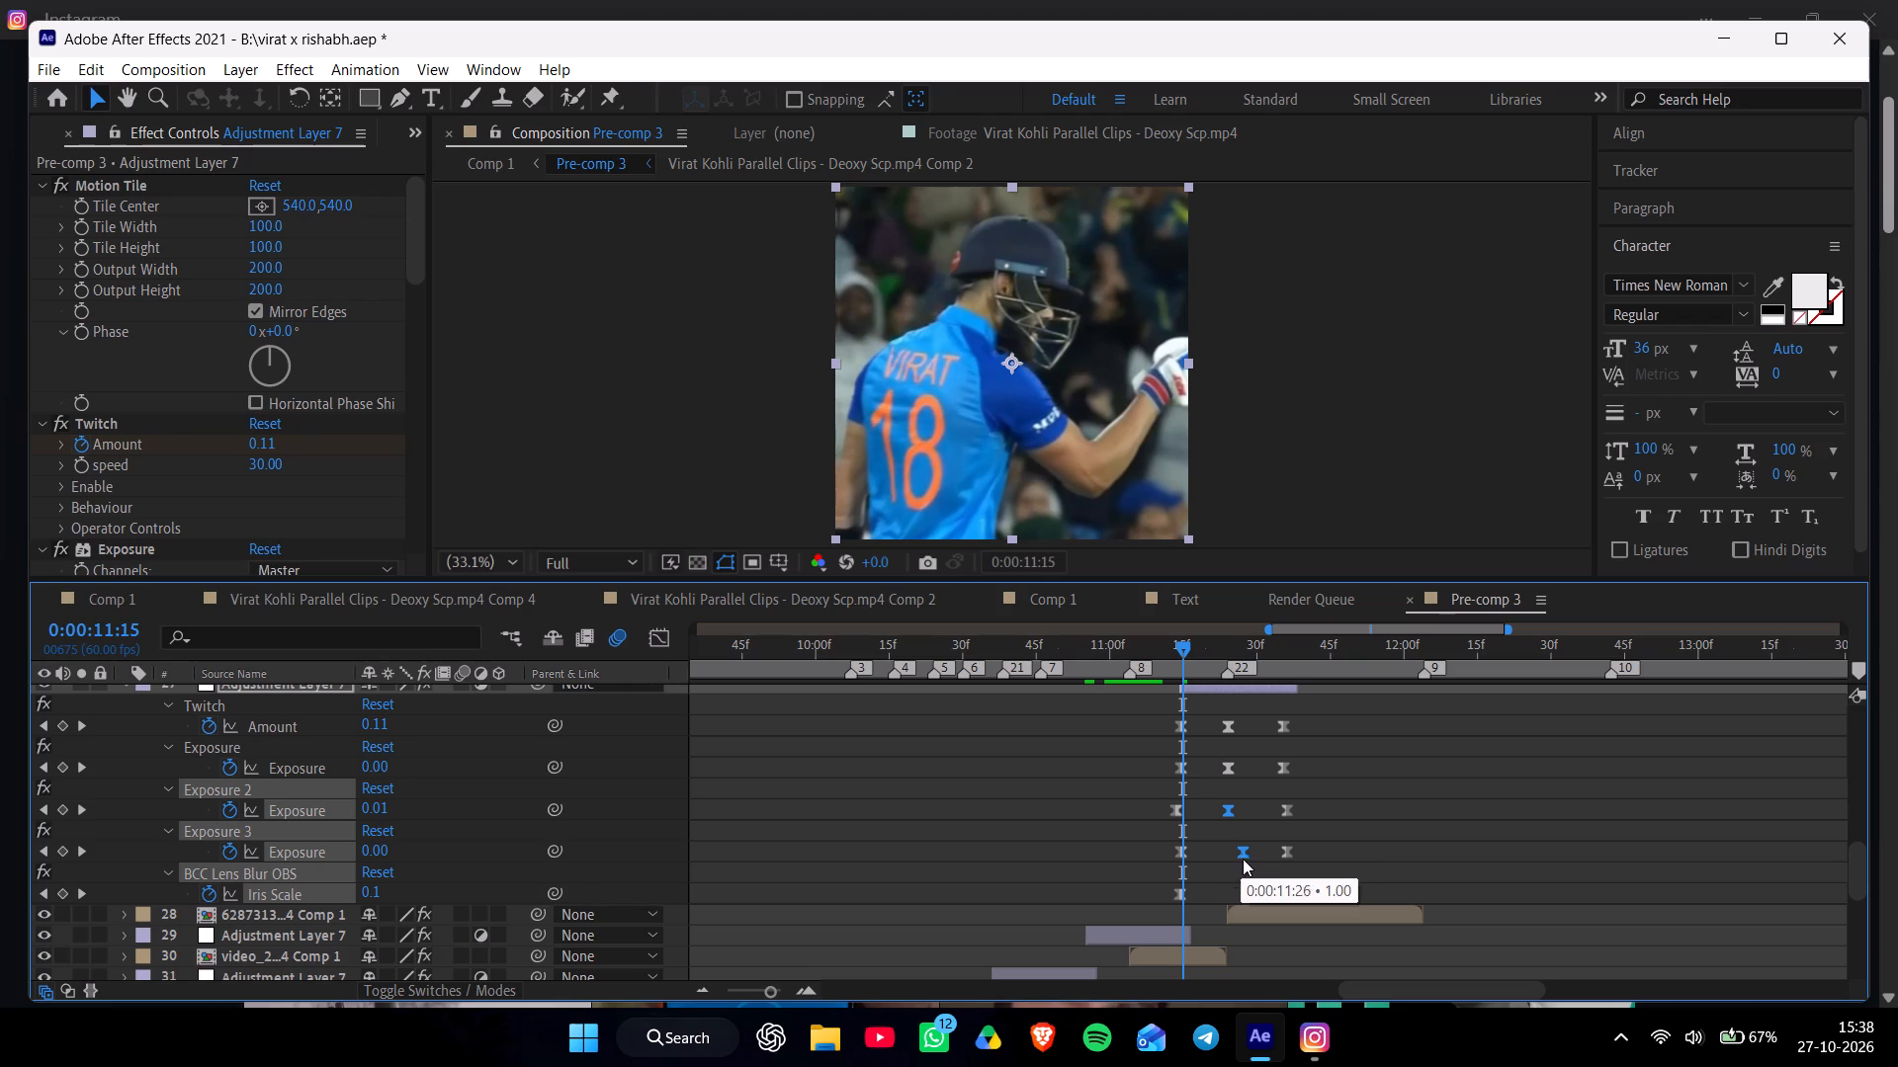
click(1253, 845)
alt+drag(1244, 853, 1234, 858)
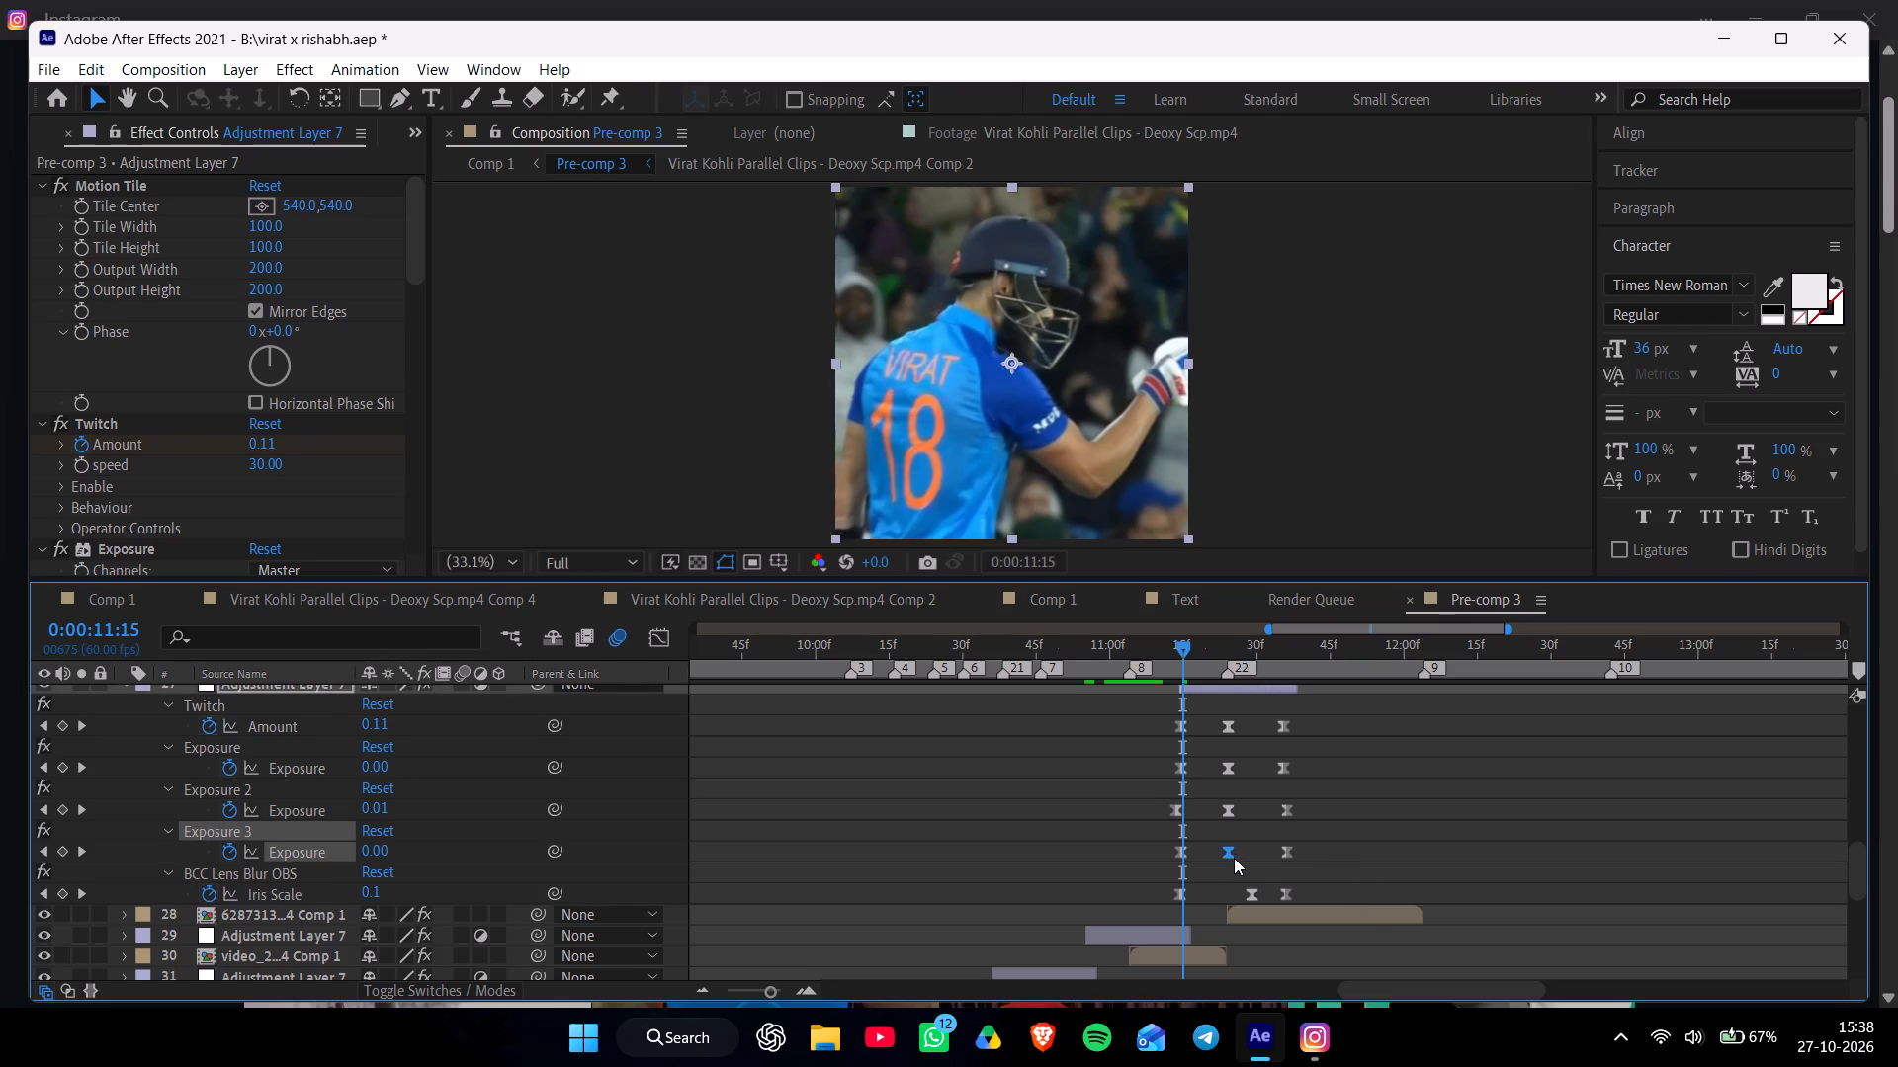
alt+drag(1234, 858, 1230, 858)
click(1249, 900)
alt+drag(1252, 897, 1233, 900)
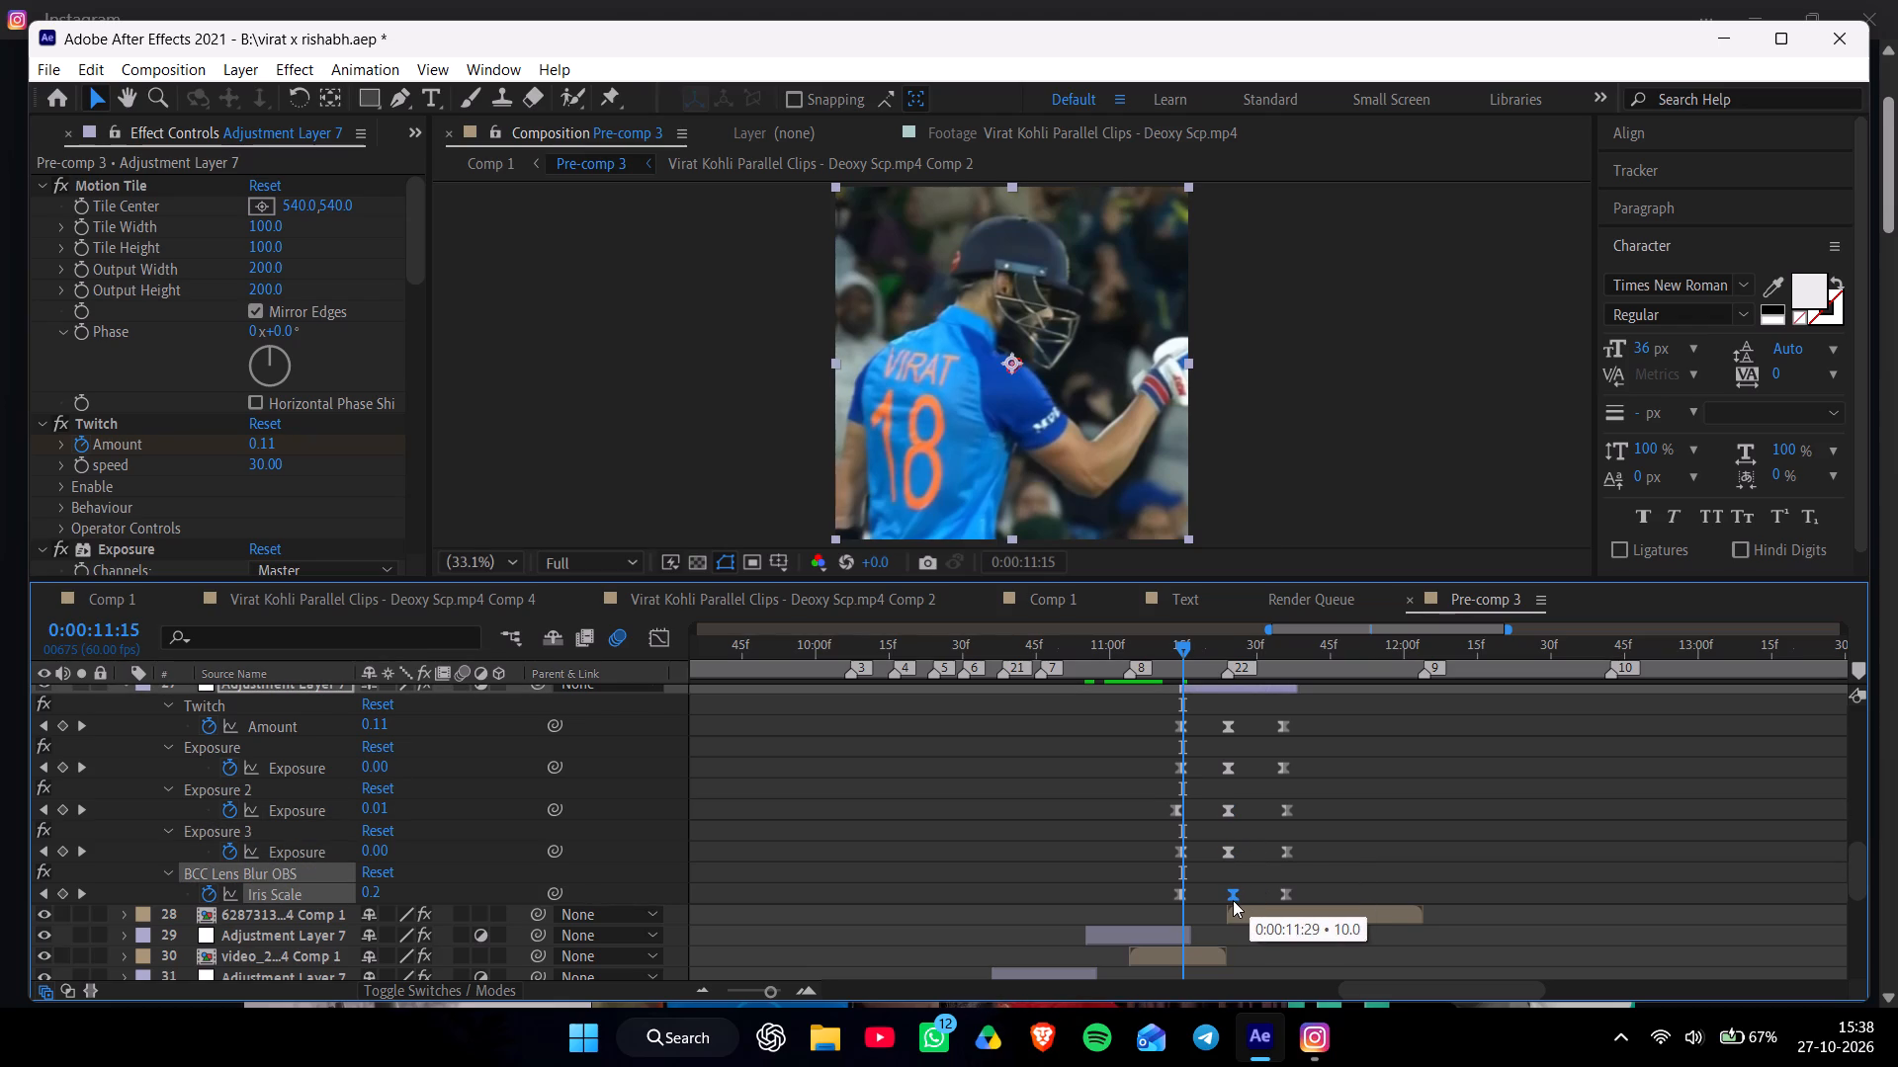
alt+drag(1233, 900, 1232, 901)
Move the middle Exposure 2, Exposure 3 and Iris Scale keyframes of Adjustment Layer 7 on layer 29 in line with its middle Twitch keyframe.
click(1179, 929)
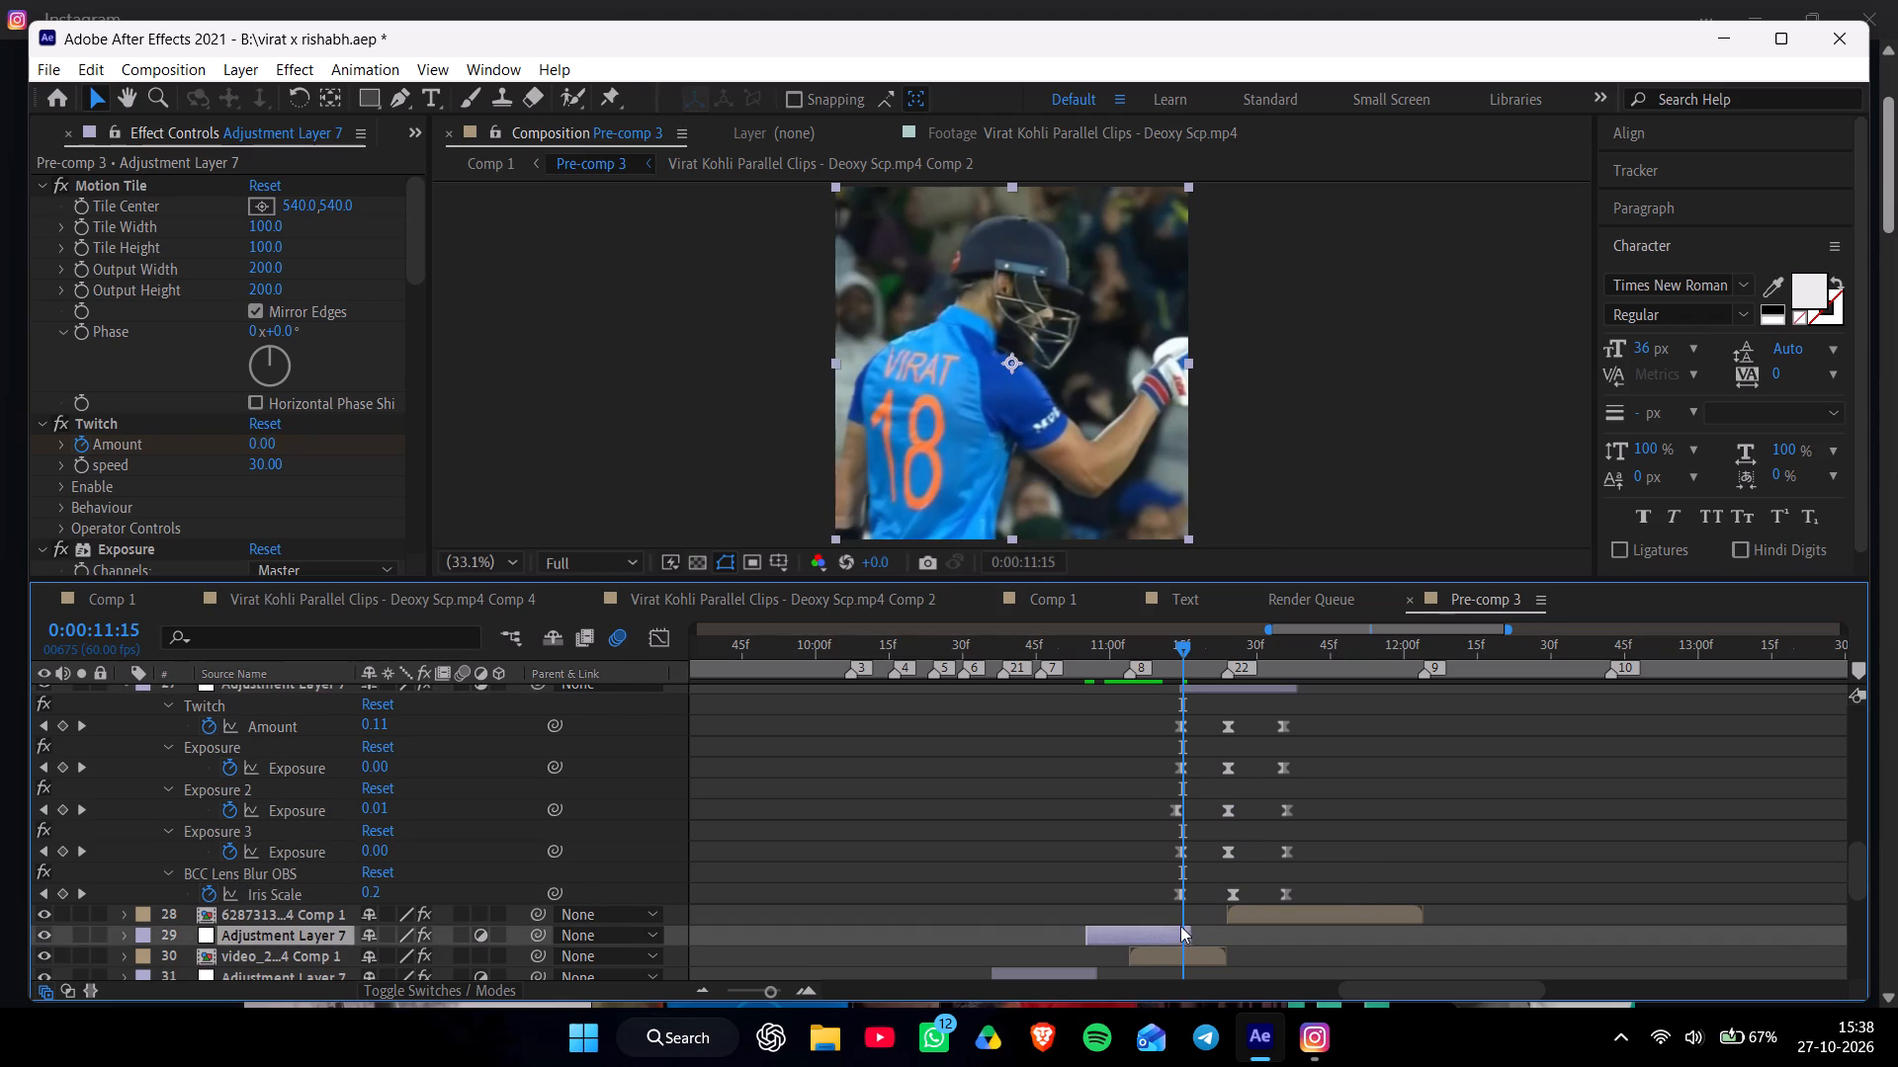
key(u)
scroll(1191, 914, down, 1)
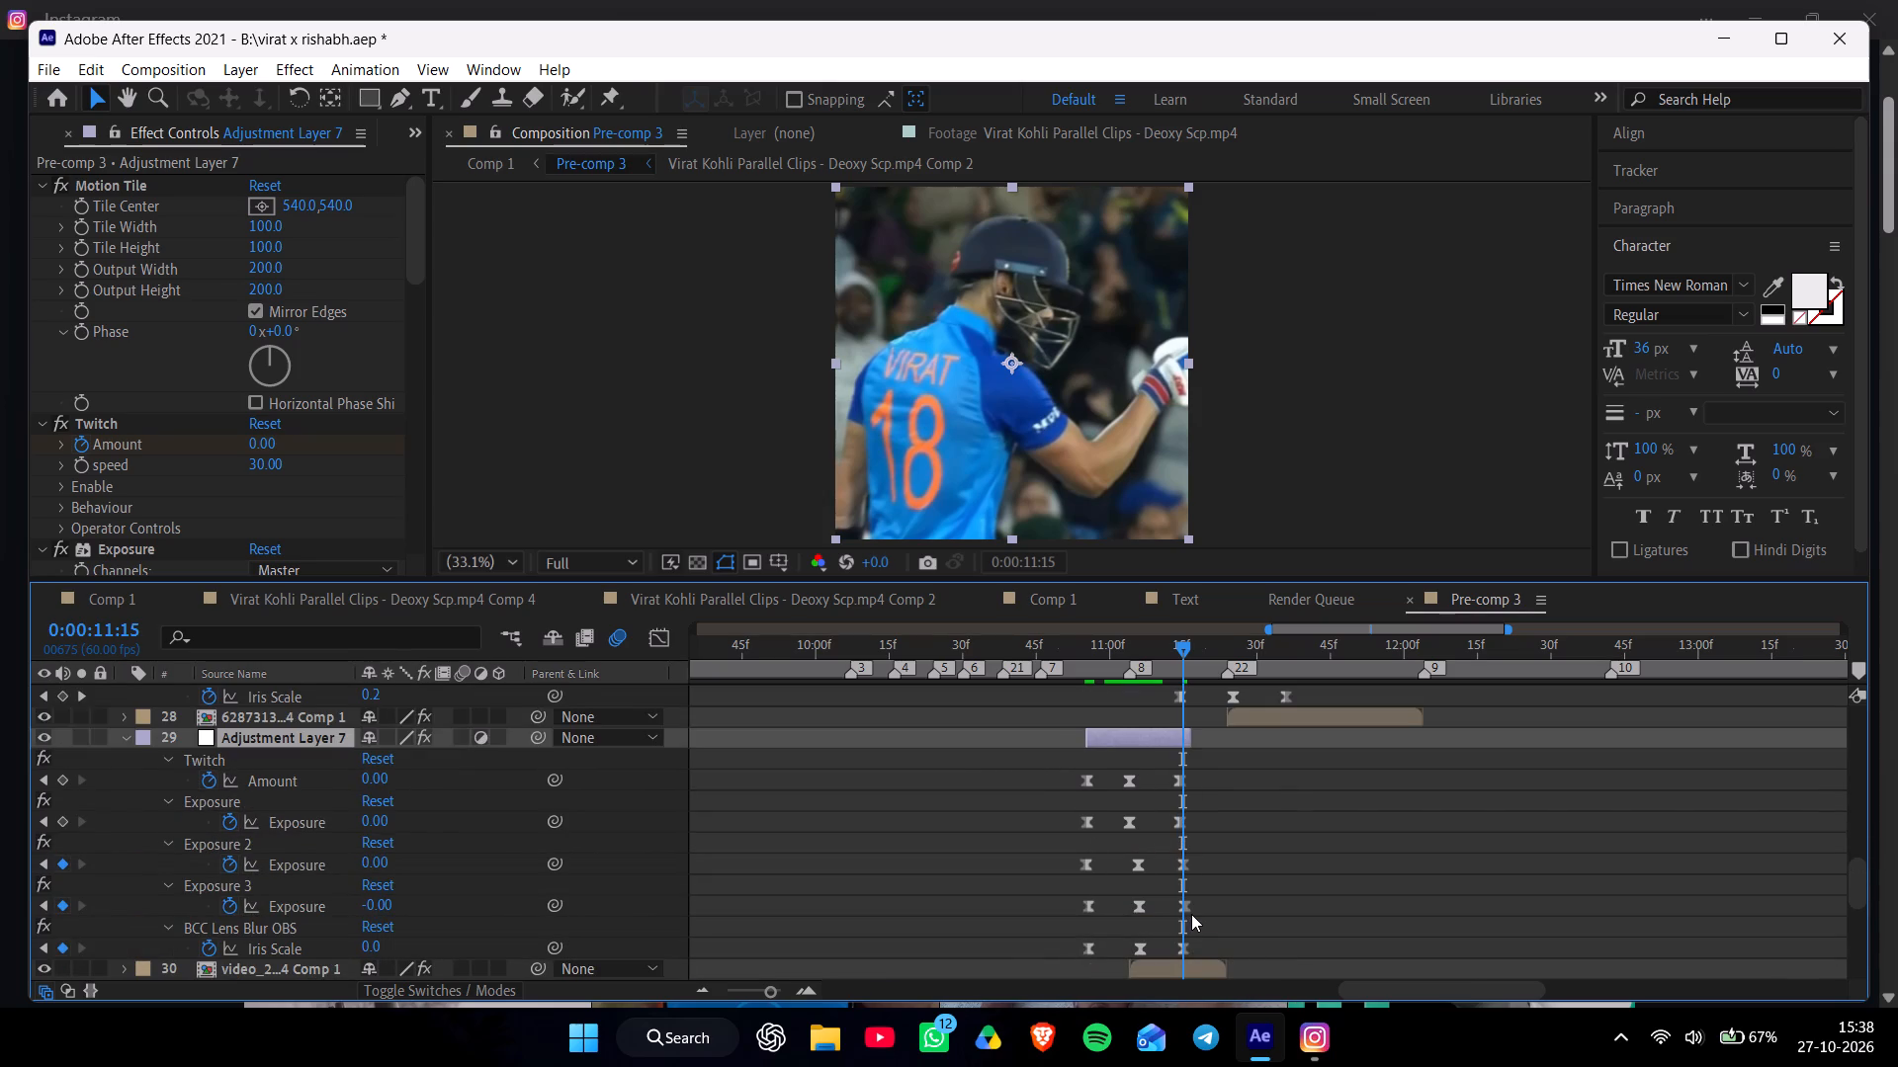
scroll(1191, 914, down, 1)
drag(1145, 786, 1122, 912)
alt+click(1138, 804)
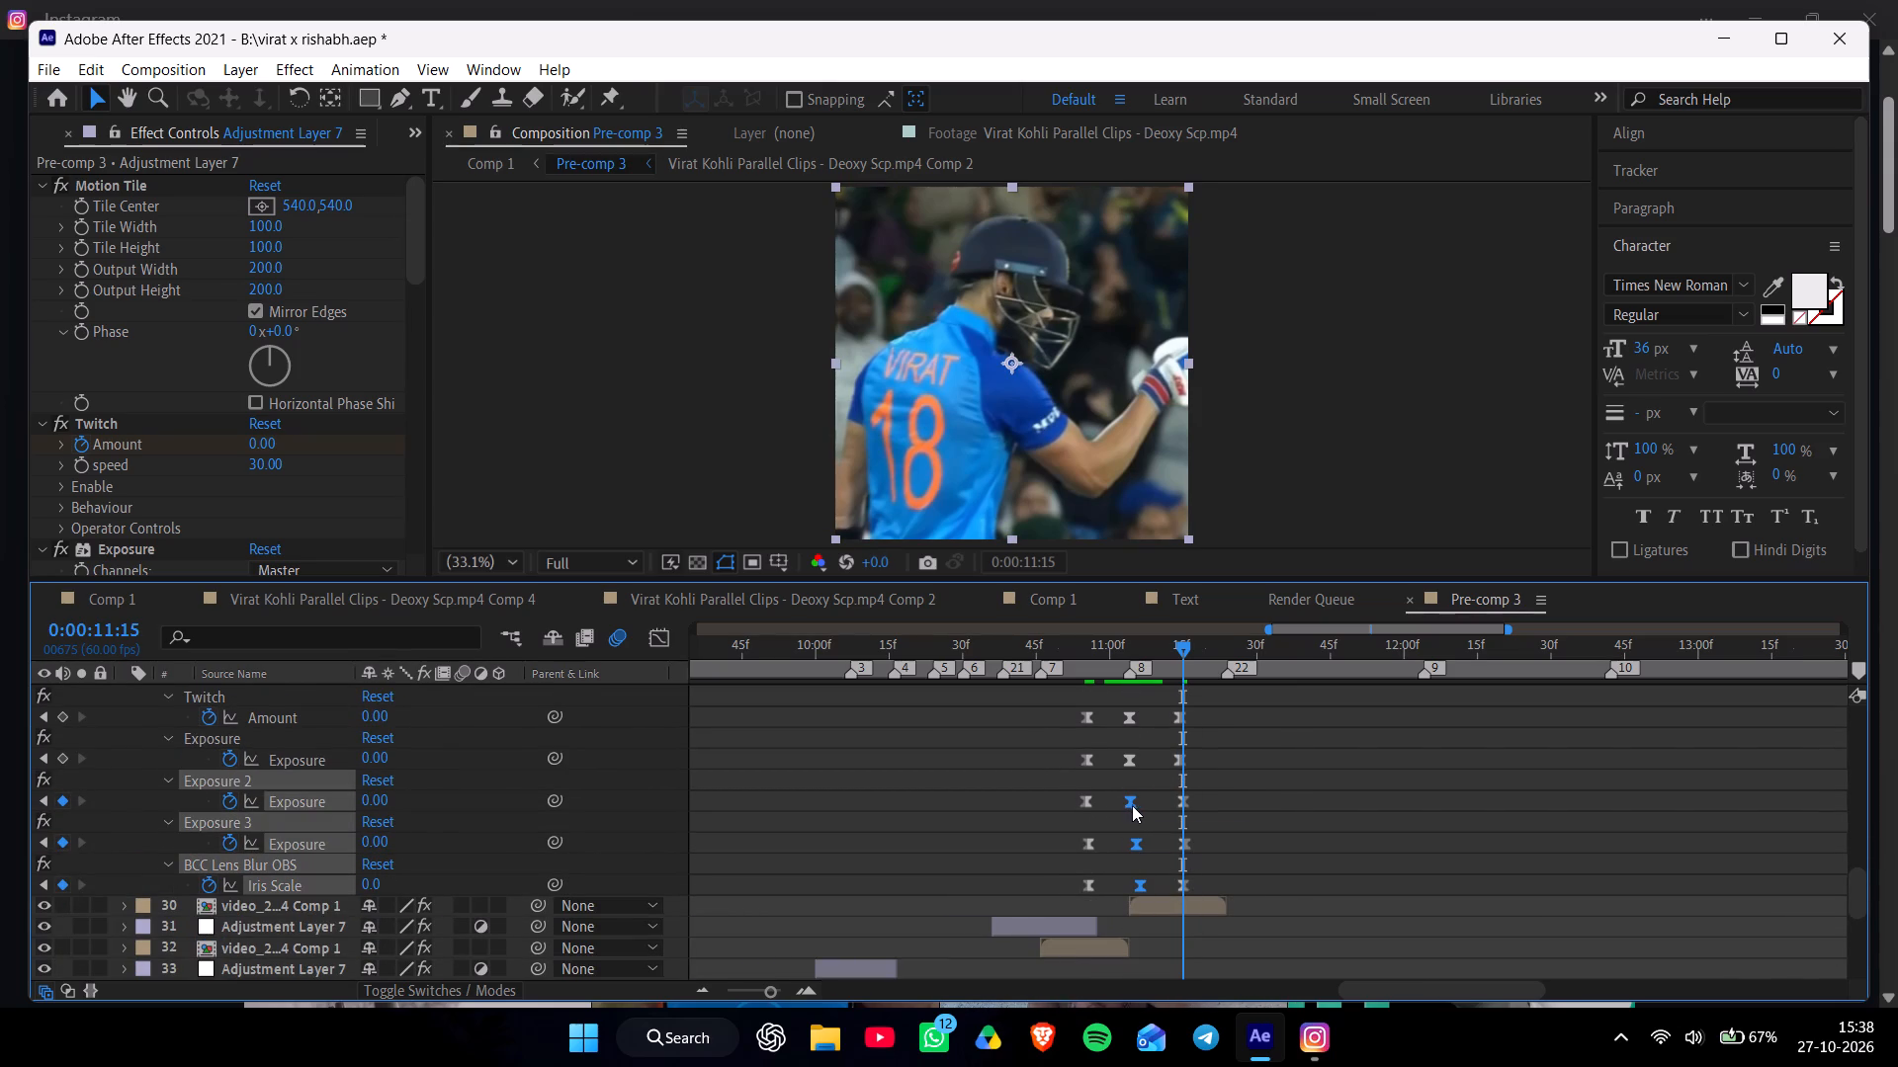
click(1153, 846)
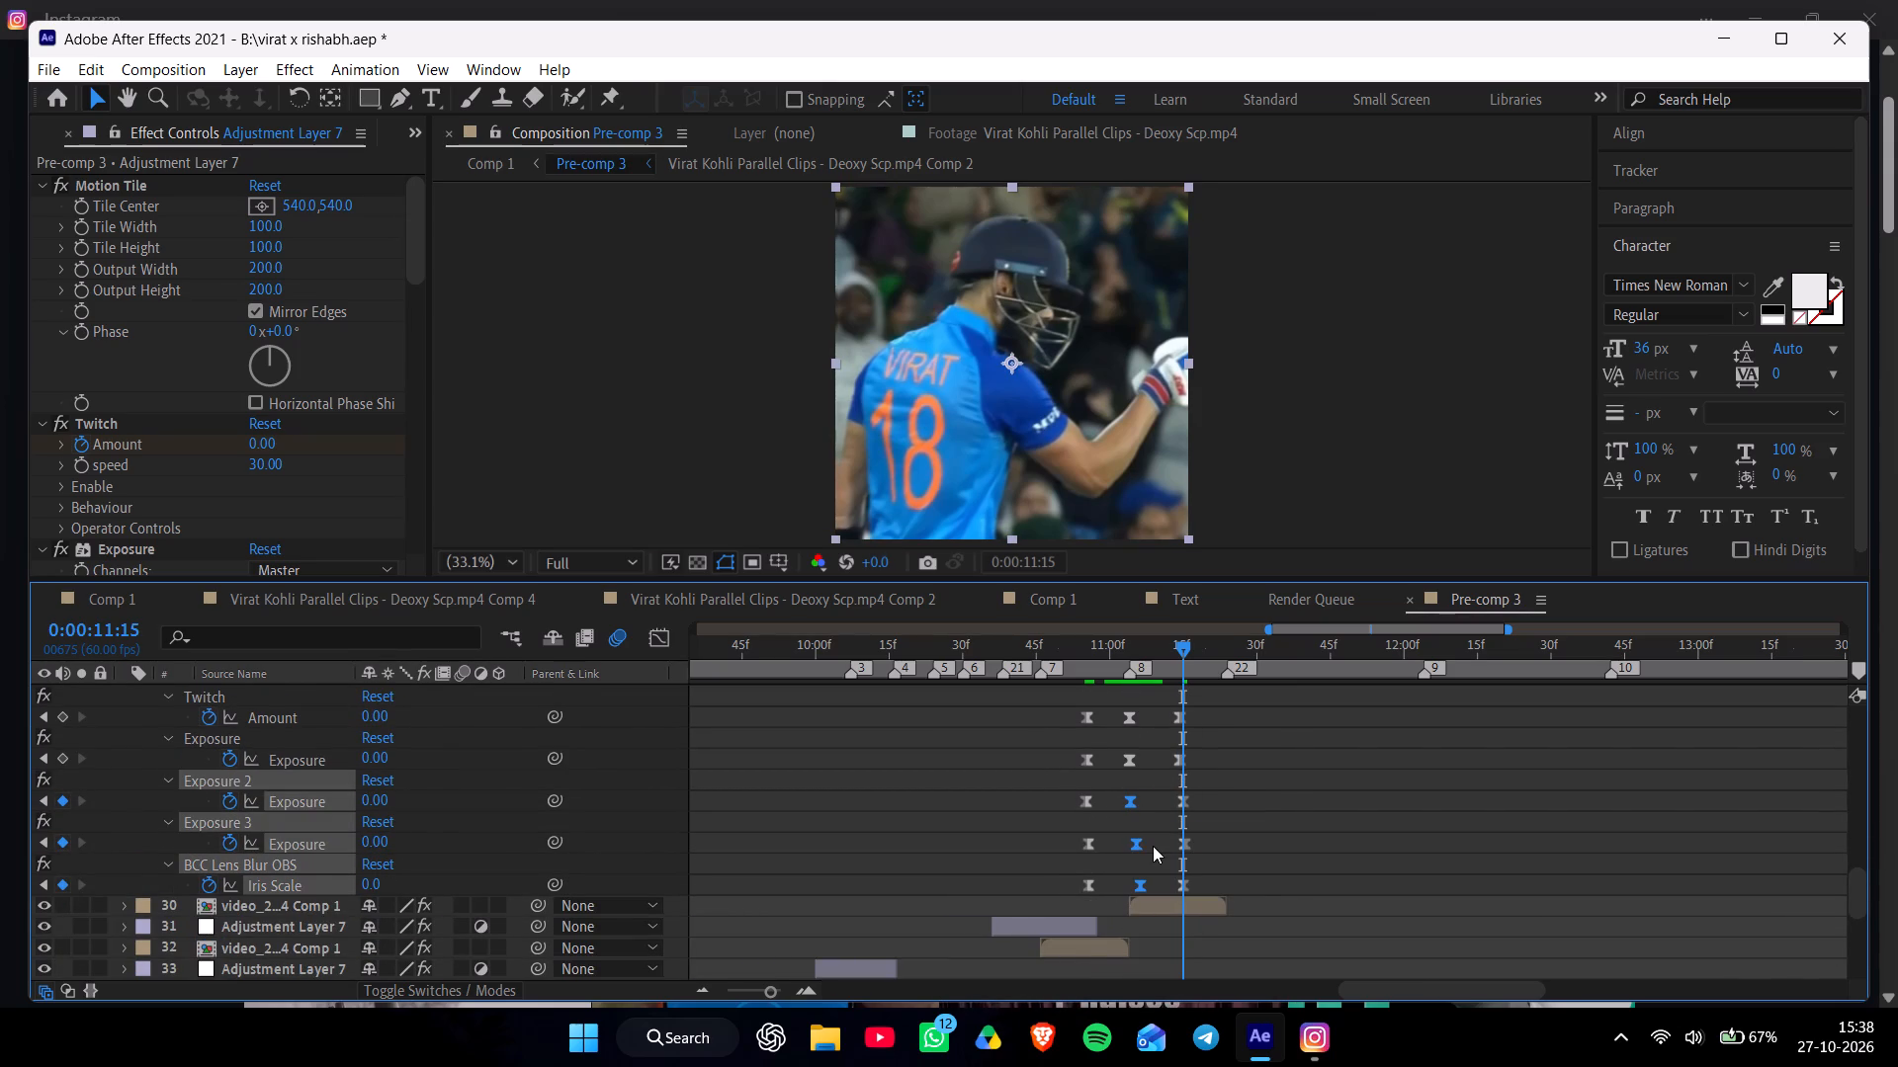
alt+click(1137, 847)
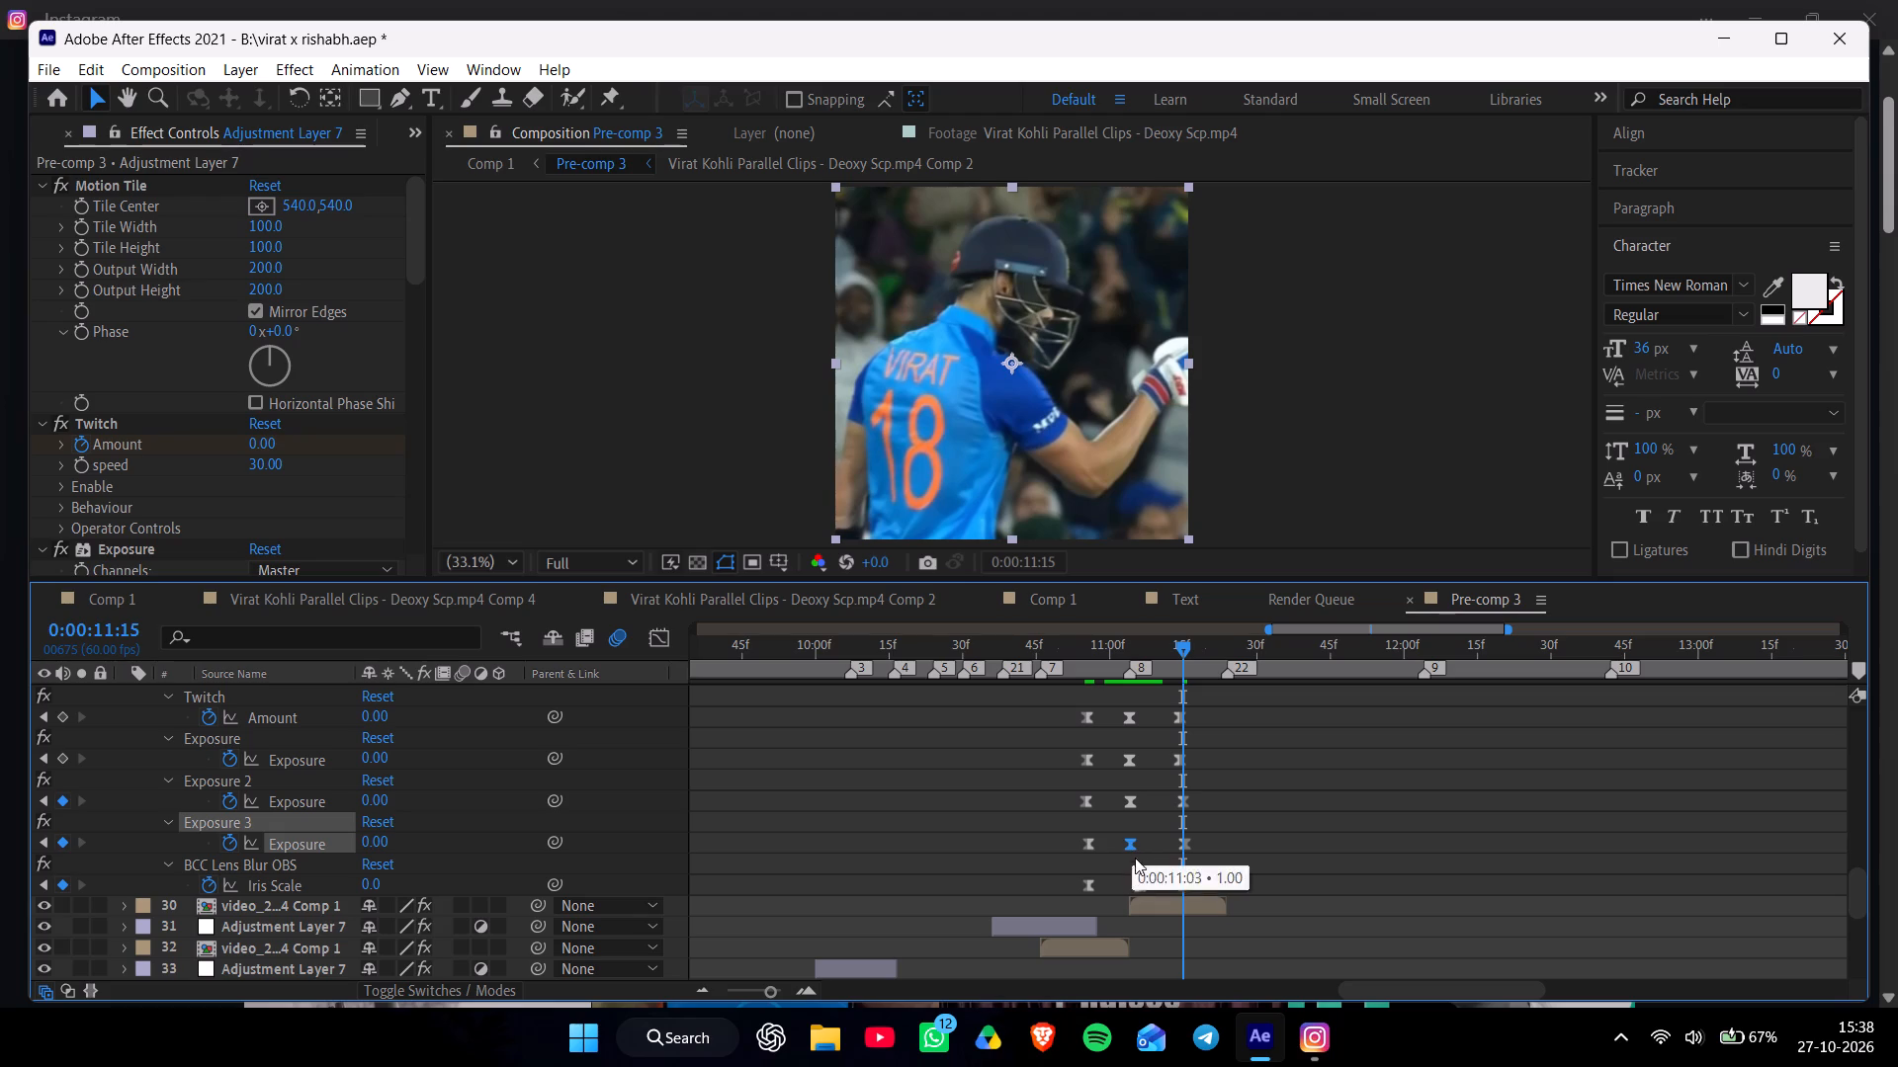
alt+drag(1140, 887, 1134, 889)
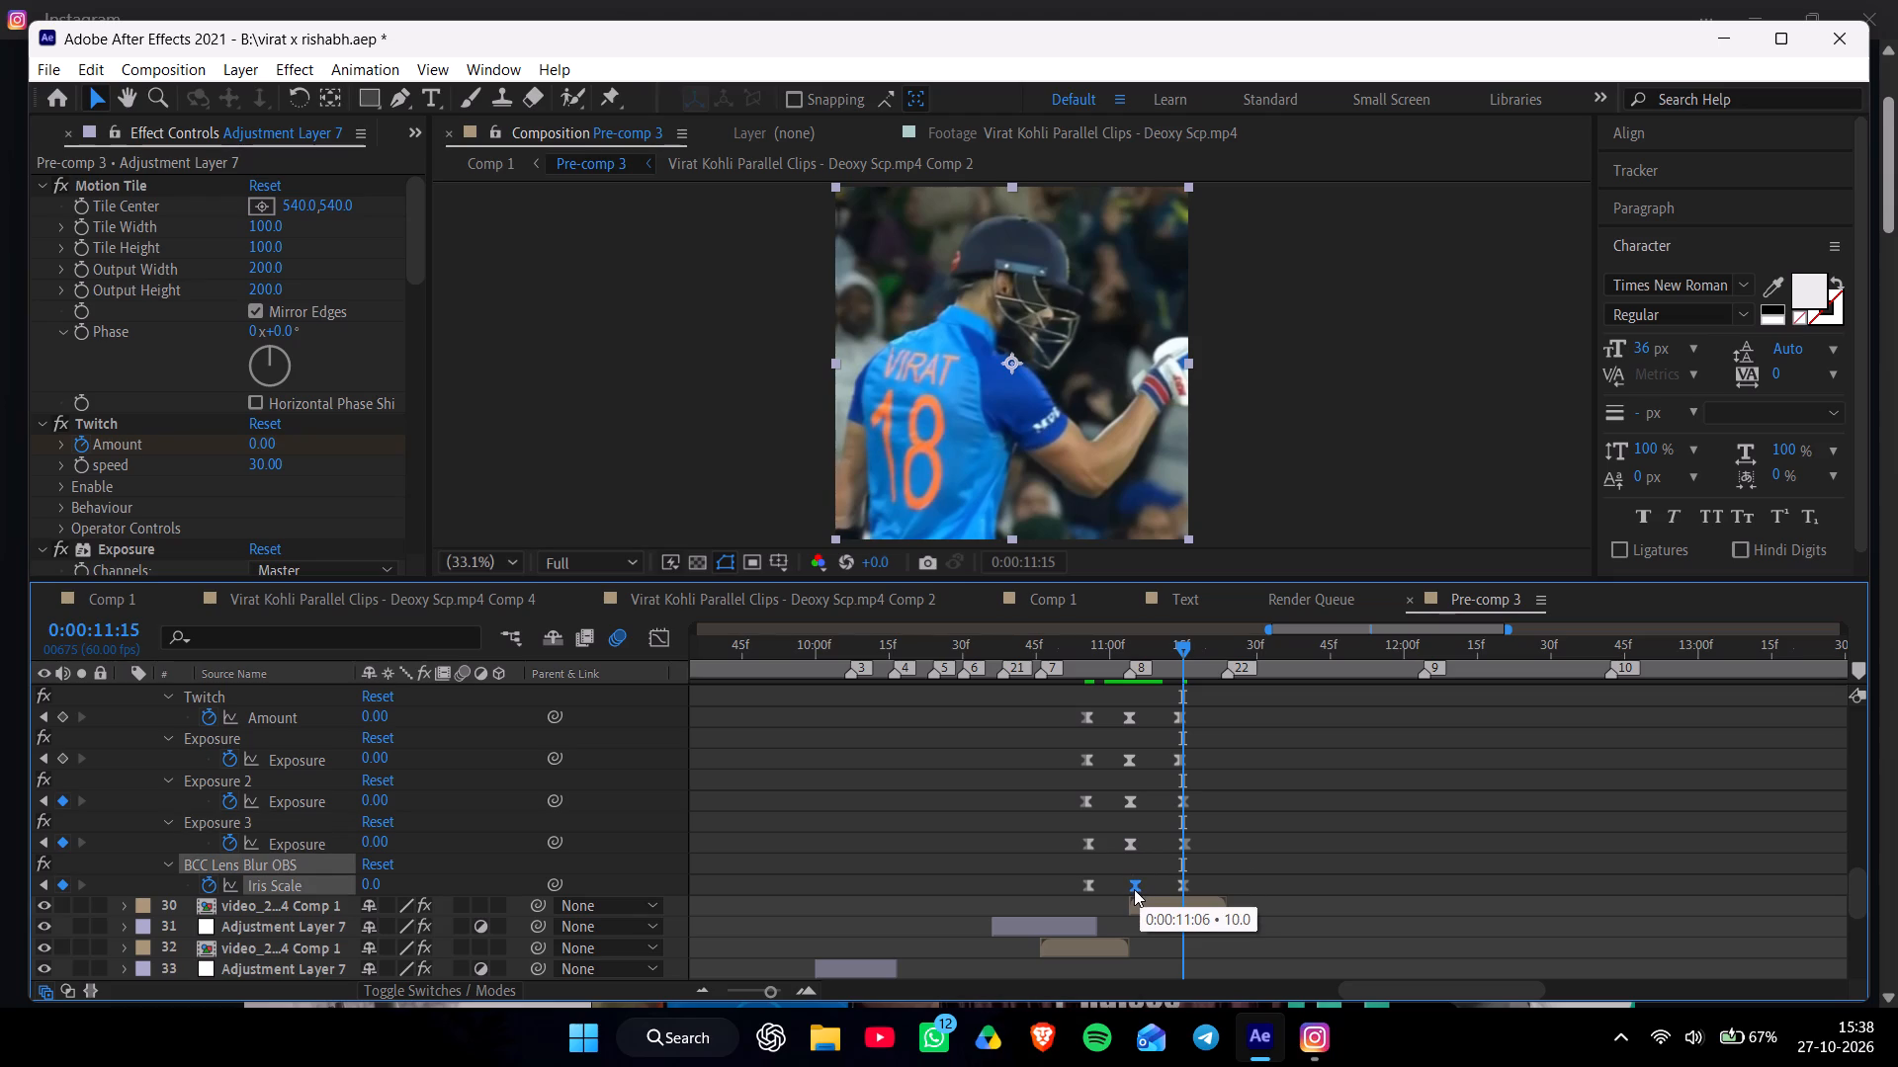
alt+drag(1134, 889, 1129, 890)
click(1302, 815)
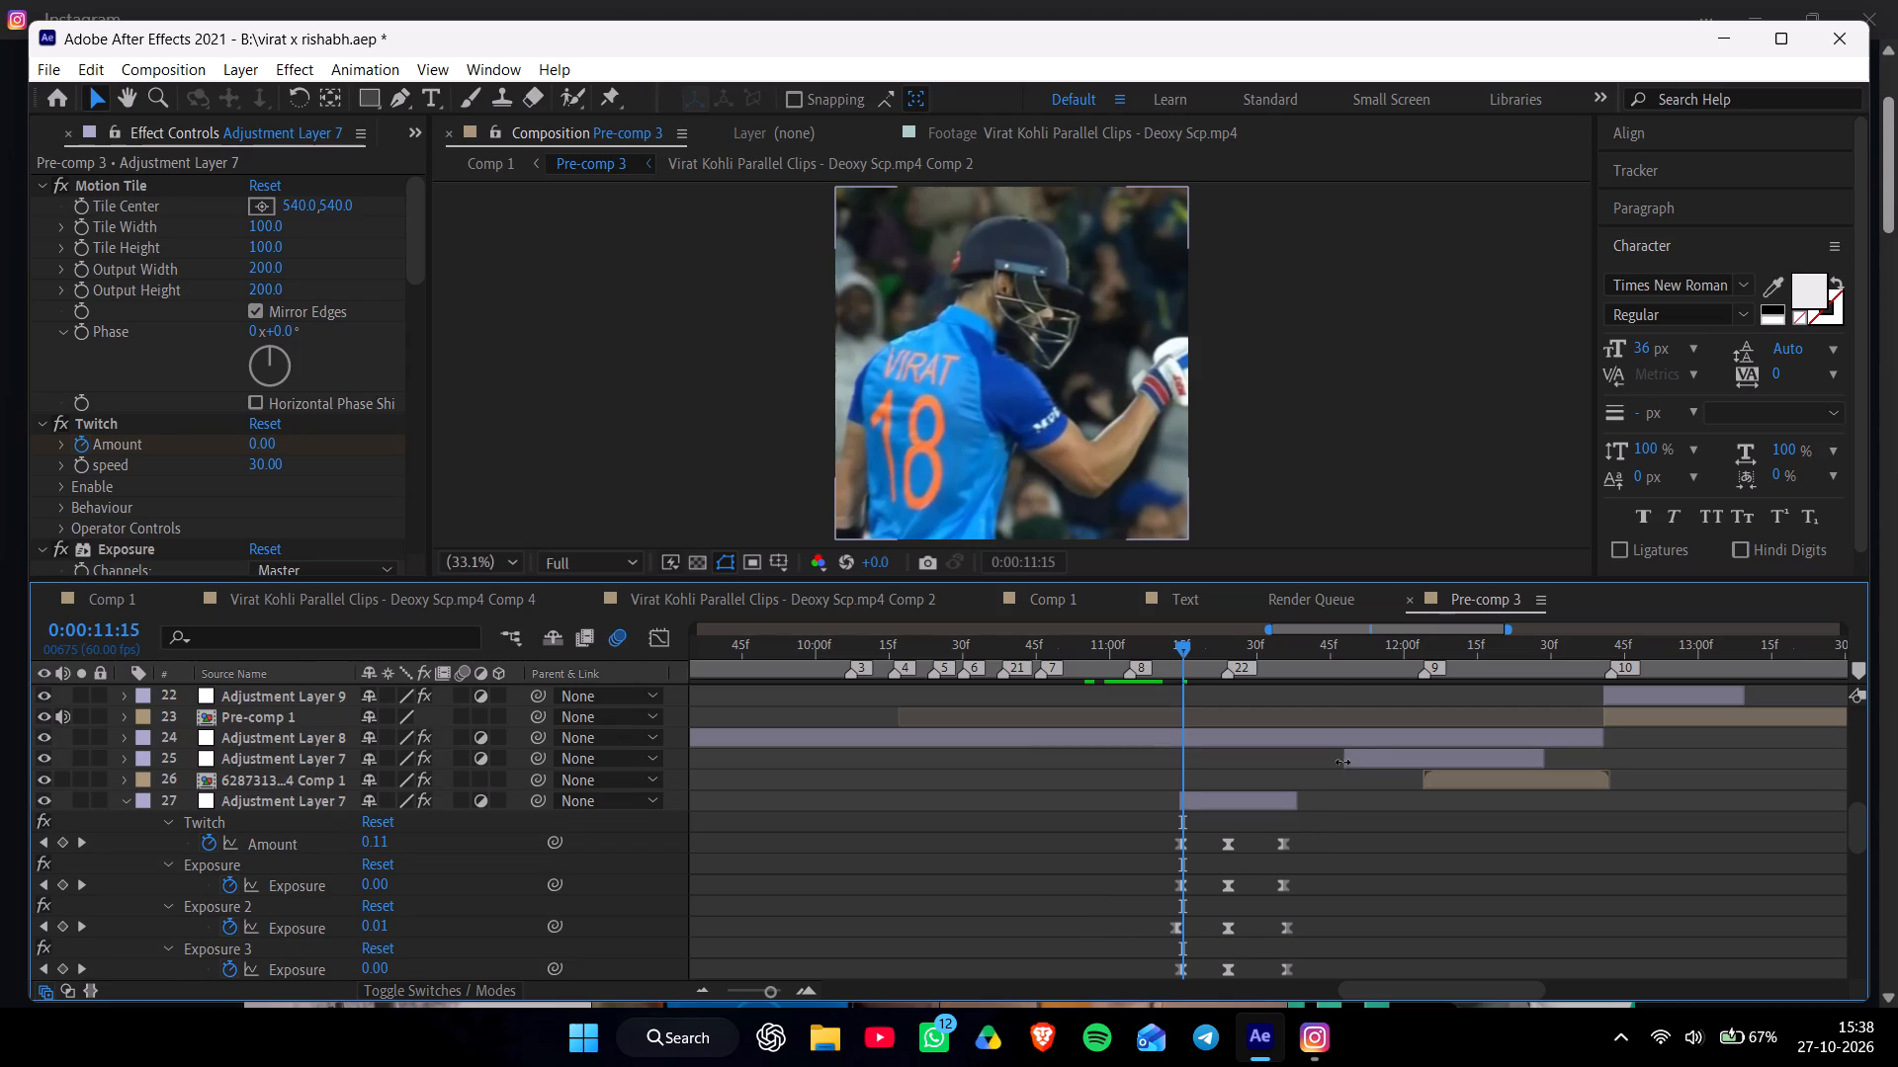
Paste the copied exposure and lens blur effects onto Adjustment Layer 7 on layer 25 at 0:00:11:48.
drag(1340, 640, 1344, 655)
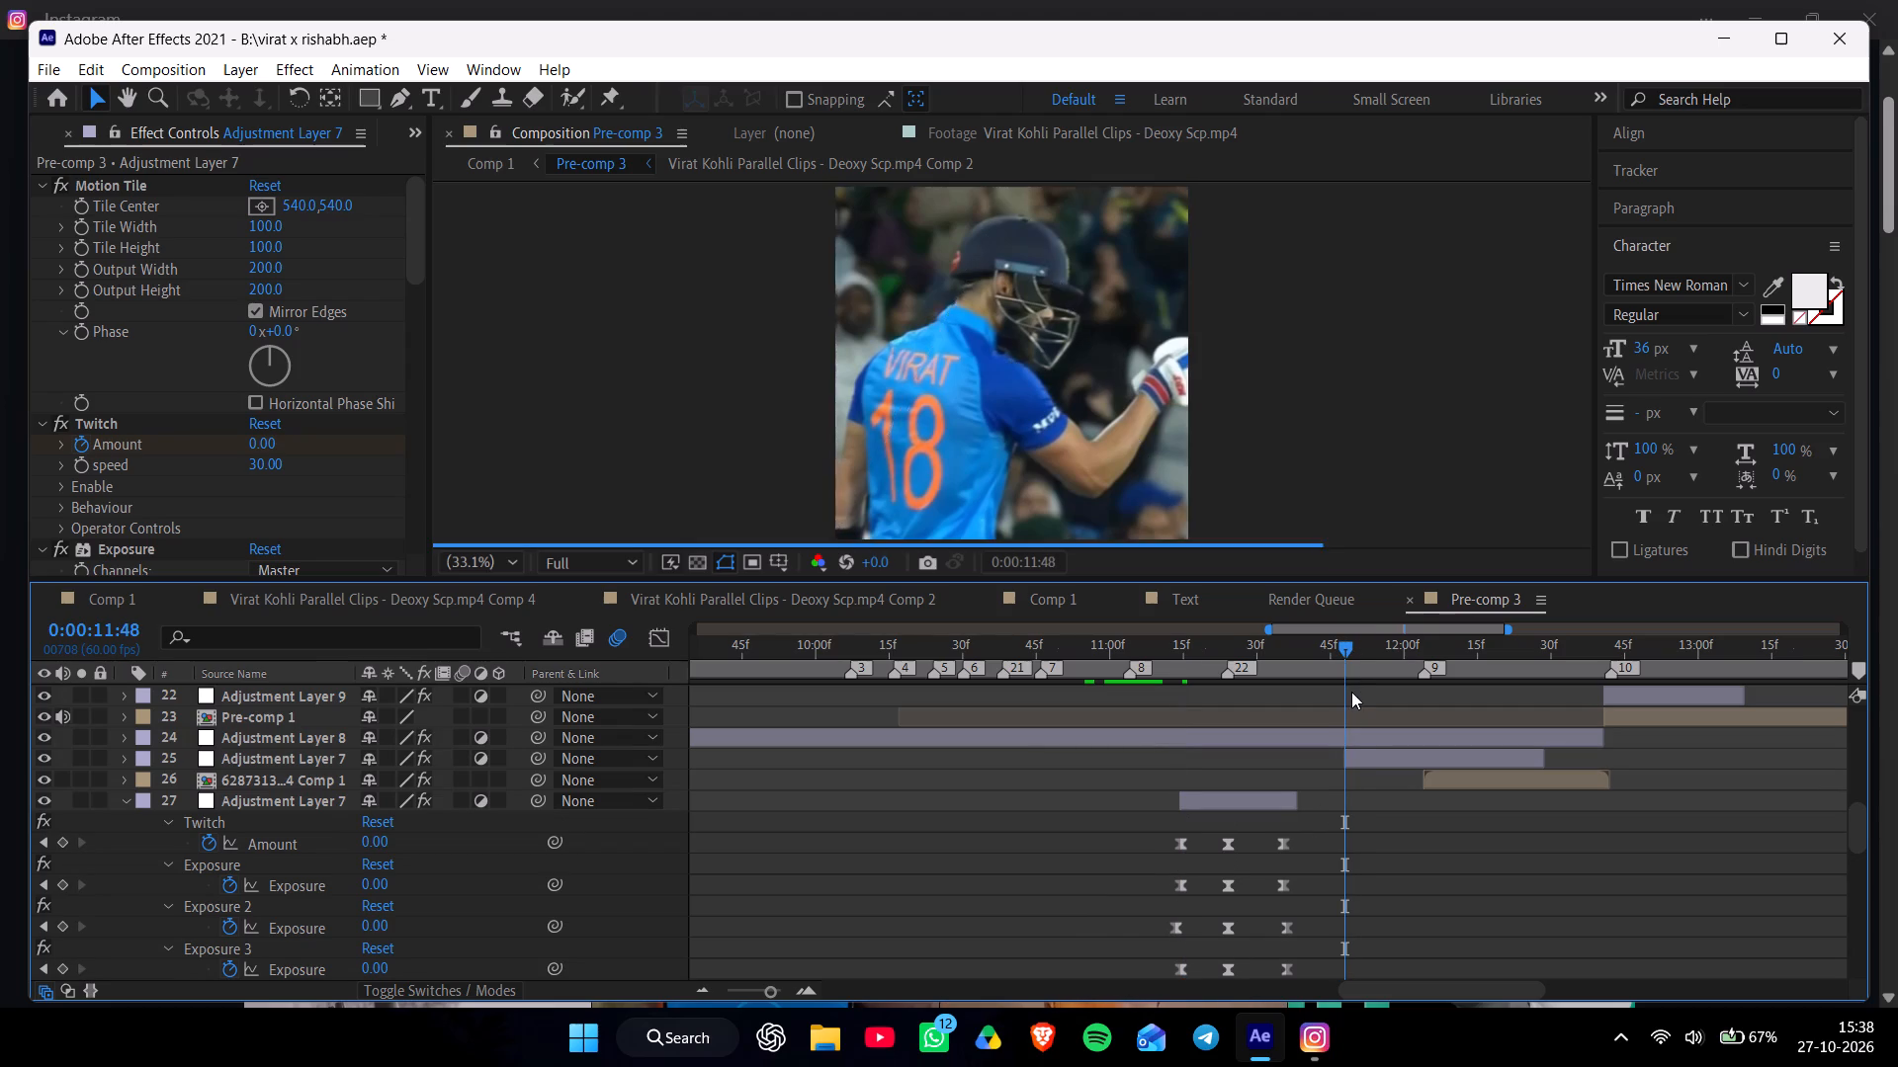
click(1367, 758)
key(u)
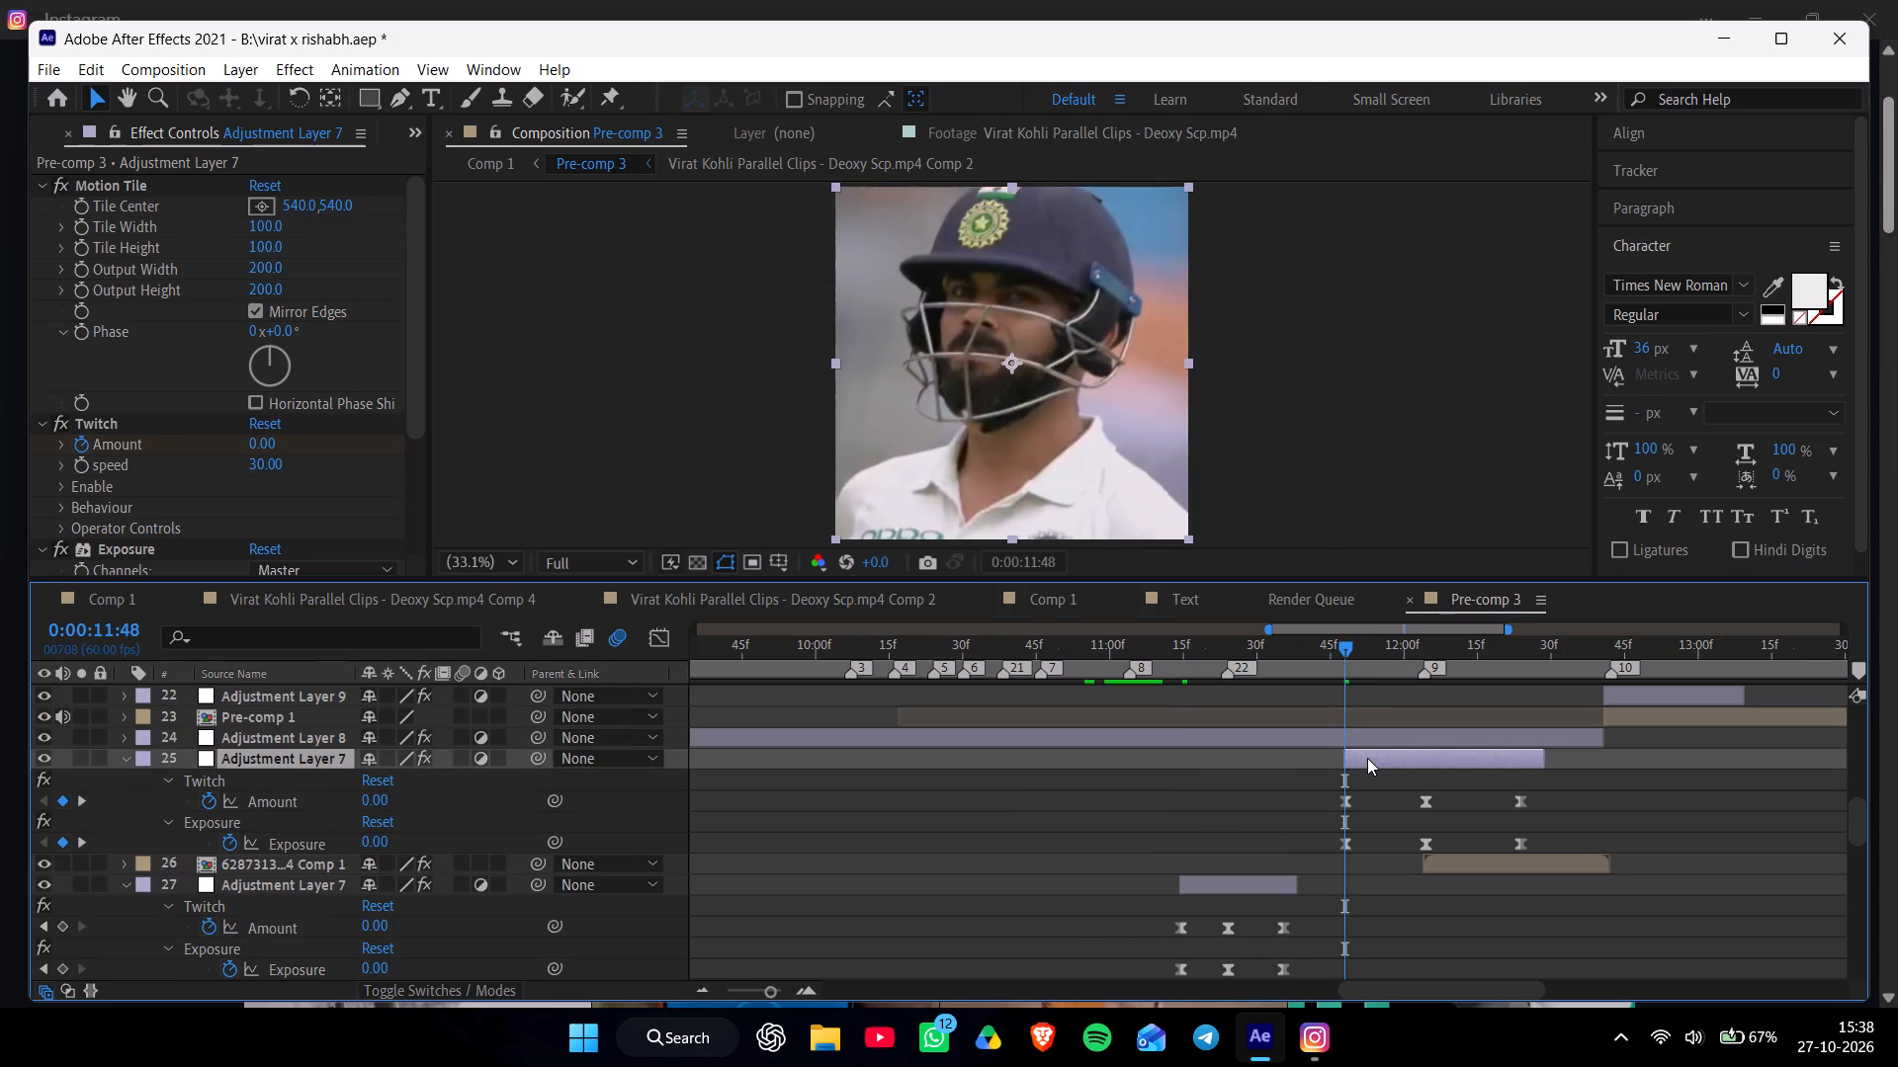
key(ctrl+v)
drag(1575, 799, 1560, 828)
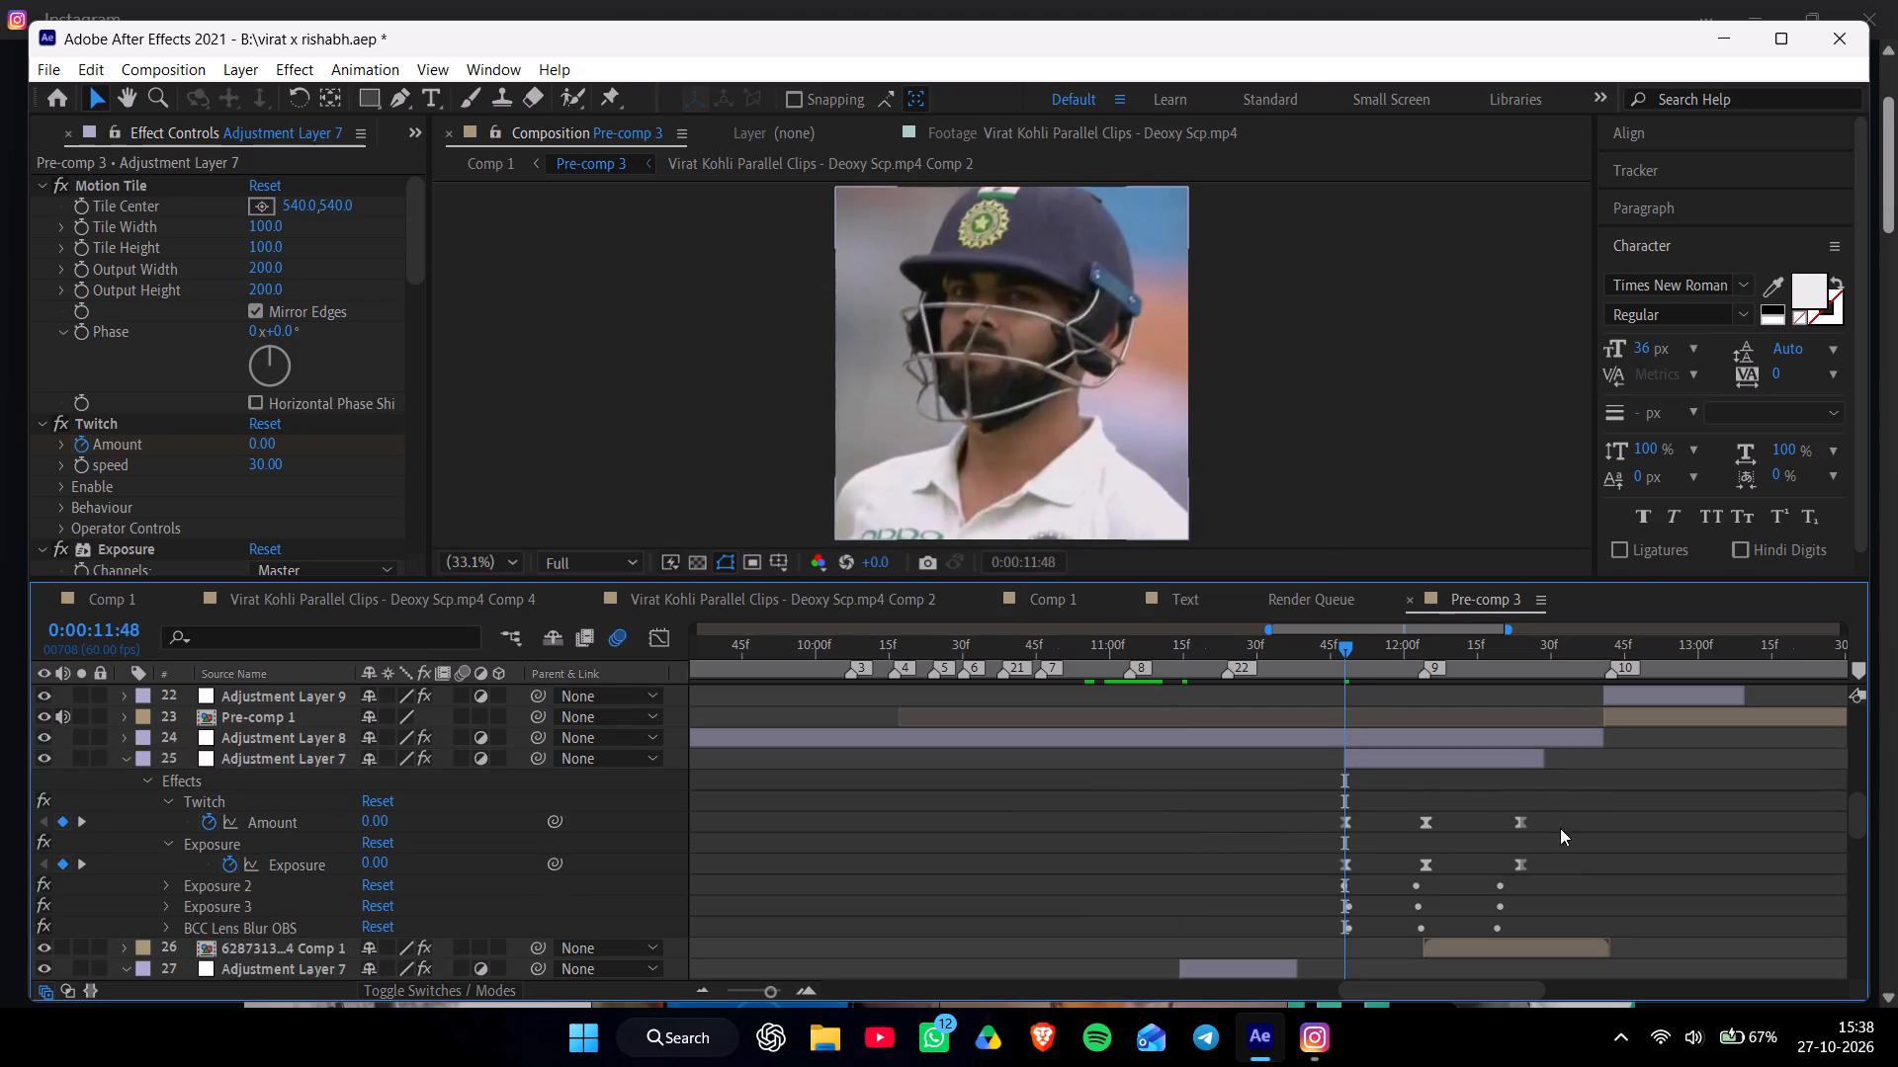
drag(1560, 828, 1523, 855)
click(1431, 762)
key(u)
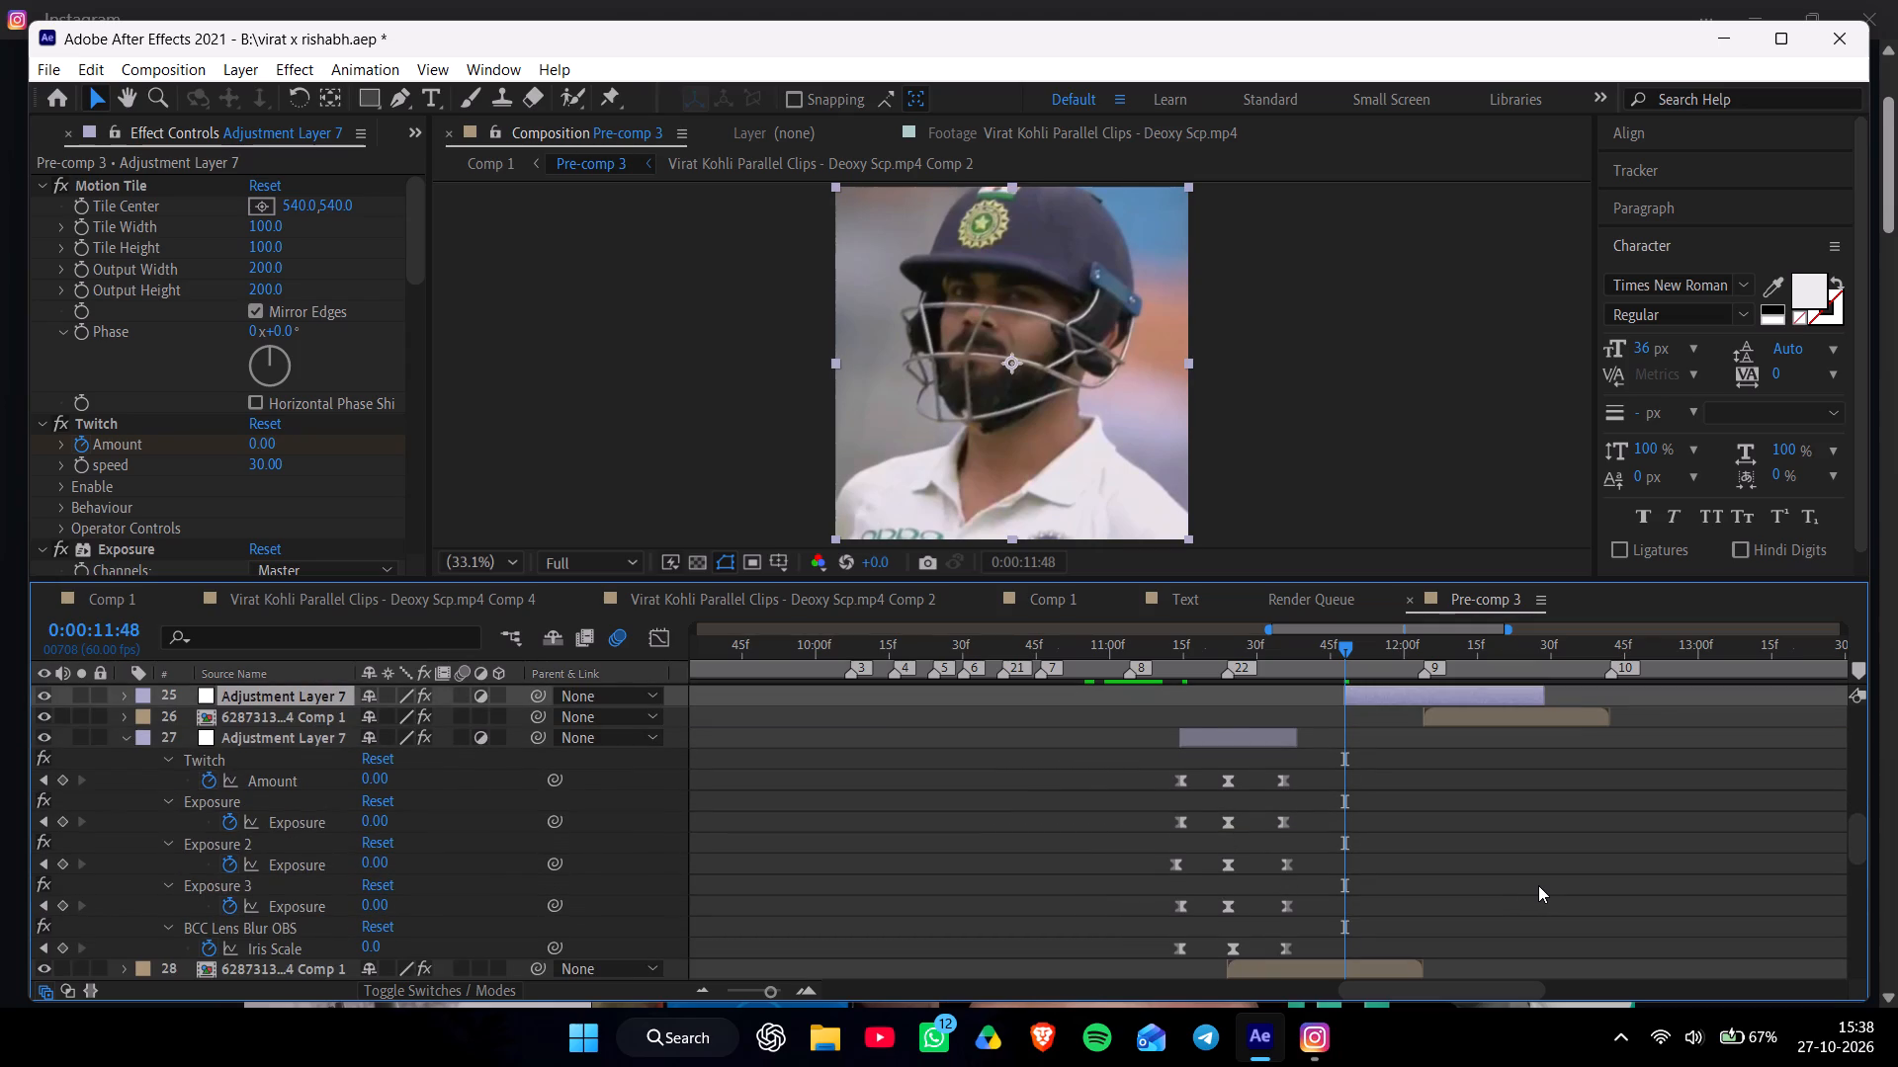
Delete the Exposure 3 effect from Adjustment Layer 7 on layers 27 and 29.
click(234, 888)
key(Delete)
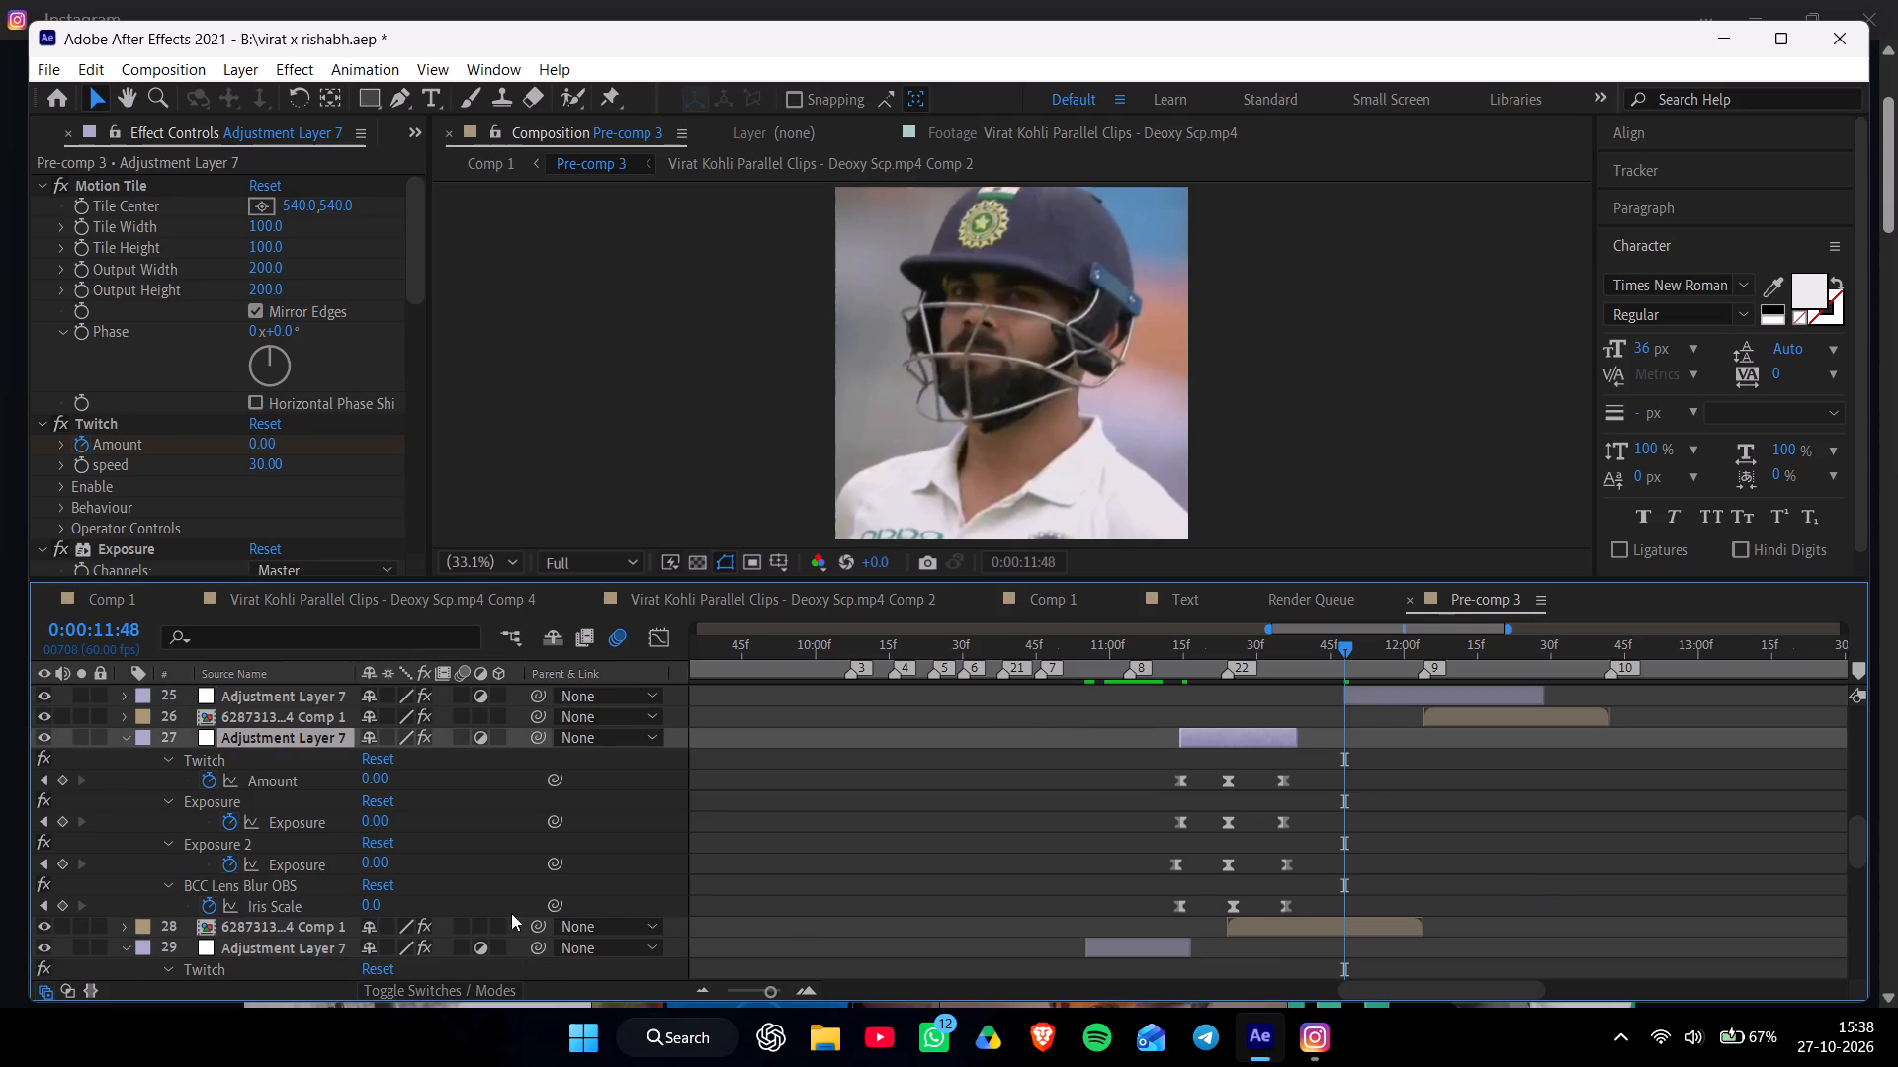
drag(1861, 844, 1861, 881)
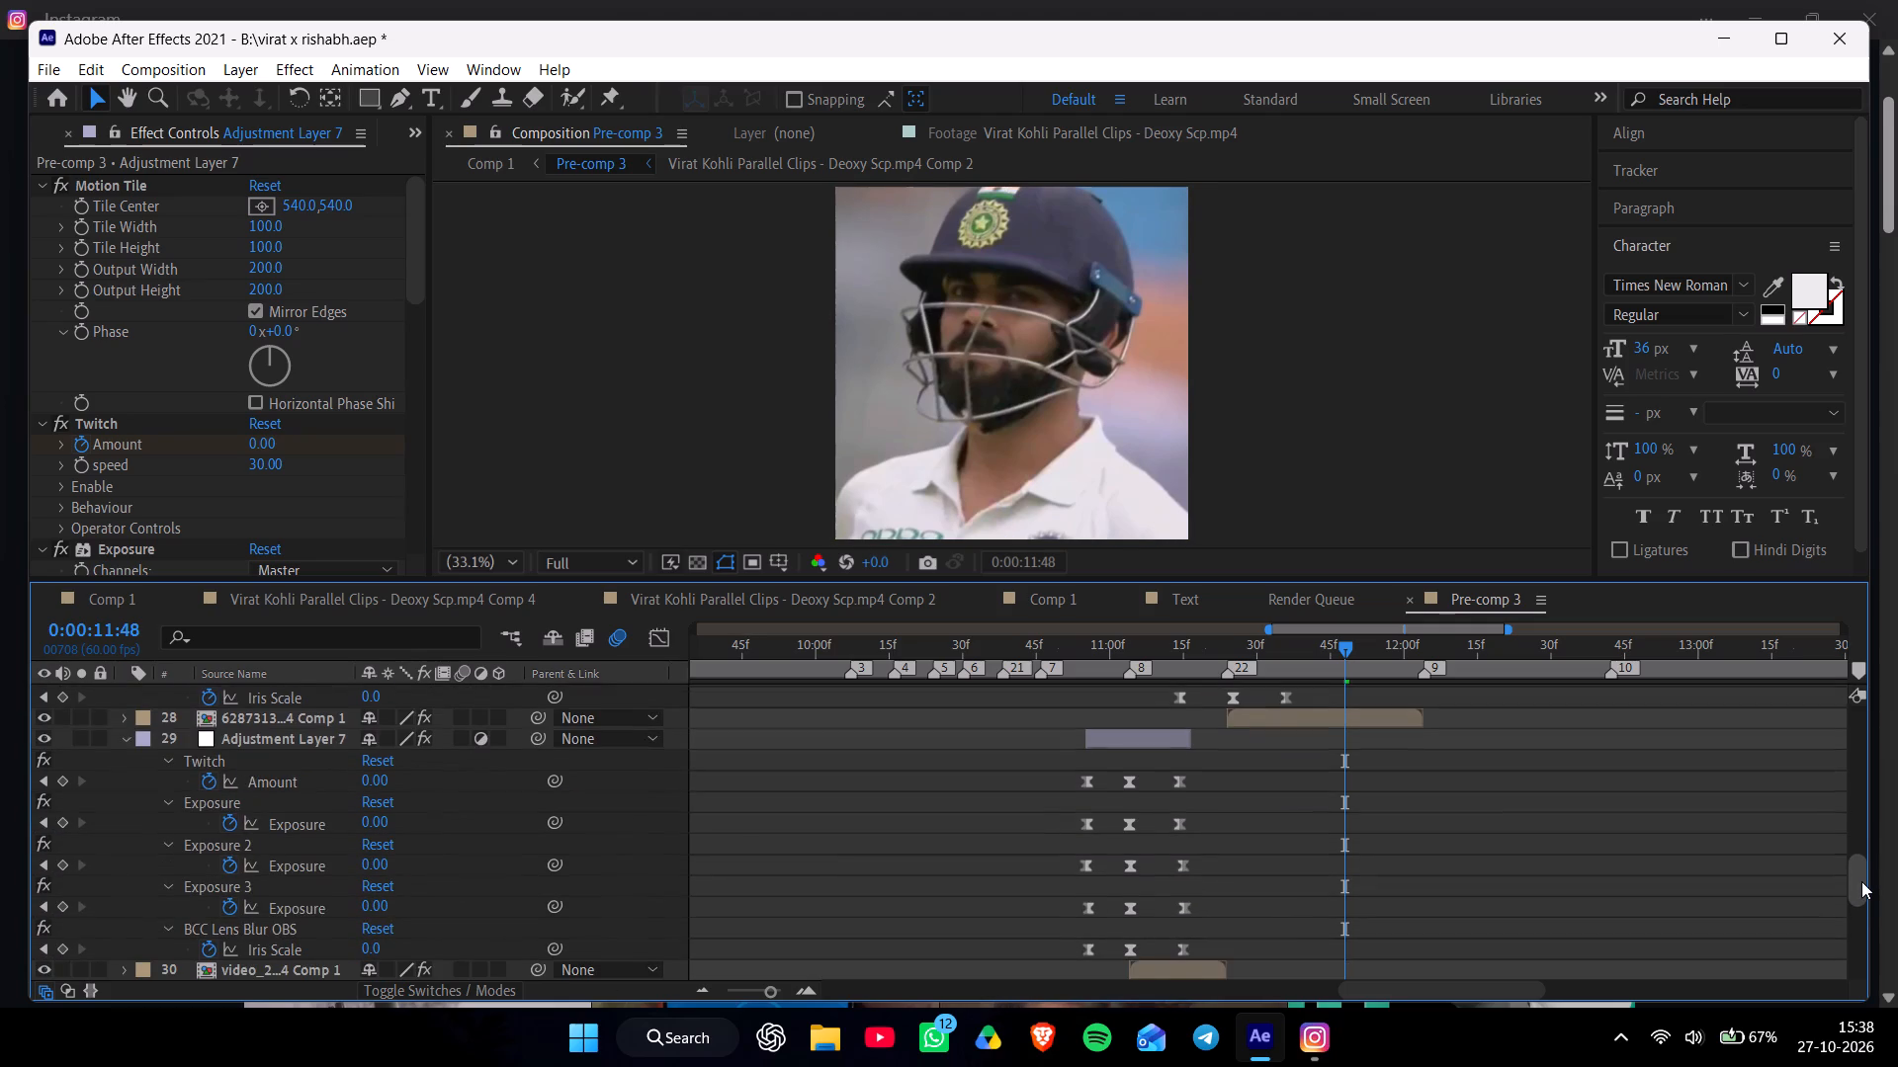
drag(1861, 881, 1861, 883)
click(228, 880)
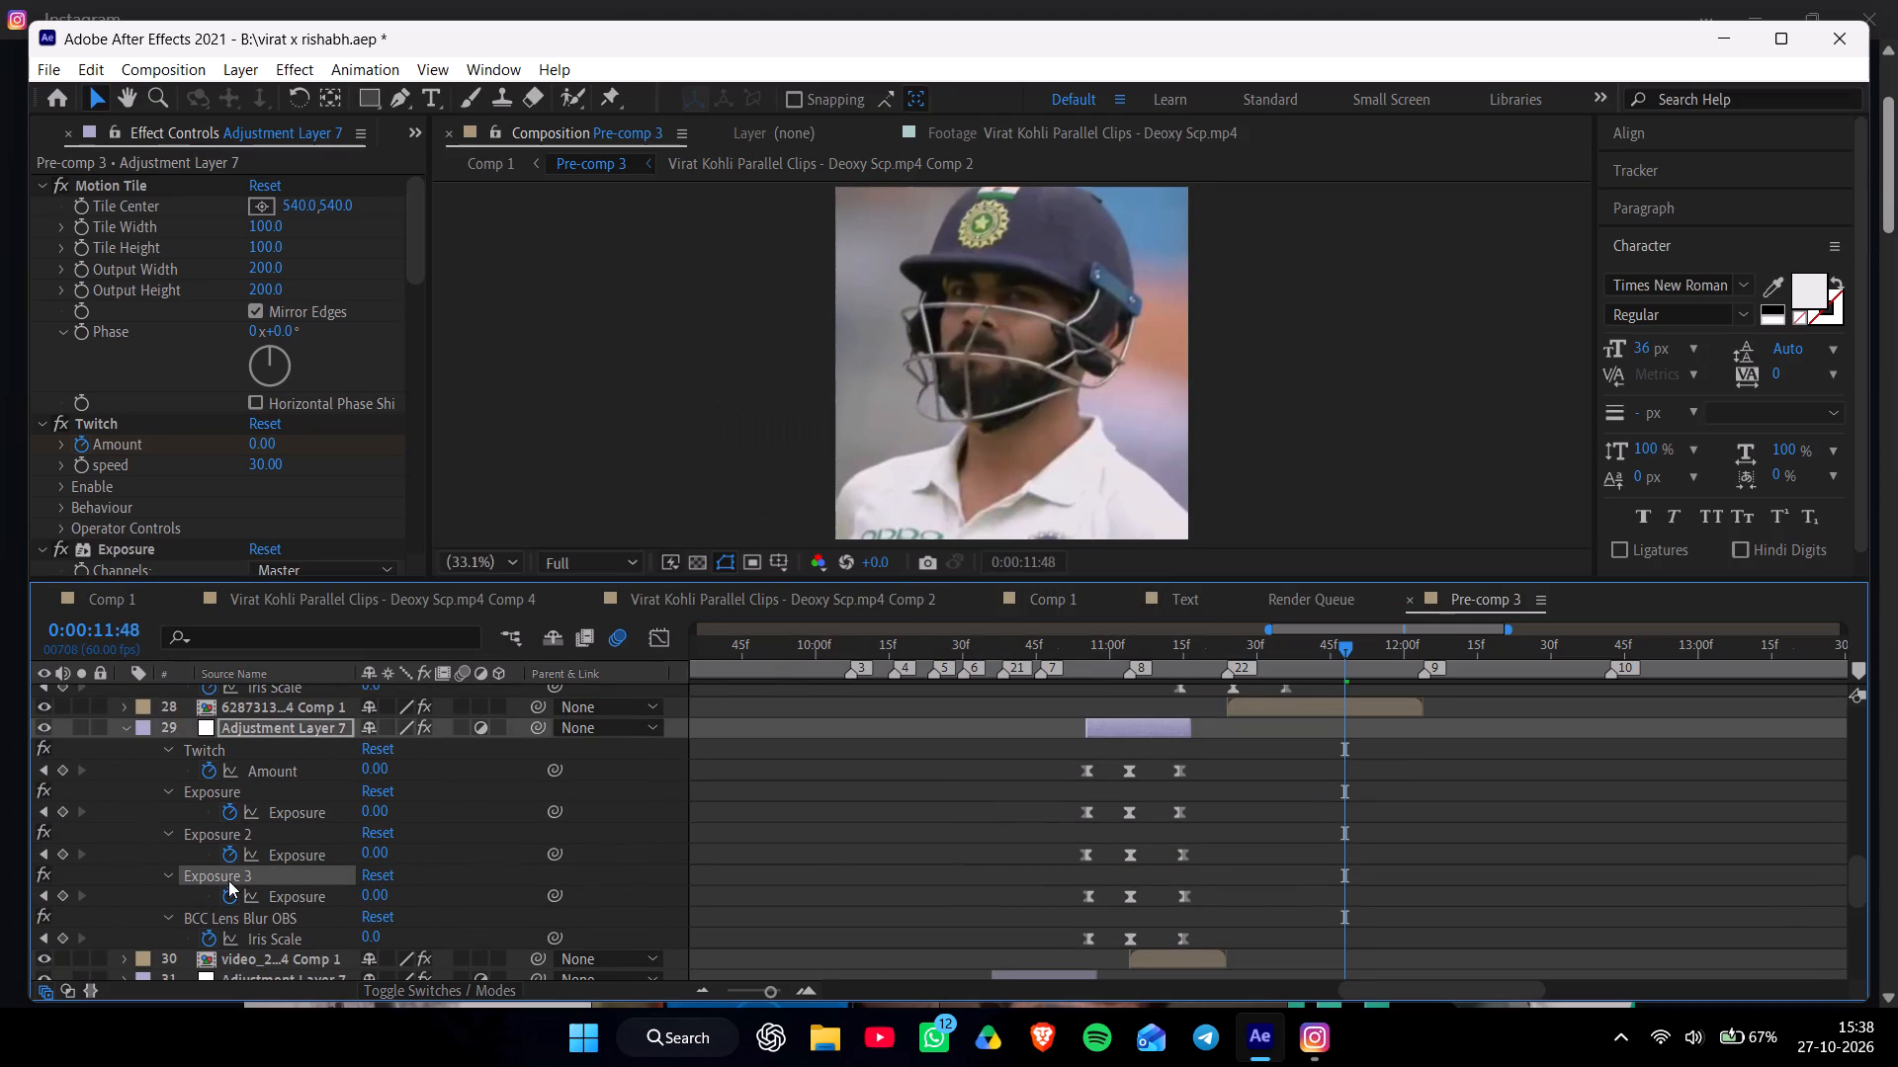
key(Delete)
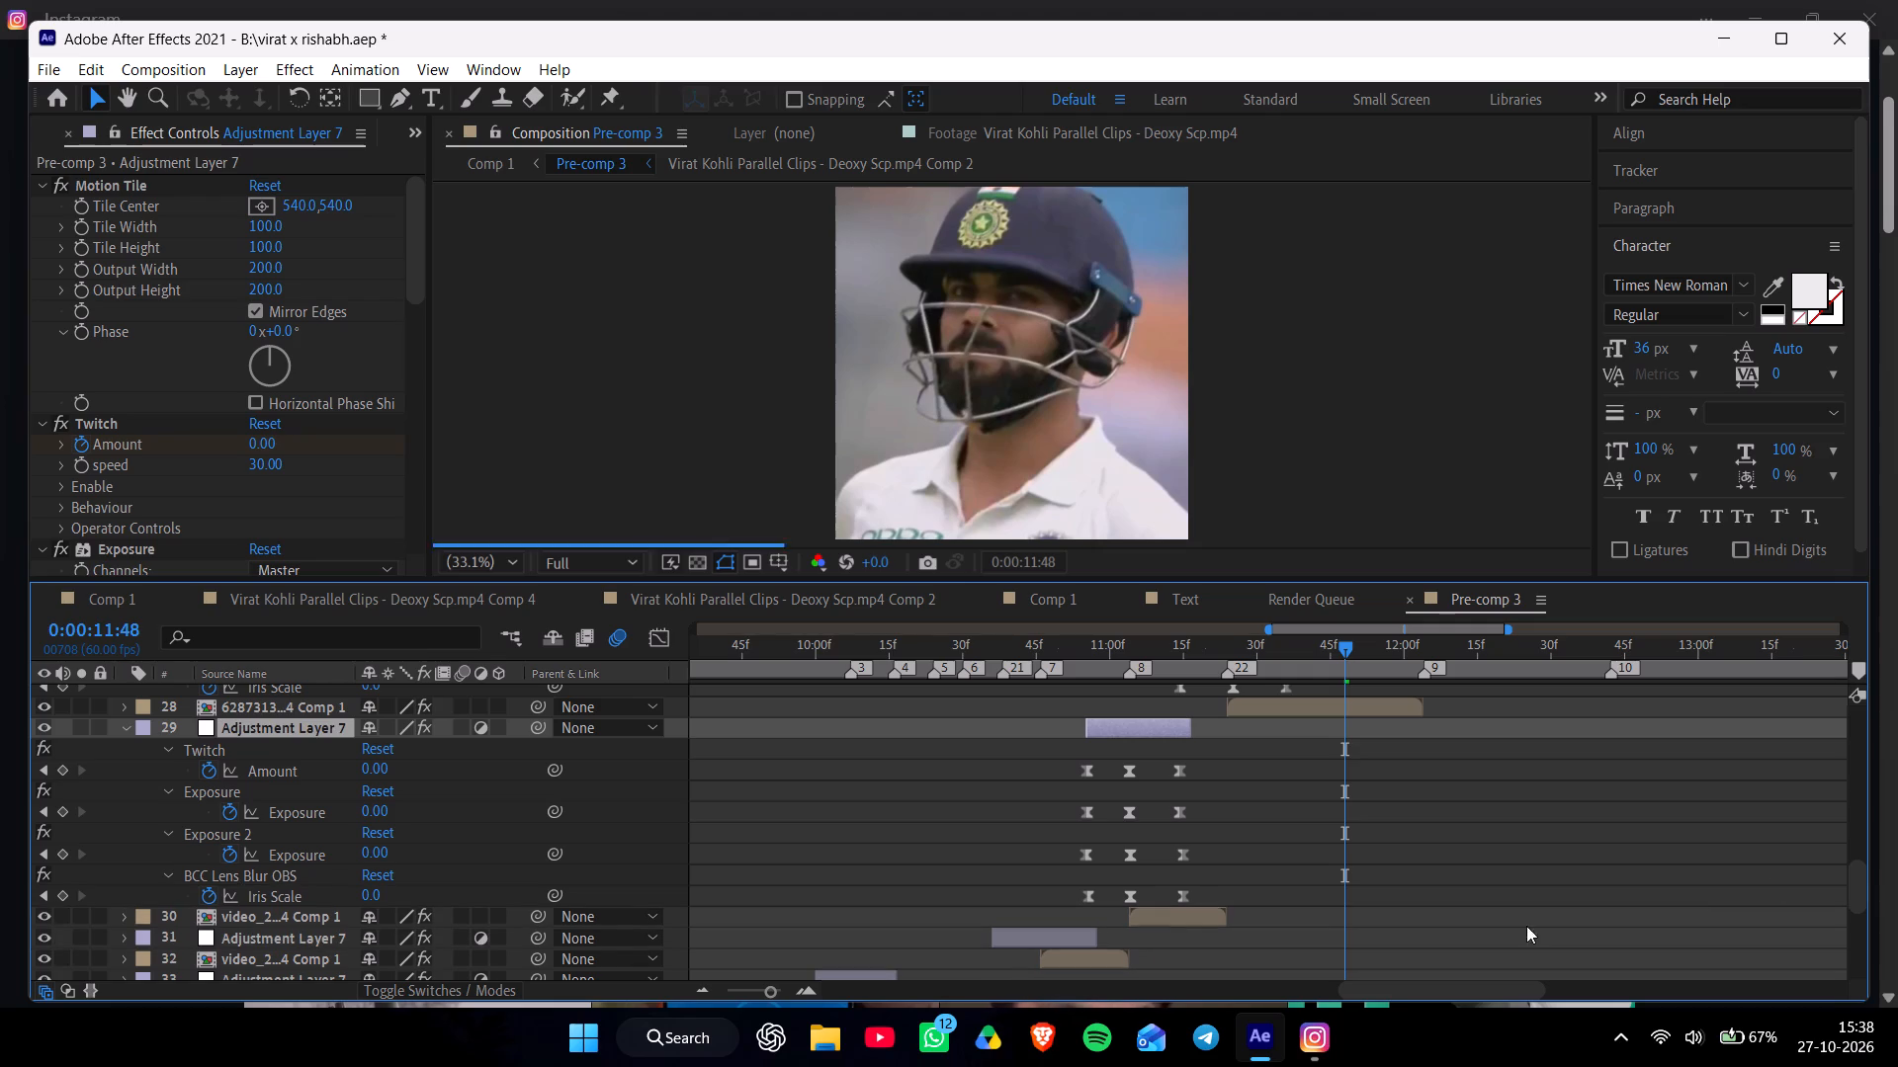
Examine the keyframes of Adjustment Layer 7 on layer 31 and scrub from 0:00:10:45 to 0:00:12:09.
drag(1374, 984, 1326, 990)
drag(1858, 888, 1860, 917)
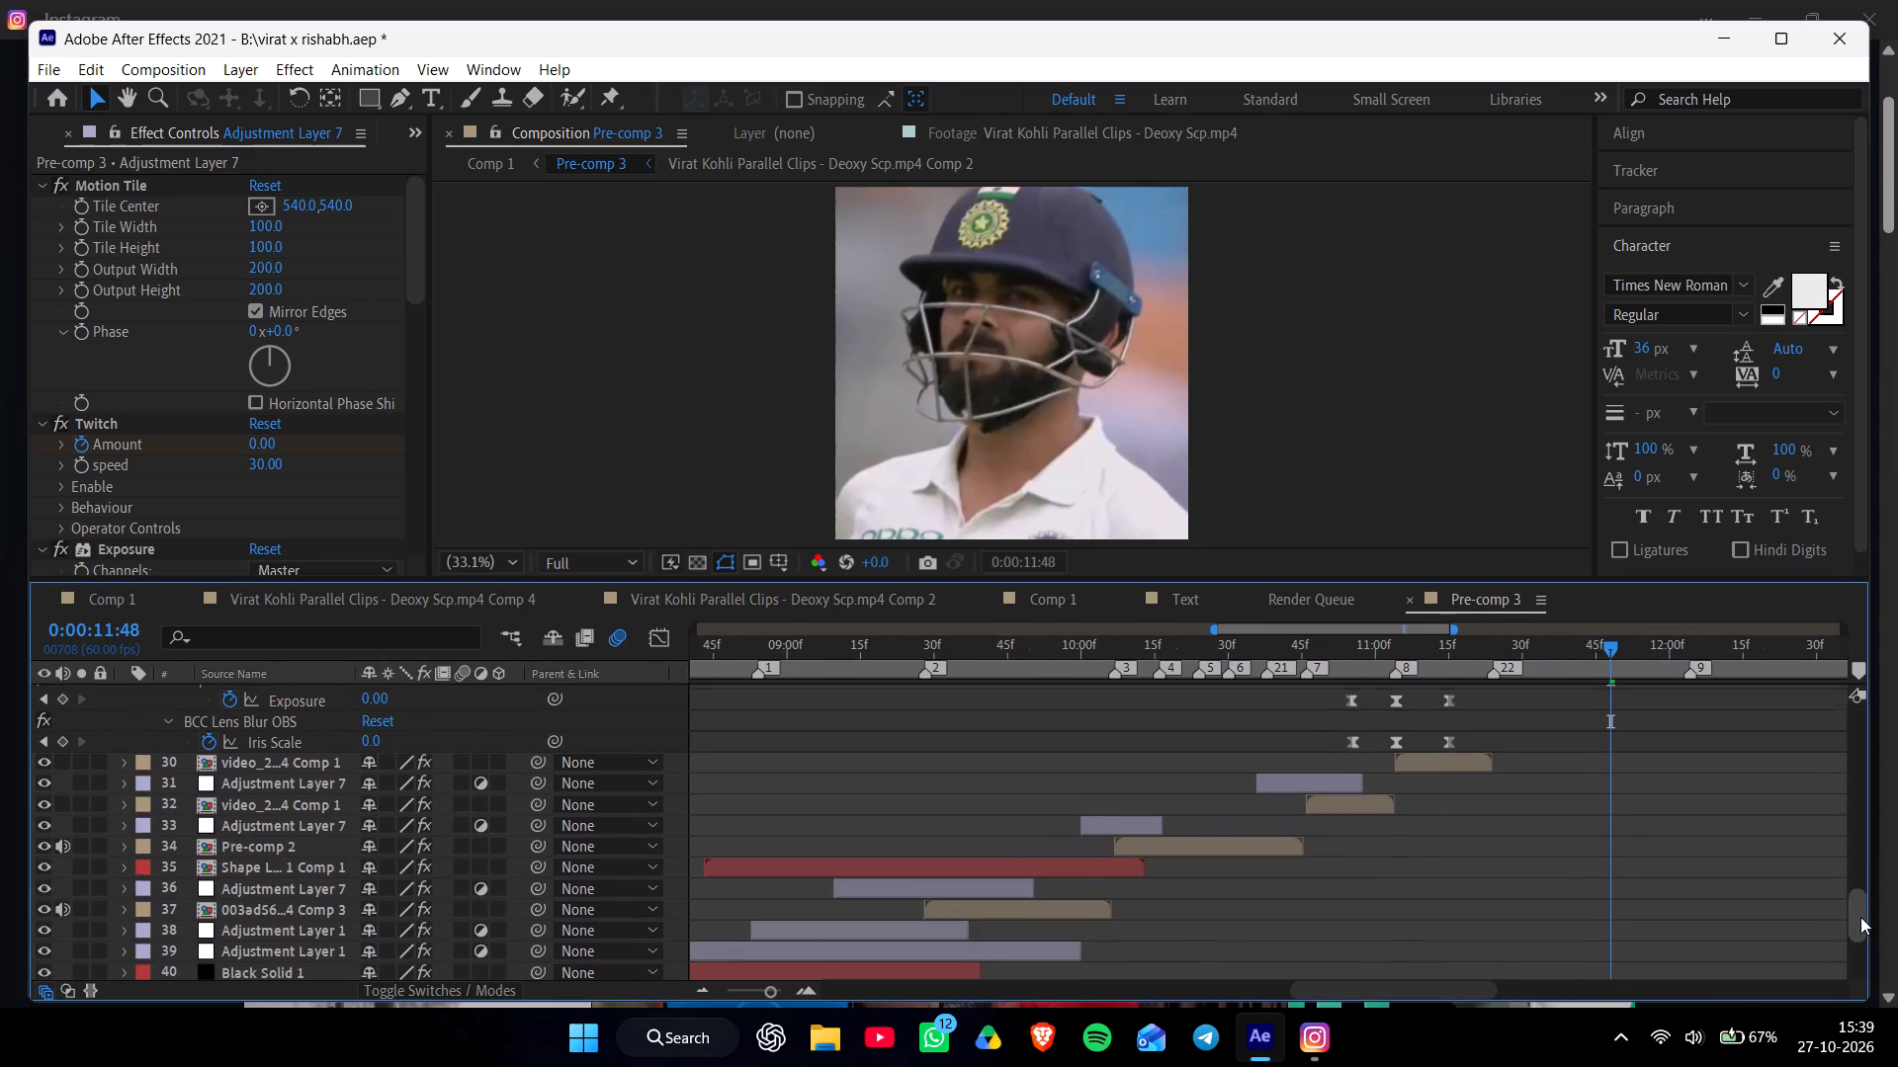
drag(1860, 917, 1850, 918)
click(1290, 771)
key(u)
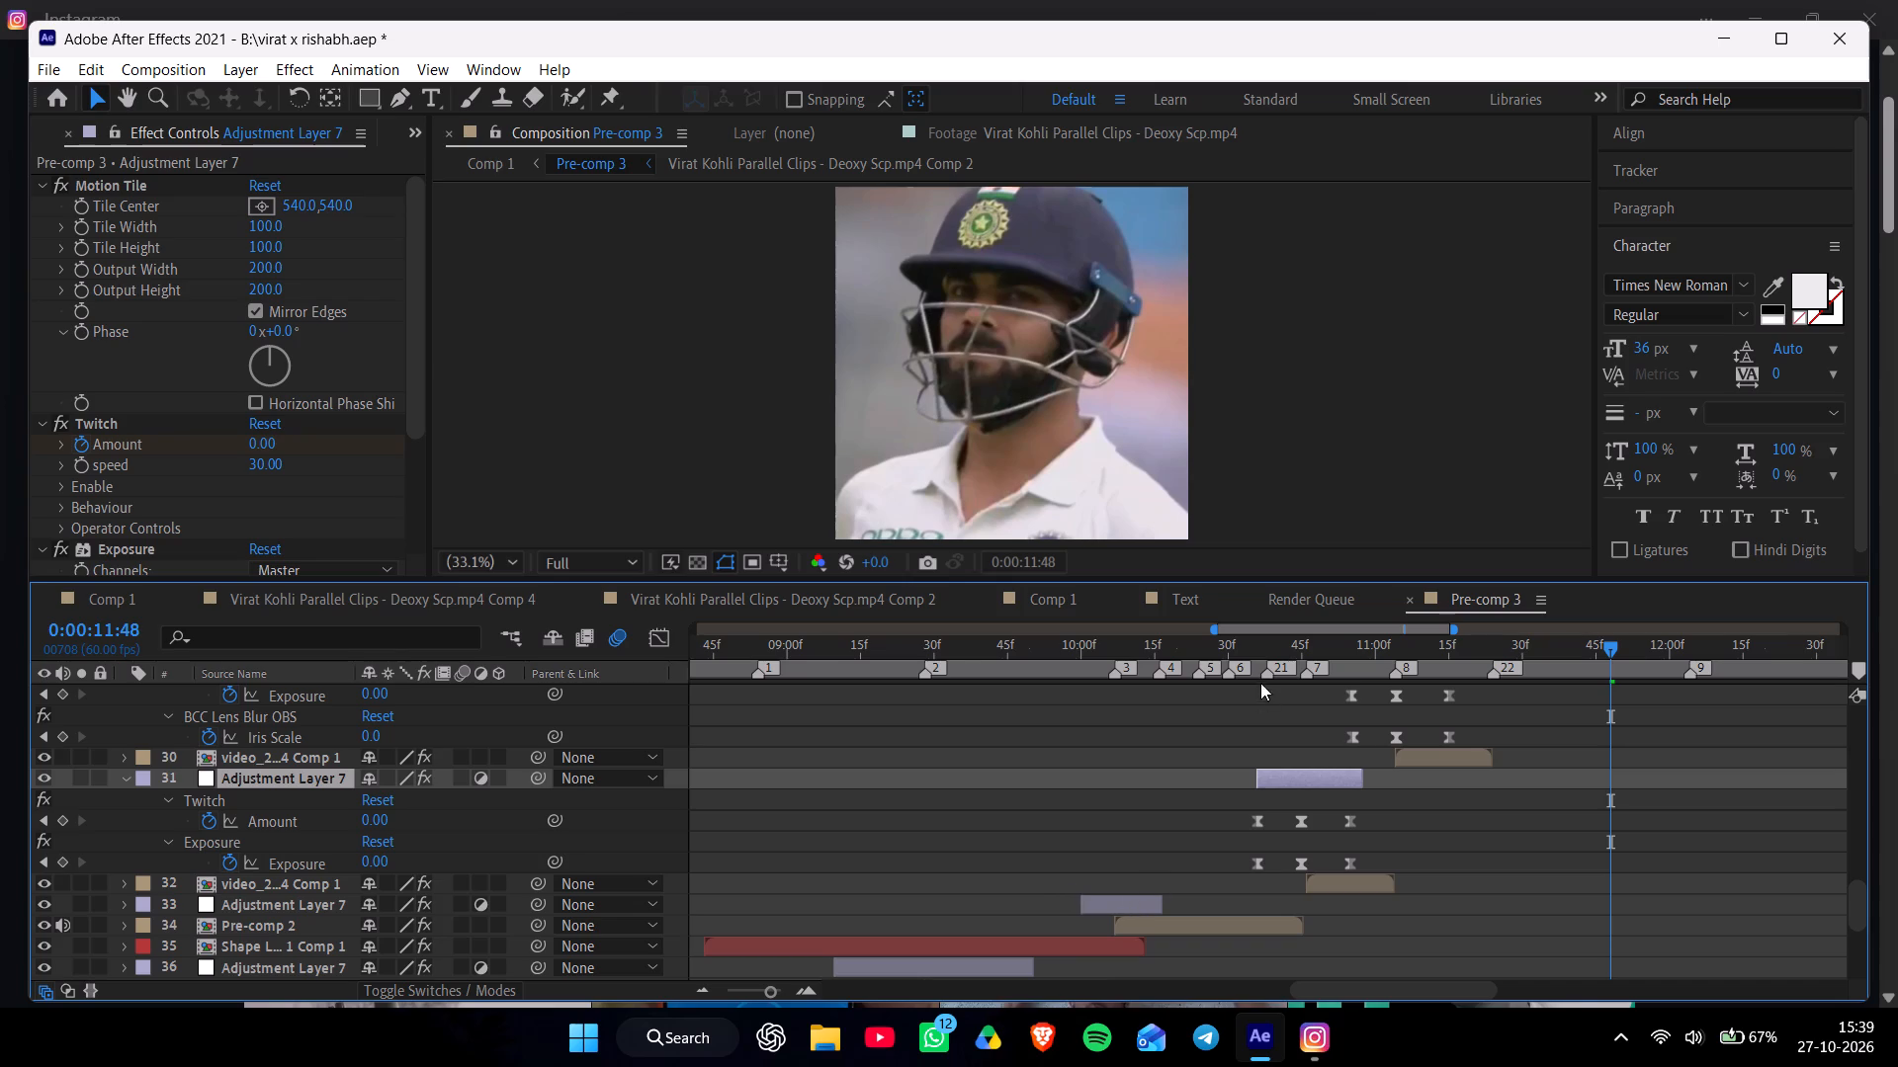
click(1302, 640)
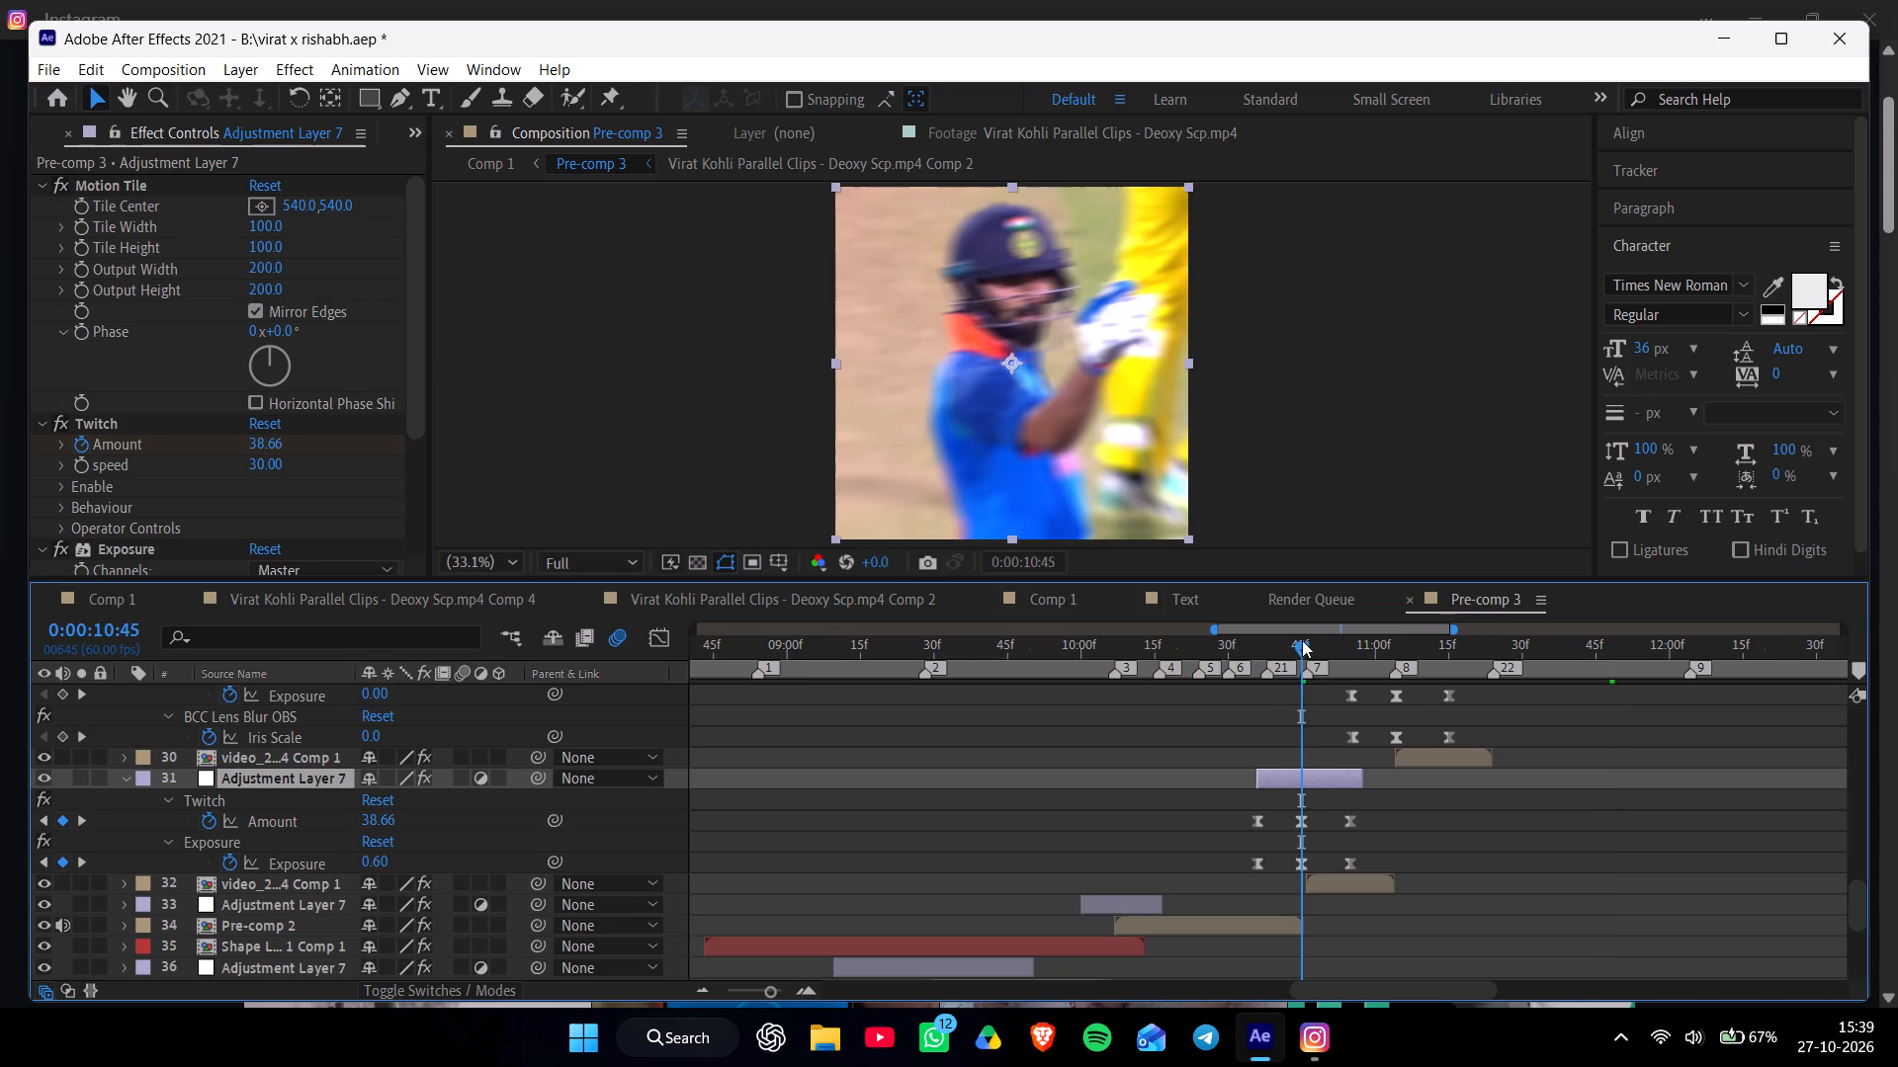
drag(1302, 640, 1388, 673)
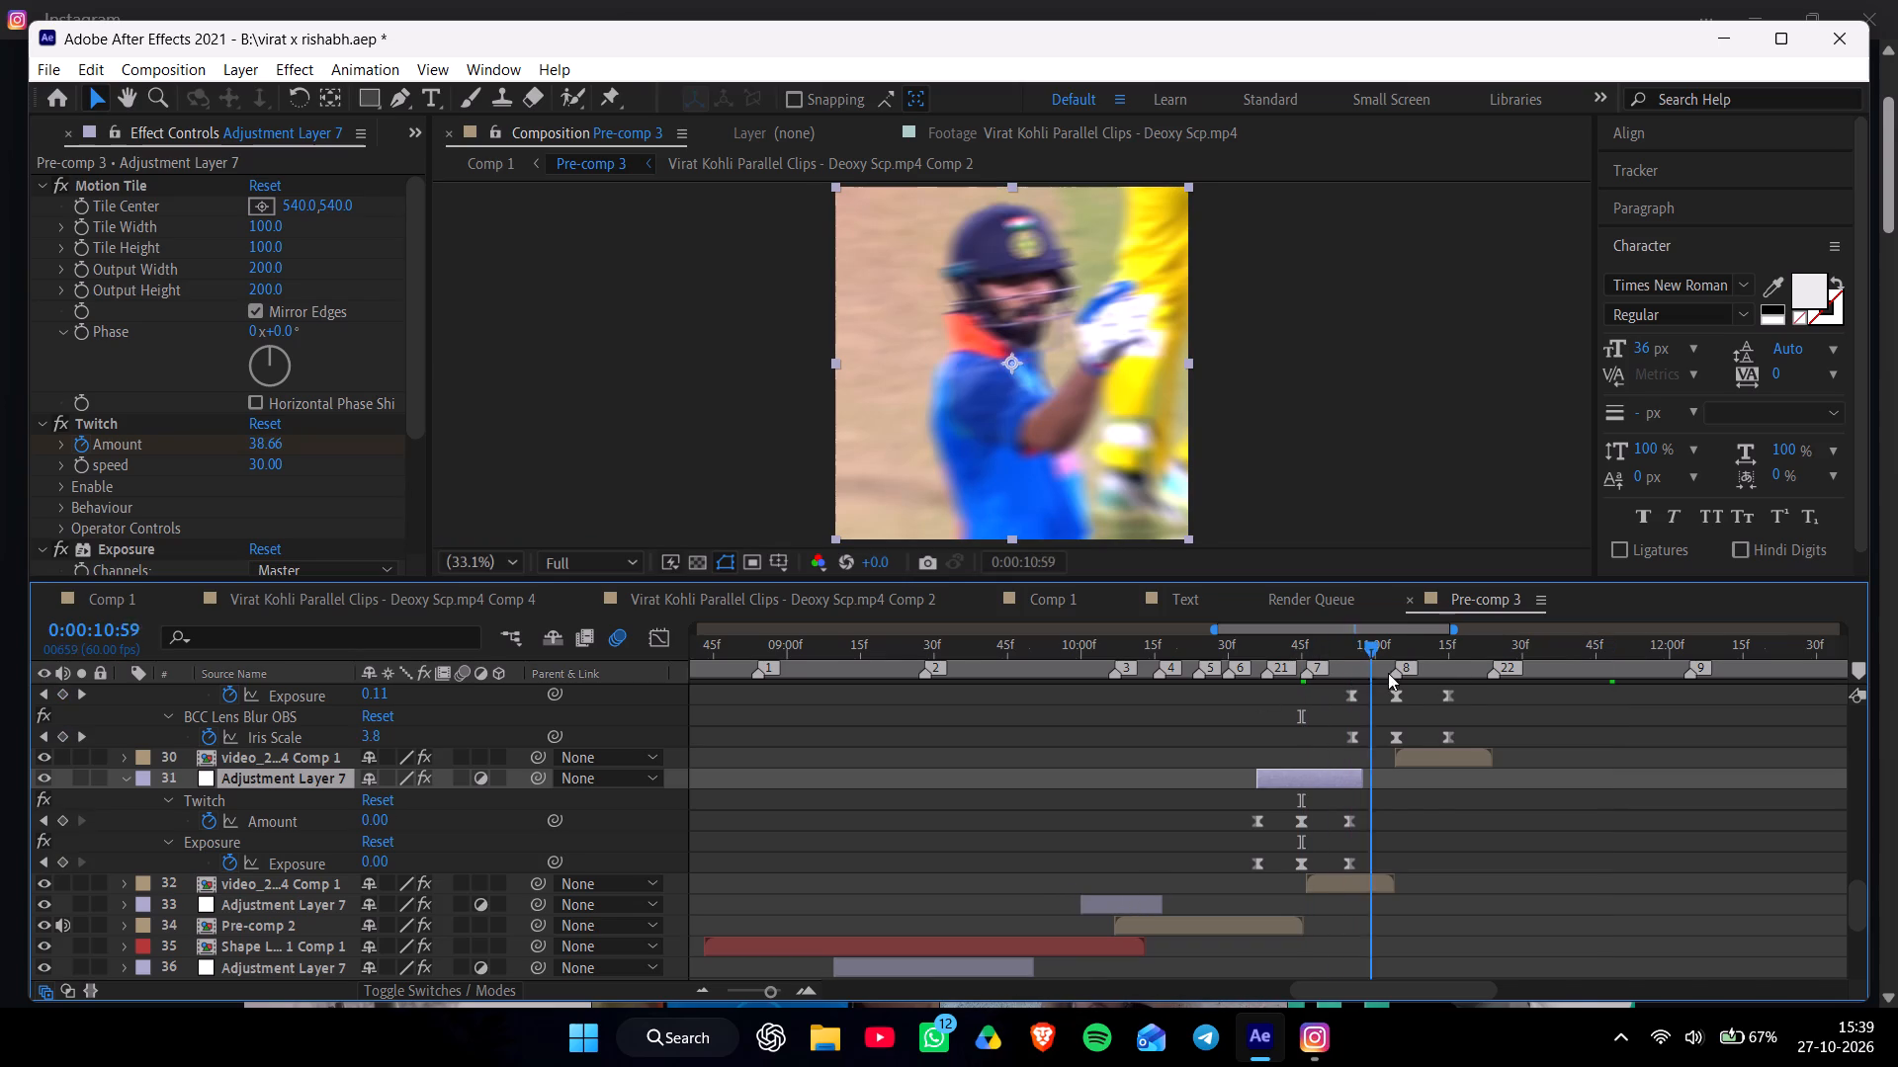
drag(1388, 673, 1368, 909)
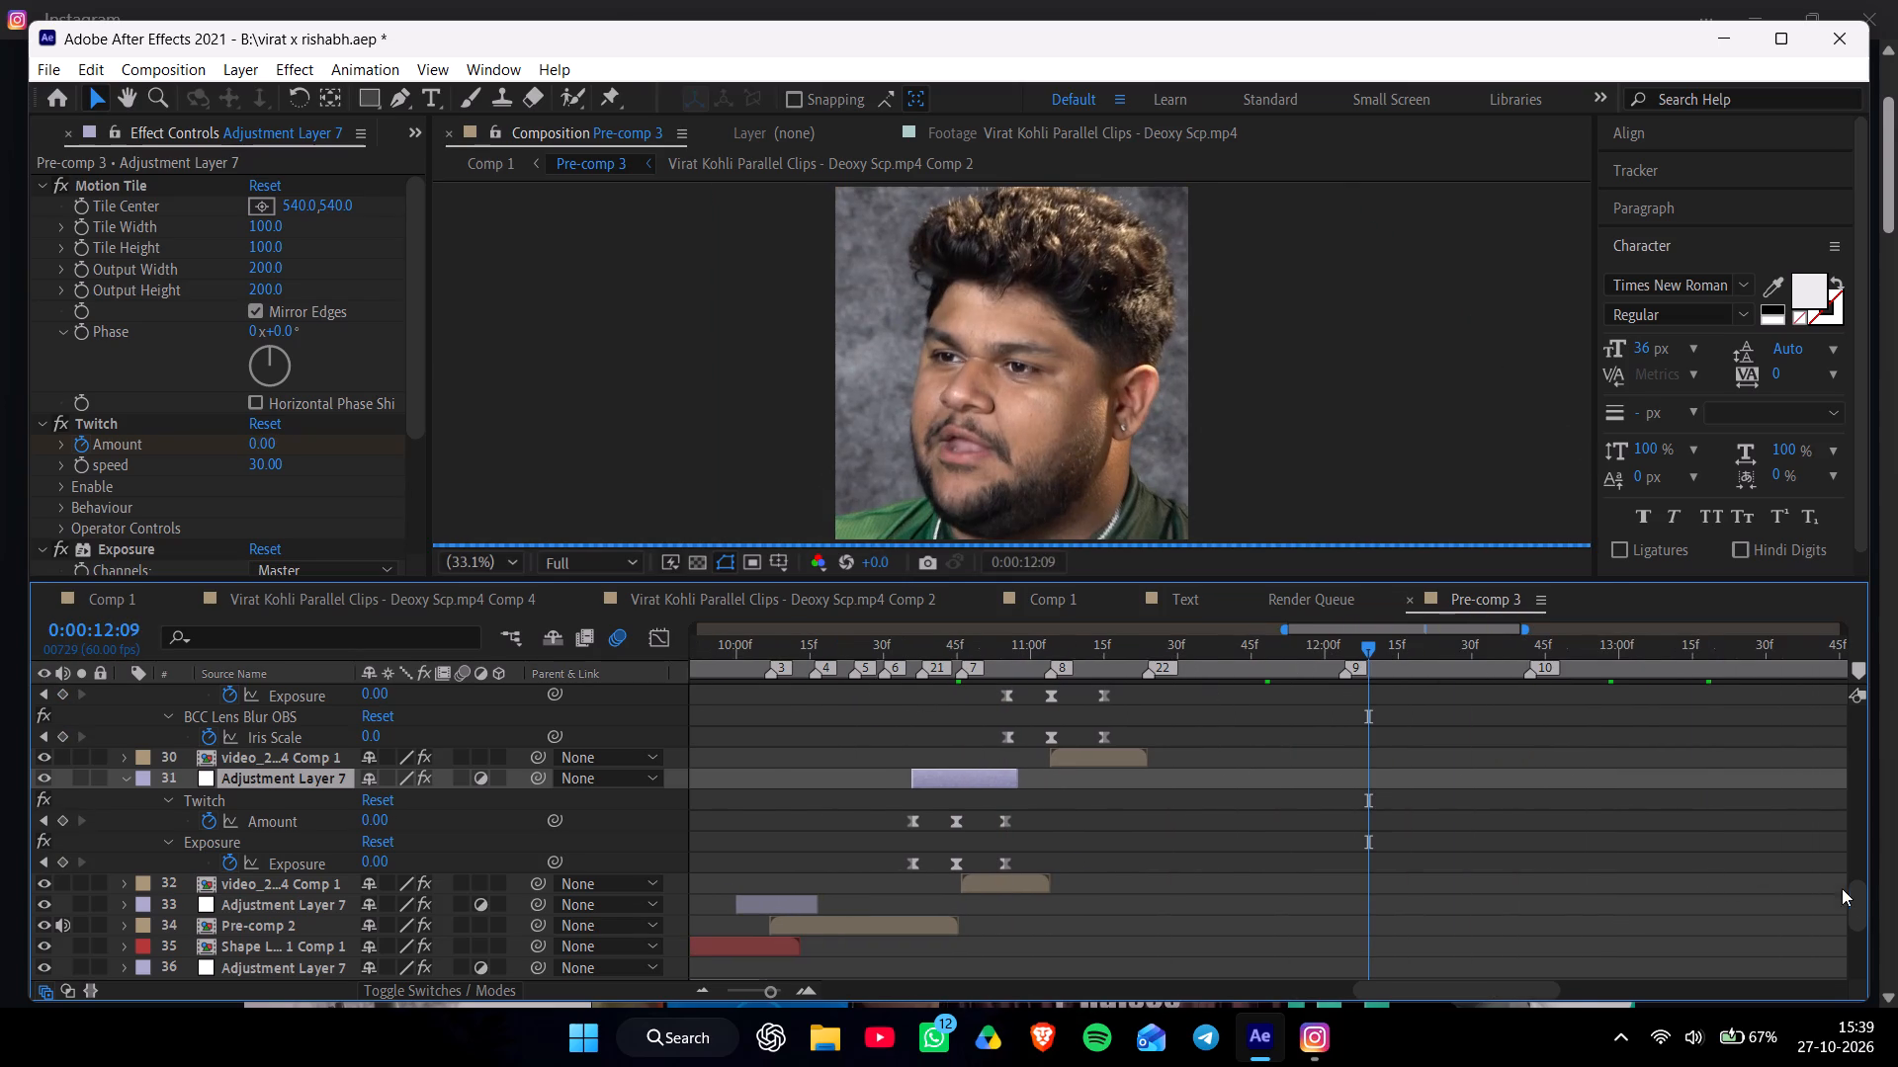
Delete the Exposure 3 effect from Adjustment Layer 7 on layer 25.
drag(1855, 903, 1832, 817)
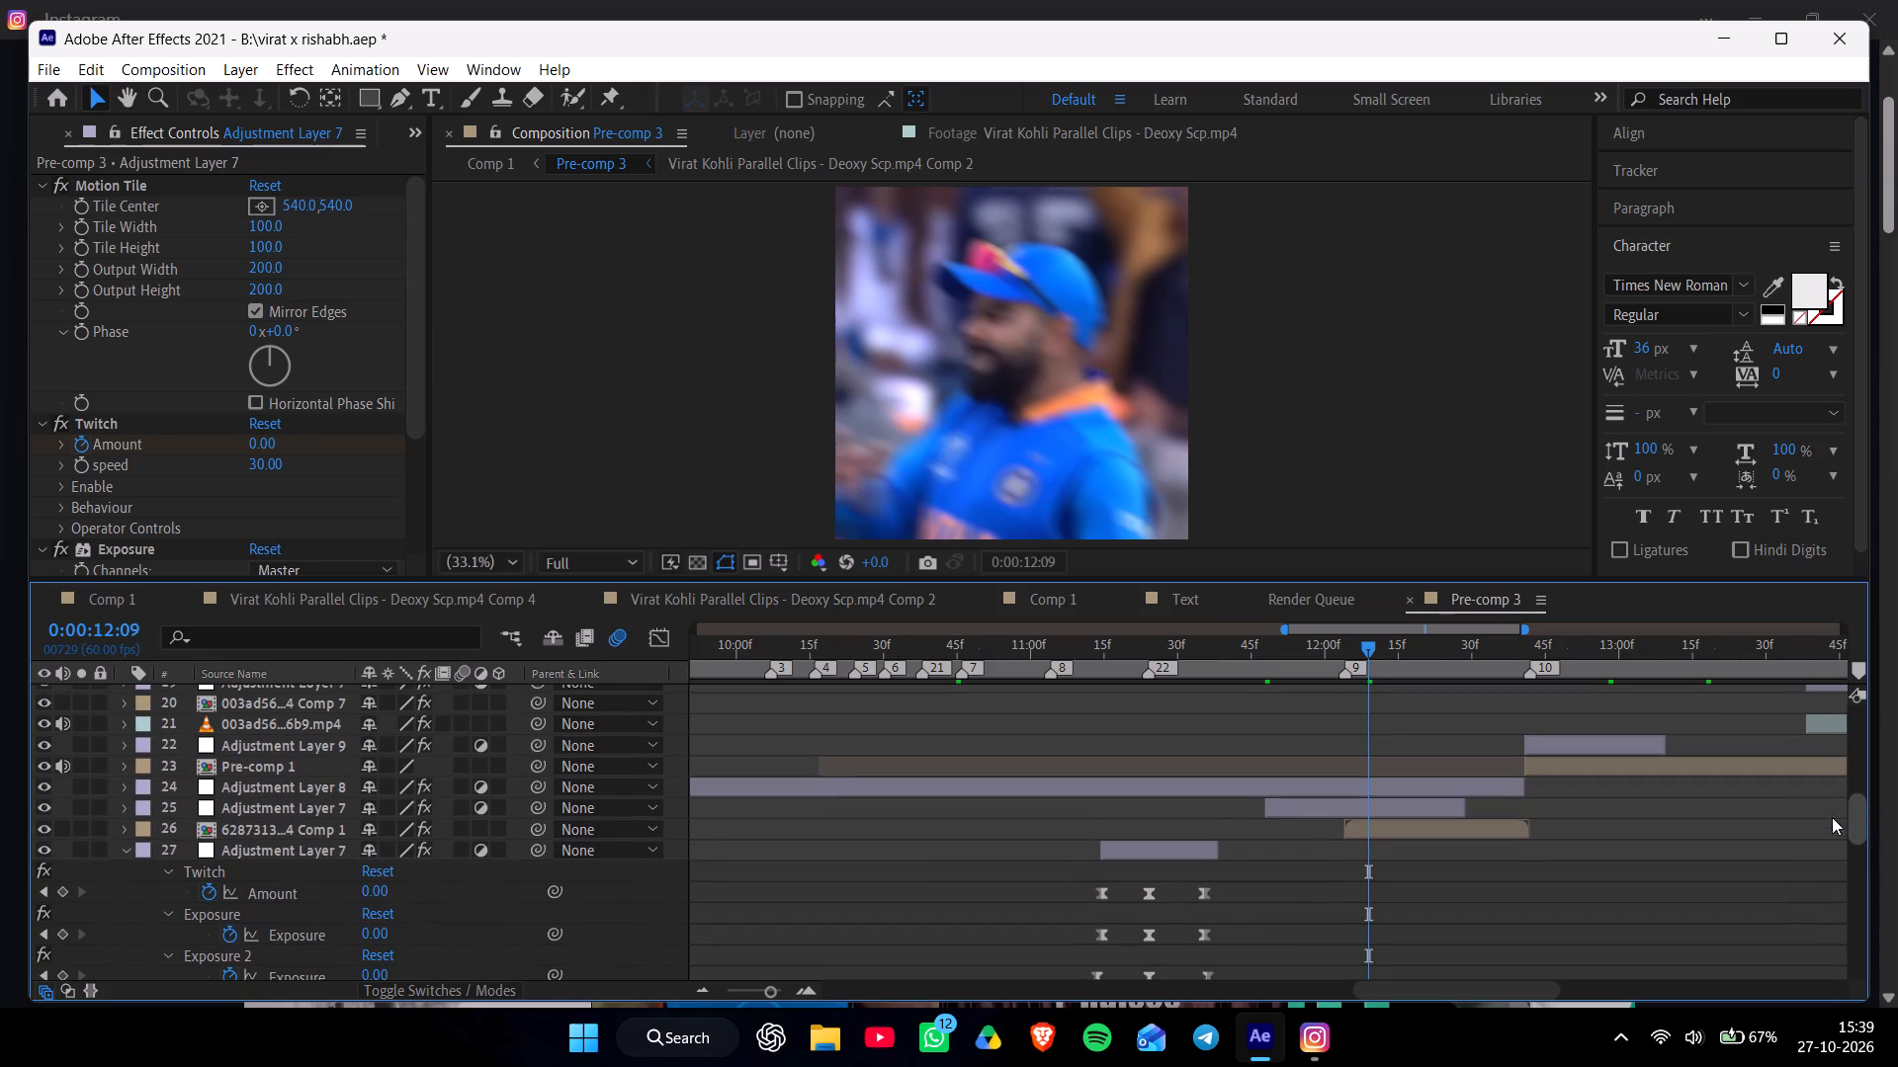
drag(1832, 817, 1831, 817)
click(1425, 804)
key(u)
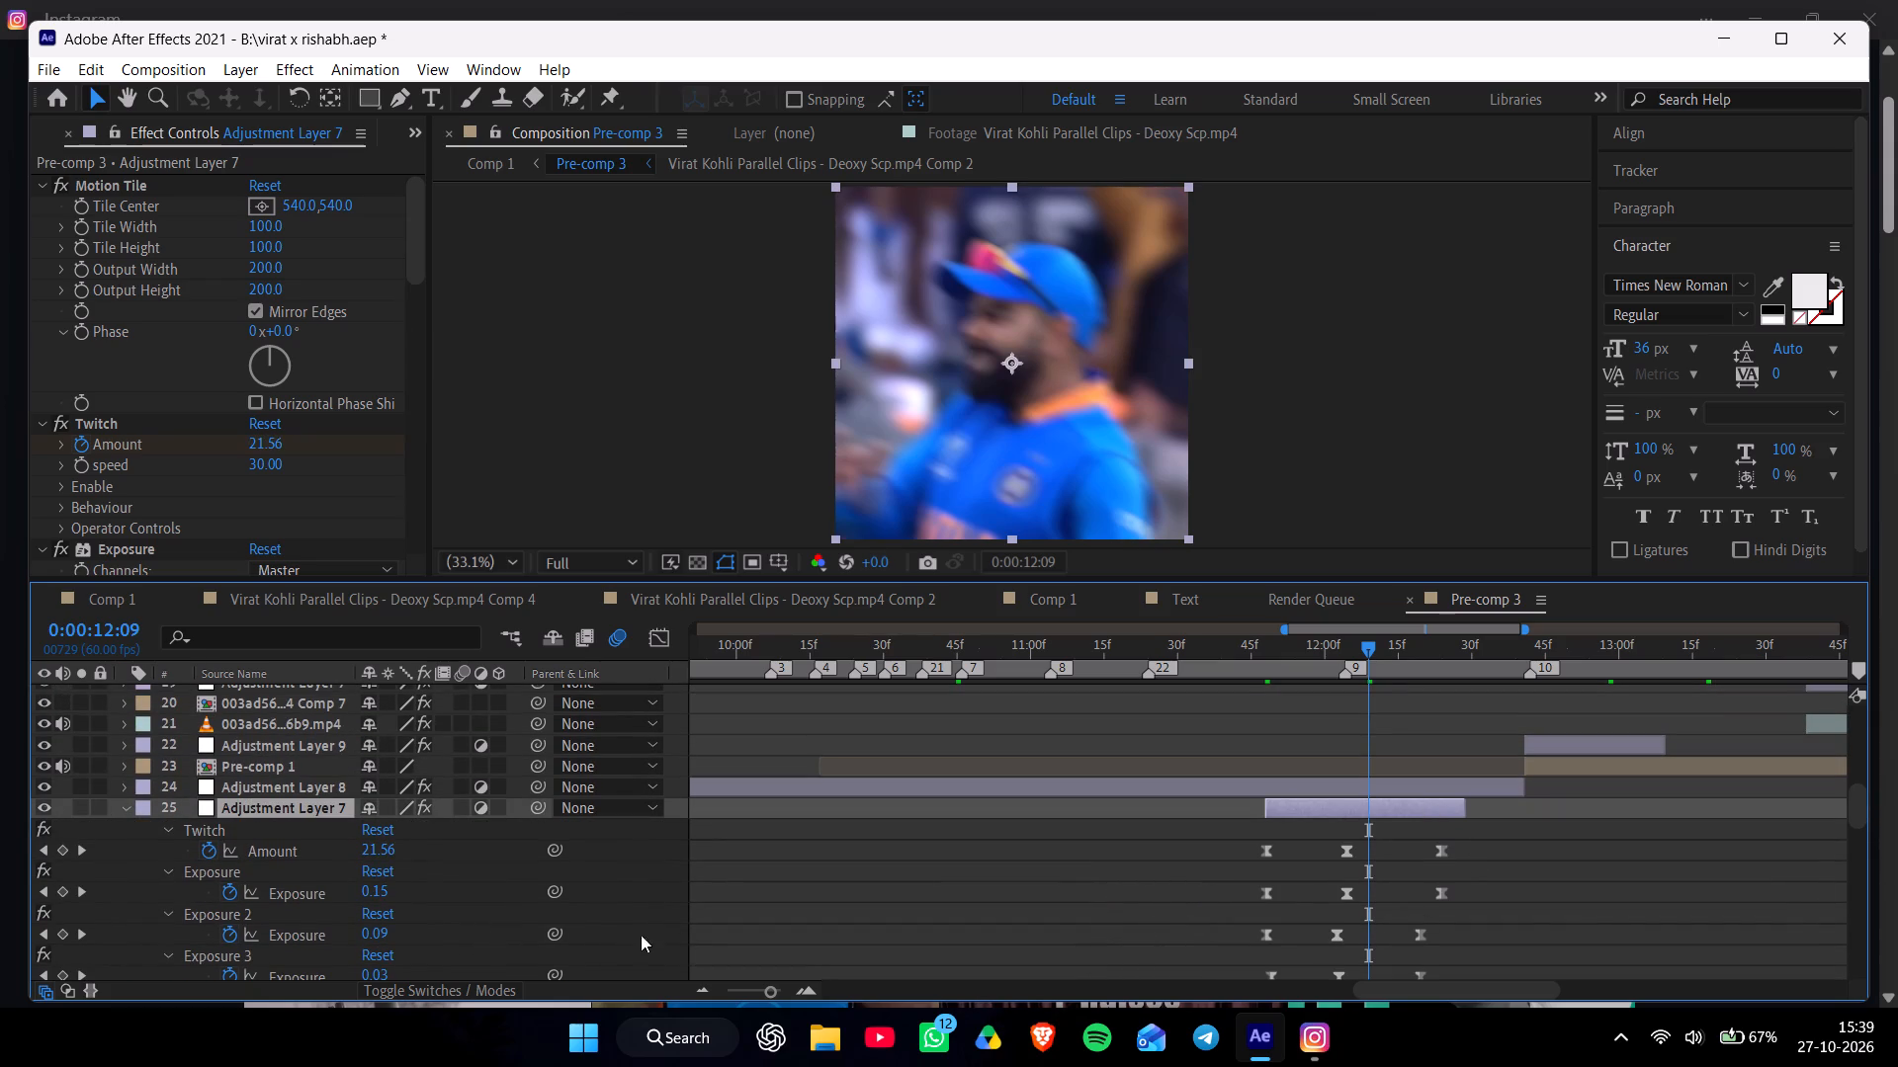
click(241, 958)
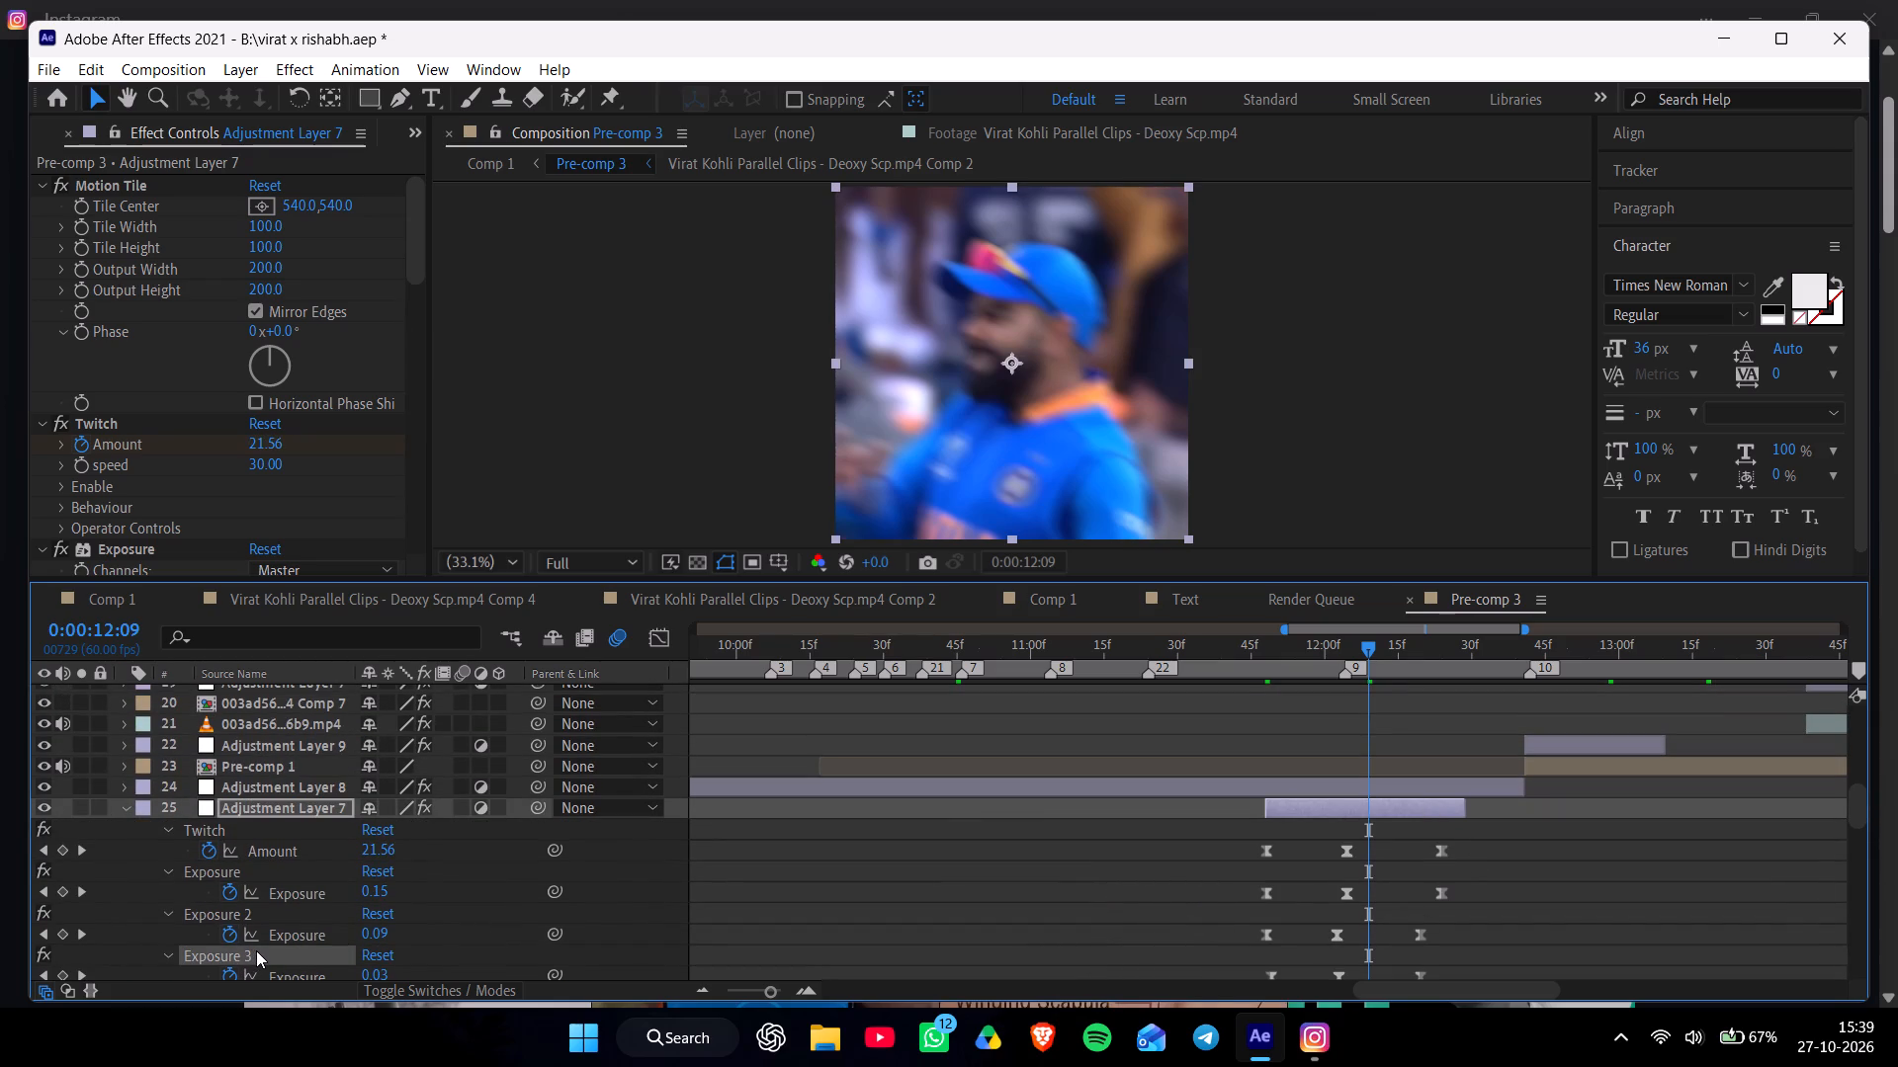
key(Delete)
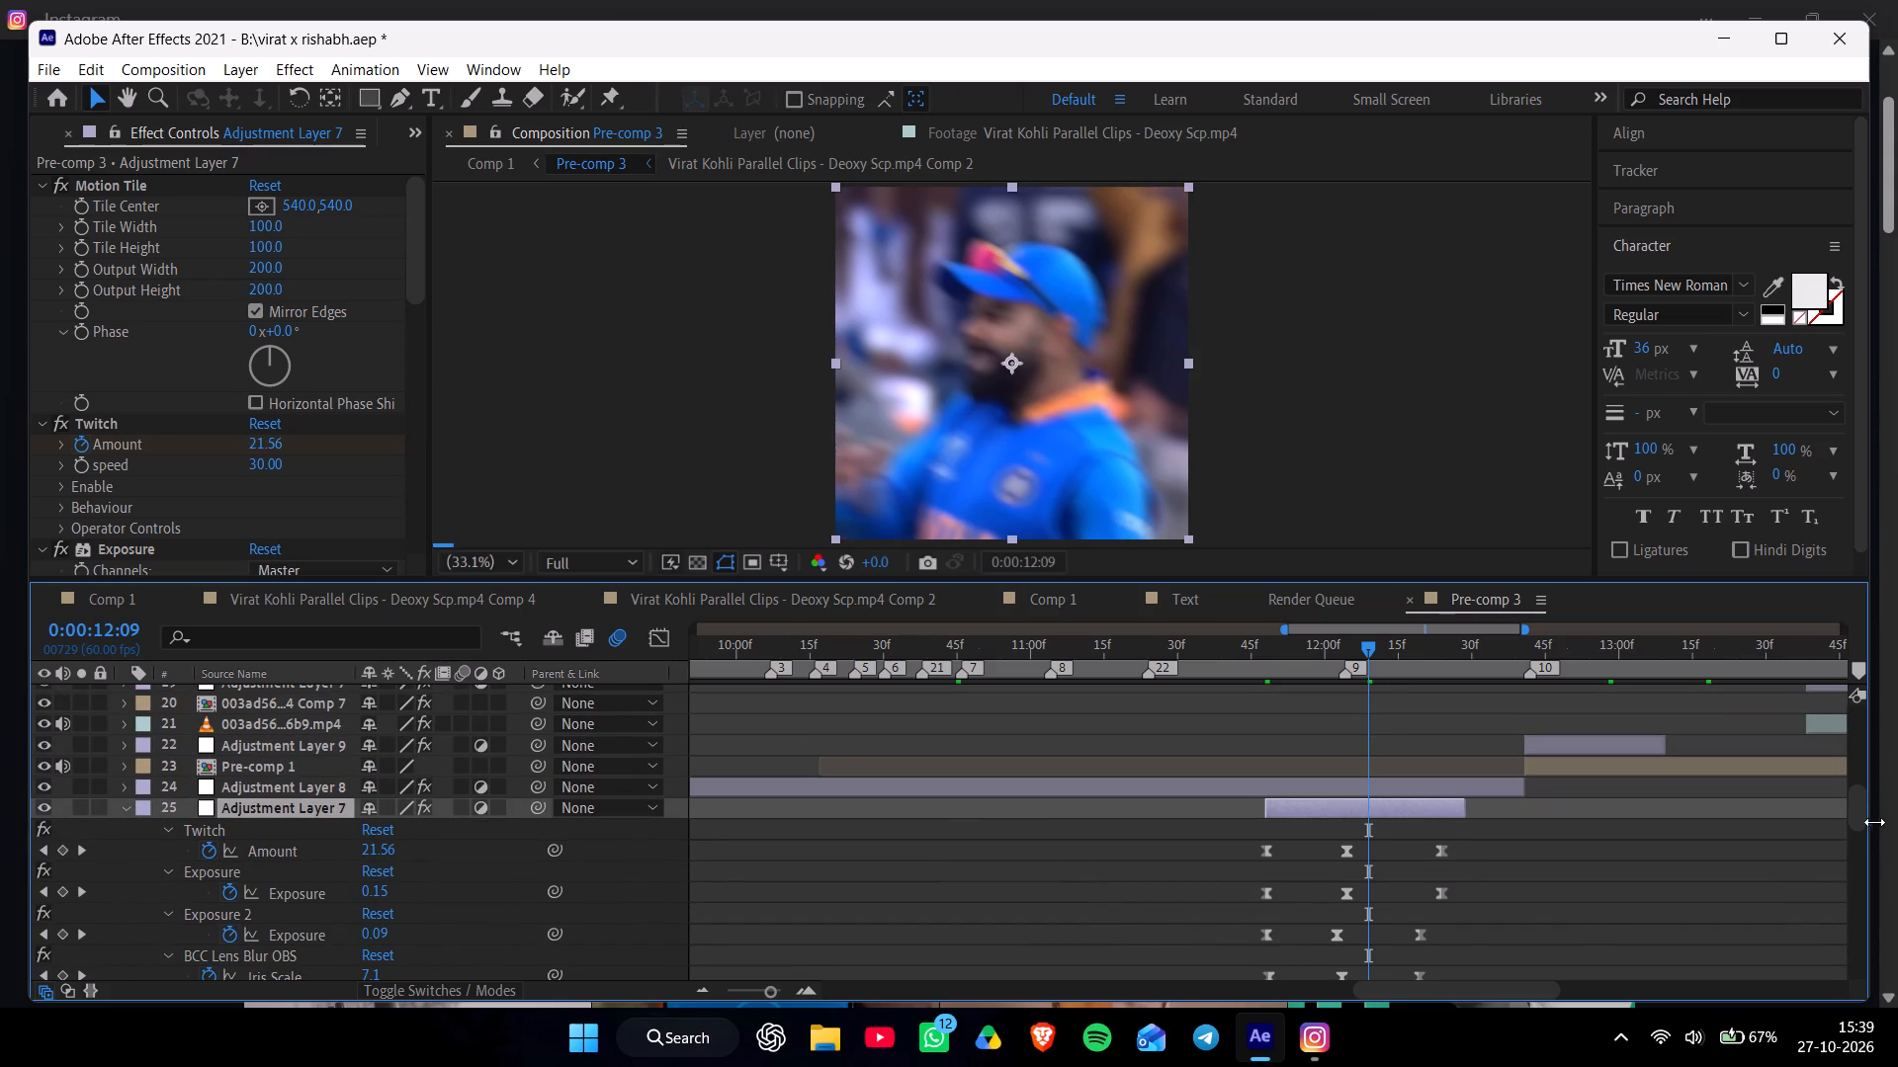
Stretch layer 25's Exposure 2 and Iris Scale keyframes together so the last ones line up with the last Twitch keyframe.
drag(1862, 814, 1864, 834)
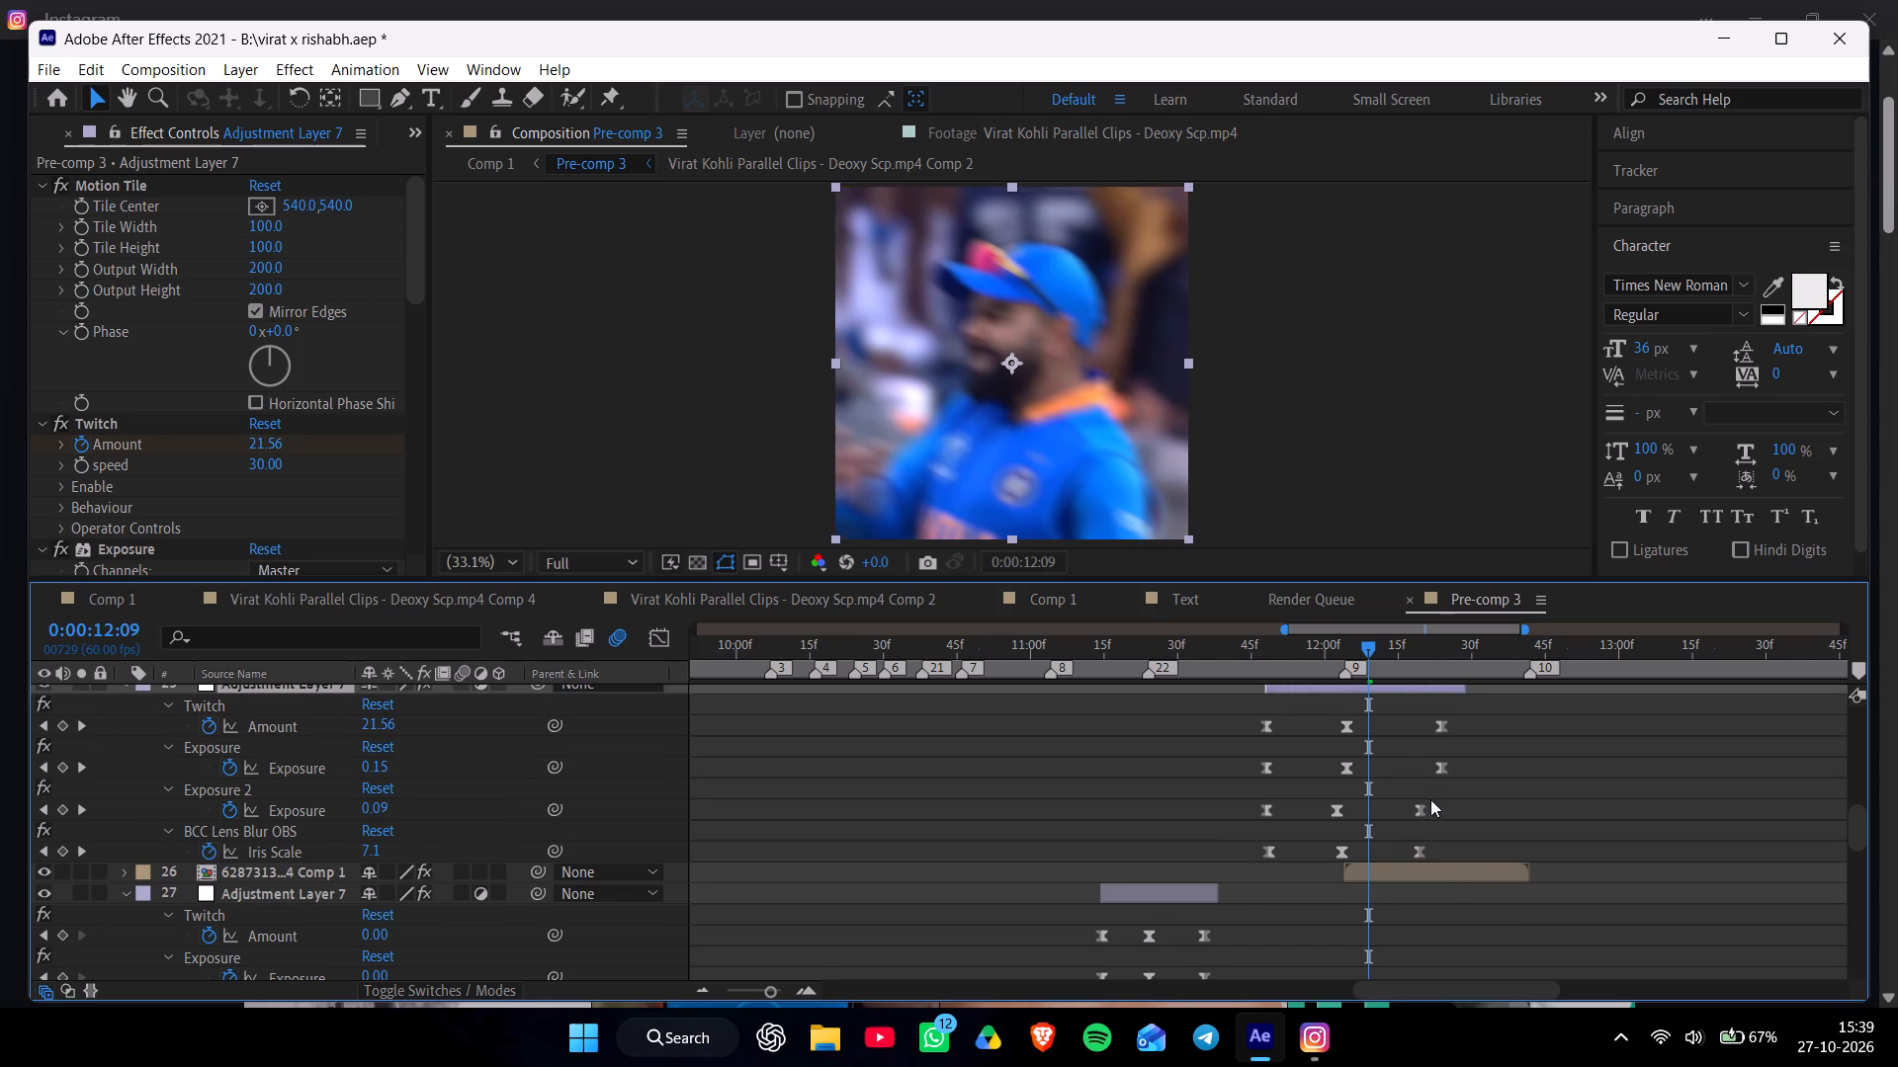
drag(1433, 799, 1253, 866)
alt+drag(1420, 807, 1441, 808)
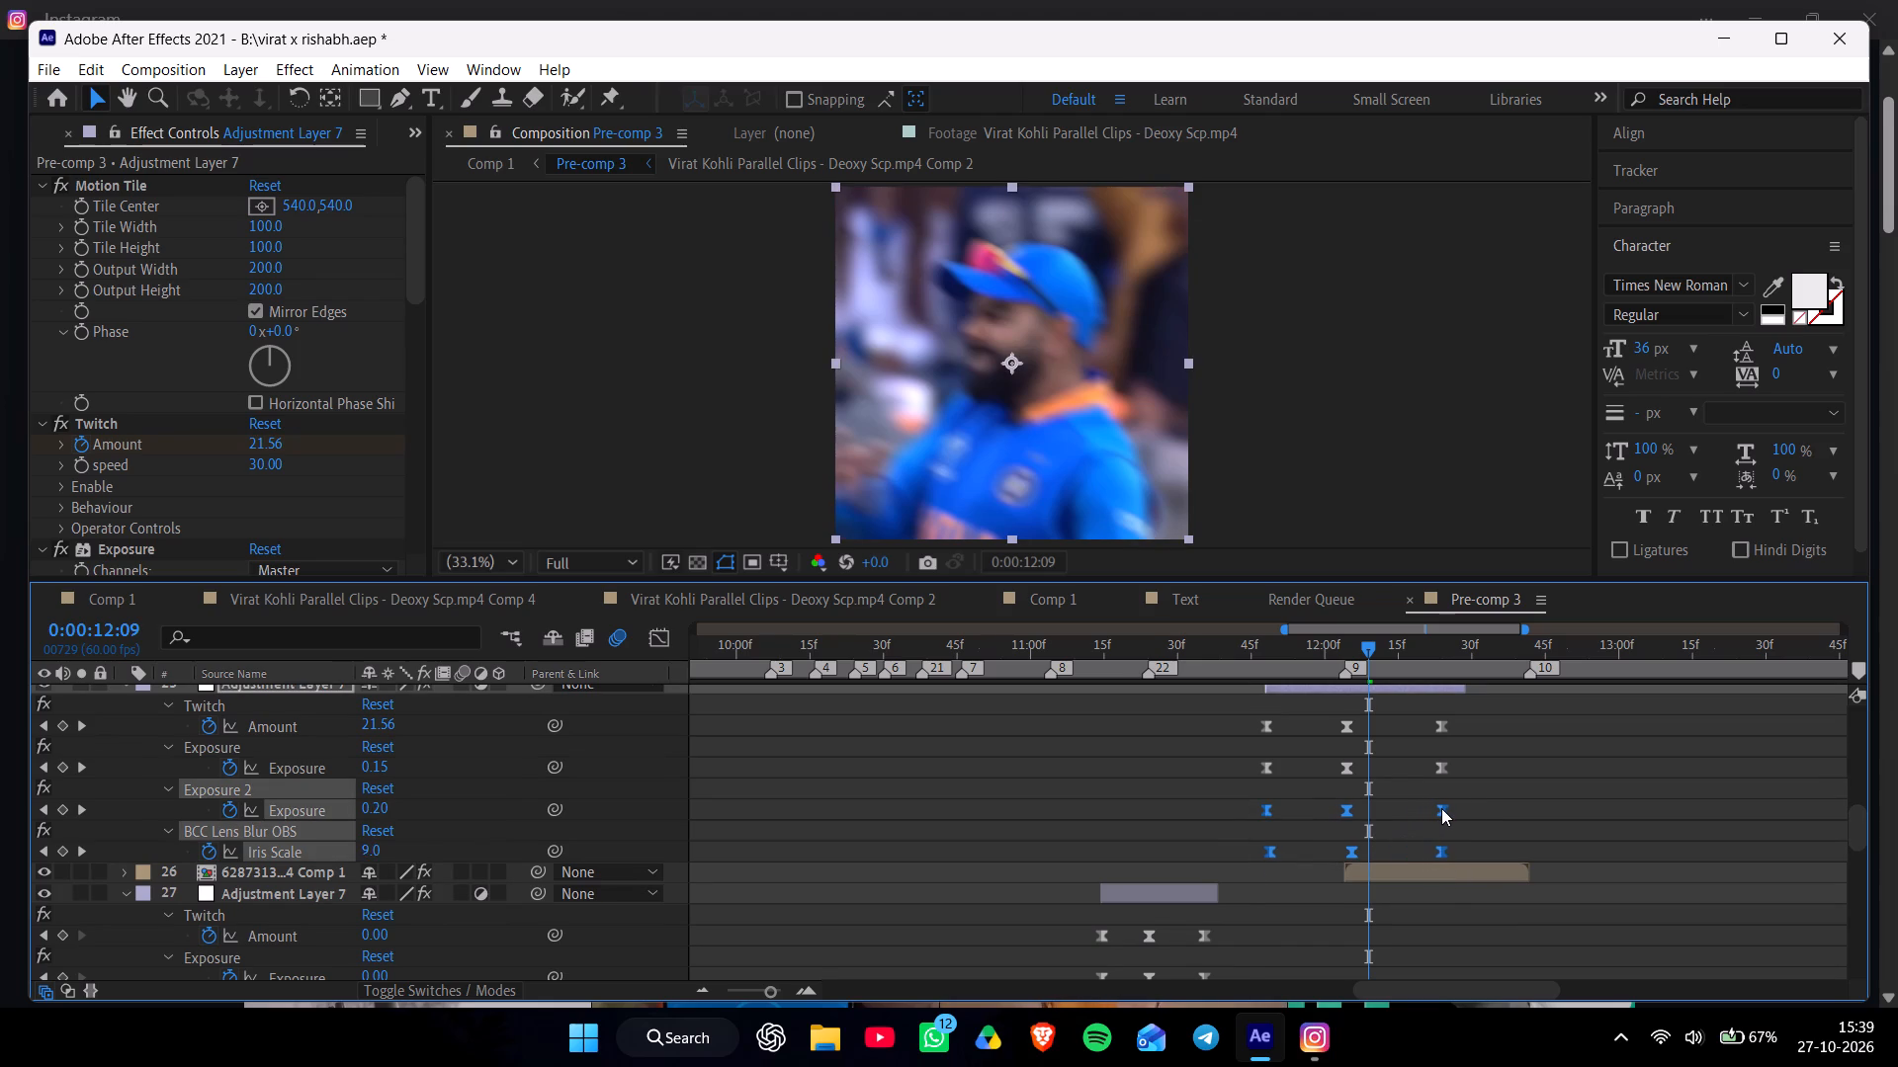
alt+drag(1441, 808, 1442, 808)
Check Adjustment Layer 9 and layer 19's keyframes, viewing frames 0:00:12:54 and 0:00:13:56, and recheck the frames around 0:00:11:50.
drag(1421, 982, 1498, 985)
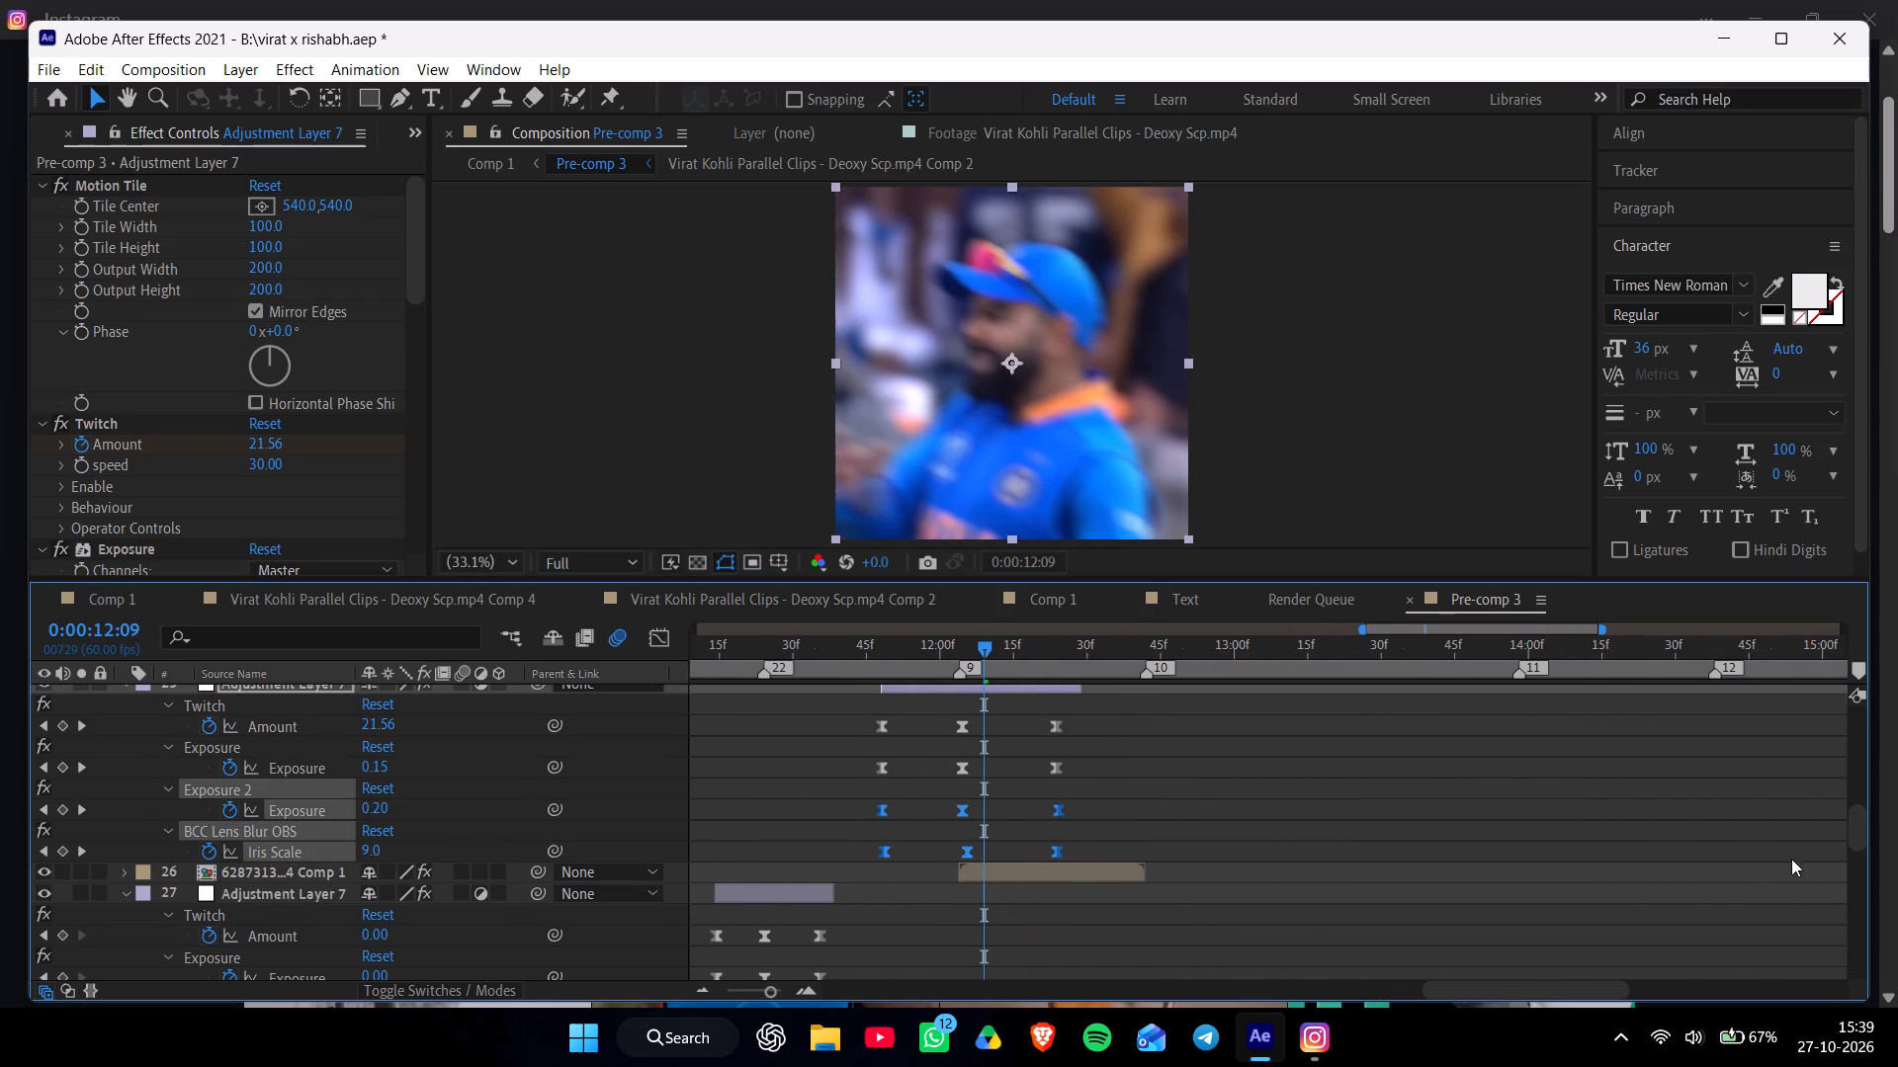
drag(1857, 827, 1849, 796)
click(1210, 633)
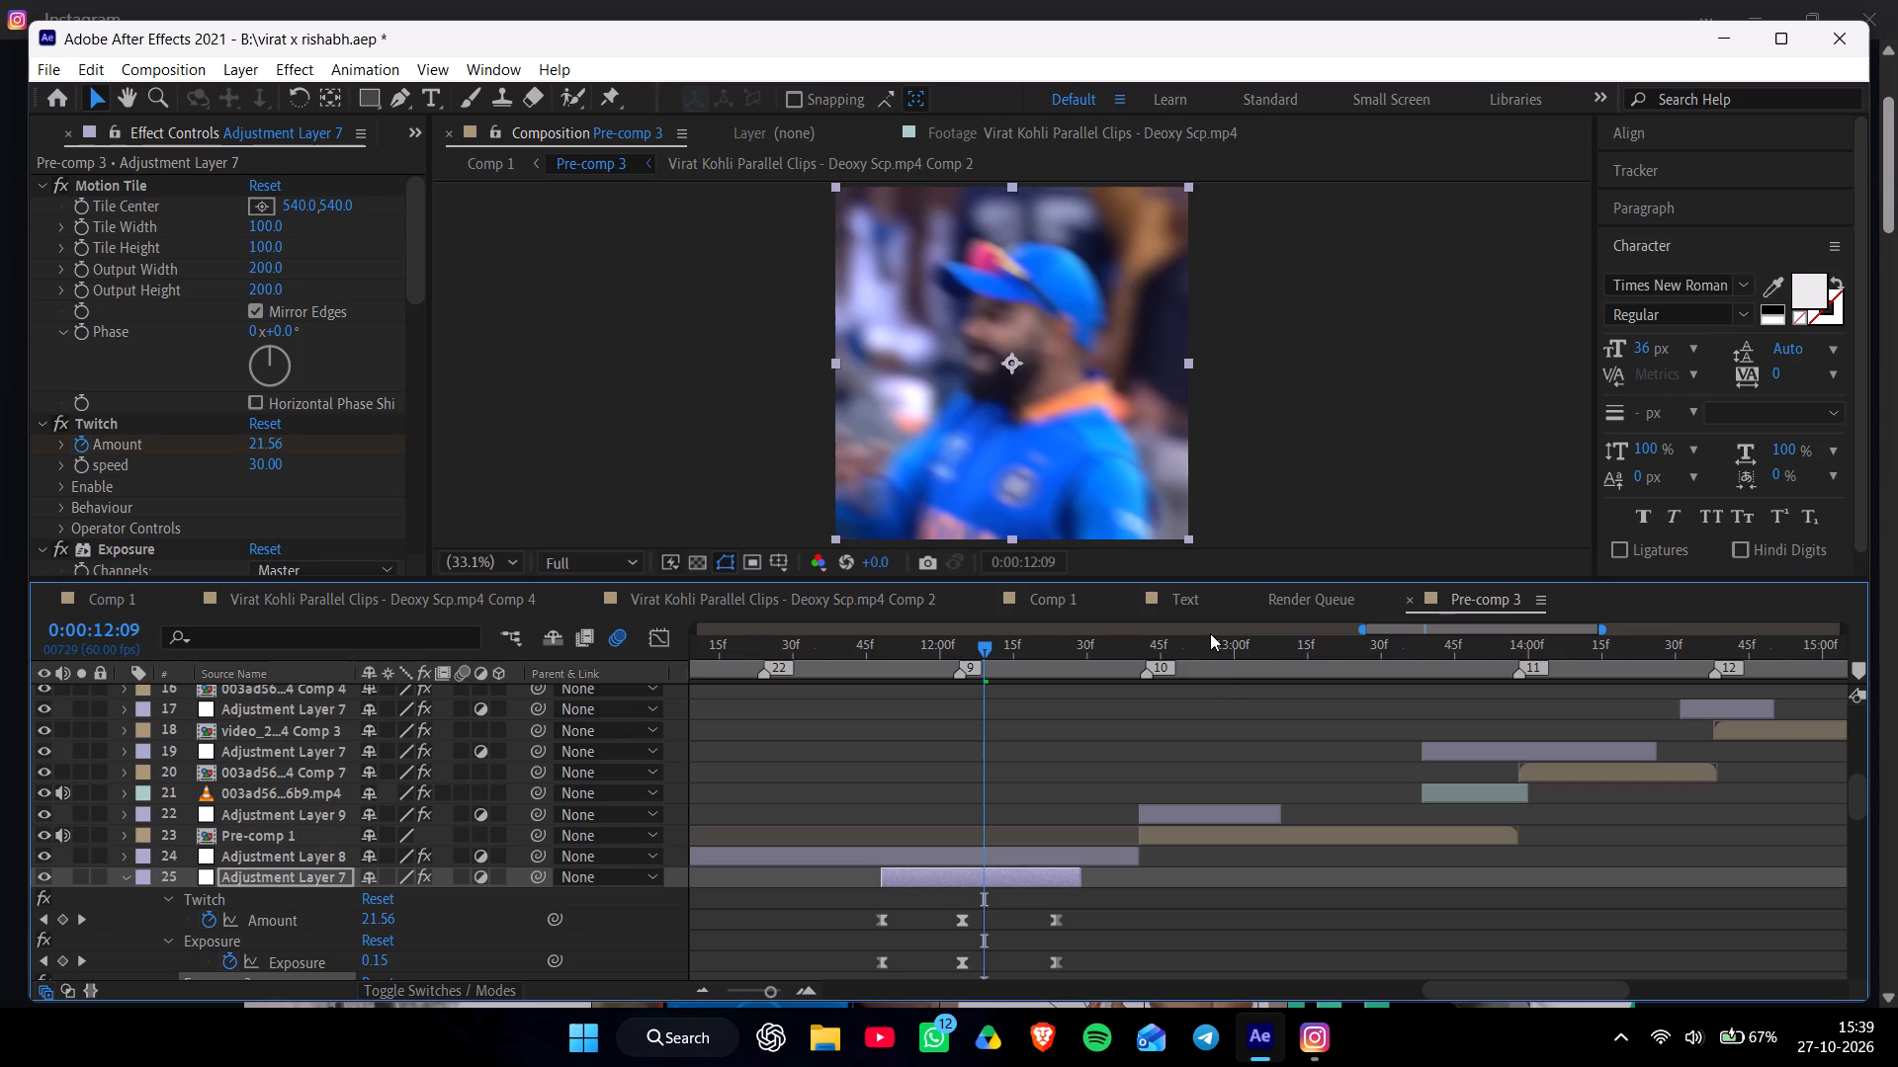
click(1202, 648)
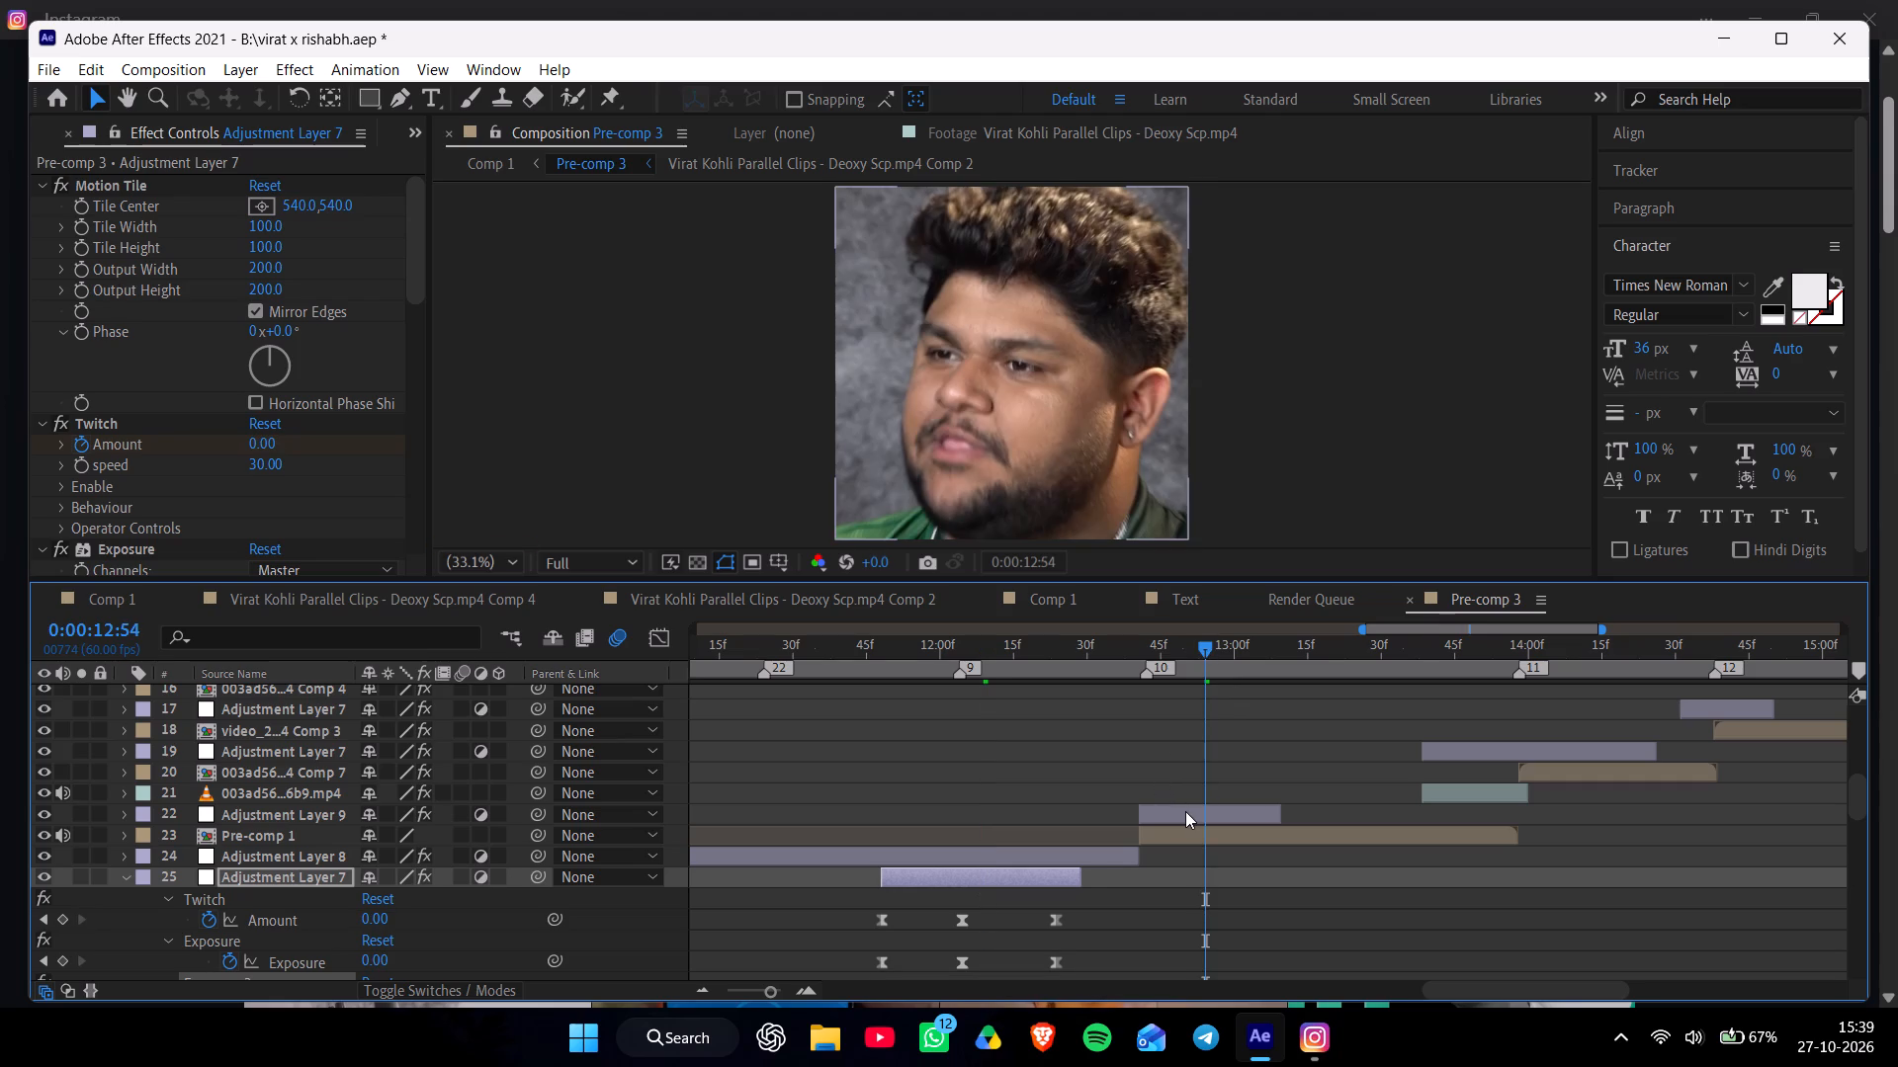
click(1186, 811)
click(1509, 645)
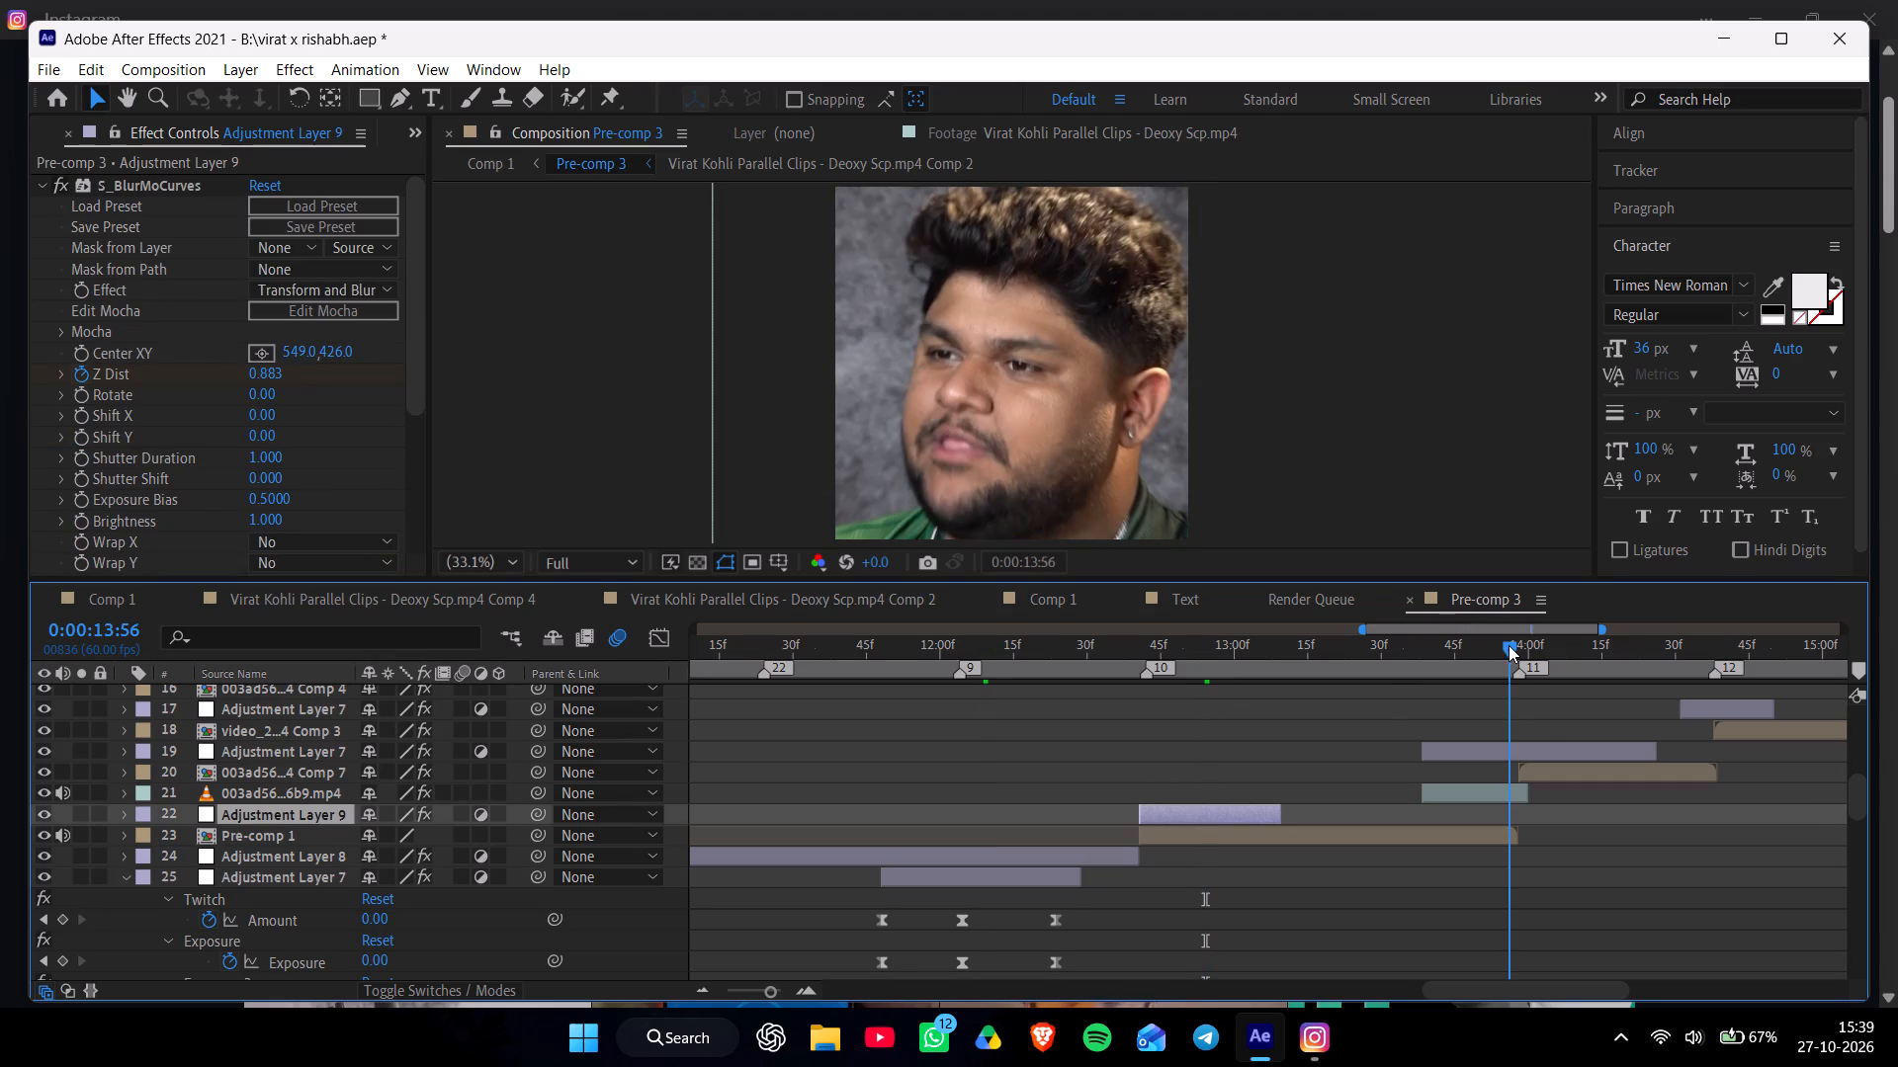
click(1533, 744)
key(u)
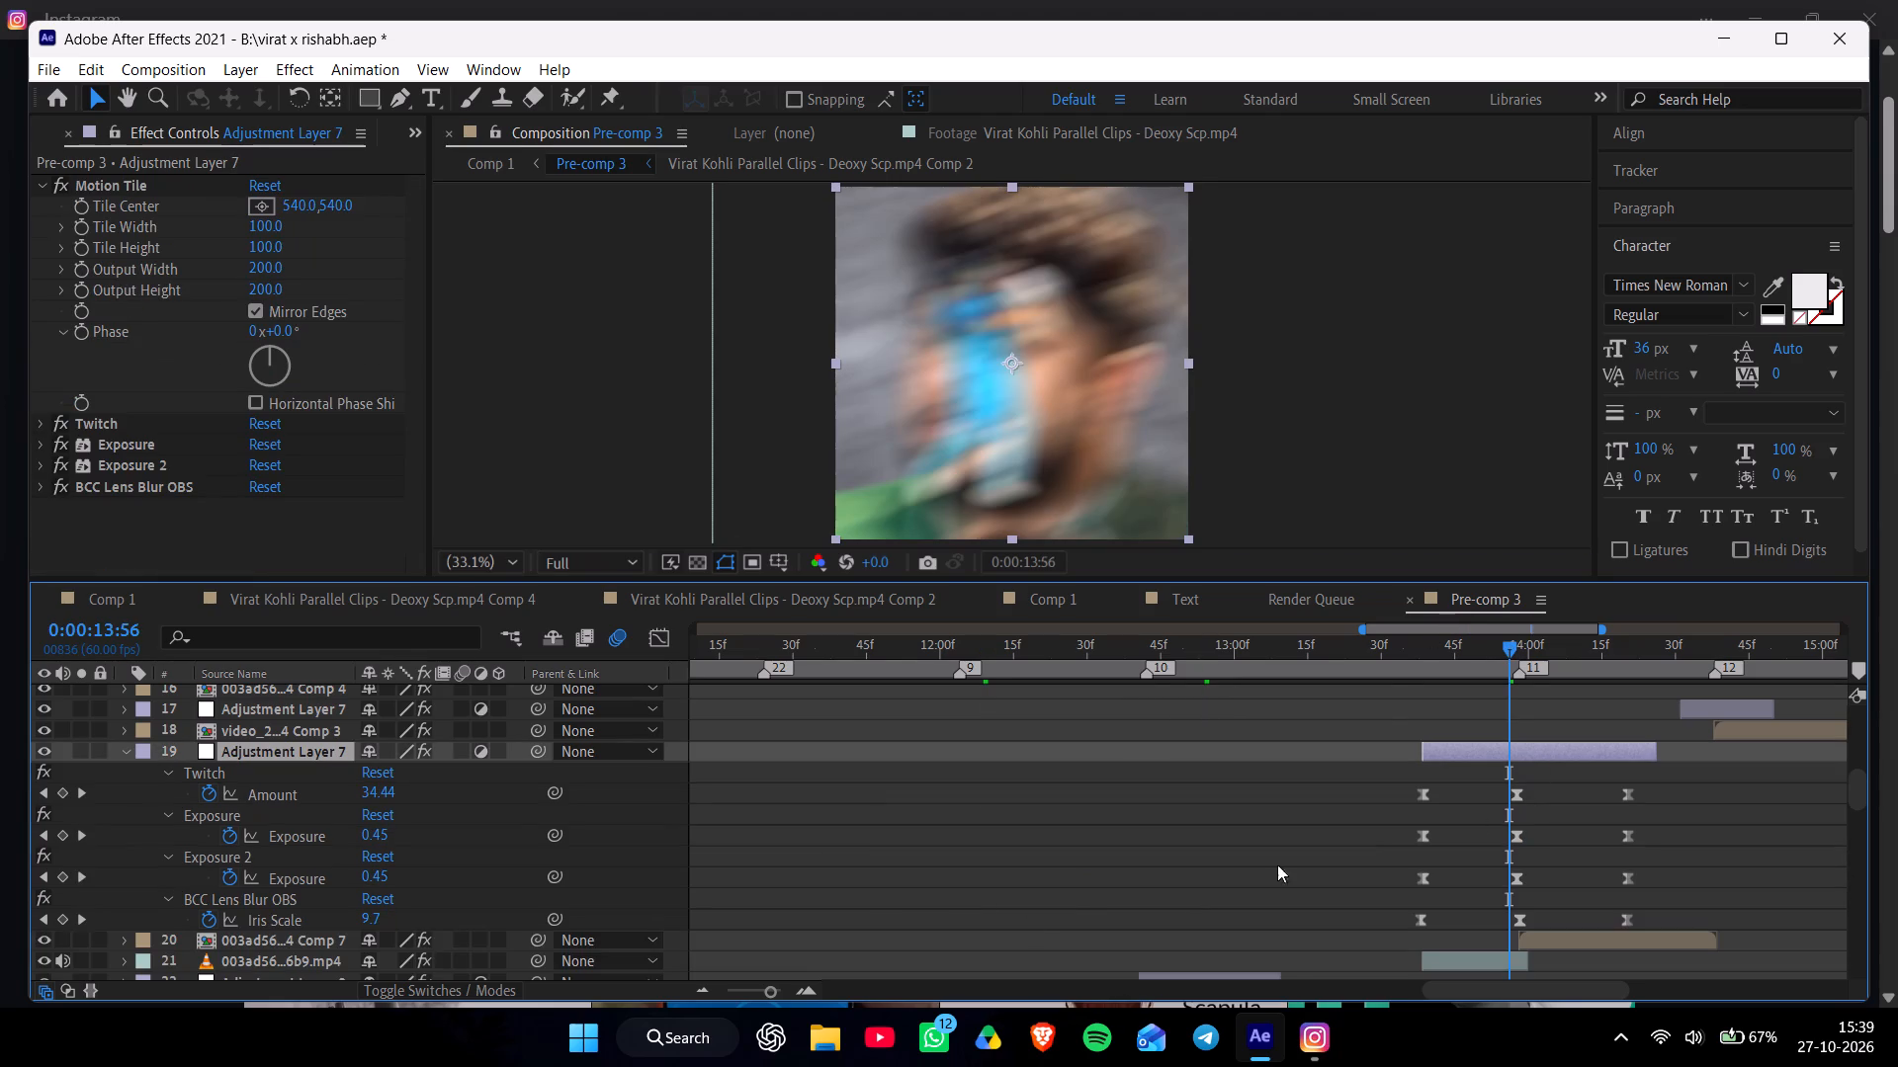
key(u)
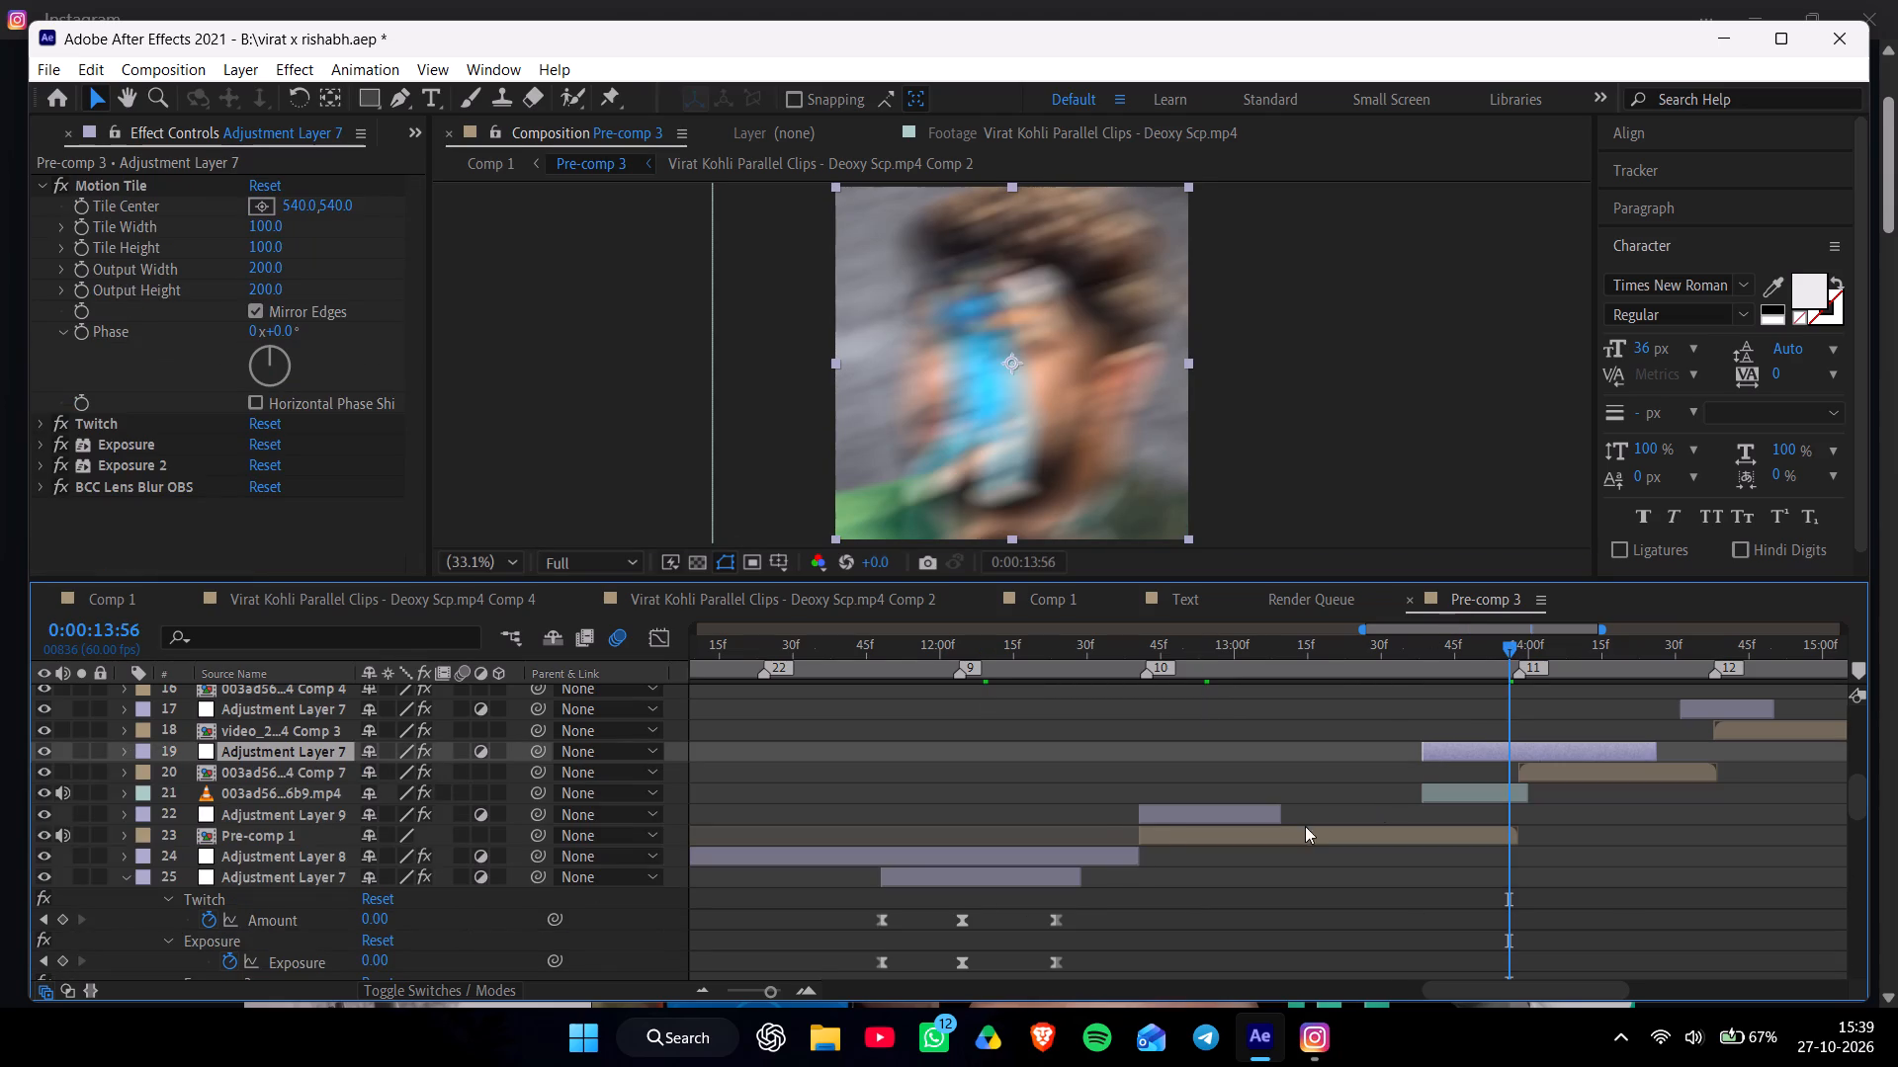
drag(955, 645, 896, 664)
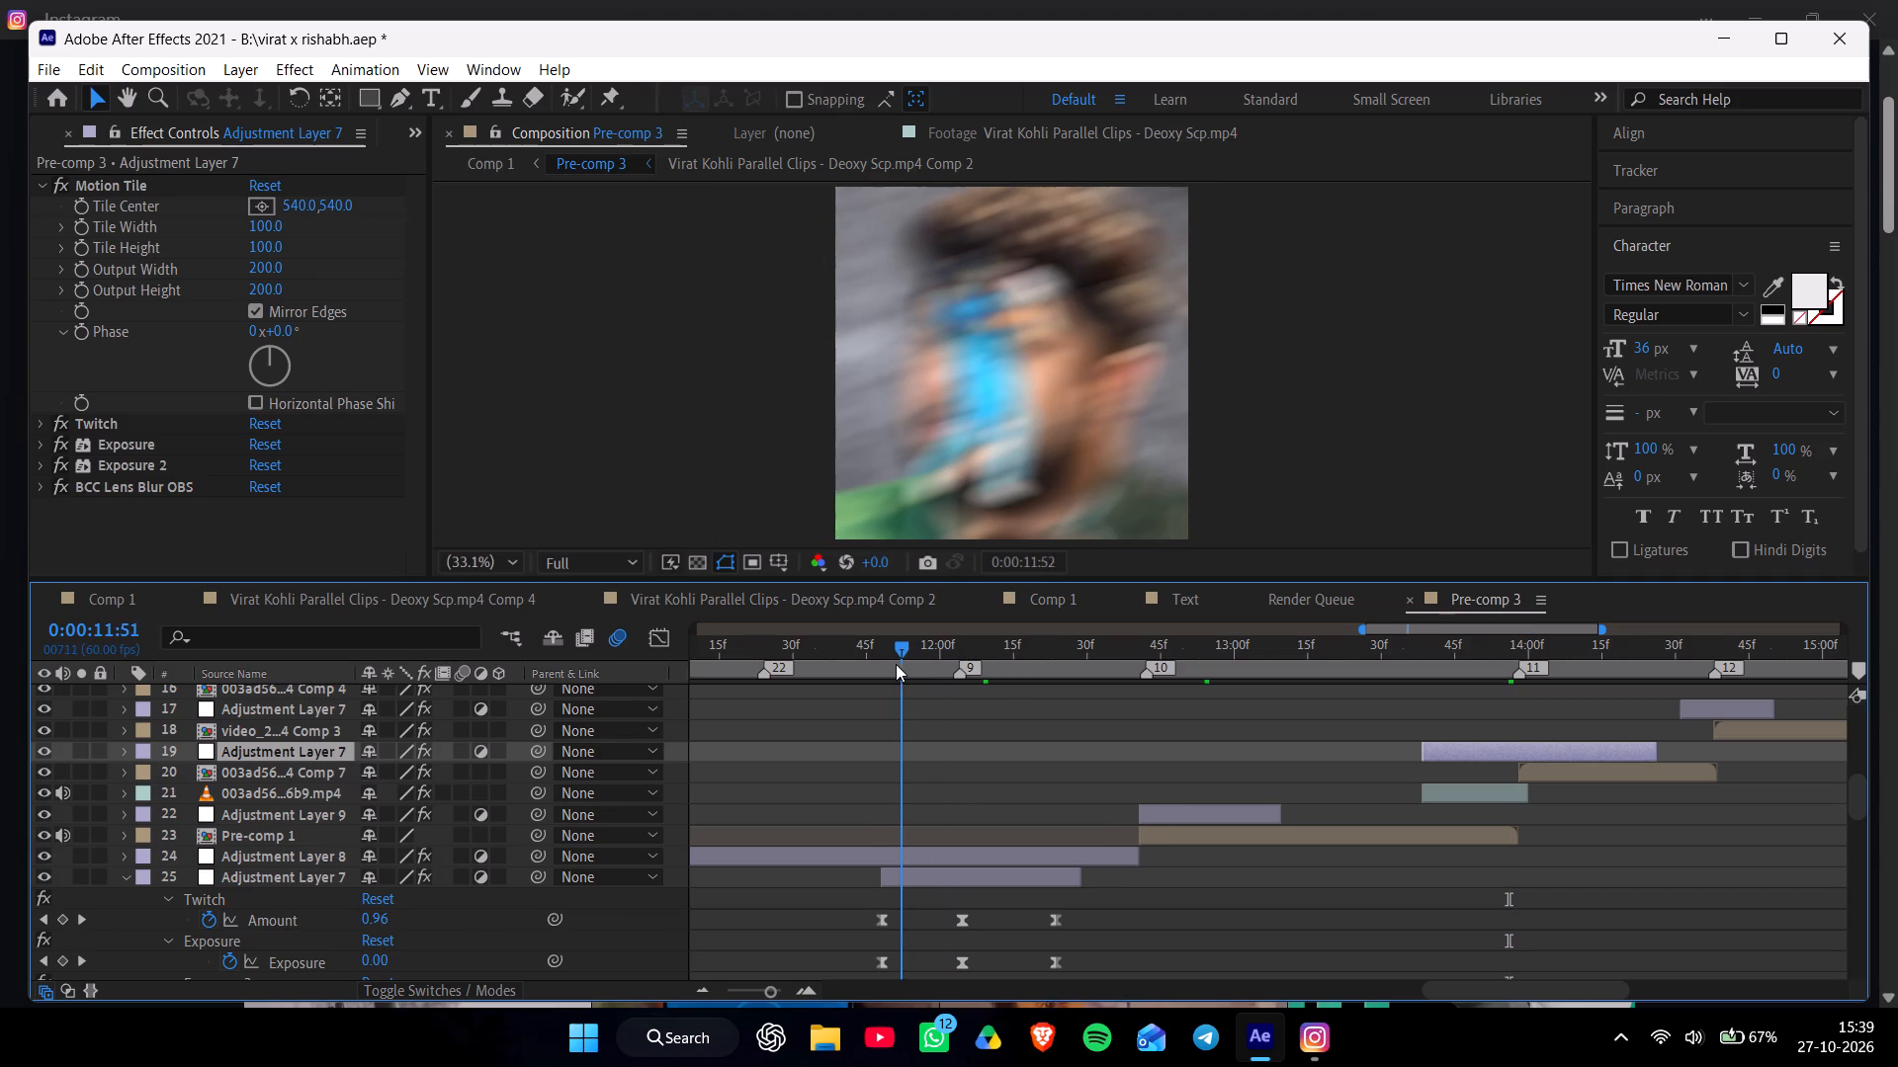
drag(896, 664, 893, 664)
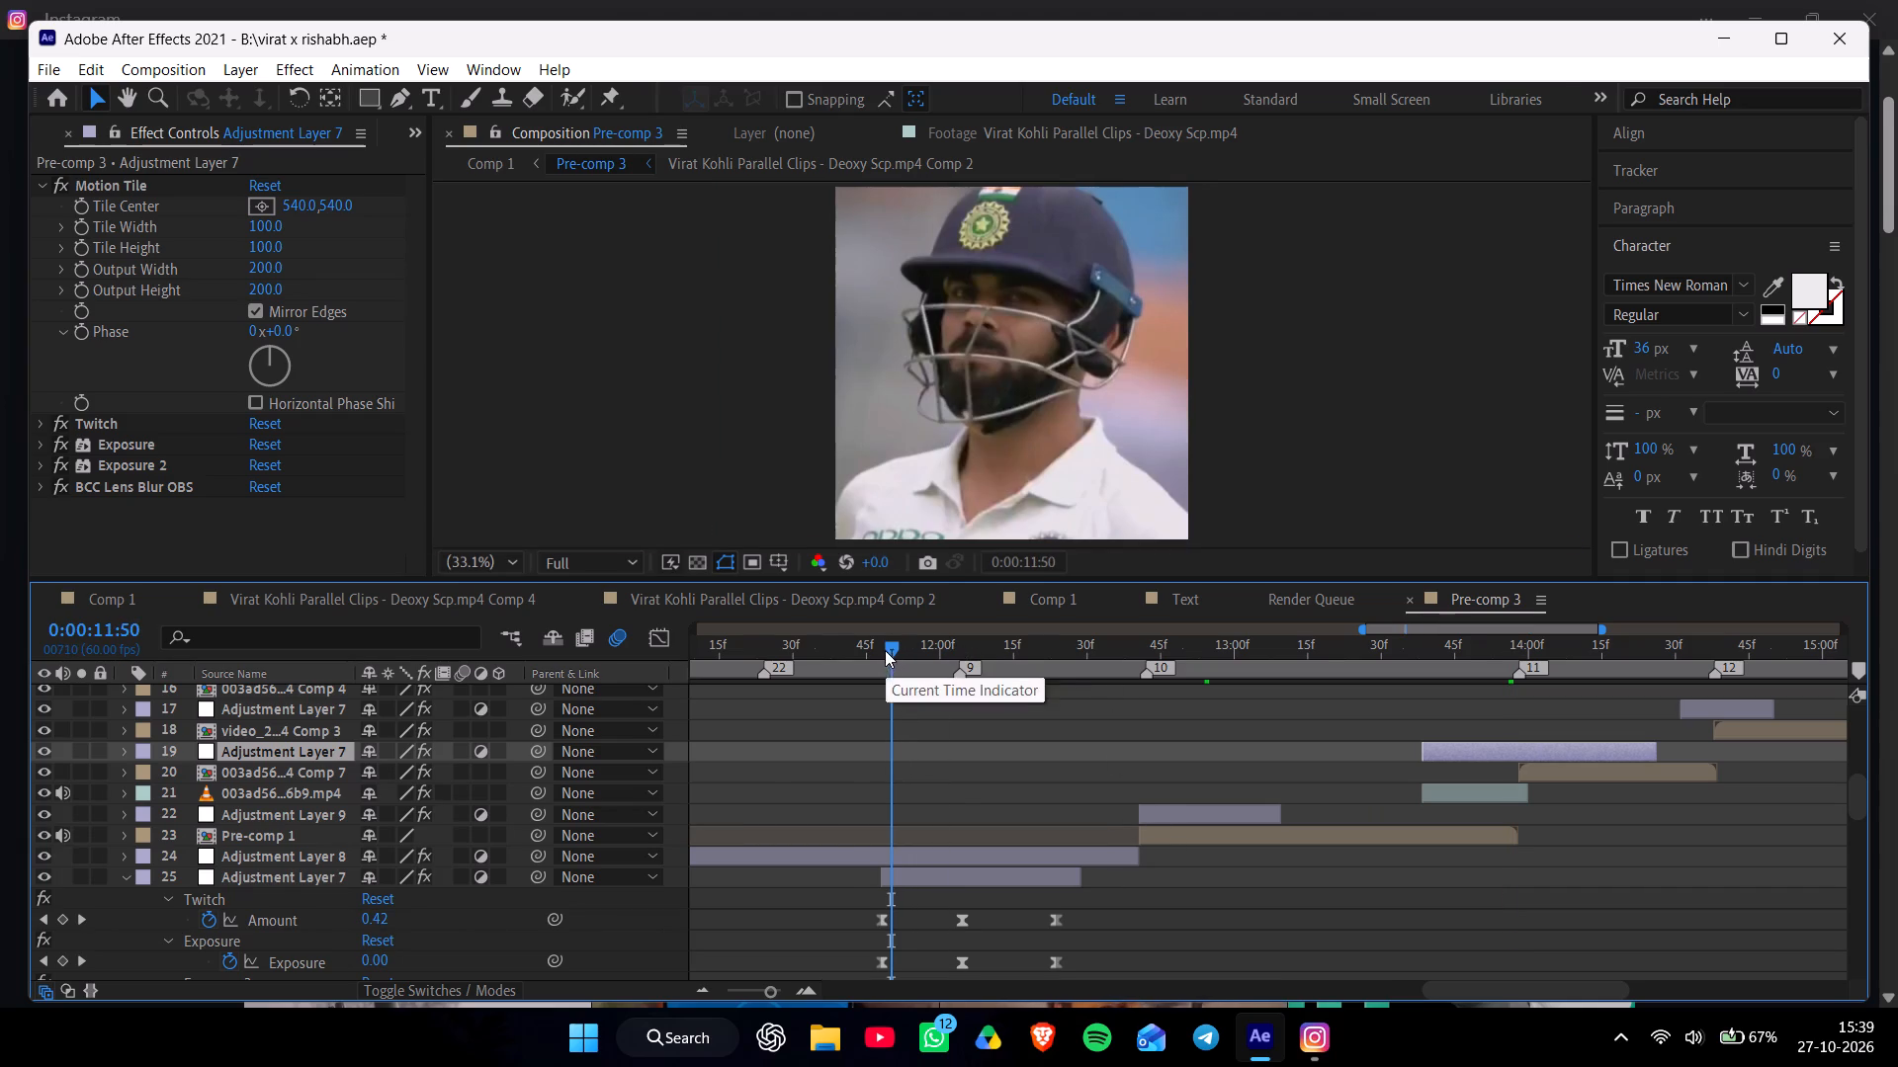
click(884, 649)
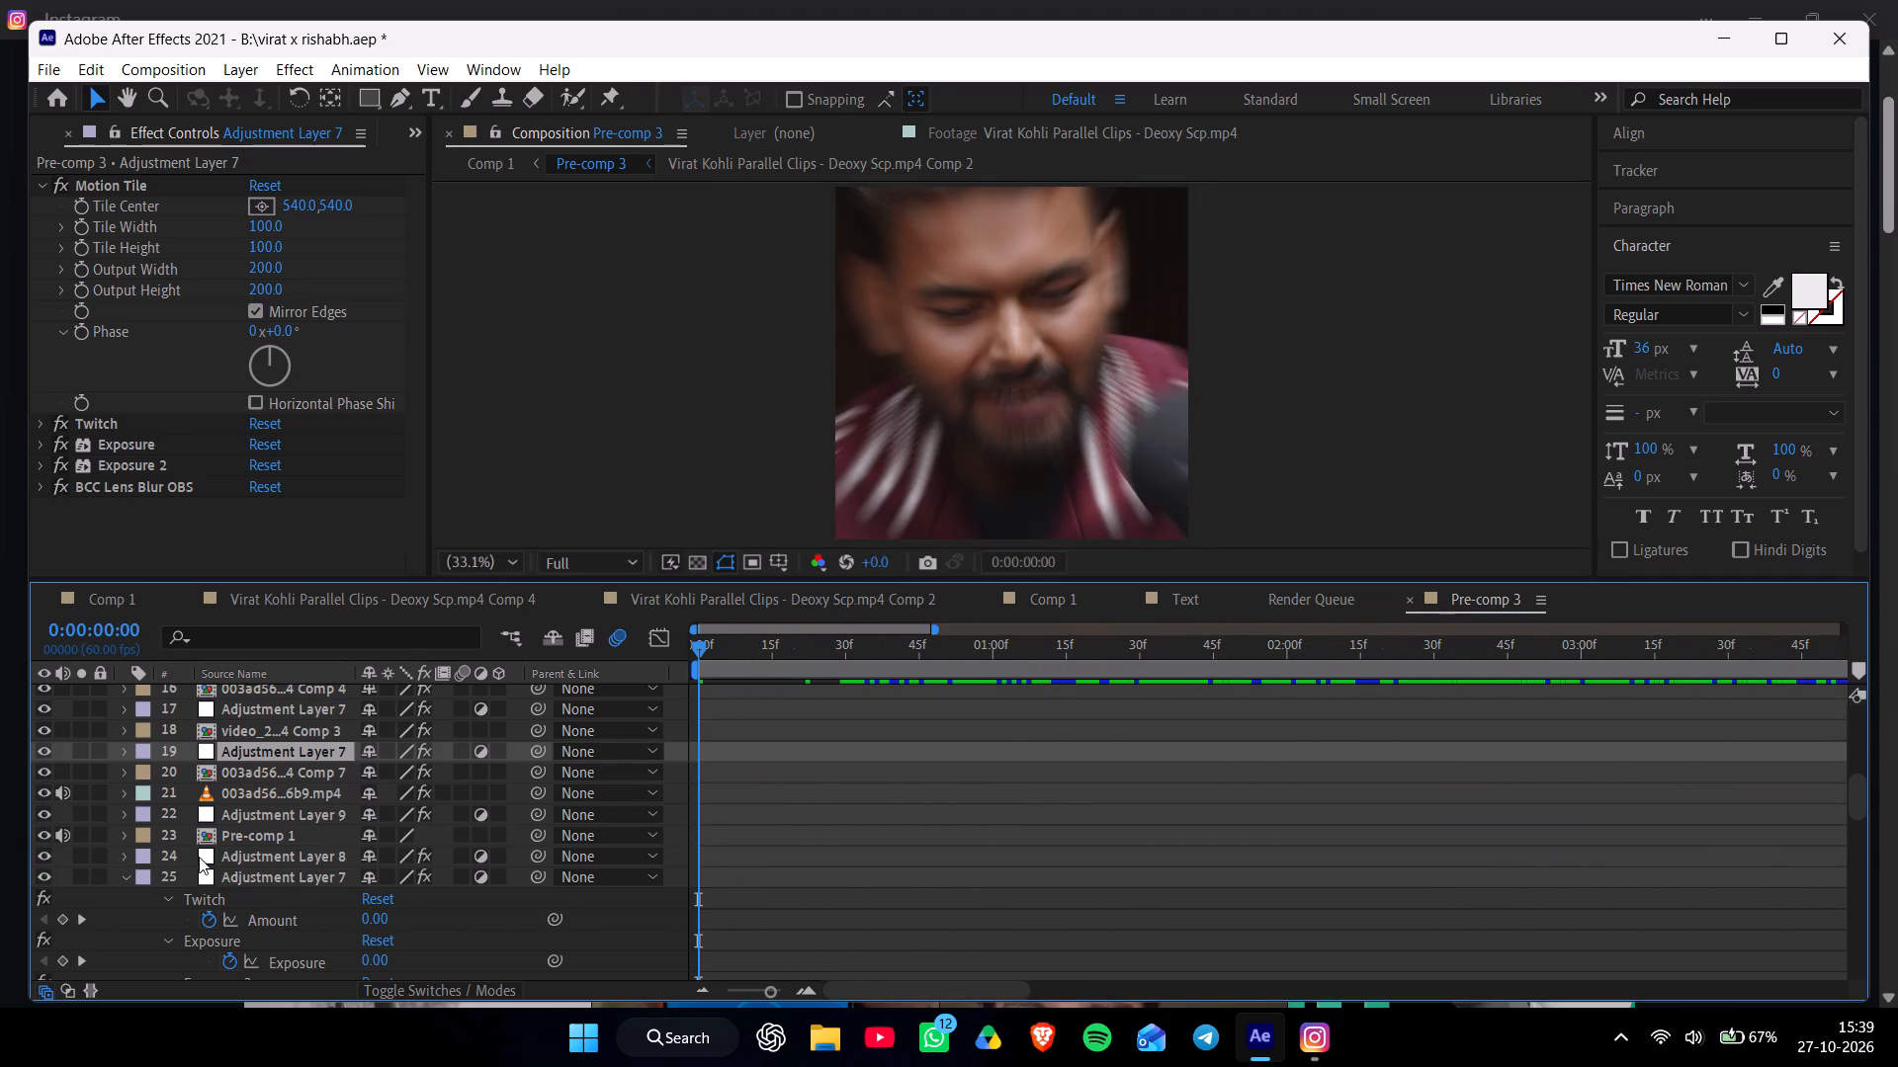
Collapse the expanded properties of Adjustment Layer 7 on layers 25 and 27.
click(127, 878)
click(127, 920)
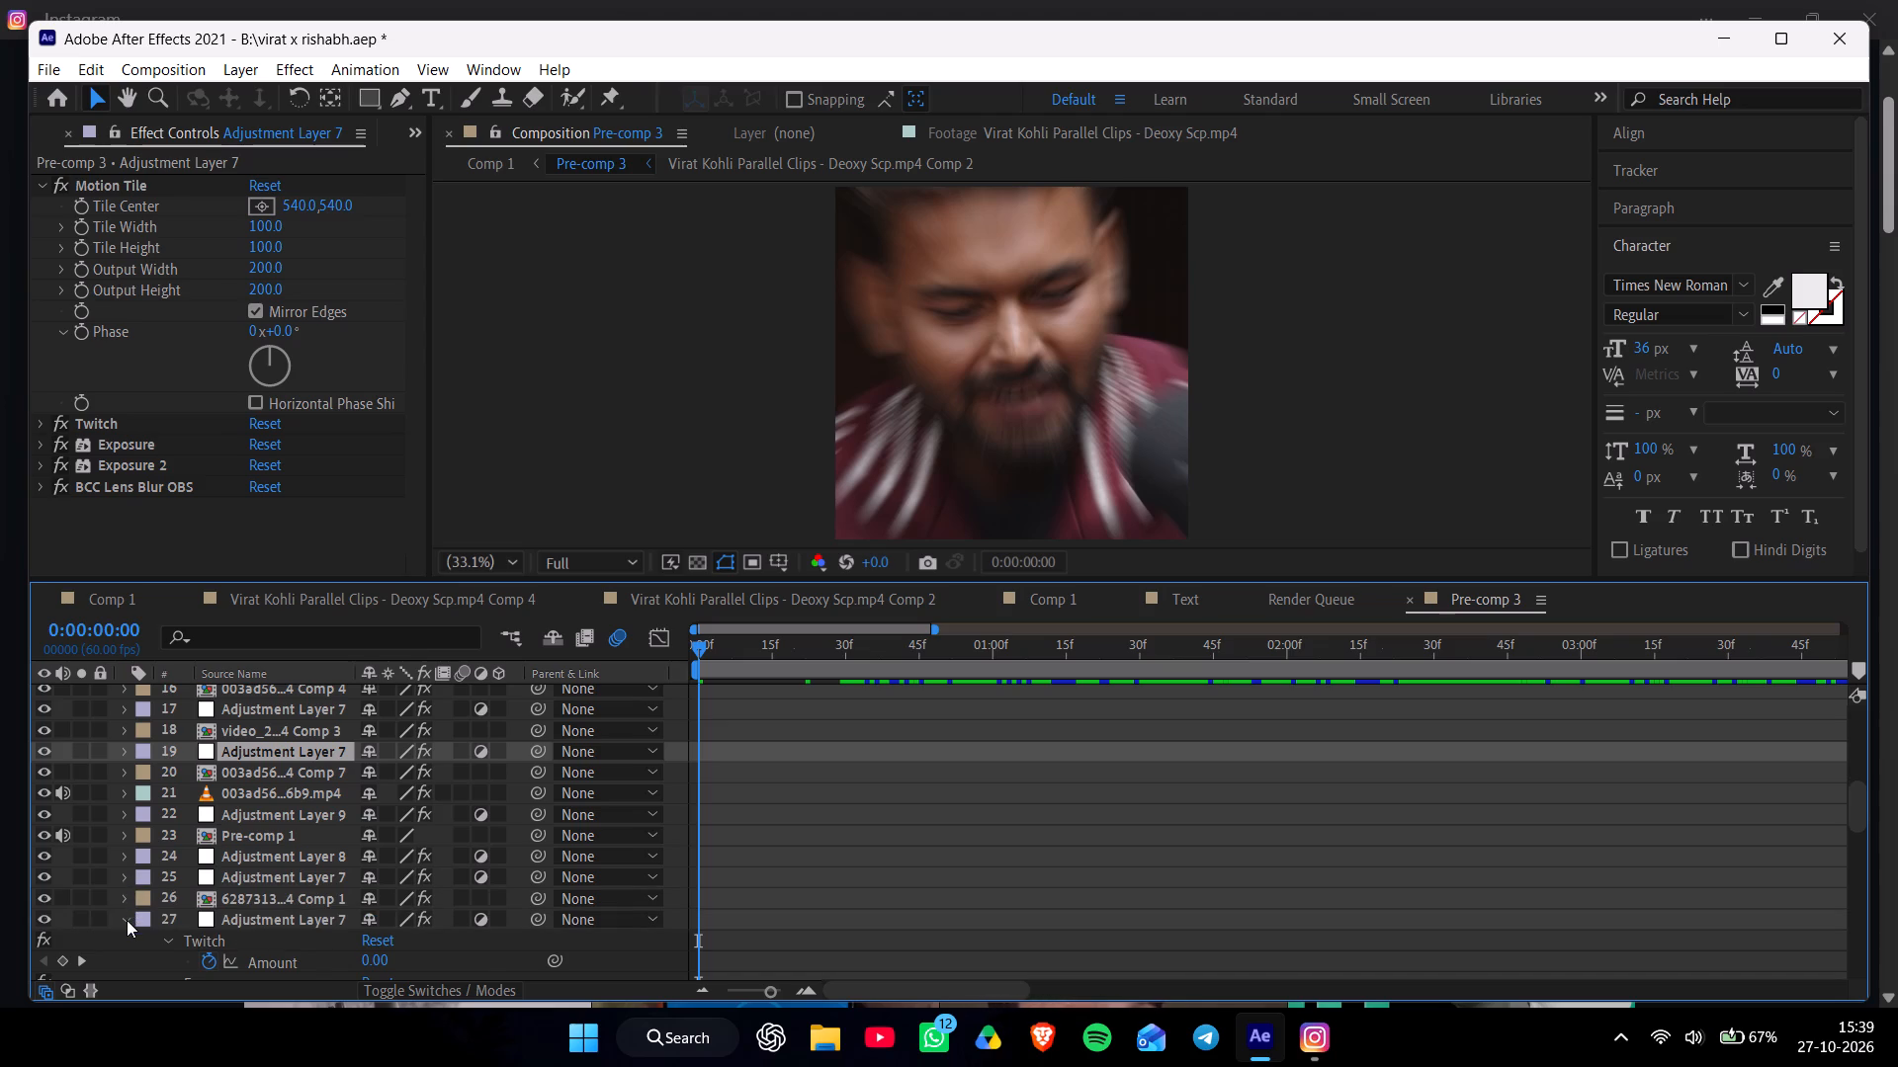
Switch to Comp 1 and preview the full edit from the start, selecting the videoplayback.webm layer during playback.
click(103, 590)
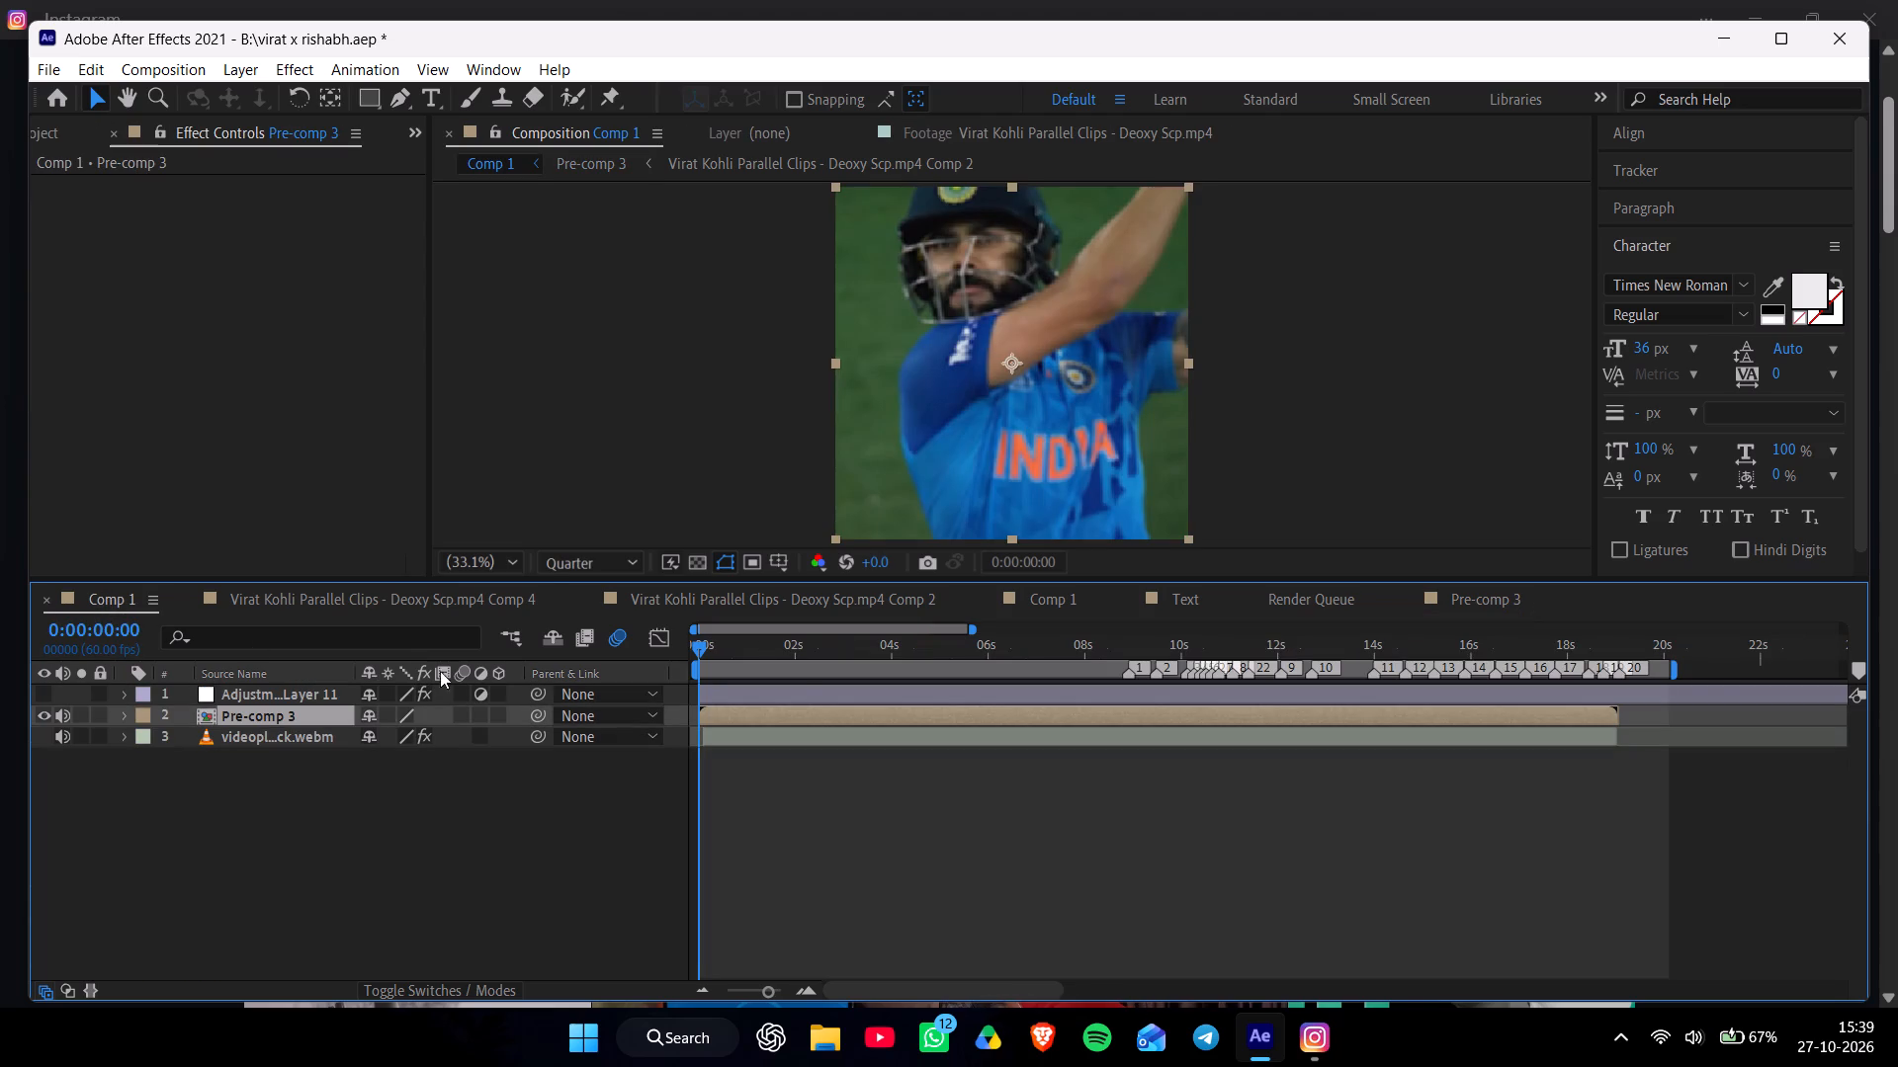
key(space)
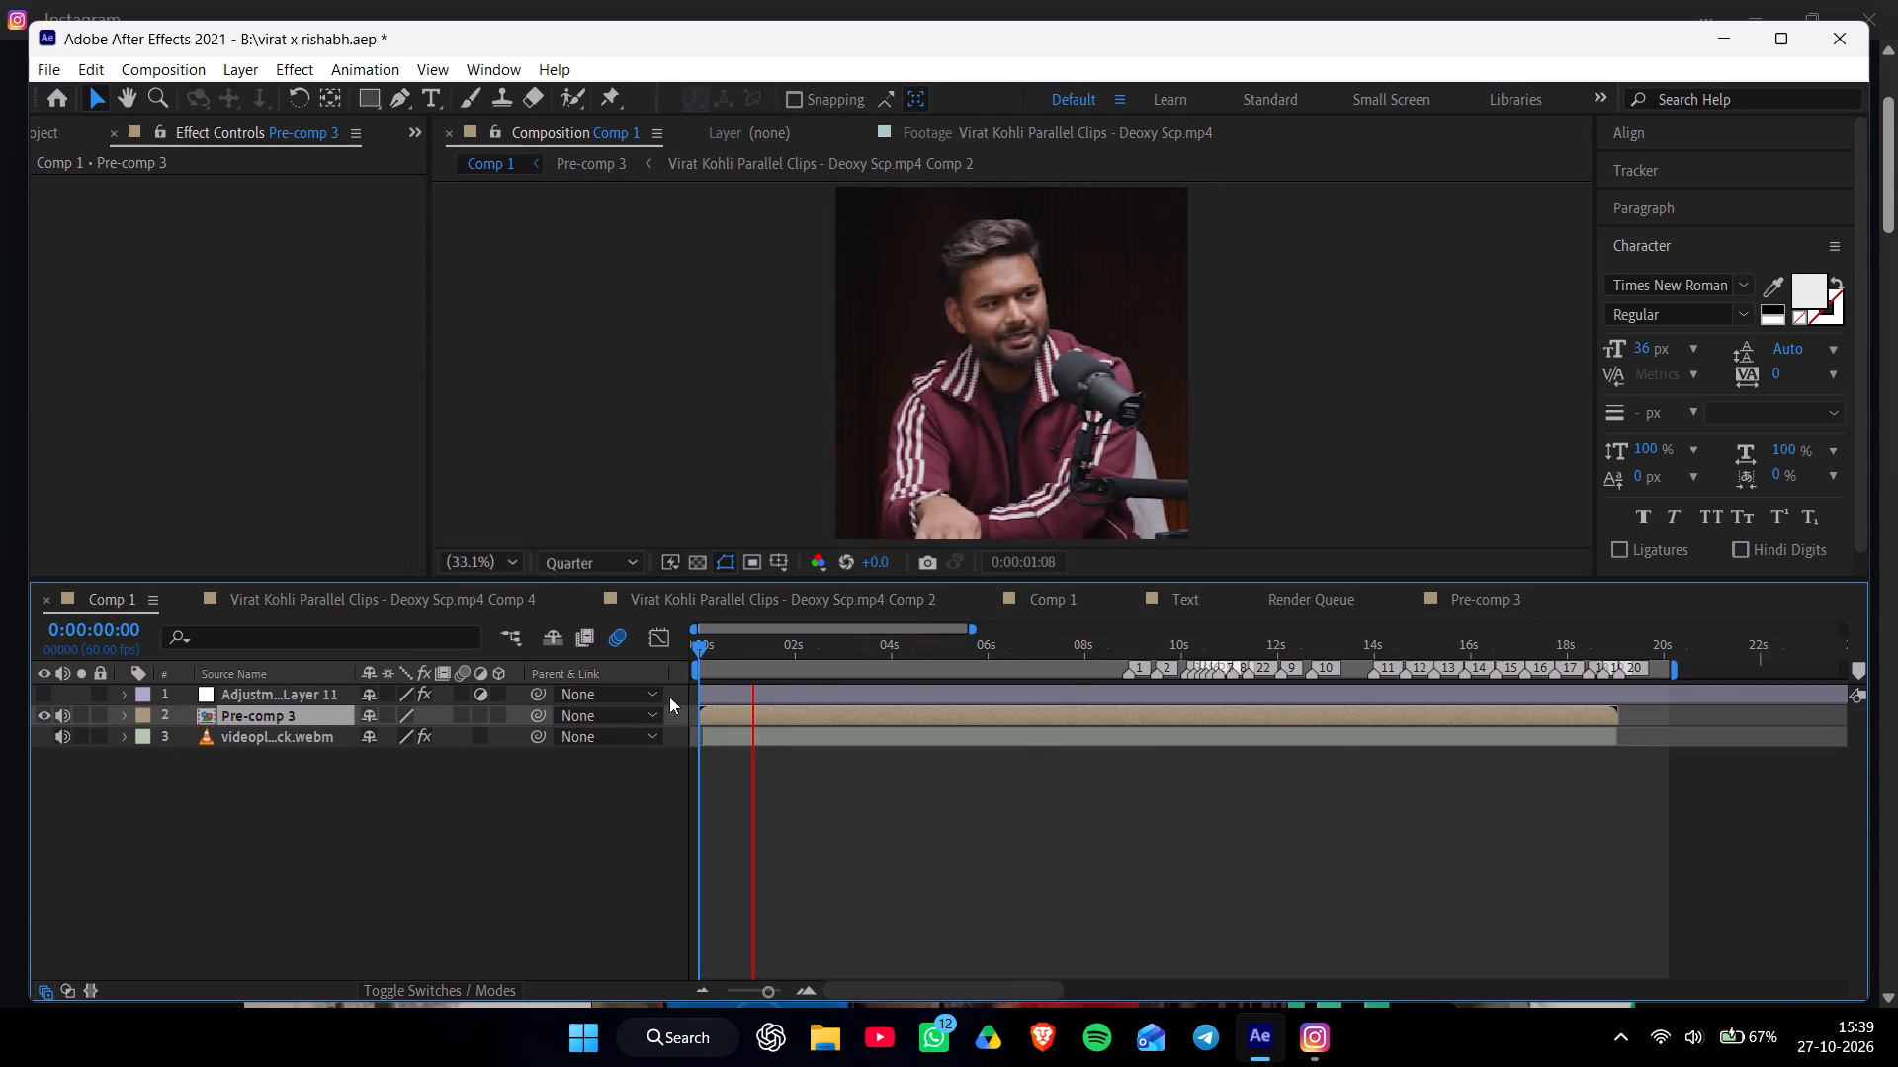
click(706, 738)
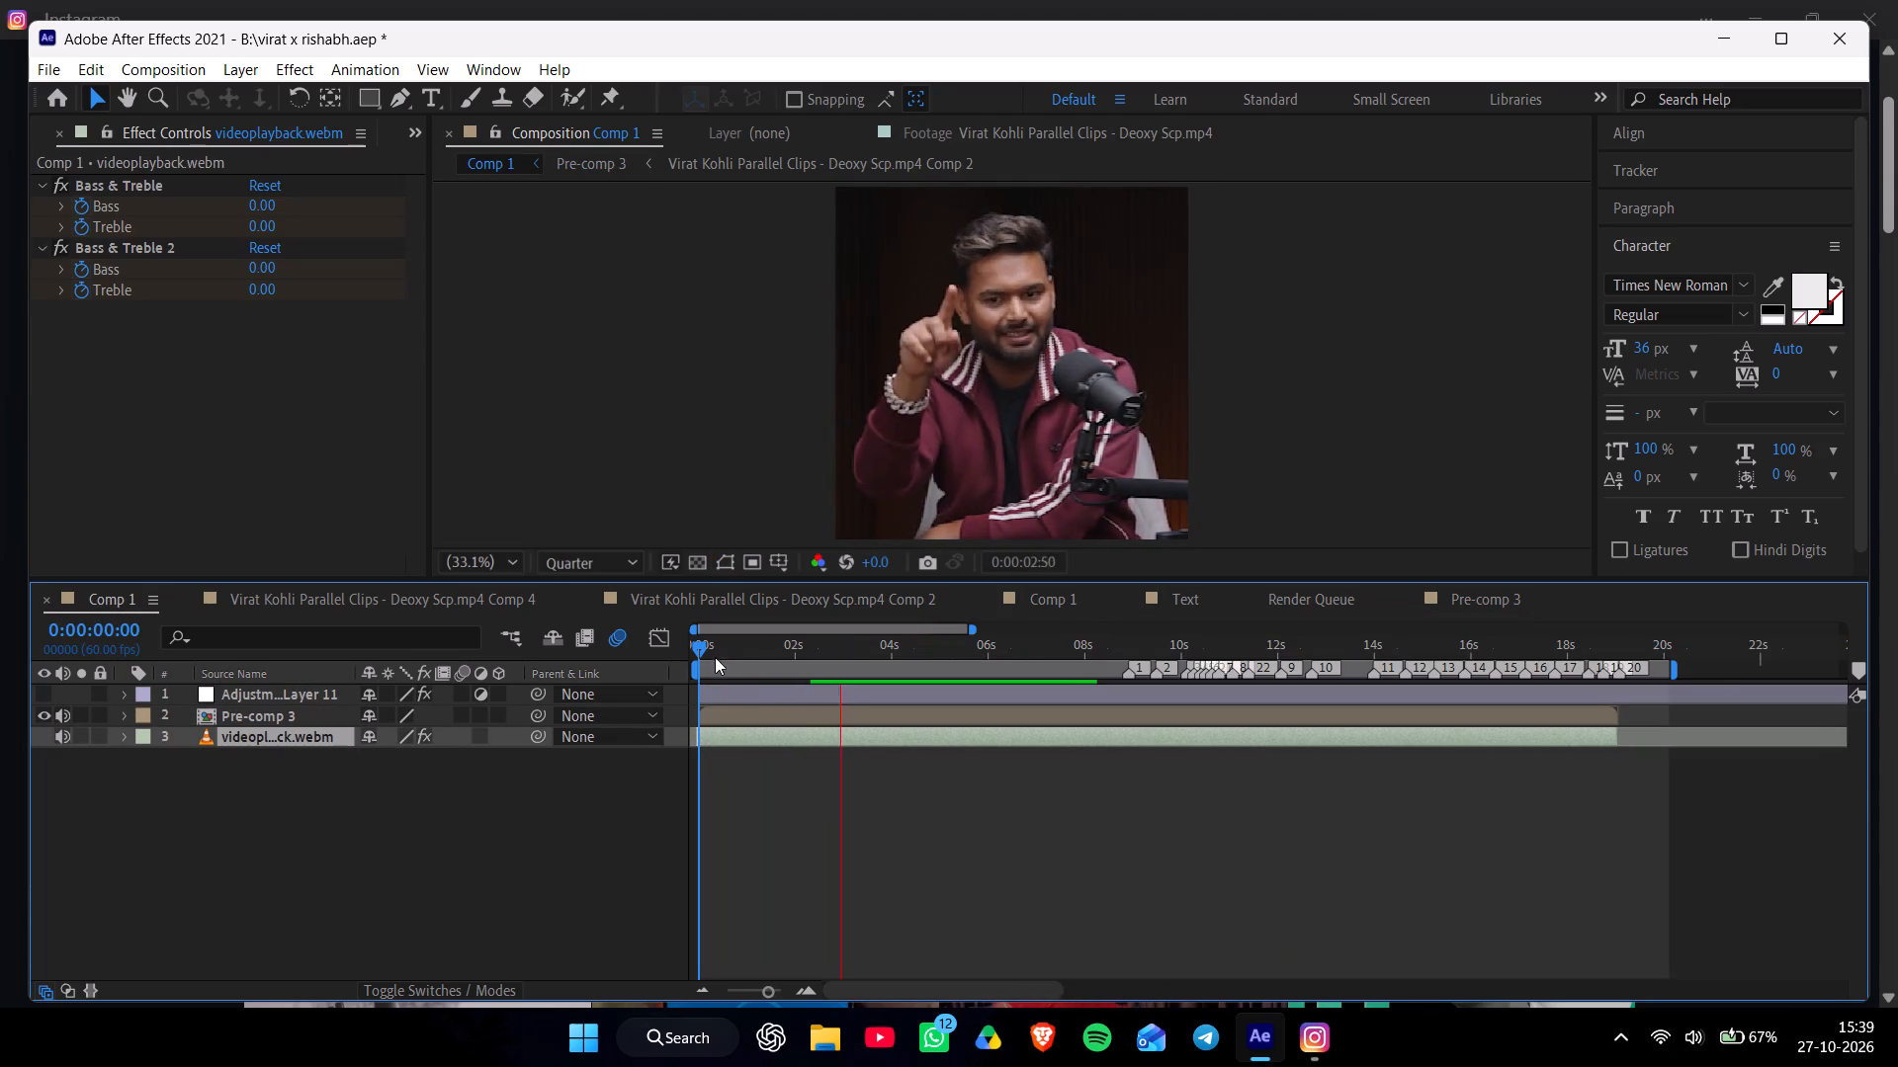
Replay the Comp 1 preview from 0:00:00:00 to review the edit from the start.
click(700, 652)
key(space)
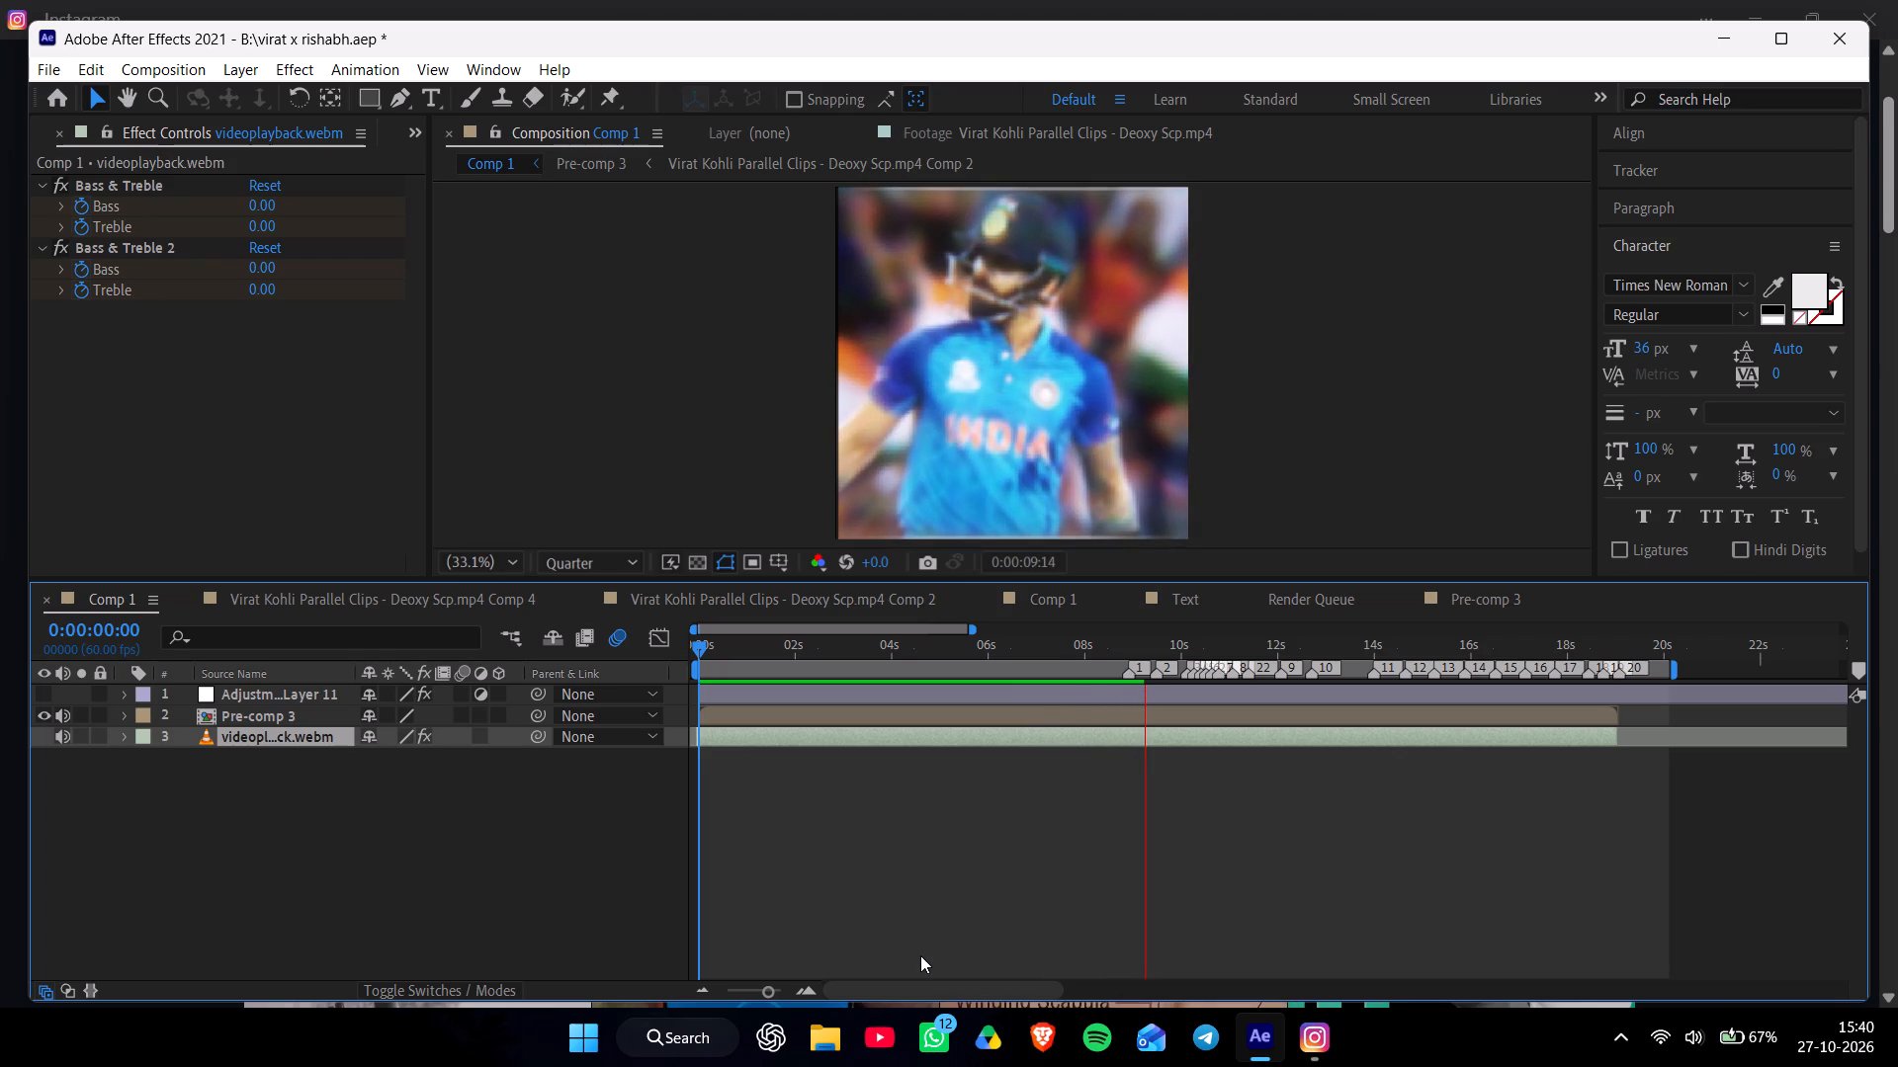
scroll(230, 27, down, 2)
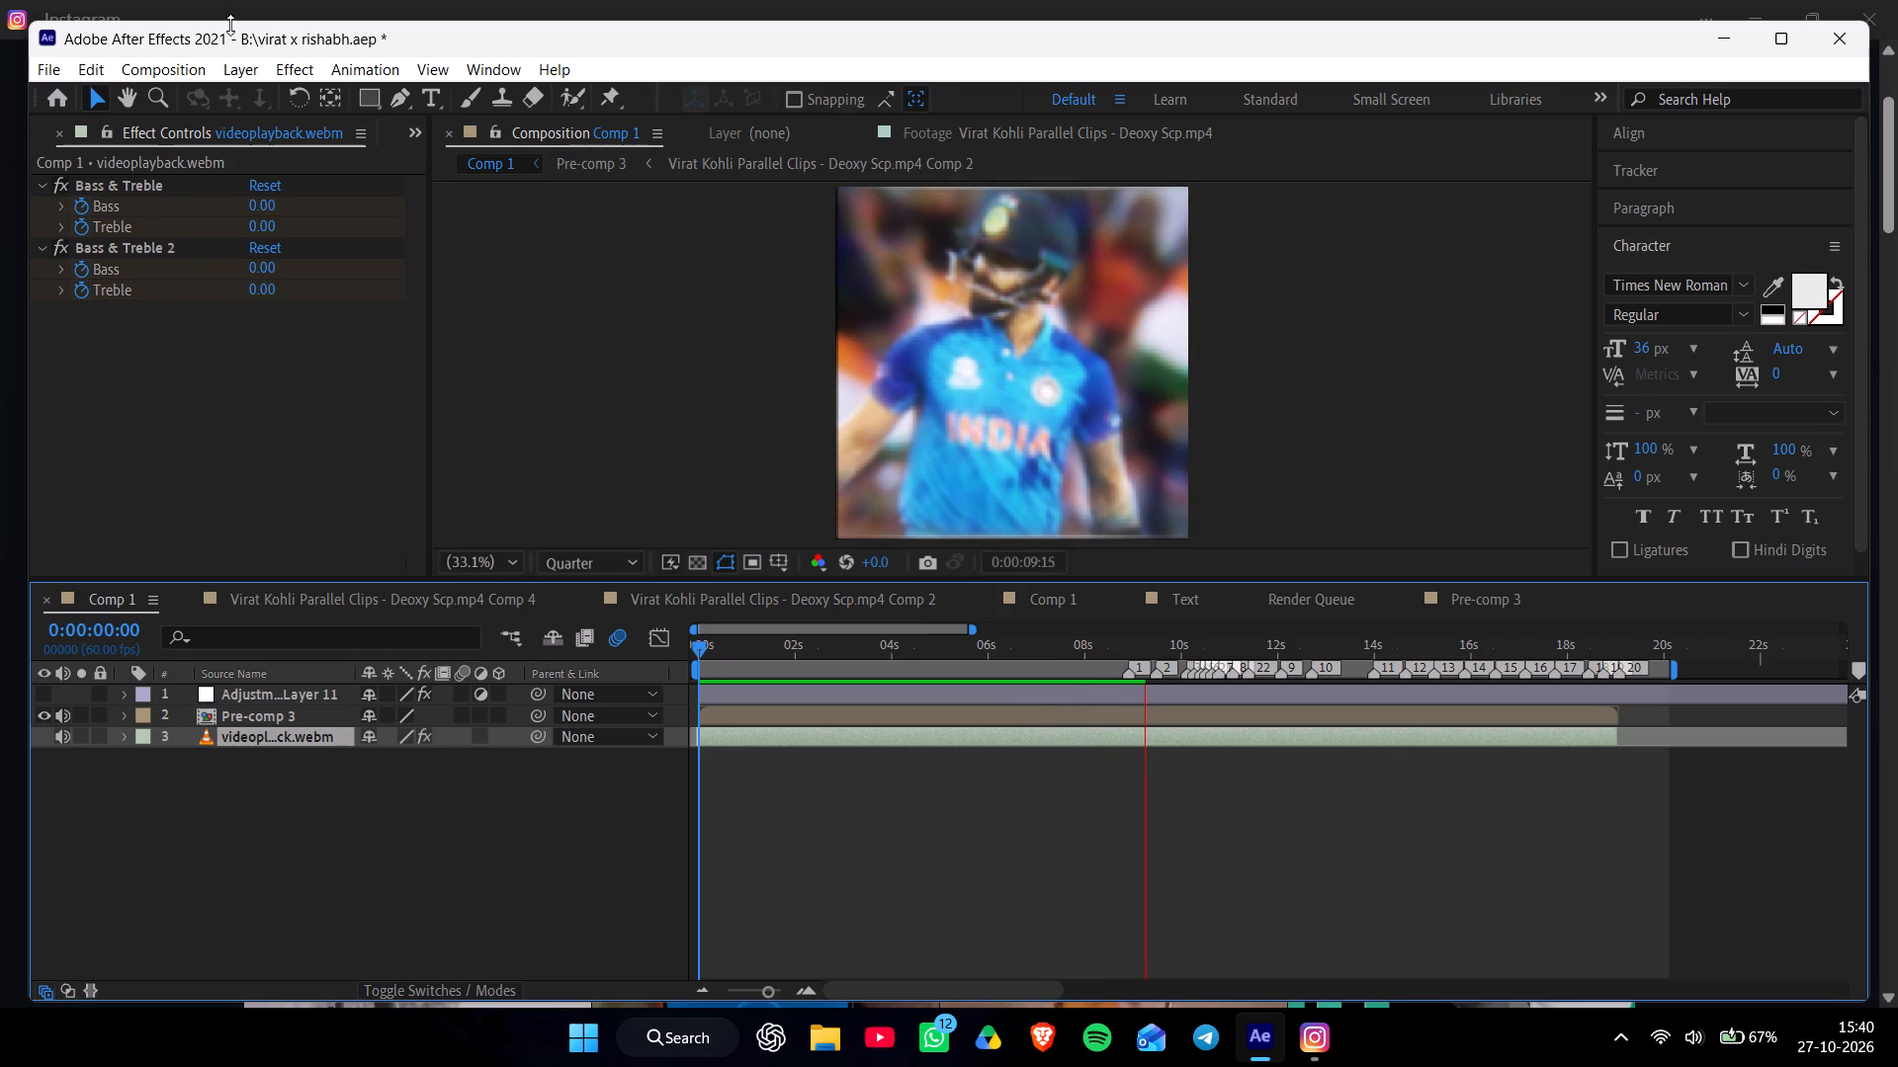
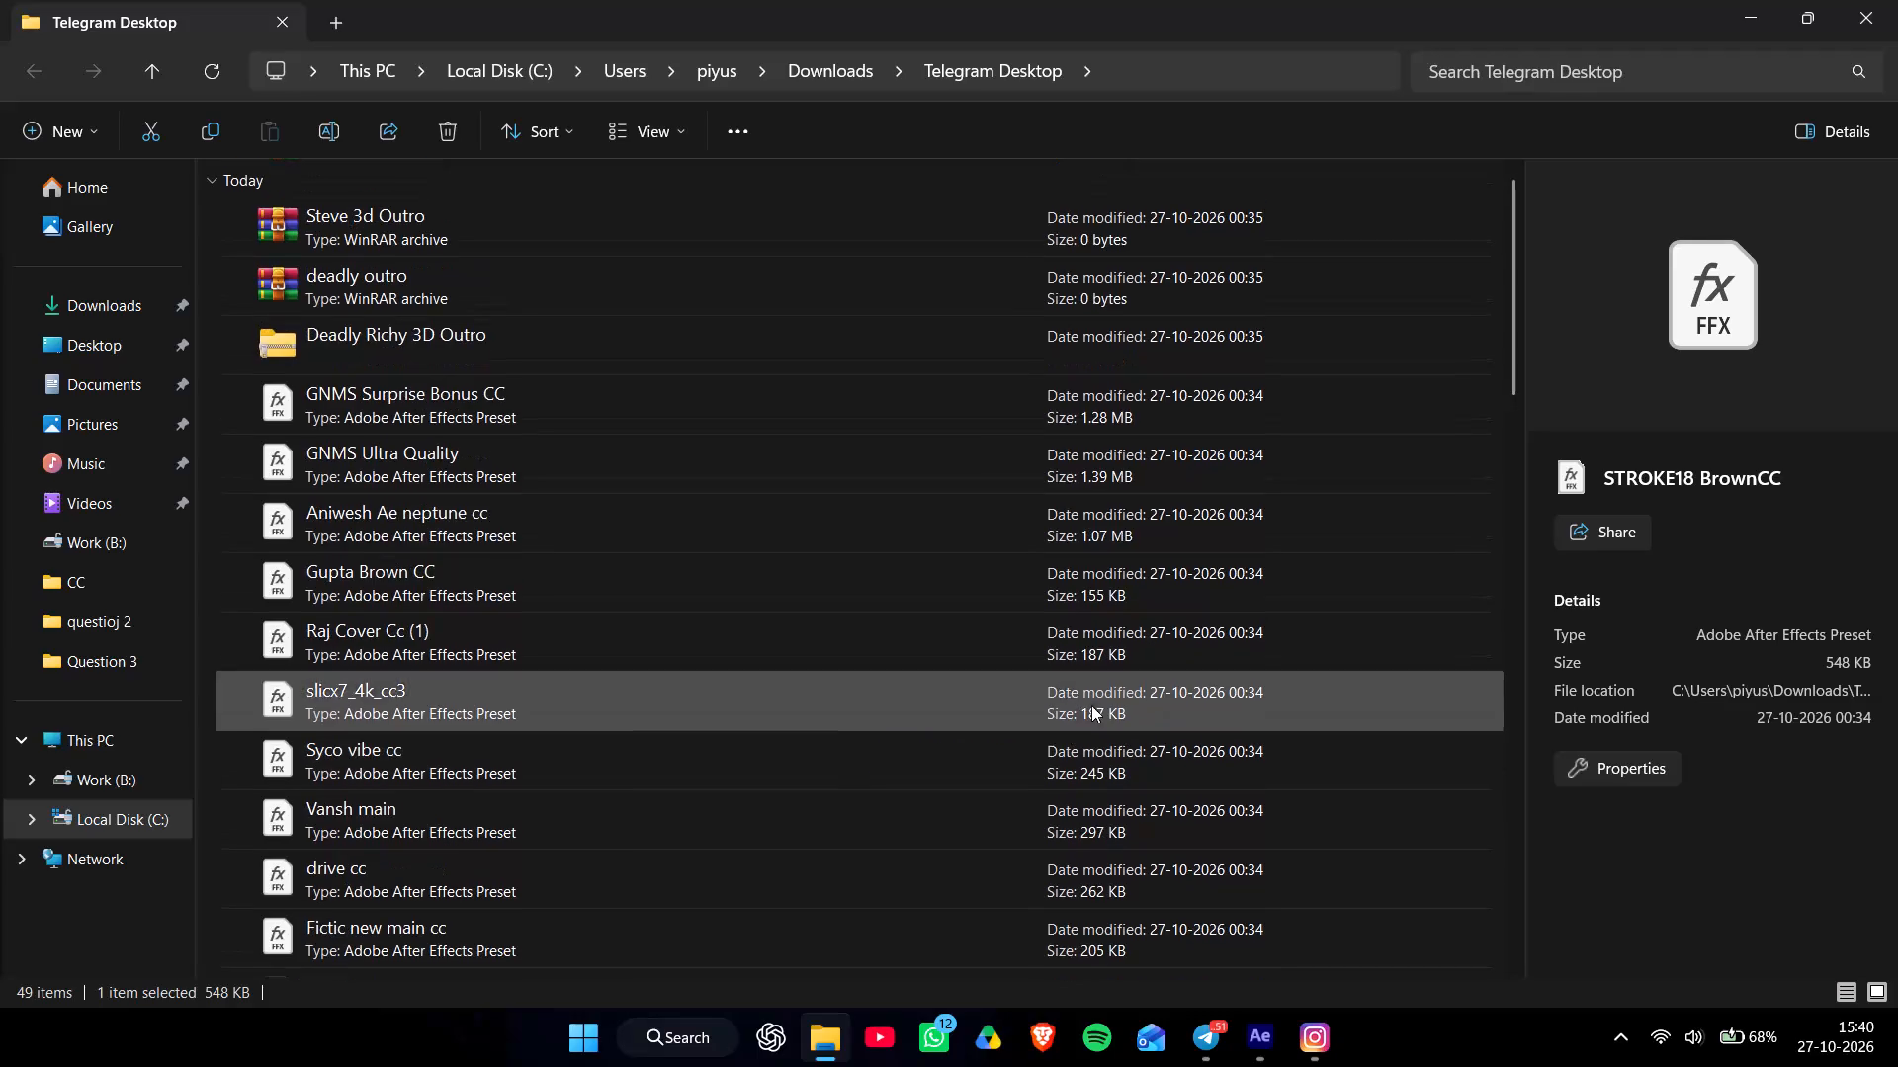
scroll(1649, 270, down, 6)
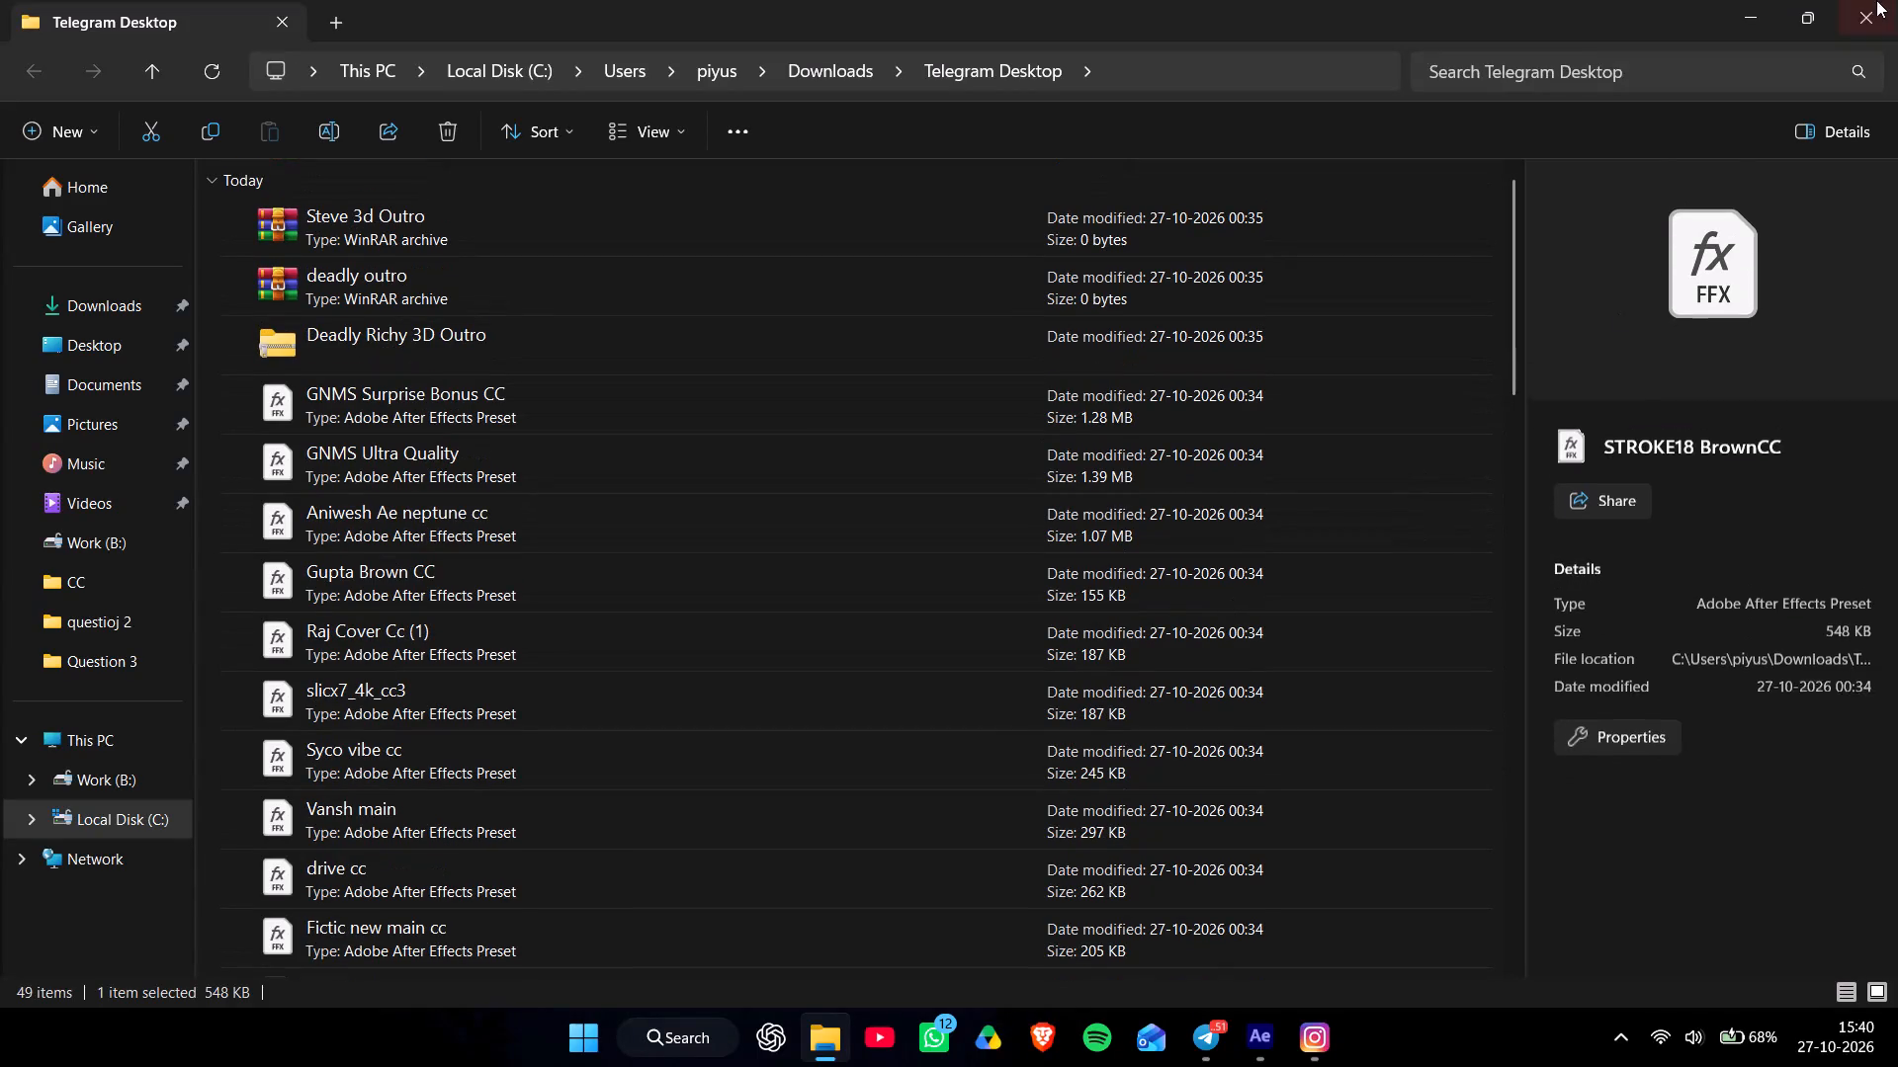
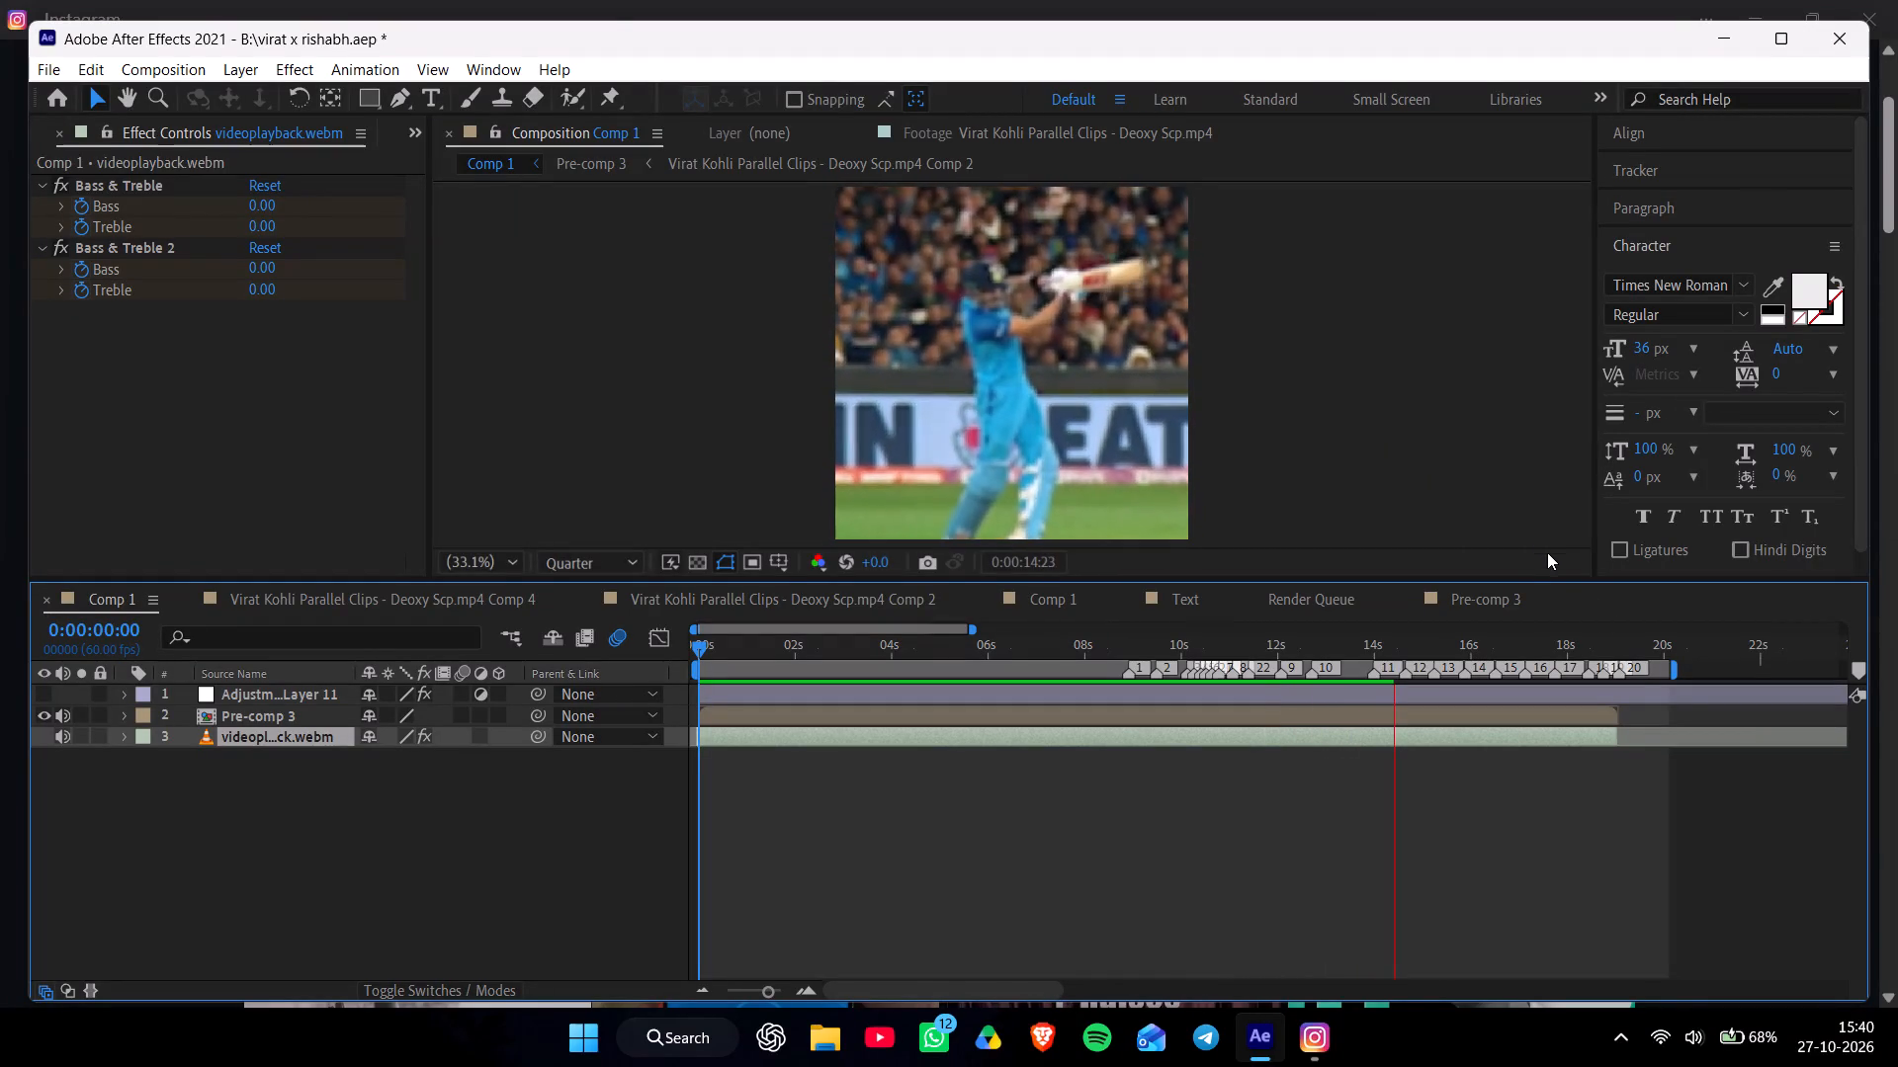
Extend the videoplayback.webm layer's out point to the end of Comp 1 and check its Bass & Treble and Audio Levels keyframes.
click(1616, 648)
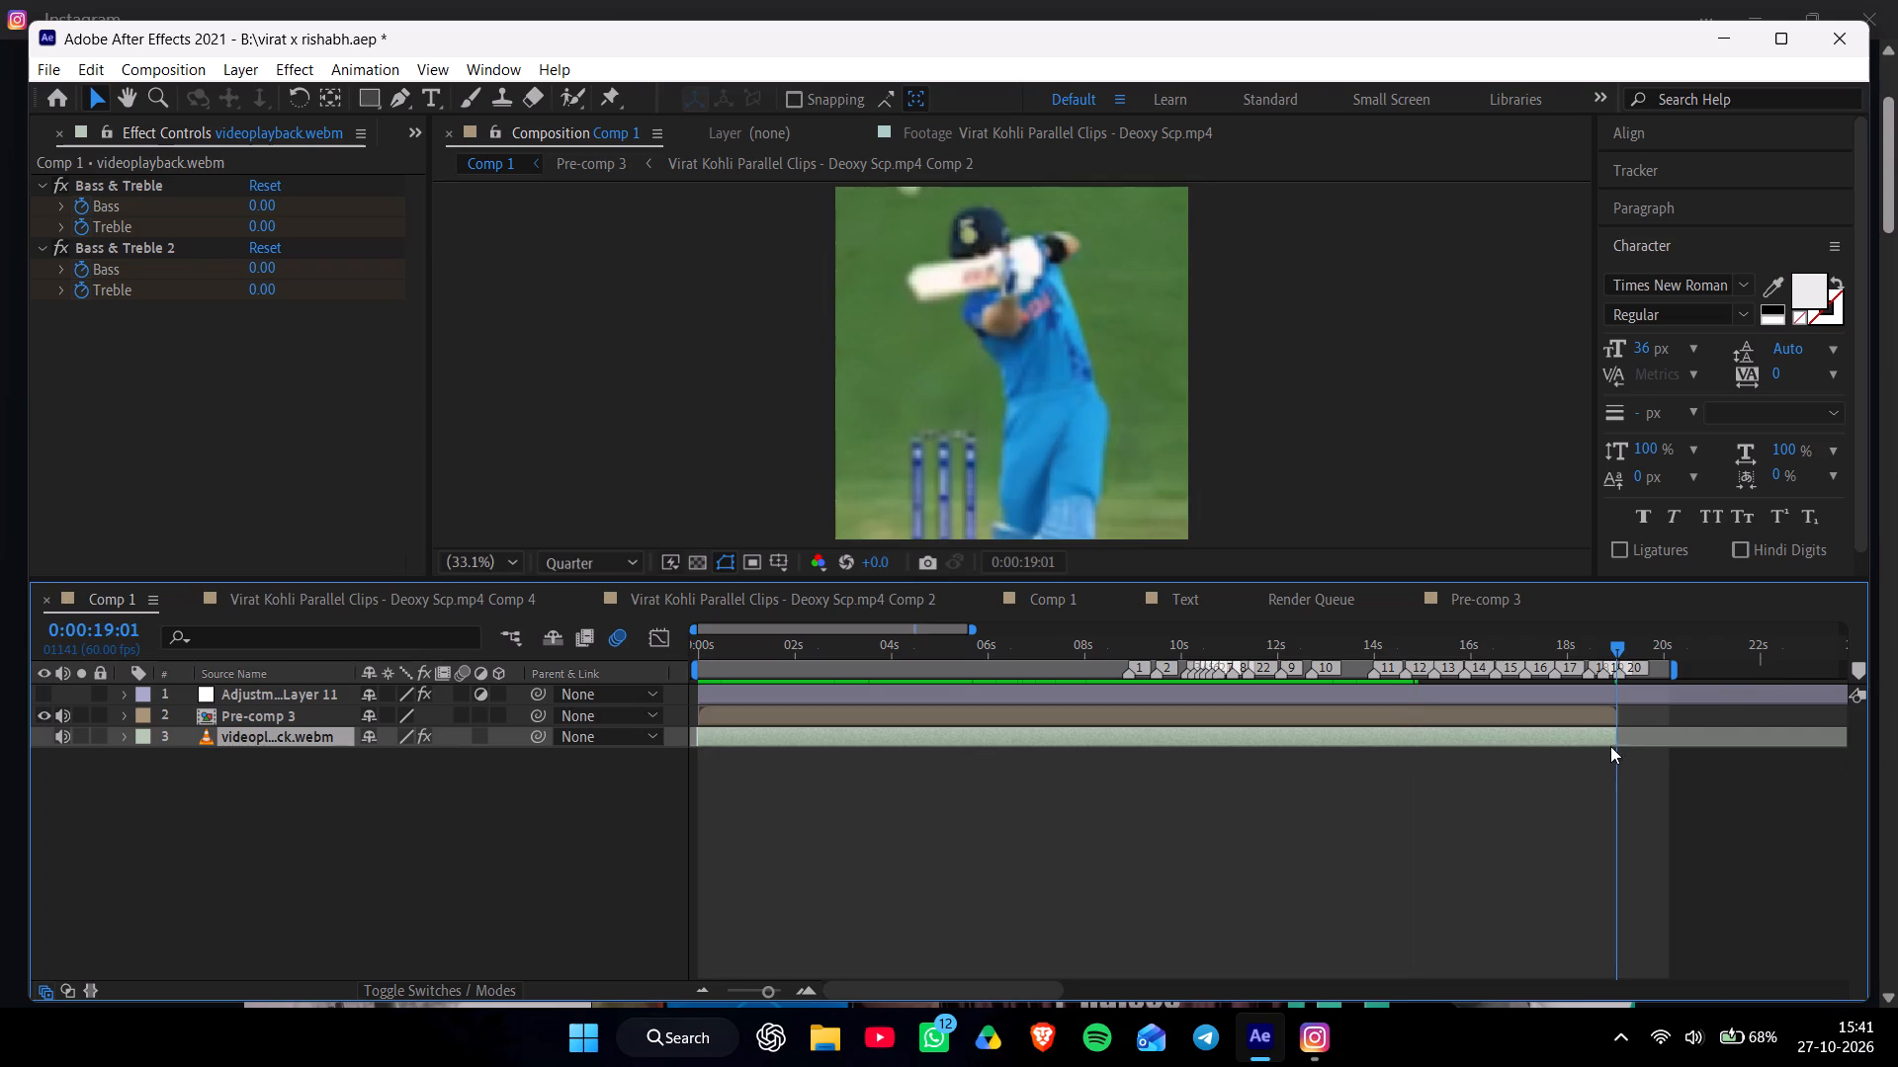
drag(1621, 737, 1676, 738)
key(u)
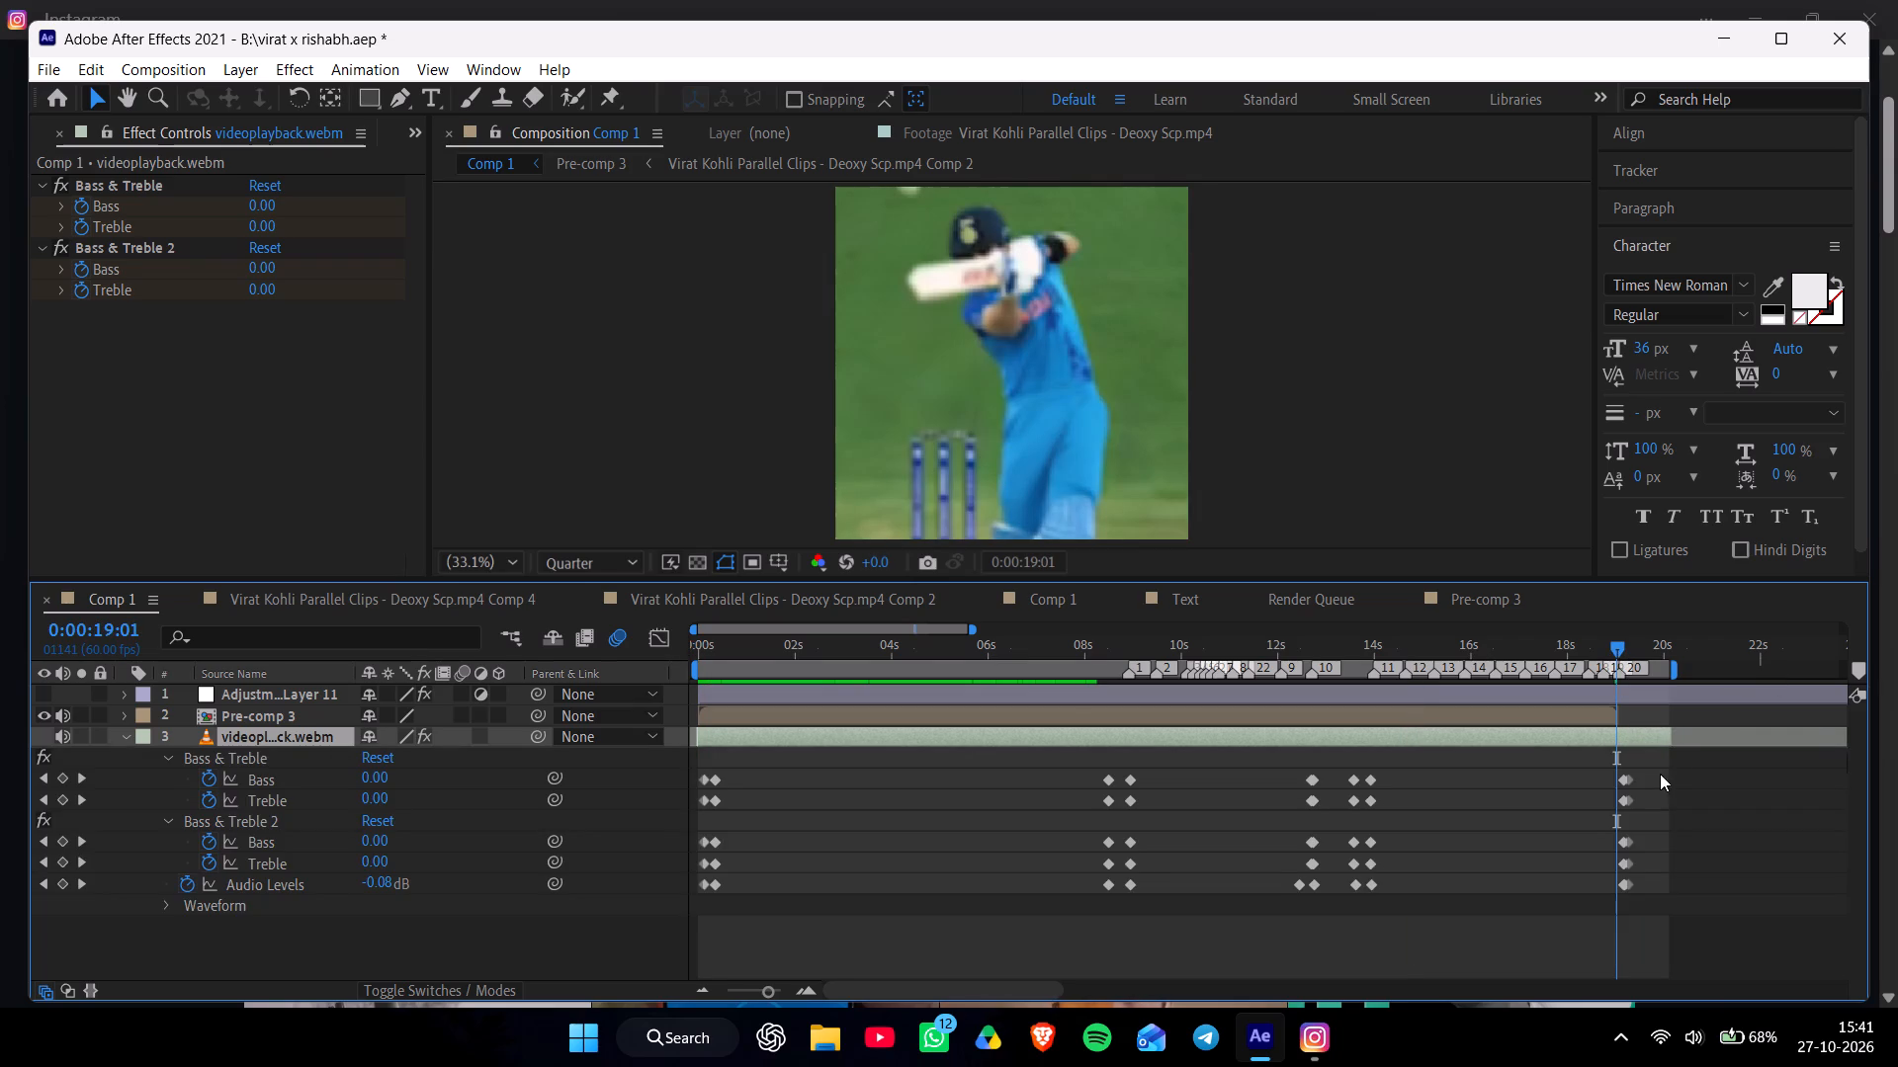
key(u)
Preview Comp 1 from 0:00:08:24.
click(1103, 638)
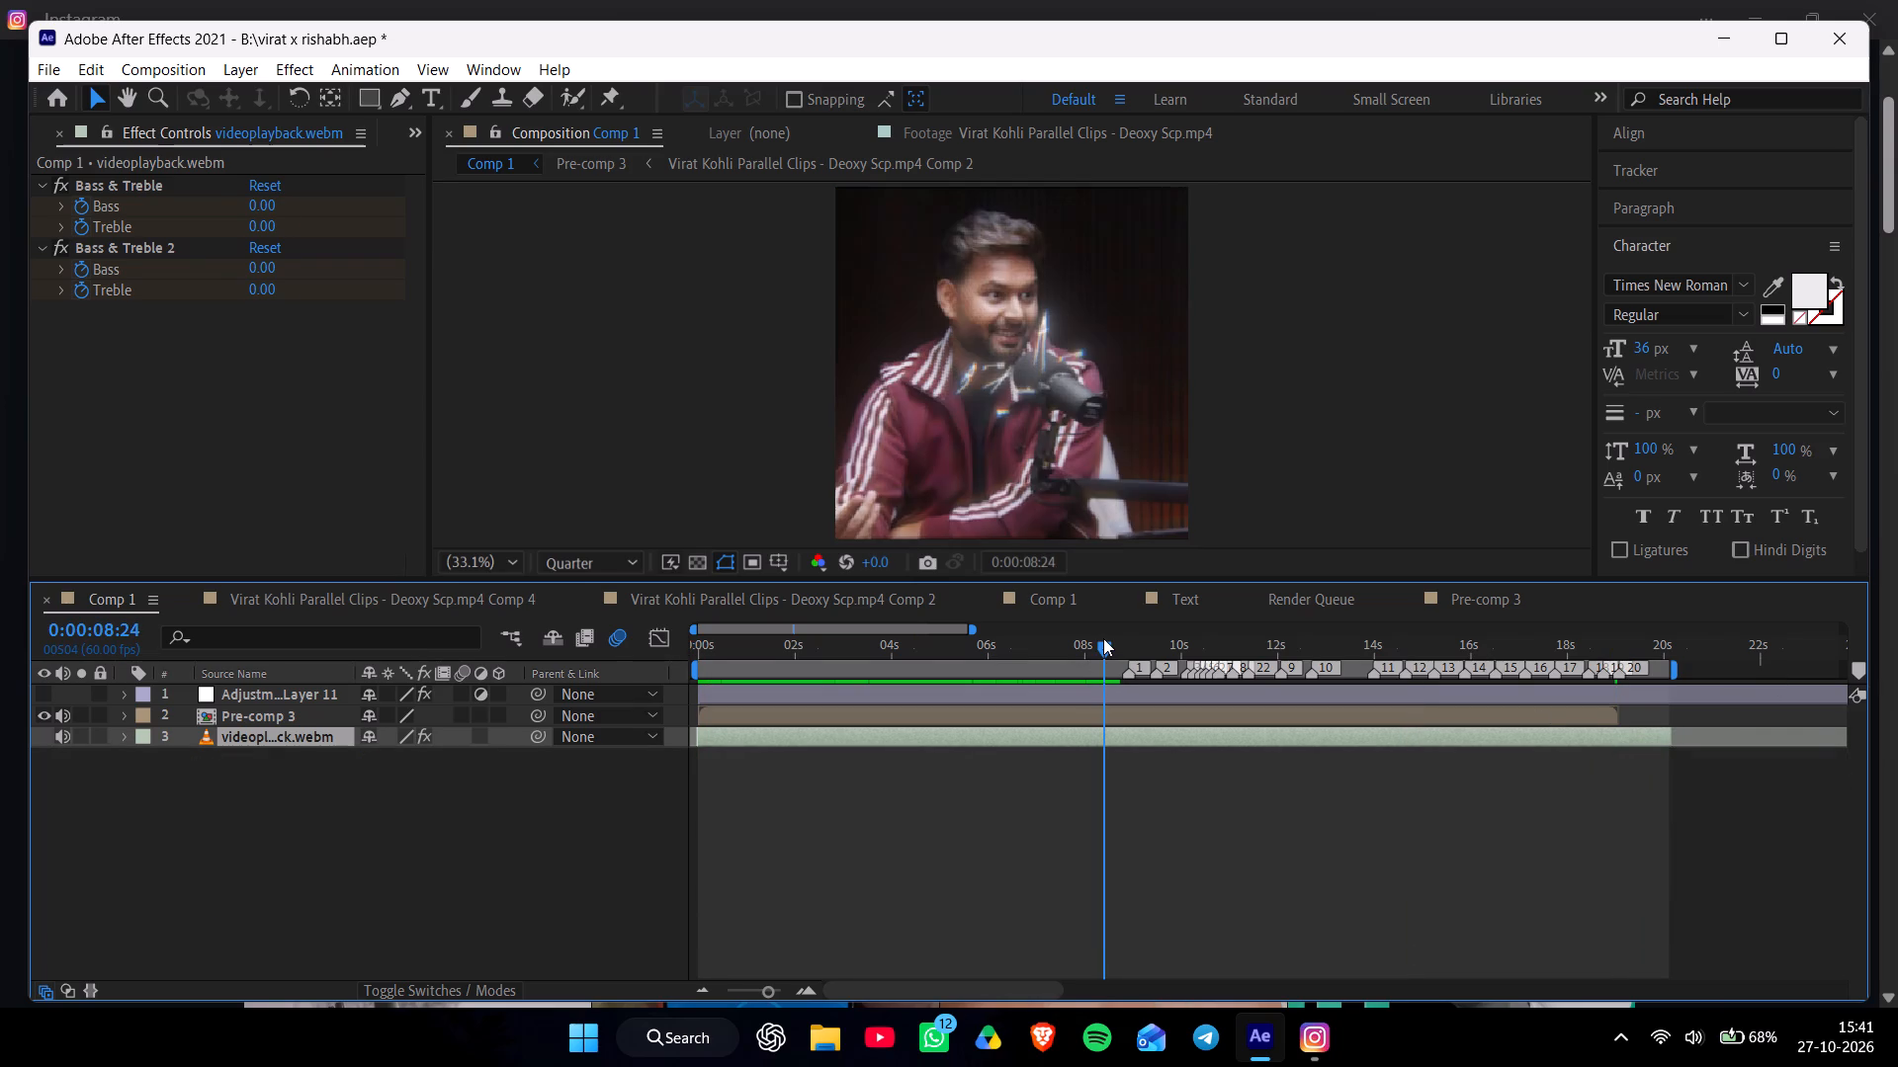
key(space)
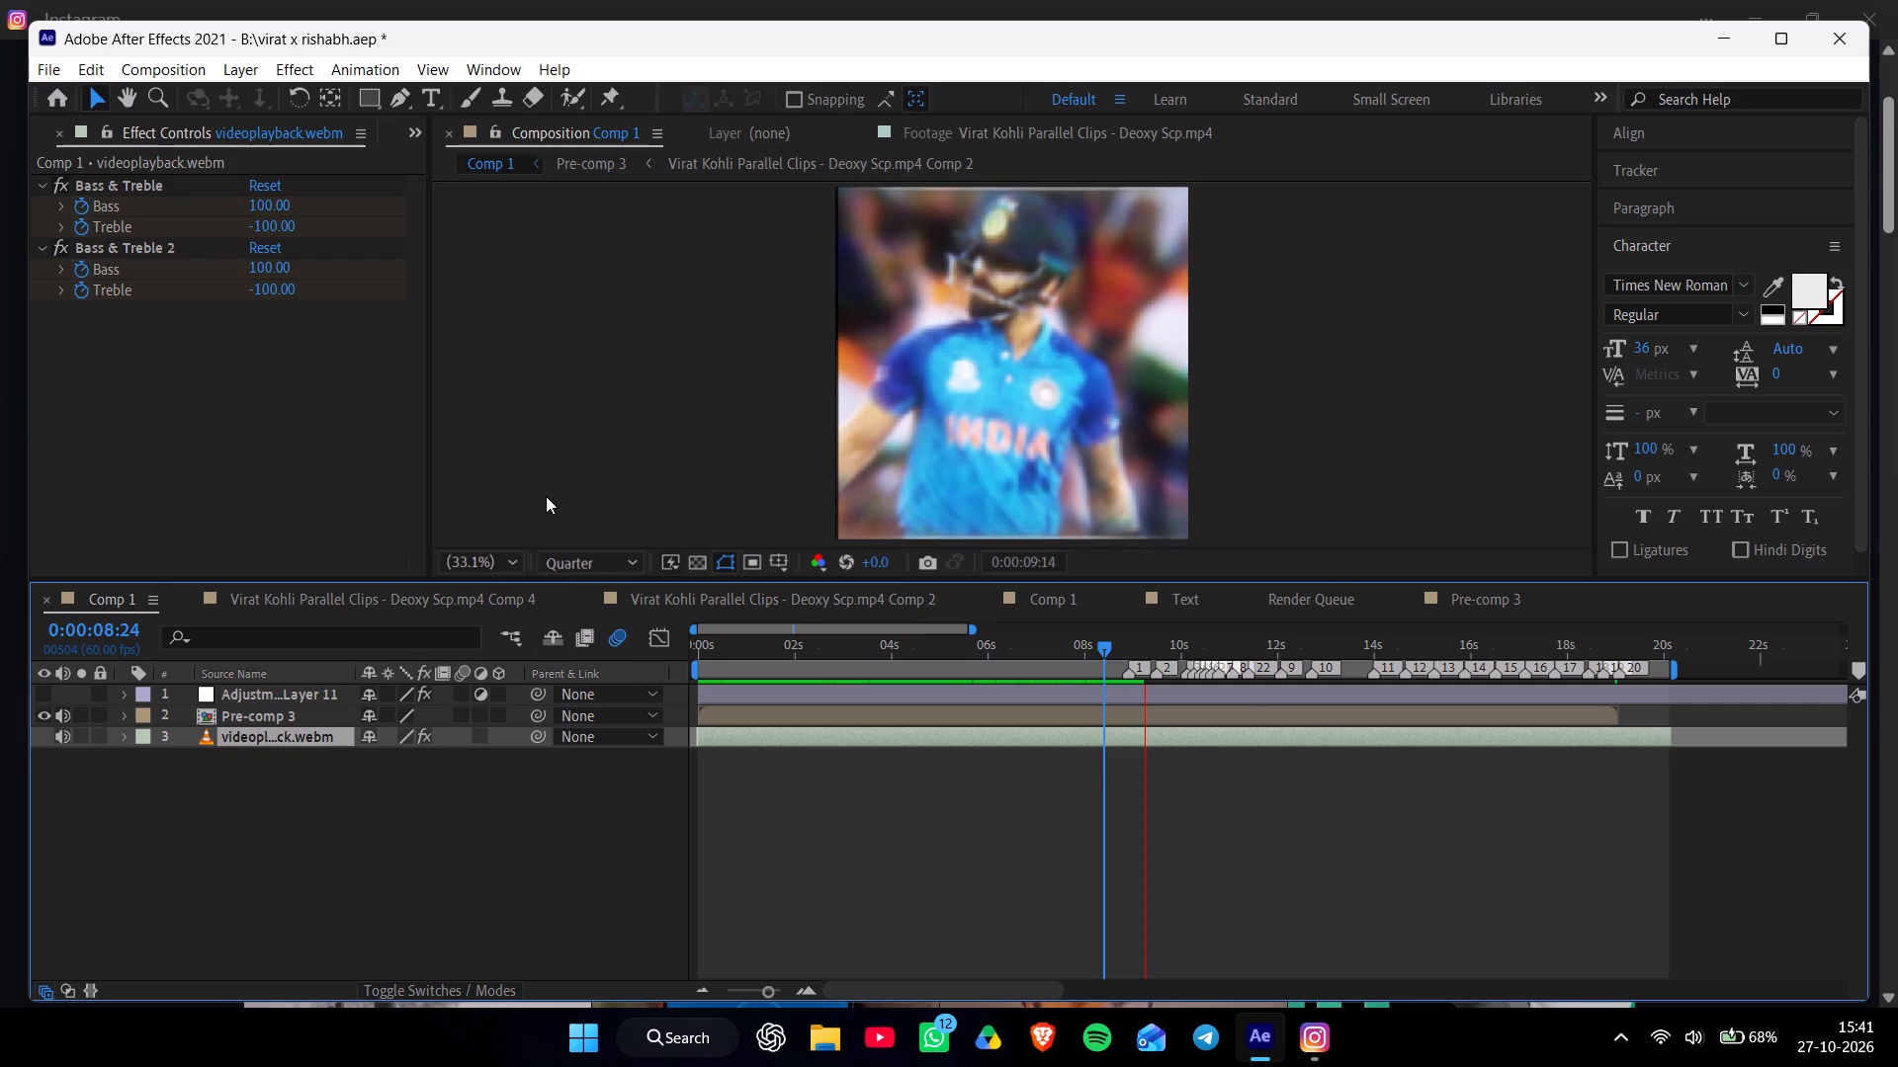
Set the composition preview resolution to Full.
click(551, 565)
click(588, 618)
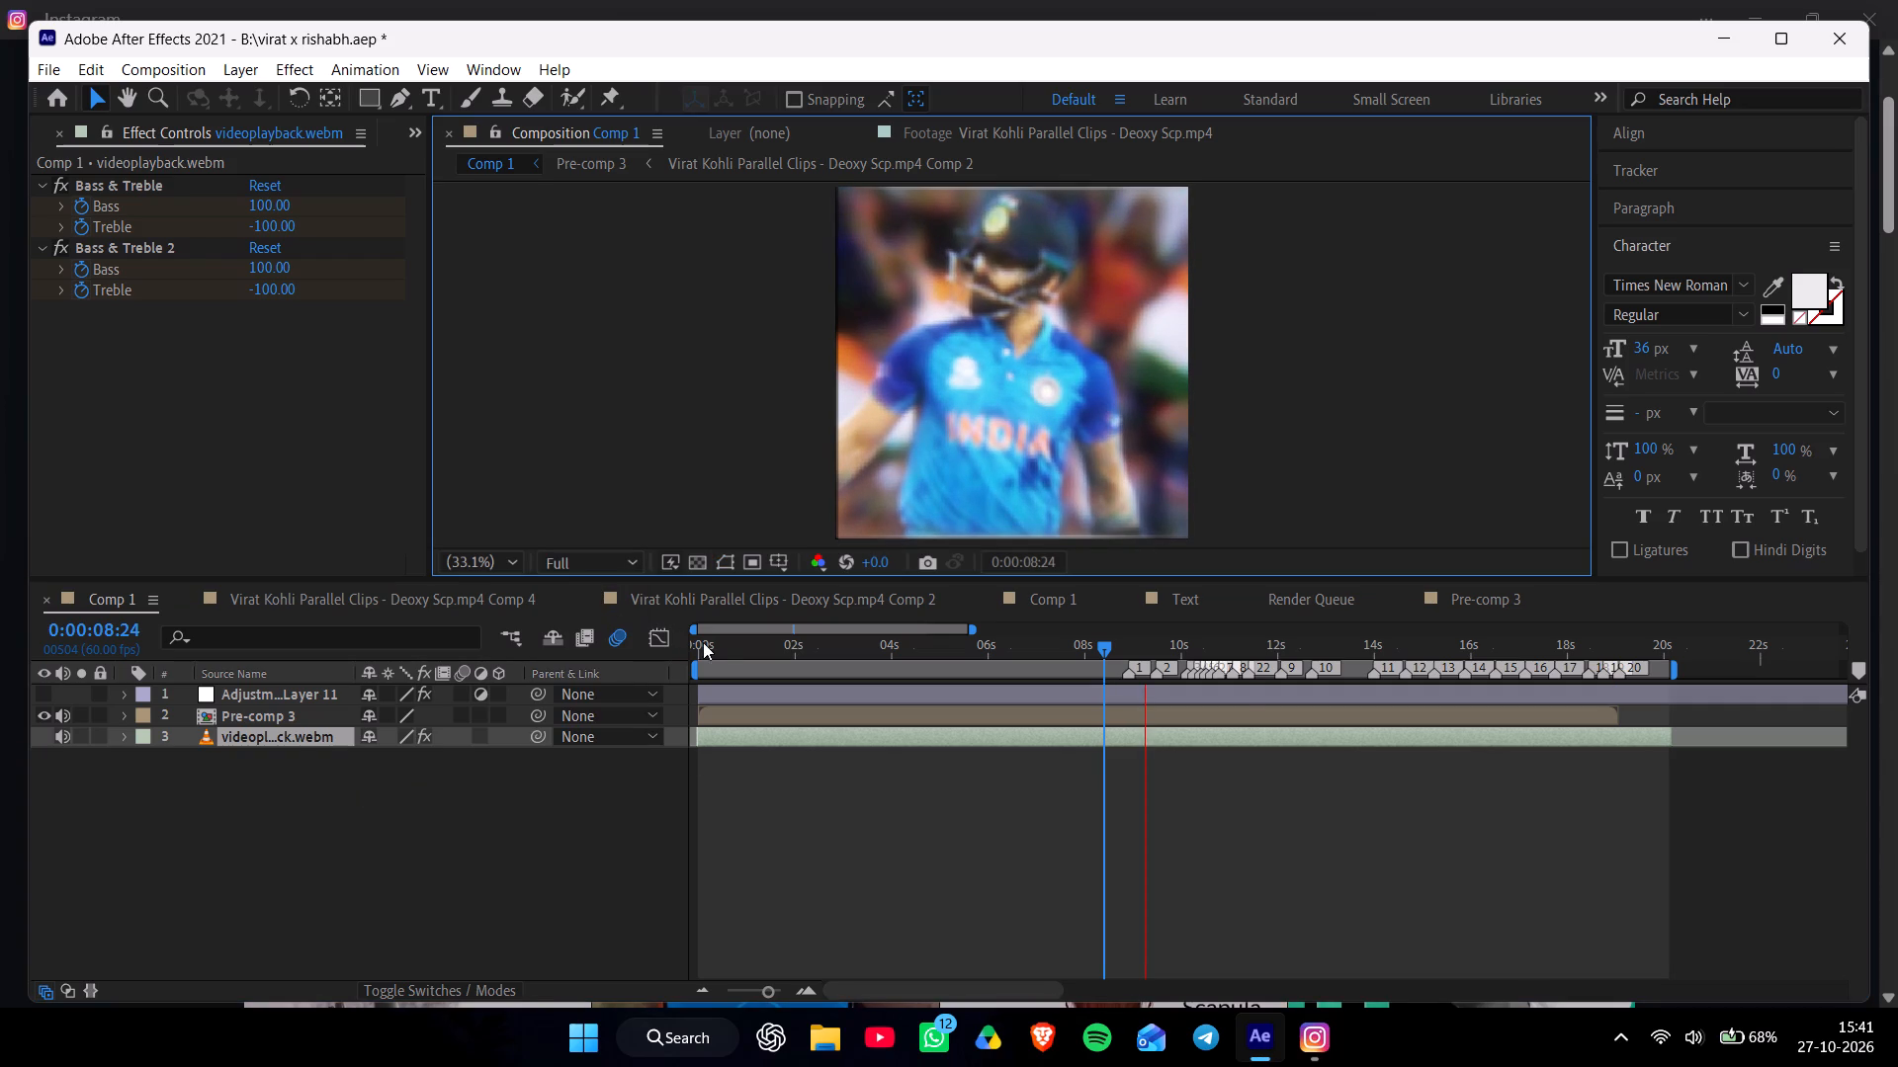
Return to the start of Comp 1 and replay the full edit from 0:00:00:00.
drag(707, 643, 661, 656)
drag(716, 648, 680, 656)
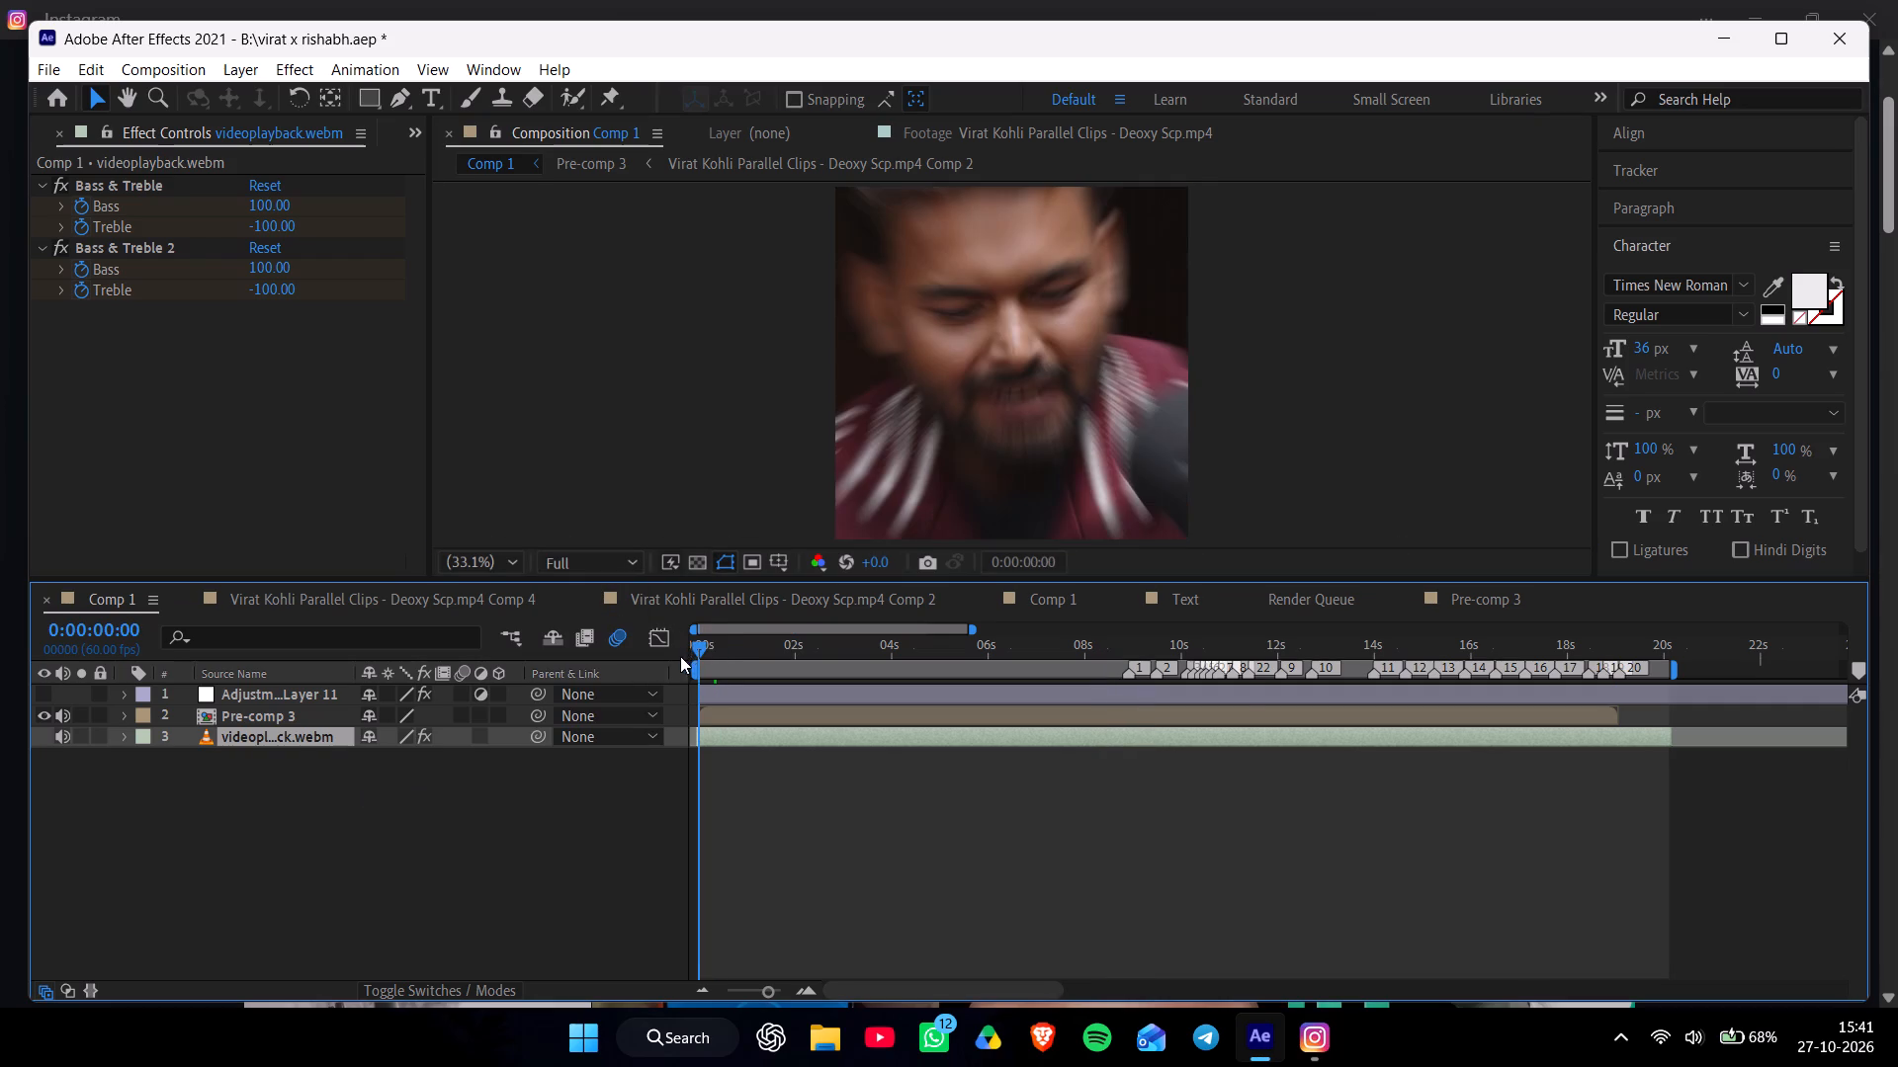
key(space)
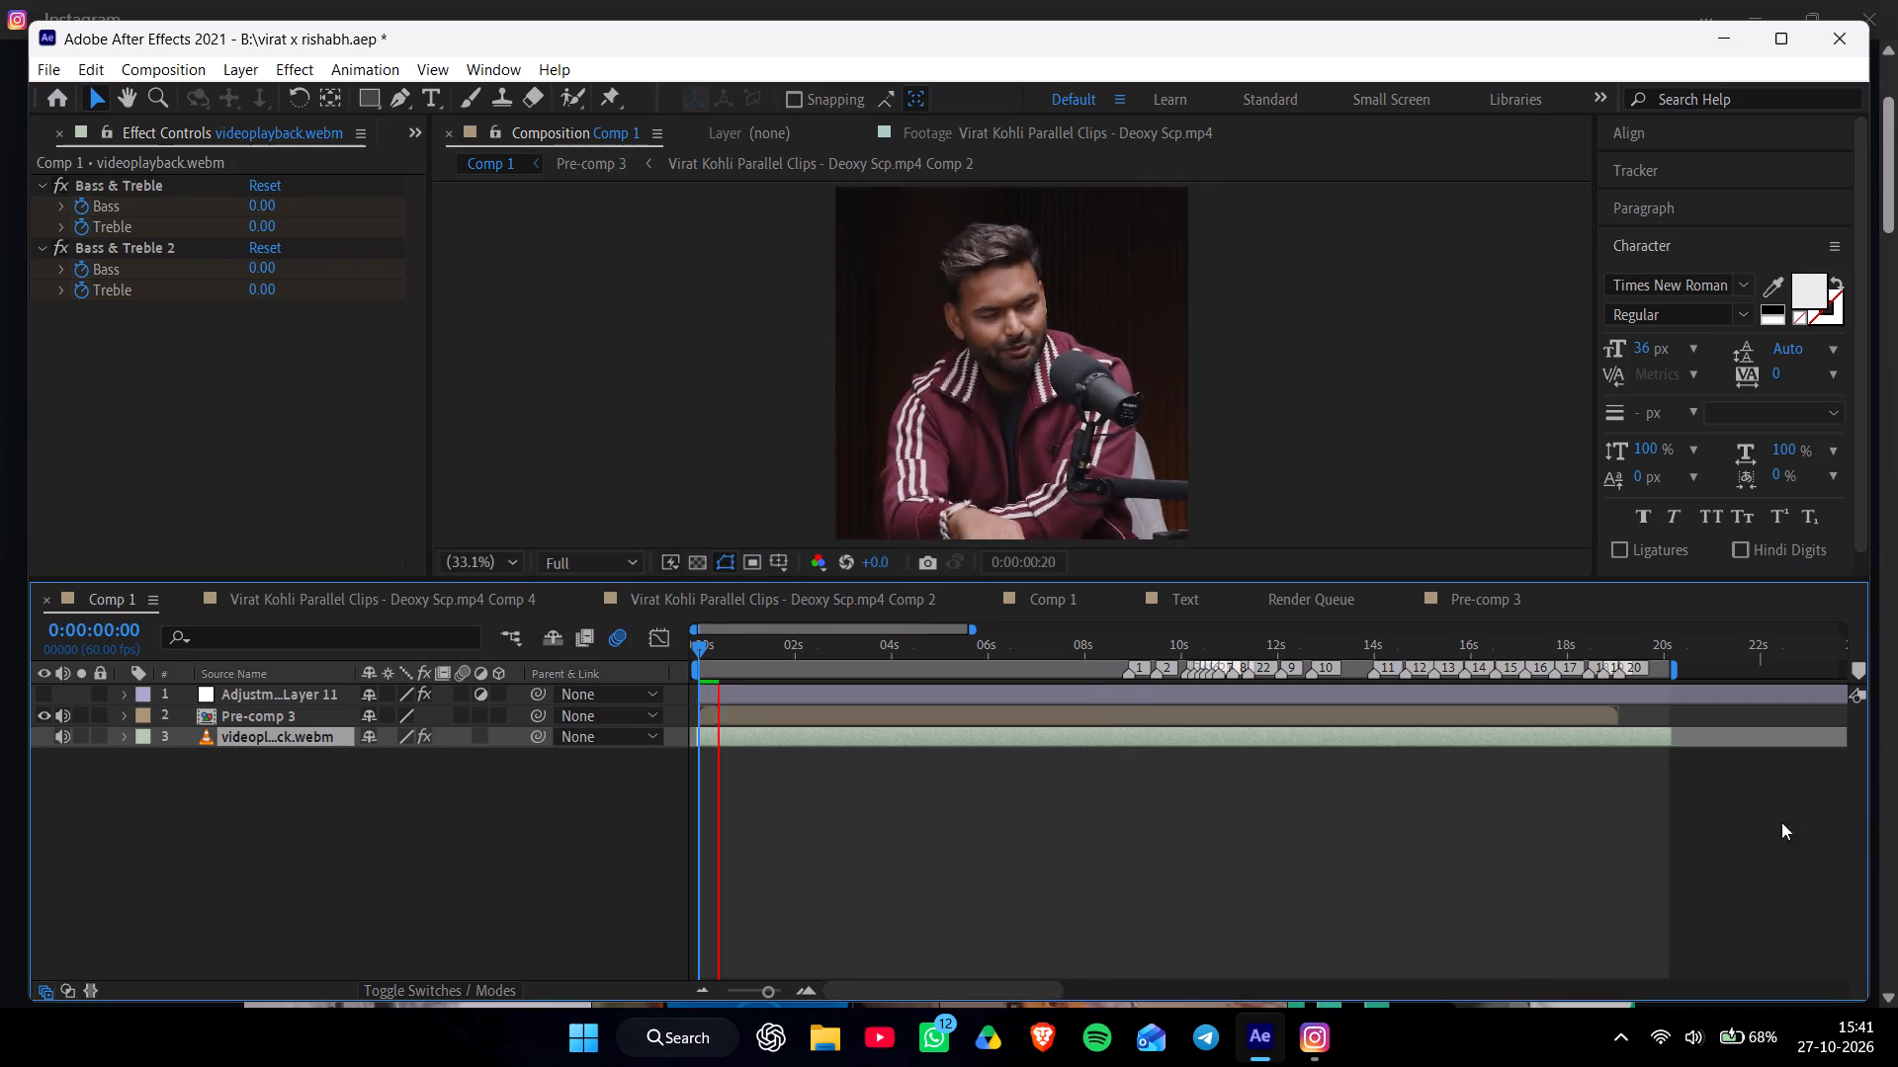
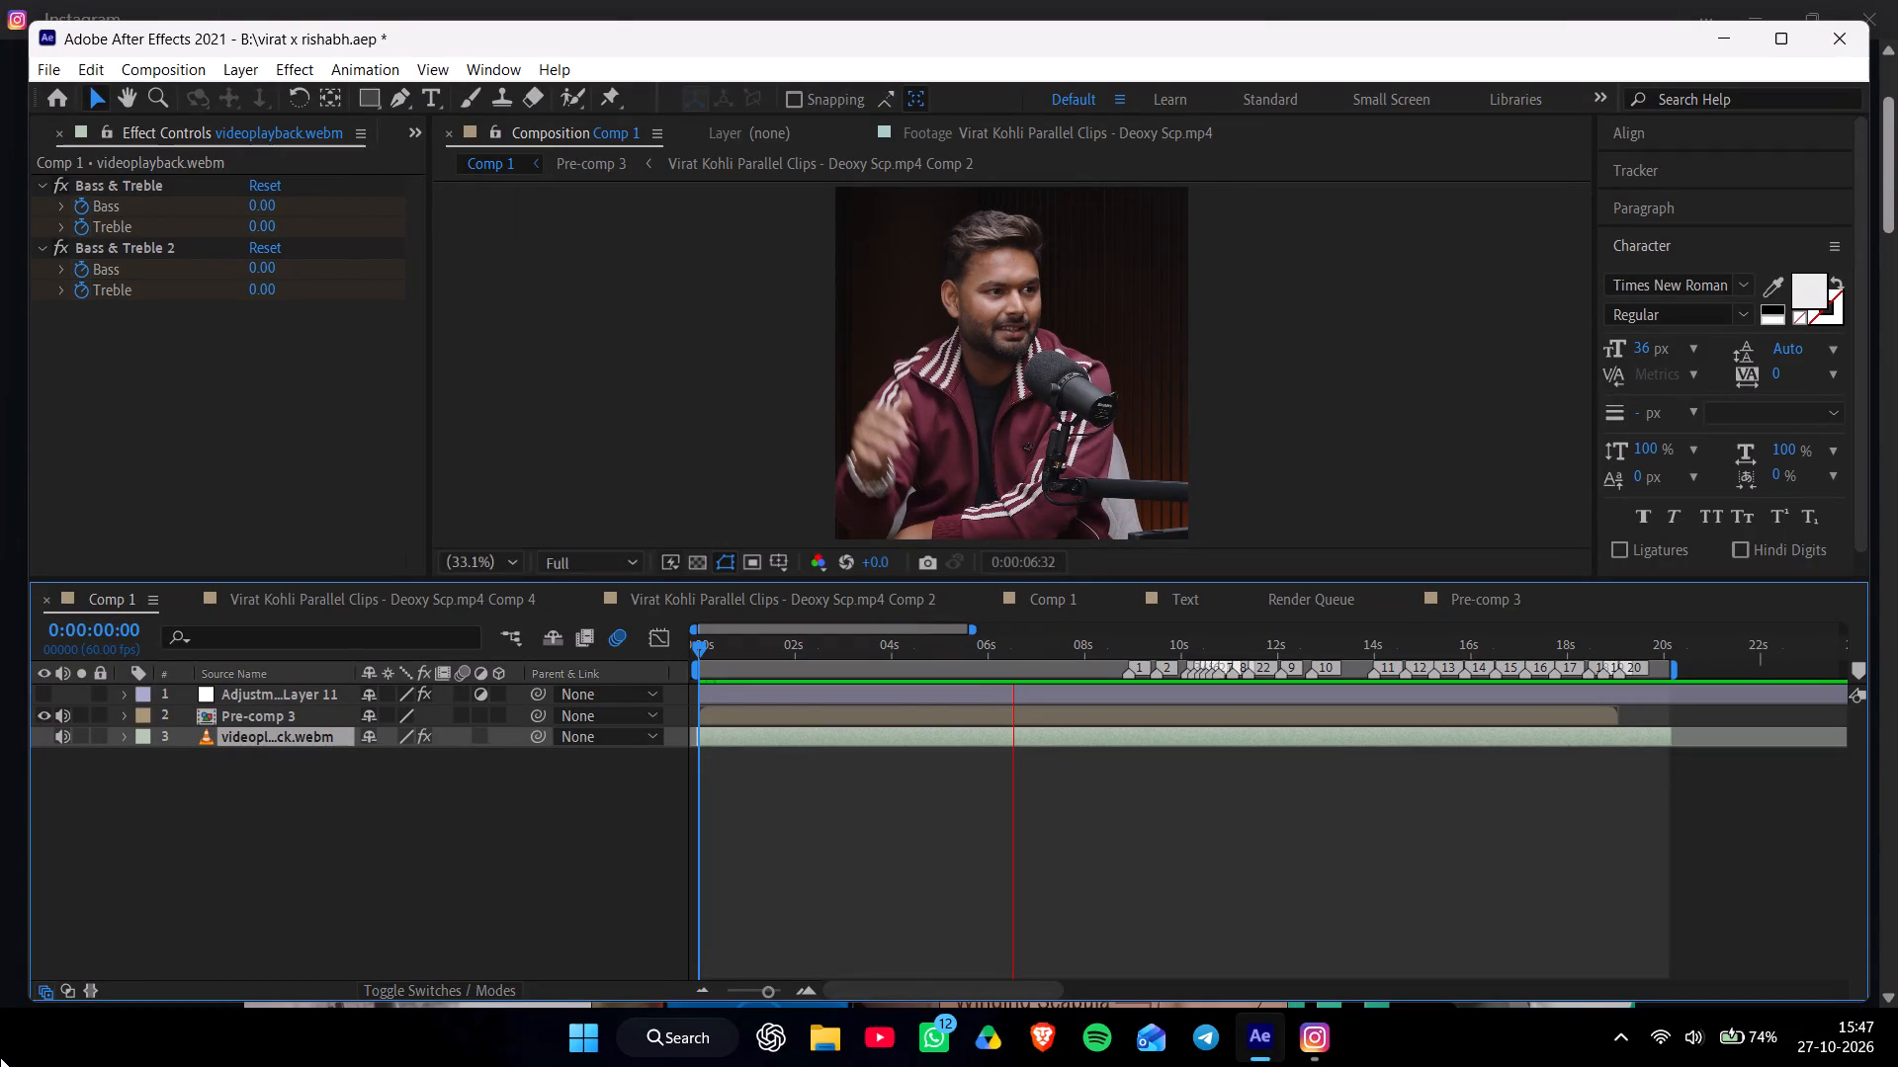
Replay Comp 1 from 0:00:00:00 to review the opening of the edit.
click(698, 645)
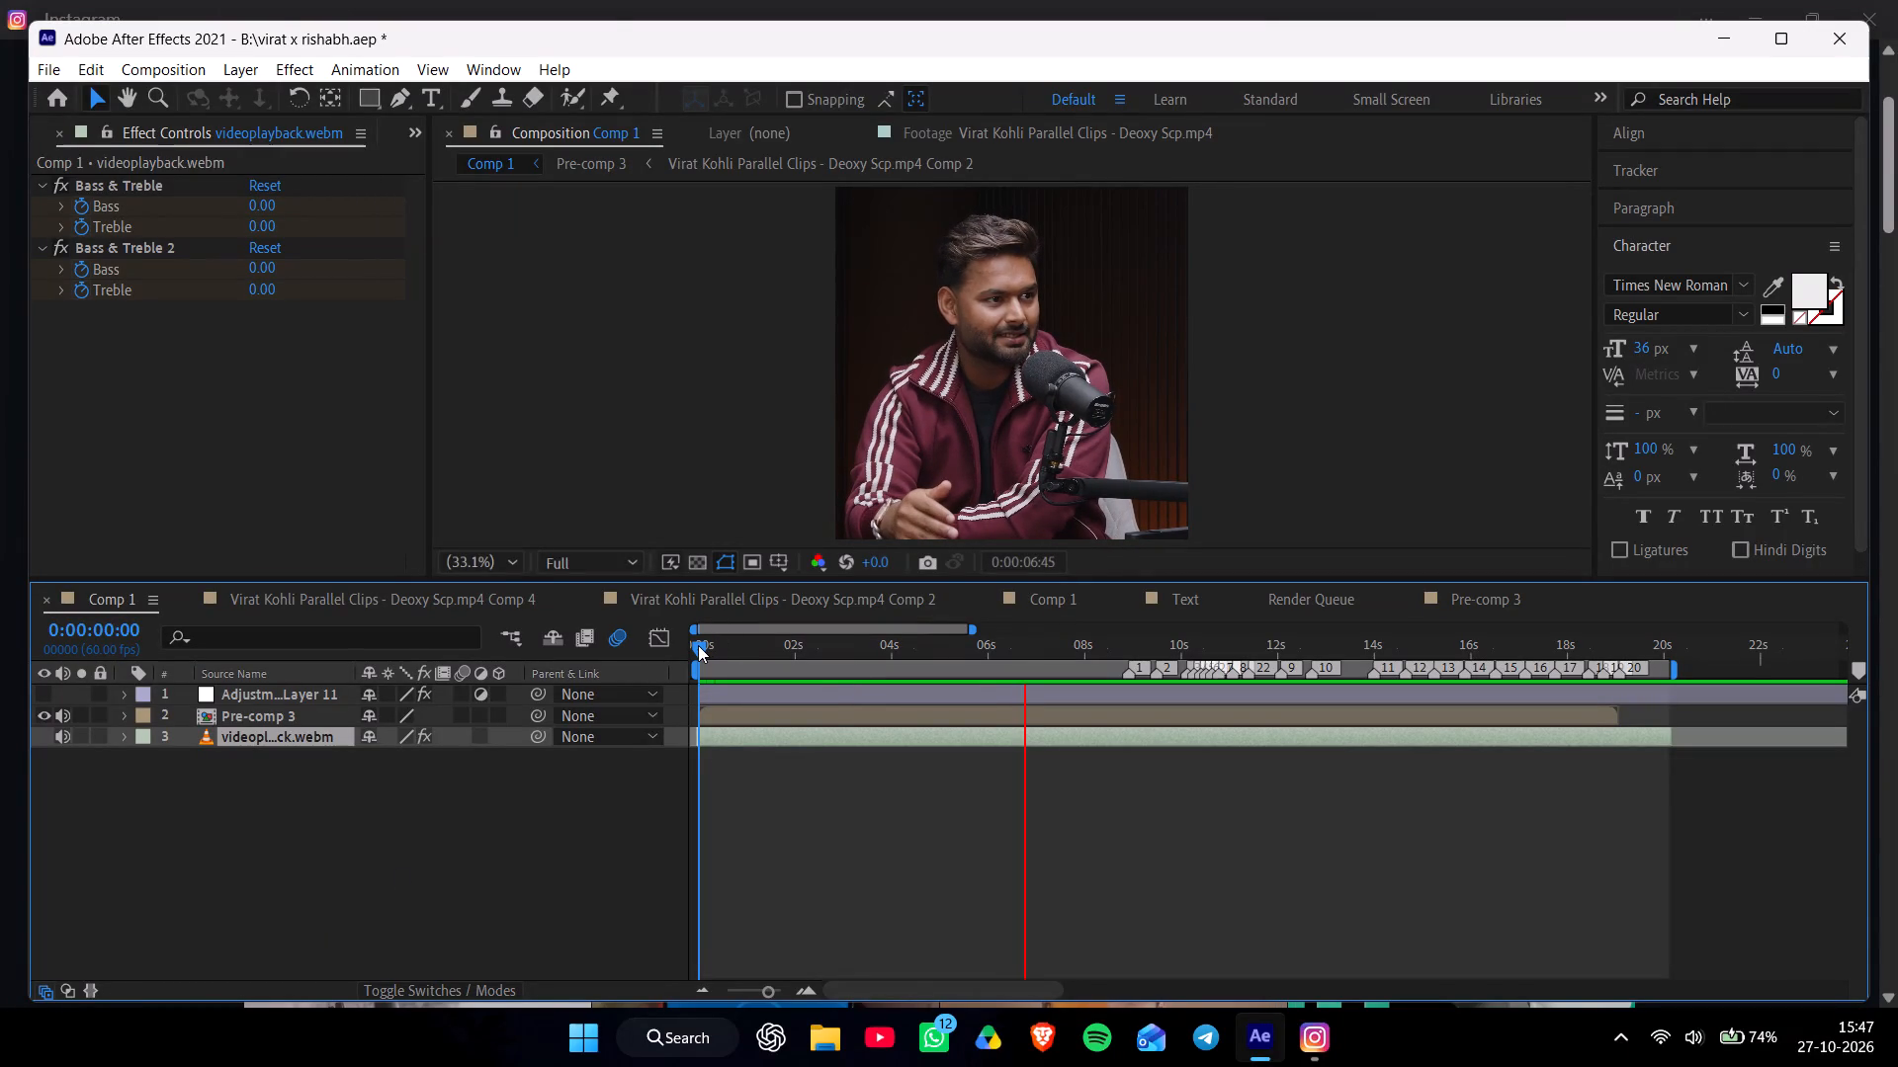
click(698, 645)
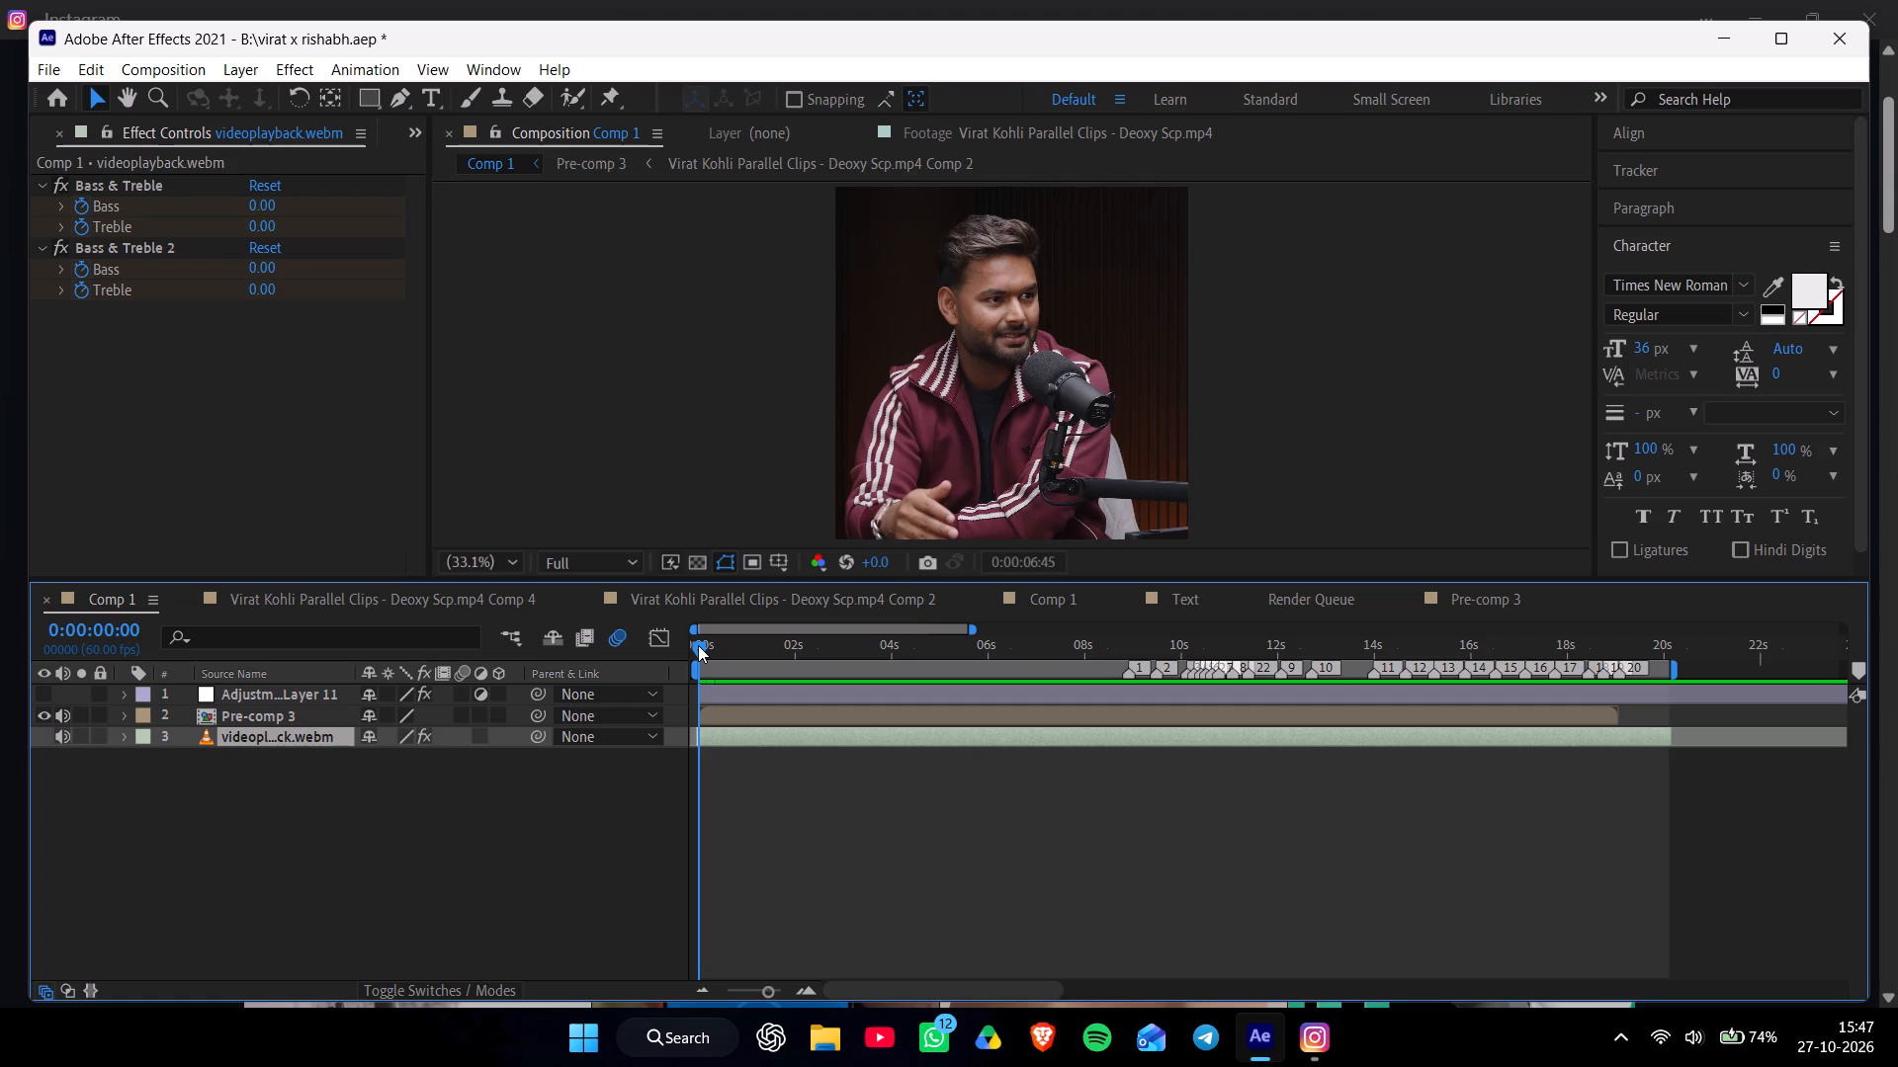
key(space)
key(space)
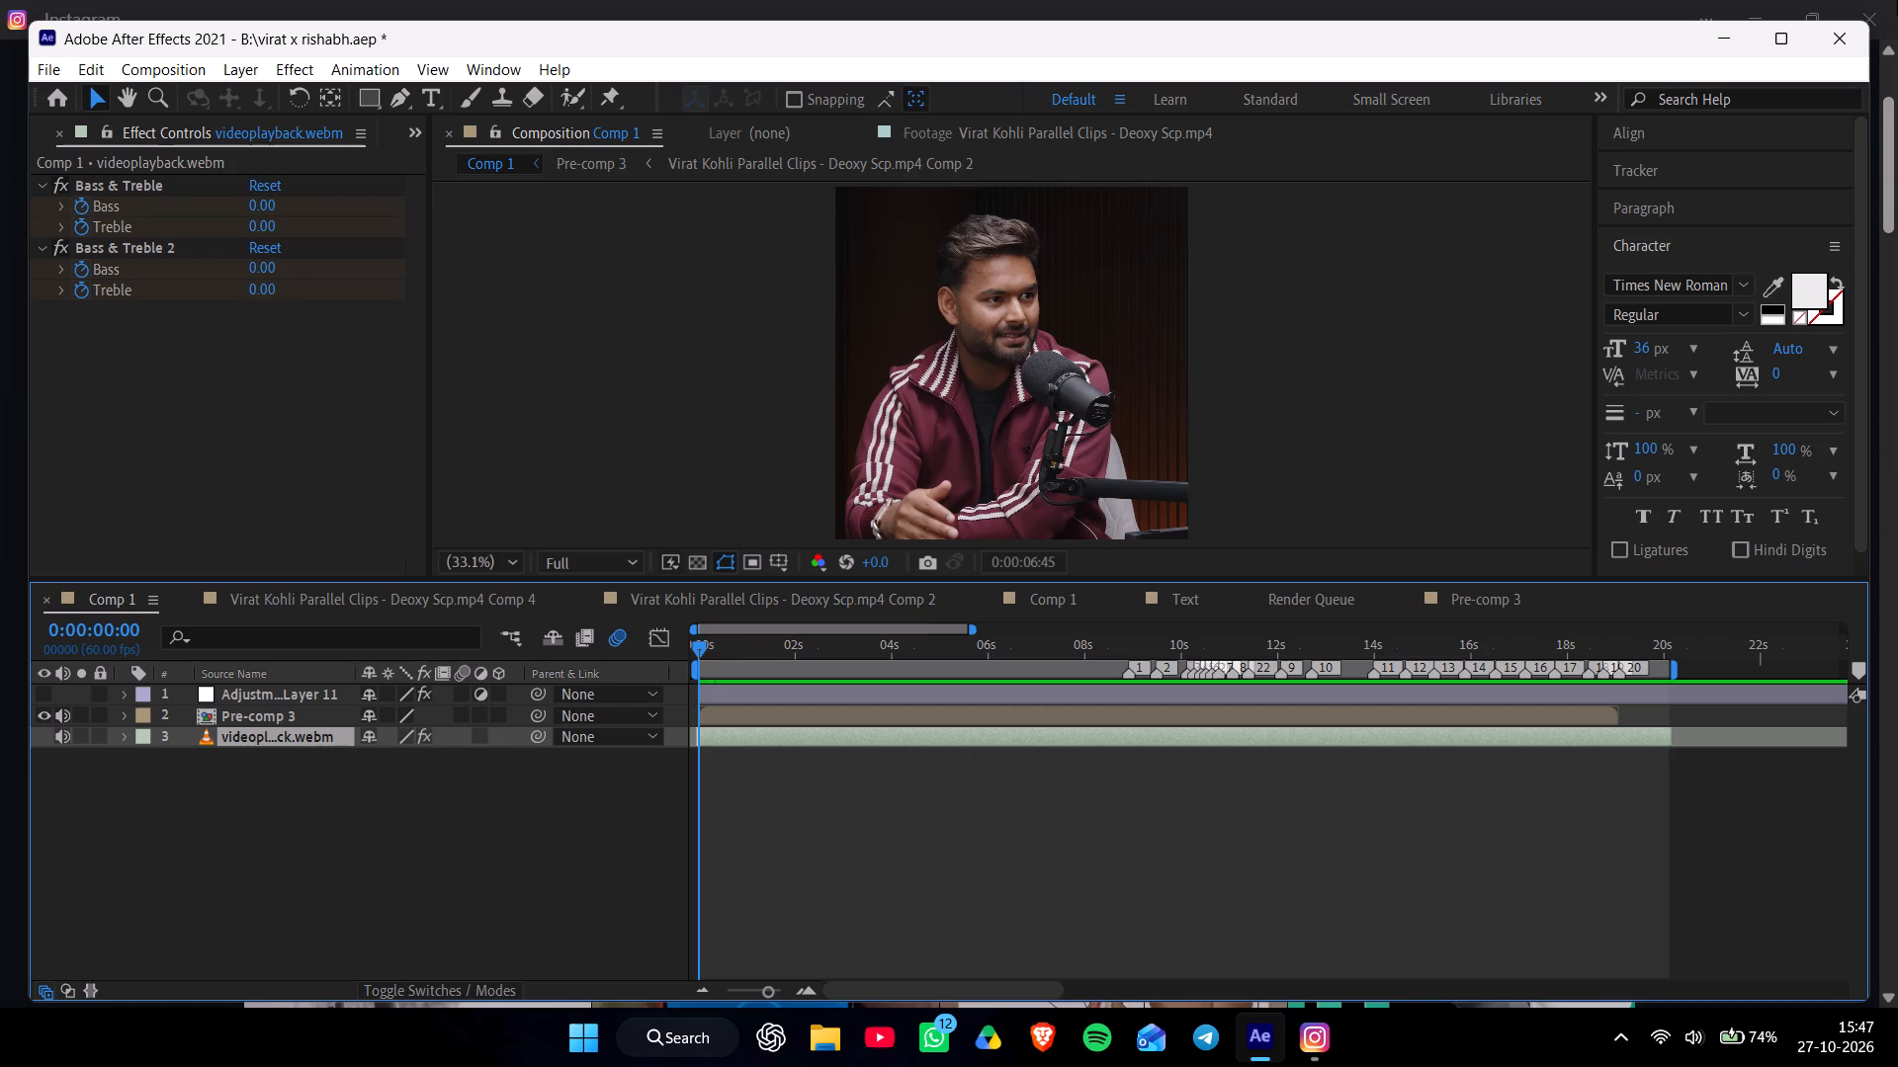
click(697, 649)
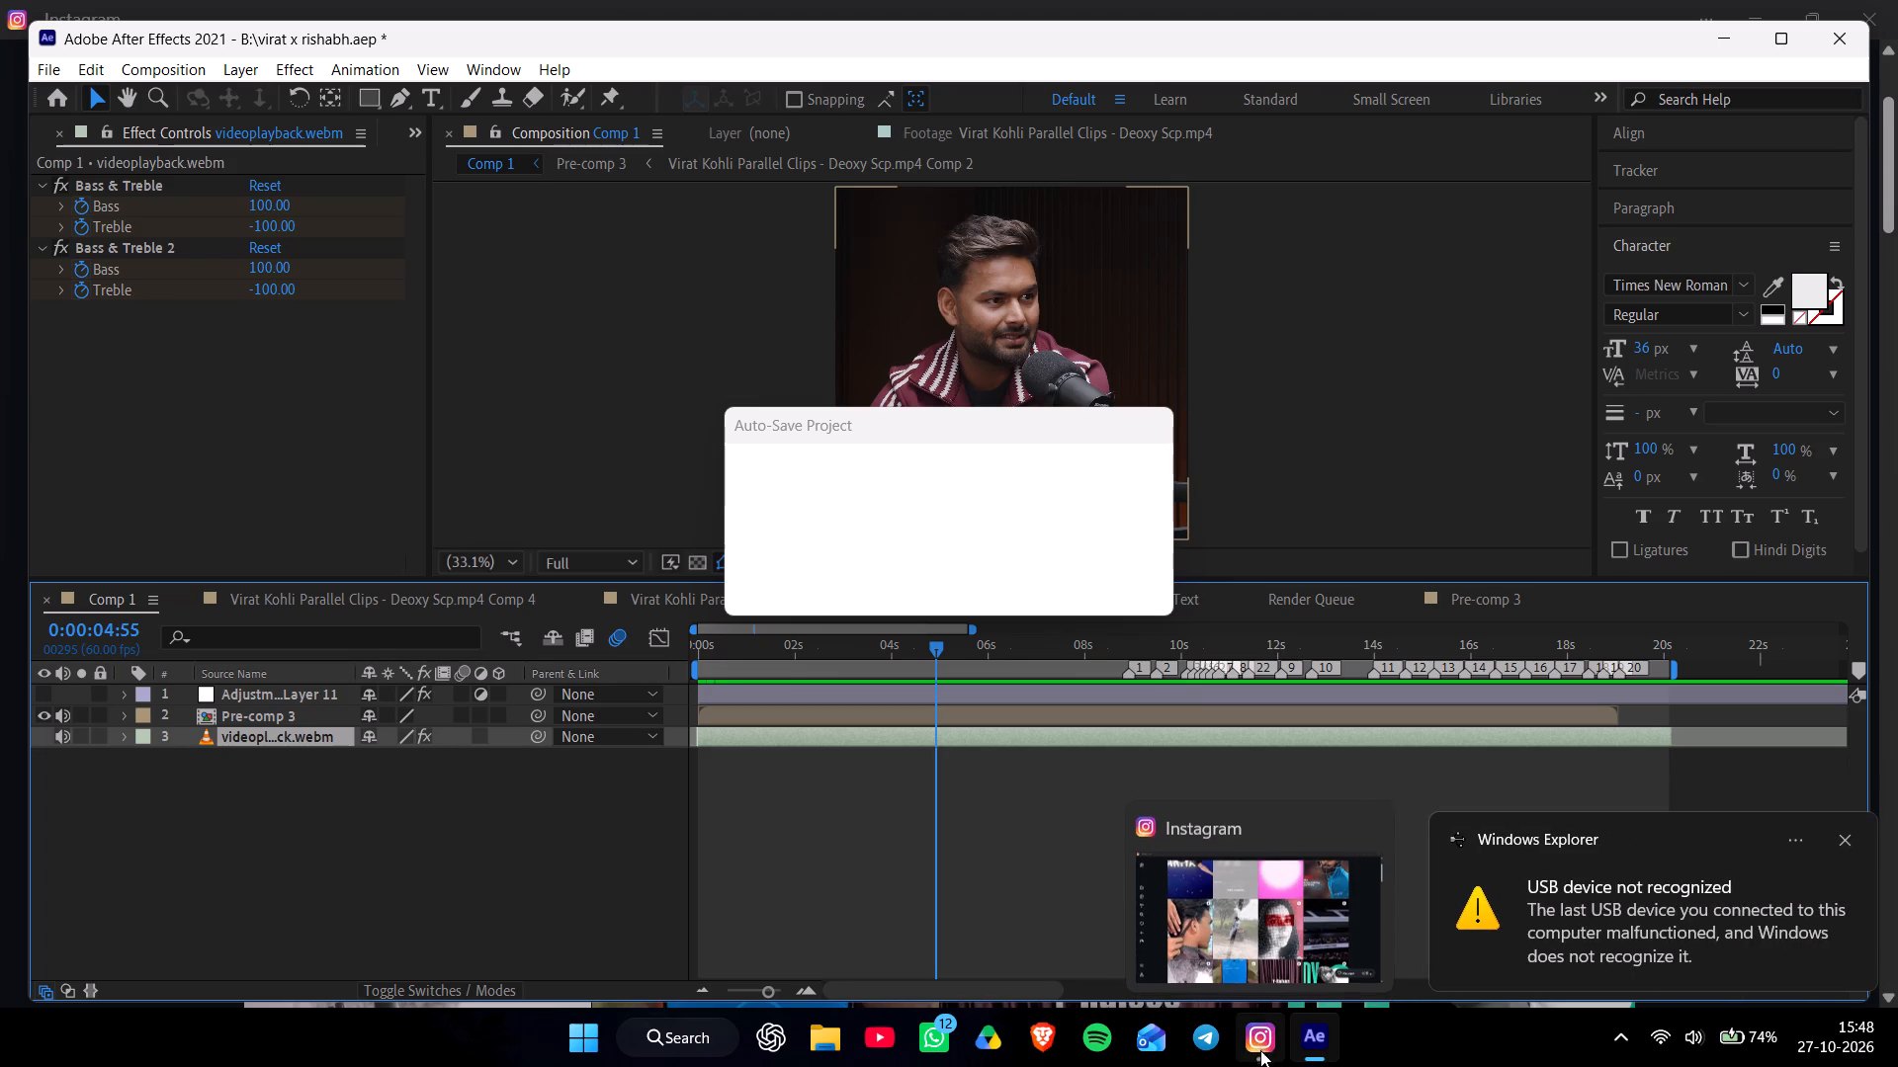
Close the Instagram window that is open in the background.
click(1366, 831)
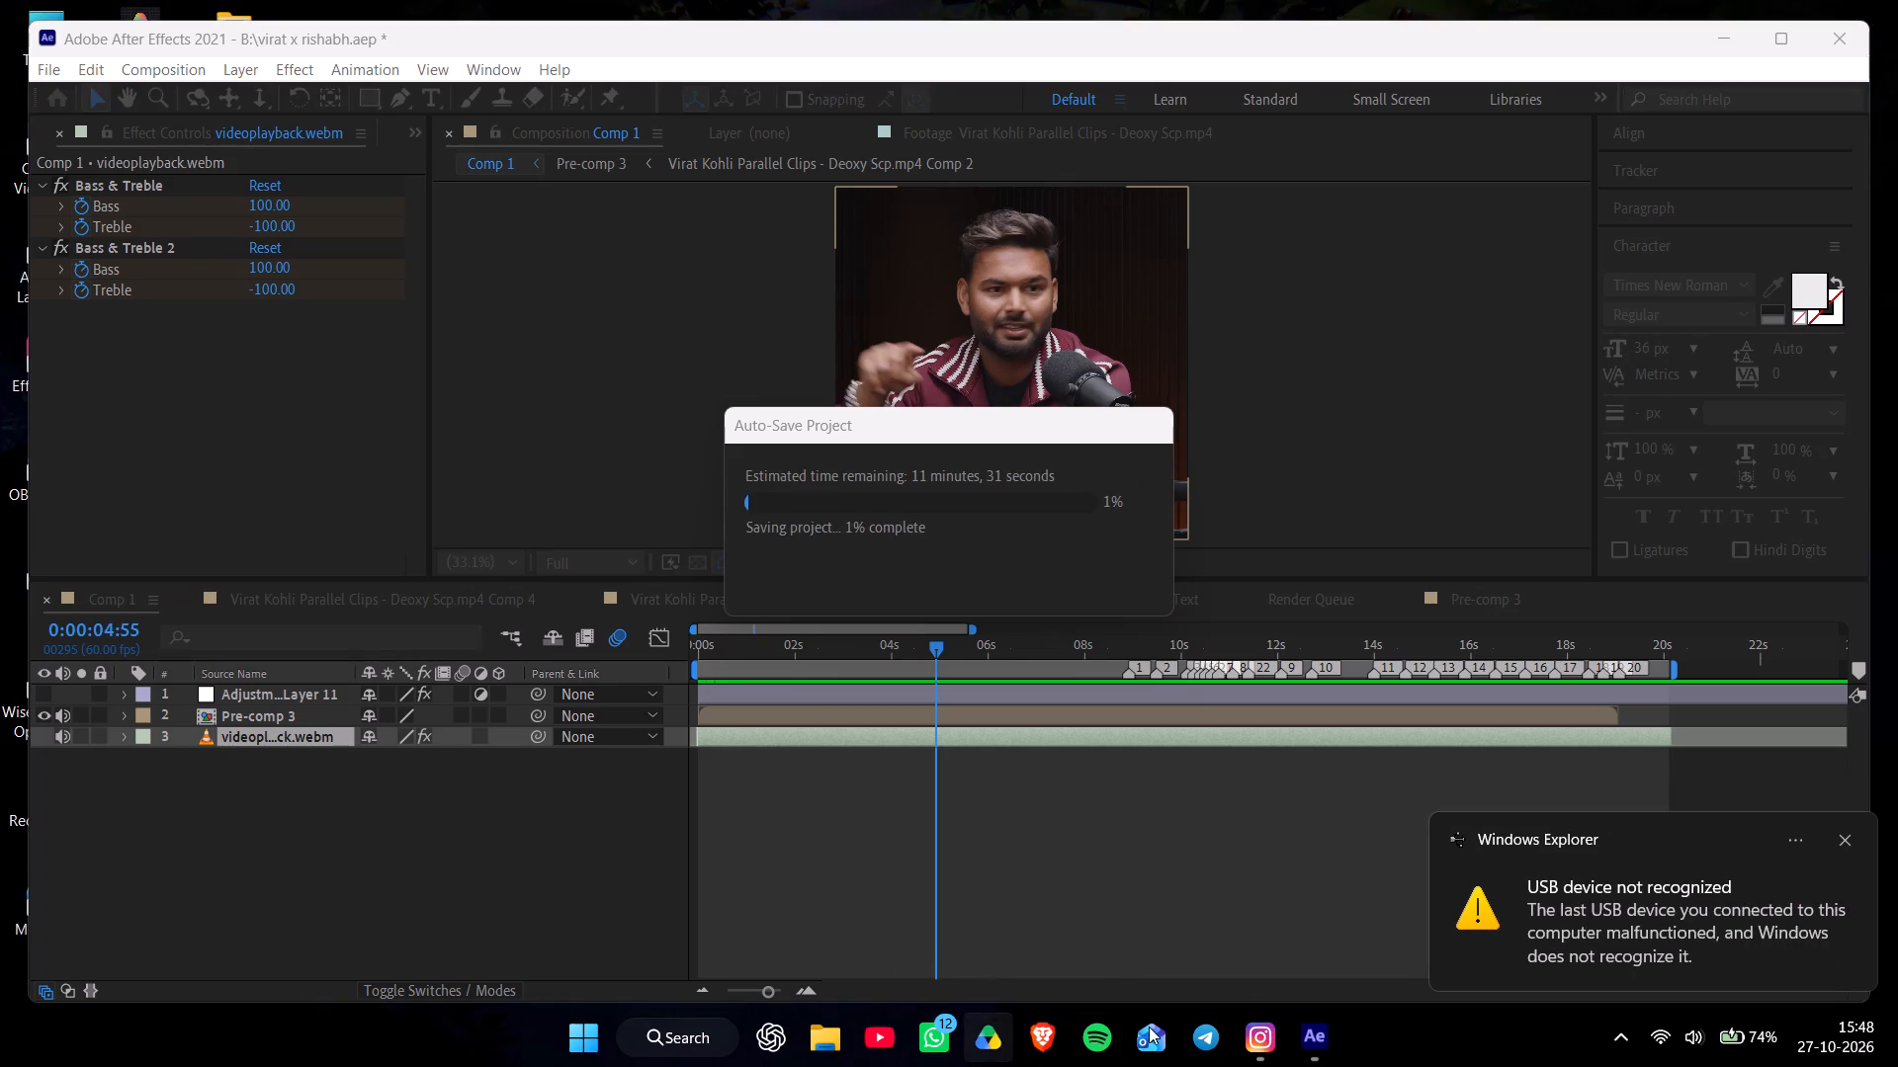
right_click(1373, 1026)
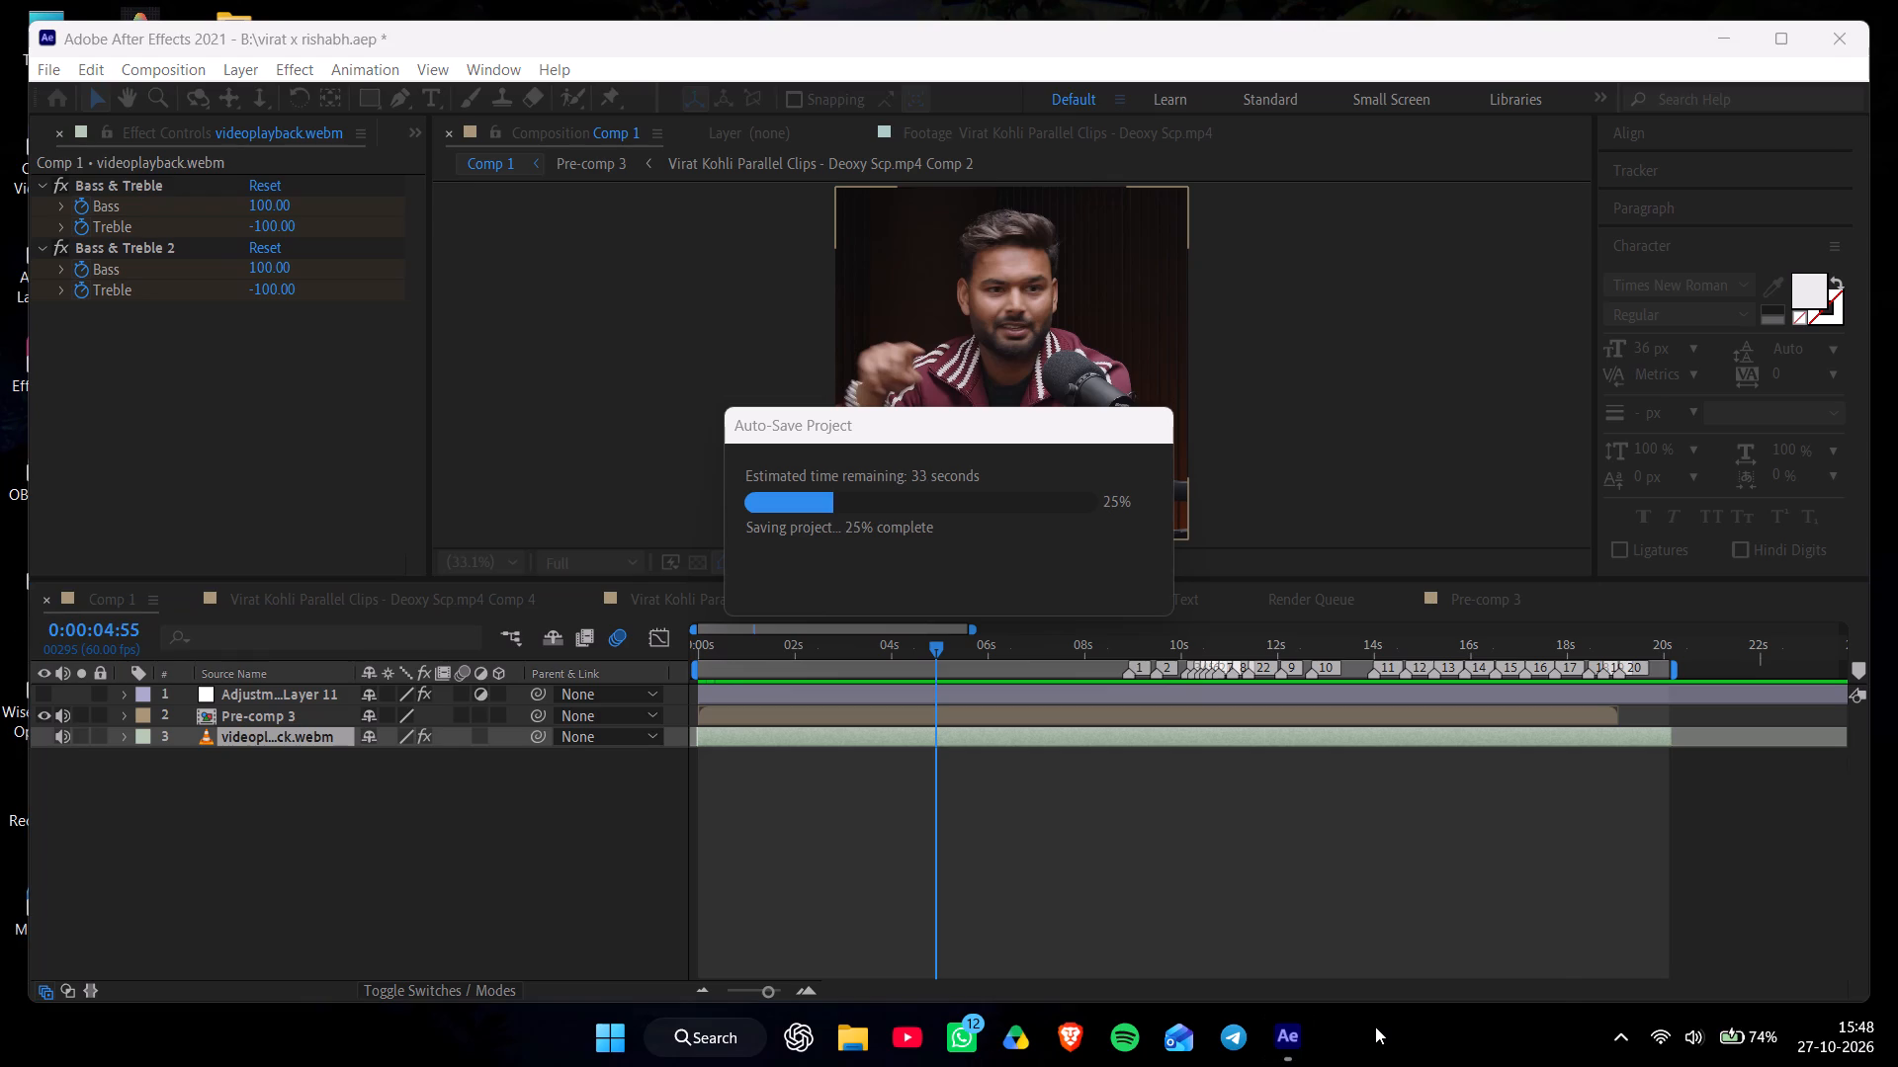
Minimize the After Effects project and launch Wise Memory Optimizer from the desktop.
click(1375, 1037)
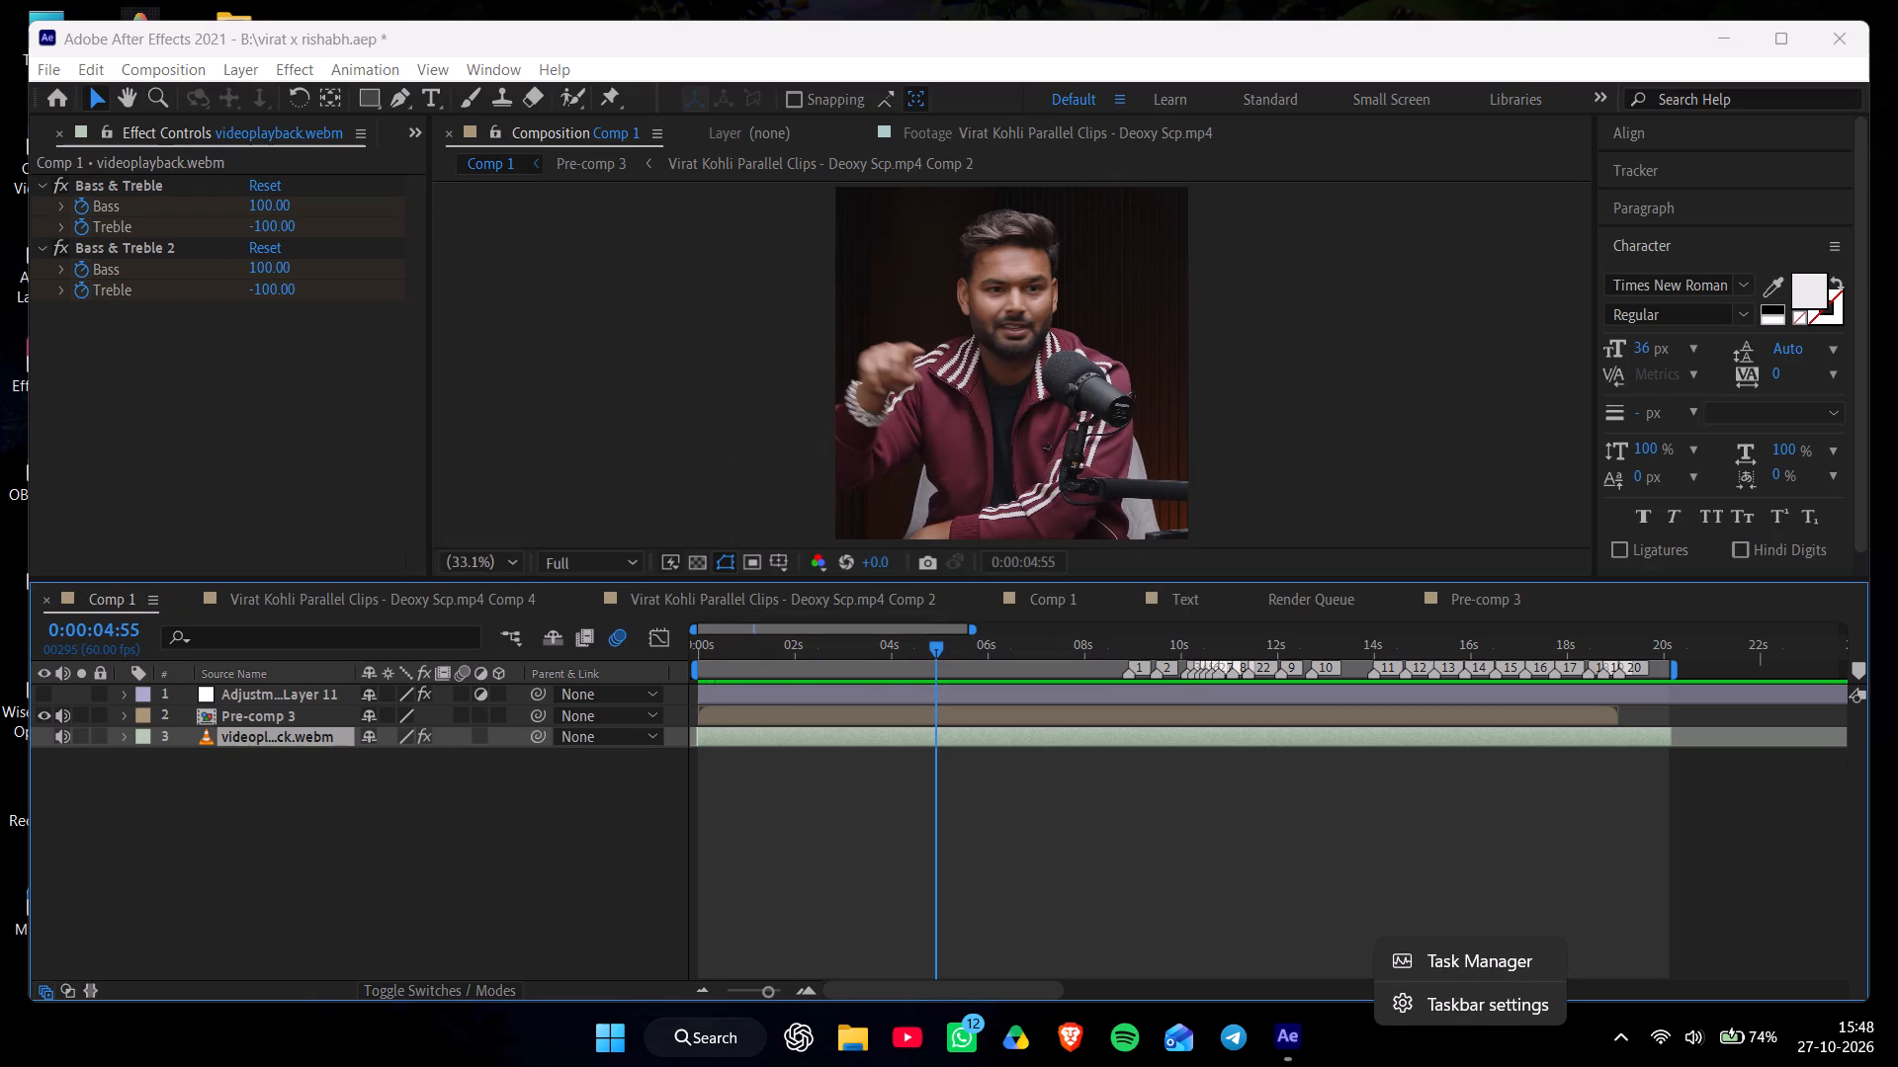
click(1734, 41)
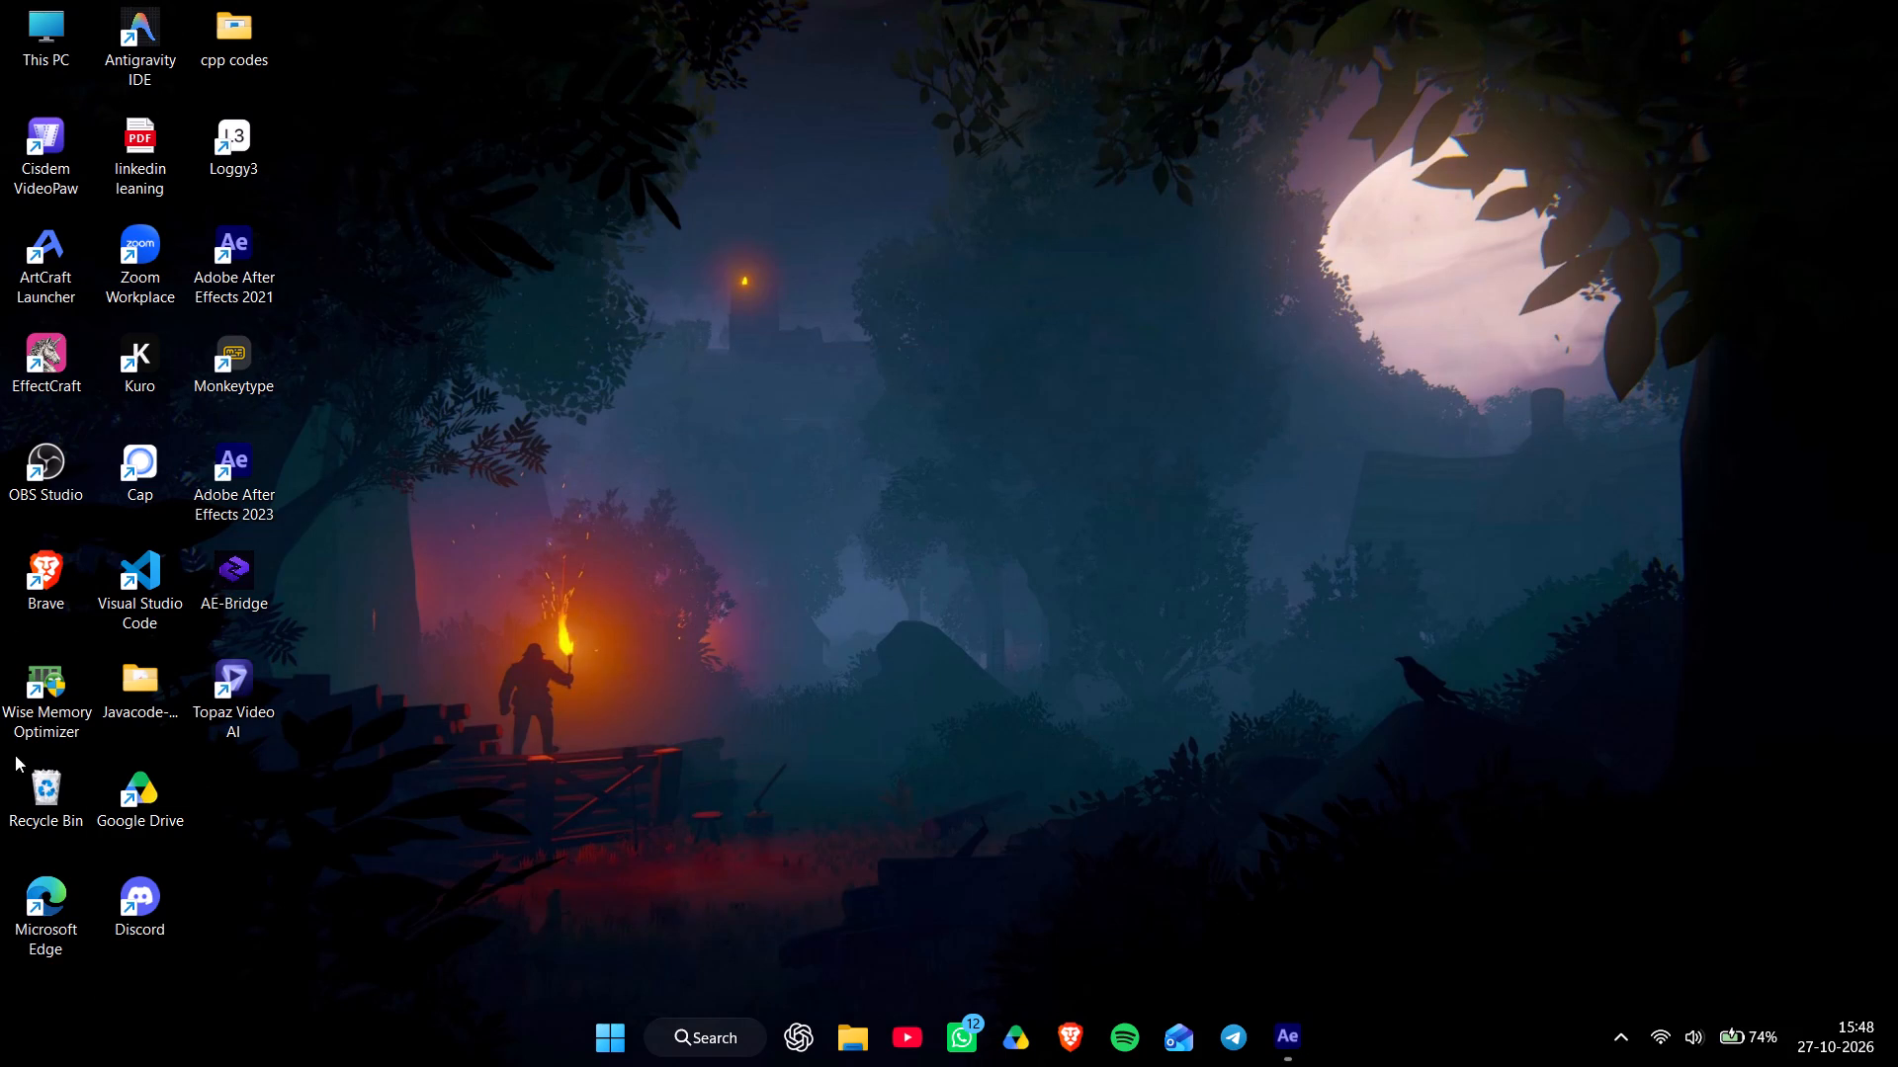
double_click(36, 707)
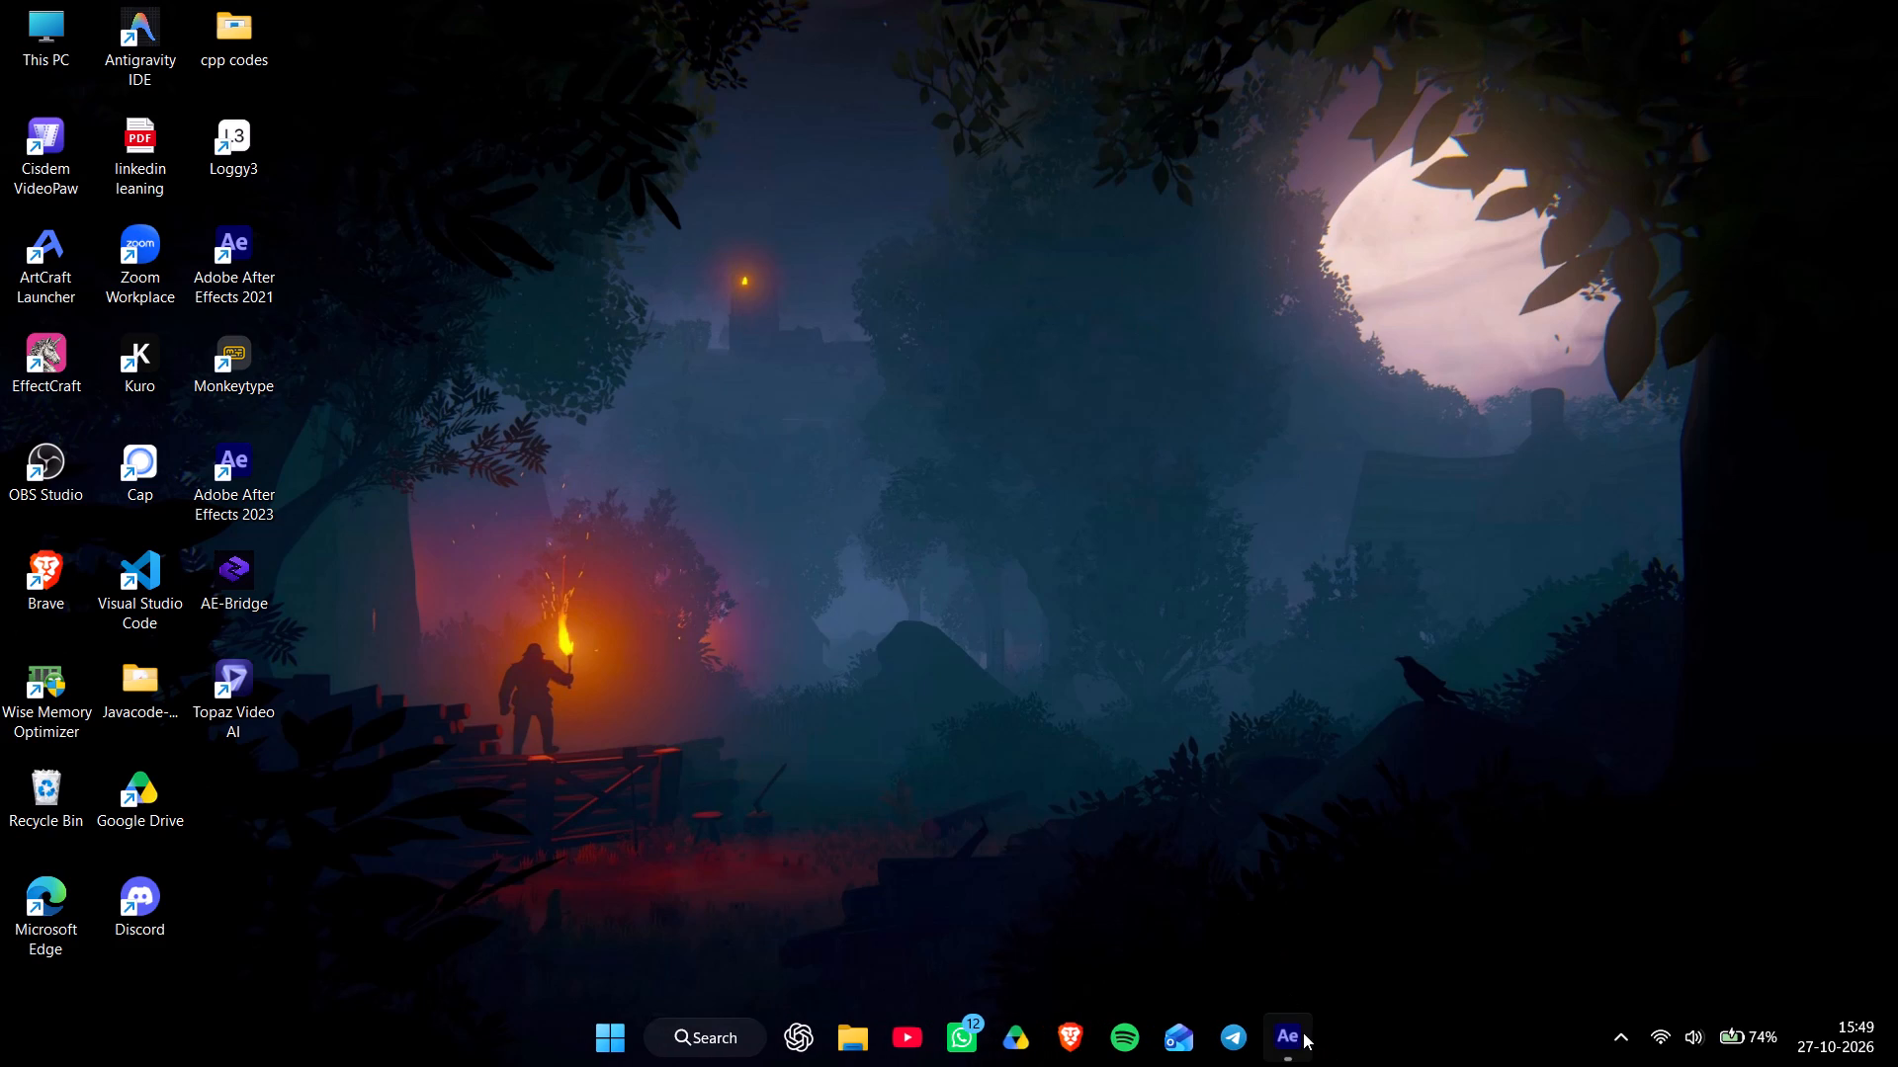
Switch back to After Effects and preview Comp 1 from 0:00:00:00.
click(1303, 1032)
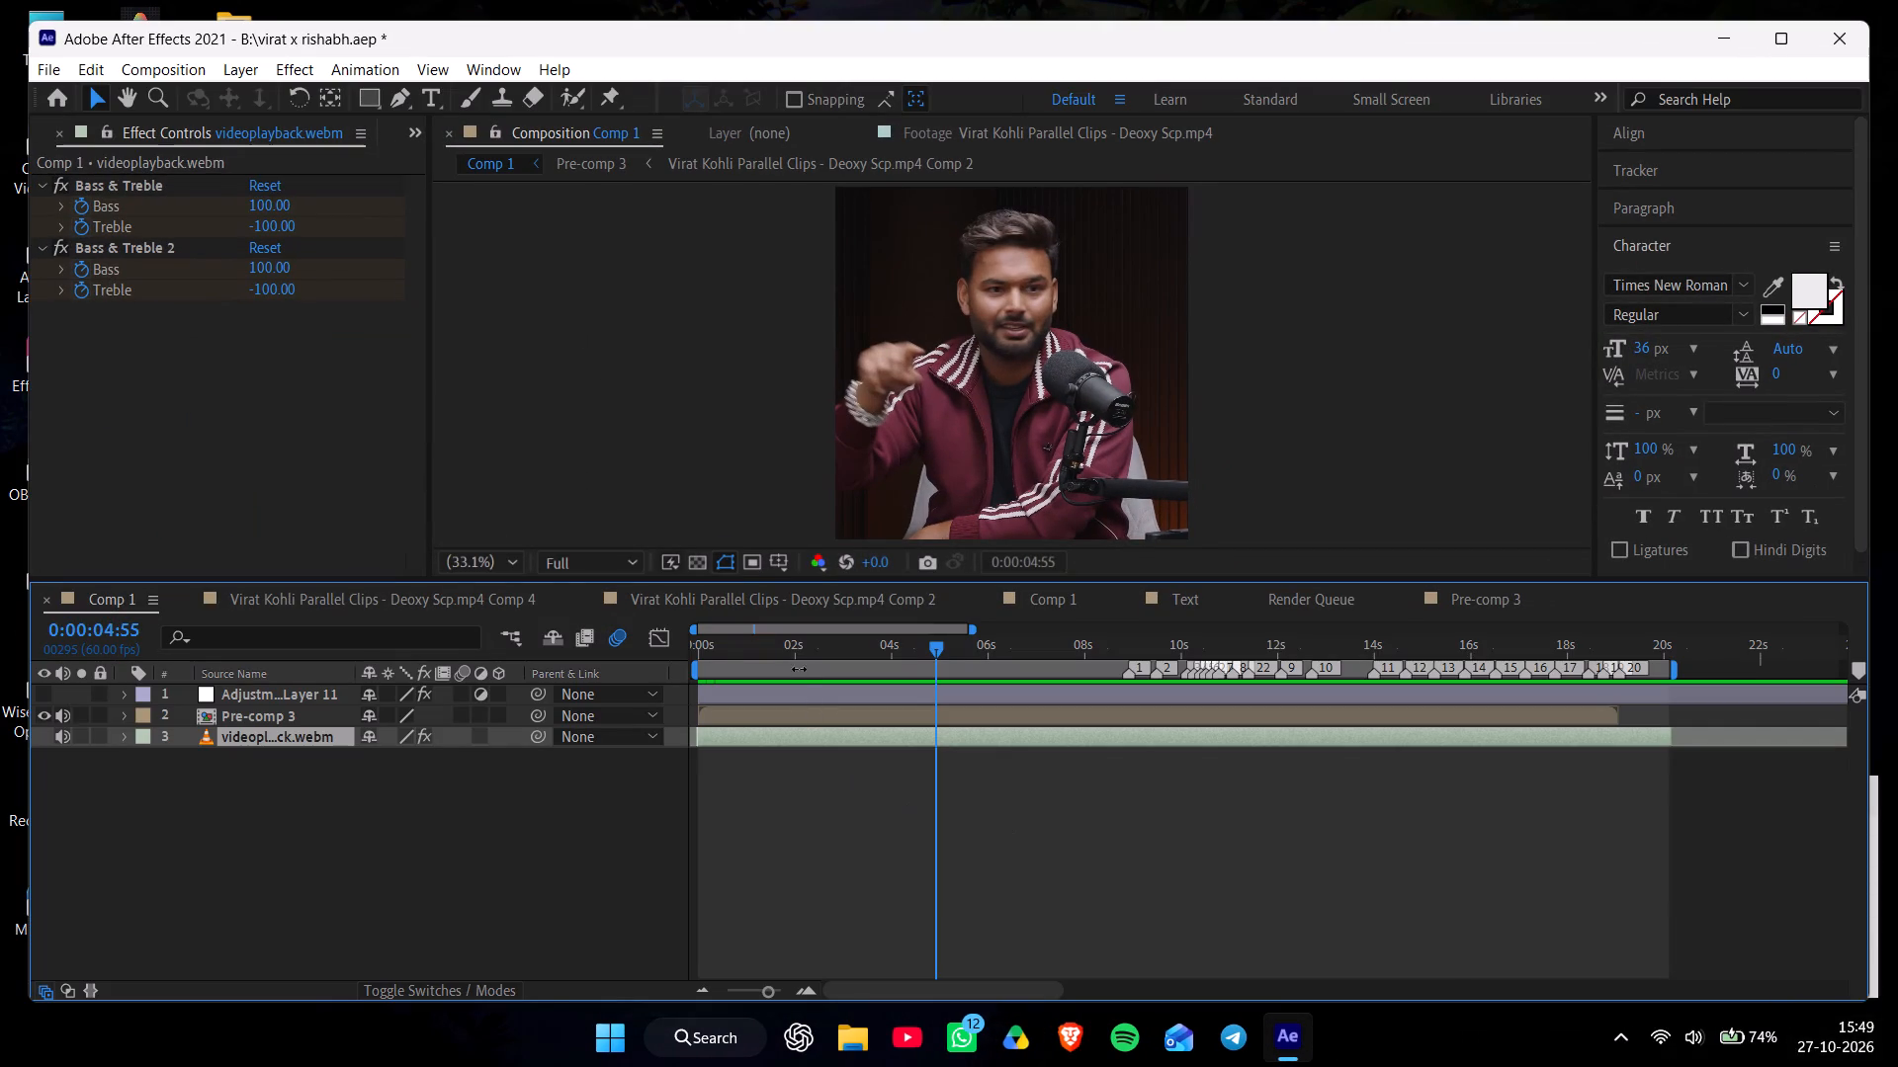
drag(723, 646, 668, 668)
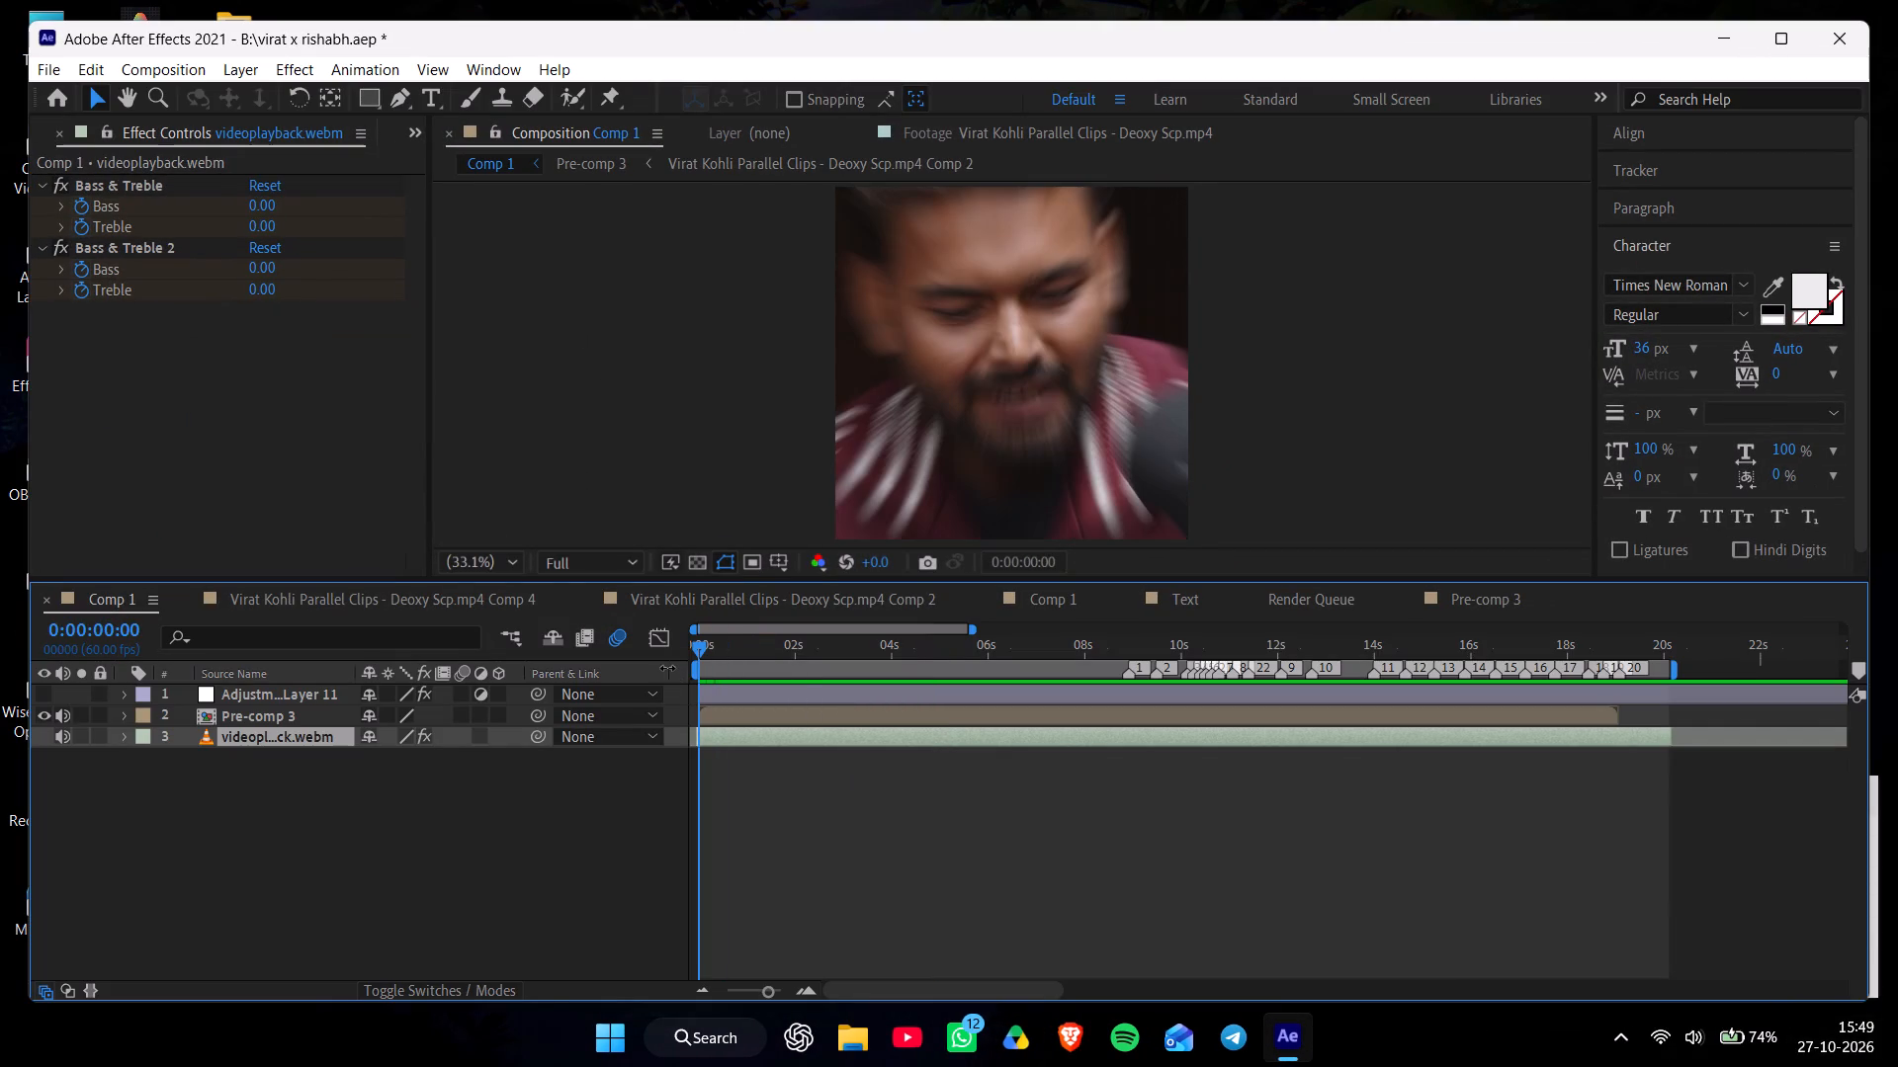
key(space)
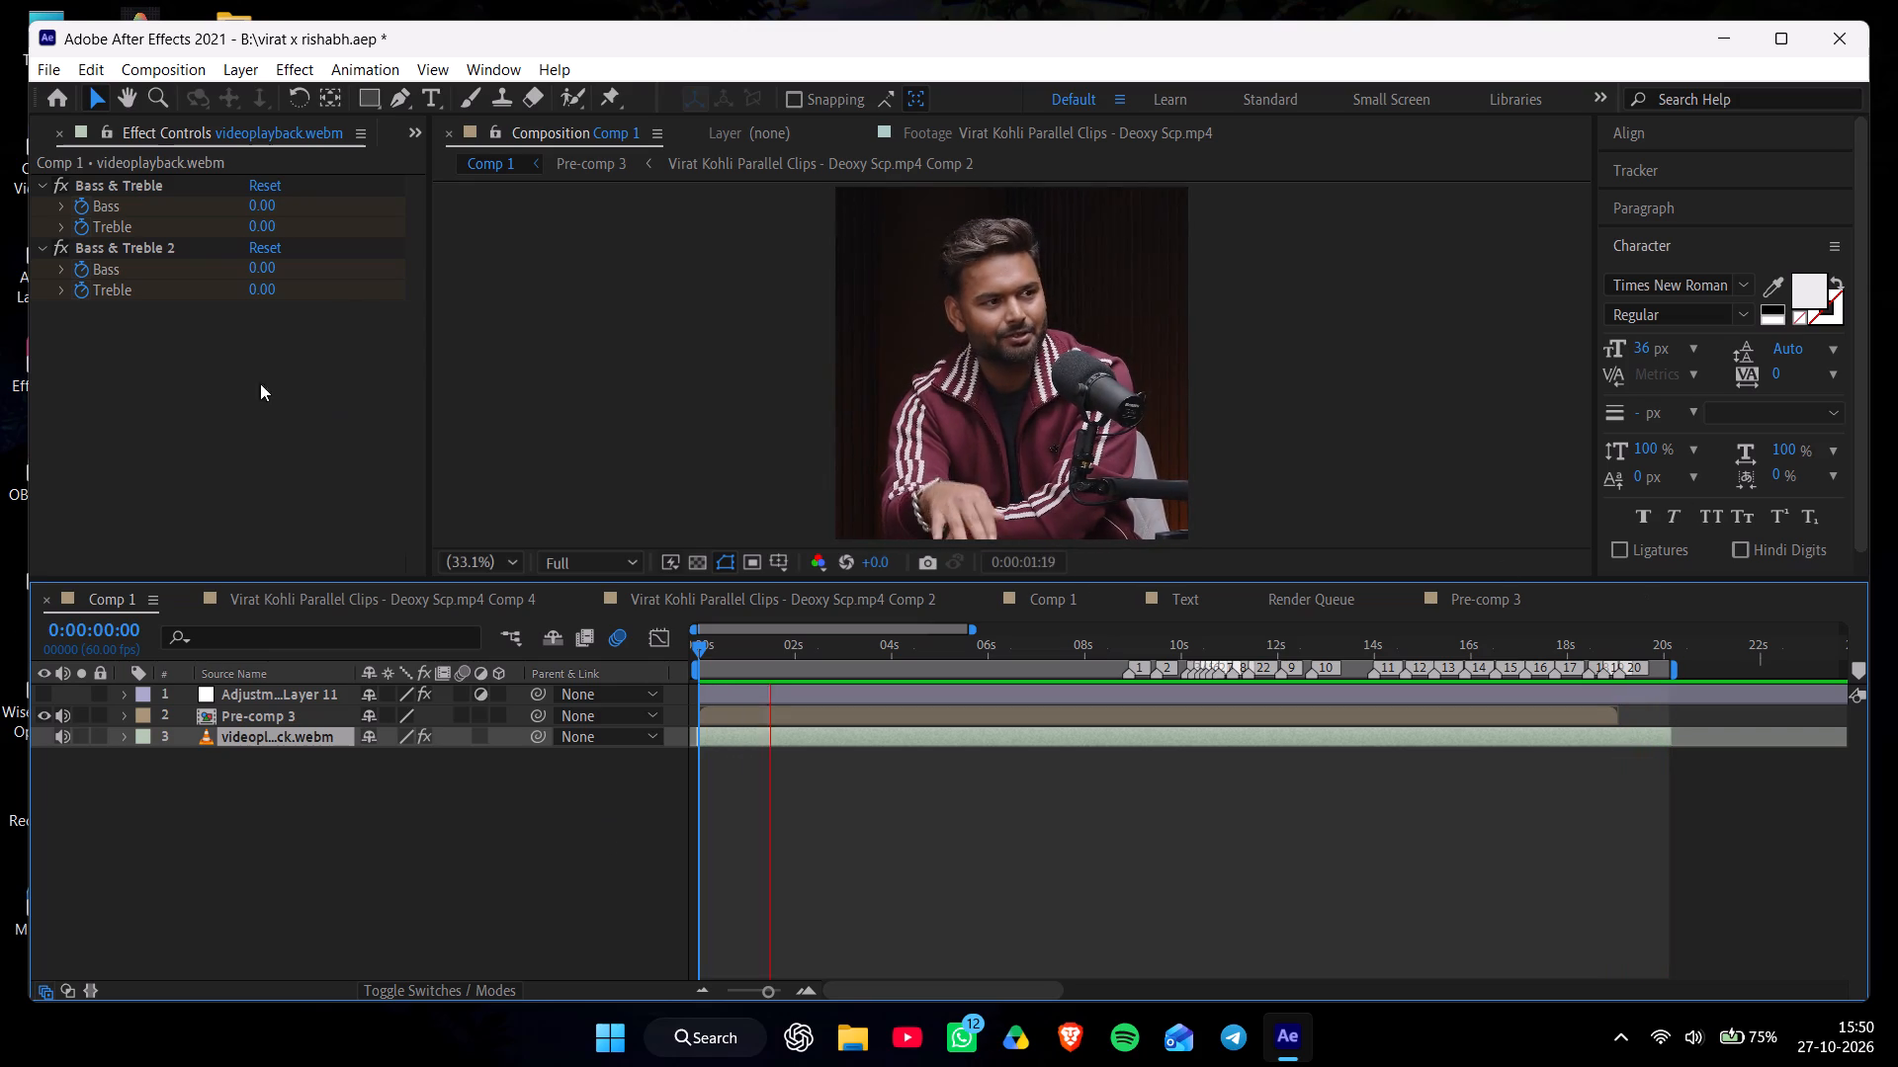
Return Comp 1 to its start and turn off Bluetooth in the Windows quick settings.
click(1715, 1066)
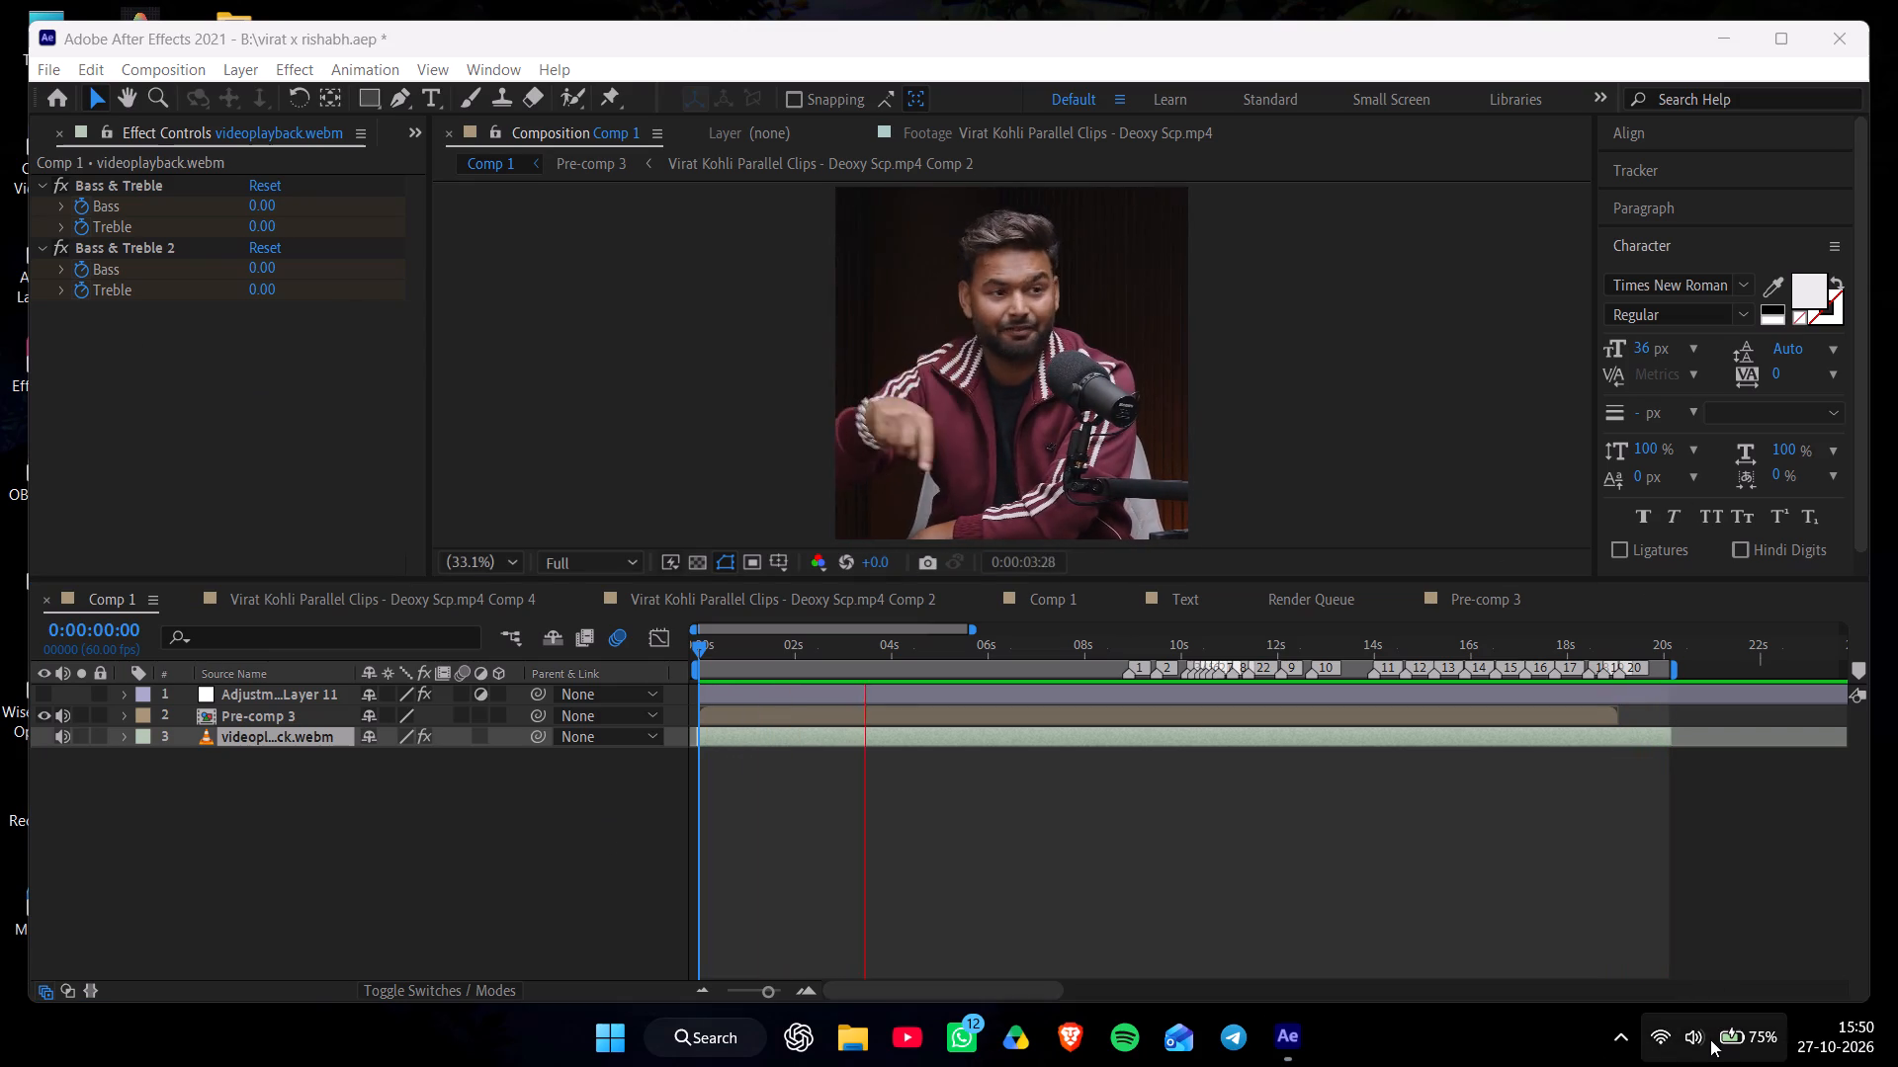
click(1710, 1039)
click(1713, 1042)
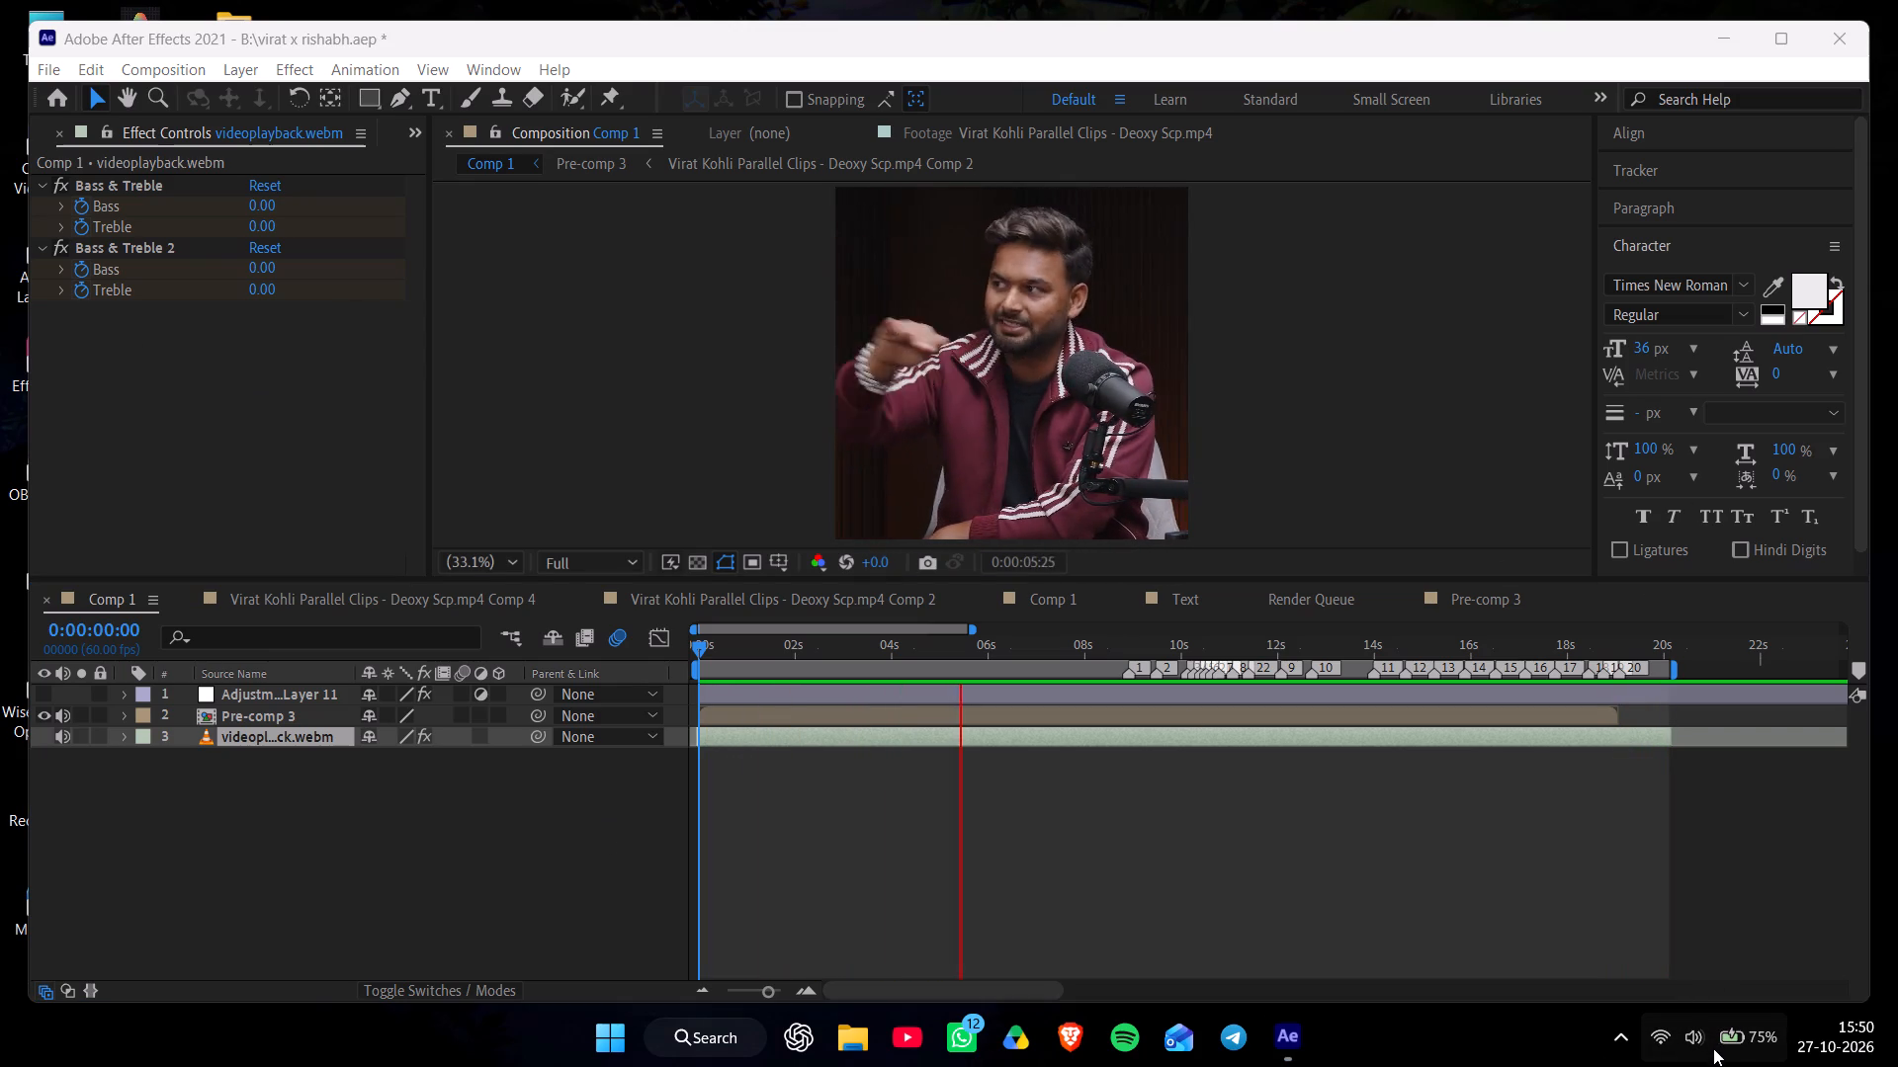
click(1677, 1043)
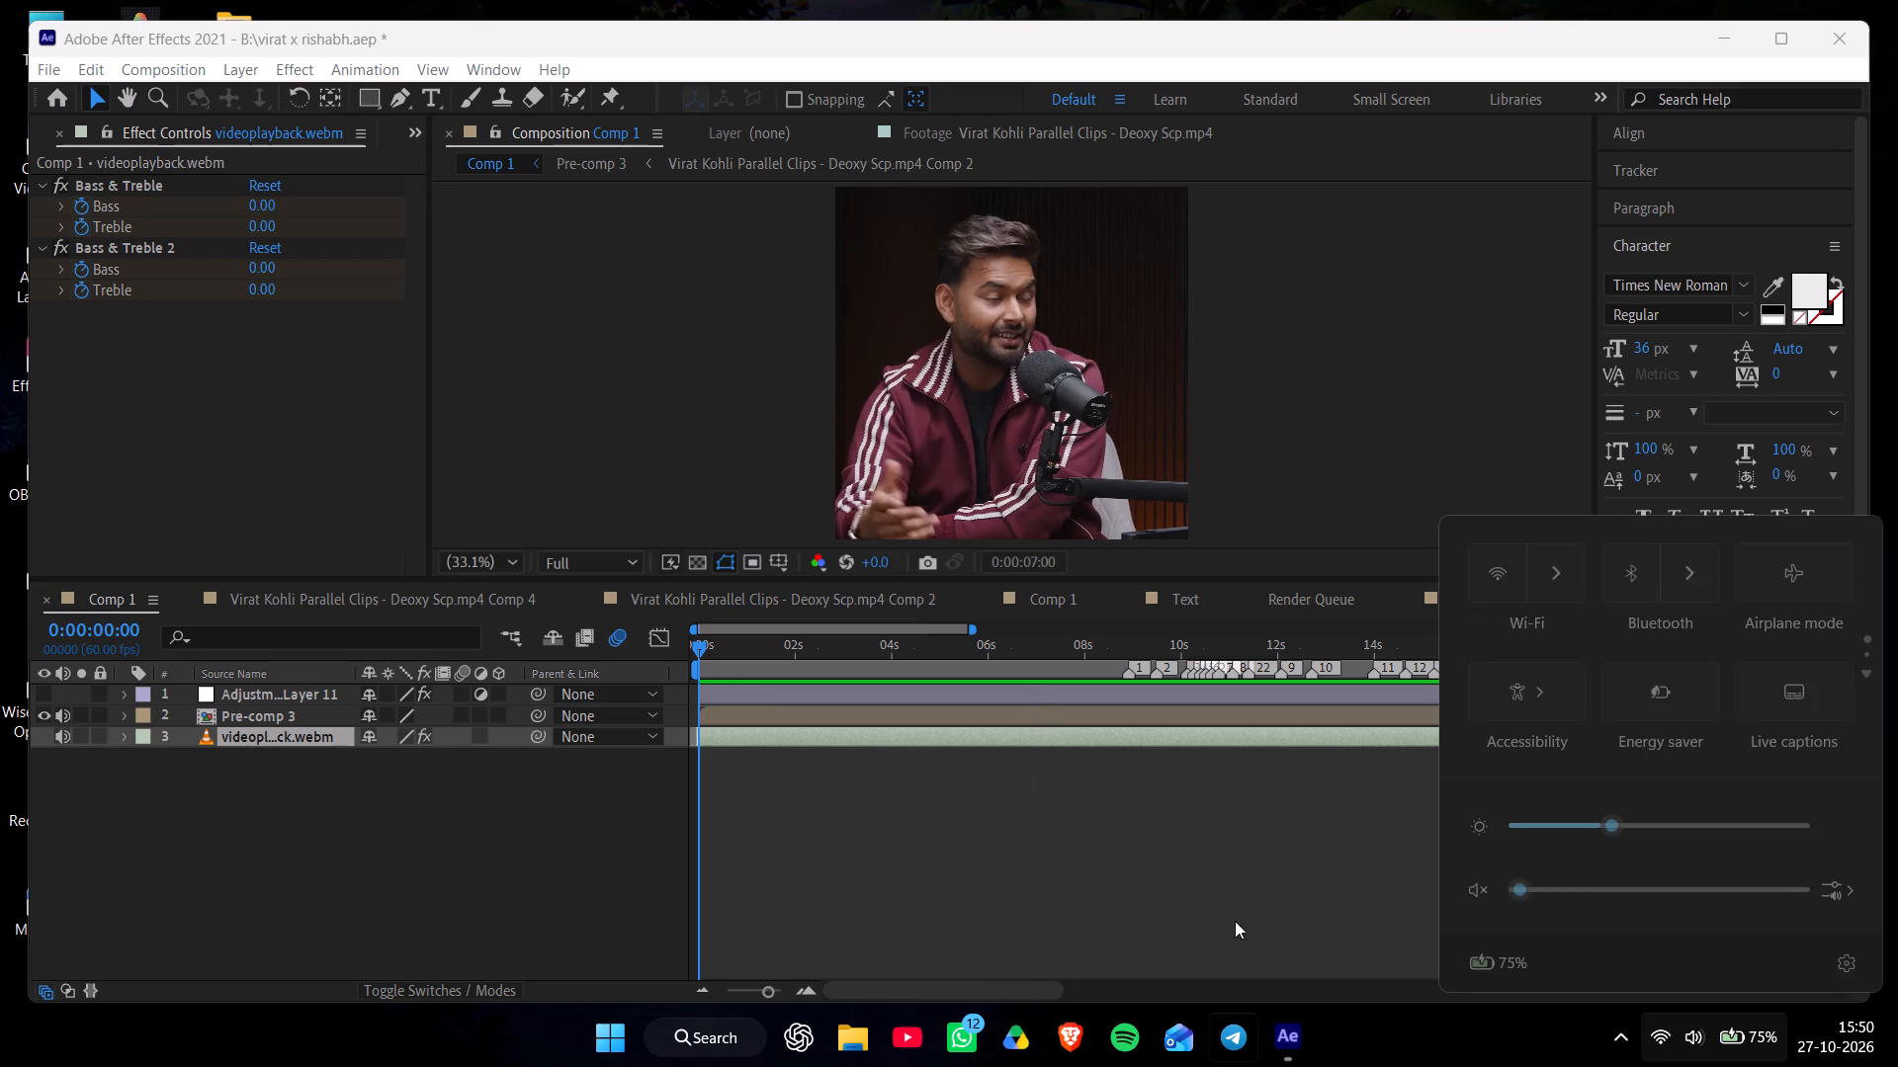
click(696, 646)
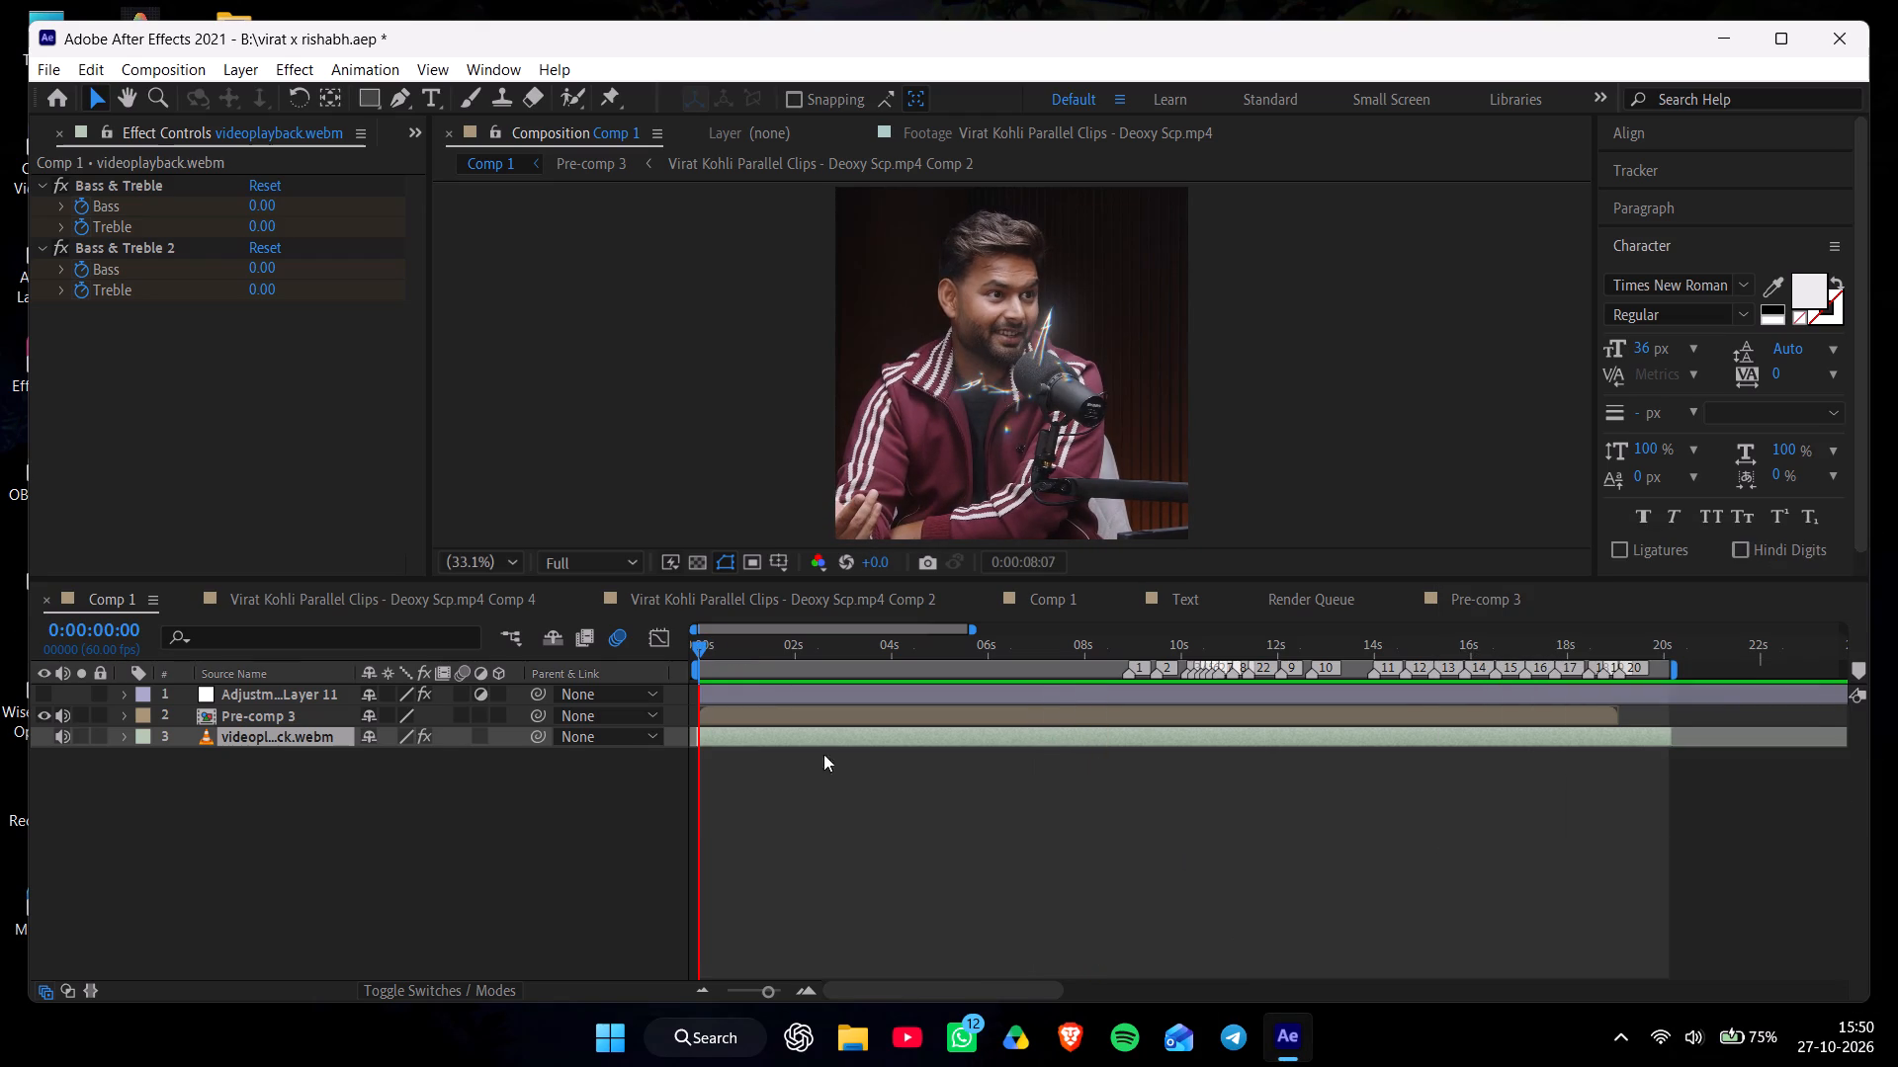
click(1719, 1037)
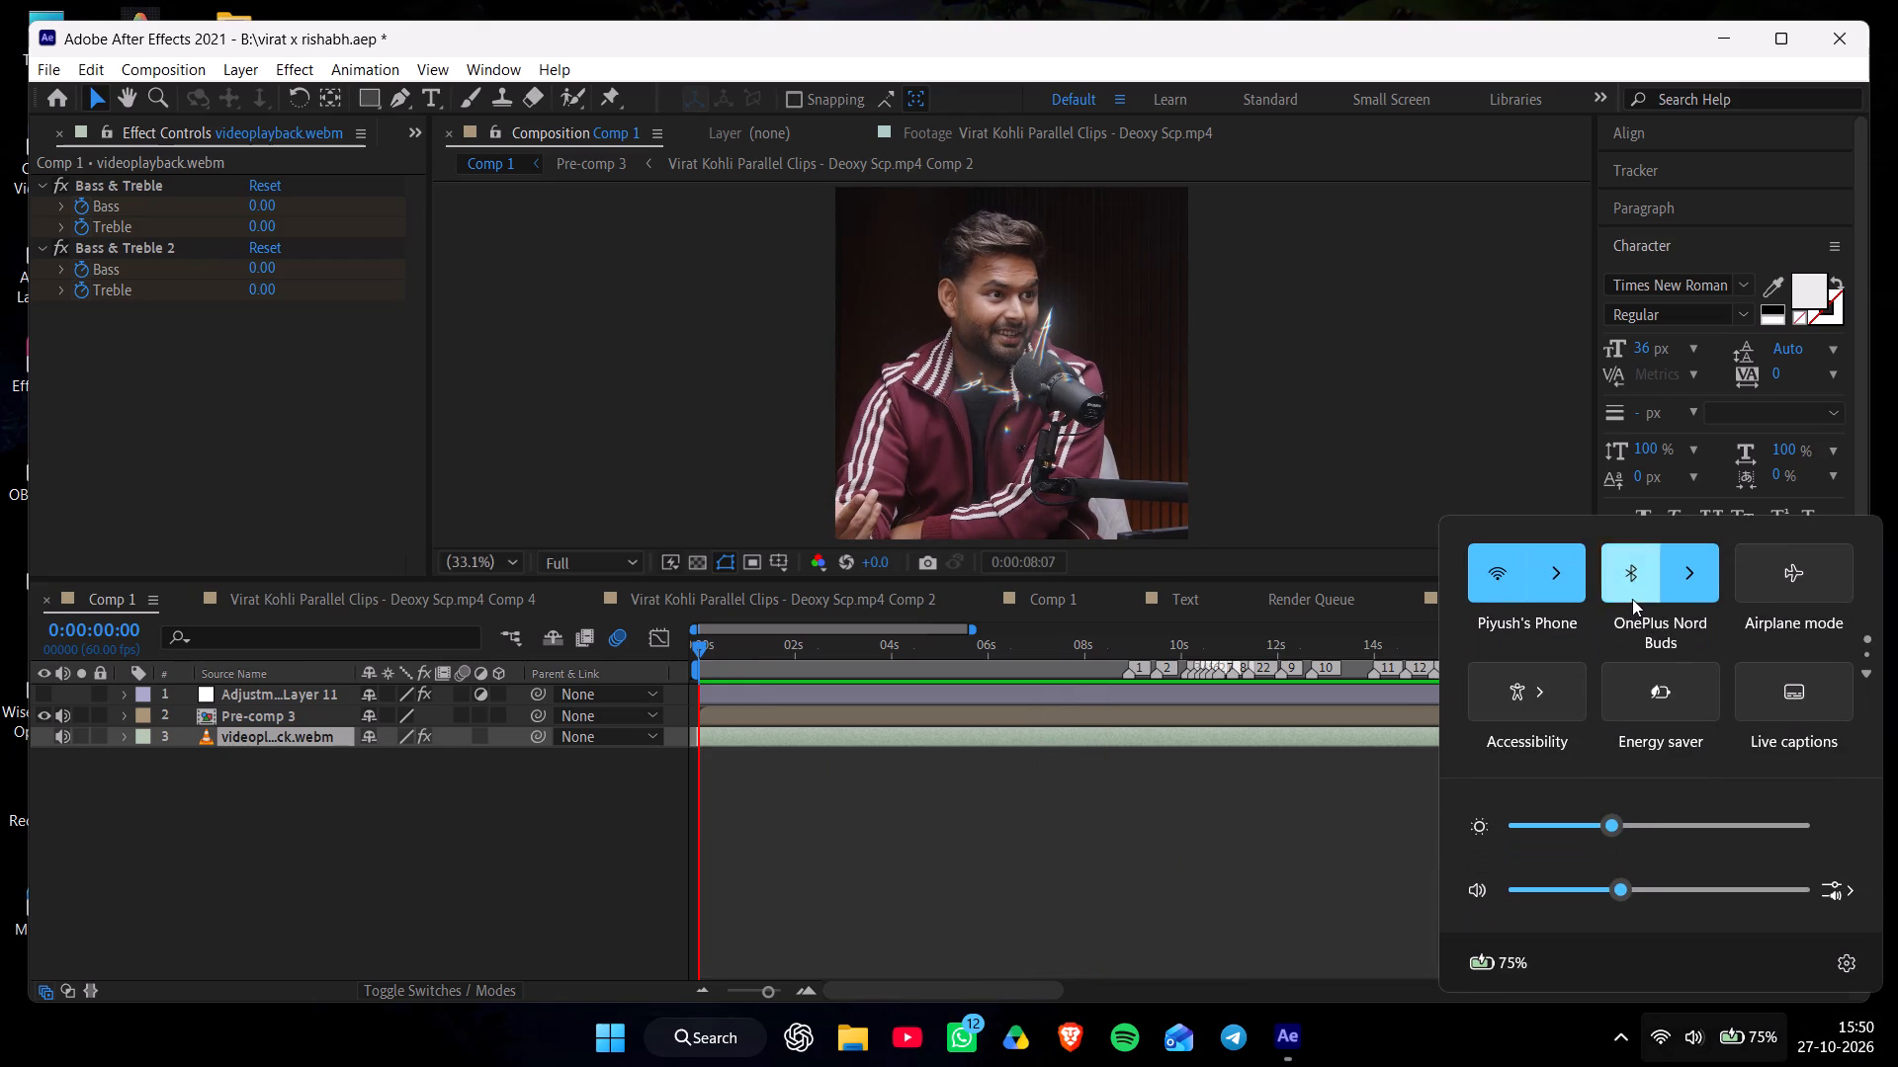
click(1632, 599)
Launch FxSound, switch its audio output to Speakers (Realtek(R) Audio), and close its window.
click(712, 1030)
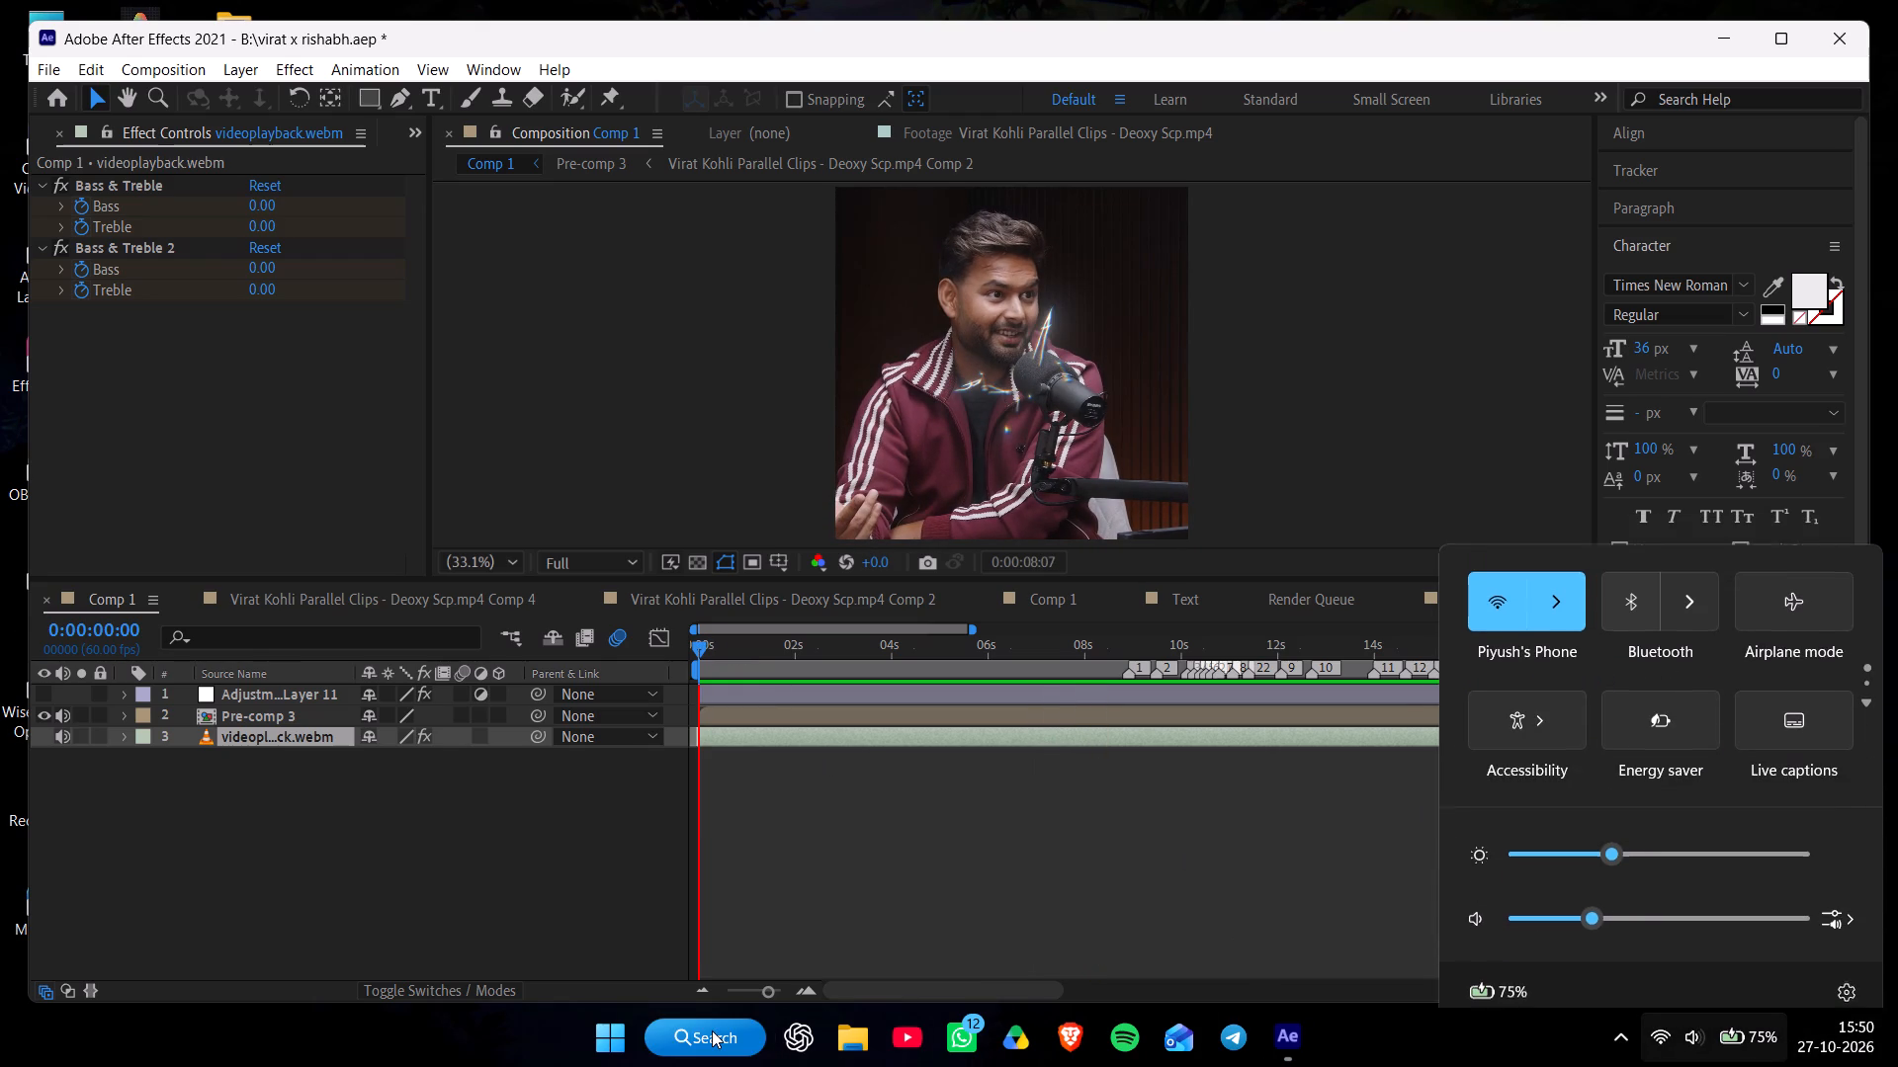
click(711, 1034)
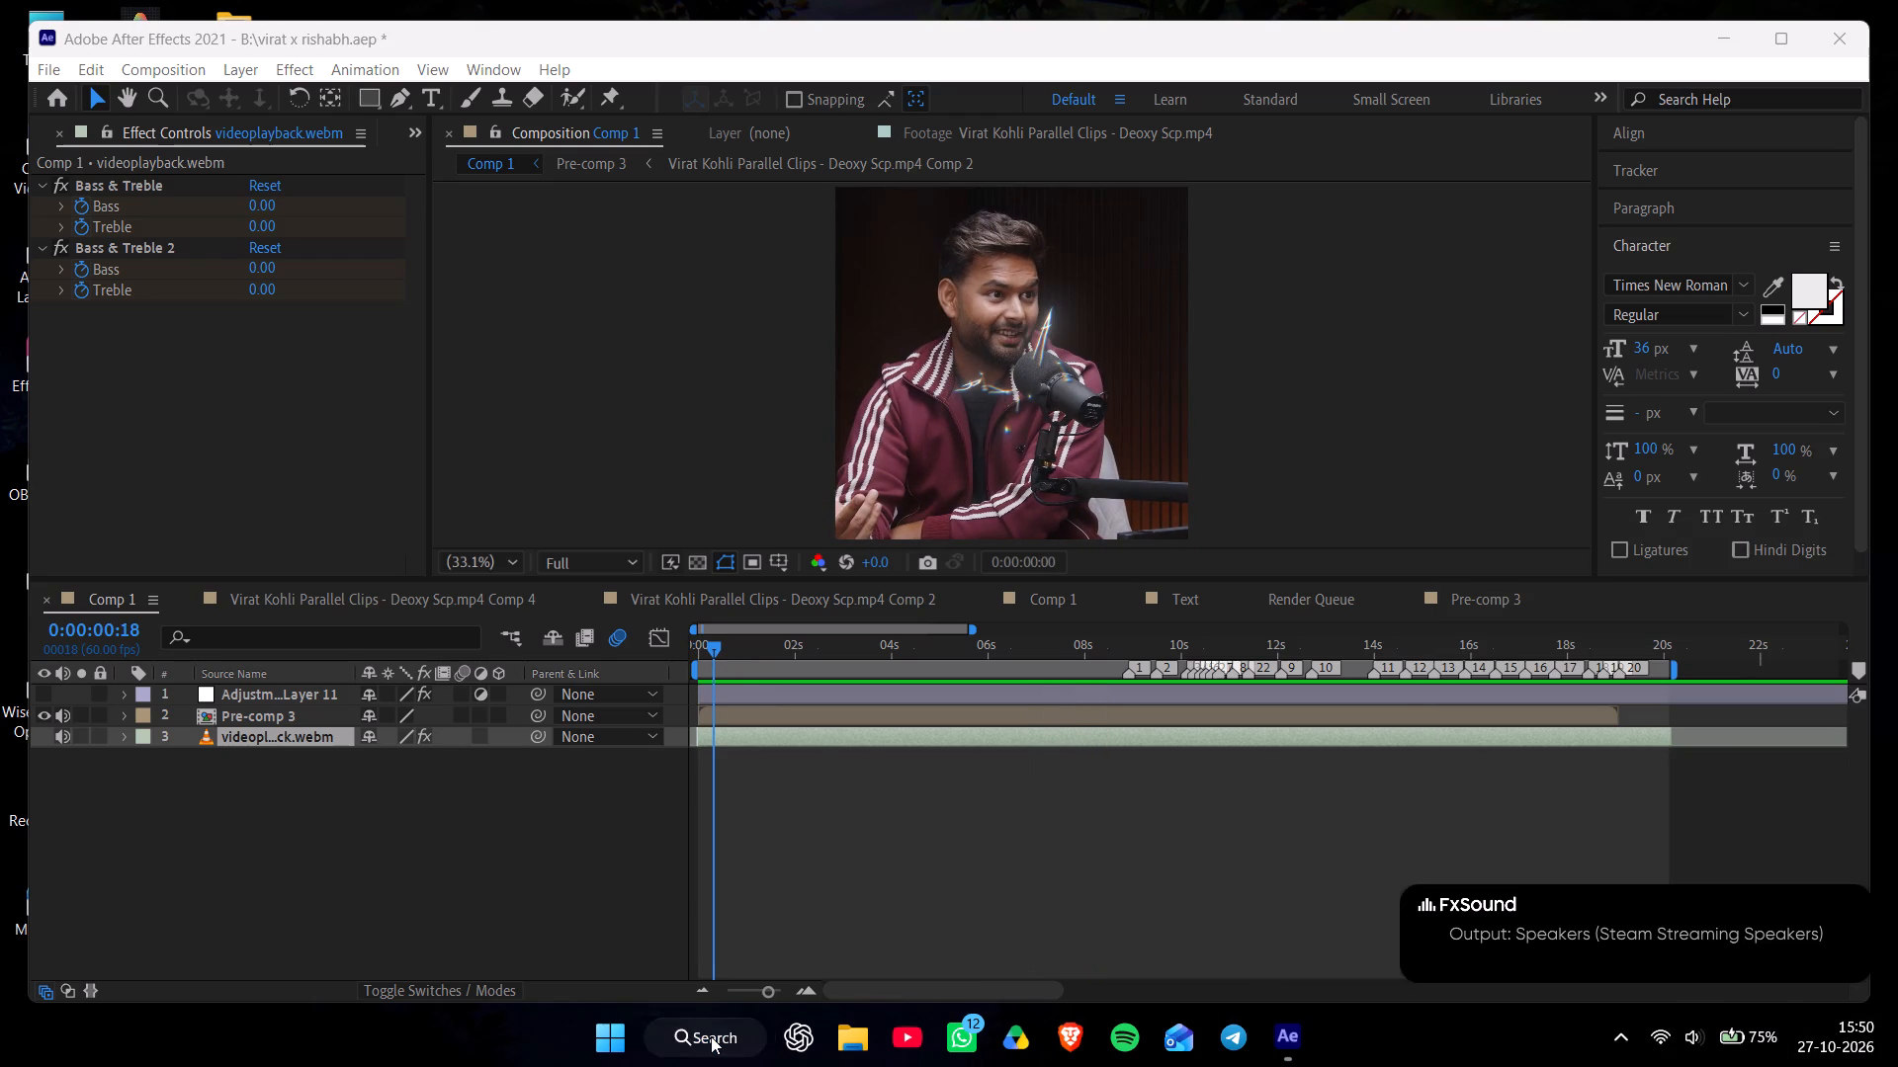
click(711, 1036)
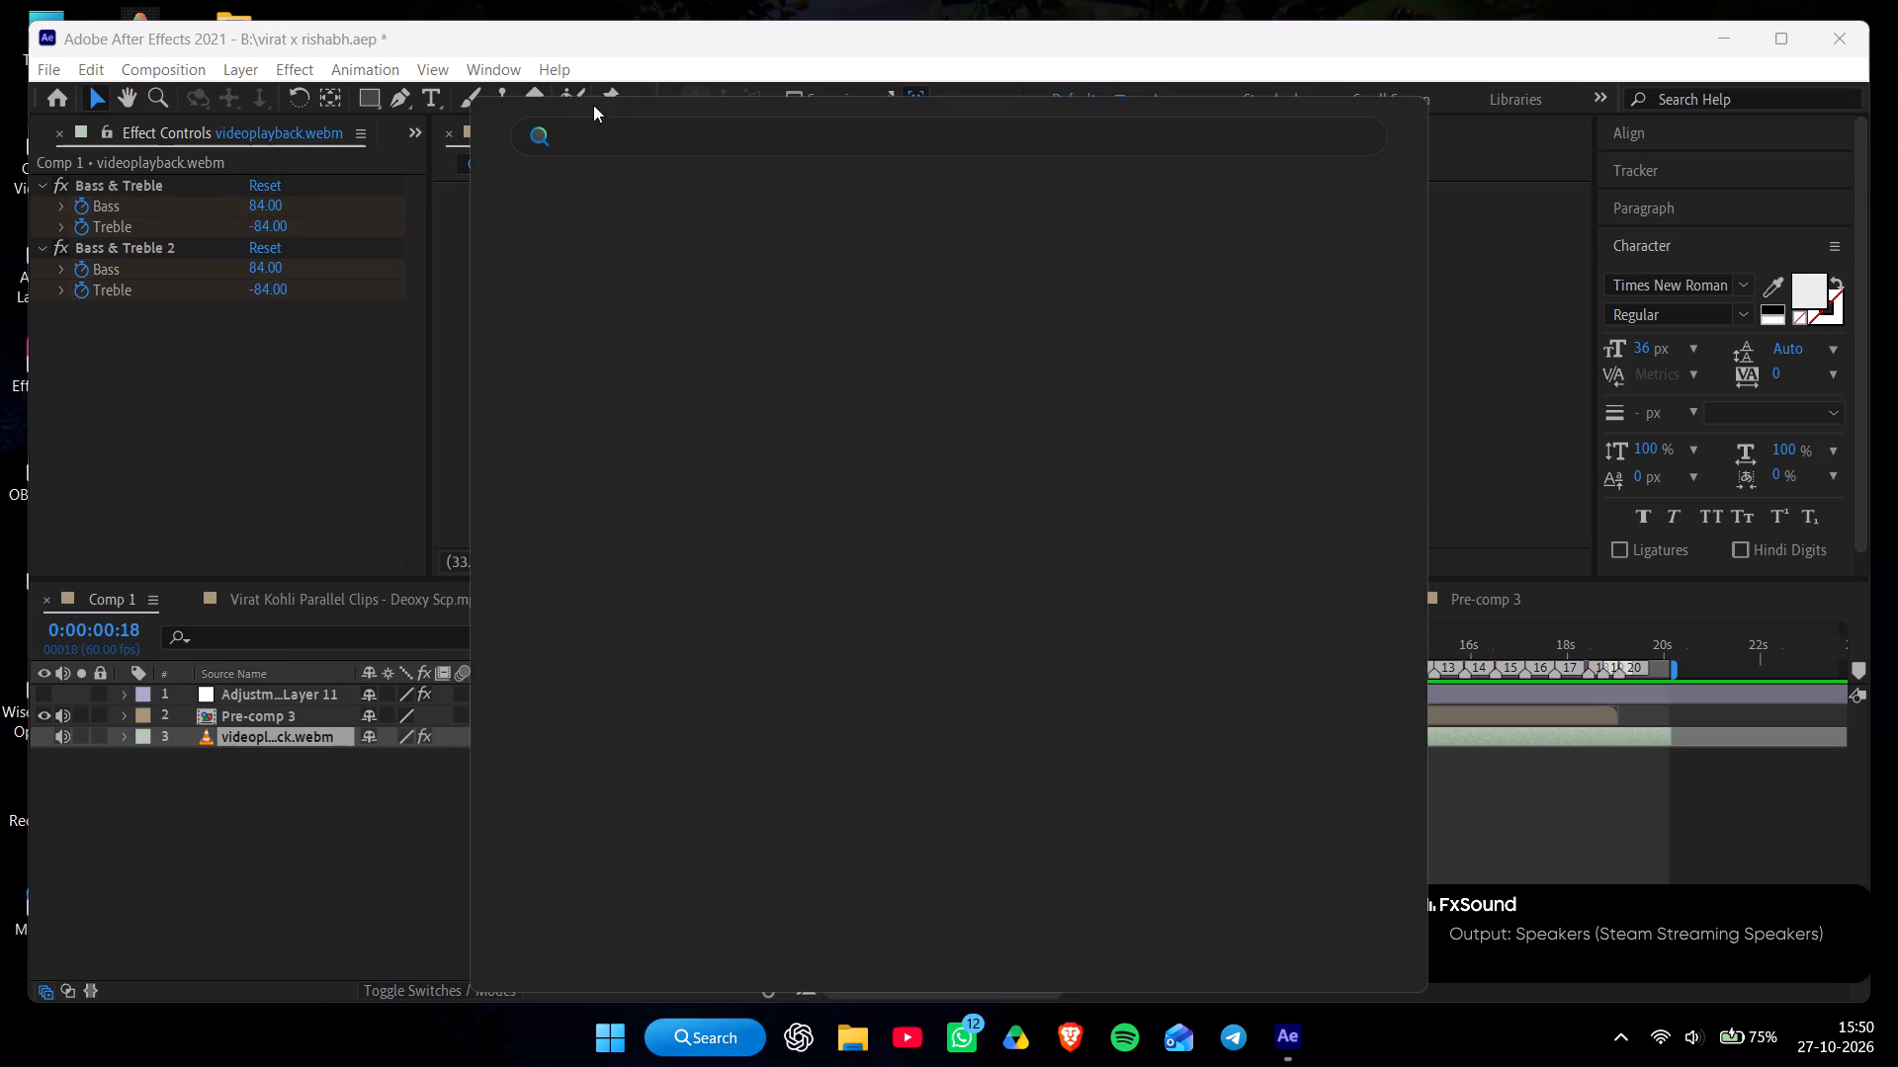
click(607, 140)
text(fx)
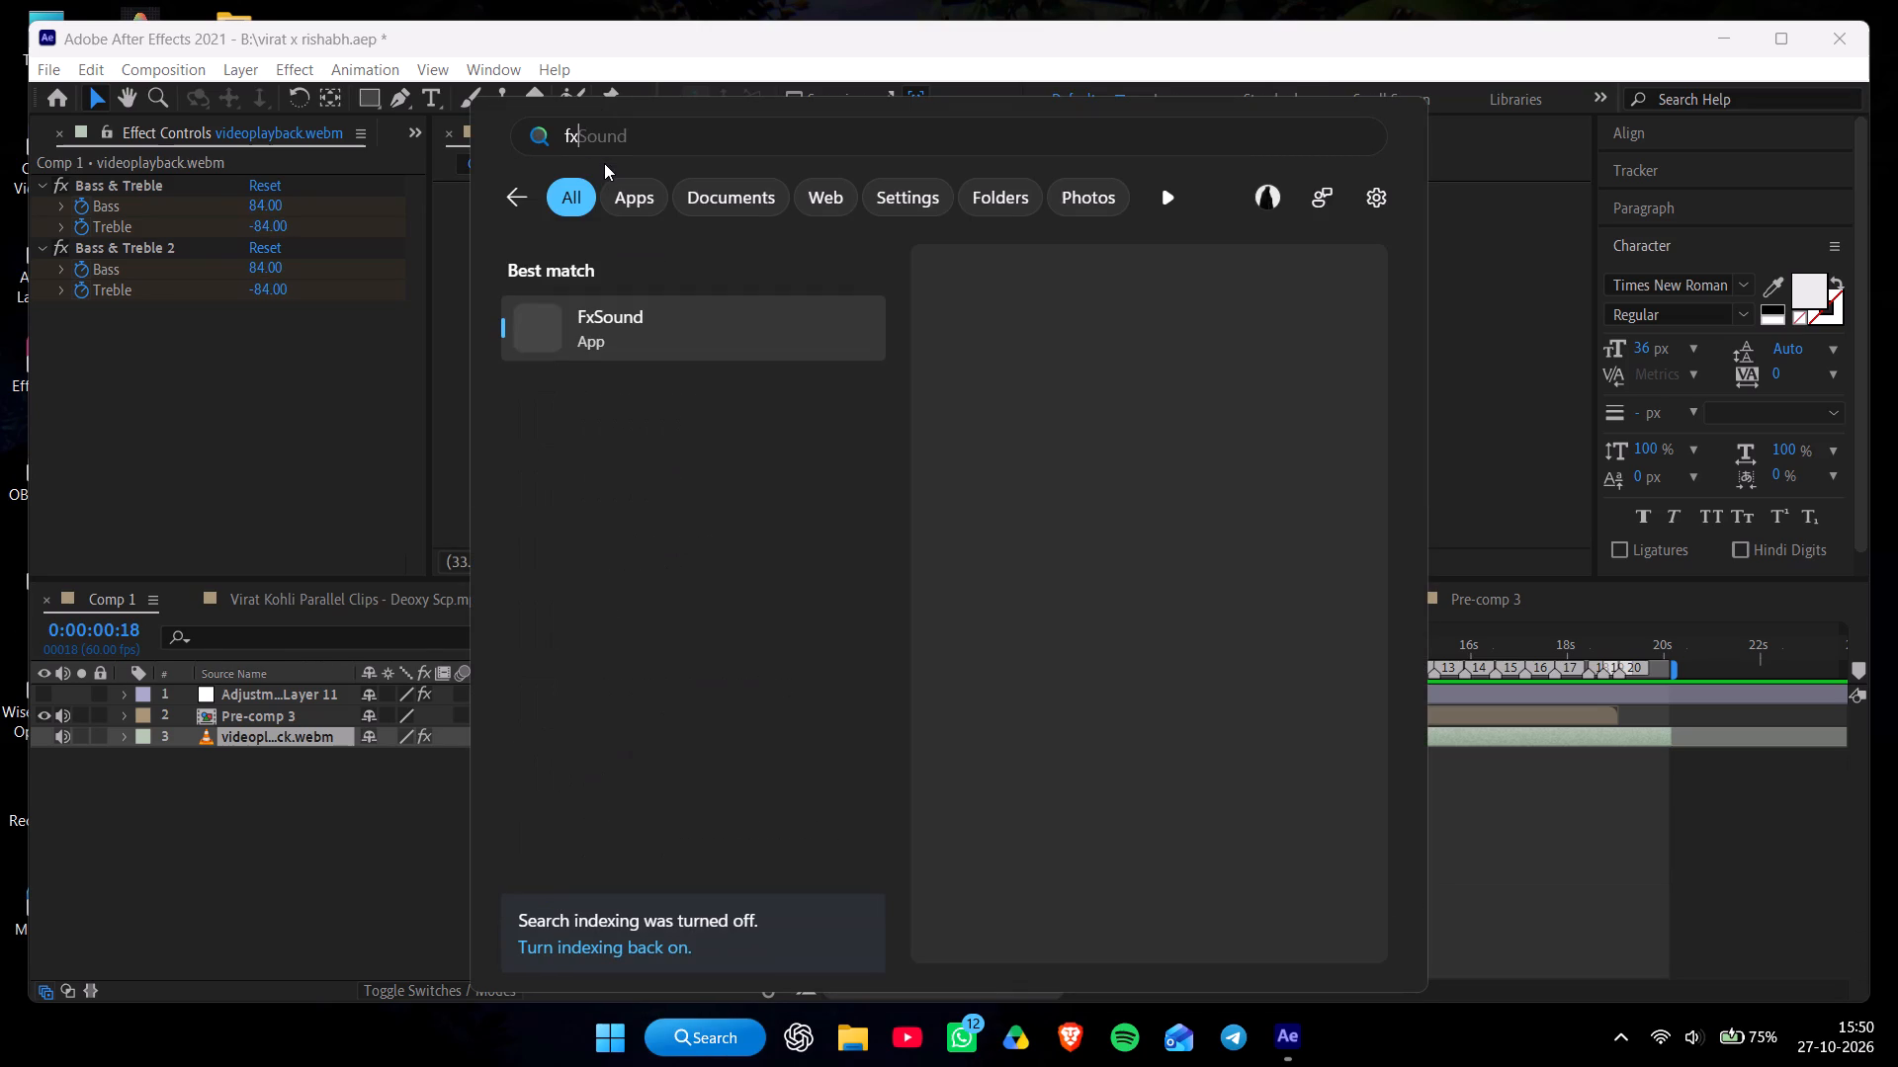
click(600, 333)
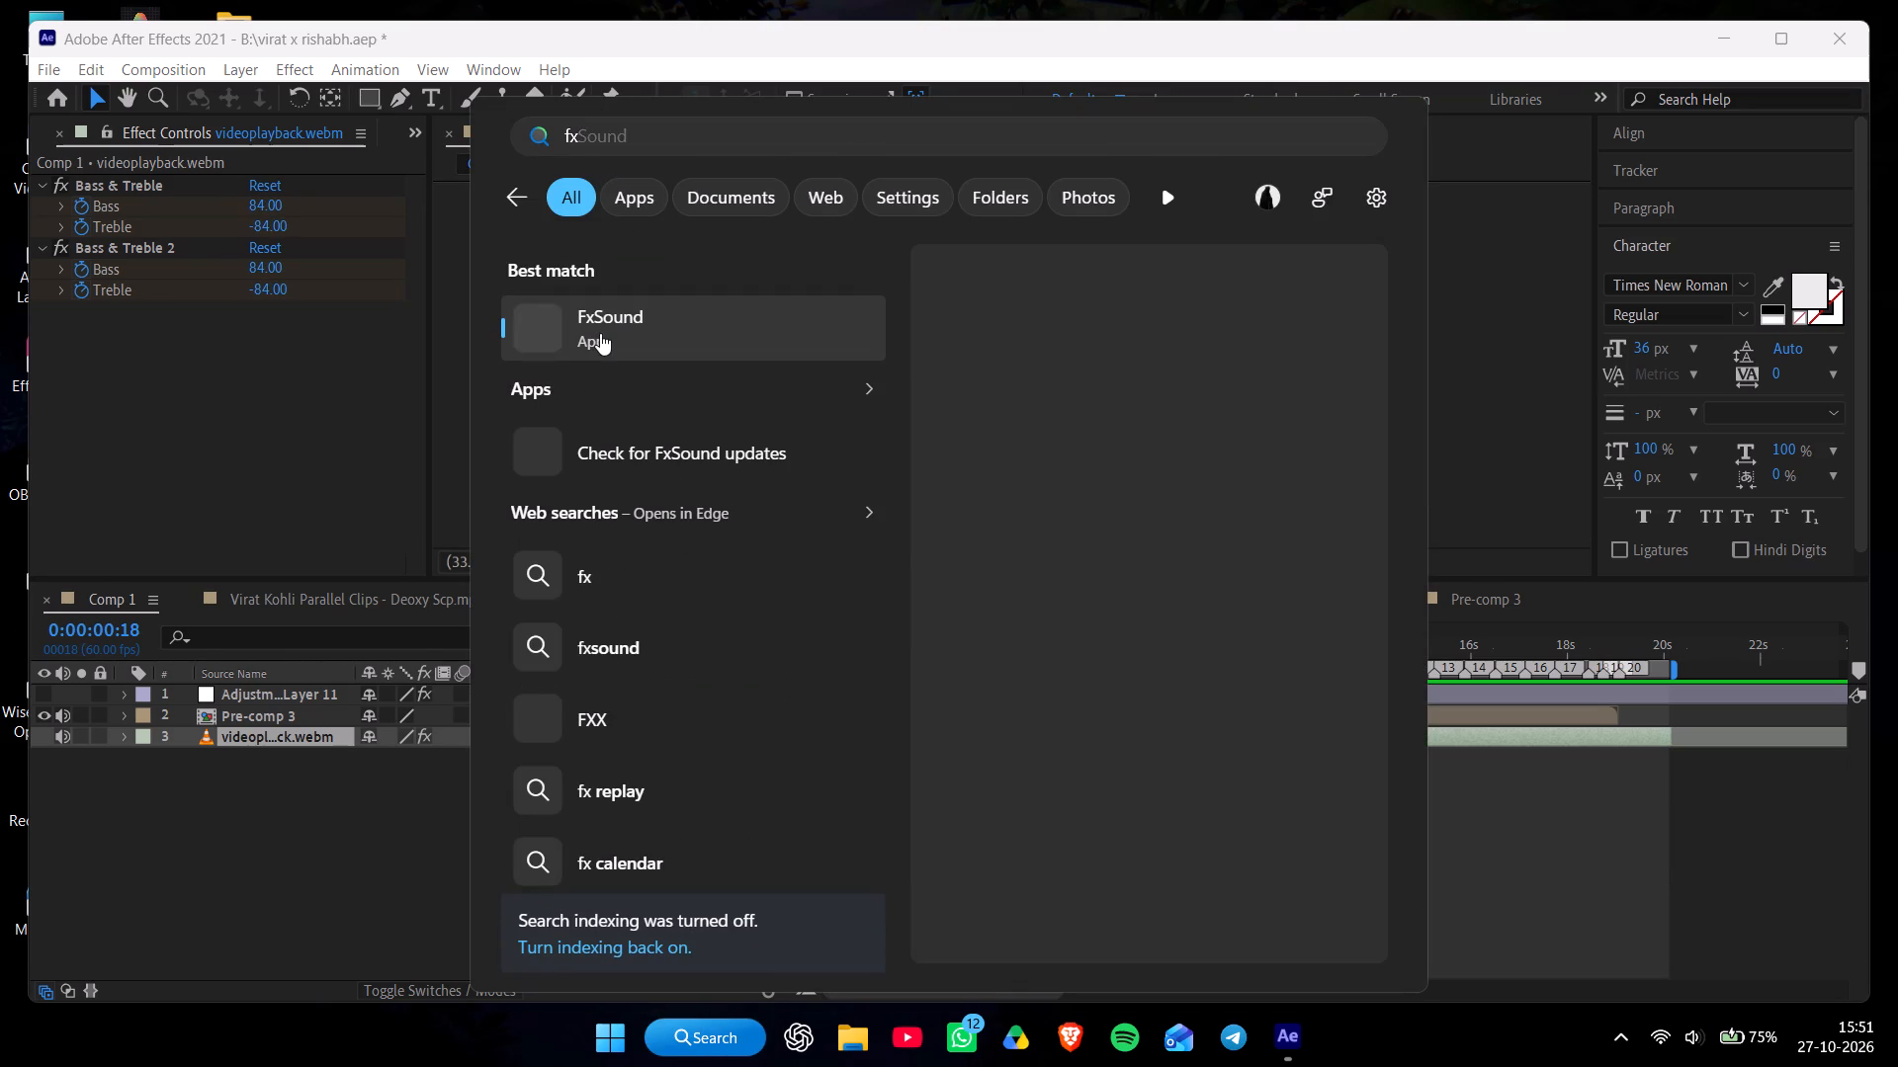
click(1304, 1040)
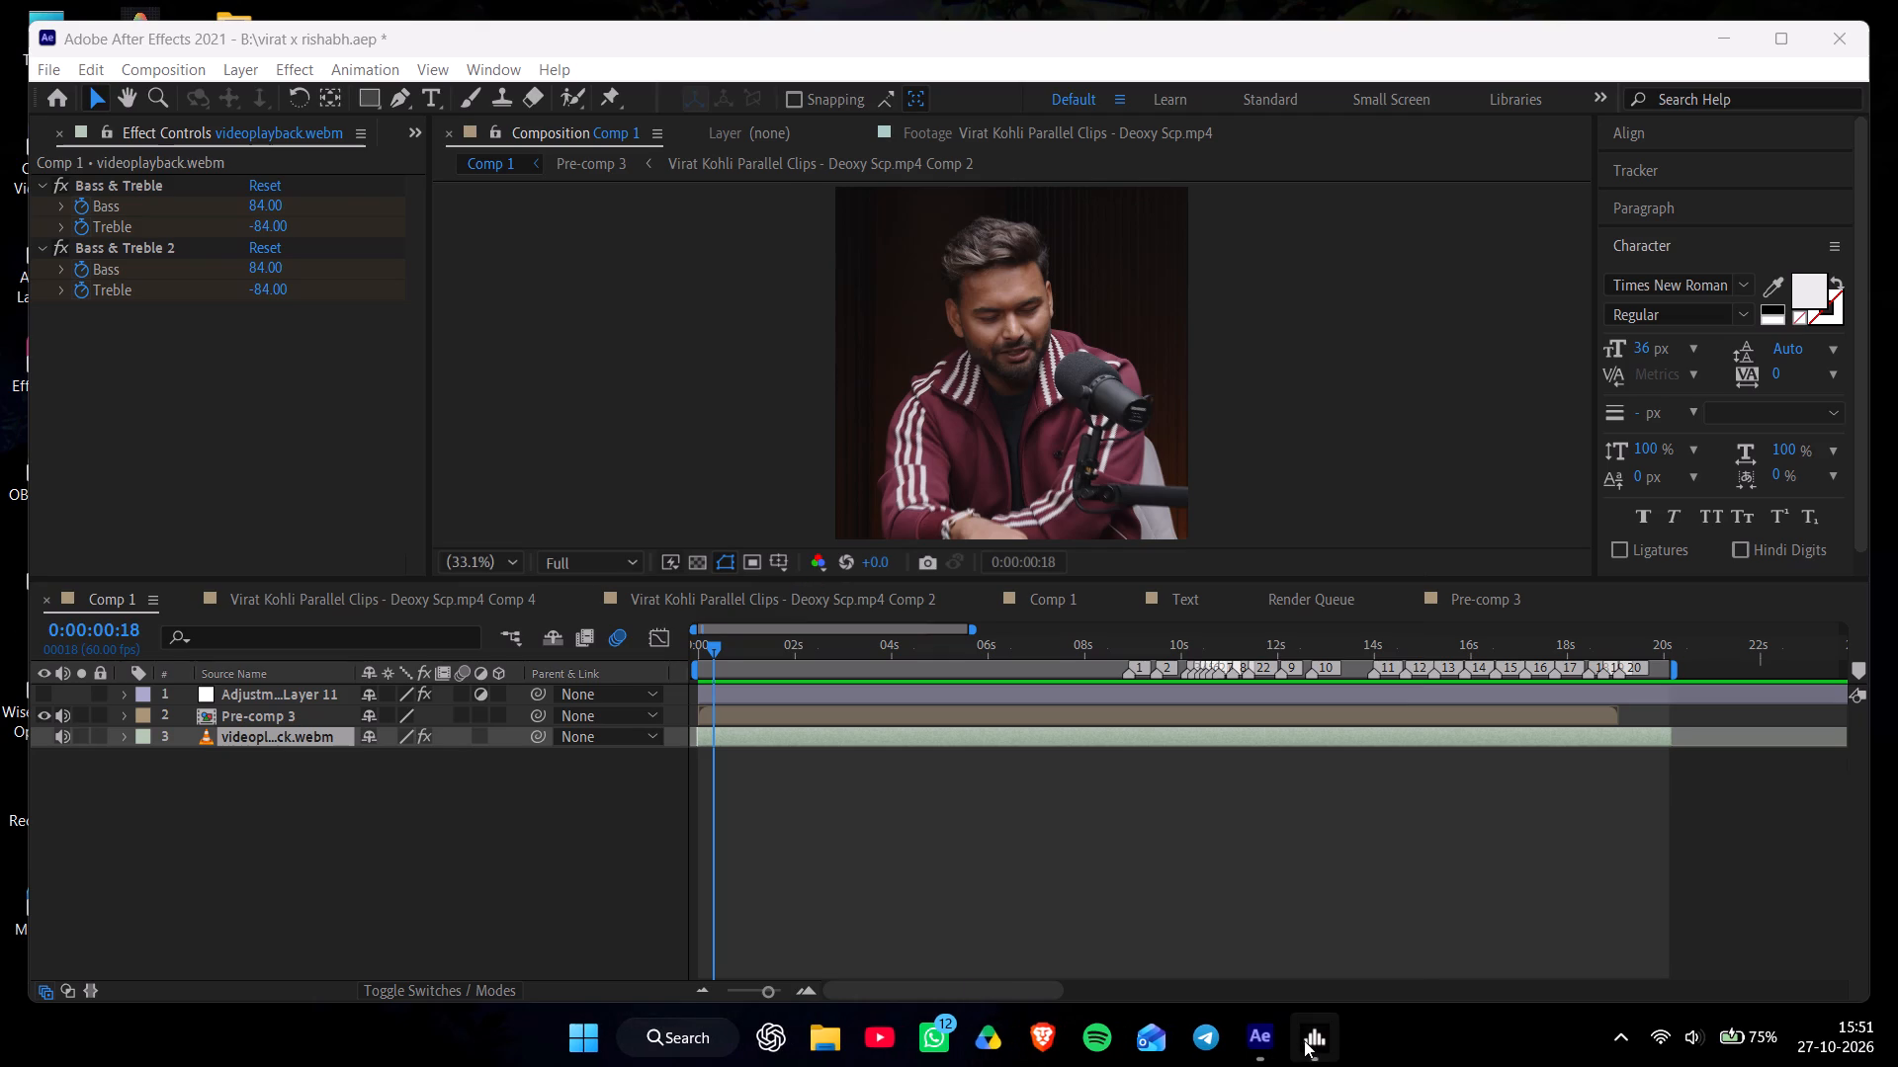
click(1281, 287)
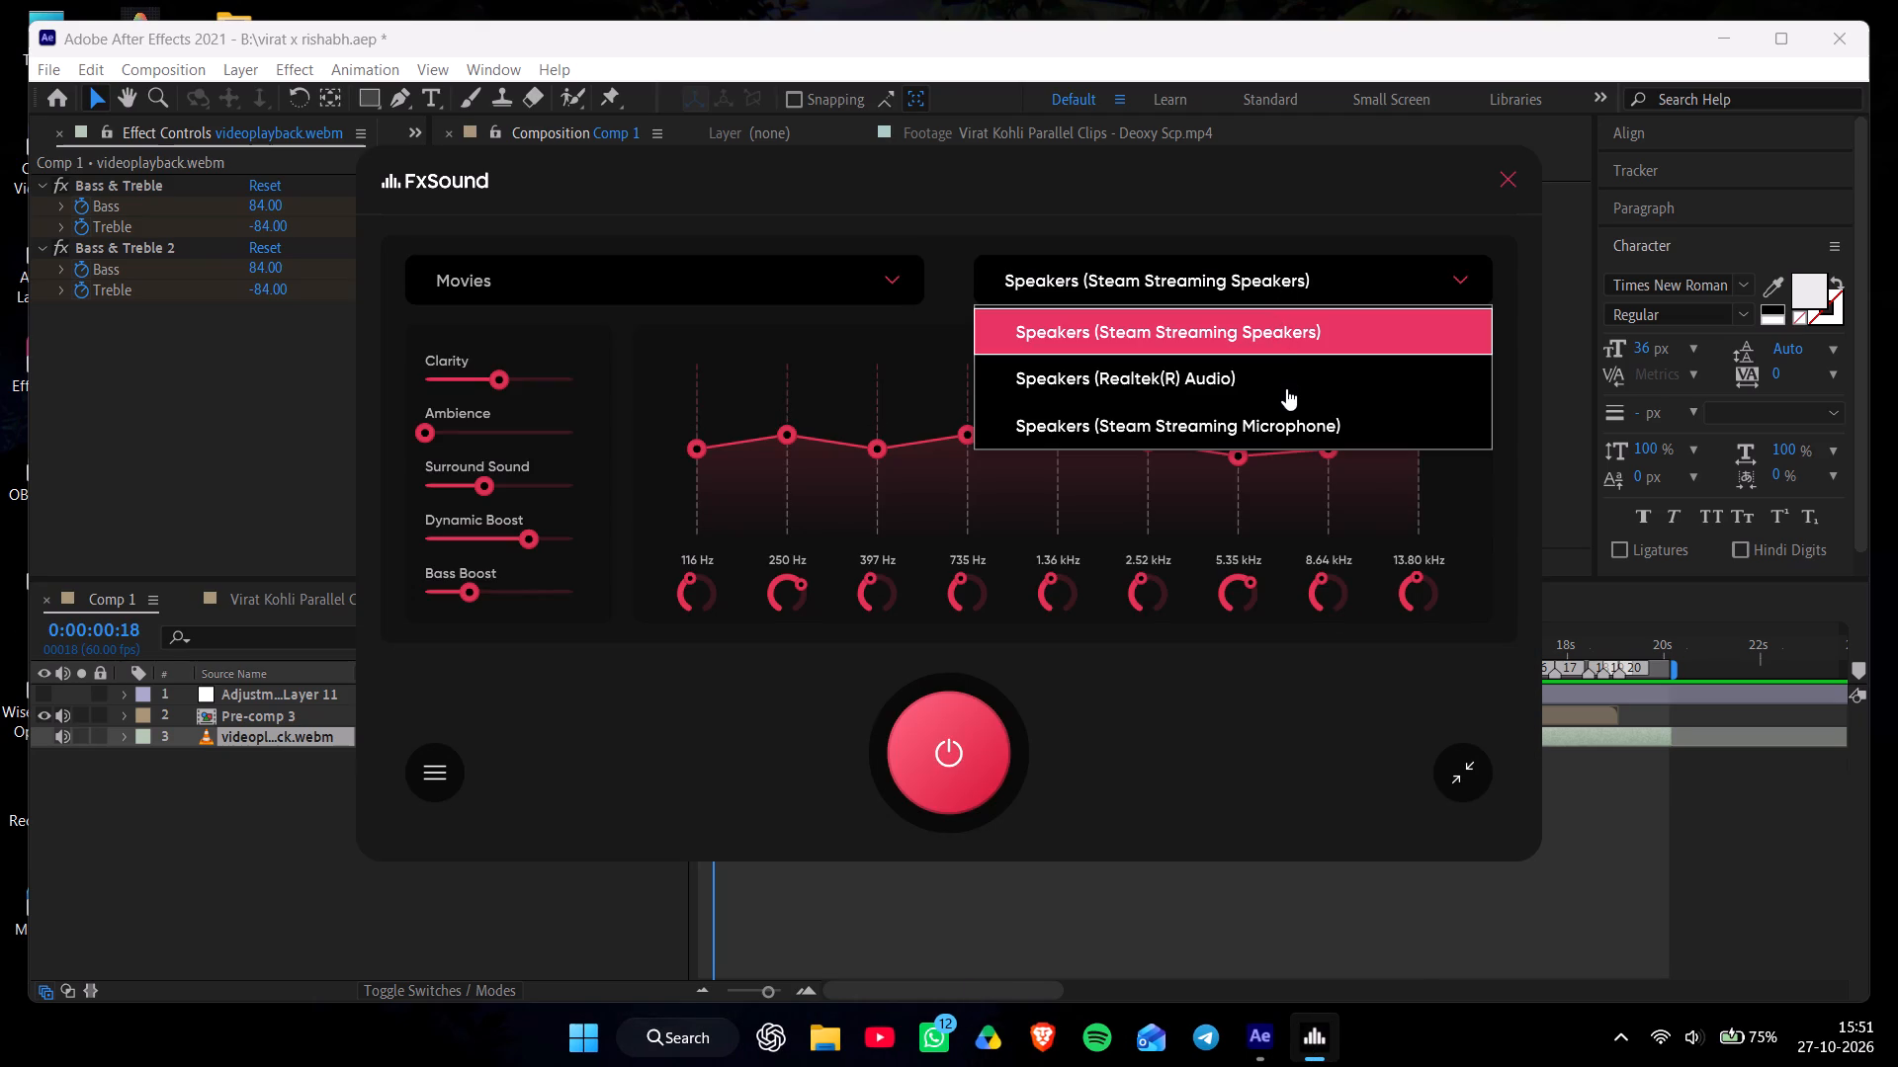
click(1286, 388)
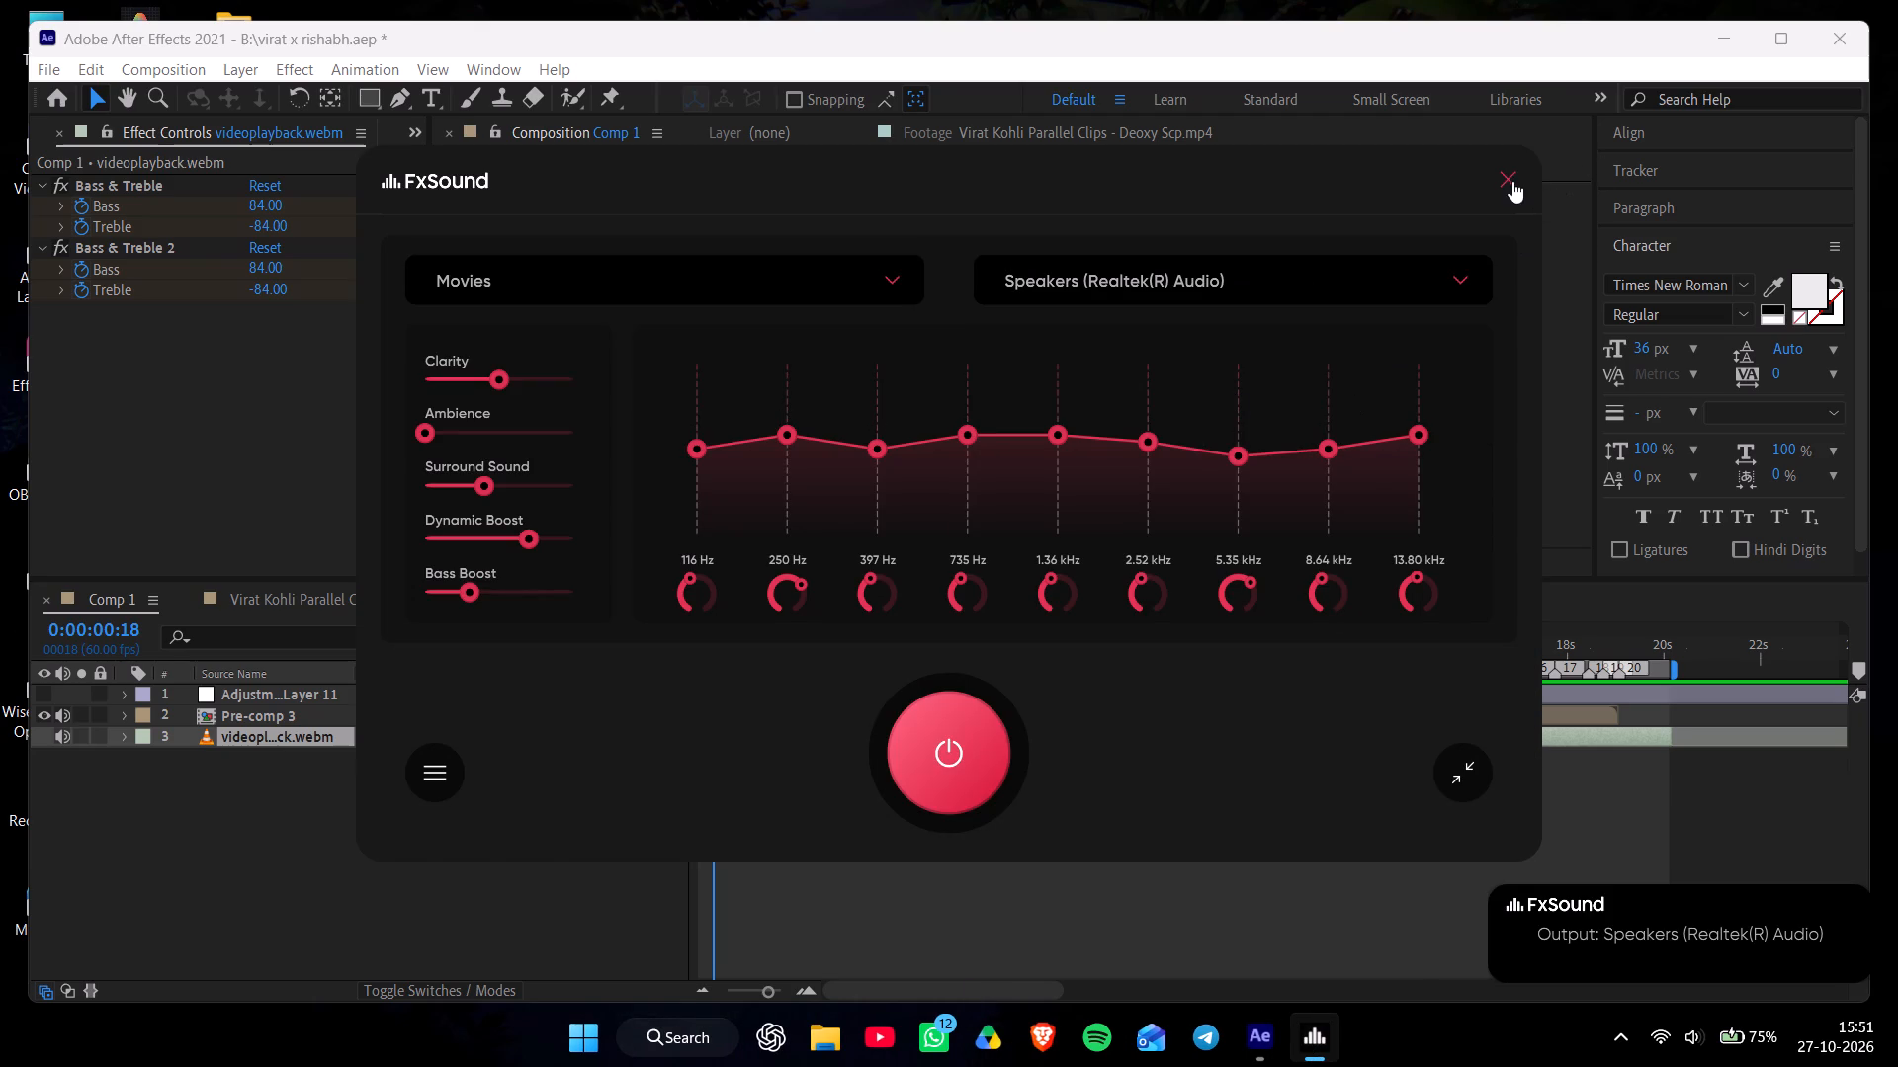
click(1512, 181)
Raise the Windows system volume to 100.
click(1714, 1066)
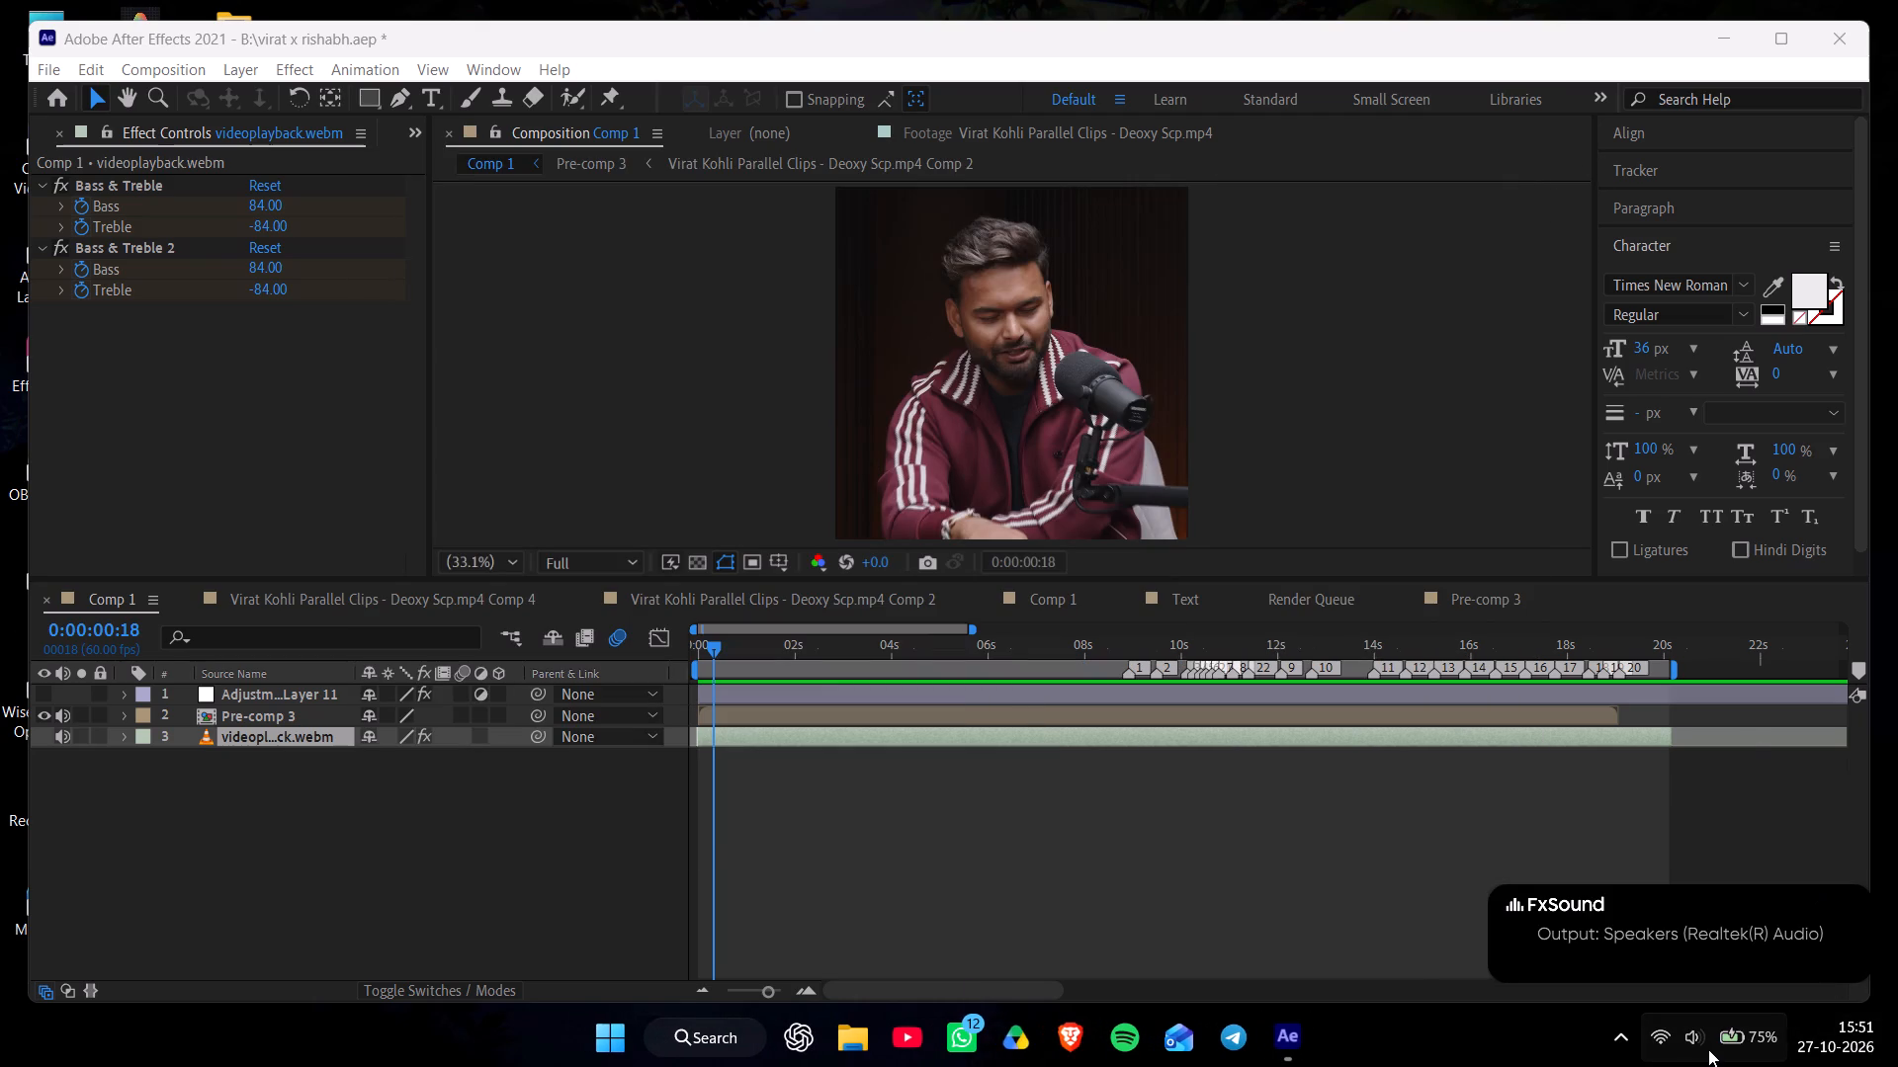
click(1708, 1049)
drag(1616, 900, 1843, 903)
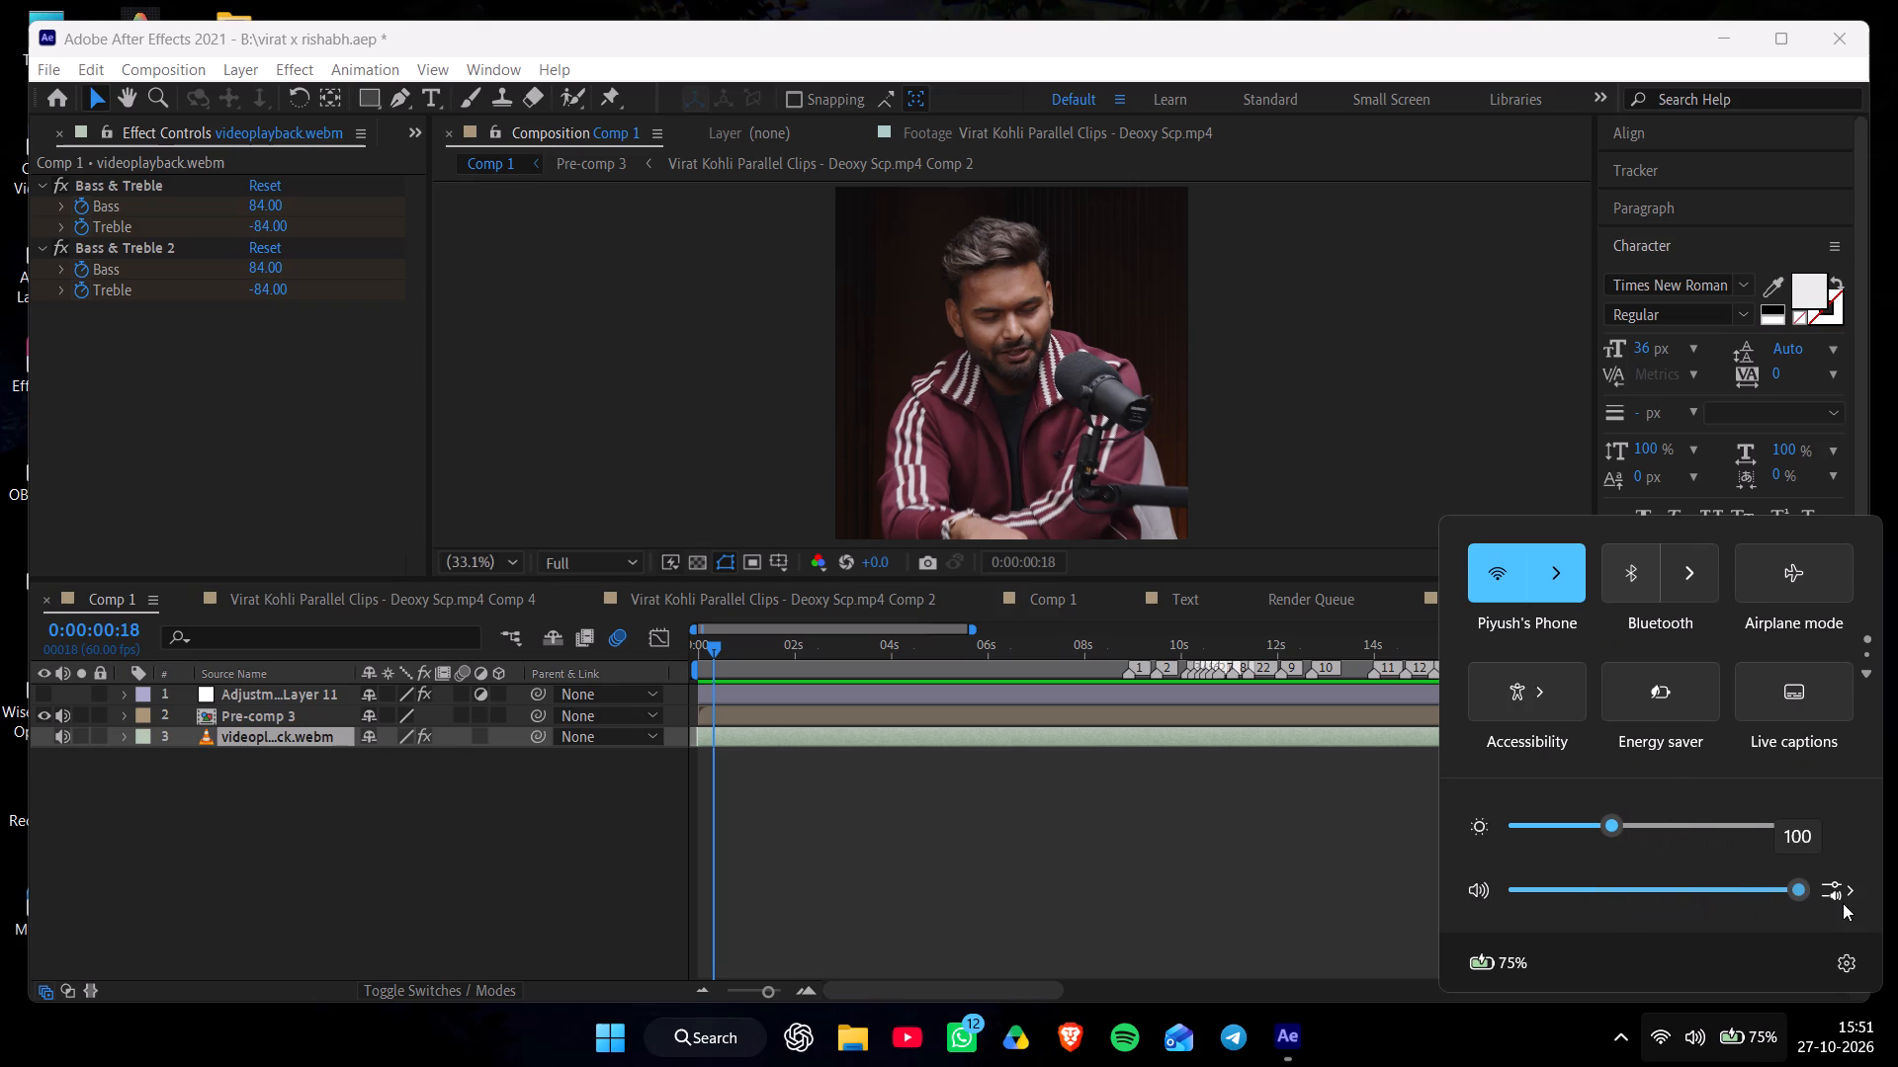
drag(1843, 903, 1843, 904)
click(1702, 1051)
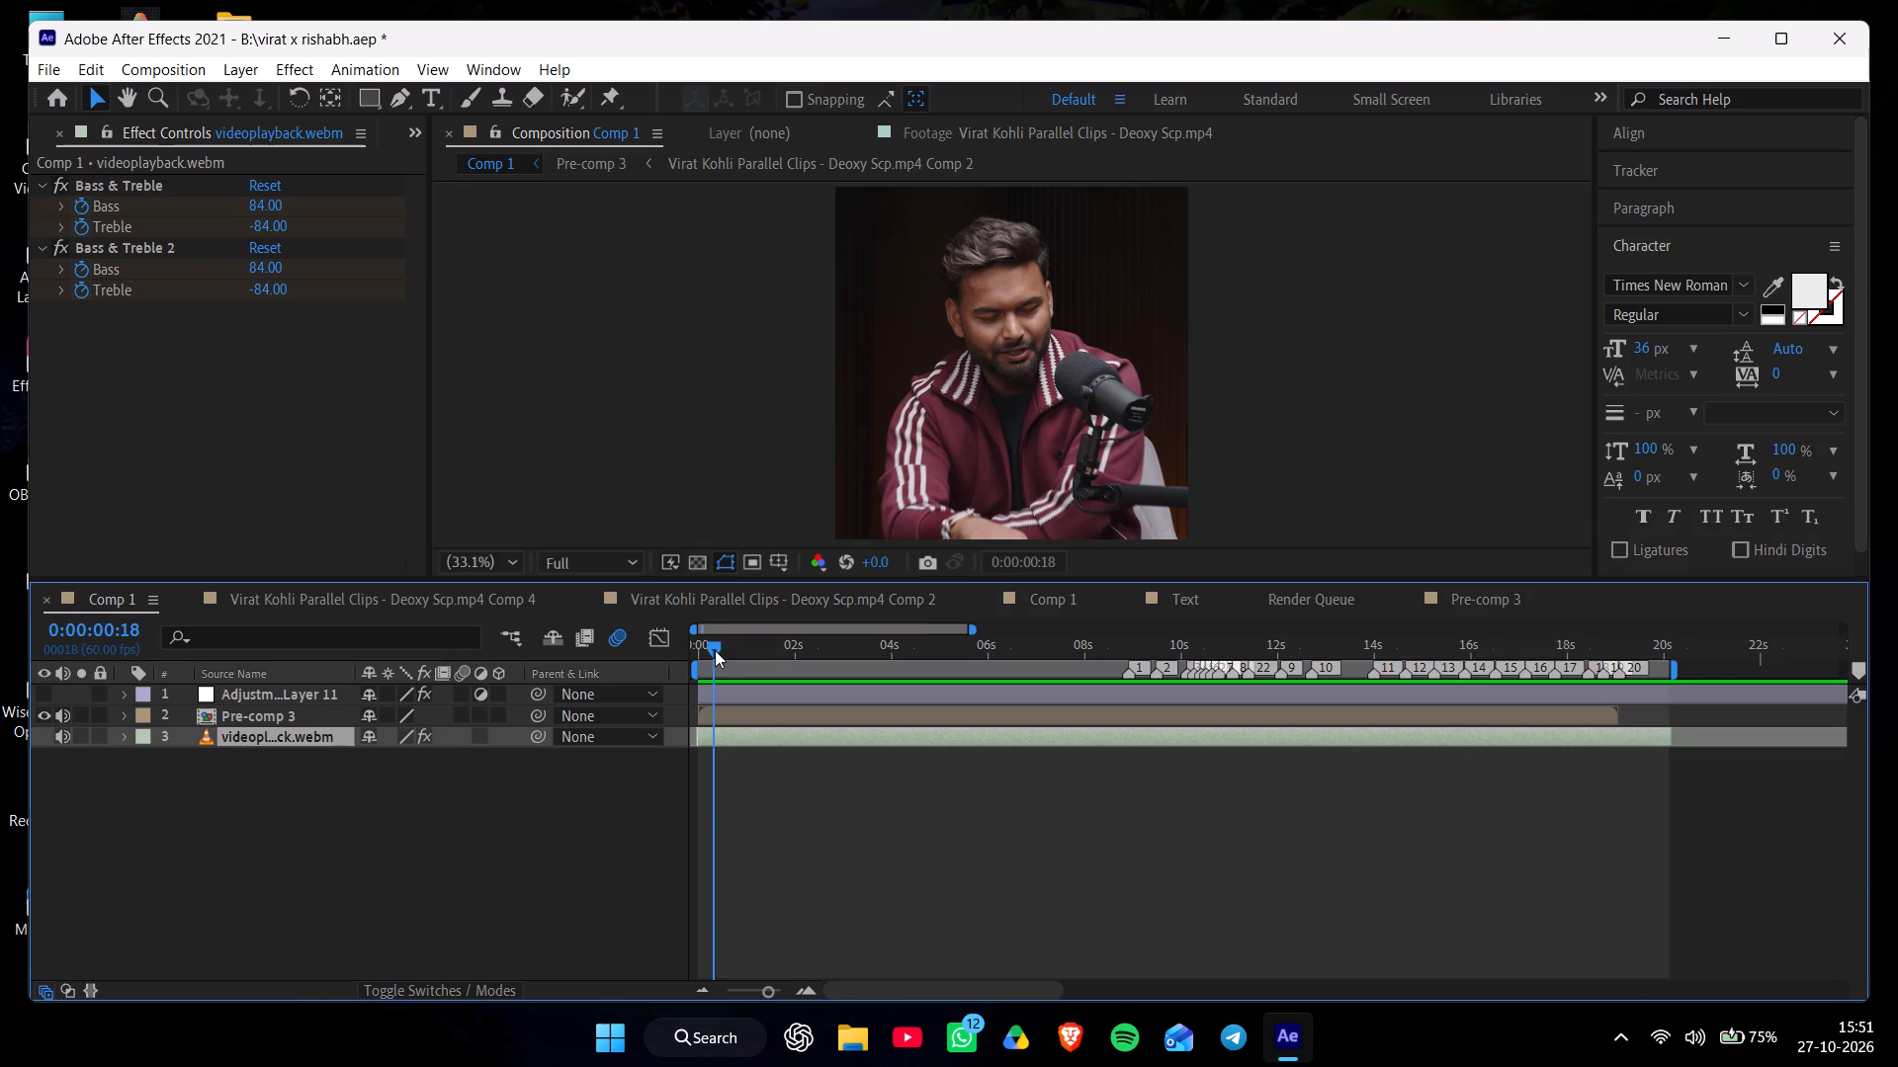
Return Comp 1 to 0:00:00:00, make the composition viewer taller, and play the edit.
drag(715, 650, 676, 653)
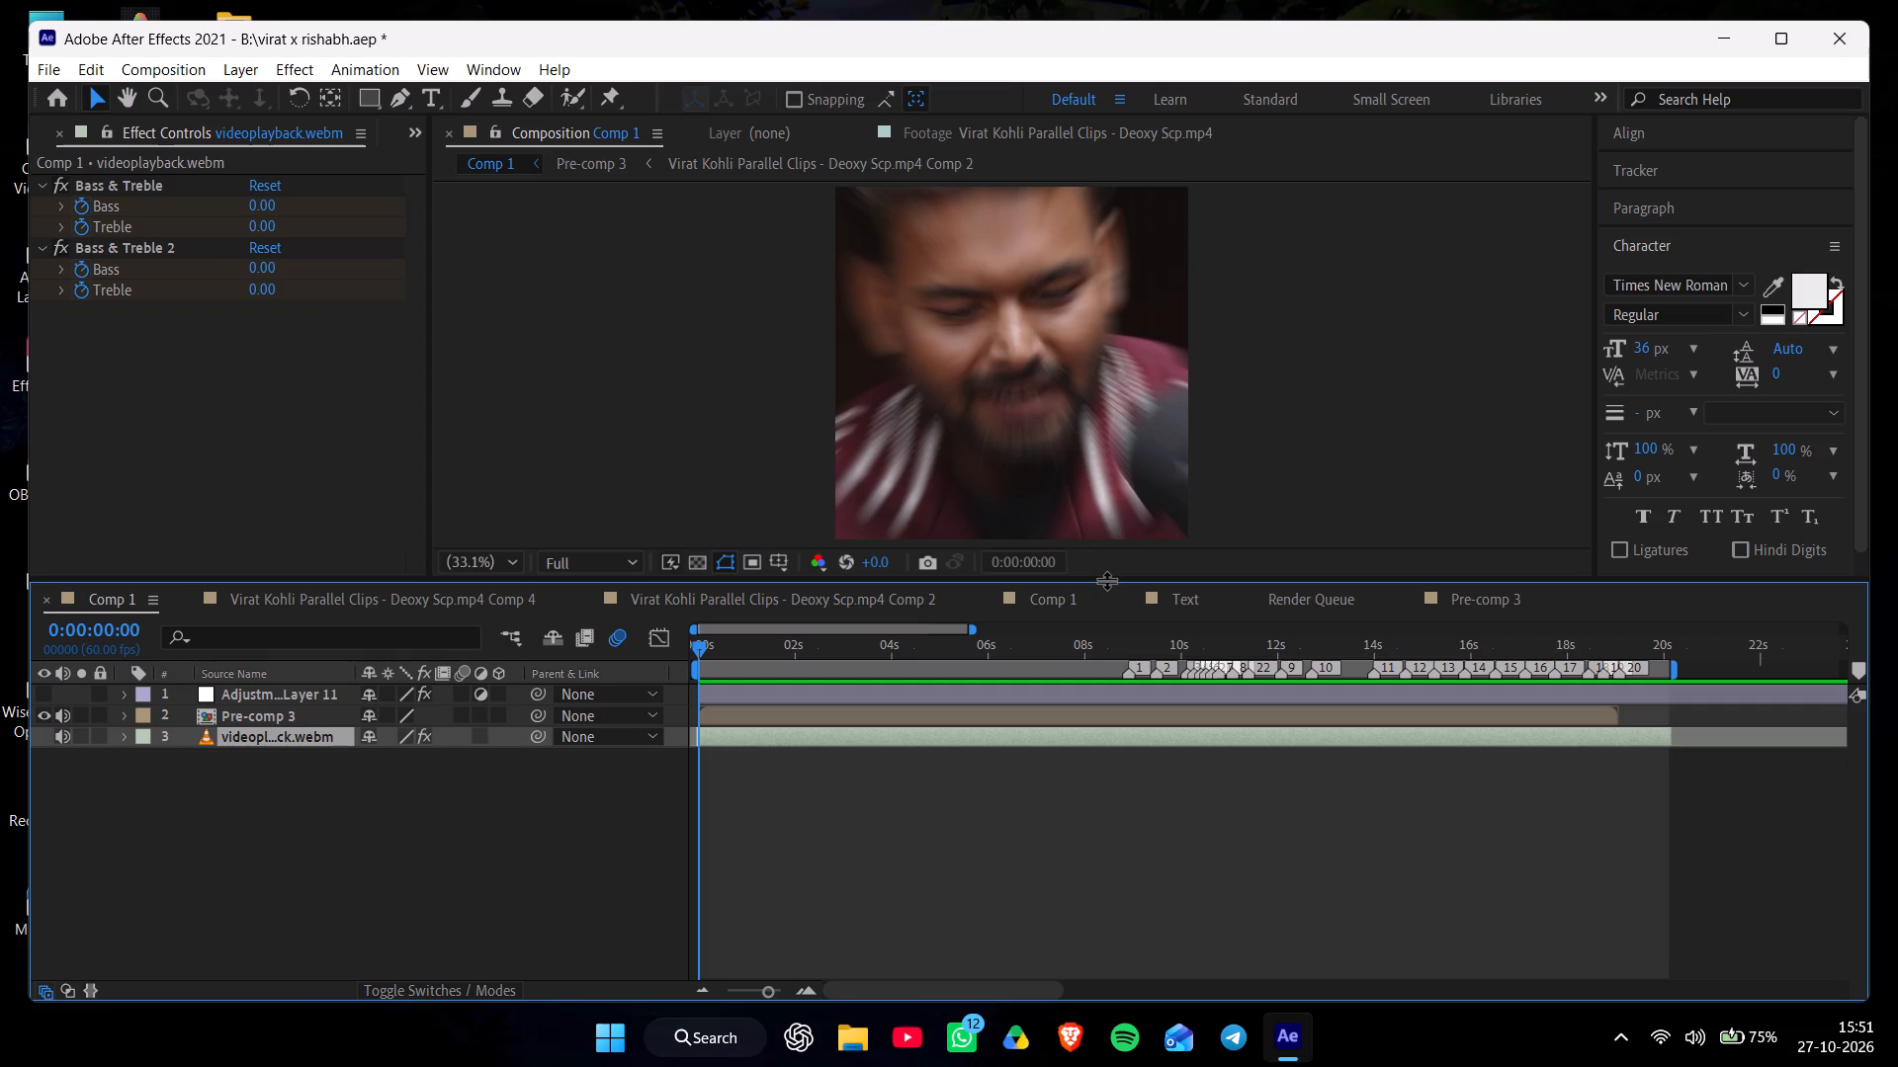
drag(1106, 580, 1111, 637)
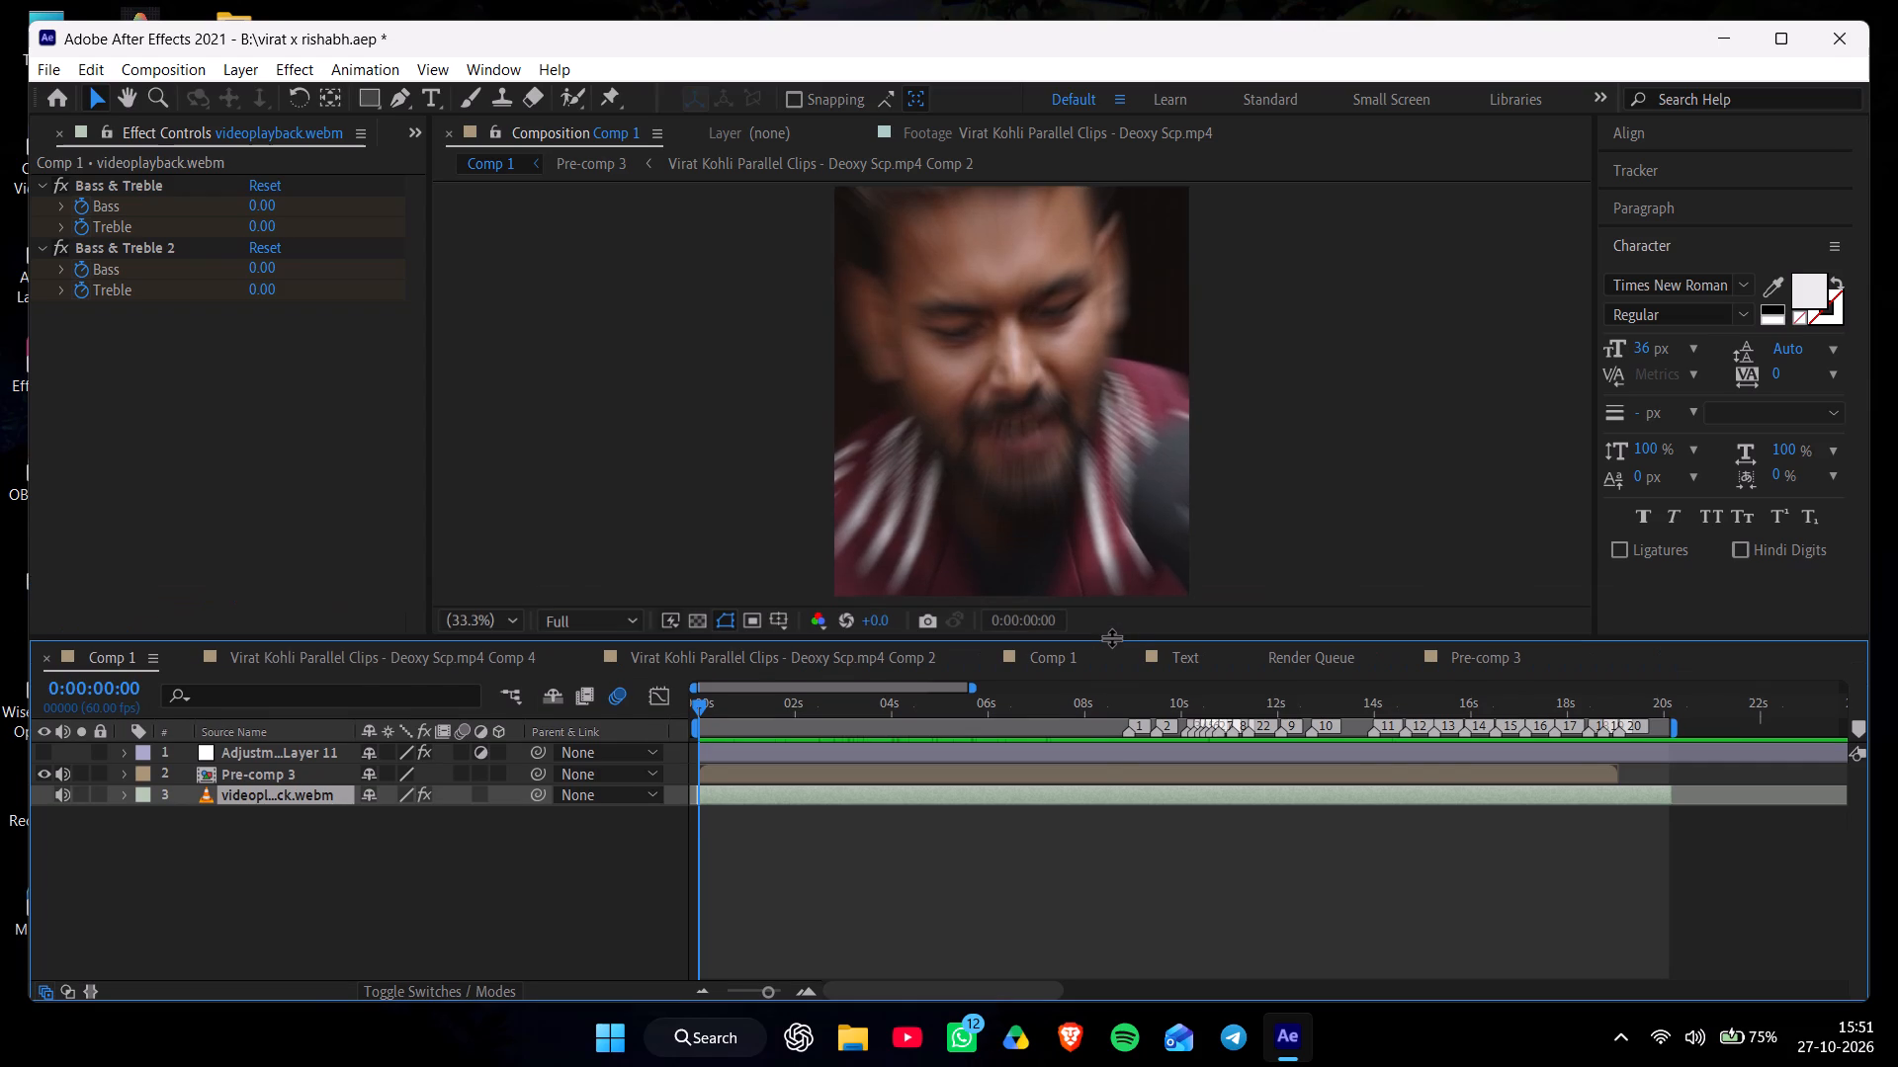
key(space)
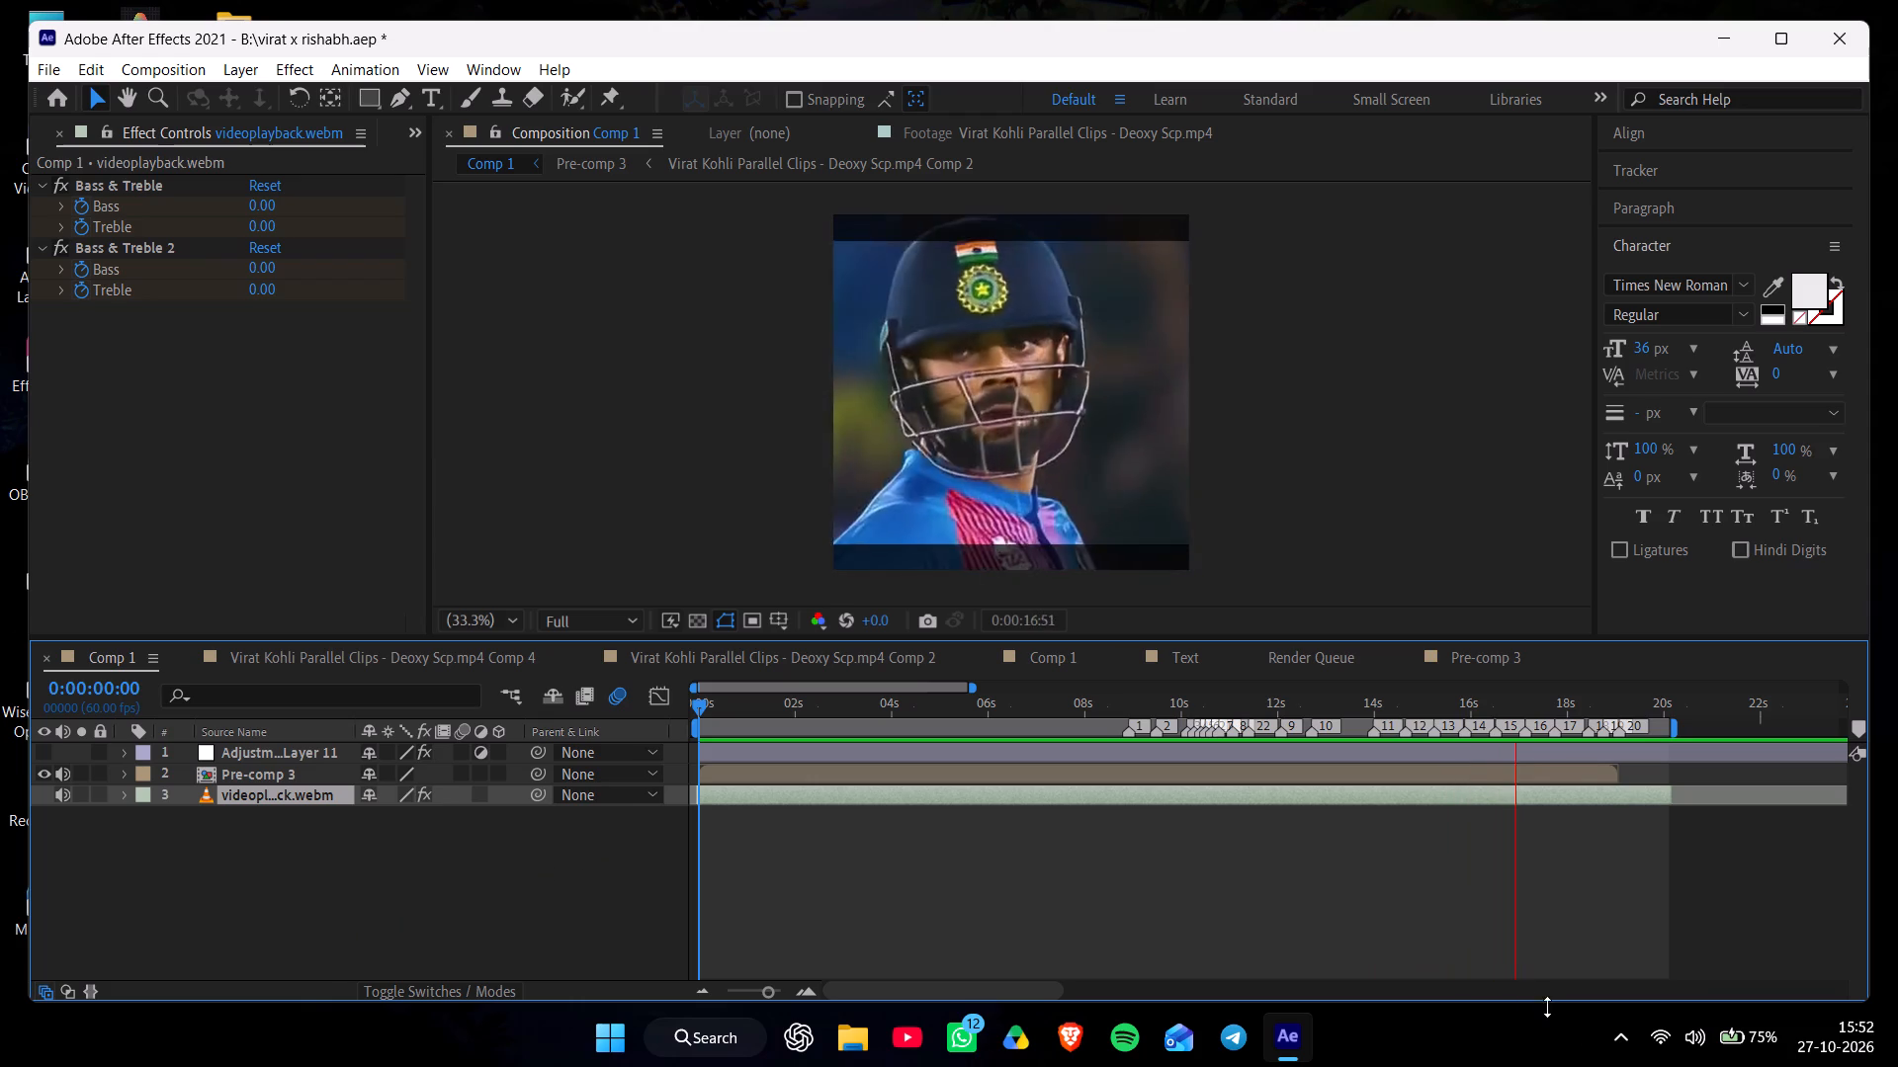
Turn on Bluetooth in the Windows quick settings so the audio goes to the OnePlus Nord Buds.
click(1668, 1034)
click(1623, 581)
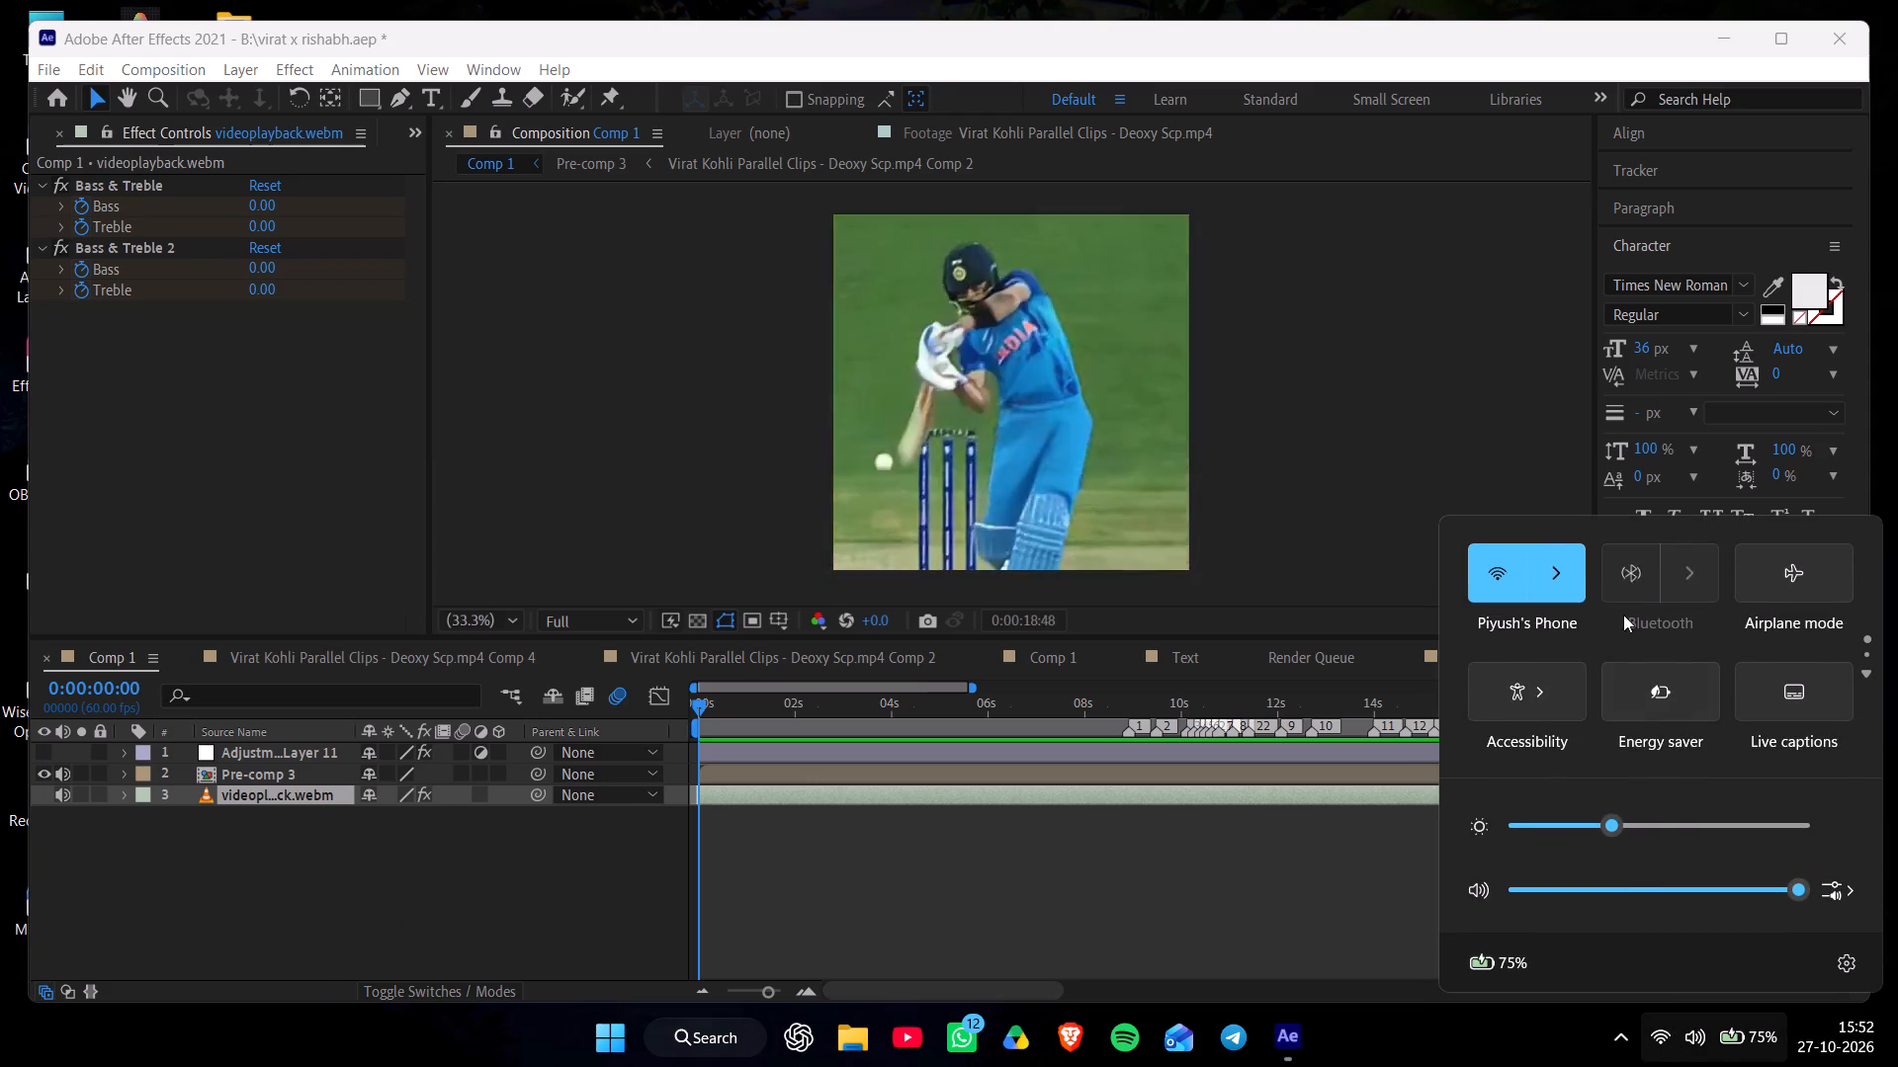
click(1705, 1039)
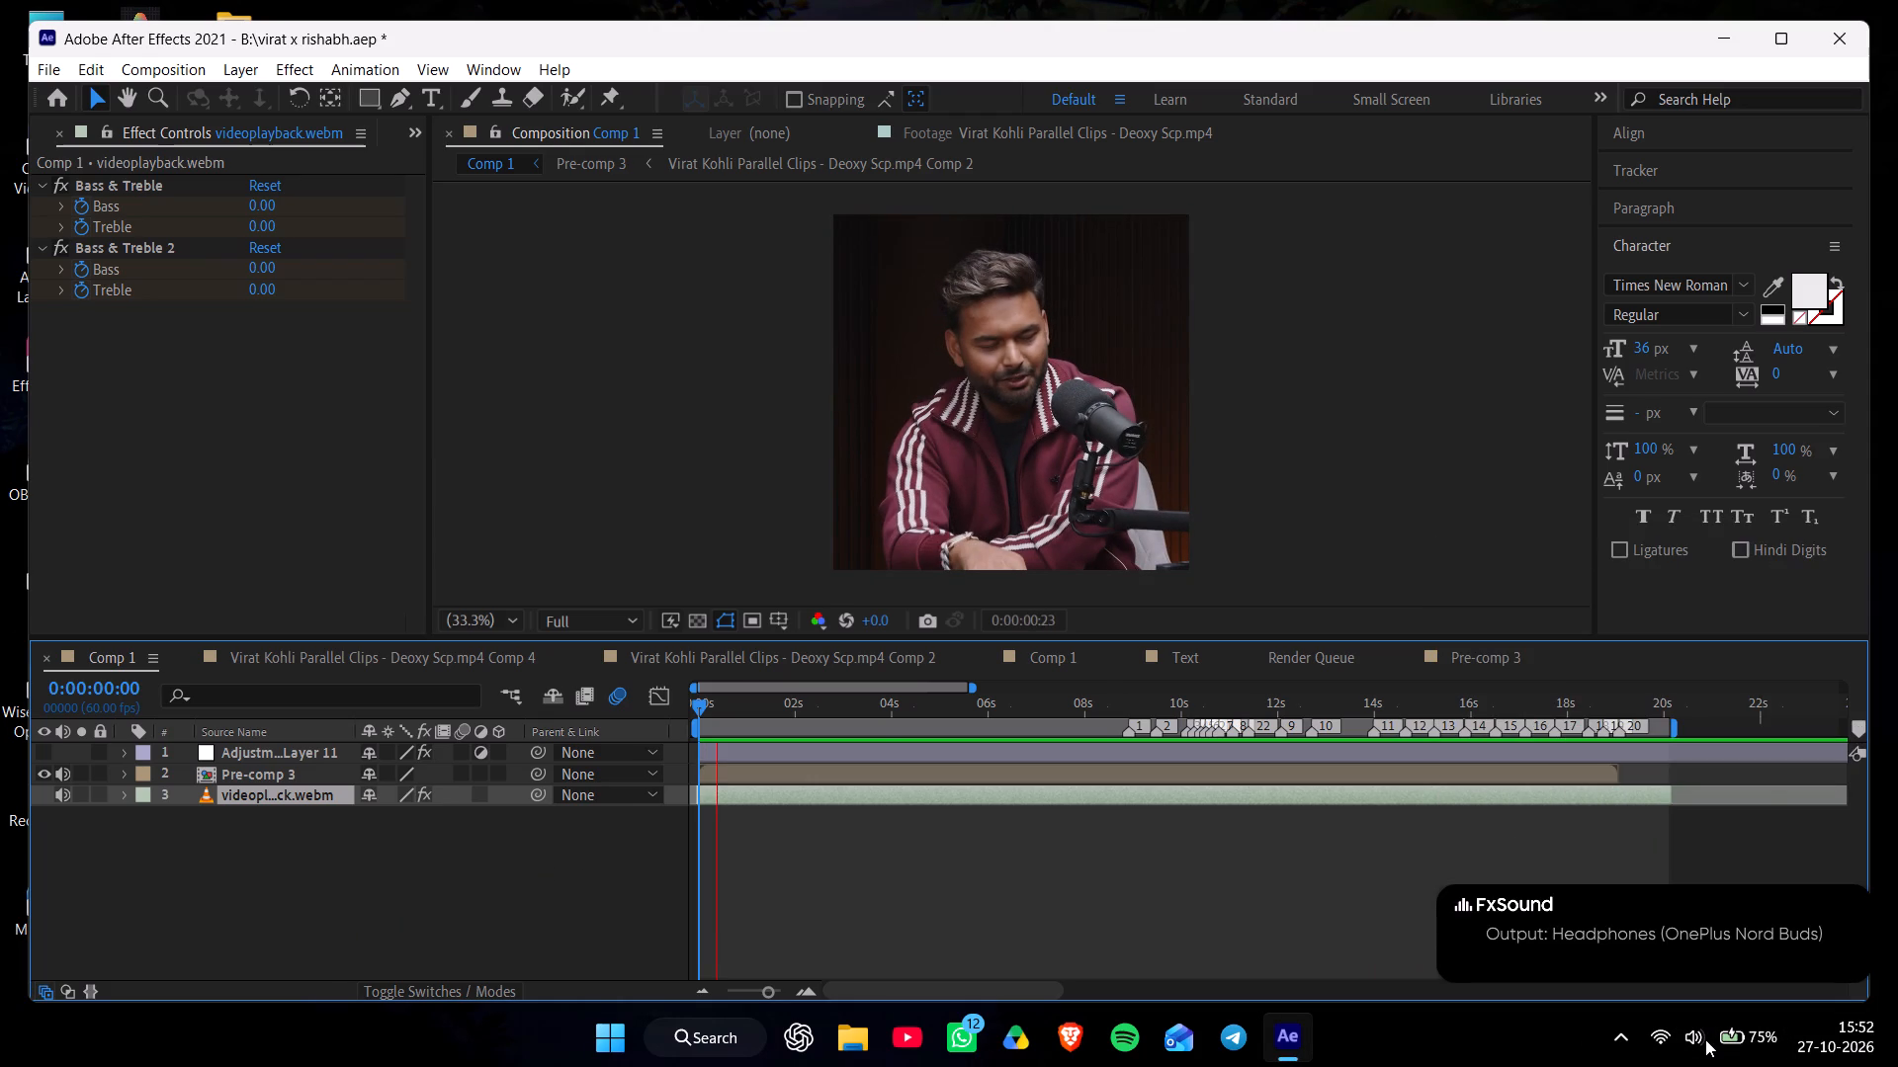
Replay the Comp 1 preview from 0:00:00:00 to listen to the edit through the earbuds.
click(705, 705)
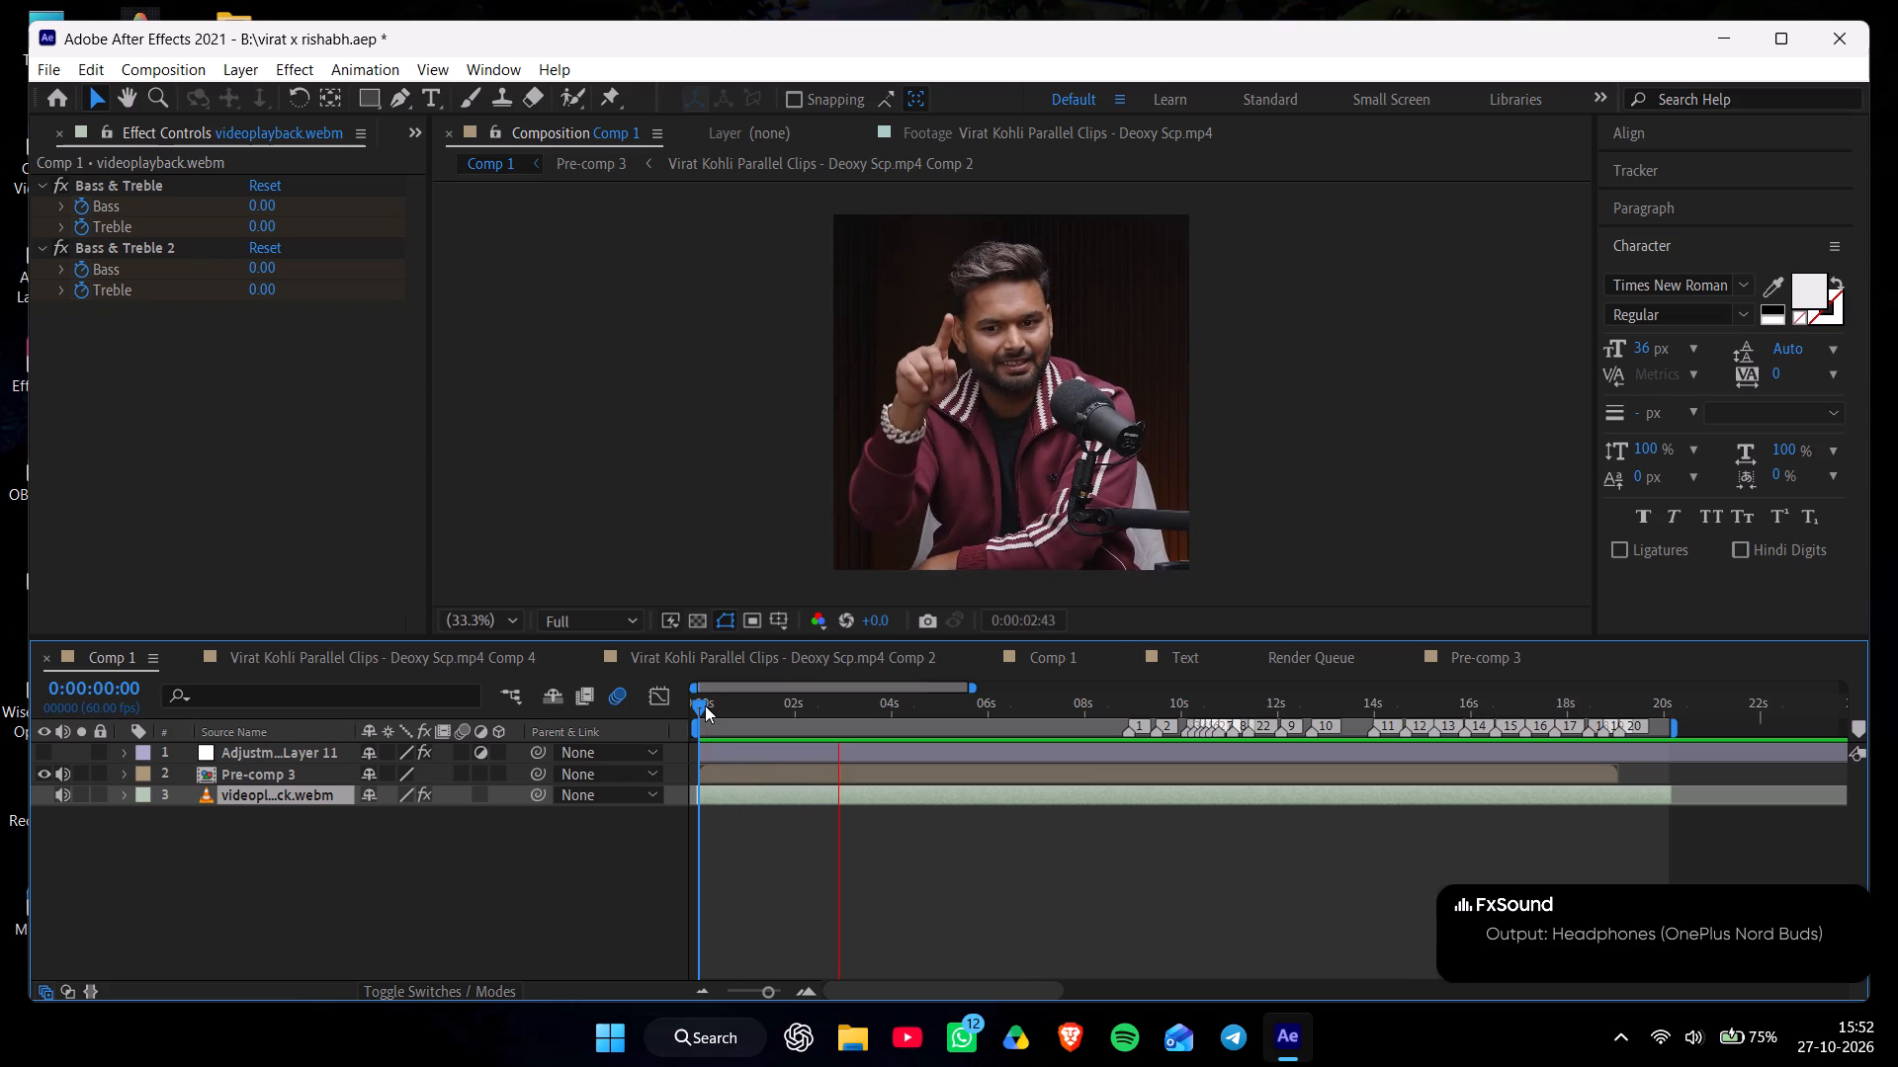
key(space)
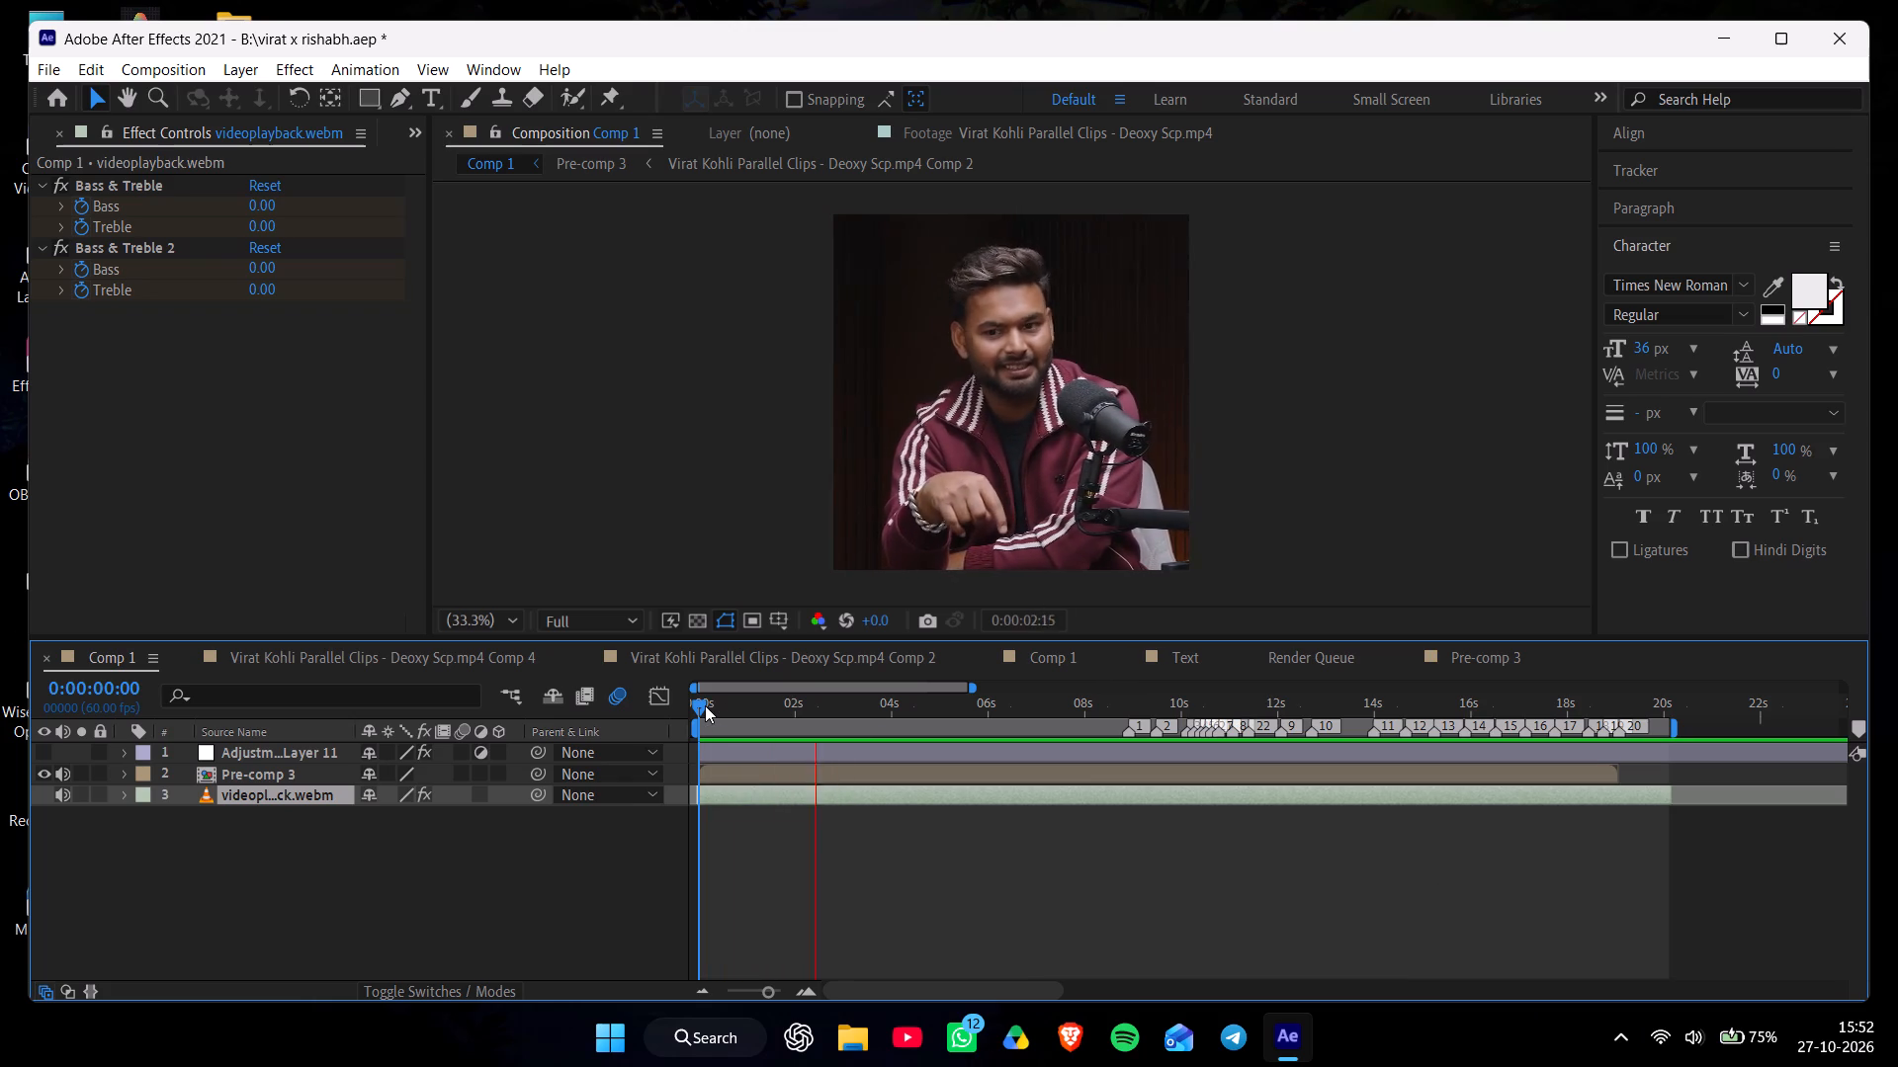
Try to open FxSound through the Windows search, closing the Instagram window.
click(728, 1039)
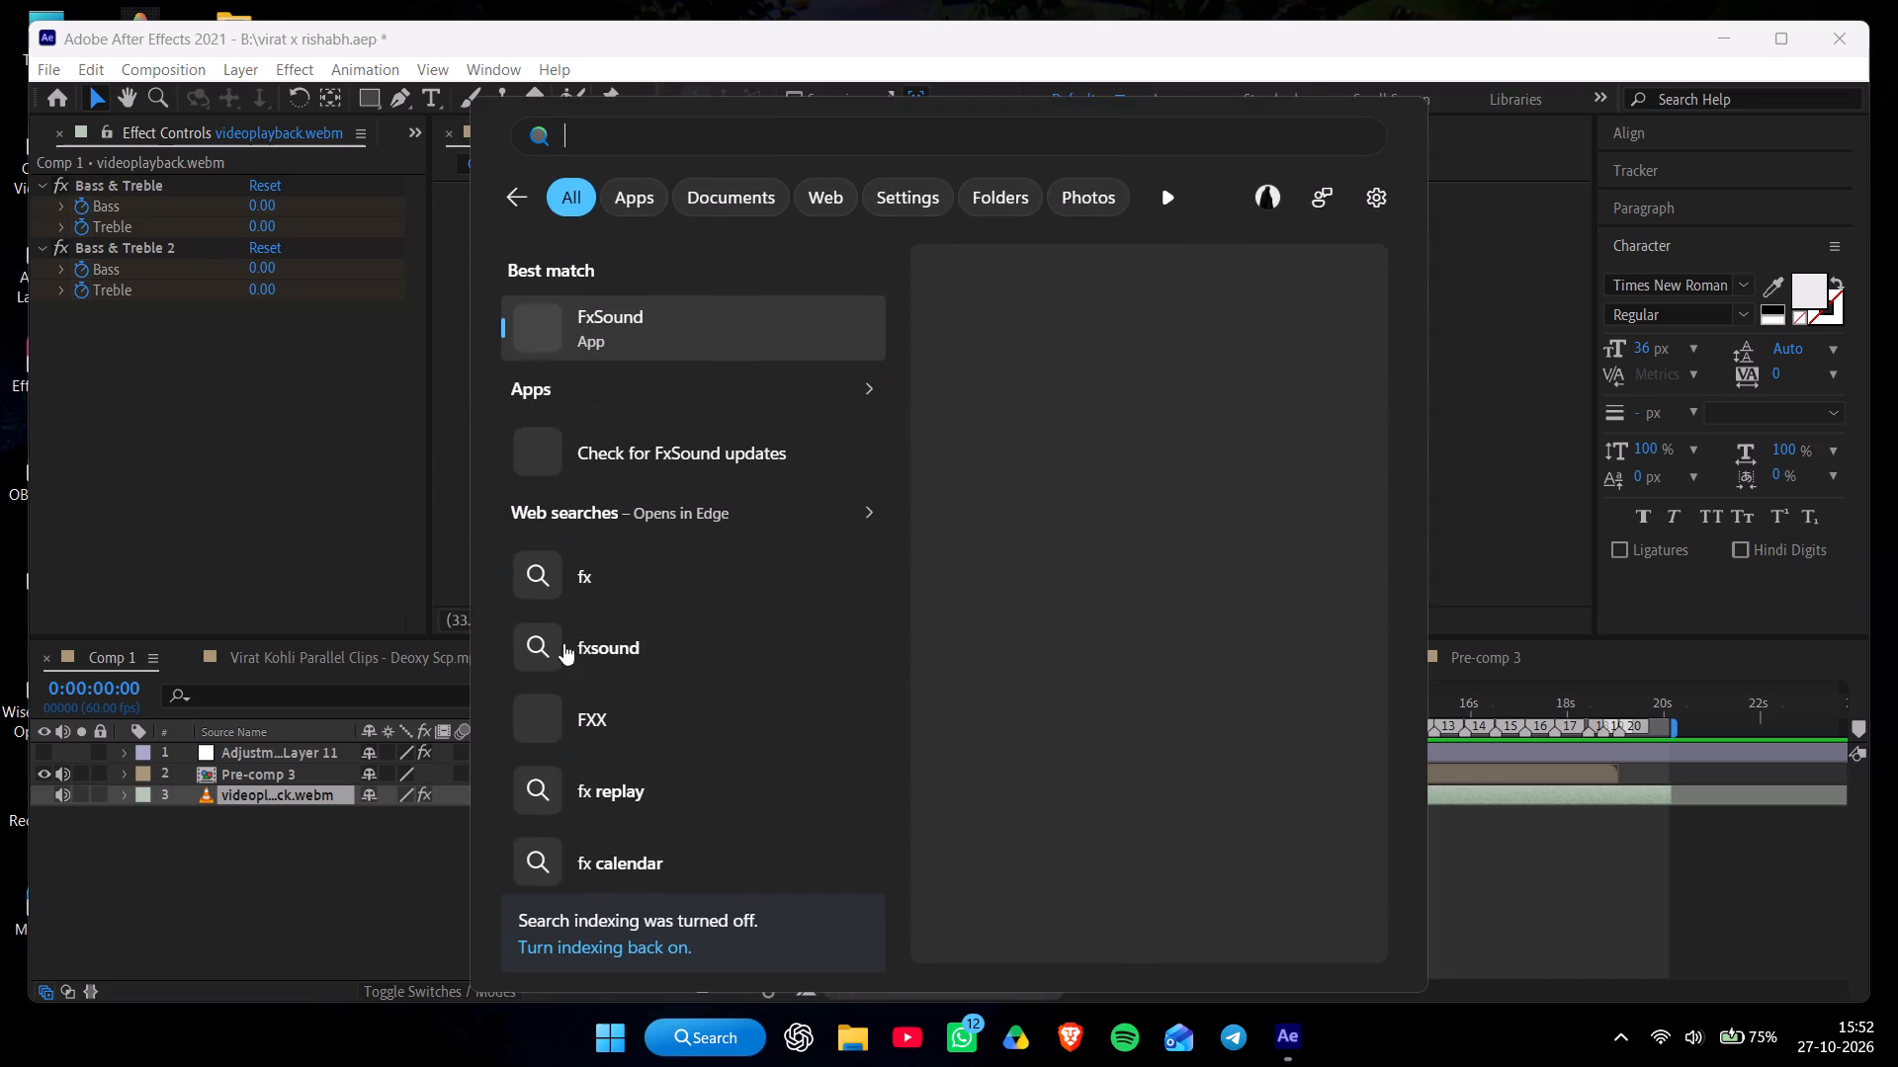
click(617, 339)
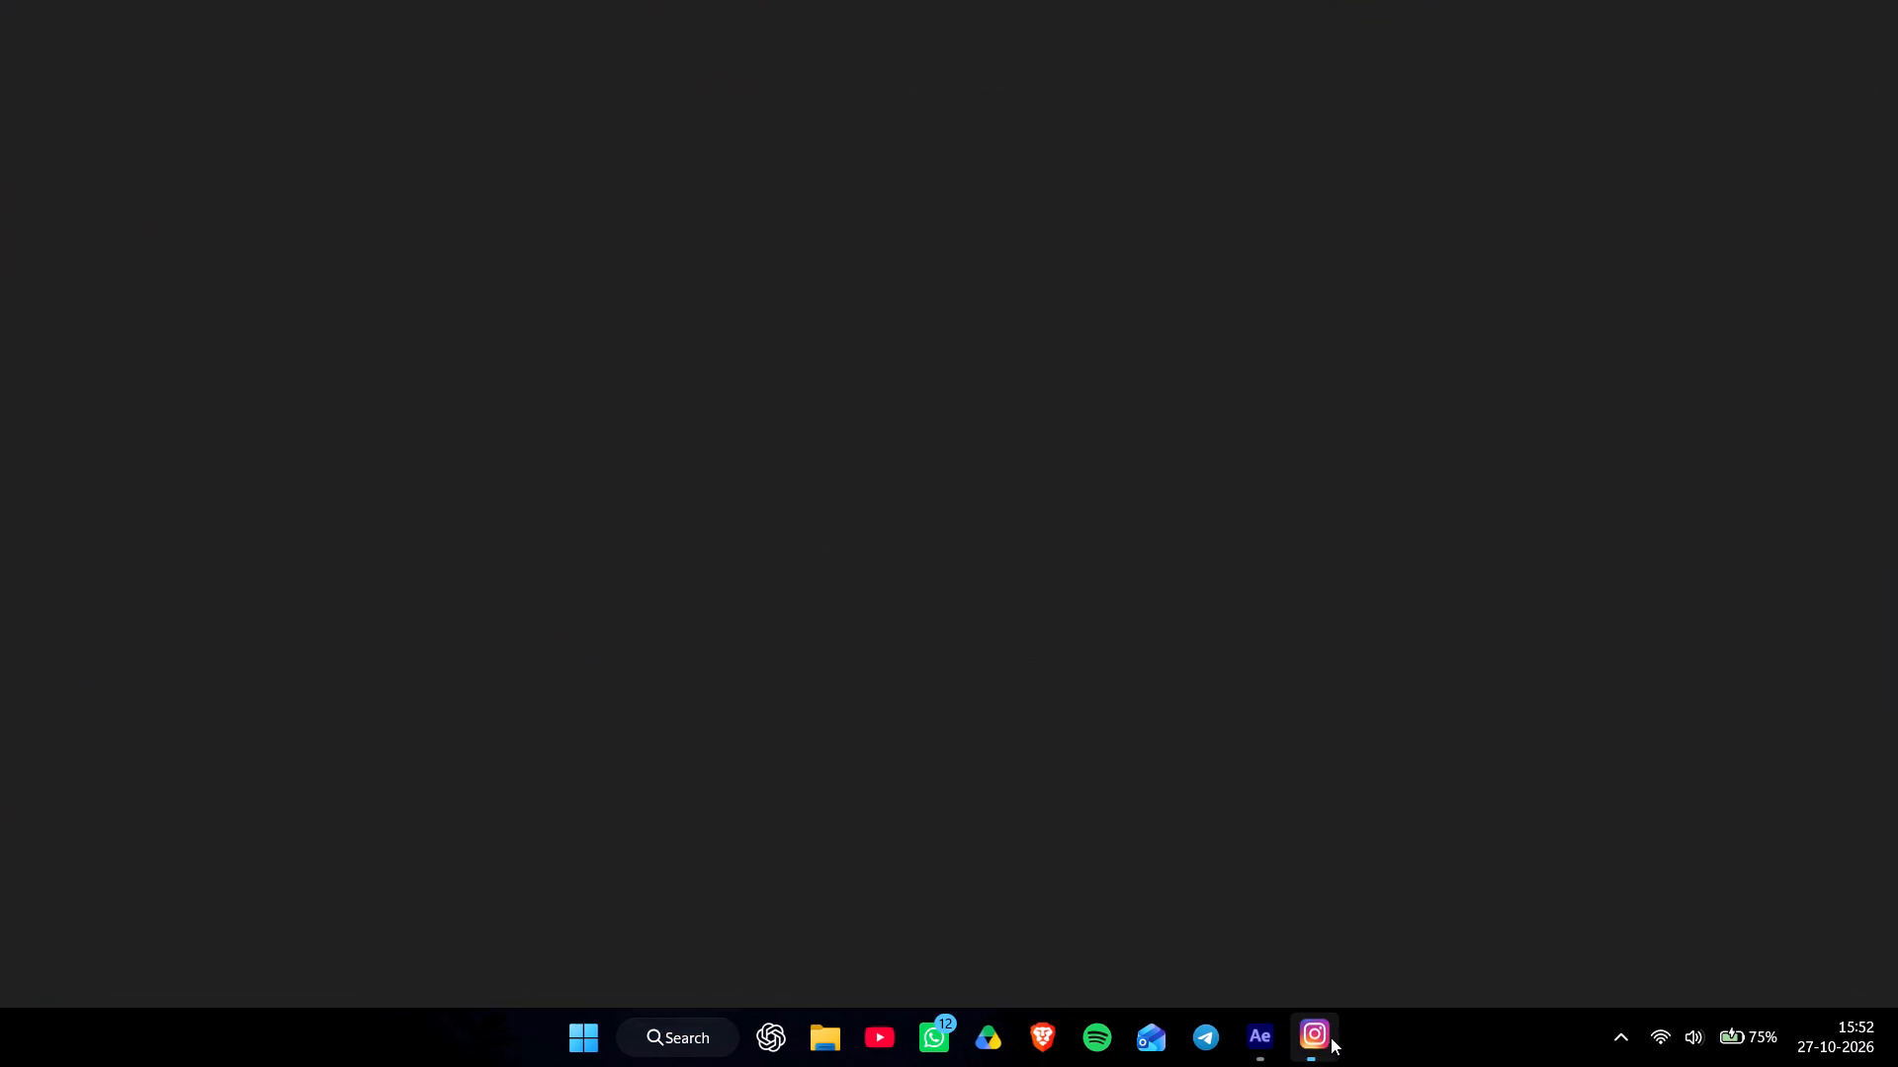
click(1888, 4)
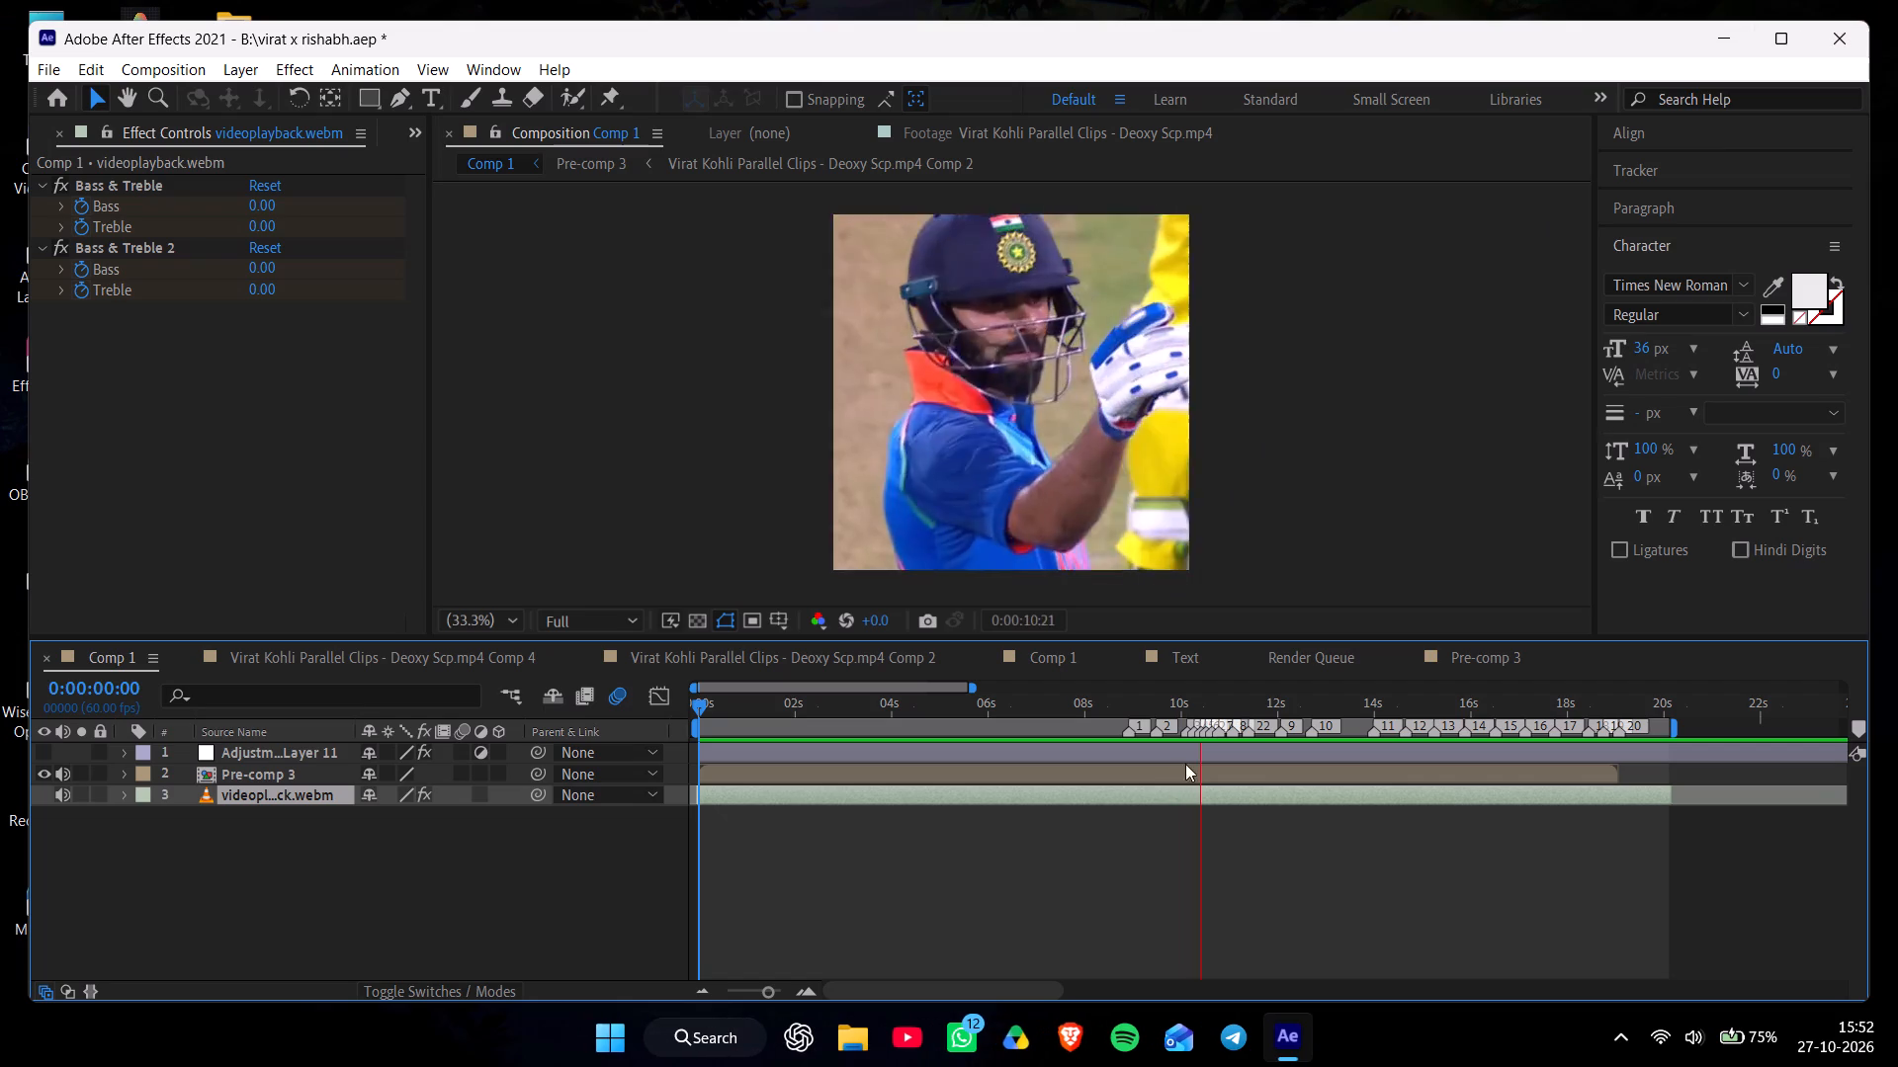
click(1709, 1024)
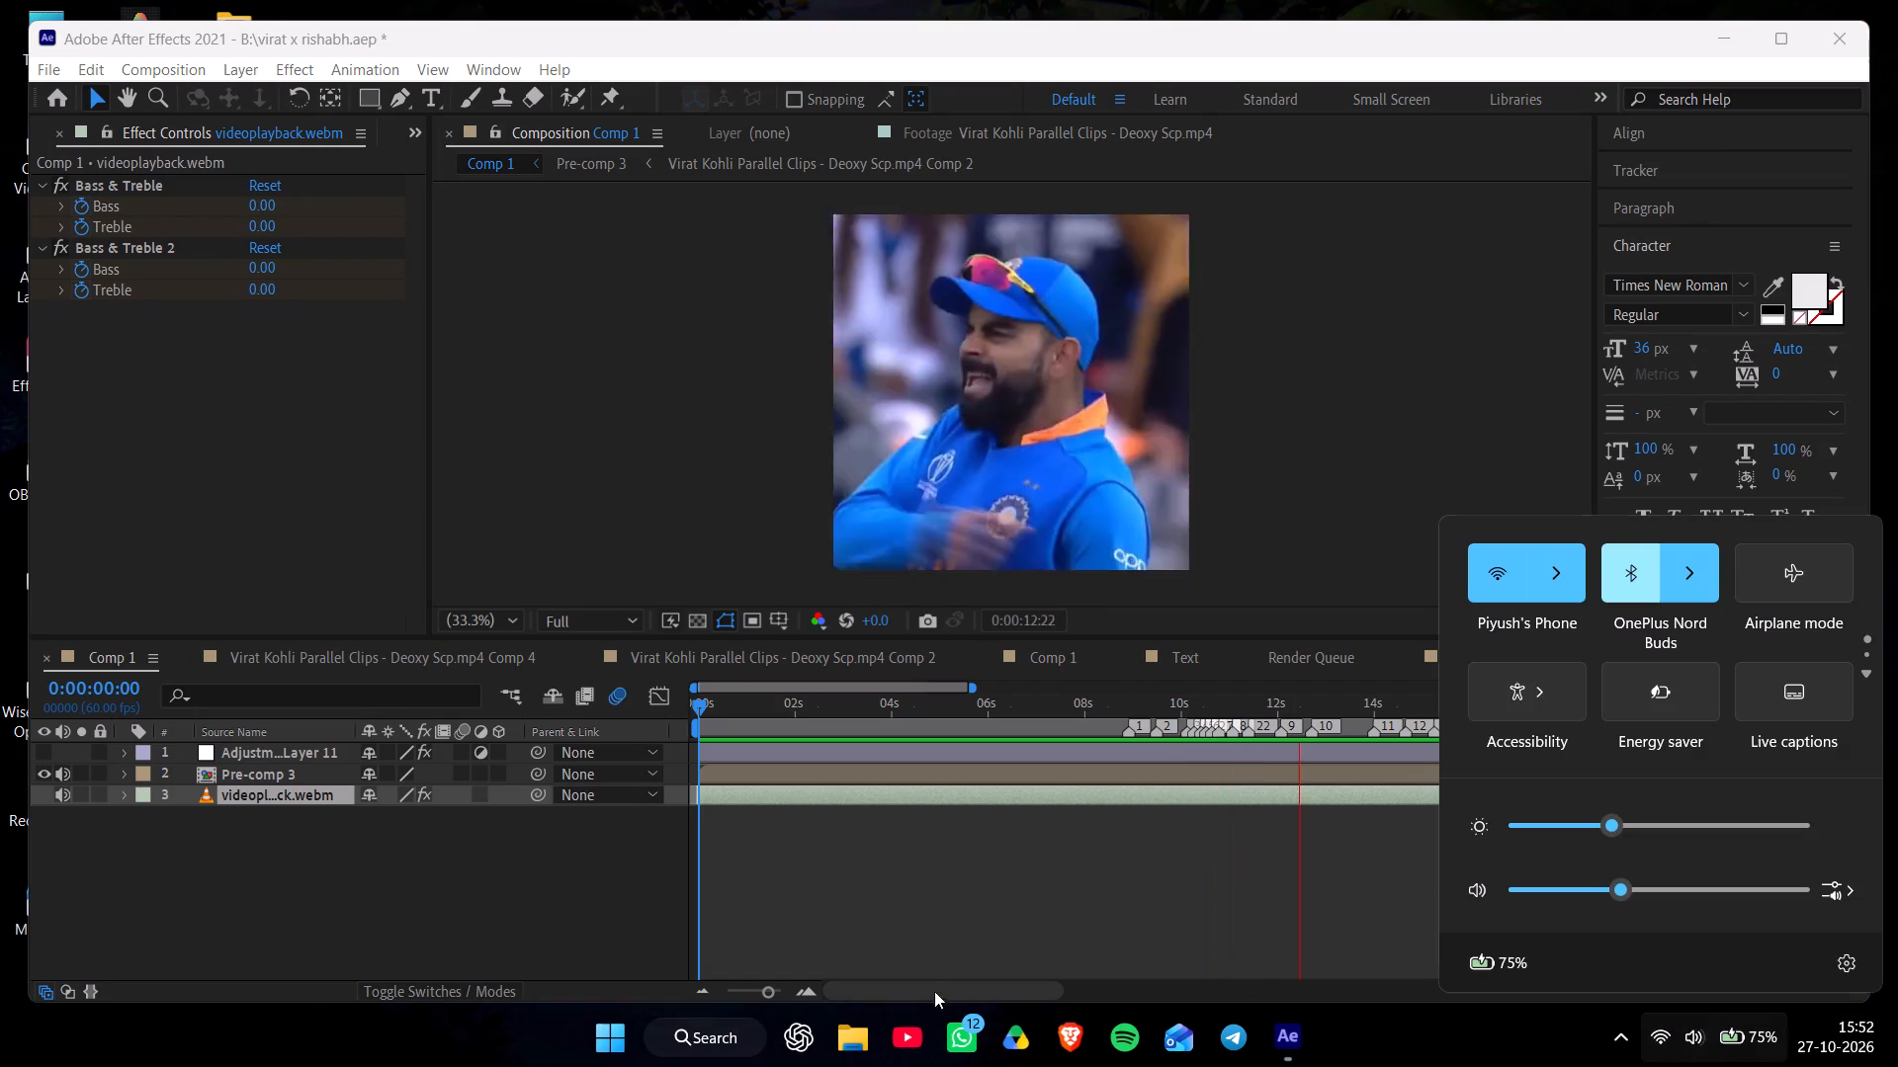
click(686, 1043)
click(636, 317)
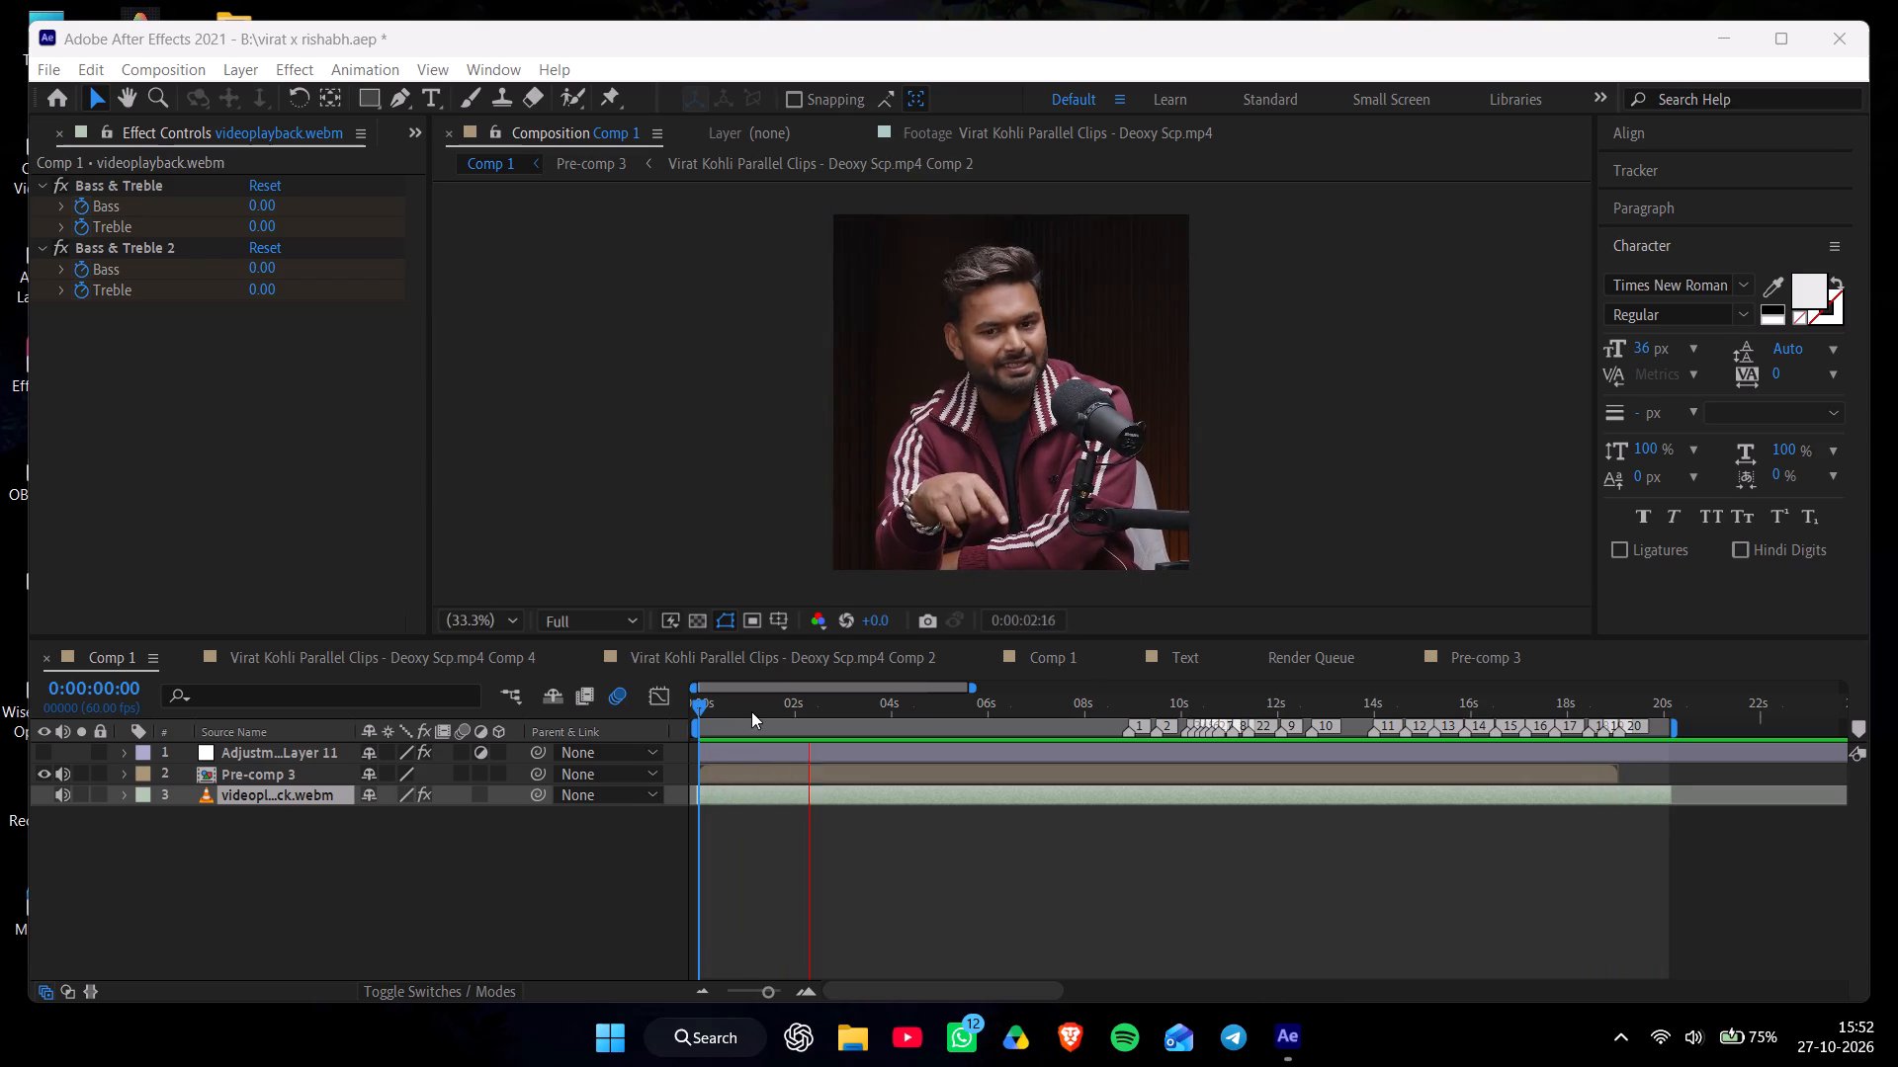
Stop the preview at 0:00:00:00, add Comp 1 to the Render Queue, and accept Best quality, Full resolution render settings.
click(700, 705)
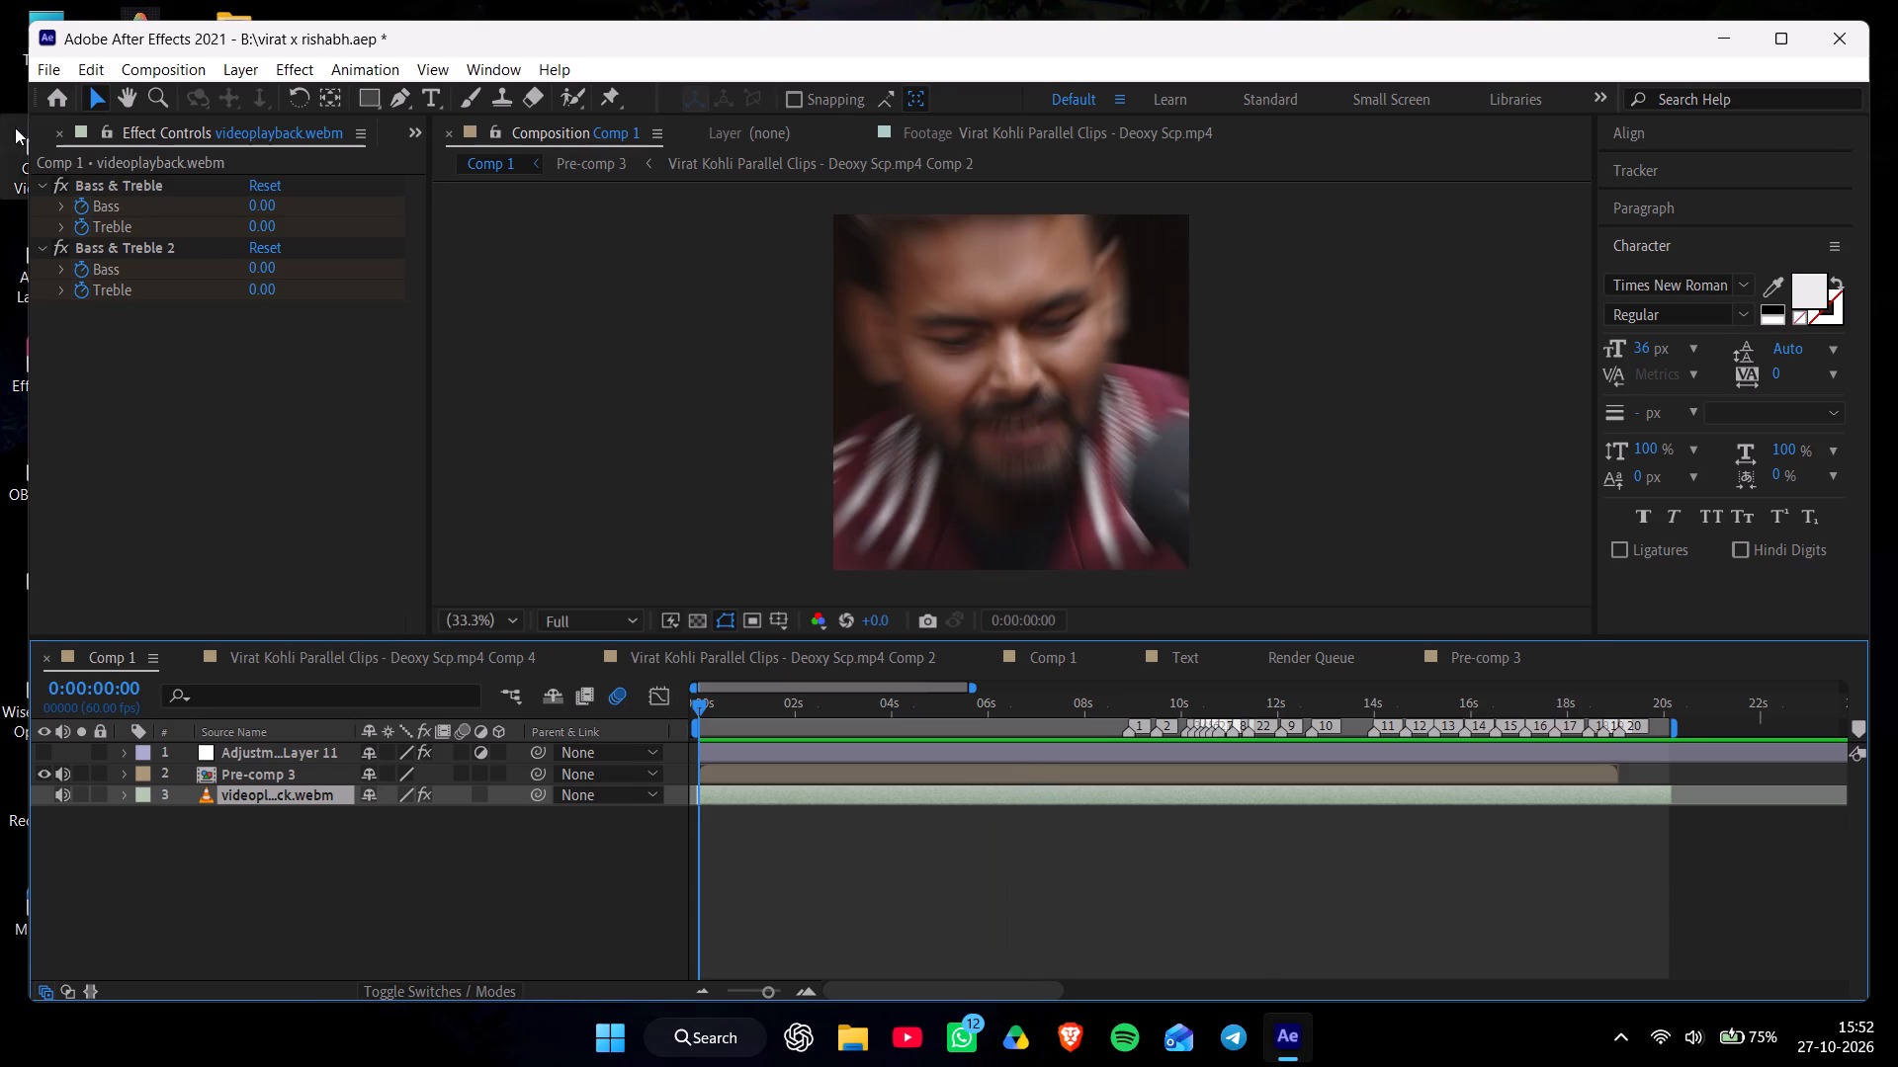
click(46, 65)
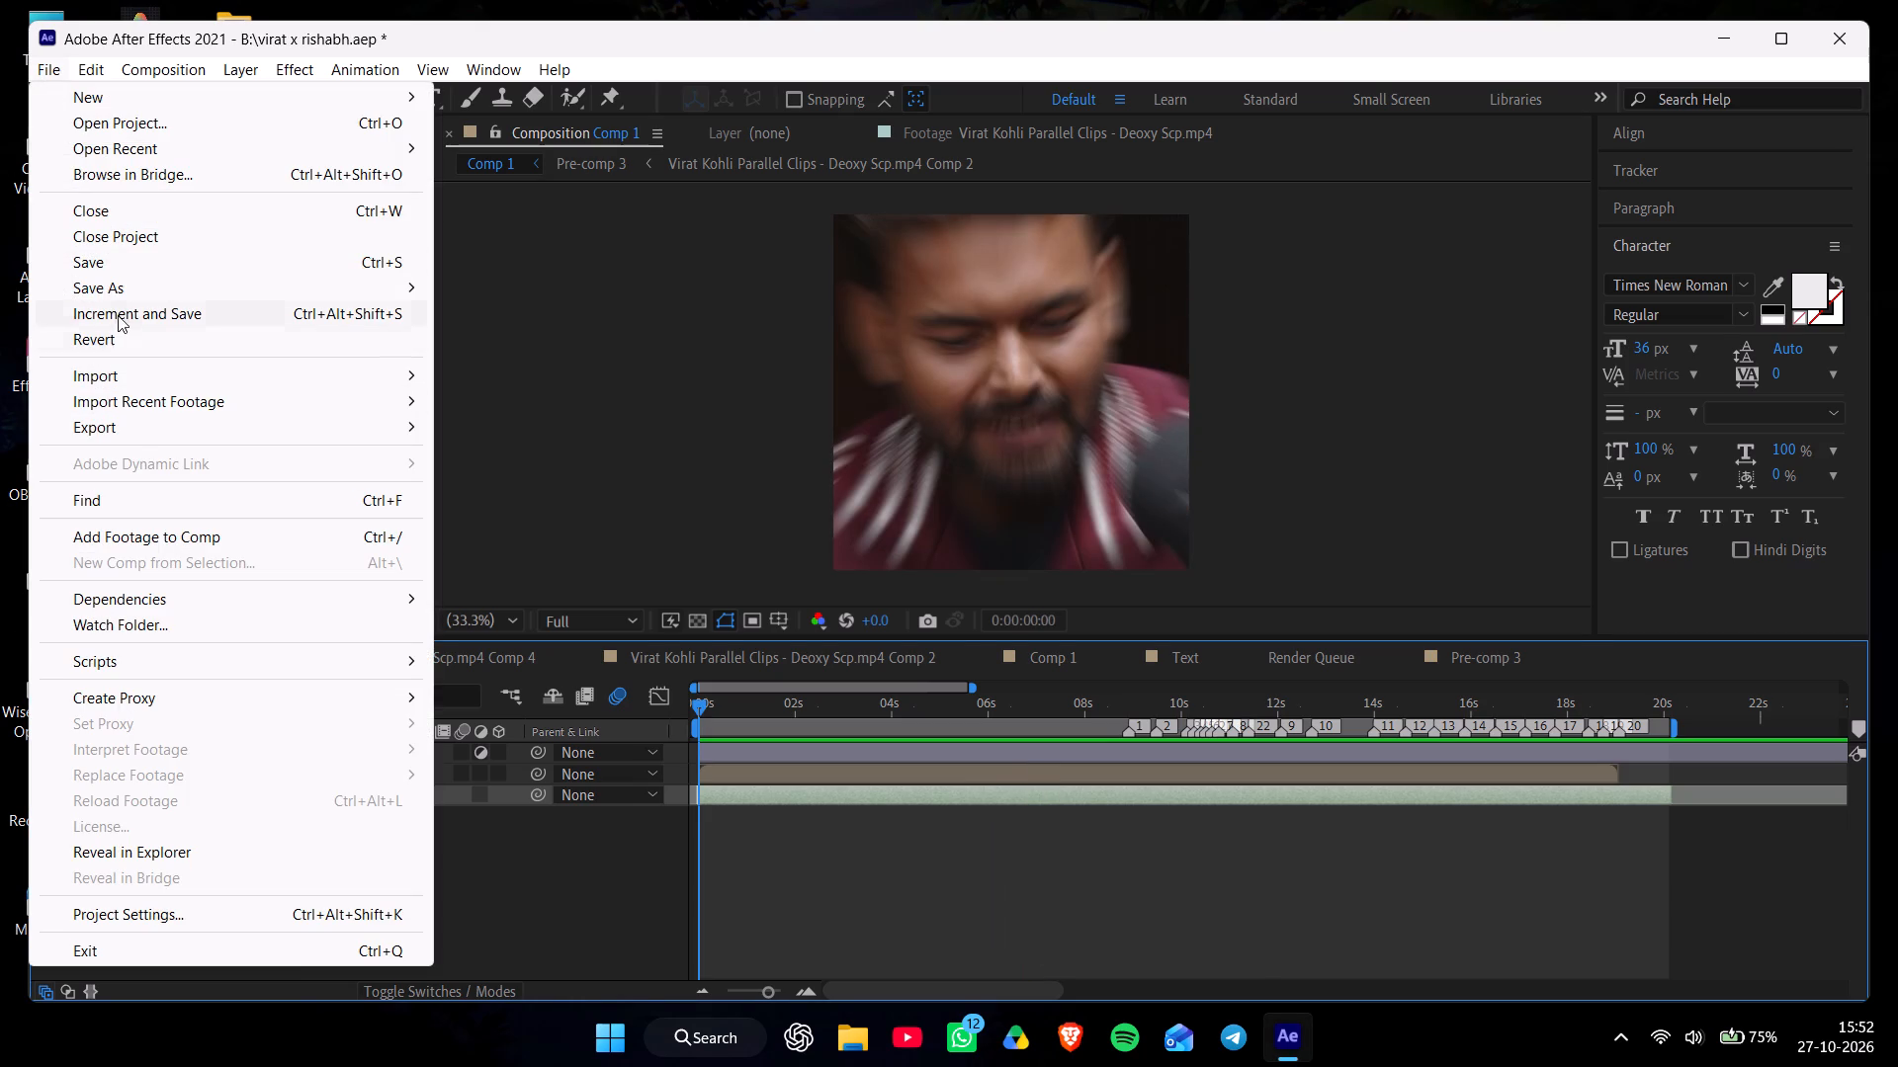
click(130, 424)
click(527, 446)
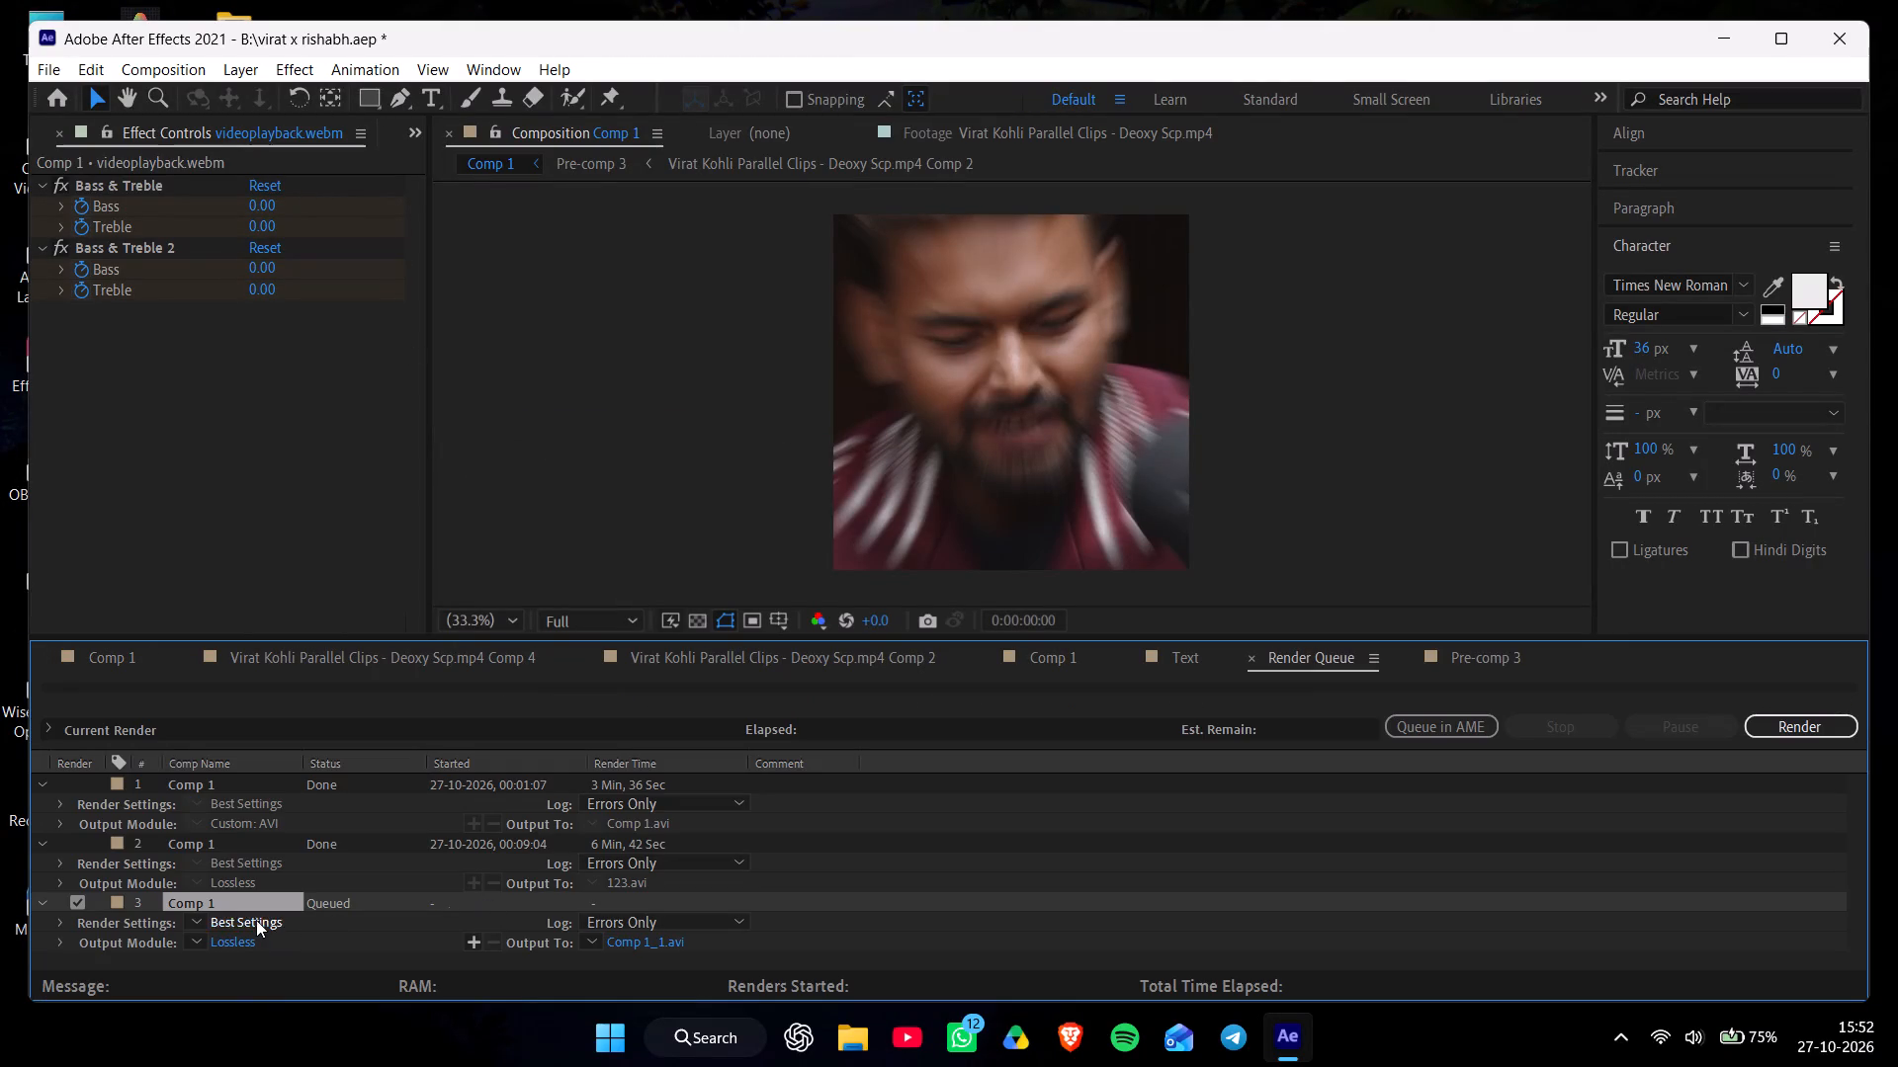
click(256, 920)
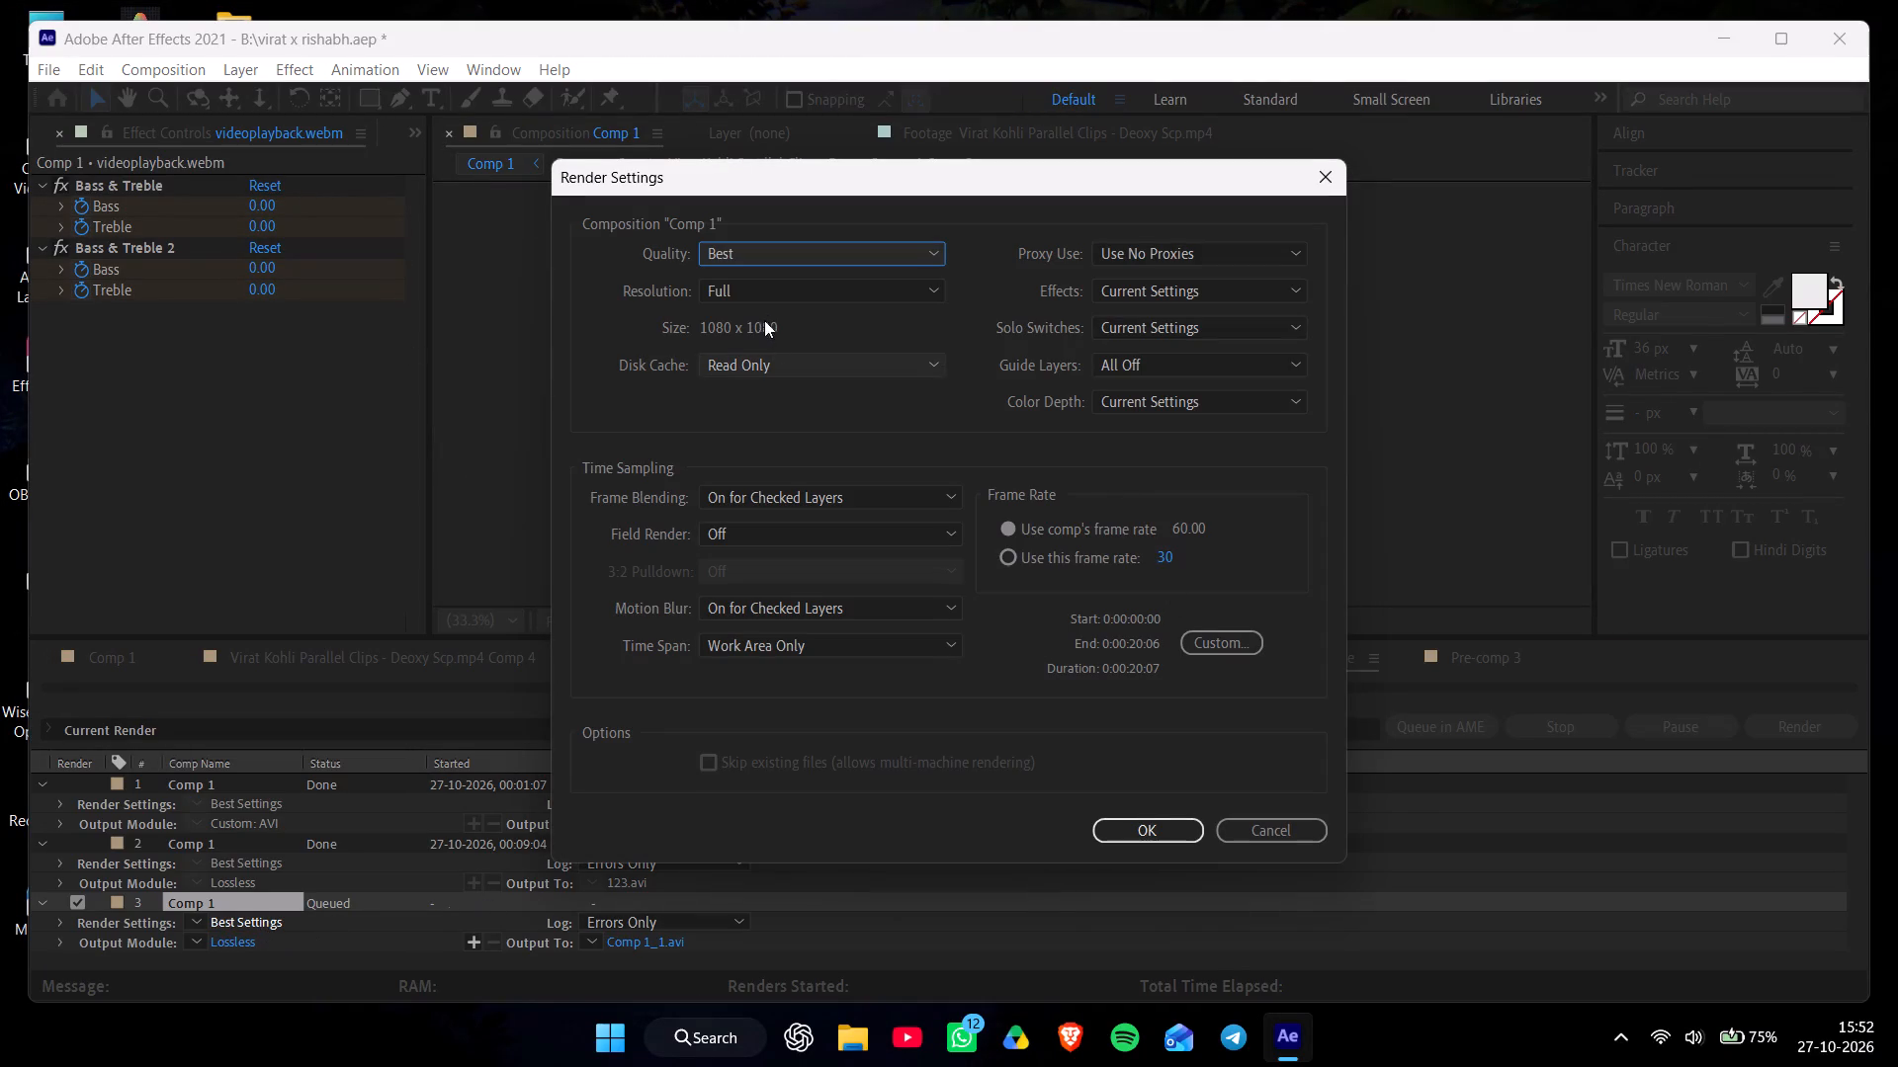
click(1136, 838)
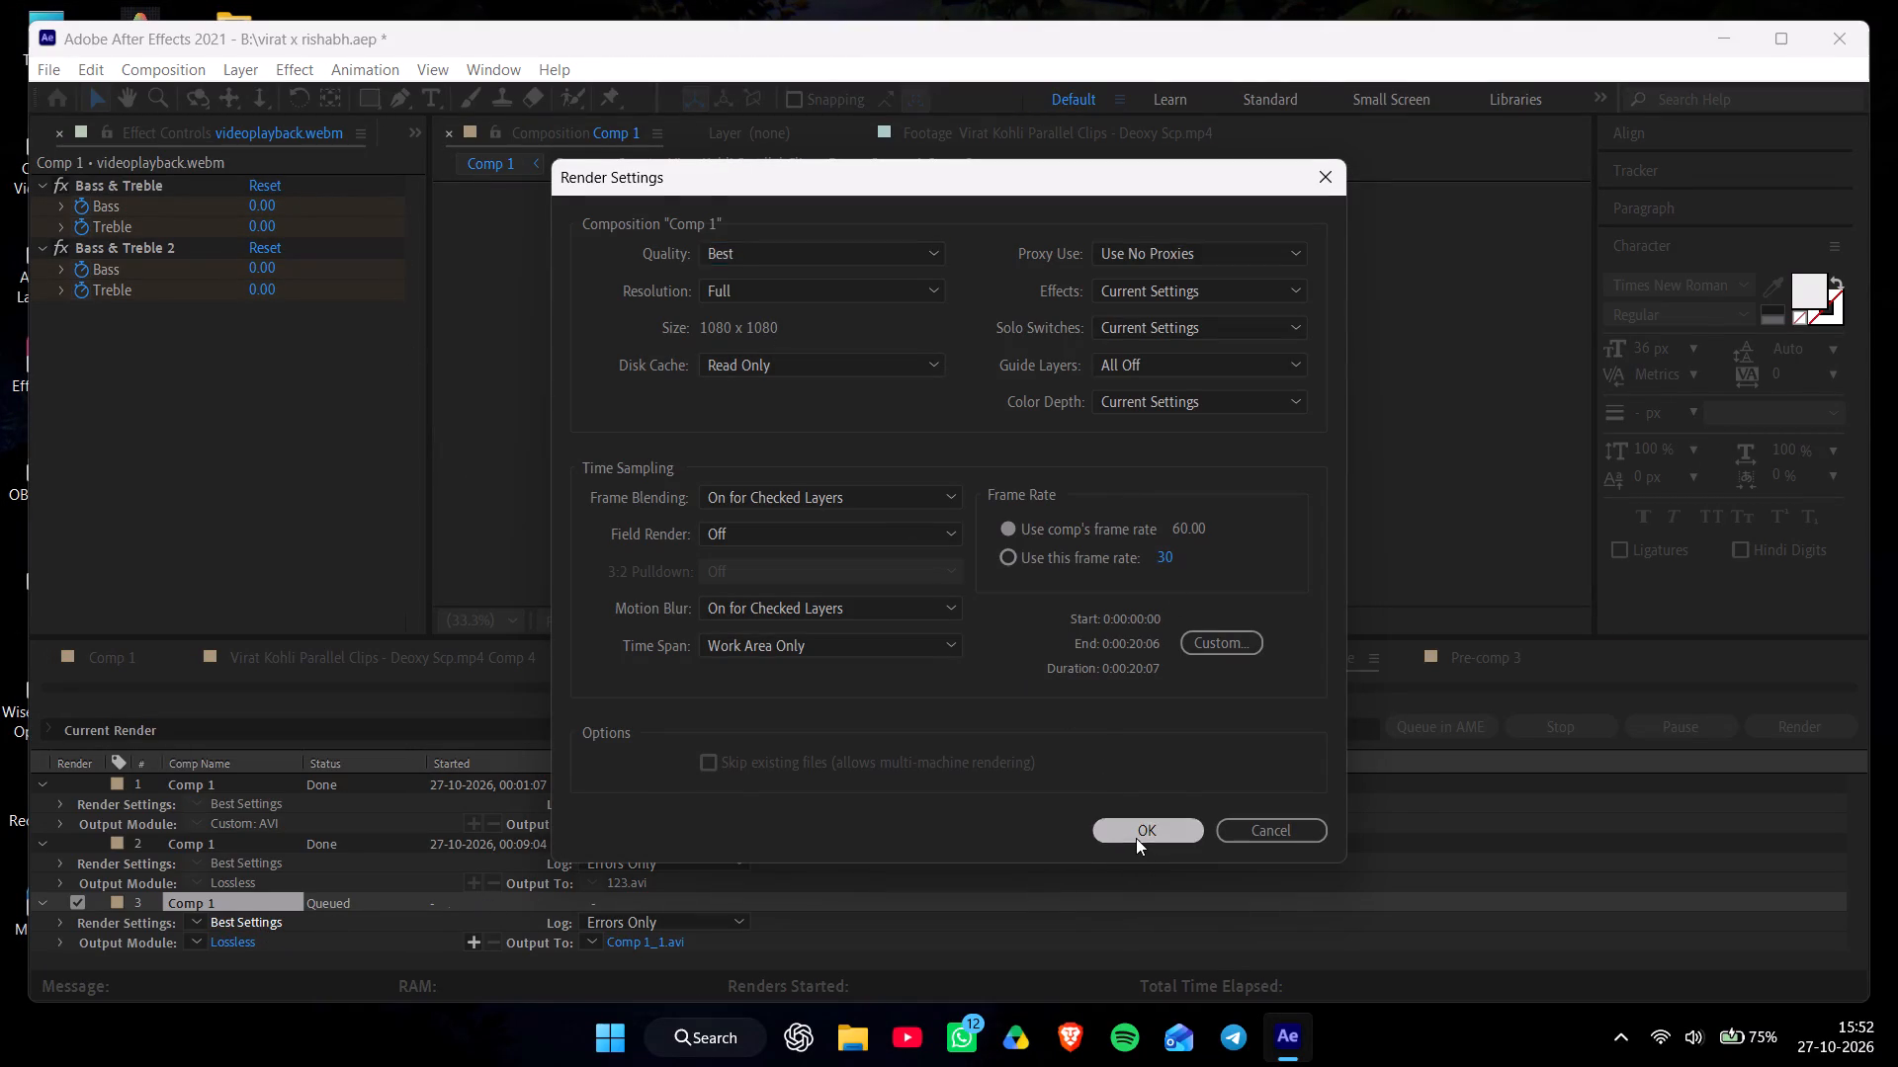
Set the queued Comp 1 output to an AVI file named Comp 1_1 on Work (B:), closing the Instagram window.
click(640, 944)
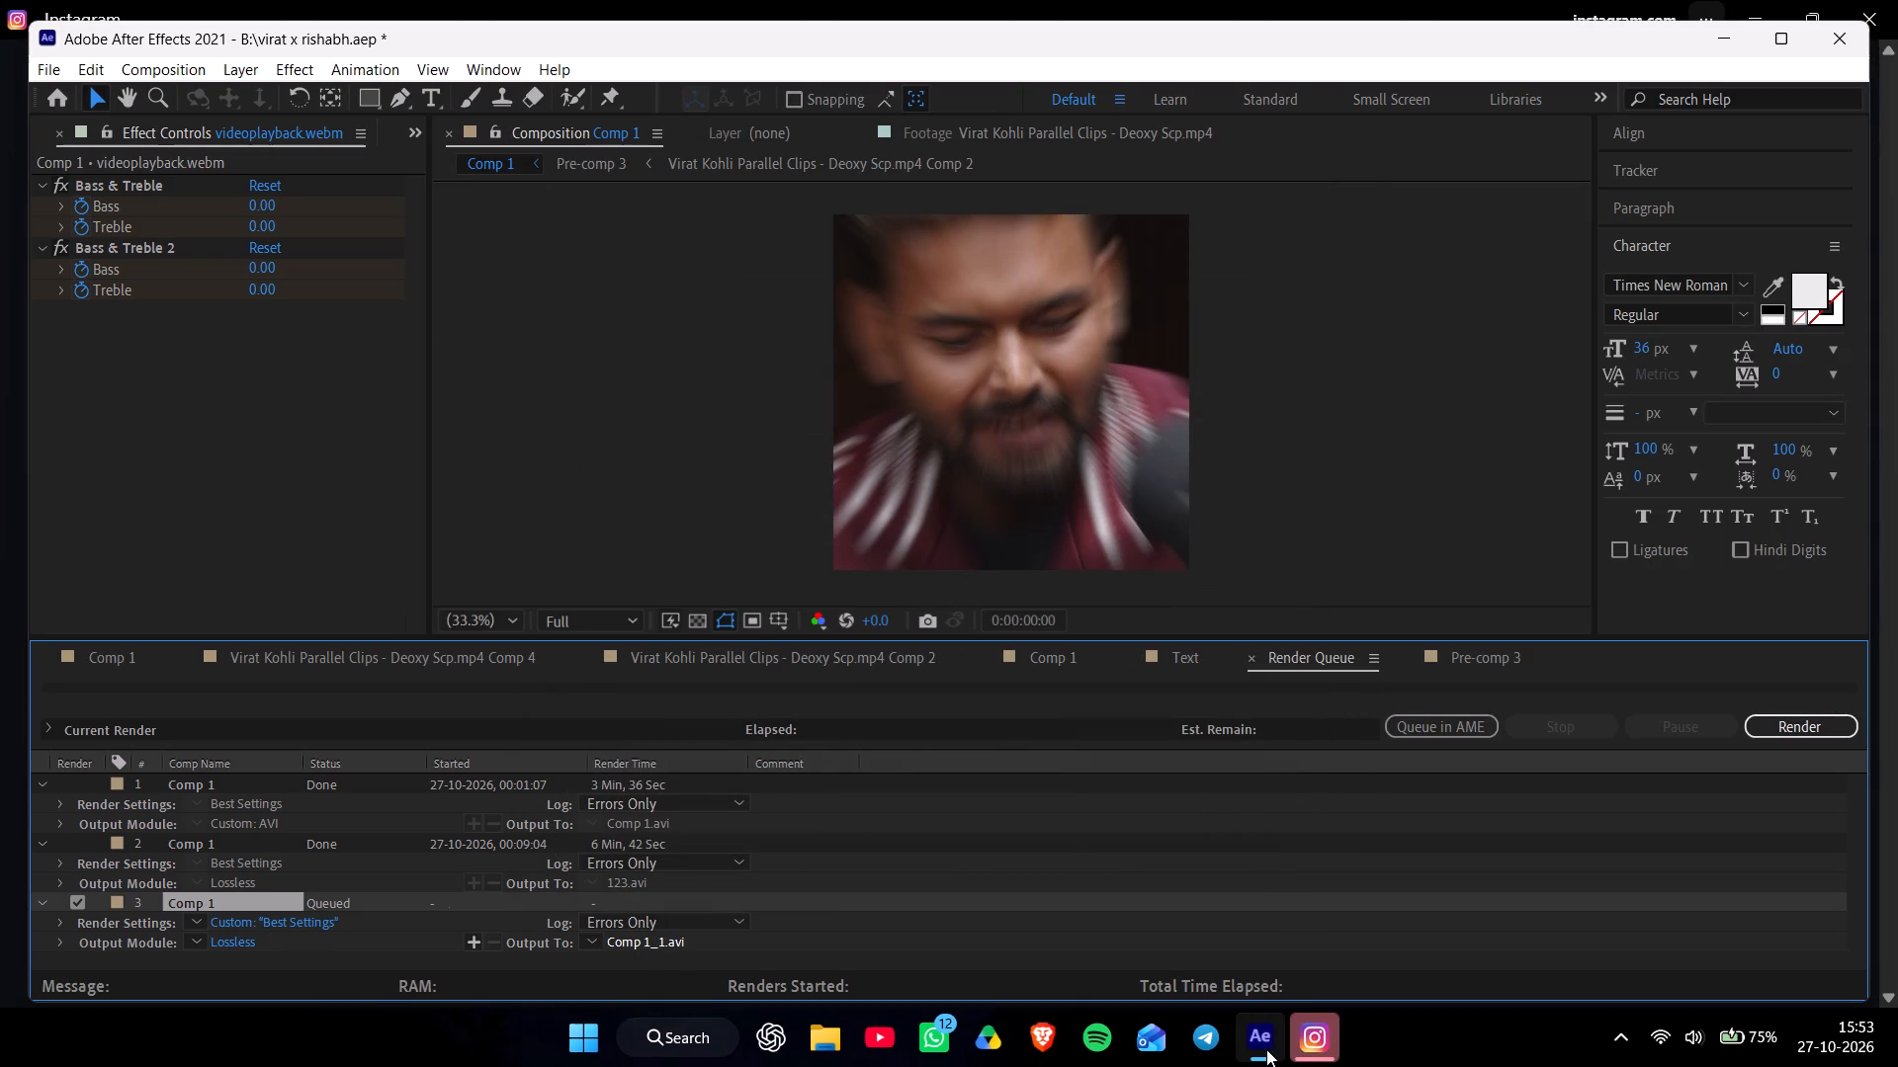
click(1299, 1035)
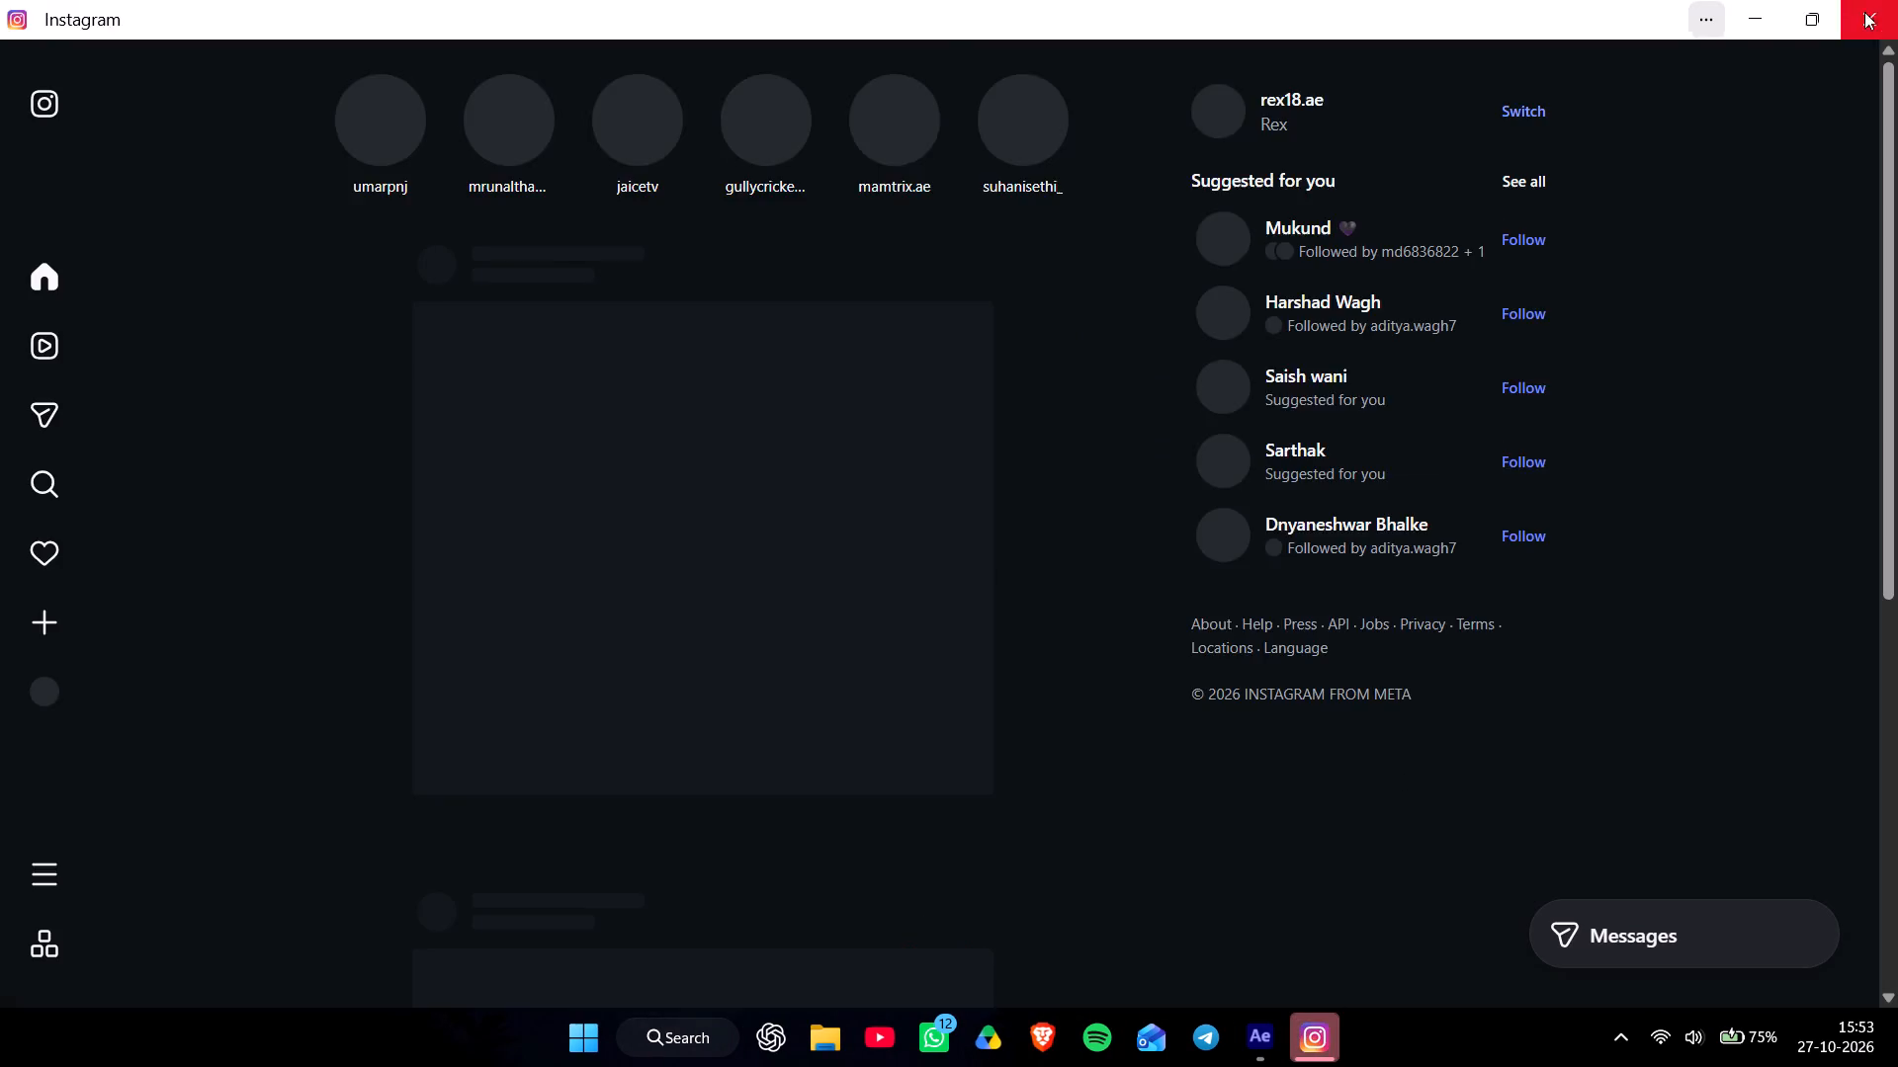
click(1864, 12)
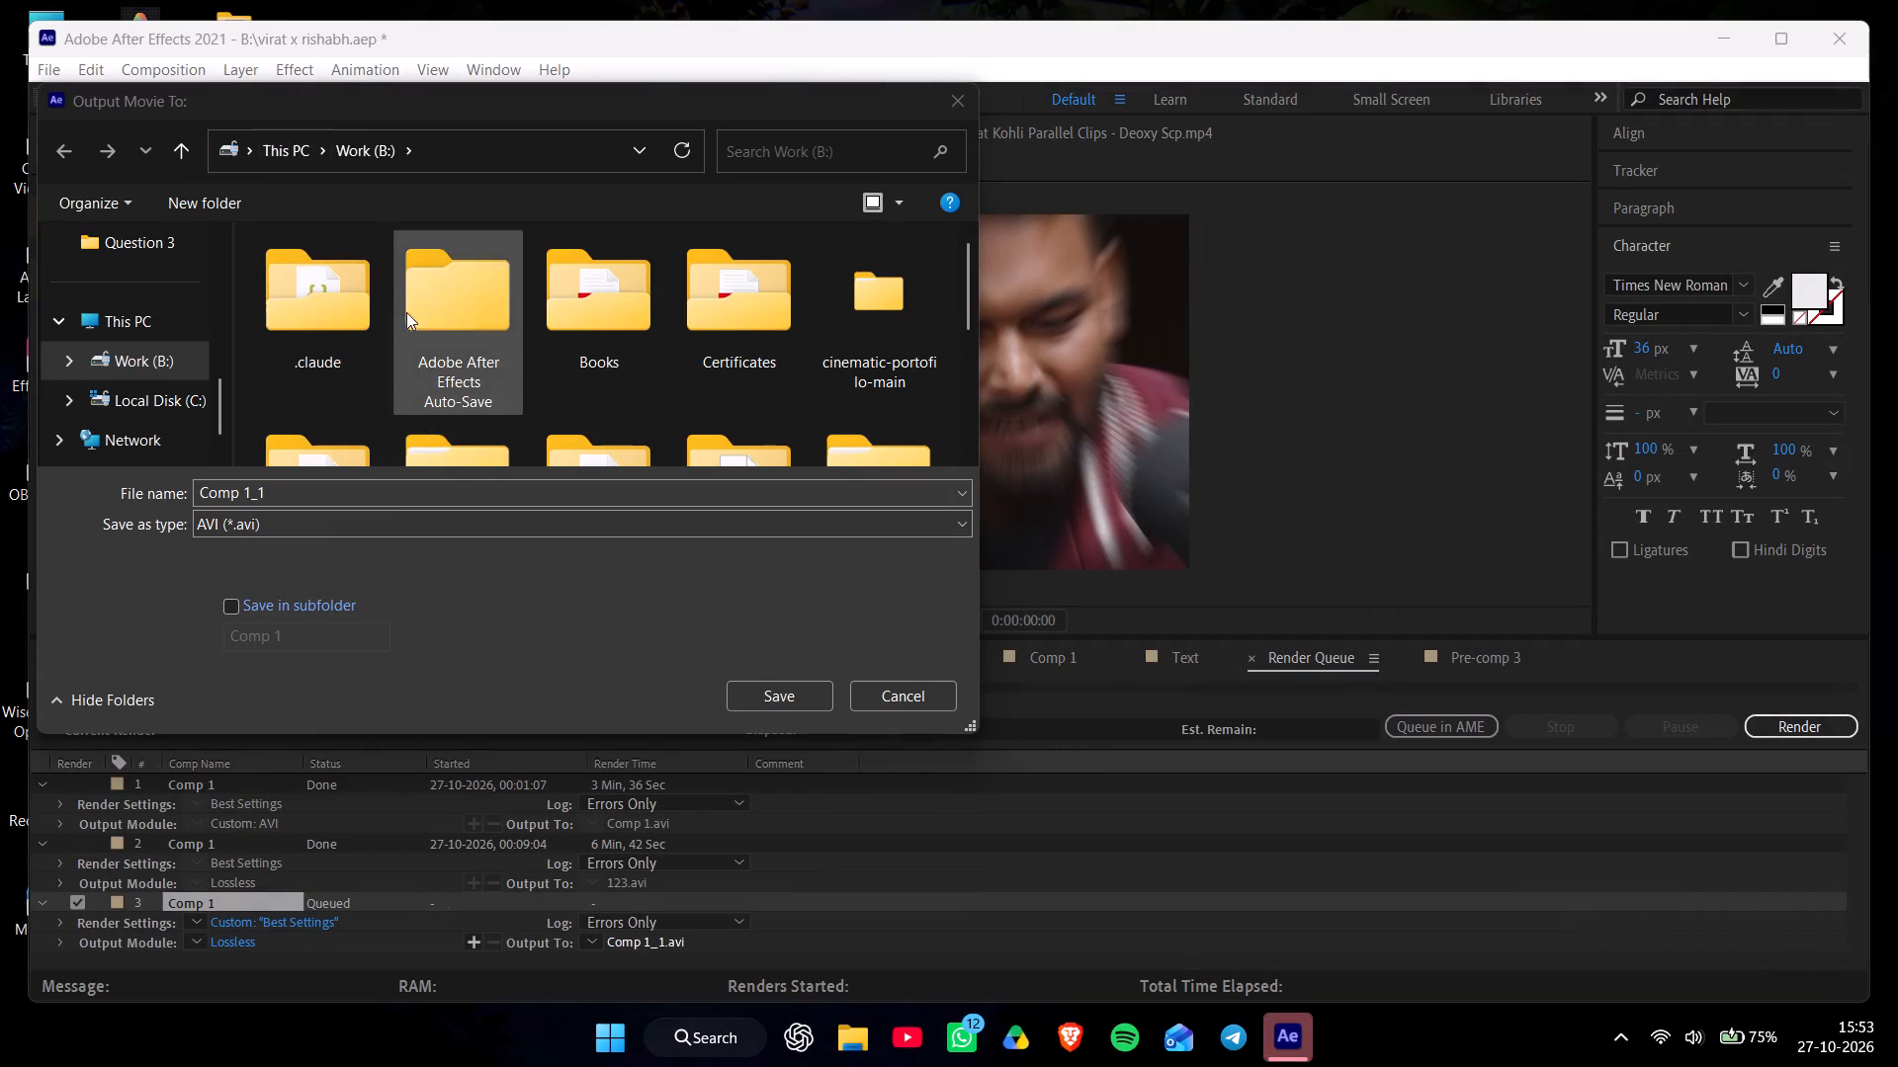
click(298, 492)
drag(298, 492, 296, 492)
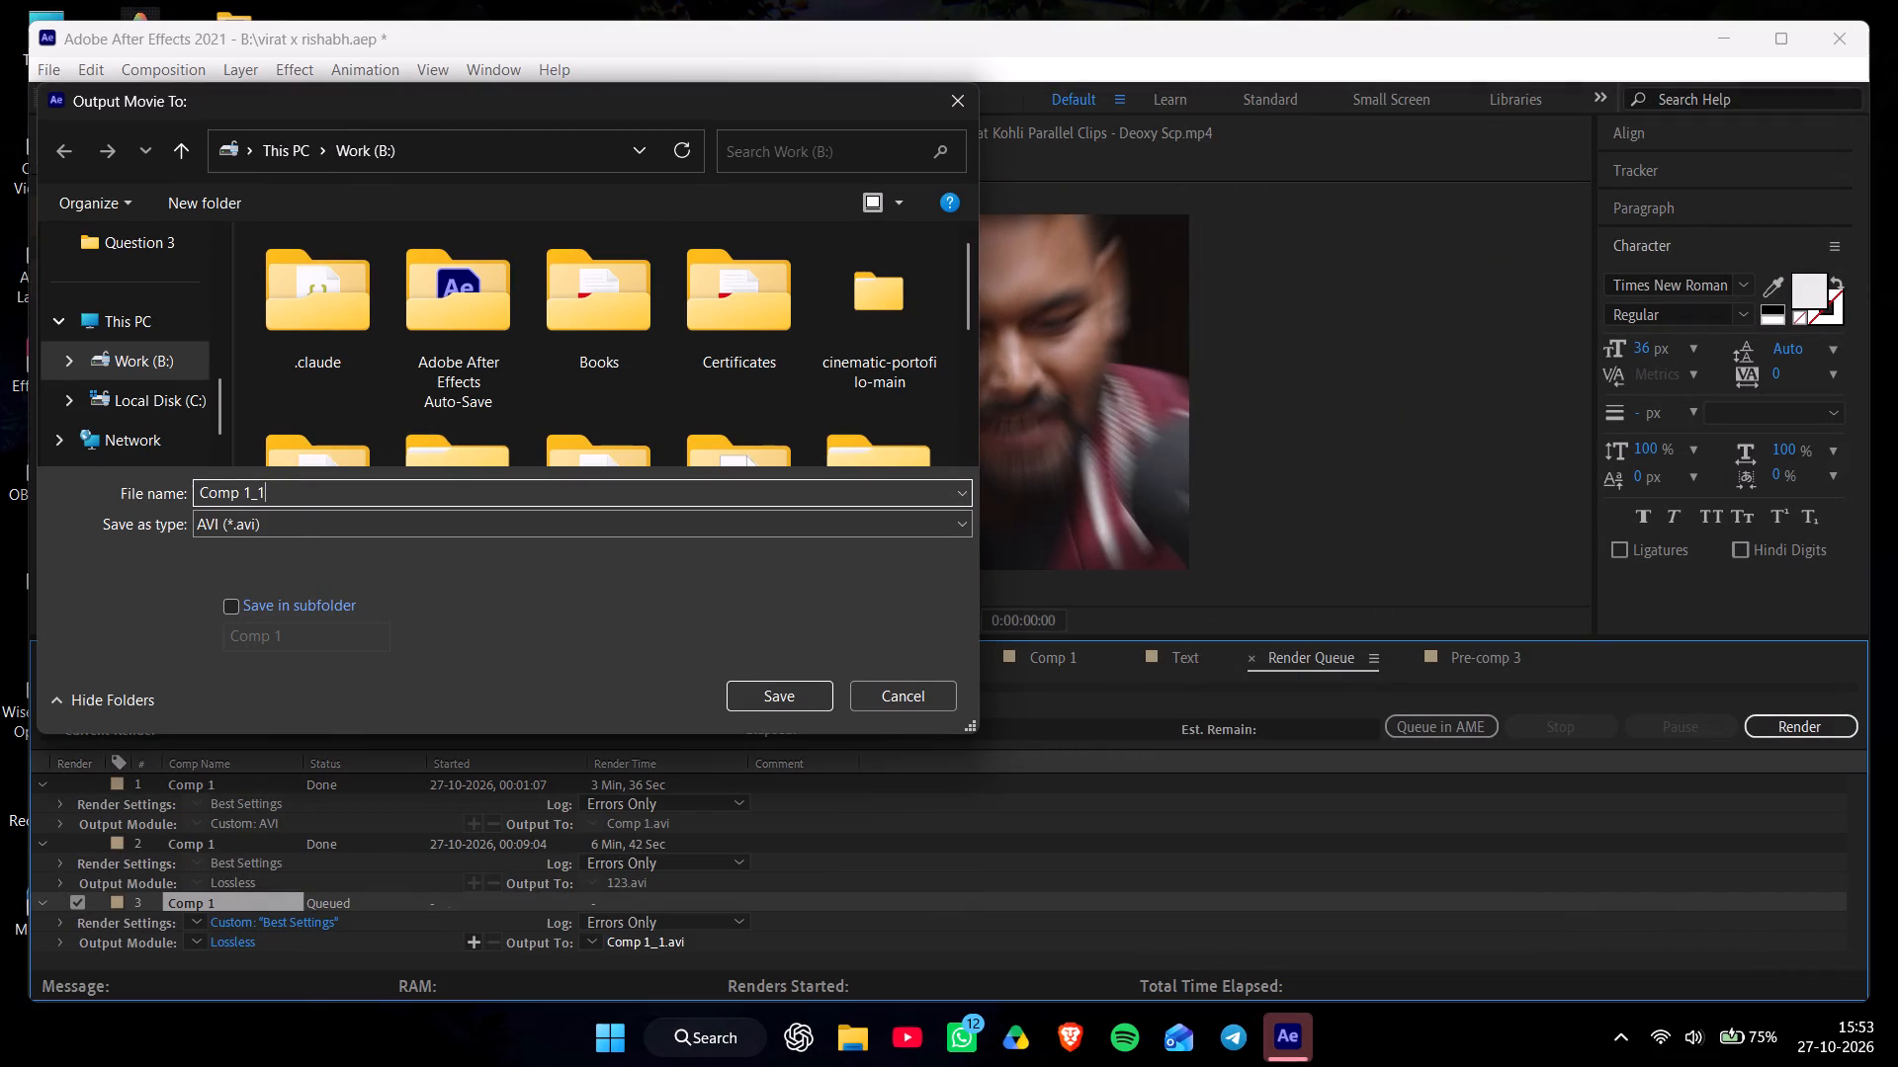
drag(296, 492, 321, 511)
click(779, 699)
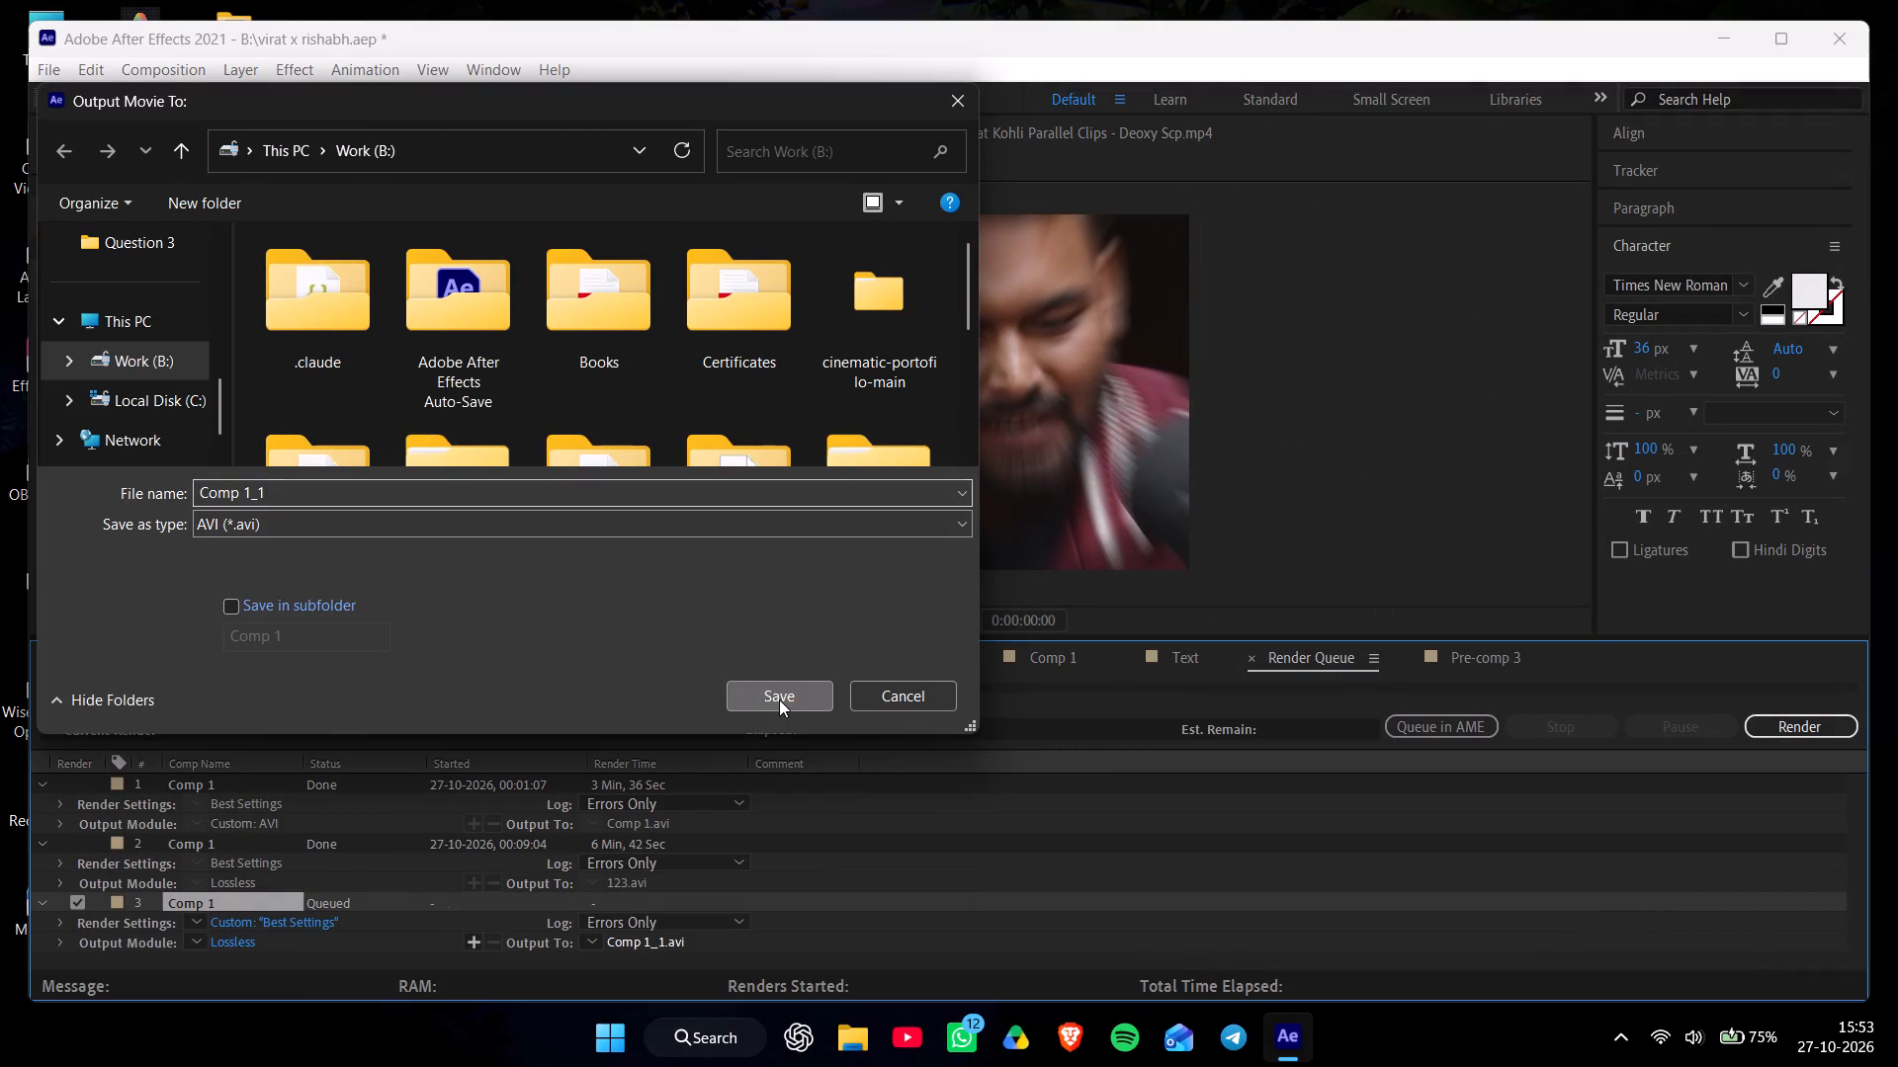
Start rendering the queued Comp 1.
click(1825, 726)
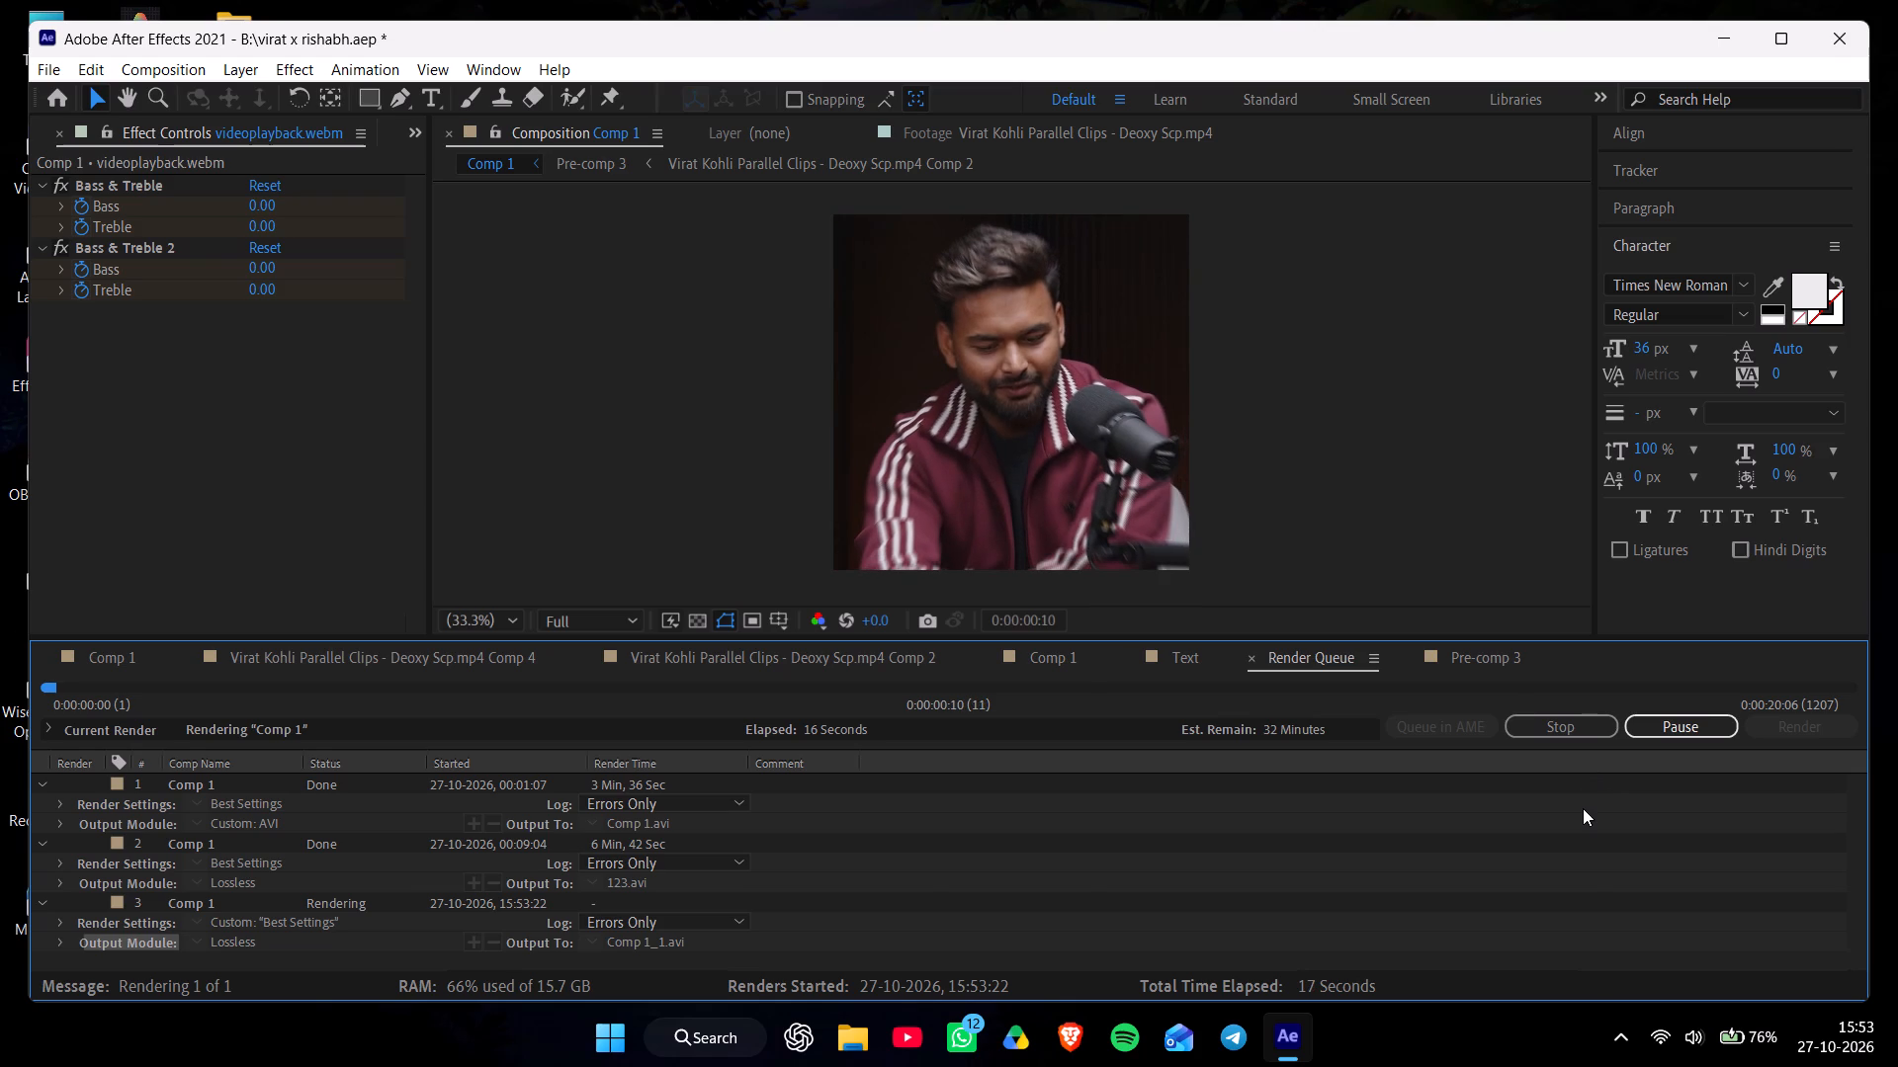
Turn off Bluetooth in the Windows quick settings to disconnect the OnePlus Nord Buds.
click(1673, 1041)
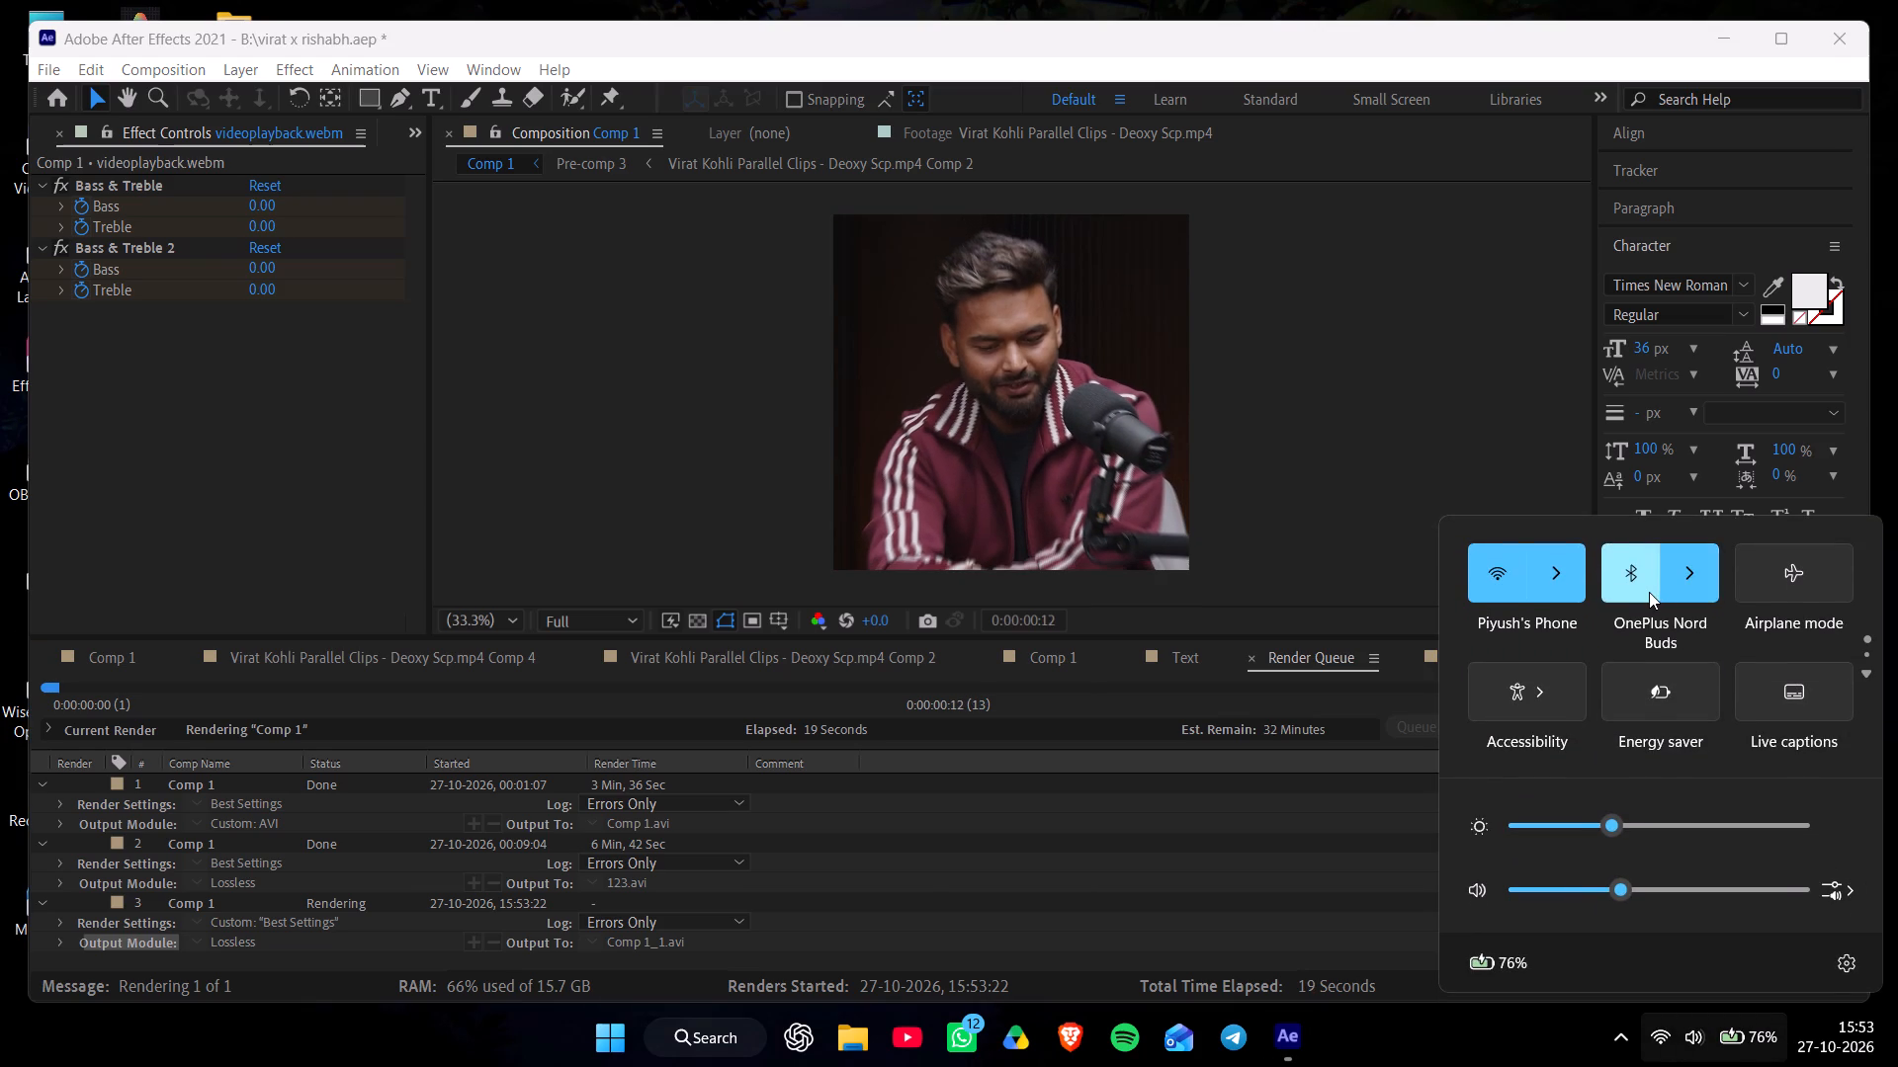
click(1649, 592)
click(1716, 1027)
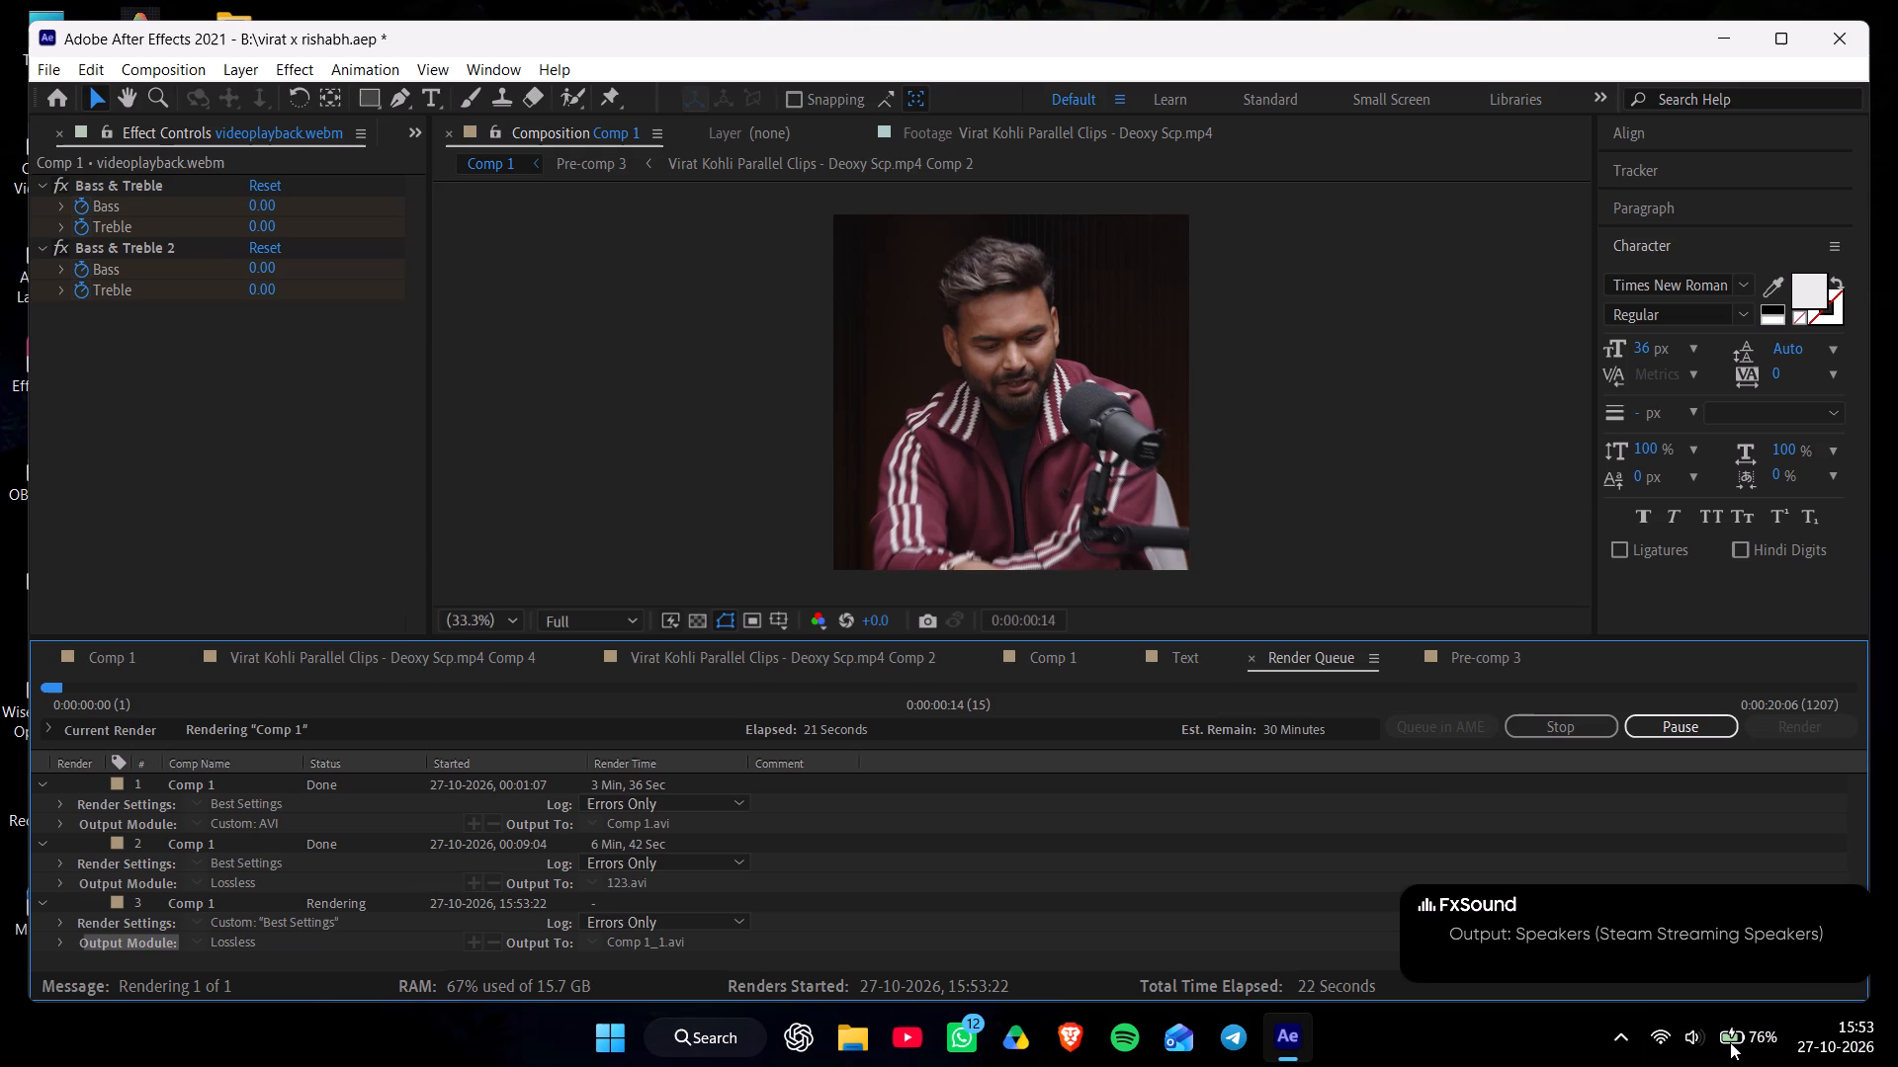